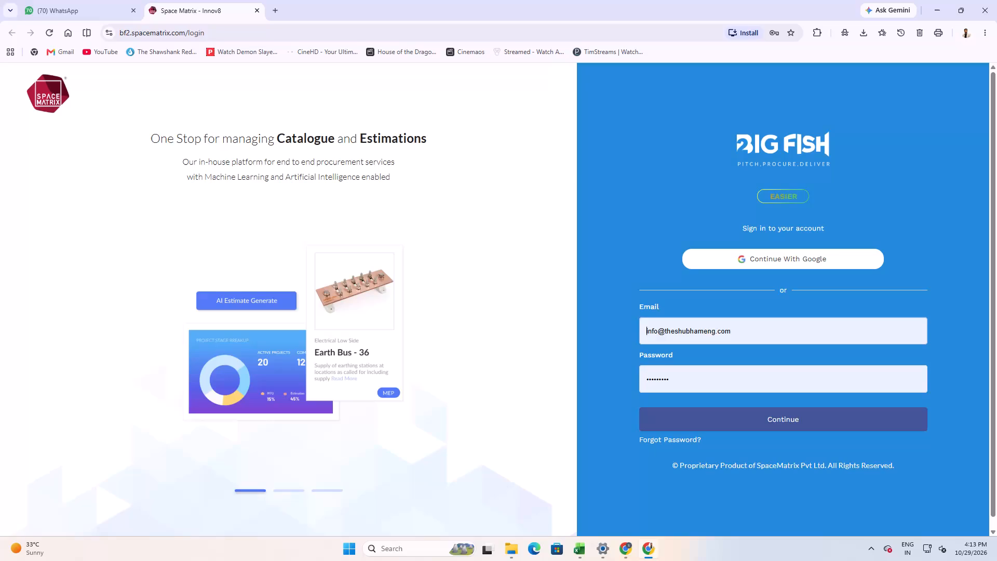
Sign in to the Big Fish vendor portal with the prefilled account credentials.
{"action": "left_click", "coordinate": [729, 429]}
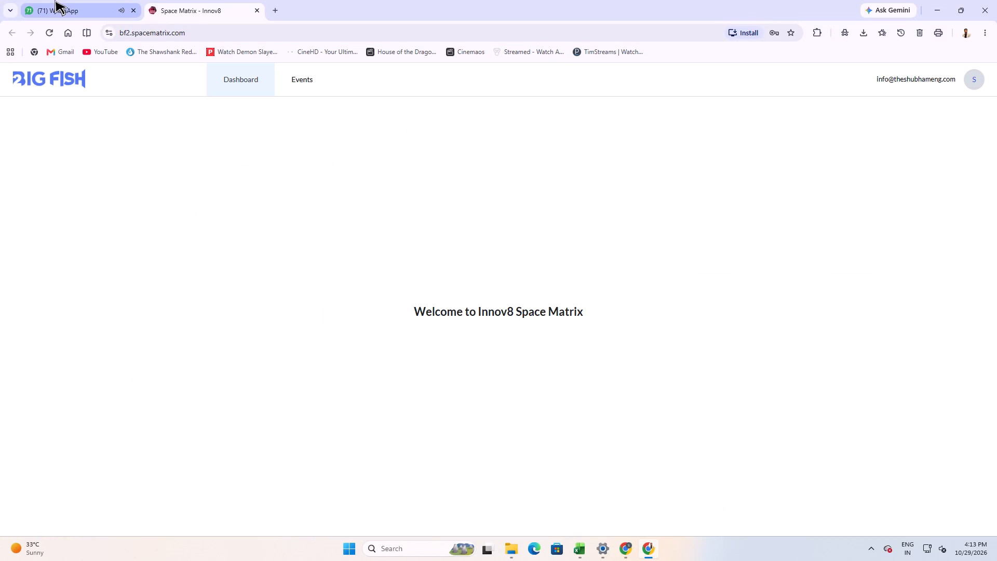
Open the list of vendor events.
{"action": "scroll", "coordinate": [461, 263], "scroll_direction": "up", "scroll_amount": 4}
{"action": "scroll", "coordinate": [461, 269], "scroll_direction": "down", "scroll_amount": 2}
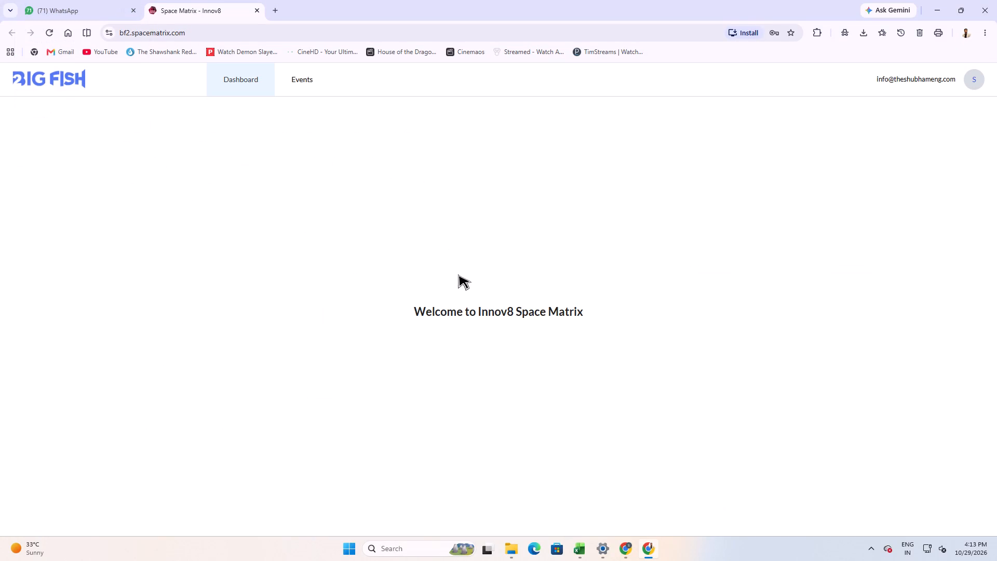
{"action": "scroll", "coordinate": [458, 274], "scroll_direction": "down", "scroll_amount": 3}
{"action": "scroll", "coordinate": [309, 355], "scroll_direction": "up", "scroll_amount": 3}
{"action": "left_click", "coordinate": [307, 69]}
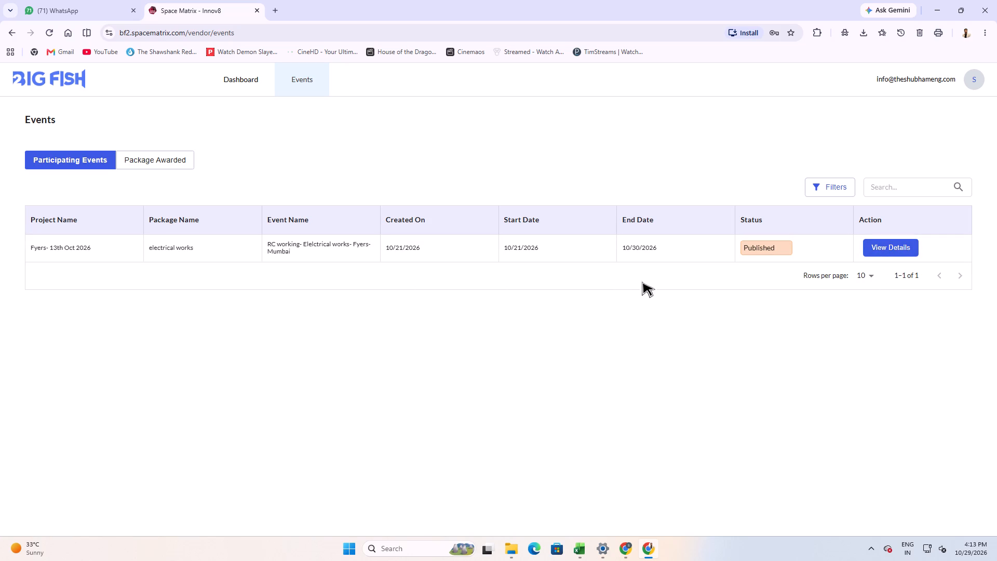
{"action": "scroll", "coordinate": [657, 263], "scroll_direction": "up", "scroll_amount": 4}
{"action": "scroll", "coordinate": [658, 262], "scroll_direction": "down", "scroll_amount": 4}
{"action": "scroll", "coordinate": [657, 263], "scroll_direction": "up", "scroll_amount": 4}
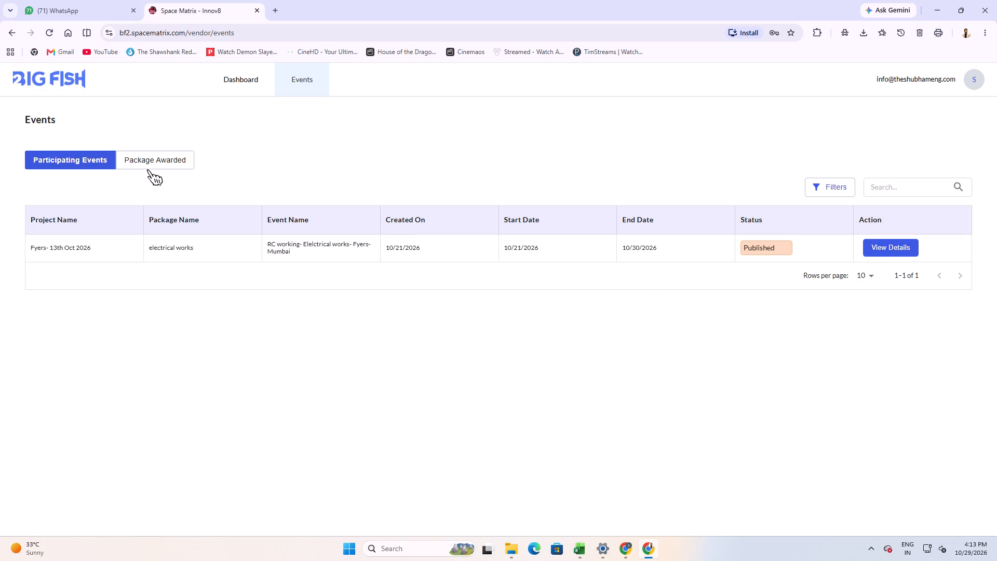
Check the awarded packages and return to the participating events.
{"action": "left_click", "coordinate": [147, 169]}
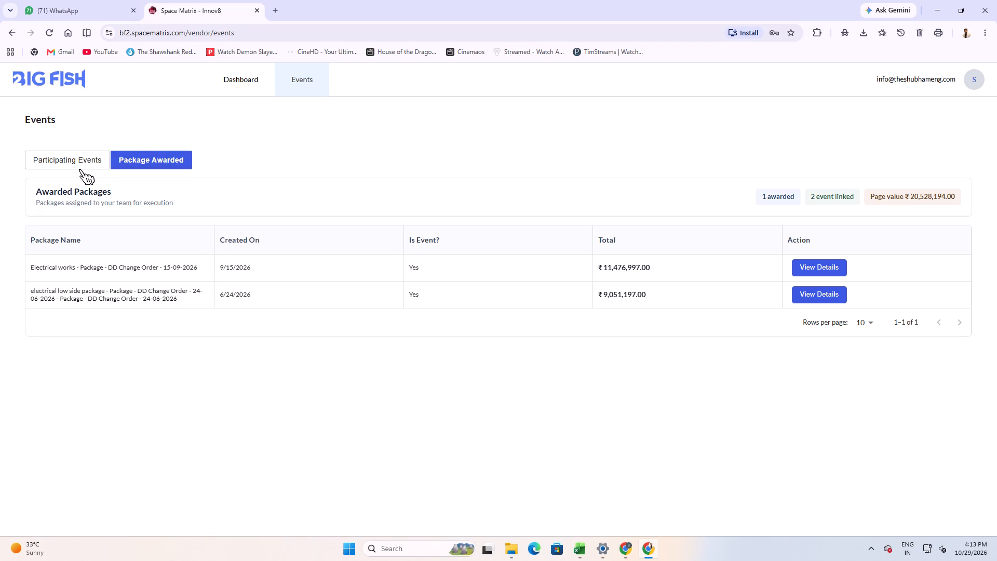
{"action": "left_click", "coordinate": [79, 169]}
{"action": "scroll", "coordinate": [498, 219], "scroll_direction": "up", "scroll_amount": 8}
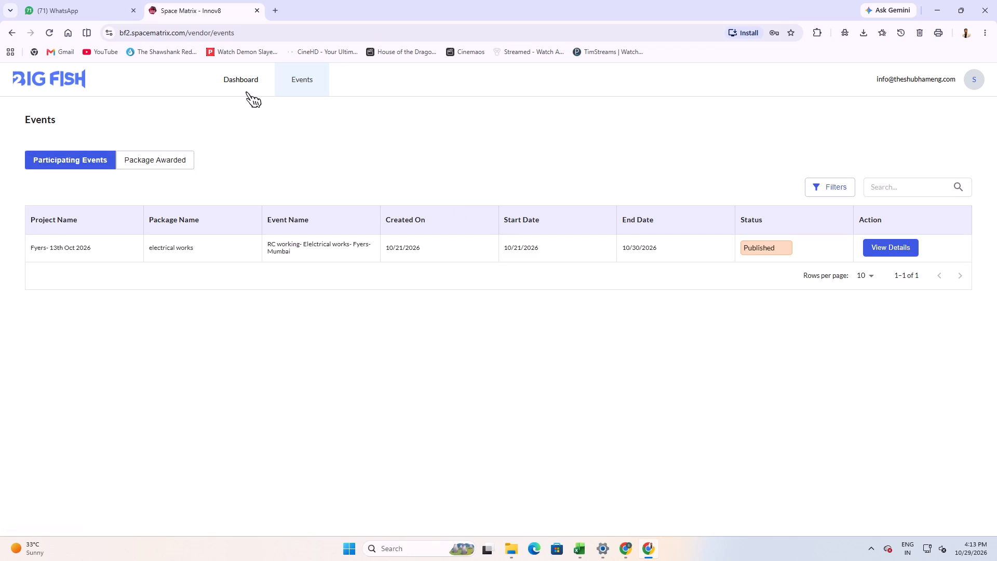
Open the details of the Fyers Mumbai electrical works event and agree to the Space Matrix terms of use and privacy policy.
{"action": "left_click", "coordinate": [897, 253]}
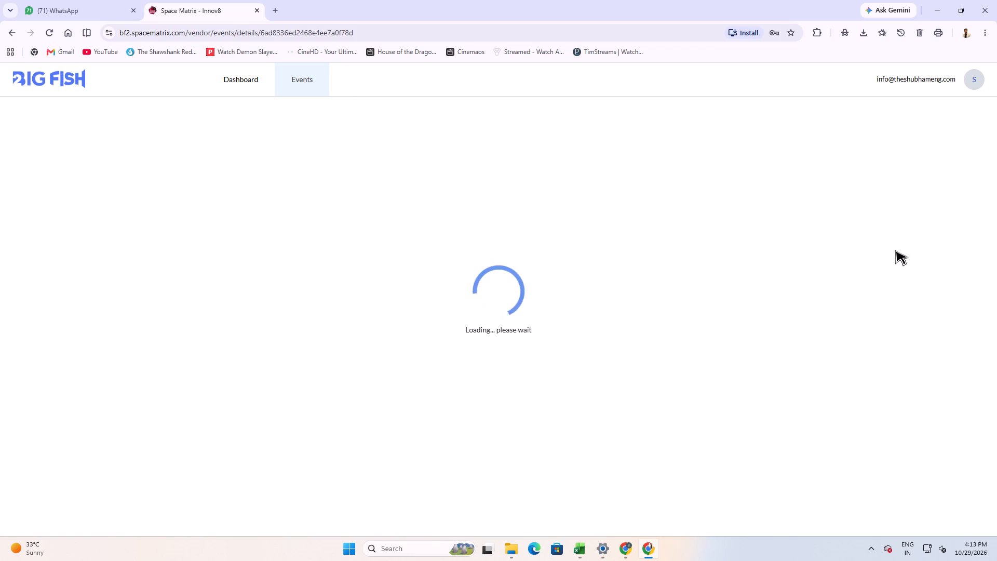
{"action": "left_click", "coordinate": [355, 351]}
{"action": "left_click", "coordinate": [369, 346]}
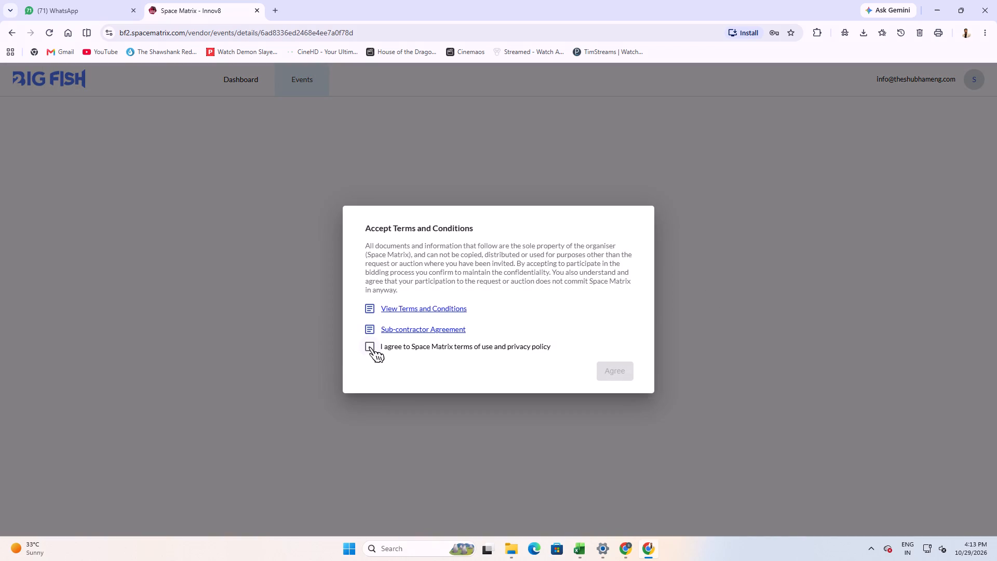
{"action": "left_click", "coordinate": [623, 369]}
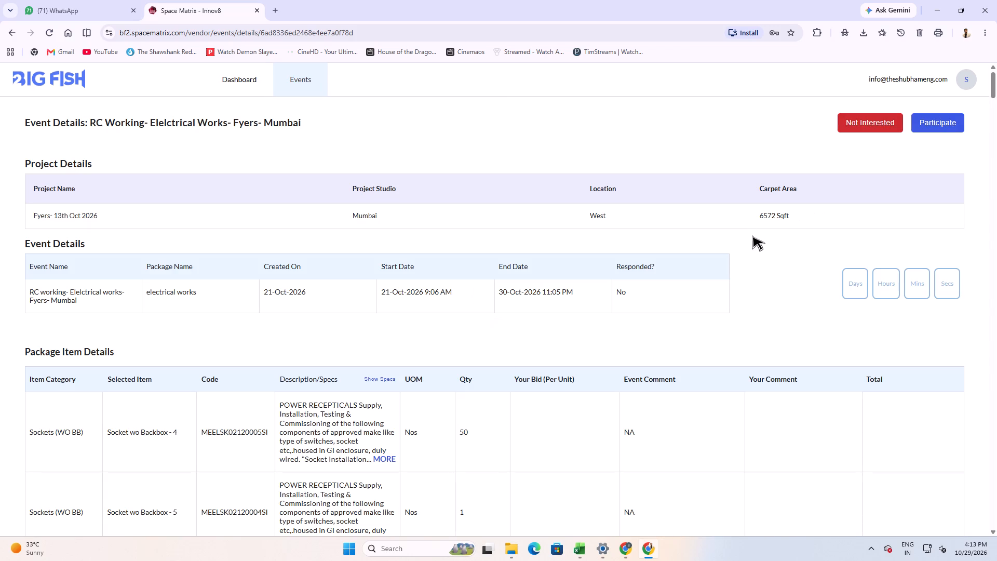
Register participation in the Fyers Mumbai electrical works event.
{"action": "scroll", "coordinate": [832, 231], "scroll_direction": "up", "scroll_amount": 3}
{"action": "left_click", "coordinate": [946, 125]}
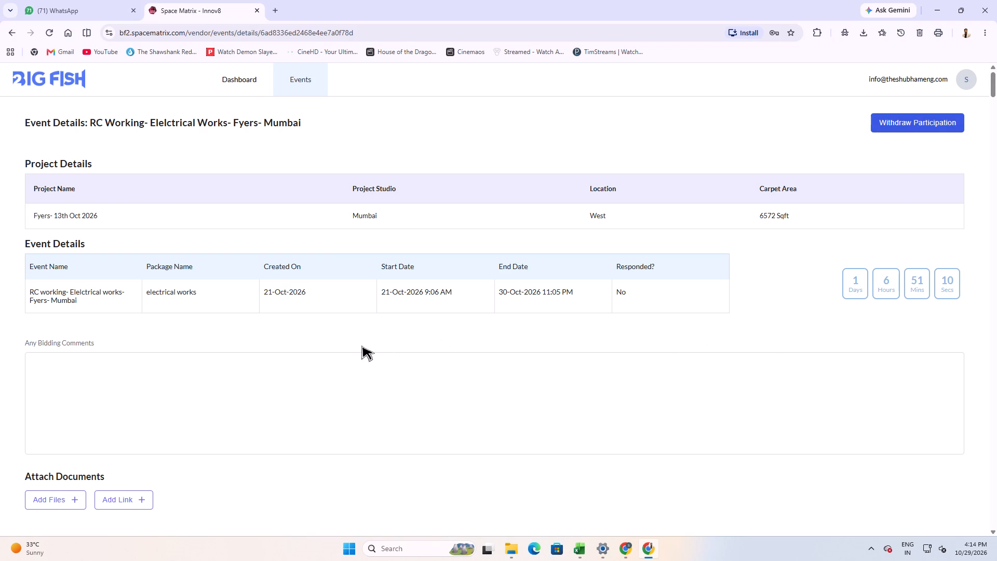
Review the event page's bidding comments area, document attachments section and package item table with its bid price fields.
{"action": "scroll", "coordinate": [288, 383], "scroll_direction": "down", "scroll_amount": 3}
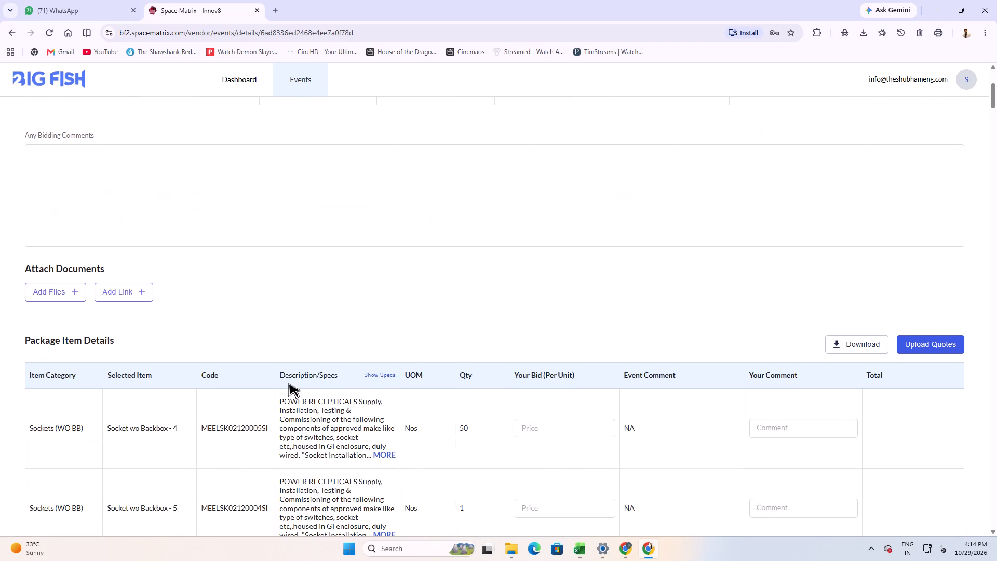
{"action": "scroll", "coordinate": [288, 383], "scroll_direction": "down", "scroll_amount": 3}
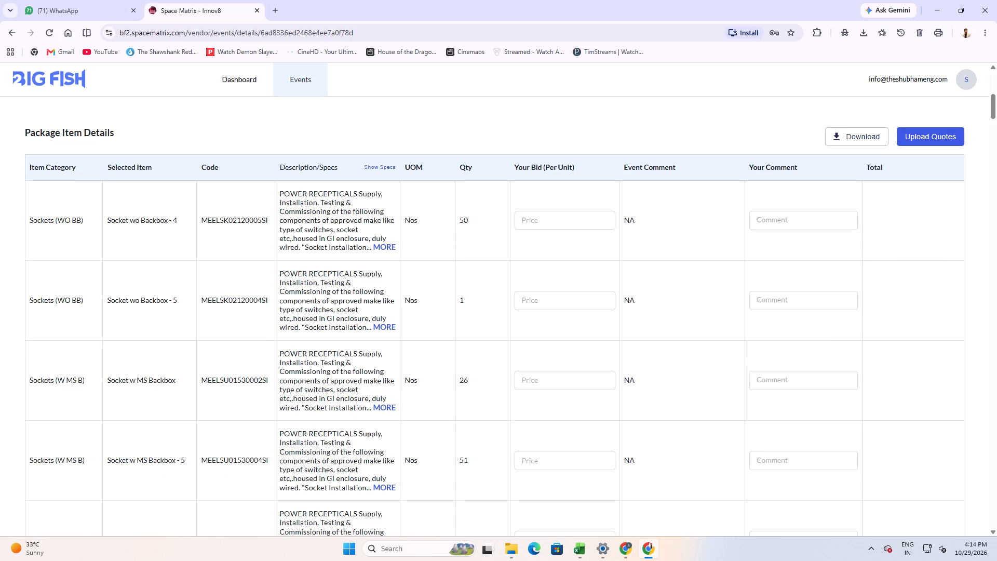
{"action": "scroll", "coordinate": [288, 383], "scroll_direction": "down", "scroll_amount": 1}
{"action": "scroll", "coordinate": [626, 415], "scroll_direction": "up", "scroll_amount": 13}
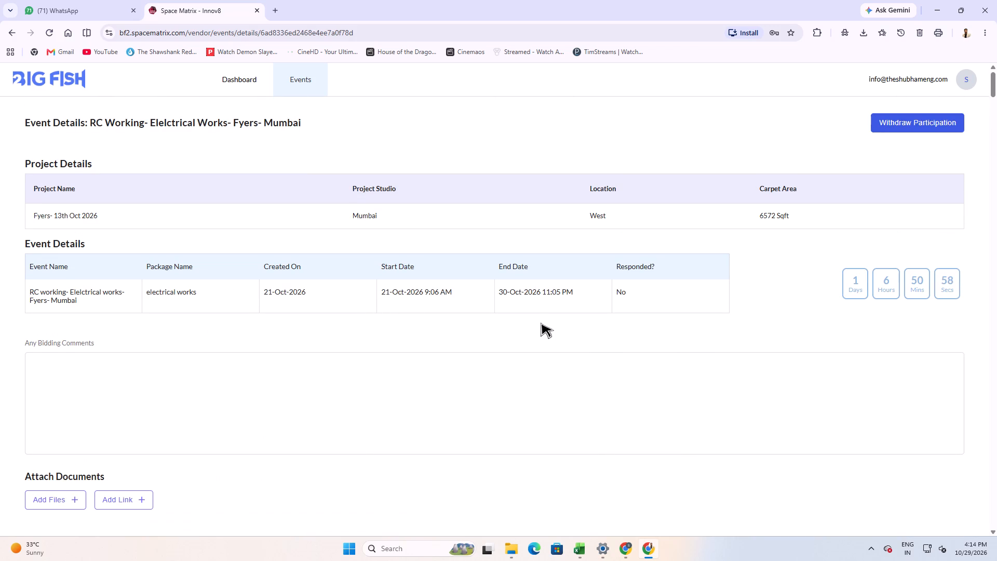
{"action": "scroll", "coordinate": [540, 323], "scroll_direction": "down", "scroll_amount": 4}
{"action": "scroll", "coordinate": [517, 316], "scroll_direction": "up", "scroll_amount": 8}
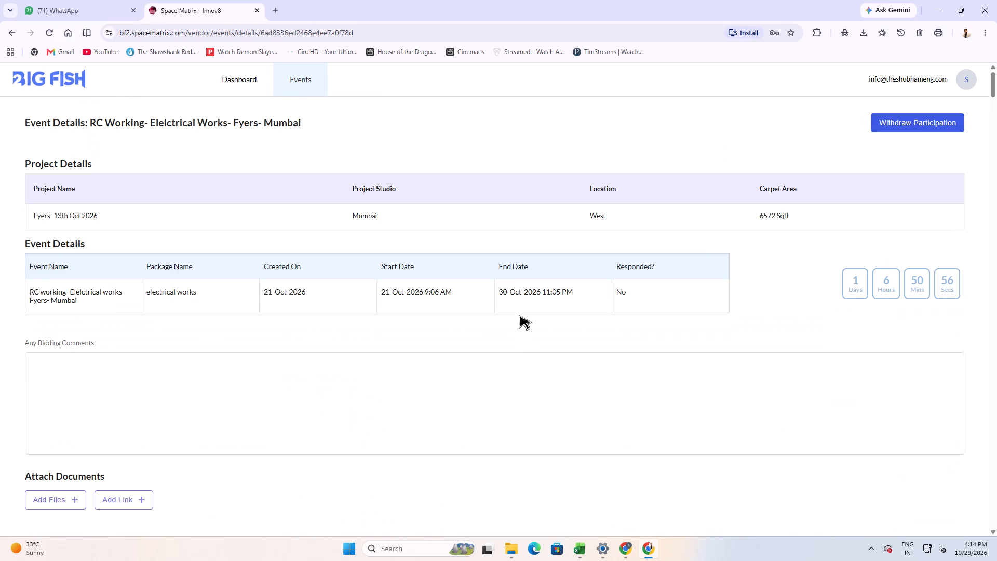
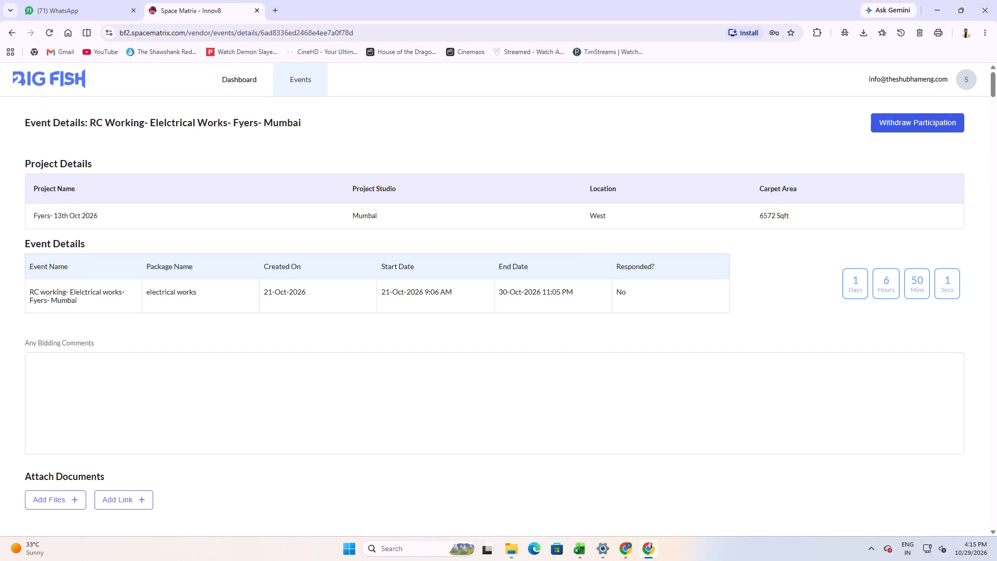
Download the package item quote sheet of the Fyers Mumbai electrical works event.
{"action": "scroll", "coordinate": [127, 371], "scroll_direction": "down", "scroll_amount": 4}
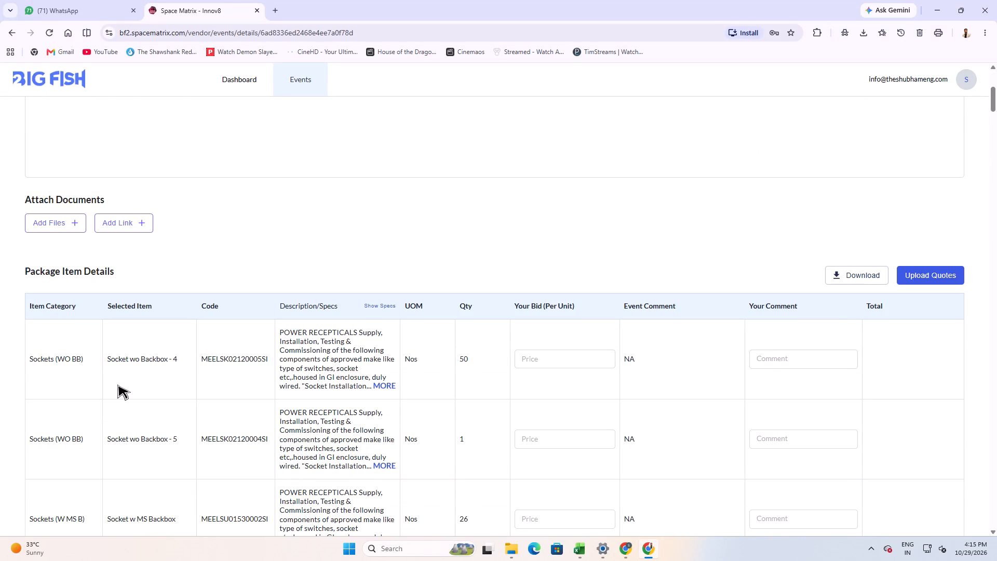
{"action": "left_click", "coordinate": [857, 281]}
Open the RC working Fyers Mumbai workbook from FY 2026-2027, TENDER, SPACE MATRIX, FYERS on the Estimation drive in Excel and enable editing.
{"action": "key", "text": "alt+Tab"}
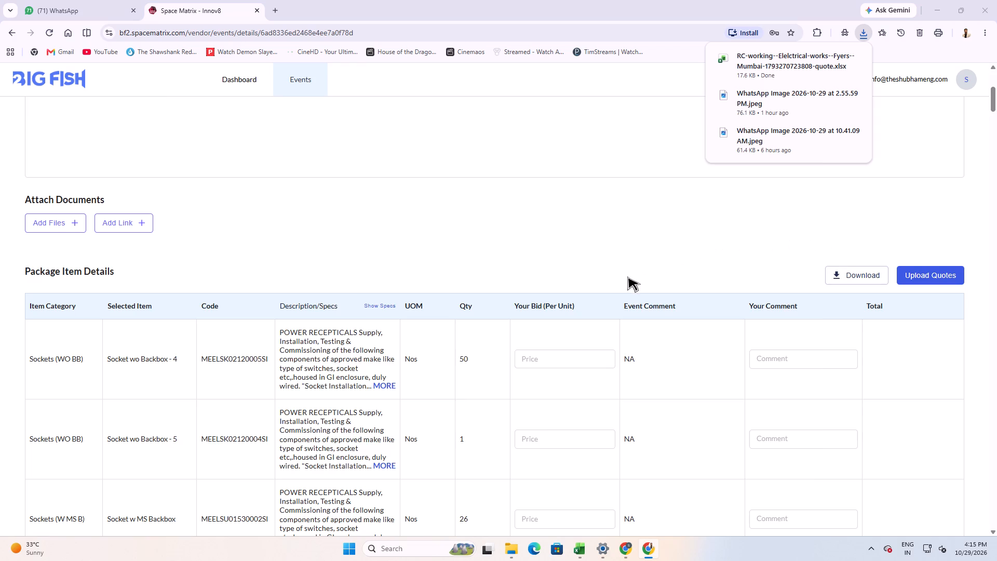
{"action": "left_click", "coordinate": [456, 153], "text": "alt"}
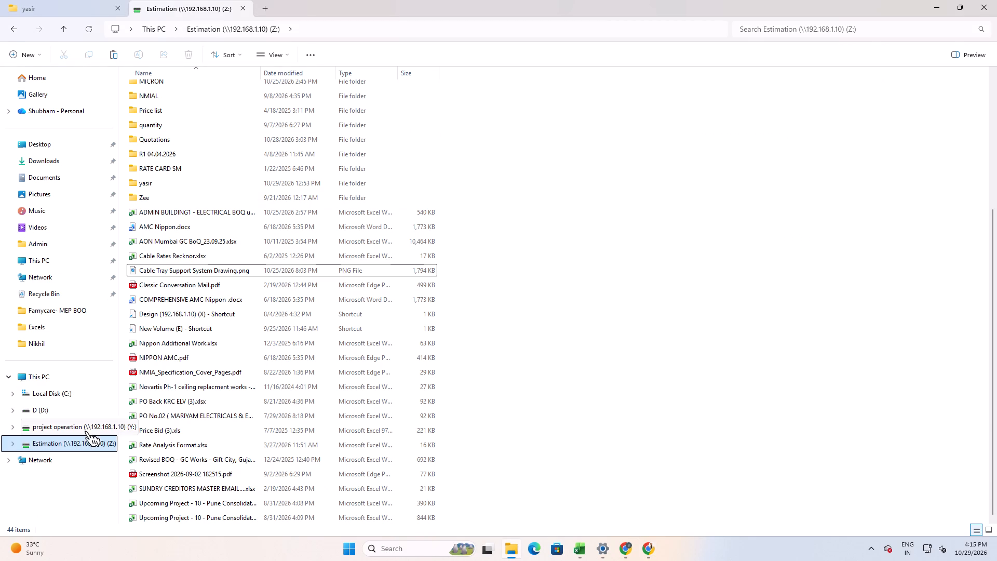
{"action": "left_click", "coordinate": [86, 446]}
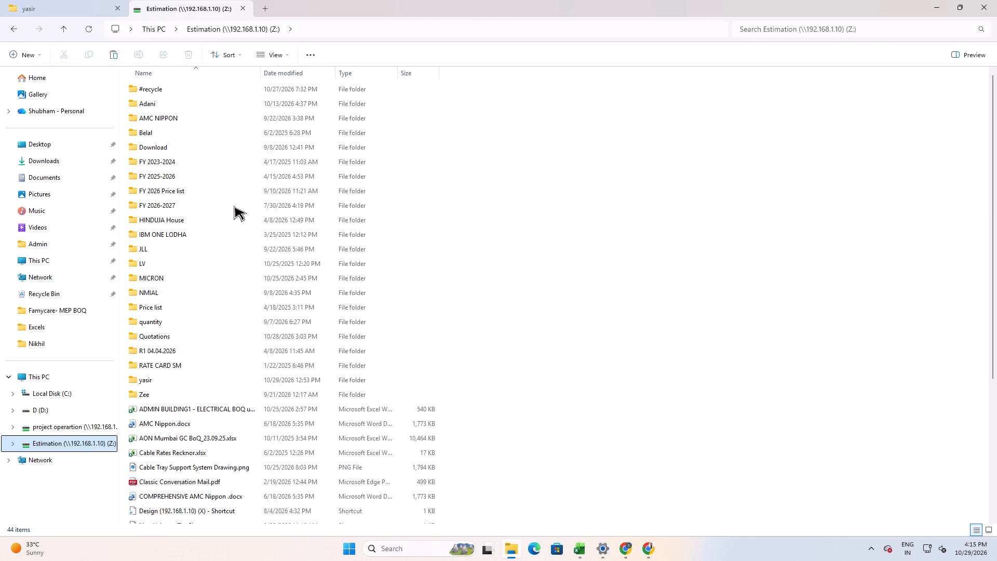
{"action": "double_click", "coordinate": [234, 206]}
{"action": "double_click", "coordinate": [188, 121]}
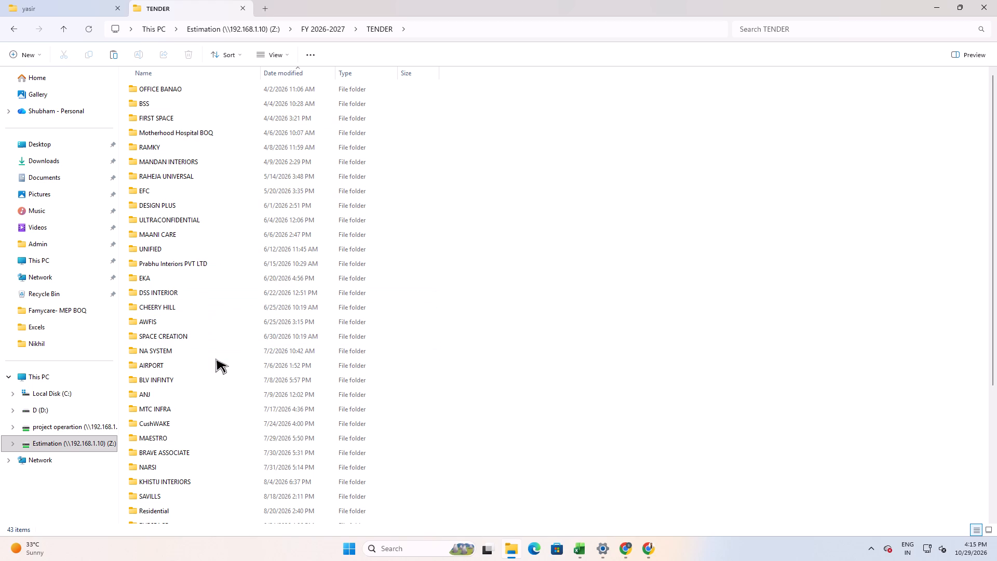
{"action": "key", "text": "s"}
{"action": "key", "text": "s"}
{"action": "key", "text": "s"}
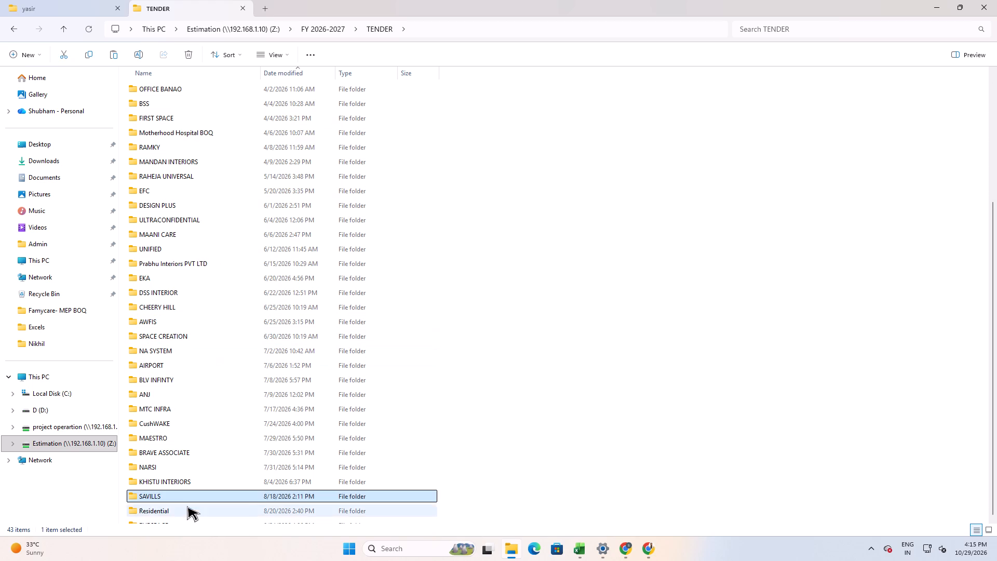
{"action": "double_click", "coordinate": [195, 447]}
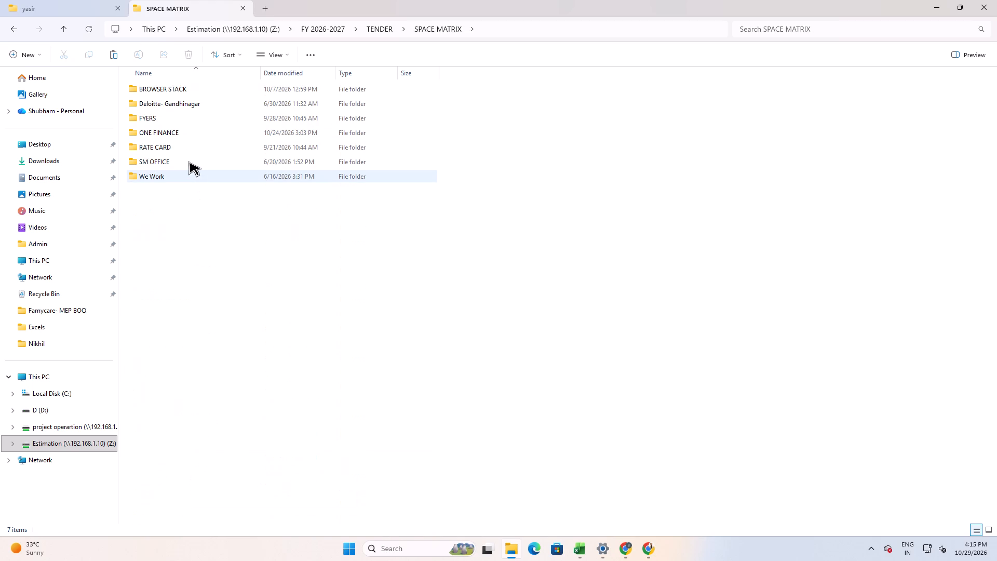
{"action": "double_click", "coordinate": [201, 116]}
{"action": "double_click", "coordinate": [206, 90]}
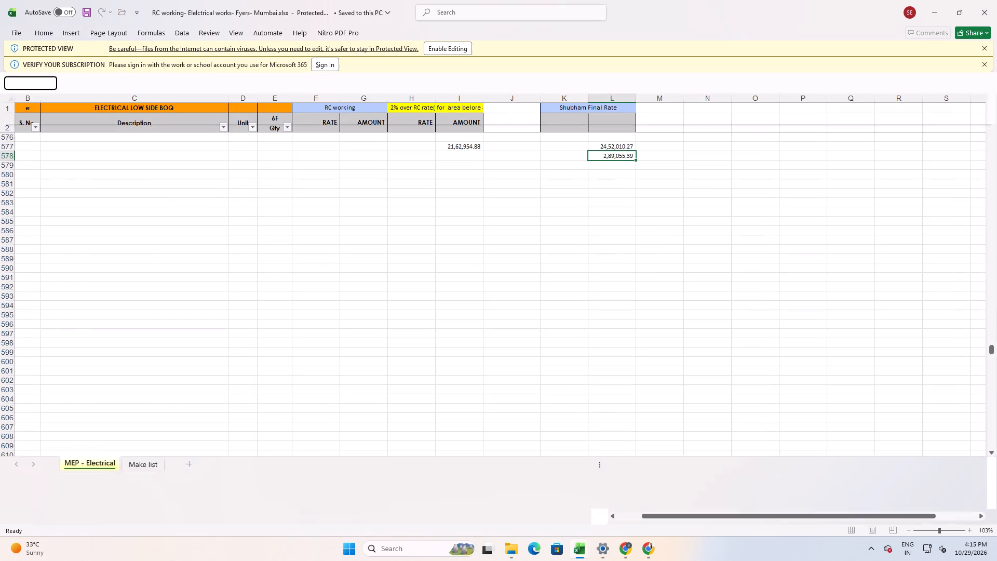
{"action": "left_click", "coordinate": [451, 50]}
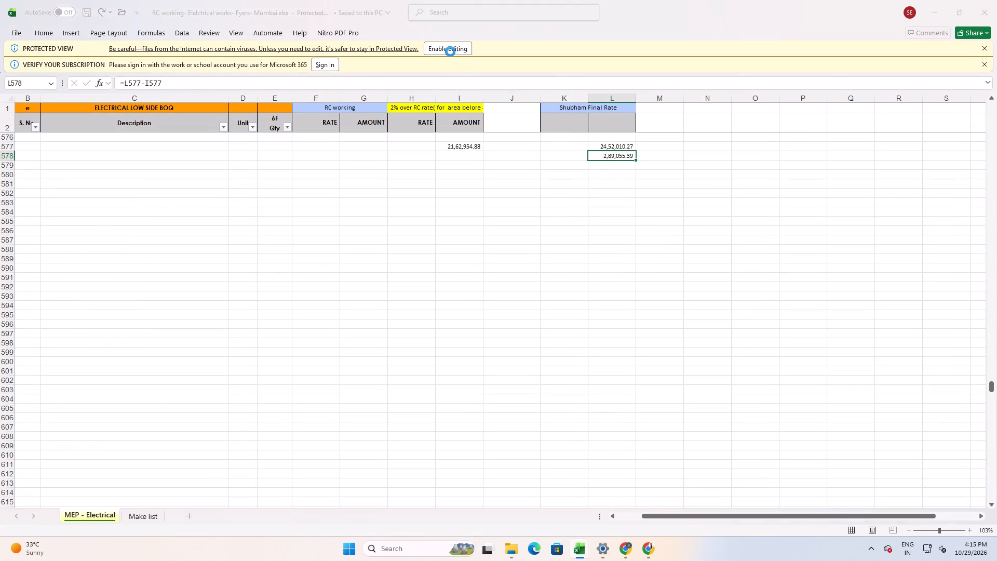
Inspect the subtotal and difference formulas beneath the Shubham Final Rate columns in L577 and L578, leaving the cells unedited.
{"action": "scroll", "coordinate": [500, 389], "scroll_direction": "up", "scroll_amount": 6}
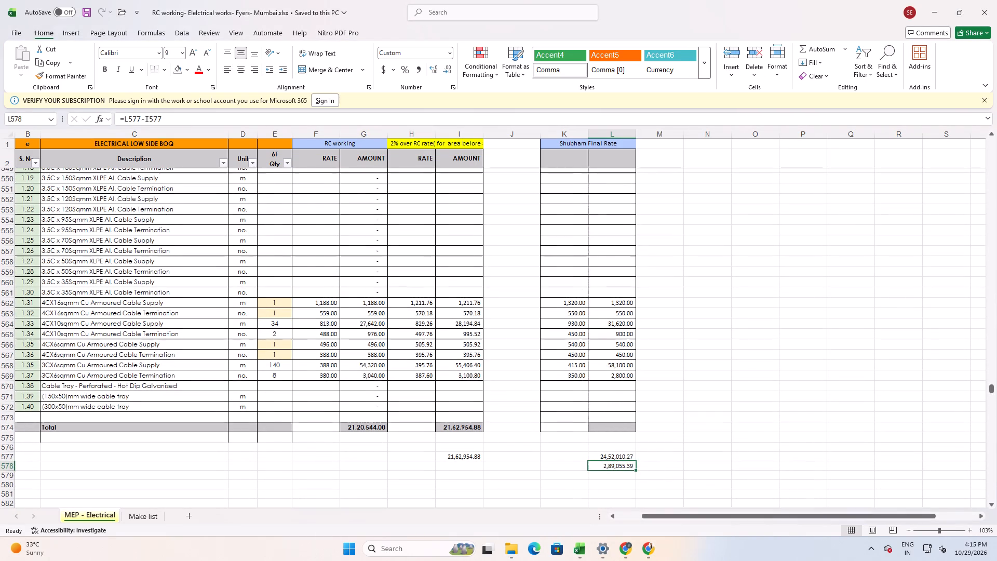
{"action": "left_click", "coordinate": [616, 453]}
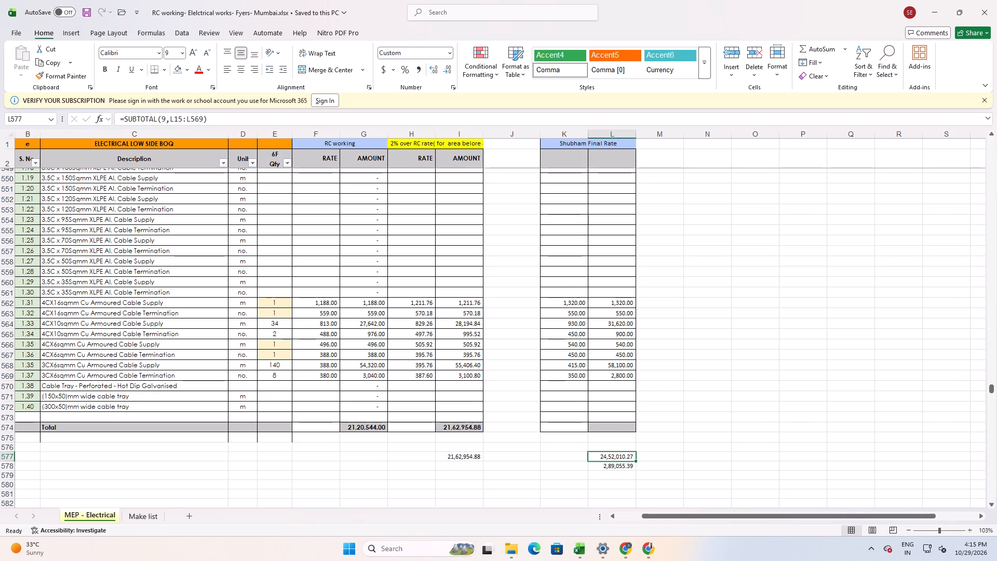
{"action": "double_click", "coordinate": [630, 469]}
{"action": "double_click", "coordinate": [626, 466]}
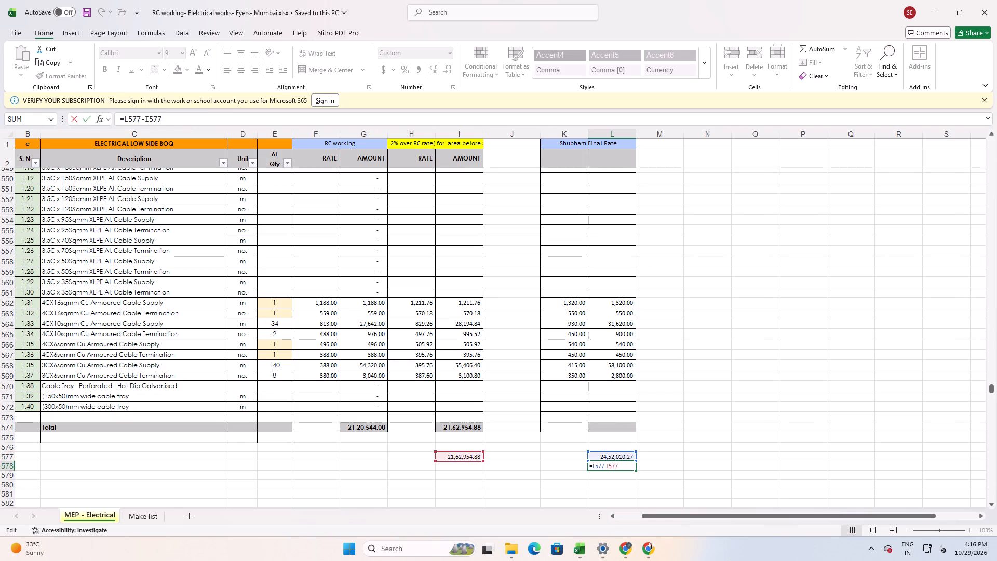
{"action": "key", "text": "Escape"}
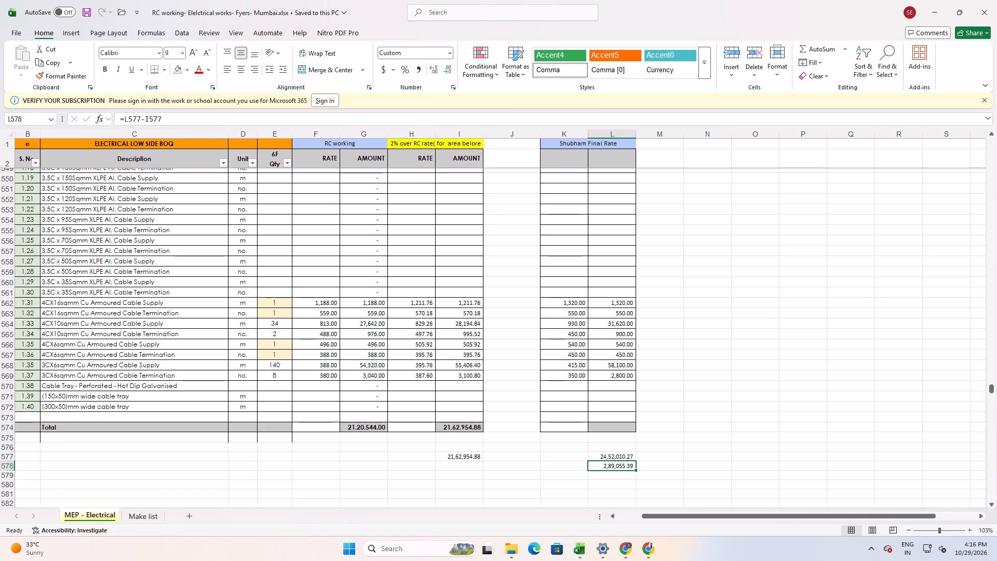
{"action": "left_click", "coordinate": [624, 459]}
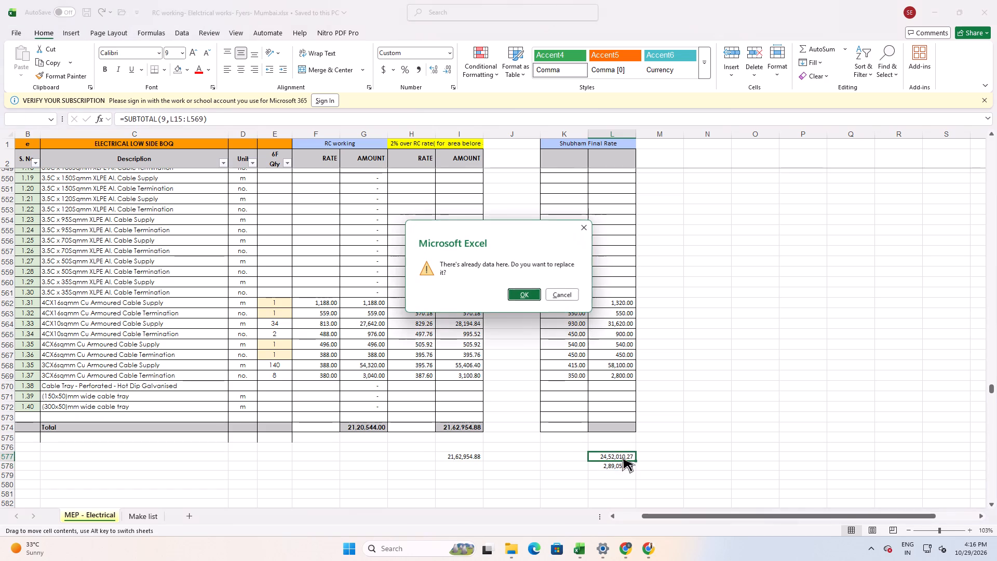
{"action": "left_click", "coordinate": [583, 231]}
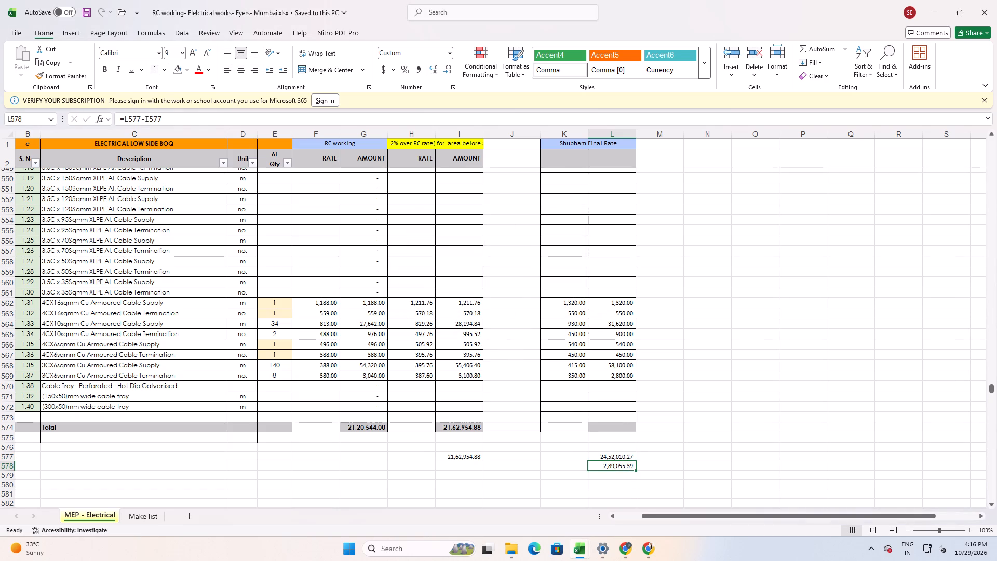
Switch from the RC working Fyers Mumbai workbook to another open window.
{"action": "key", "text": "alt+Tab"}
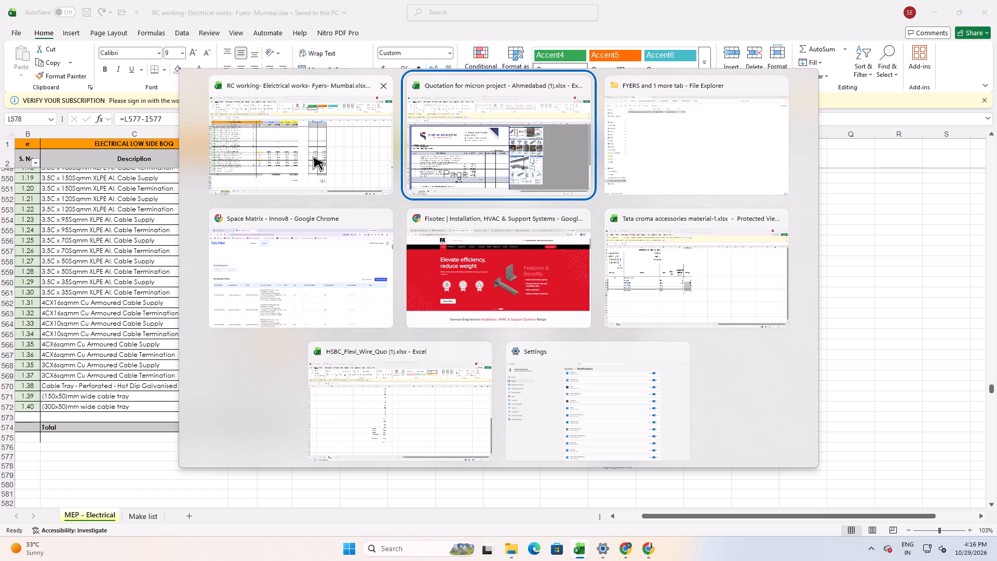
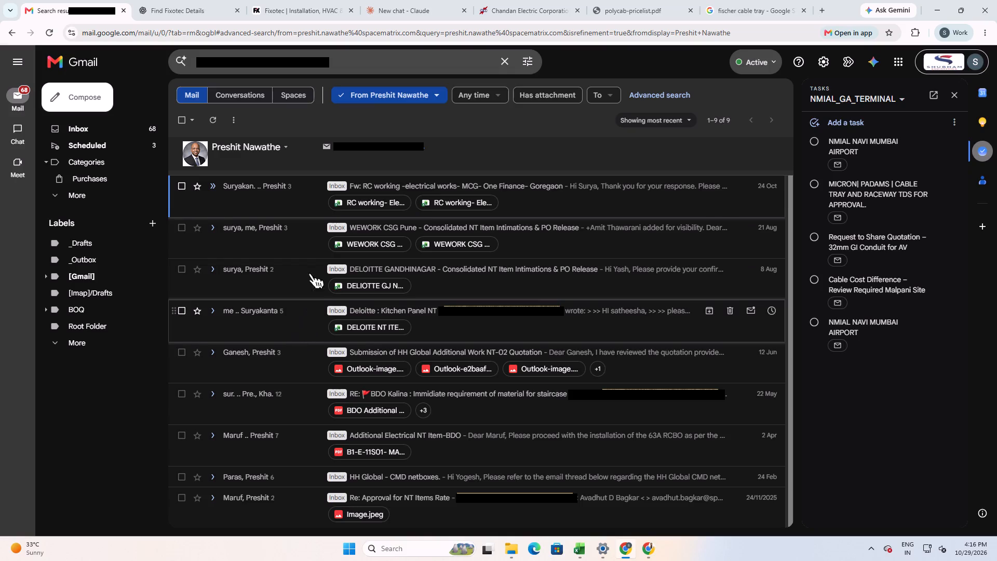
In Gmail, look through the search results filtered to the Space Matrix contact, checking the email subjects and attachments.
{"action": "scroll", "coordinate": [303, 348], "scroll_direction": "down", "scroll_amount": 1}
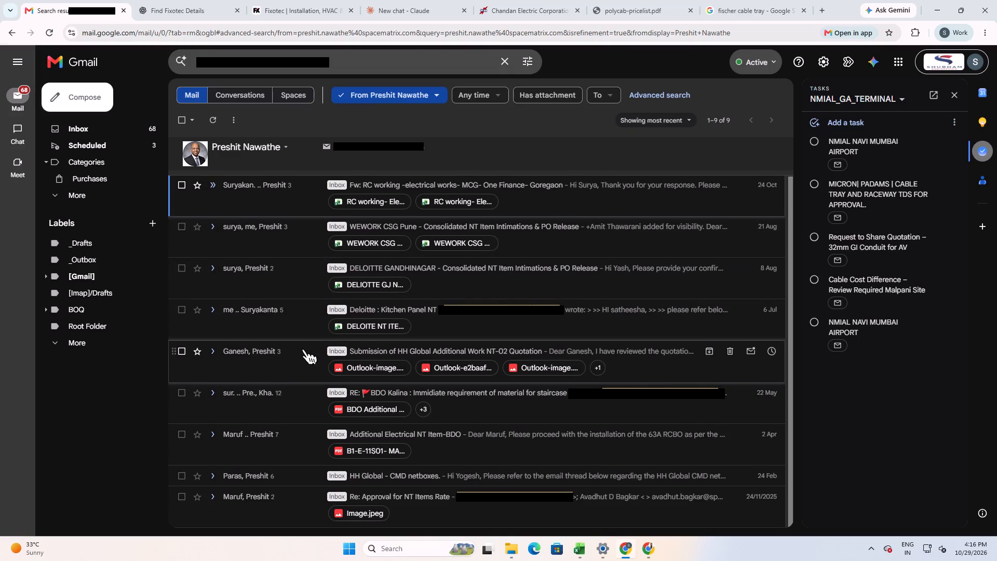
{"action": "scroll", "coordinate": [300, 353], "scroll_direction": "down", "scroll_amount": 1}
{"action": "scroll", "coordinate": [297, 437], "scroll_direction": "down", "scroll_amount": 2}
{"action": "scroll", "coordinate": [332, 492], "scroll_direction": "up", "scroll_amount": 3}
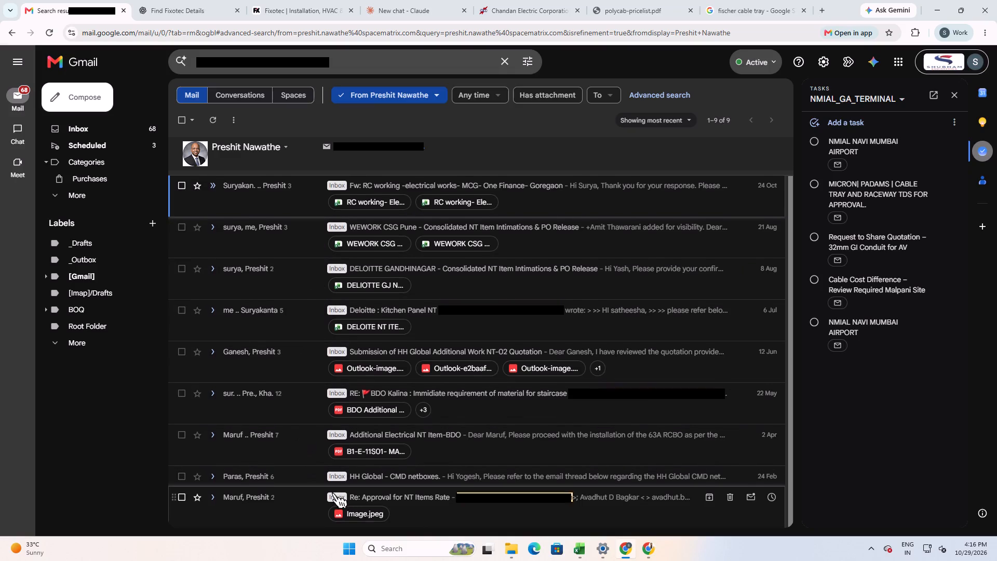
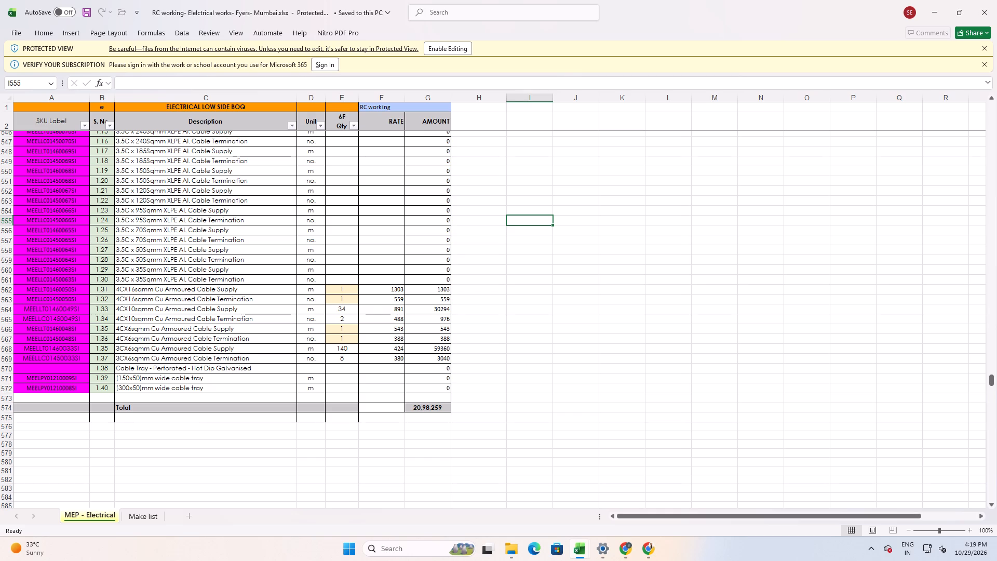
Search the MEP - Electrical sheet for "chipp" to locate the floor/wall chipping section of the RC working.
{"action": "scroll", "coordinate": [253, 432], "scroll_direction": "up", "scroll_amount": 2}
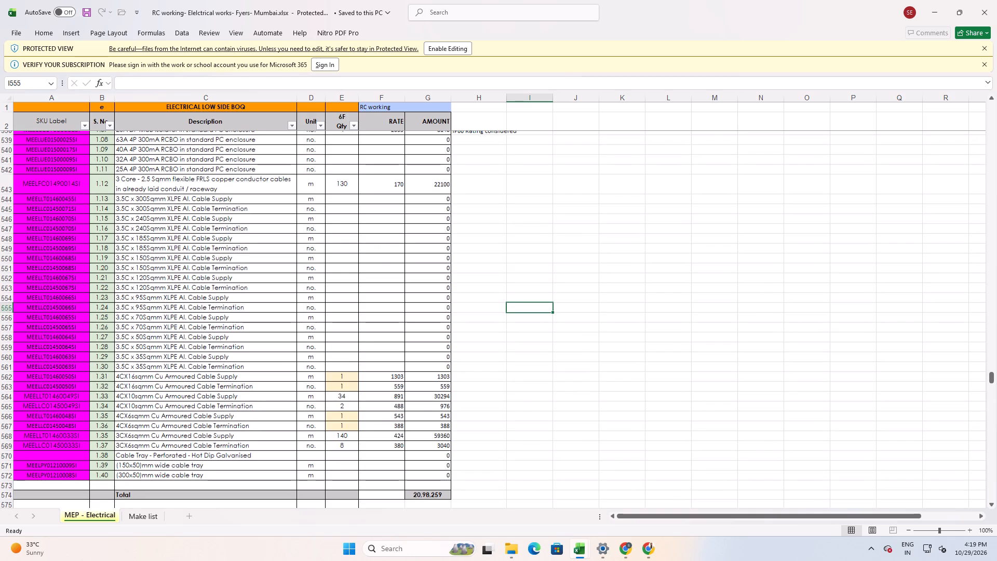
{"action": "scroll", "coordinate": [256, 430], "scroll_direction": "down", "scroll_amount": 3}
{"action": "scroll", "coordinate": [256, 430], "scroll_direction": "up", "scroll_amount": 7}
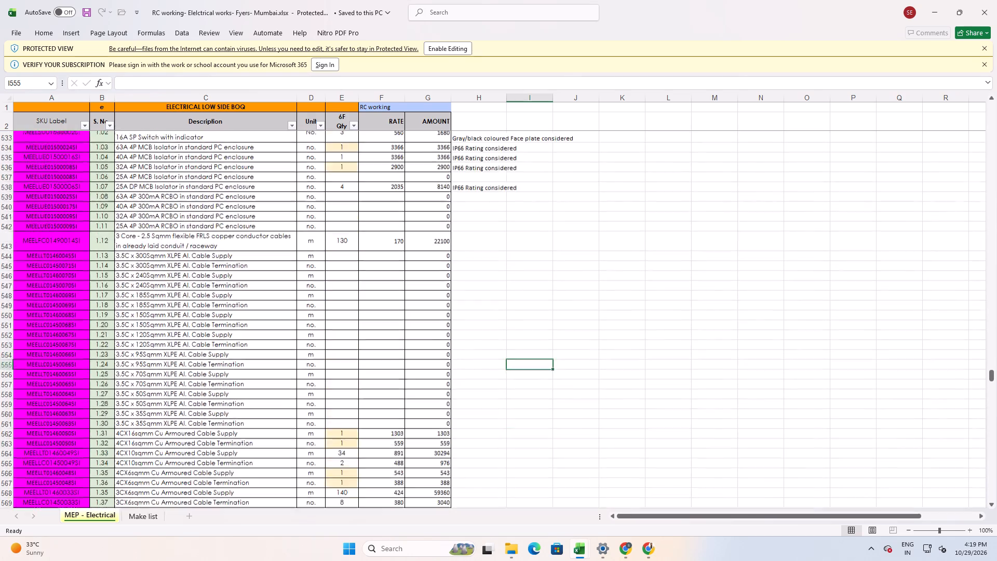
{"action": "scroll", "coordinate": [256, 430], "scroll_direction": "up", "scroll_amount": 1}
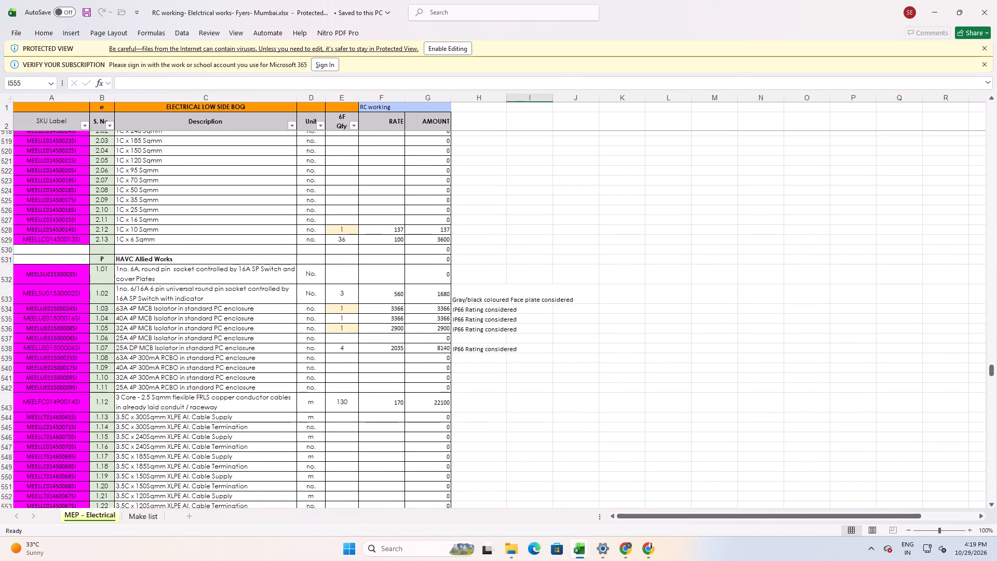
{"action": "key", "text": "ctrl+f"}
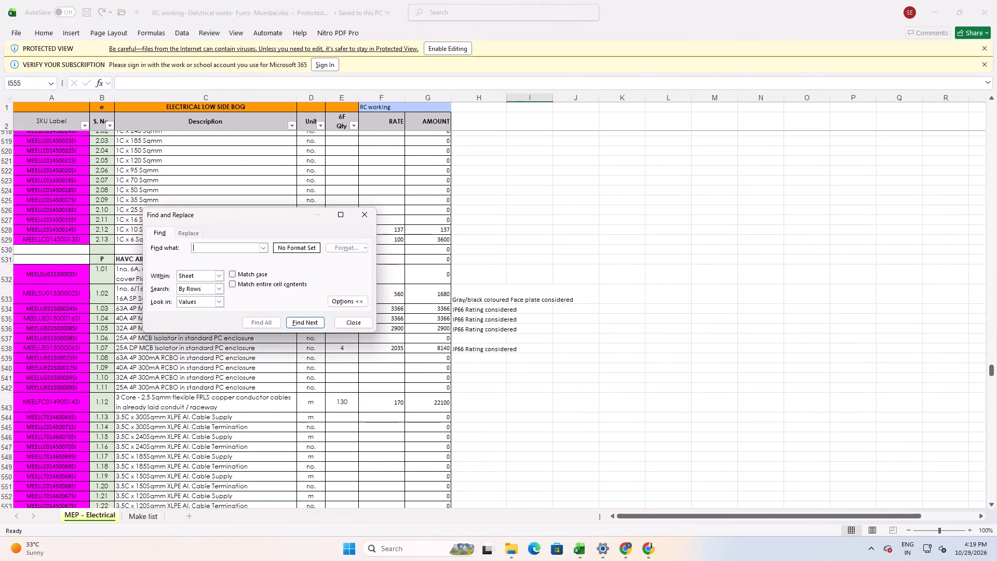
{"action": "type", "text": "chipp"}
{"action": "key", "text": "Return"}
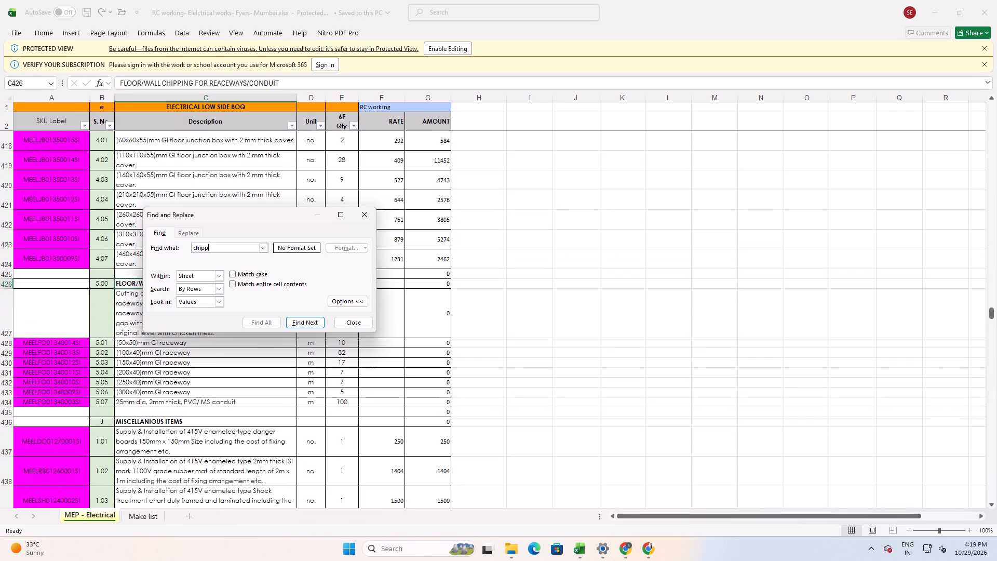
{"action": "left_click_drag", "start_coordinate": [282, 211], "coordinate": [695, 224]}
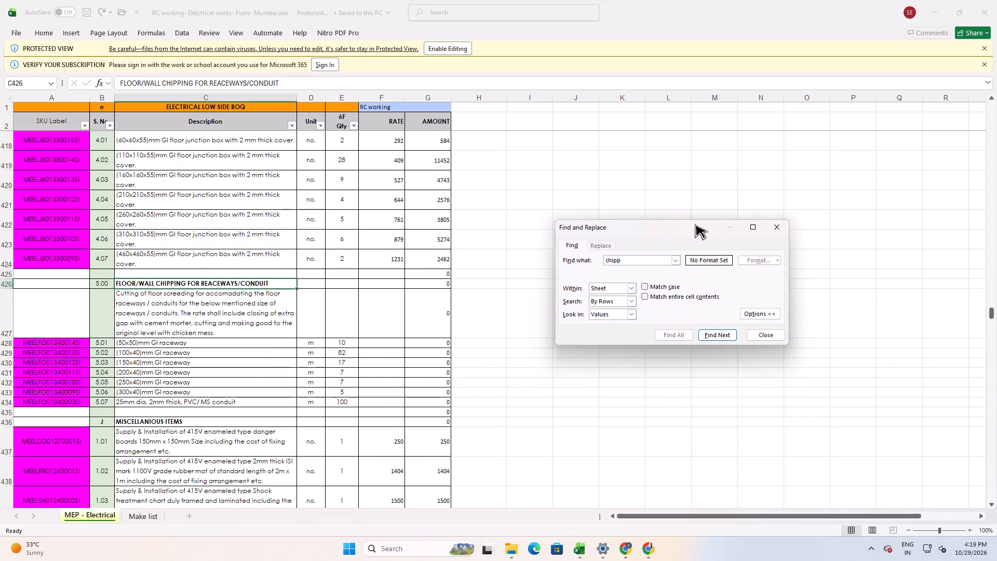
{"action": "left_click_drag", "start_coordinate": [695, 224], "coordinate": [695, 223]}
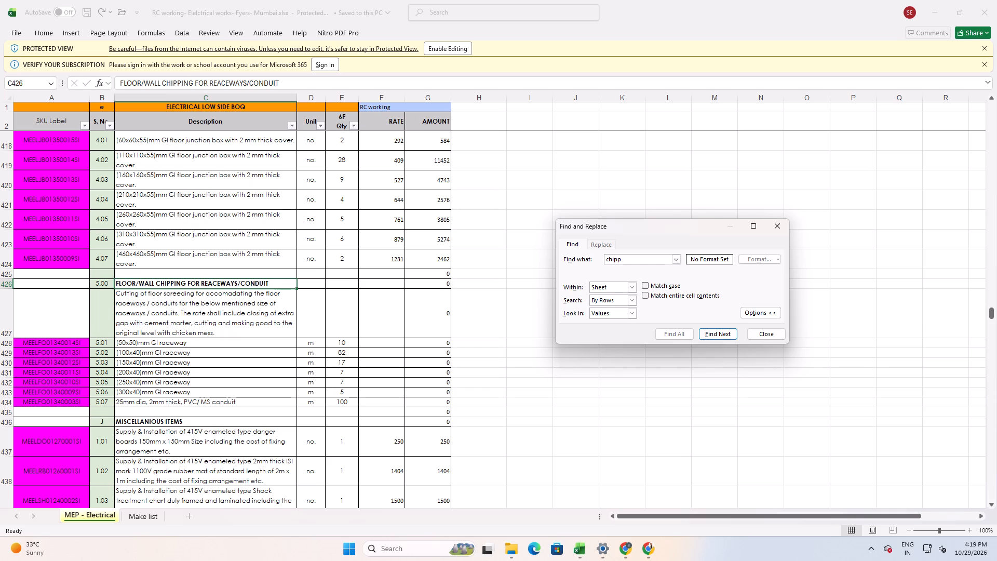
{"action": "left_click", "coordinate": [773, 228]}
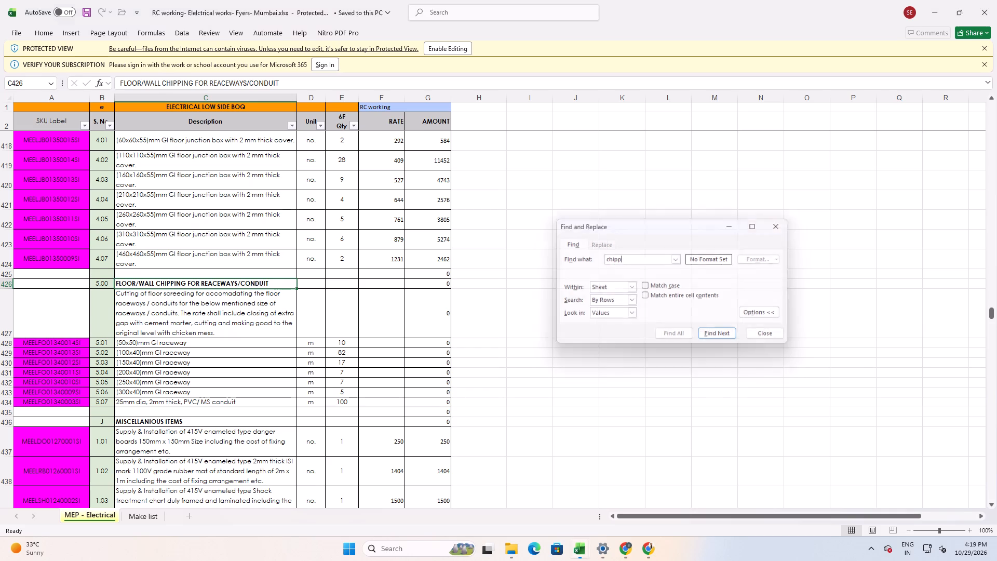
Examine the quantities and rates of the junction box, raceway and earthing items above the floor/wall chipping section.
{"action": "scroll", "coordinate": [352, 388], "scroll_direction": "up", "scroll_amount": 6}
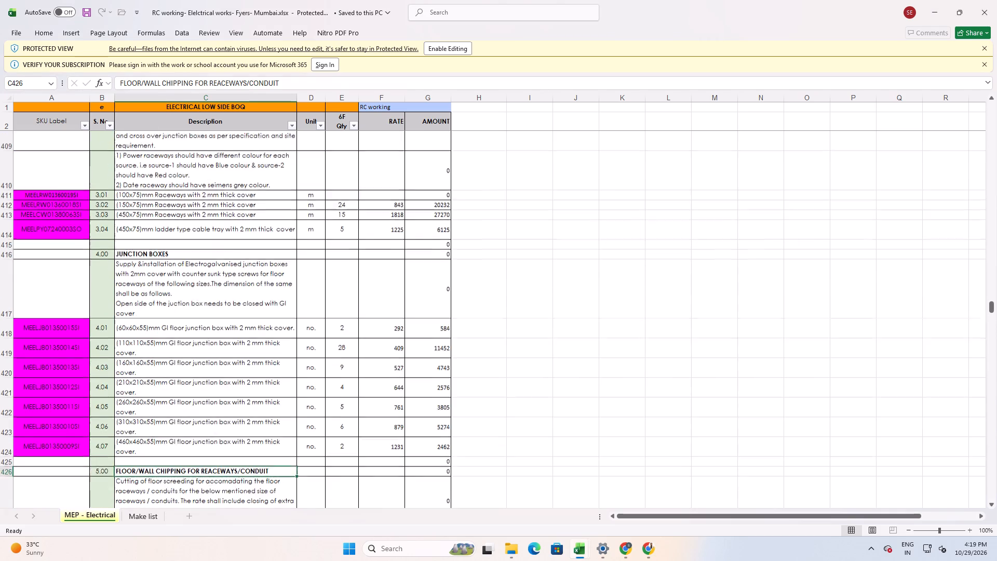
{"action": "scroll", "coordinate": [355, 382], "scroll_direction": "up", "scroll_amount": 16}
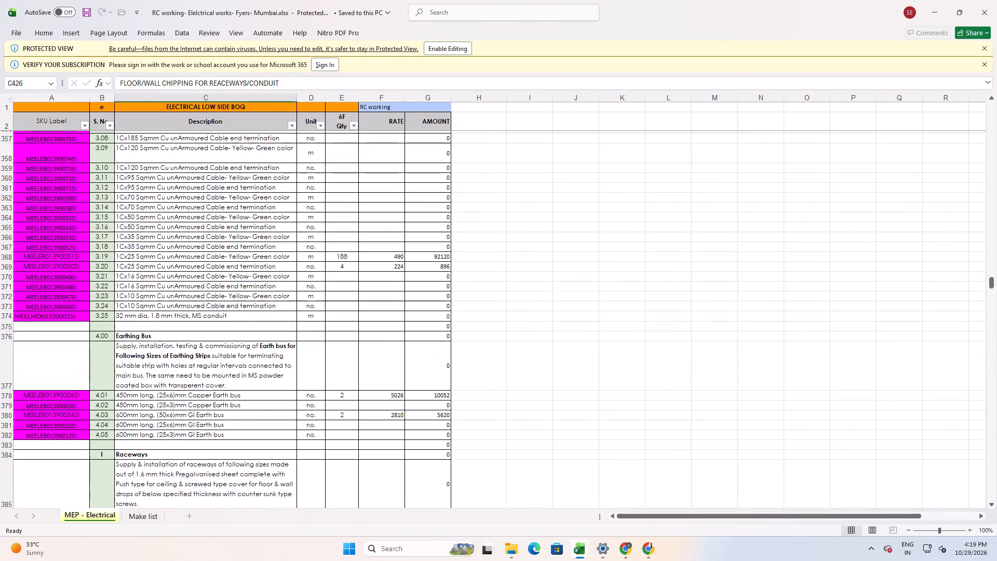
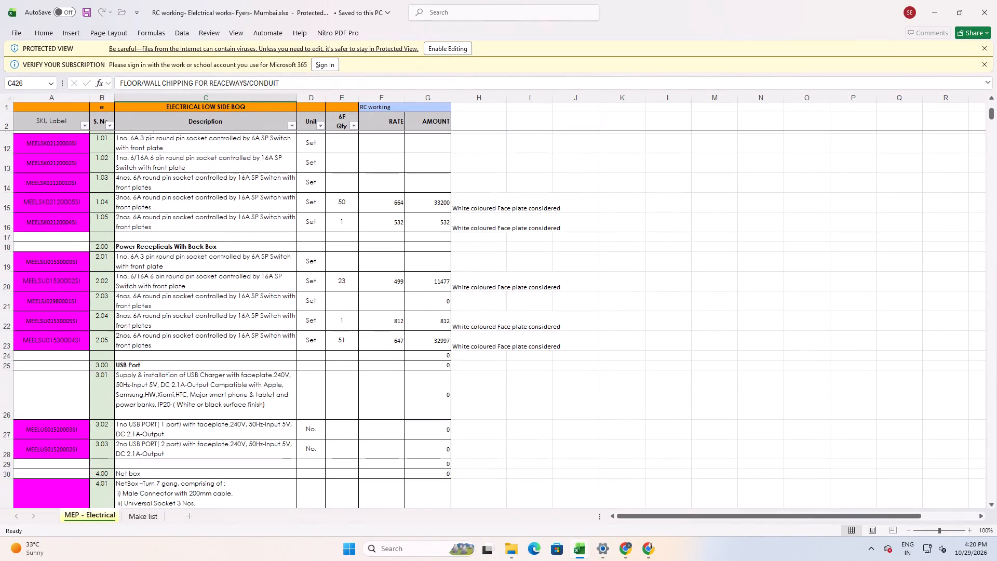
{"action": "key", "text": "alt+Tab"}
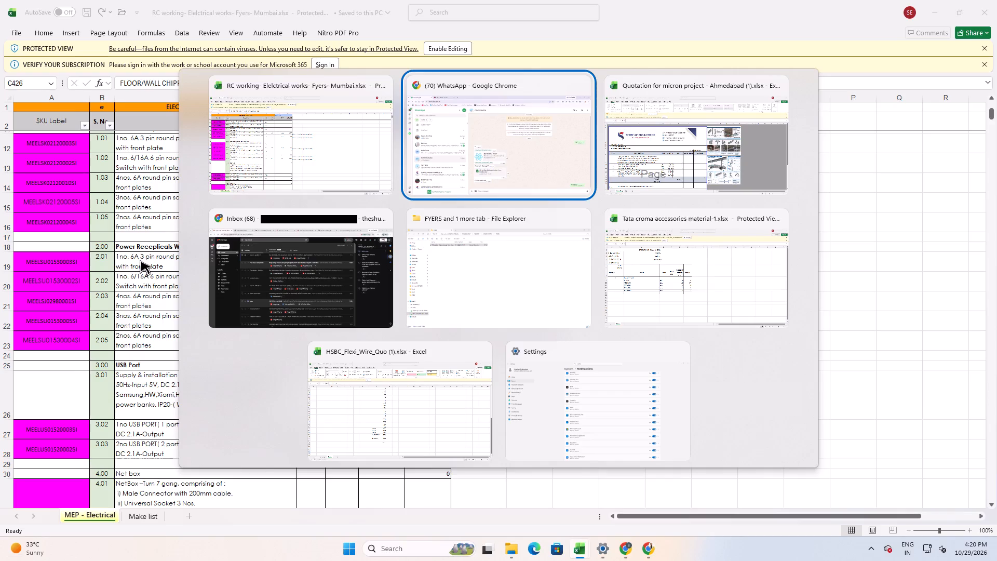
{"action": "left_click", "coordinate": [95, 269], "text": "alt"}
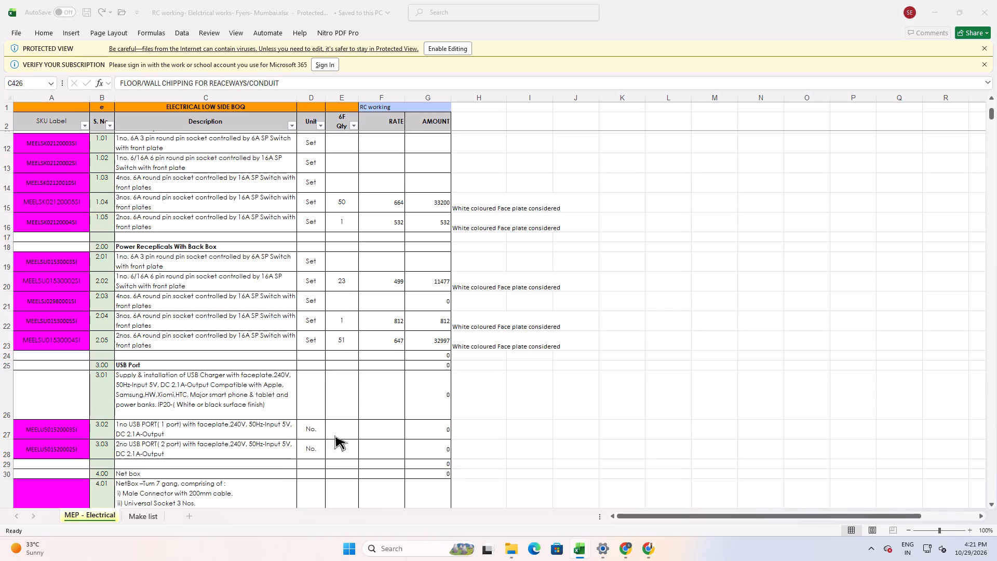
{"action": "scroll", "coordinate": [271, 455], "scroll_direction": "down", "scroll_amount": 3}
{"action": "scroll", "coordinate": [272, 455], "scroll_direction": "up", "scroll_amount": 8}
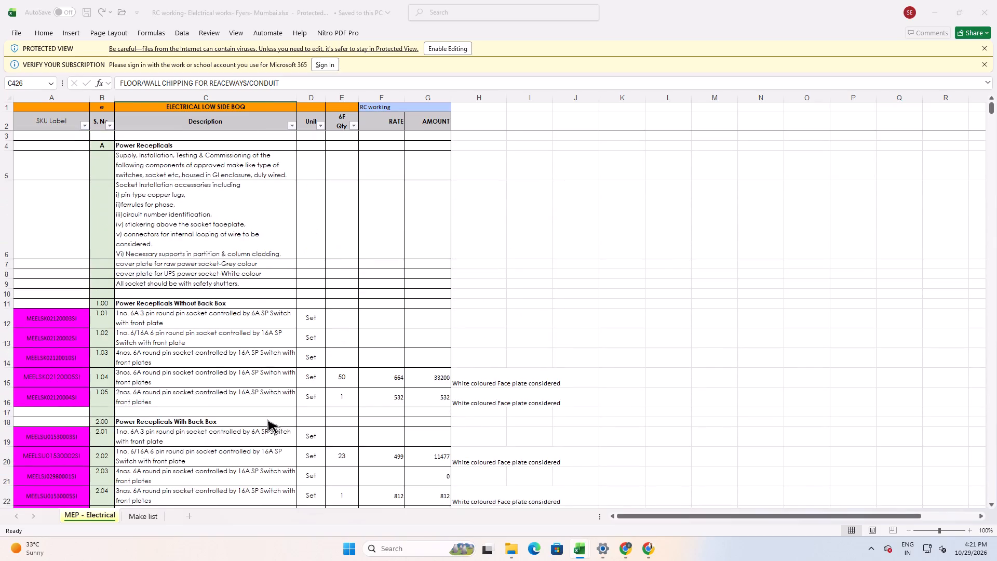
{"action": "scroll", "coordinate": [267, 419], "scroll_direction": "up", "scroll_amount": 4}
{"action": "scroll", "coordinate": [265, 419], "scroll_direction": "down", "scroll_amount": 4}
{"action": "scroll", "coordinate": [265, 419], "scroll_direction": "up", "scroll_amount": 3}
View the open windows to switch away from the RC working workbook.
{"action": "key", "text": "alt+Tab"}
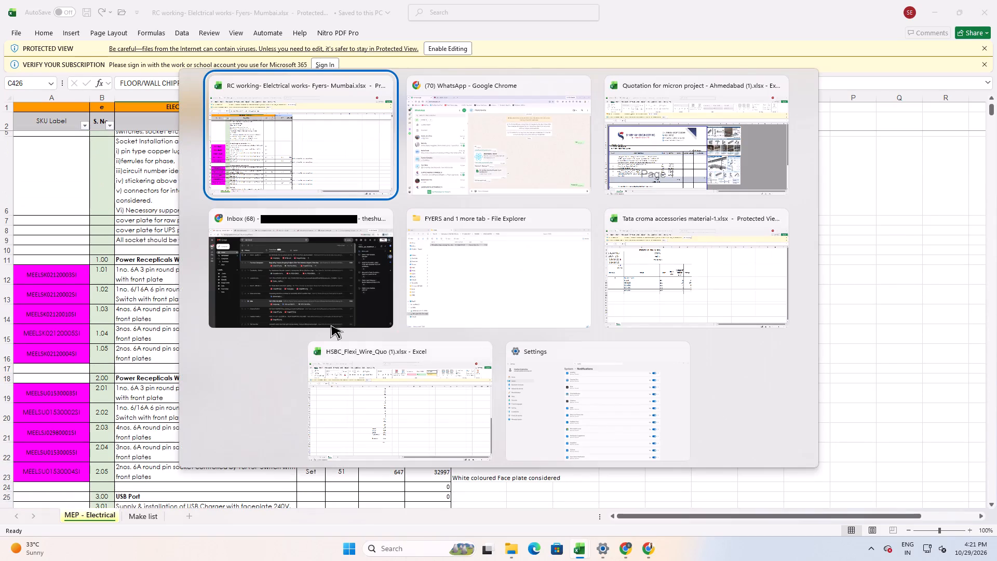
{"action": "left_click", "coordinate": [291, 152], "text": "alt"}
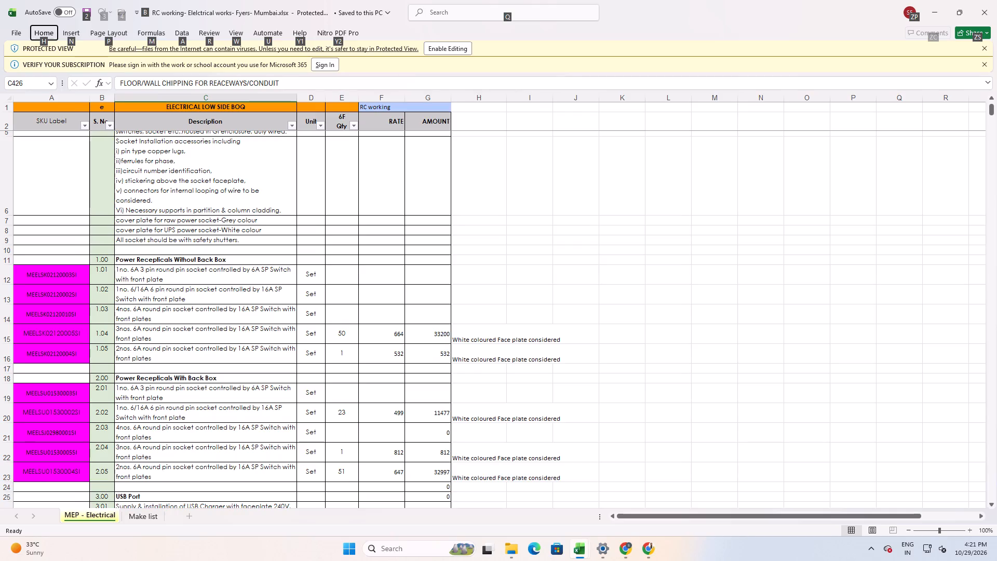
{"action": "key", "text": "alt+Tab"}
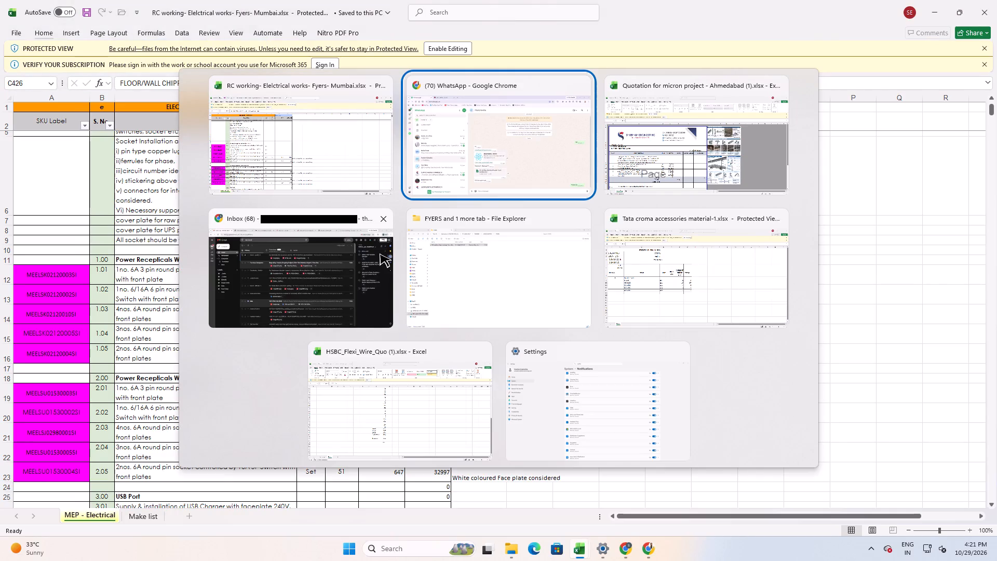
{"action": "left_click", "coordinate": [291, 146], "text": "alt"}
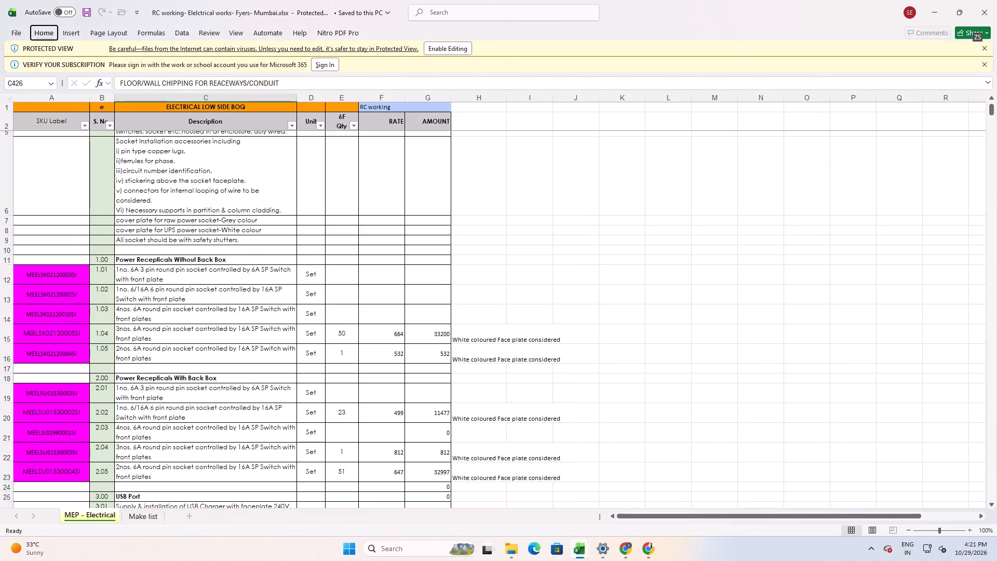
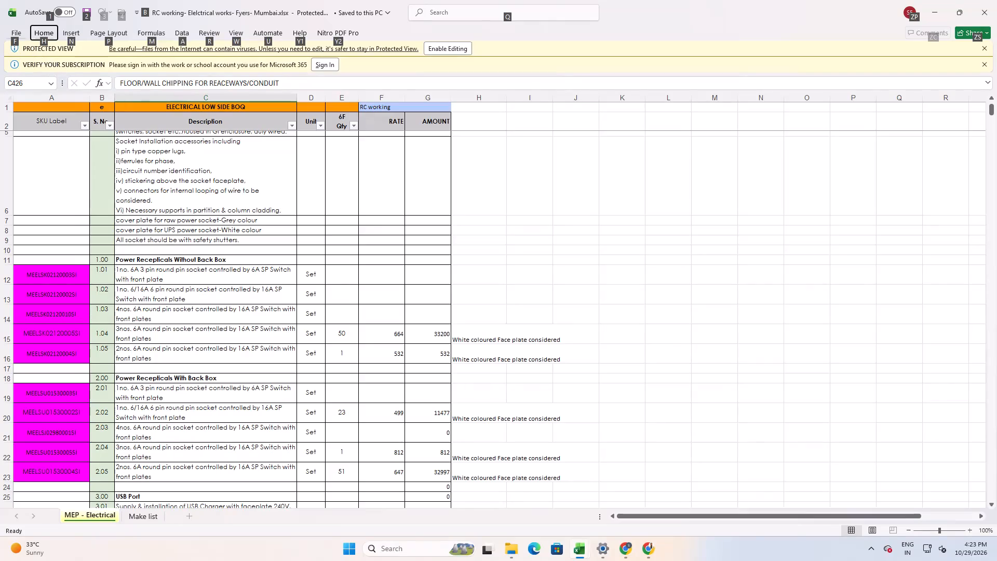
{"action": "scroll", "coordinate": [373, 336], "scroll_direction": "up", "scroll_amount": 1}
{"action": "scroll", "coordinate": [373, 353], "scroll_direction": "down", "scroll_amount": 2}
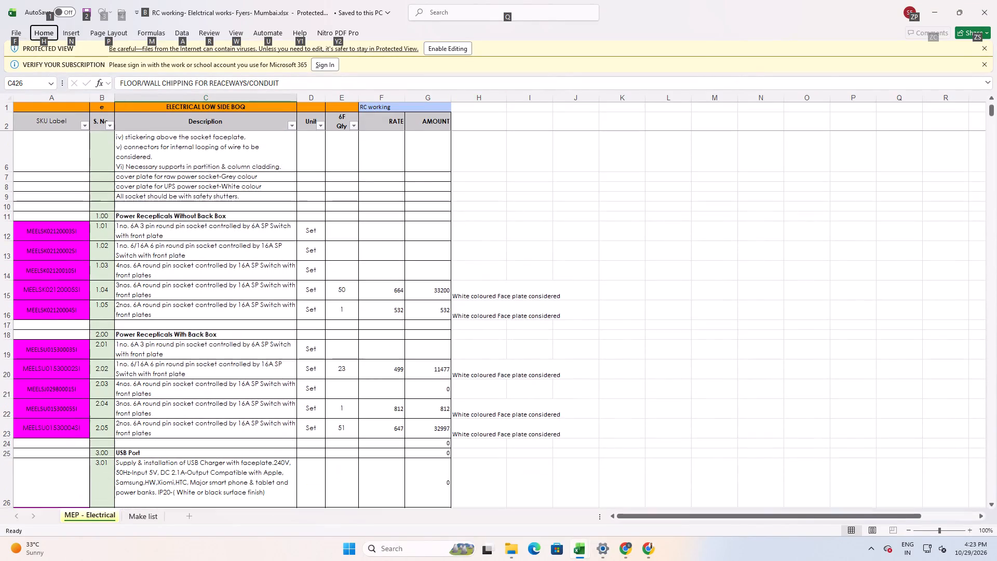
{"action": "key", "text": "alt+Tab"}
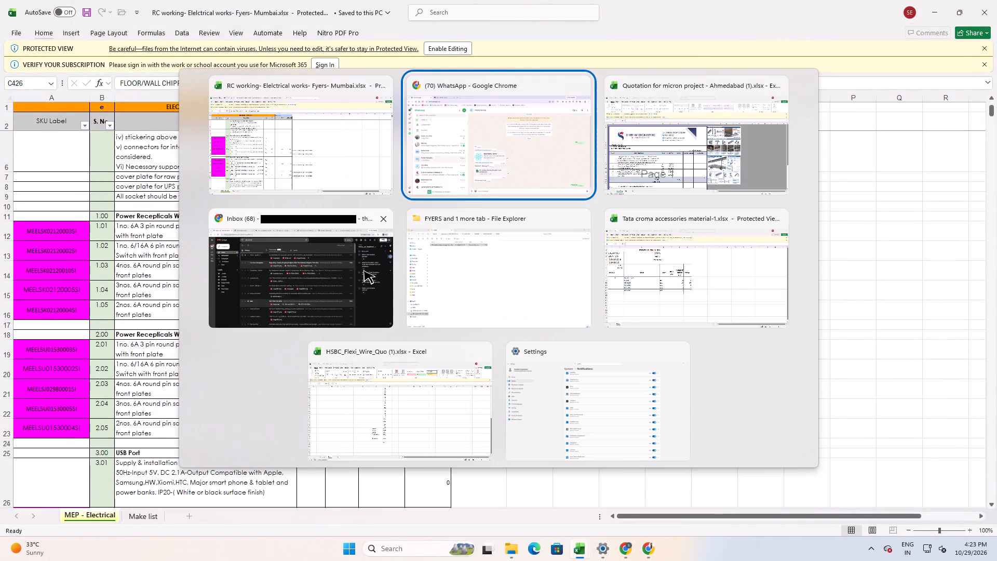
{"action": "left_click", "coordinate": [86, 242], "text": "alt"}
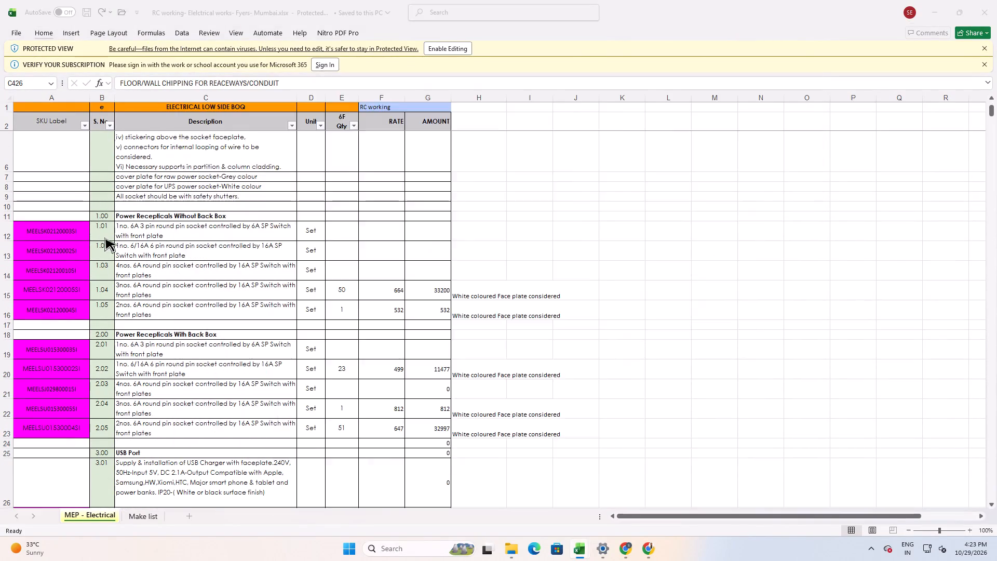
Switch to File Explorer and open "RC working- Elelctrical works- Fyers- Mumbai.xlsx" from the Downloads folder.
{"action": "key", "text": "alt+Tab"}
{"action": "key", "text": "alt+Tab"}
{"action": "key", "text": "alt+Tab"}
{"action": "key", "text": "alt+Tab"}
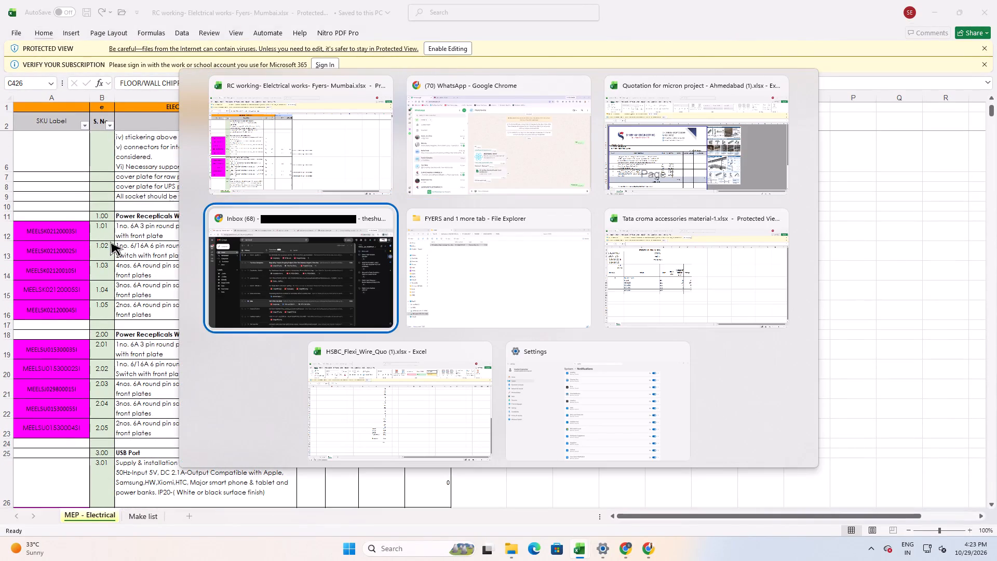
{"action": "key", "text": "alt+Tab"}
{"action": "left_click", "coordinate": [79, 9]}
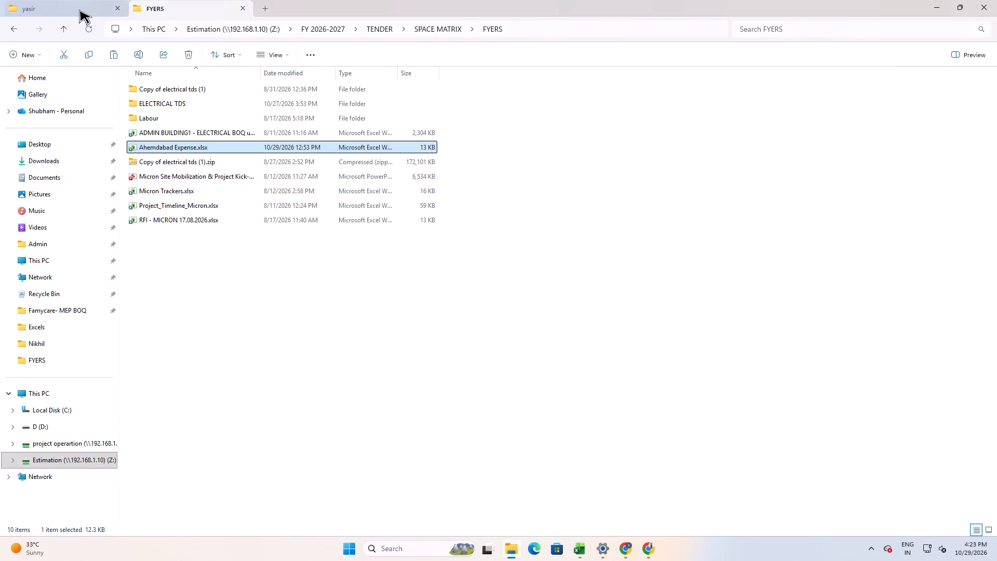
{"action": "left_click", "coordinate": [78, 156]}
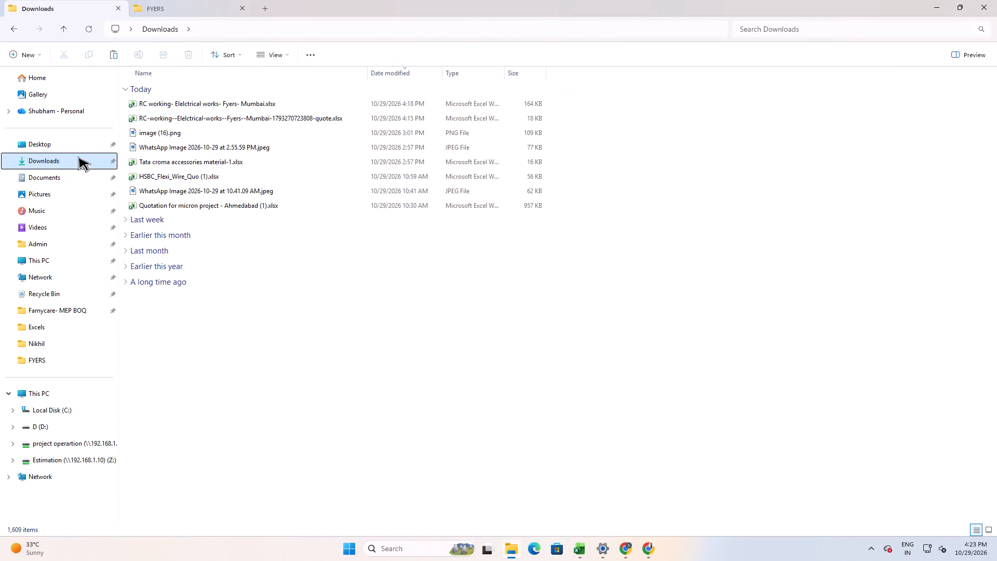
{"action": "double_click", "coordinate": [287, 106]}
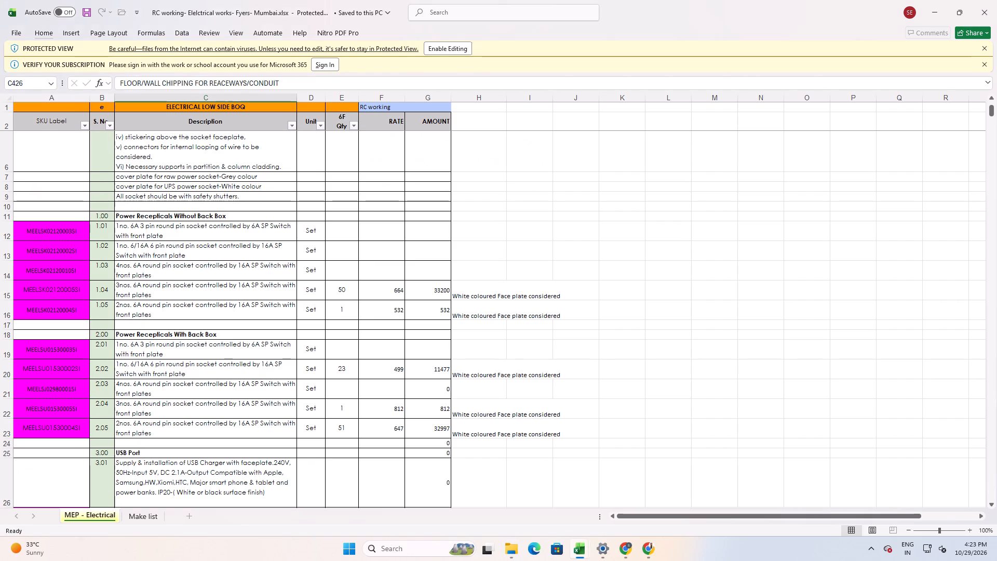
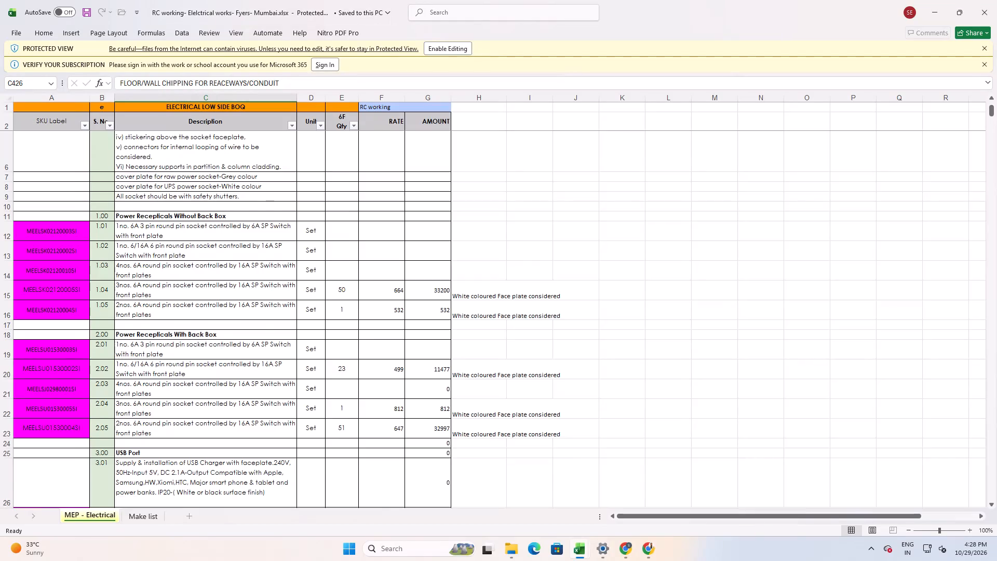
Review the power receptacle and USB port items with their quantities and RC working rates on the MEP - Electrical sheet.
{"action": "scroll", "coordinate": [305, 265], "scroll_direction": "down", "scroll_amount": 2}
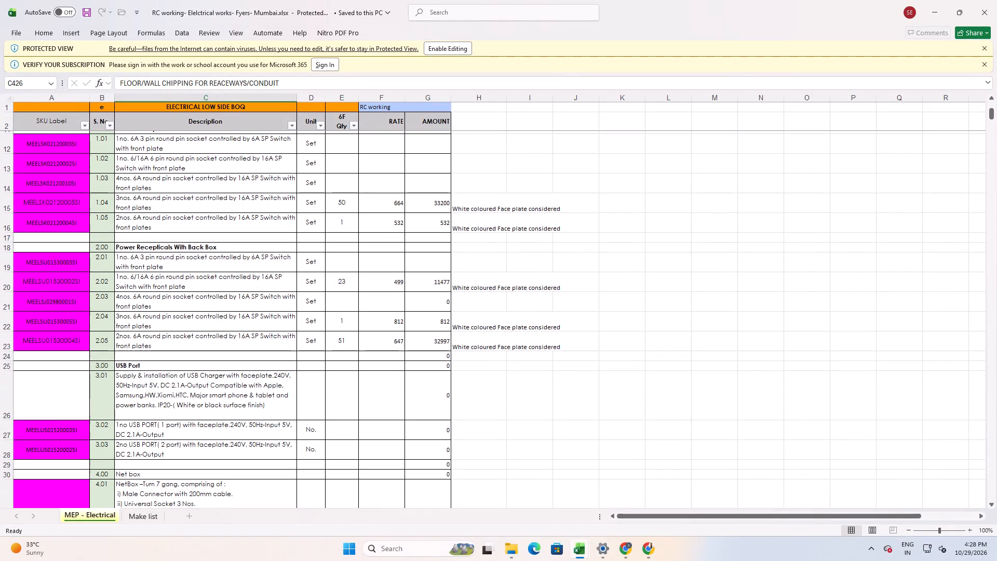
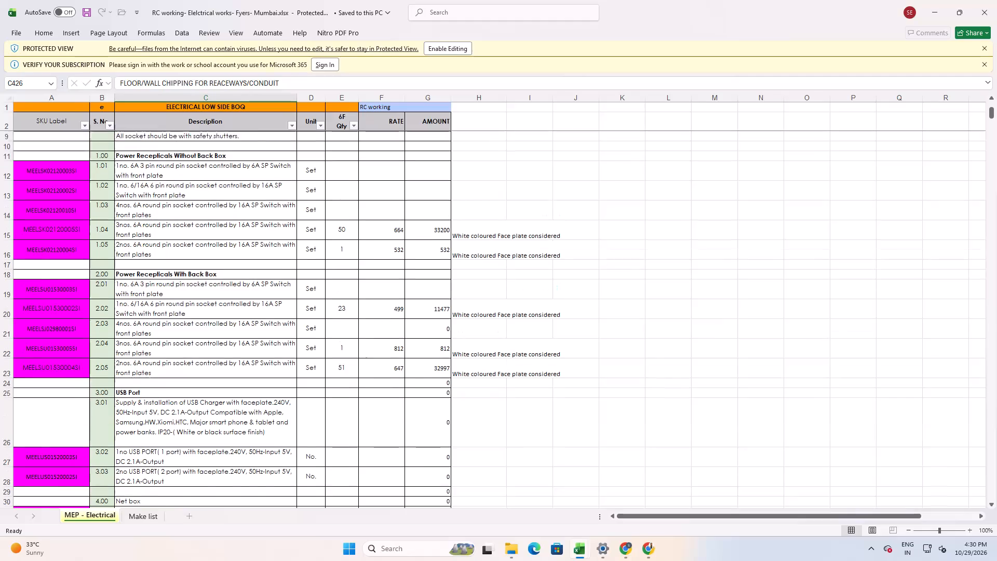
Review the net box, circuit mains and lighting circuit cable items with their quantities and RC working rates.
{"action": "scroll", "coordinate": [354, 407], "scroll_direction": "up", "scroll_amount": 6}
{"action": "scroll", "coordinate": [311, 443], "scroll_direction": "down", "scroll_amount": 4}
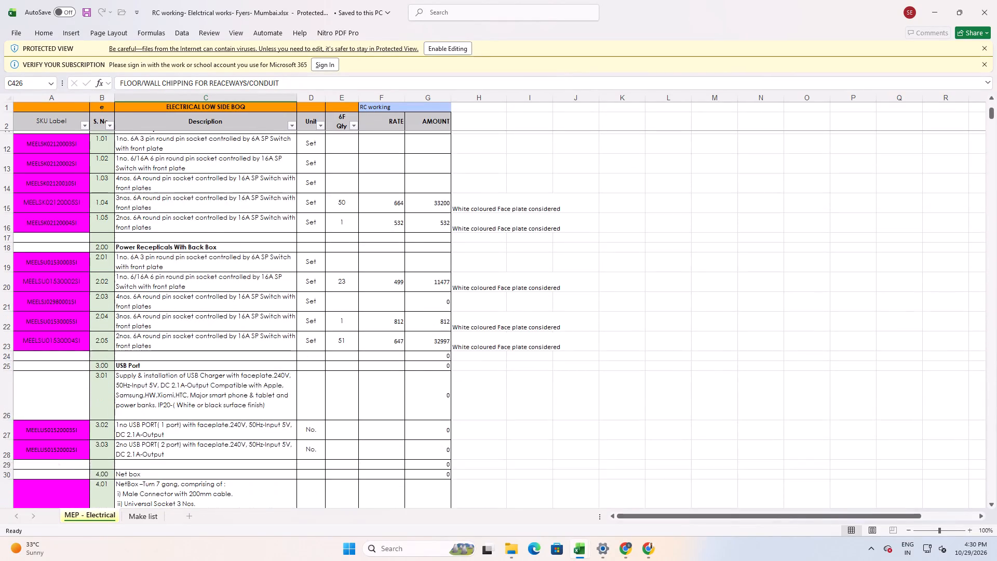
{"action": "scroll", "coordinate": [305, 446], "scroll_direction": "down", "scroll_amount": 17}
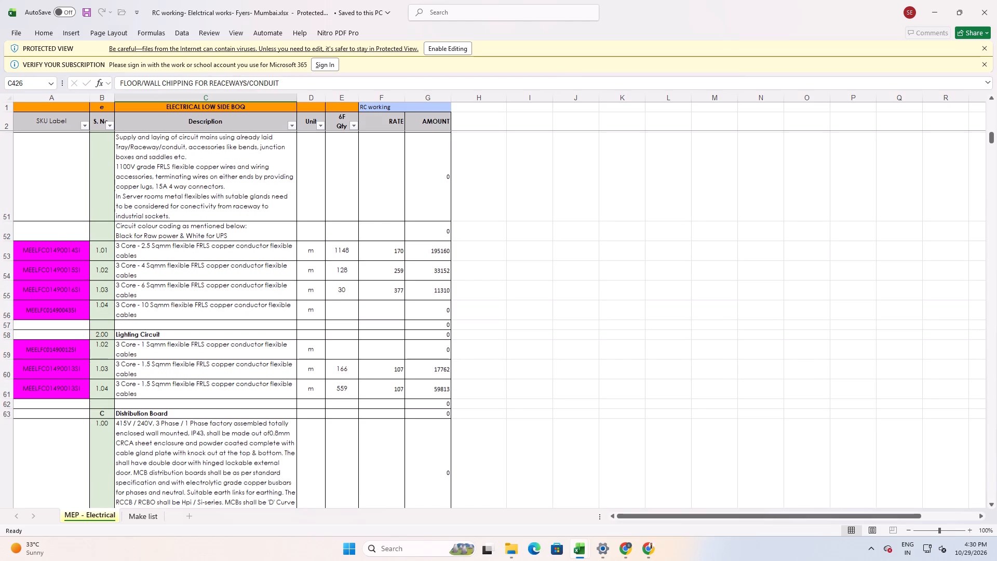
{"action": "scroll", "coordinate": [304, 455], "scroll_direction": "down", "scroll_amount": 1}
{"action": "scroll", "coordinate": [295, 396], "scroll_direction": "up", "scroll_amount": 4}
Review the lighting and raw power distribution board items with their quantities and RC working rates.
{"action": "scroll", "coordinate": [295, 396], "scroll_direction": "down", "scroll_amount": 9}
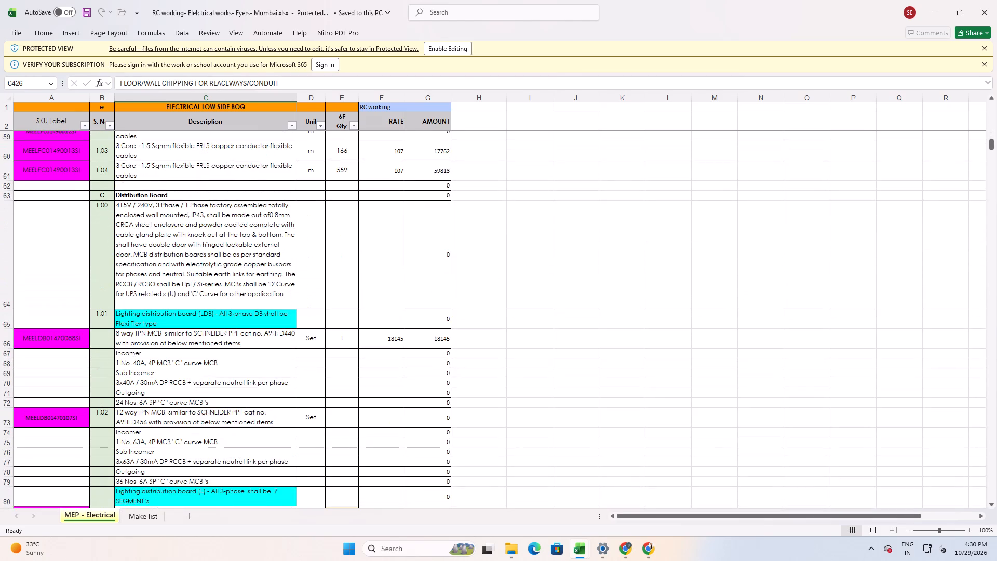
{"action": "scroll", "coordinate": [293, 402], "scroll_direction": "down", "scroll_amount": 11}
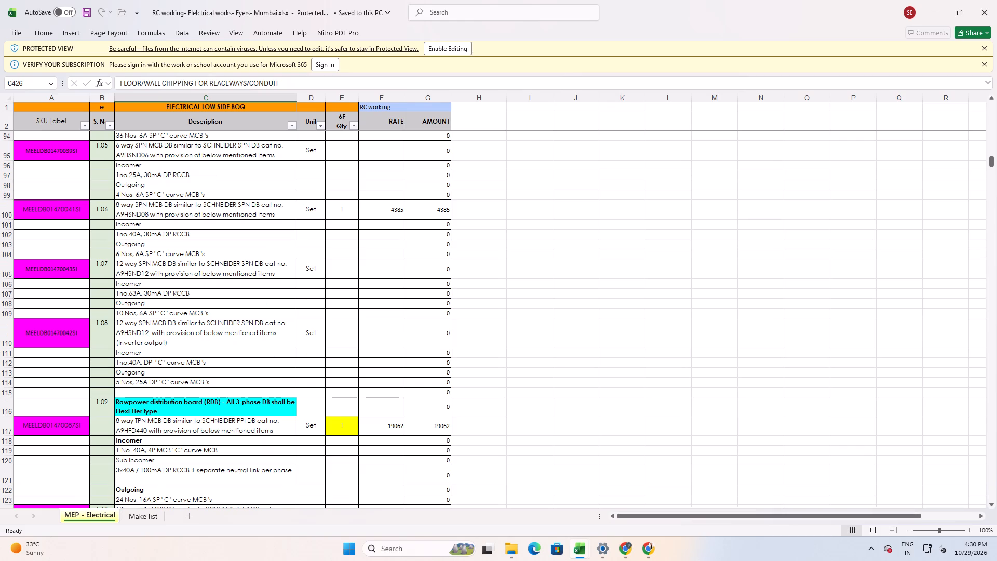
{"action": "scroll", "coordinate": [293, 402], "scroll_direction": "down", "scroll_amount": 2}
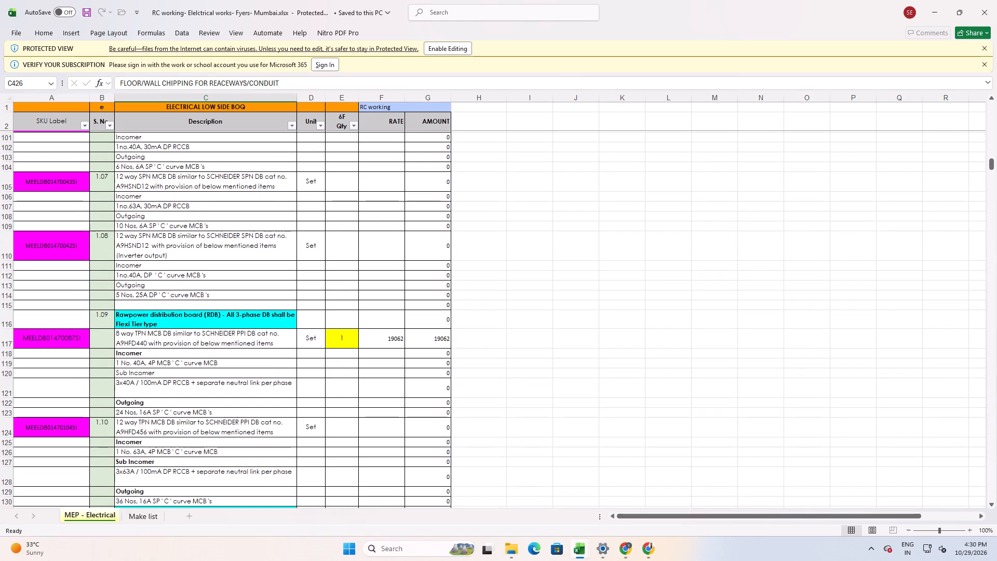
{"action": "scroll", "coordinate": [293, 402], "scroll_direction": "down", "scroll_amount": 10}
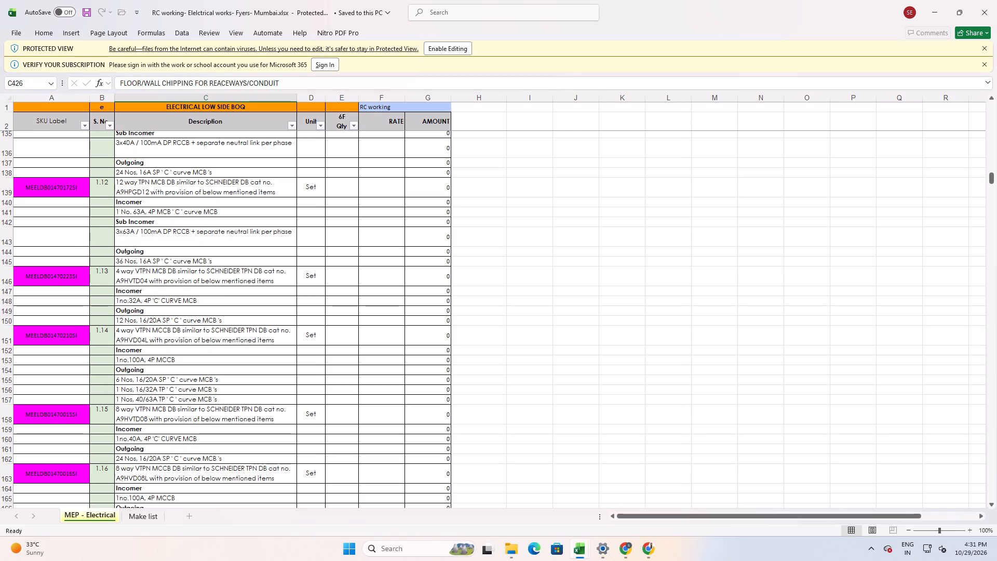
Examine the UPS distribution board (UDB) items, including item 1.18, with their quantities and RC working rates.
{"action": "scroll", "coordinate": [368, 379], "scroll_direction": "down", "scroll_amount": 3}
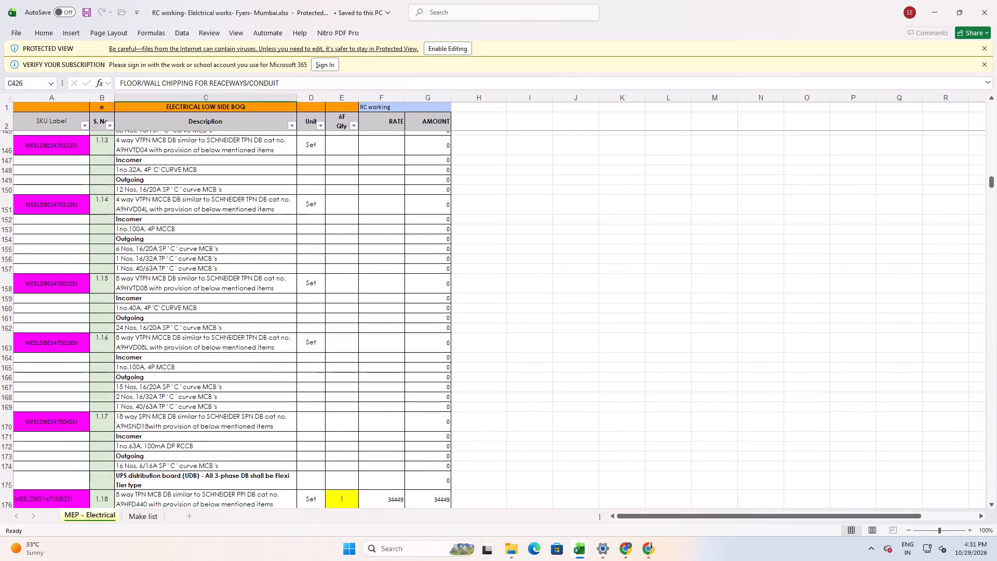
{"action": "scroll", "coordinate": [368, 380], "scroll_direction": "down", "scroll_amount": 8}
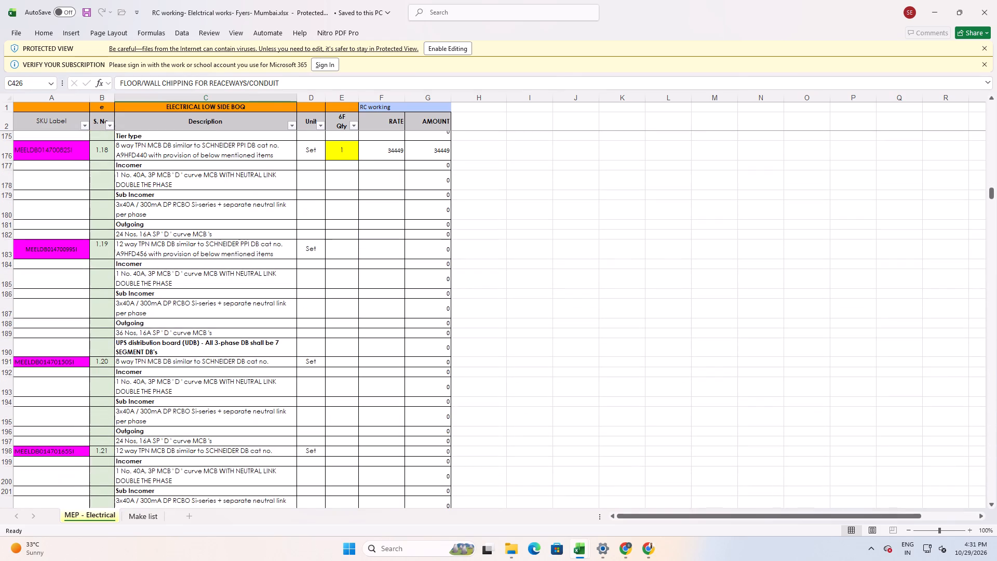
{"action": "scroll", "coordinate": [368, 380], "scroll_direction": "down", "scroll_amount": 3}
{"action": "scroll", "coordinate": [368, 380], "scroll_direction": "up", "scroll_amount": 4}
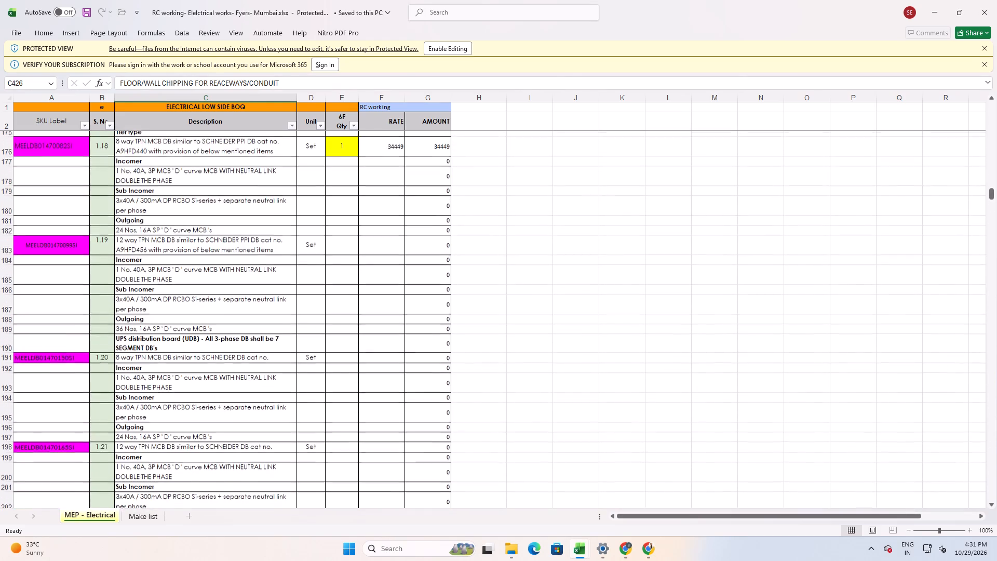
{"action": "scroll", "coordinate": [368, 380], "scroll_direction": "up", "scroll_amount": 1}
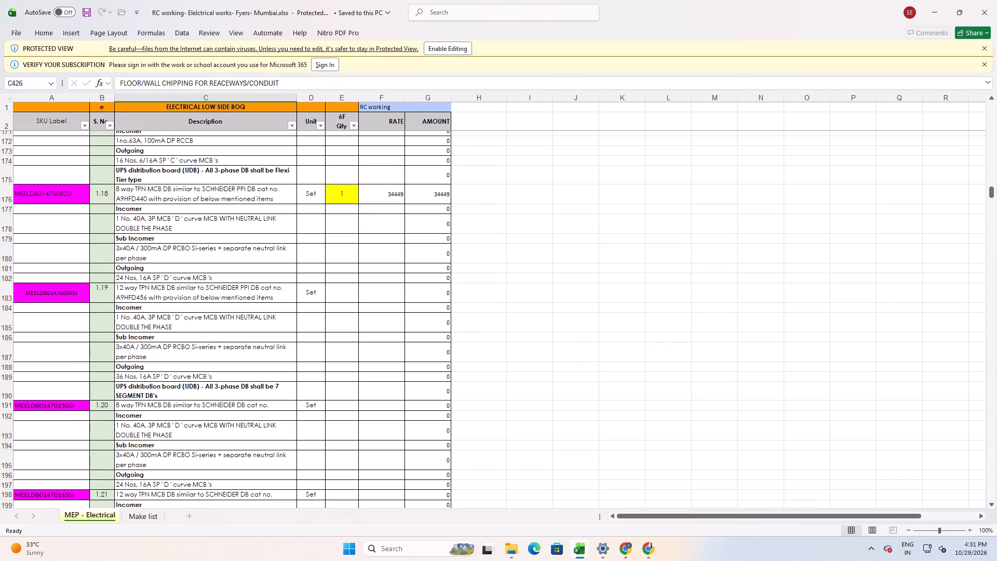
{"action": "scroll", "coordinate": [359, 333], "scroll_direction": "up", "scroll_amount": 1}
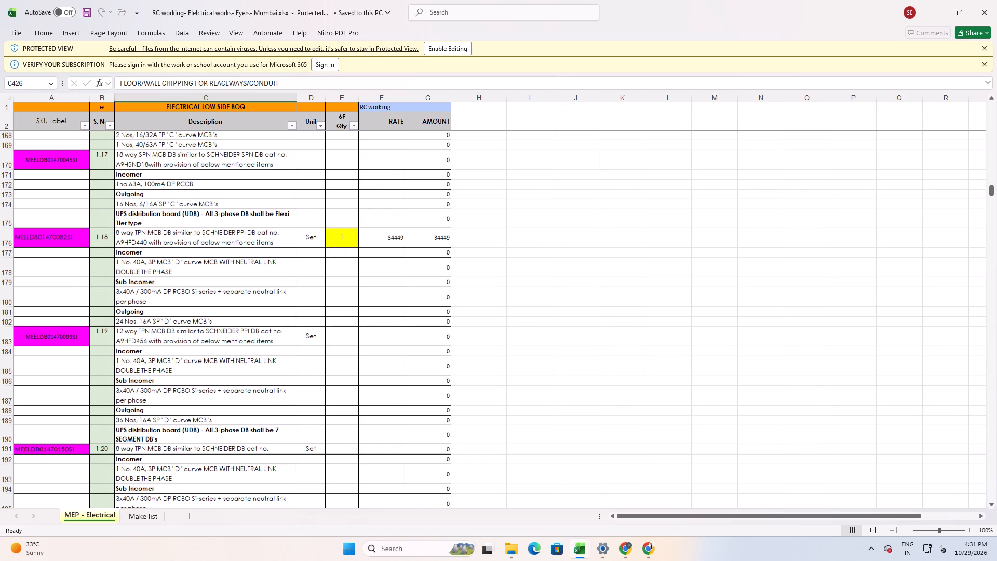
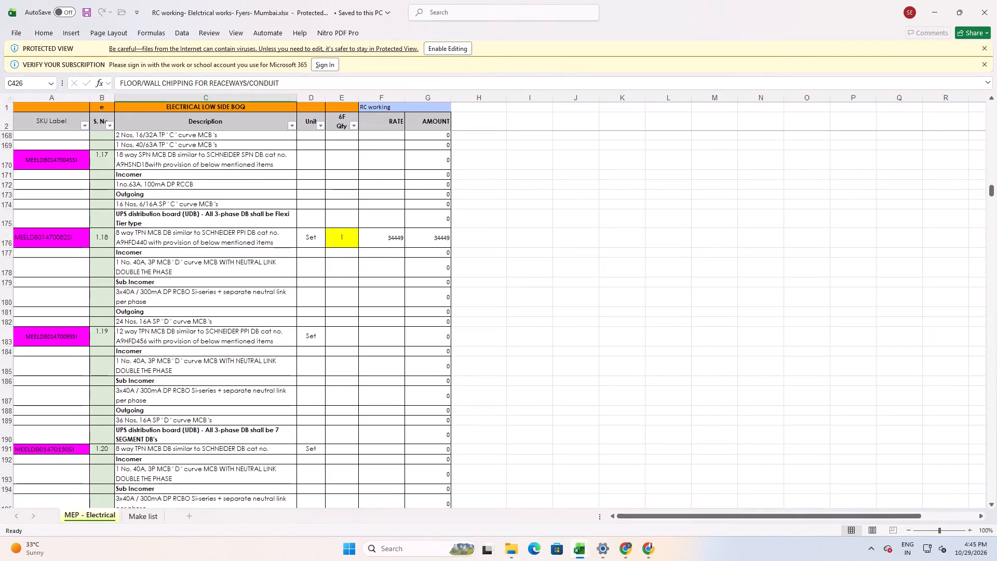
Switch from the RC working workbook to the Downloads window in File Explorer.
{"action": "key", "text": "alt+Tab"}
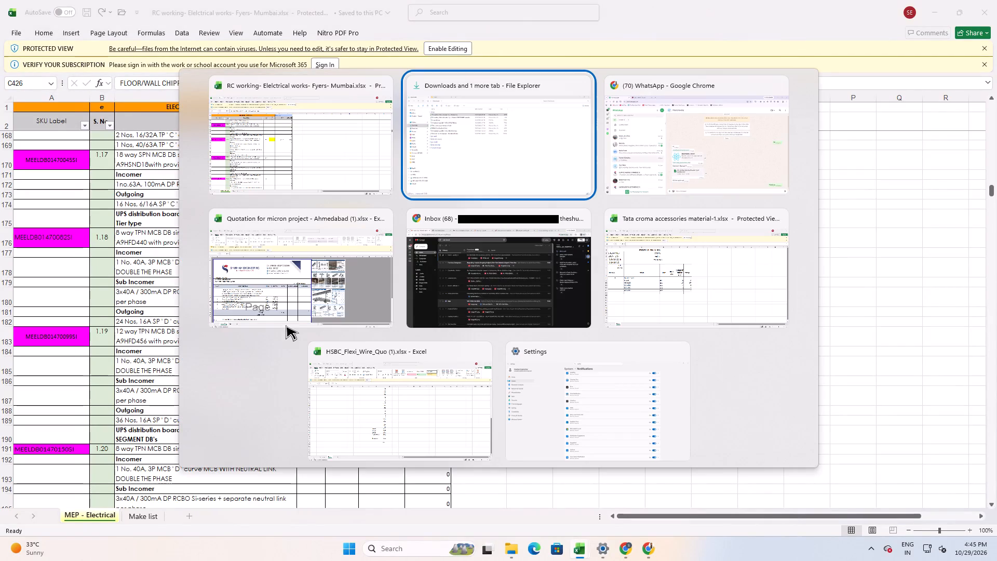
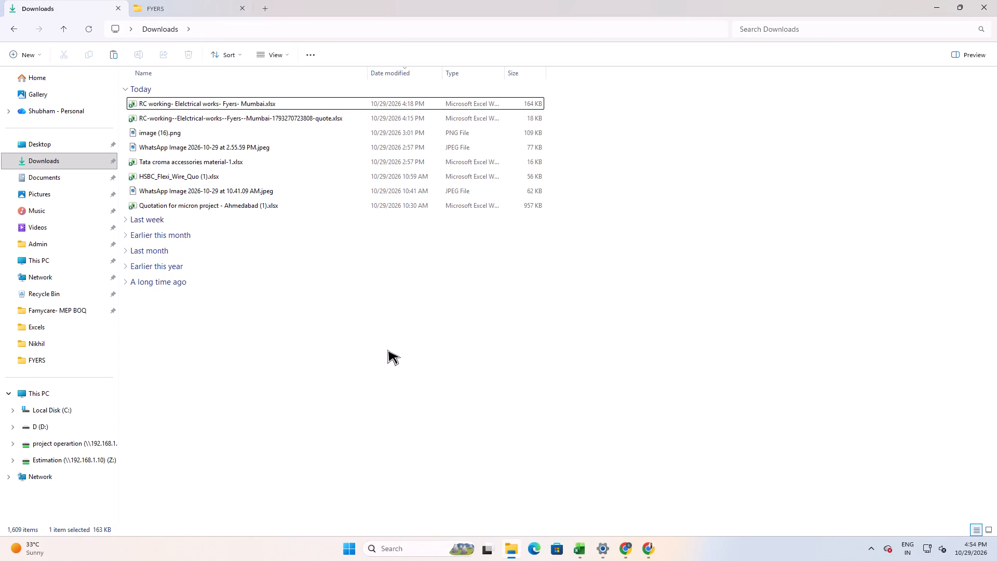
Open the workbook "RC working- Elelctrical works- Fyers- Mumbai.xlsx" from the Downloads folder.
{"action": "key", "text": "alt+Tab"}
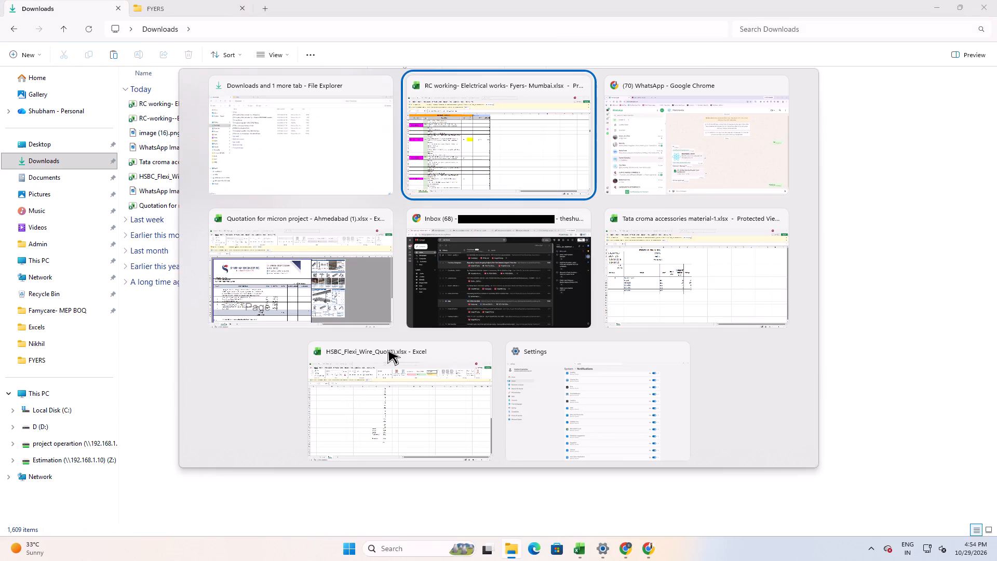
{"action": "left_click", "coordinate": [254, 161], "text": "alt"}
{"action": "double_click", "coordinate": [208, 101]}
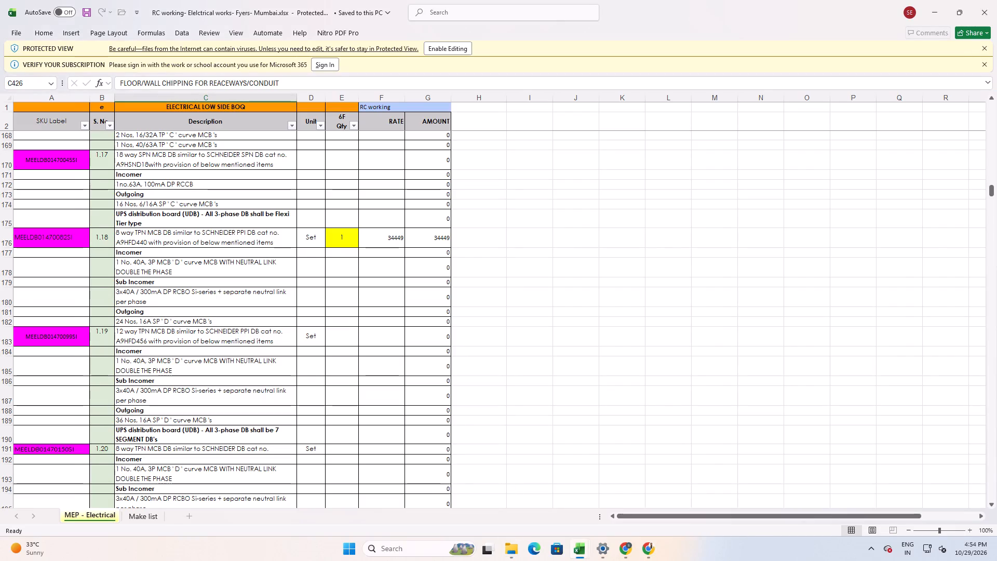
{"action": "key", "text": "alt+Tab"}
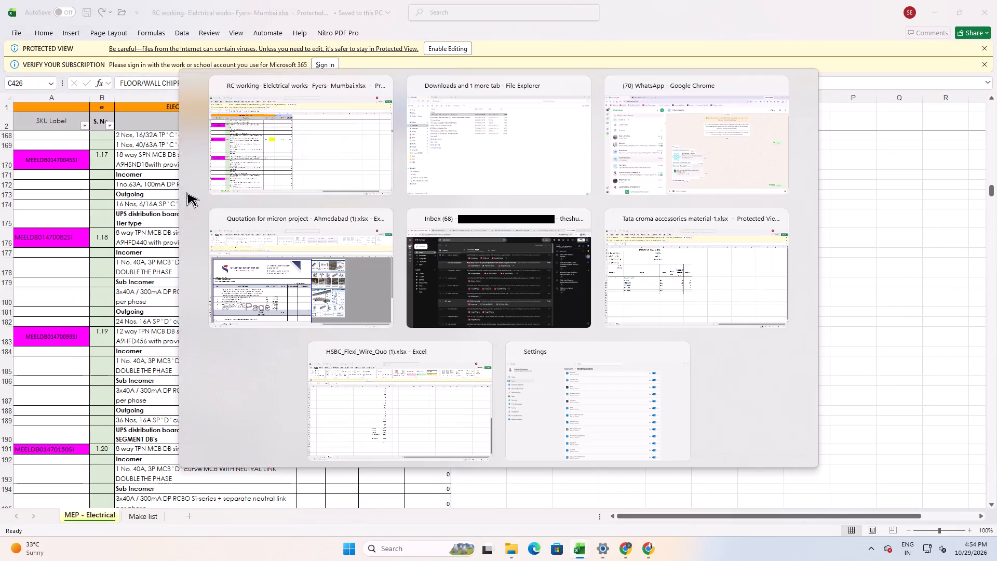
{"action": "double_click", "coordinate": [255, 122]}
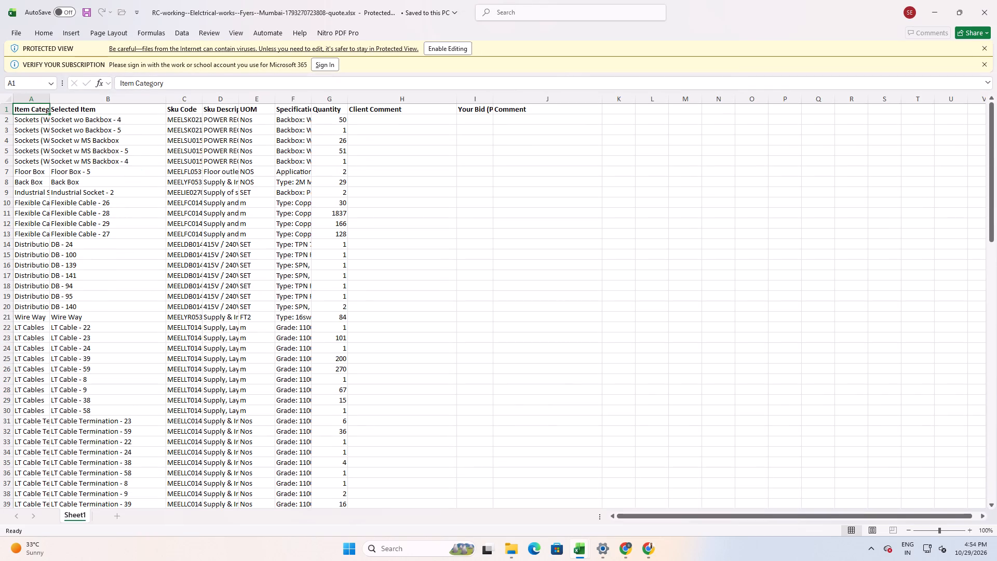
{"action": "scroll", "coordinate": [432, 238], "scroll_direction": "up", "scroll_amount": 3}
{"action": "left_click", "coordinate": [330, 69]}
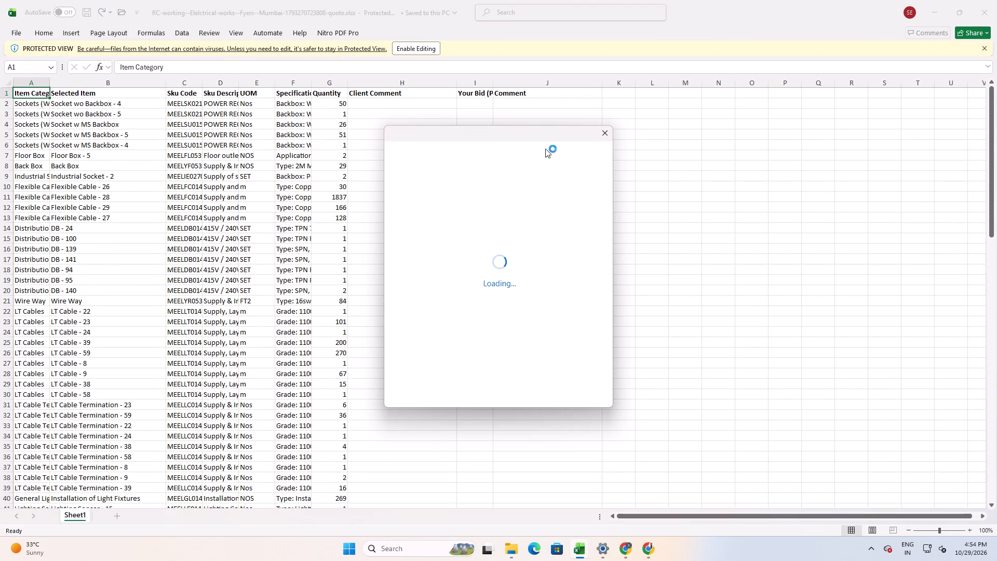
{"action": "left_click", "coordinate": [602, 136]}
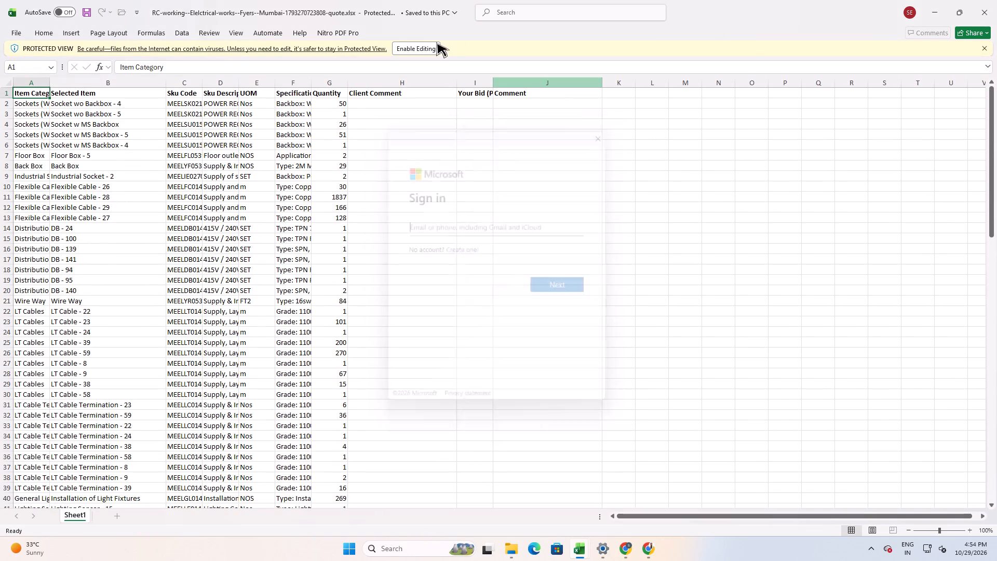
{"action": "left_click", "coordinate": [401, 44]}
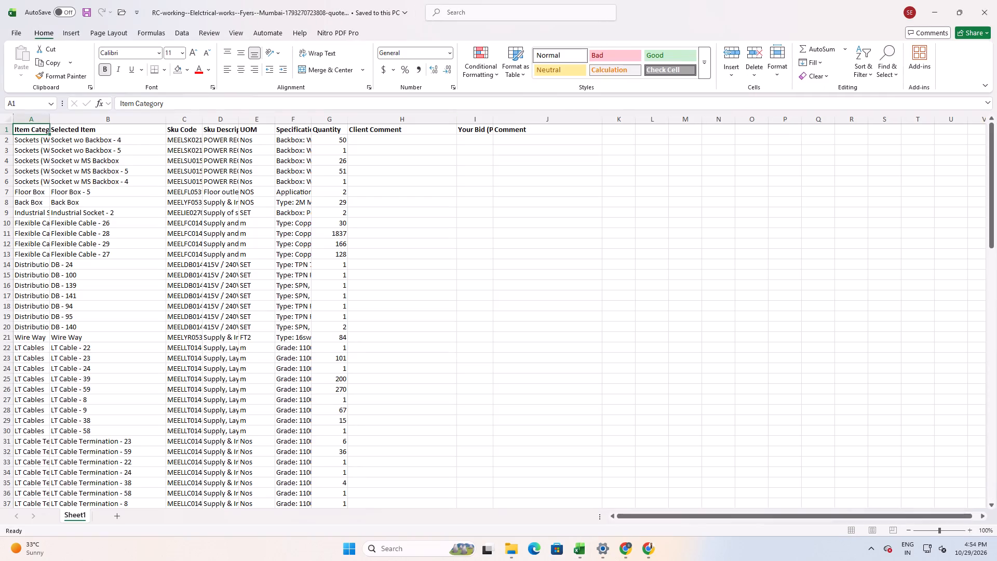
{"action": "scroll", "coordinate": [359, 393], "scroll_direction": "up", "scroll_amount": 3}
{"action": "middle_click_drag", "start_coordinate": [456, 339], "coordinate": [245, 329]}
{"action": "middle_click_drag", "start_coordinate": [273, 291], "coordinate": [159, 299]}
Enable editing in the RC working workbook and select the whole SKU Label column on the MEP - Electrical sheet.
{"action": "key", "text": "alt+Tab"}
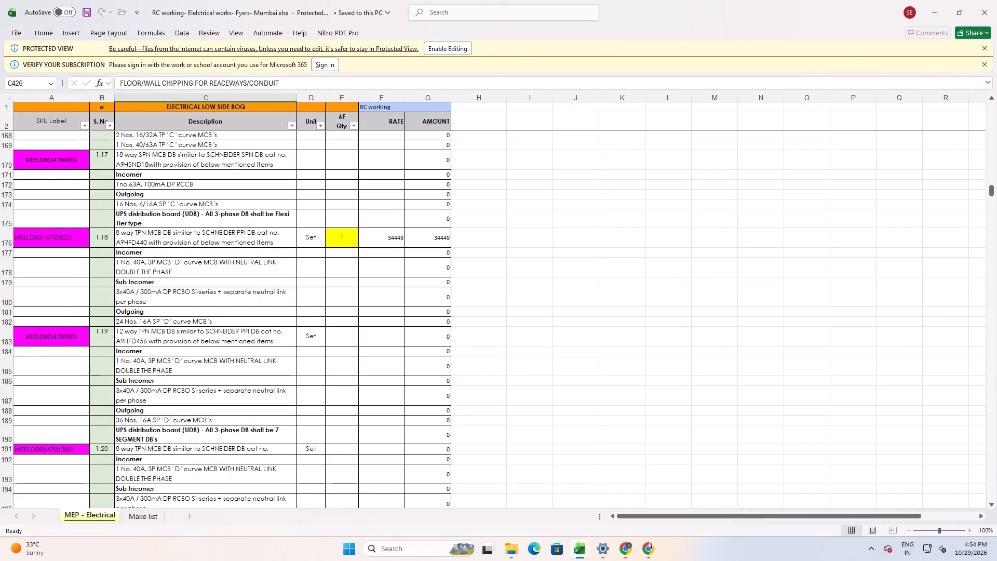
{"action": "key", "text": "alt+Tab"}
{"action": "key", "text": "alt+Tab"}
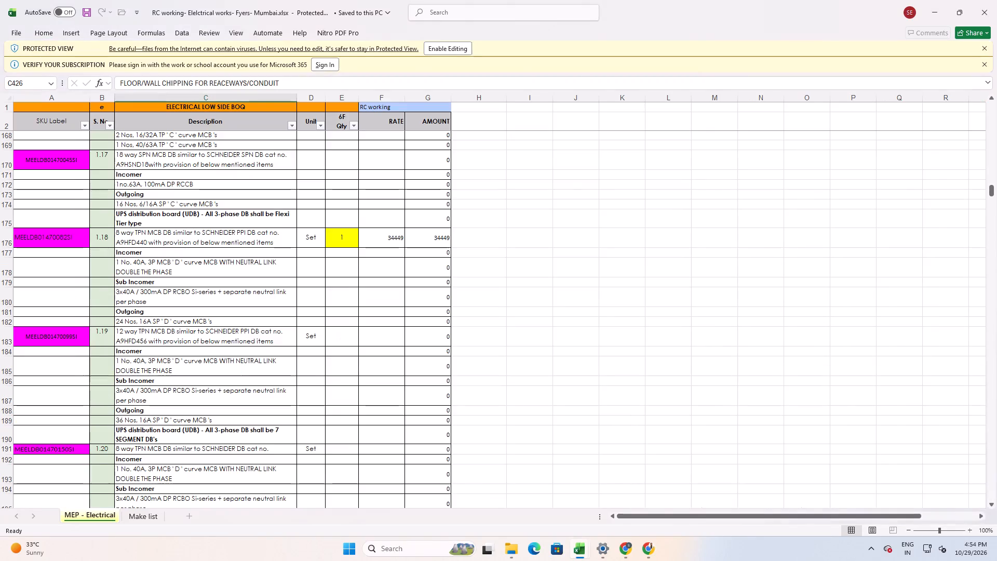
{"action": "left_click", "coordinate": [440, 49]}
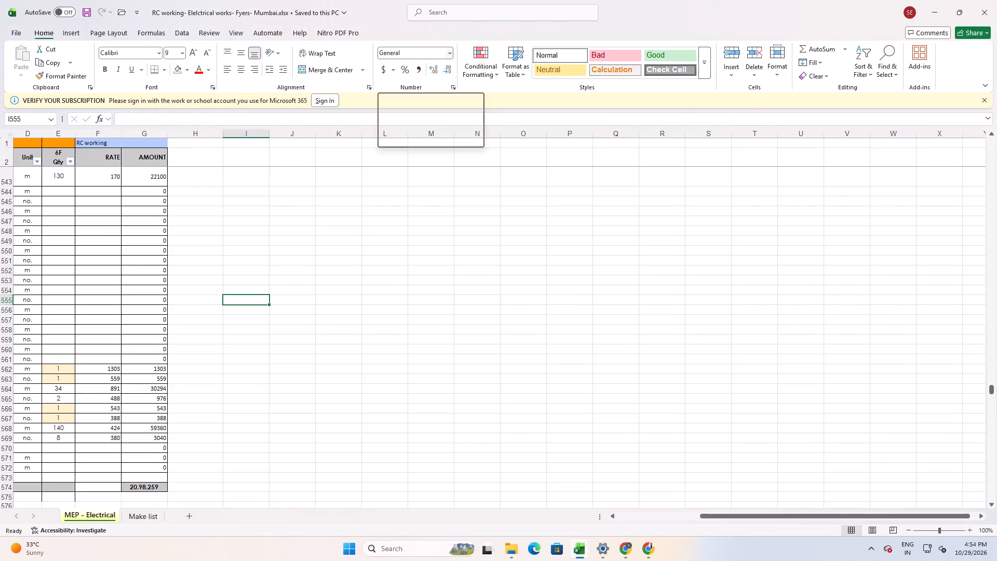
{"action": "left_click", "coordinate": [271, 232]}
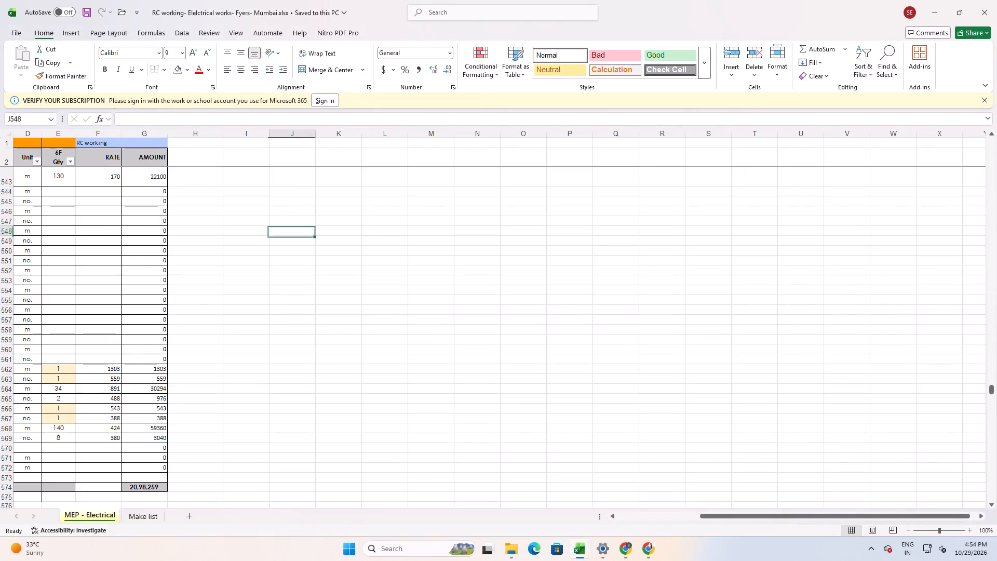
{"action": "middle_click_drag", "start_coordinate": [293, 253], "coordinate": [17, 265]}
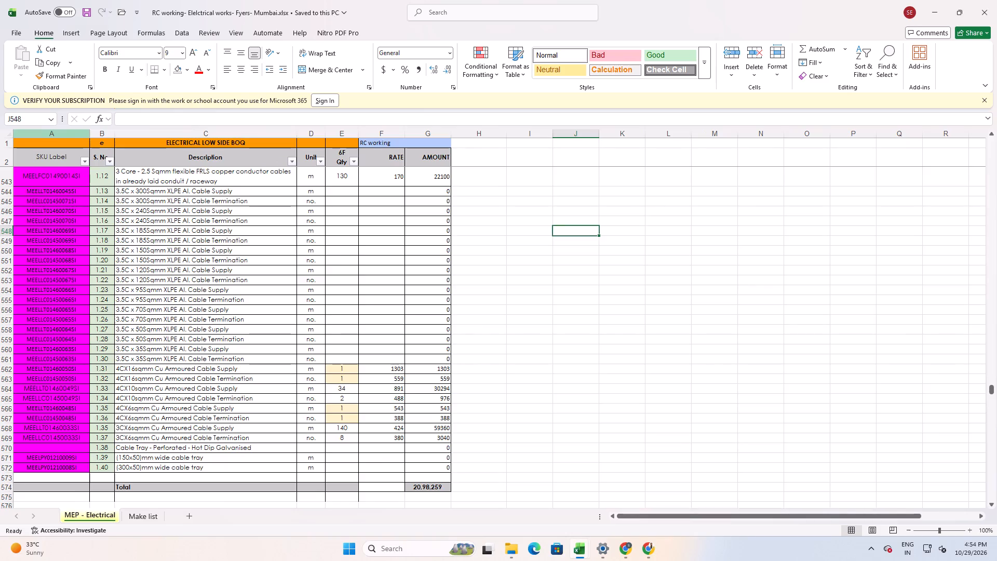
{"action": "left_click", "coordinate": [77, 132]}
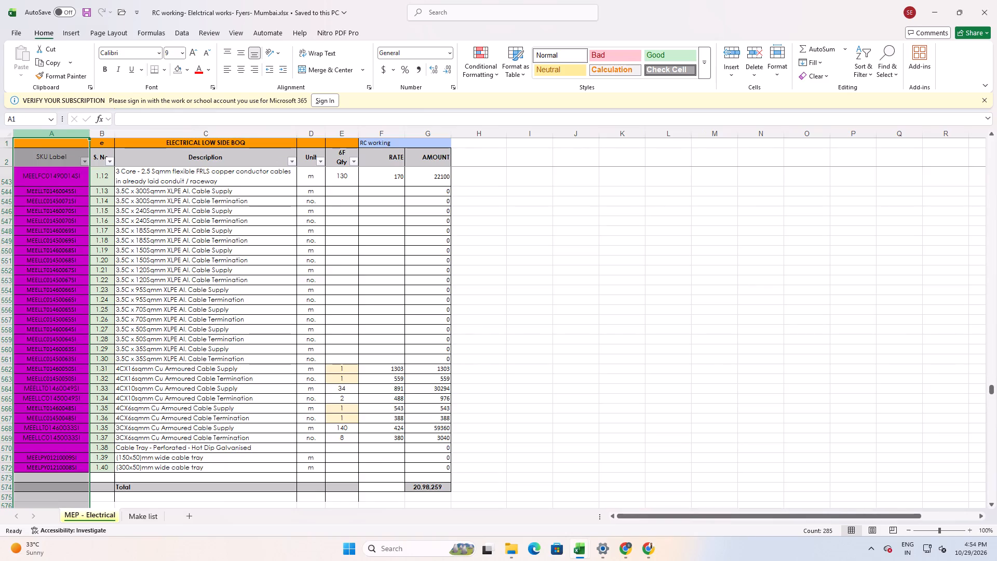
Switch to the quote workbook and widen the Sku Code column to fit the full codes.
{"action": "key", "text": "alt+Tab"}
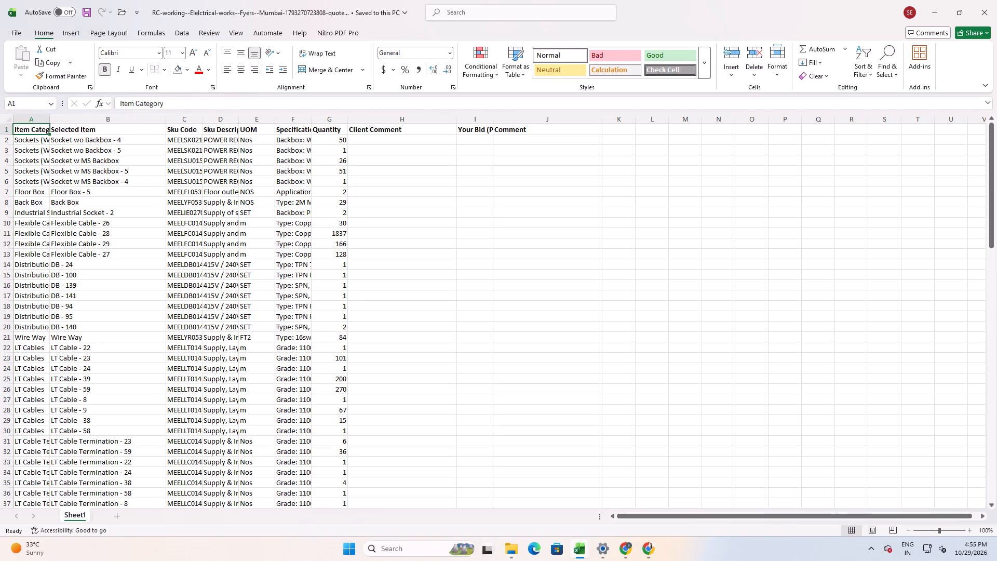
{"action": "key", "text": "alt+Tab"}
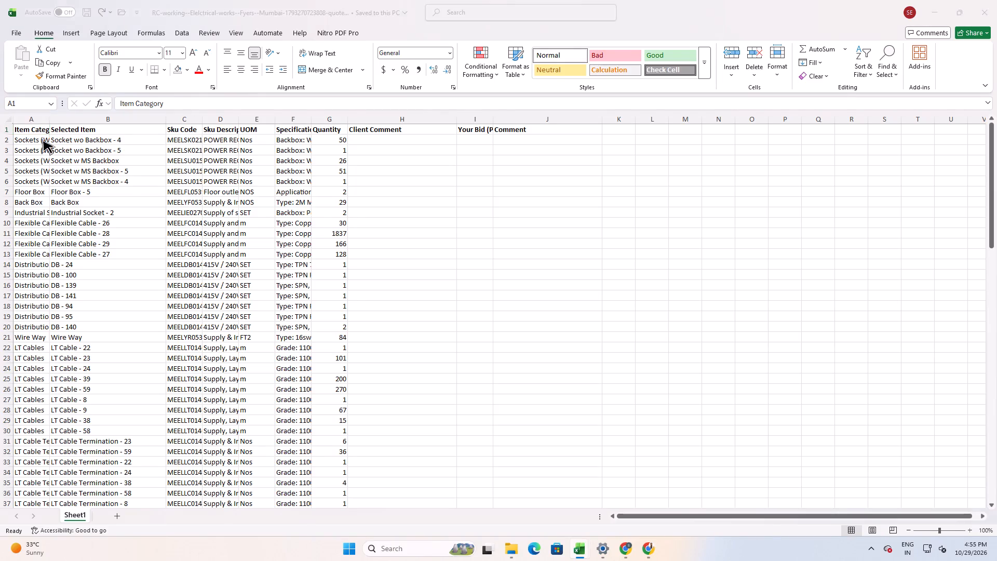
{"action": "key", "text": "alt+Tab"}
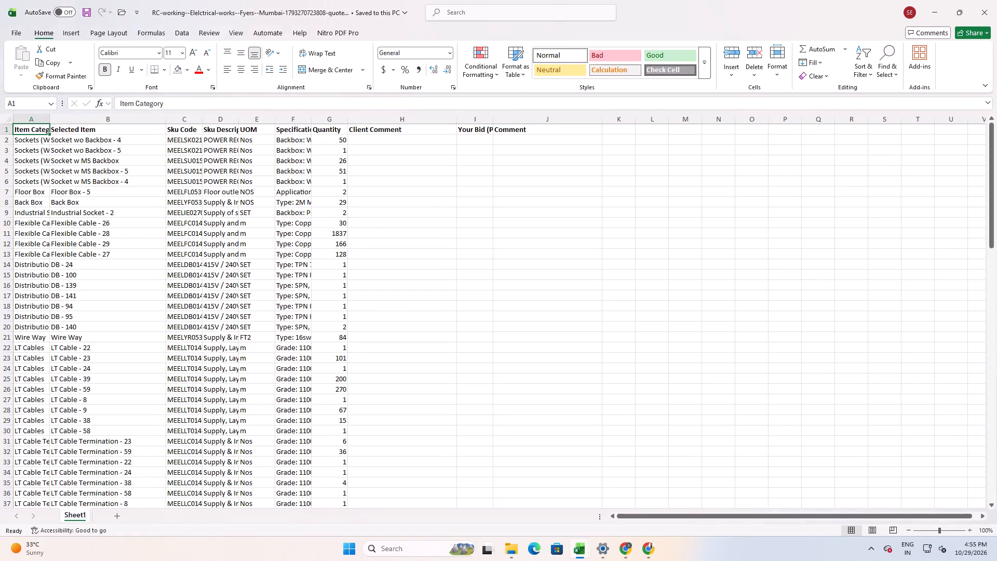
{"action": "left_click_drag", "start_coordinate": [203, 121], "coordinate": [240, 115]}
Copy the first Sku Code, MEELSK02120005SI, from the quote sheet and find it in the RC working SKU Label column.
{"action": "left_click", "coordinate": [226, 138]}
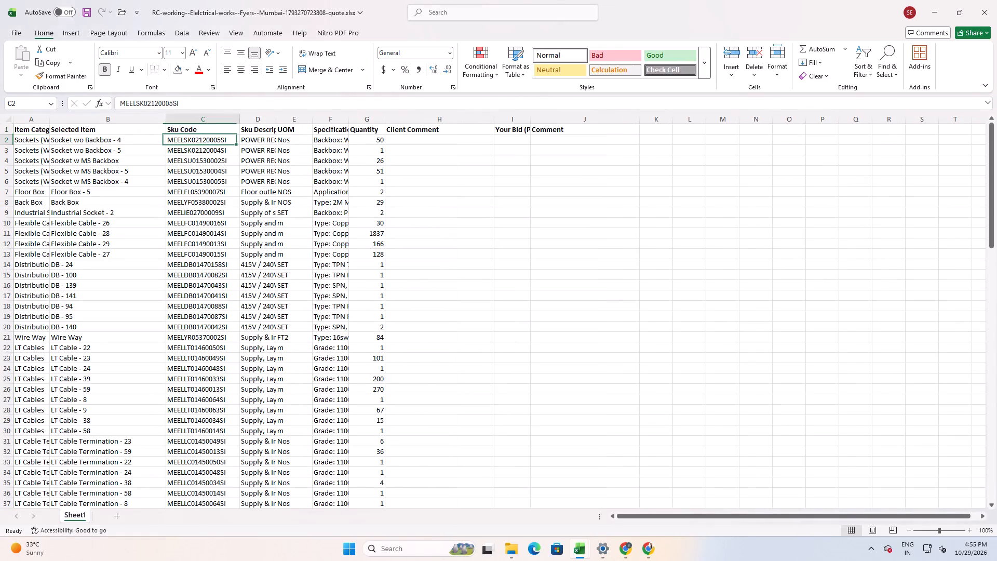
{"action": "key", "text": "ctrl+c"}
{"action": "left_click_drag", "start_coordinate": [198, 103], "coordinate": [101, 109]}
{"action": "key", "text": "ctrl+c"}
{"action": "key", "text": "alt+Tab"}
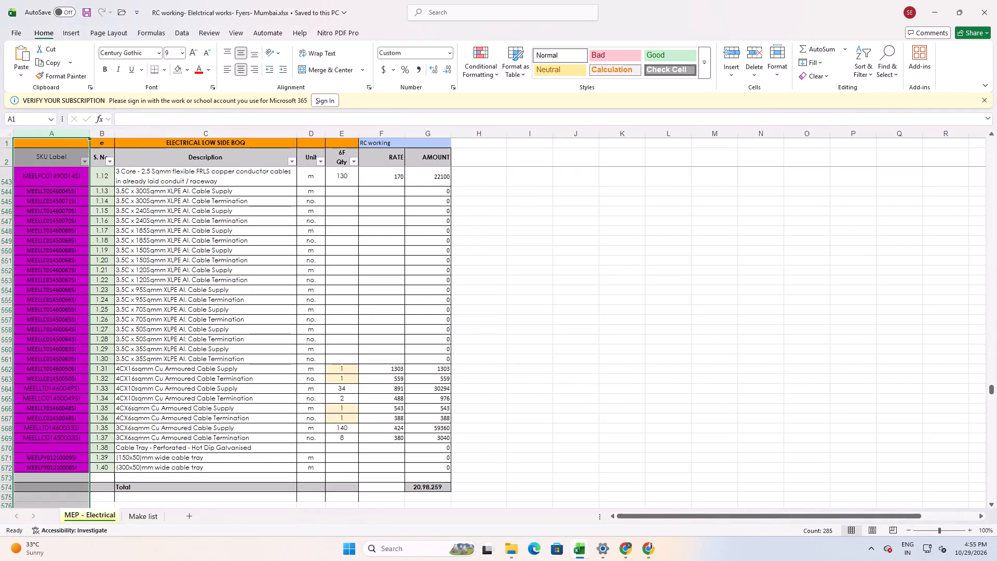
{"action": "key", "text": "ctrl+f"}
{"action": "key", "text": "ctrl+v"}
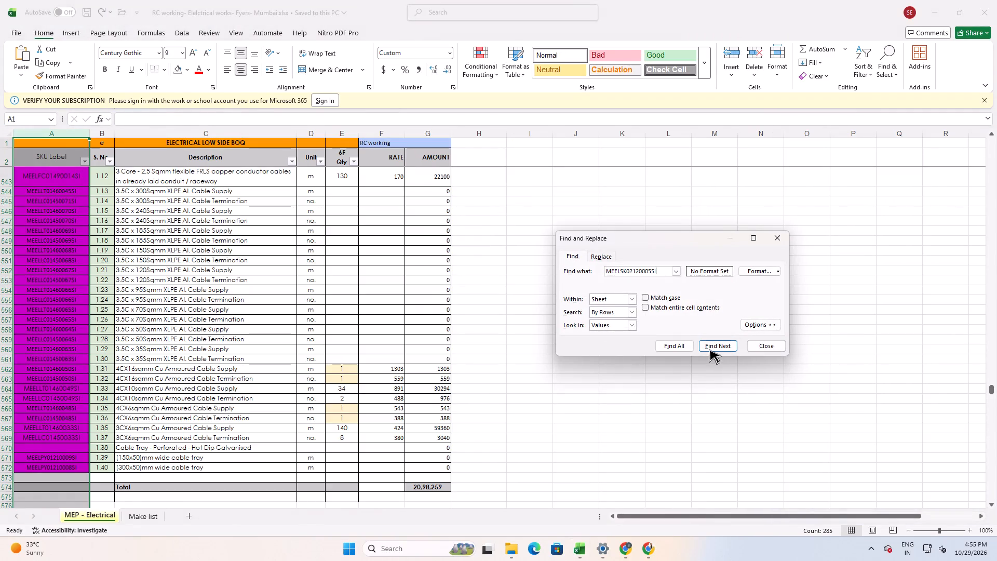
{"action": "left_click", "coordinate": [709, 349]}
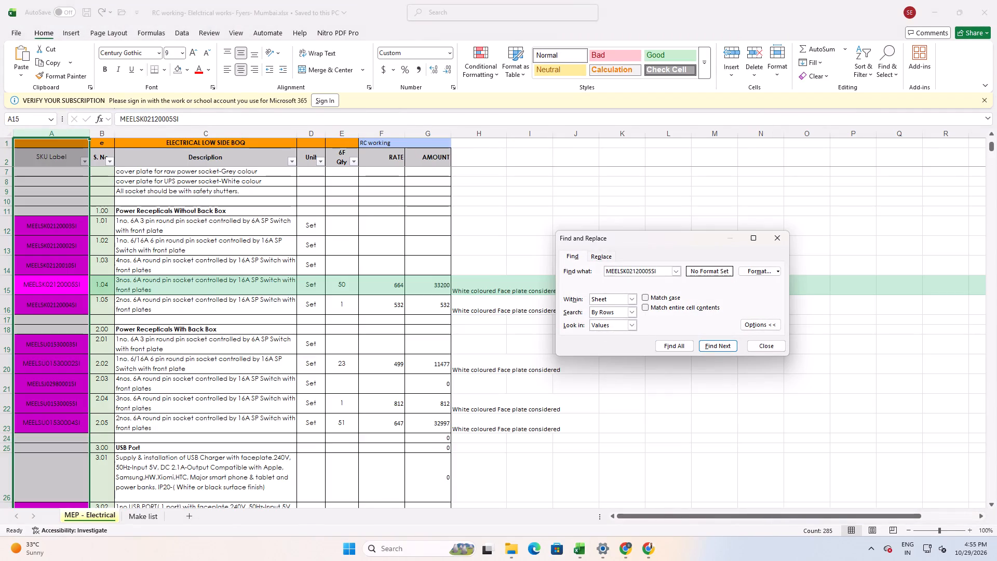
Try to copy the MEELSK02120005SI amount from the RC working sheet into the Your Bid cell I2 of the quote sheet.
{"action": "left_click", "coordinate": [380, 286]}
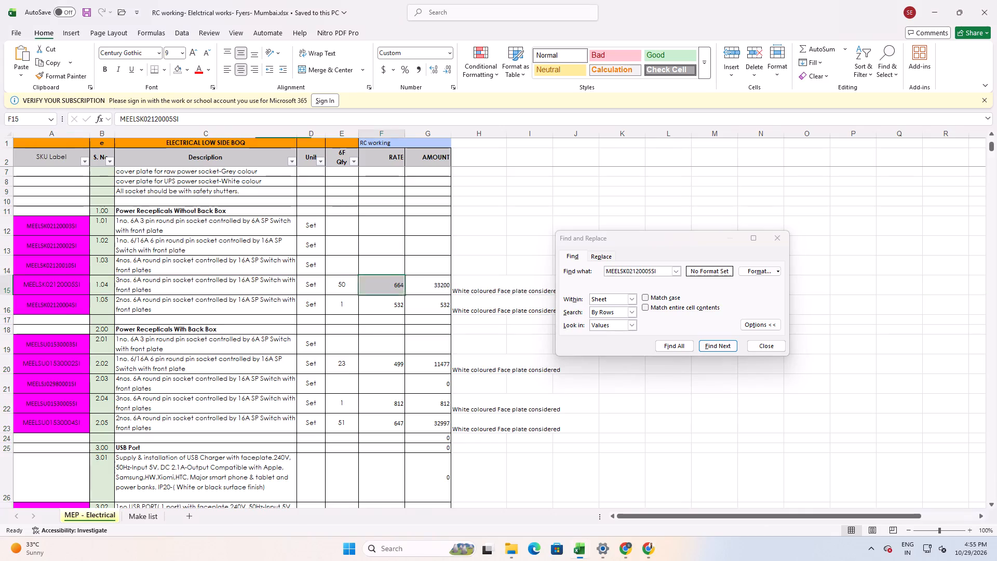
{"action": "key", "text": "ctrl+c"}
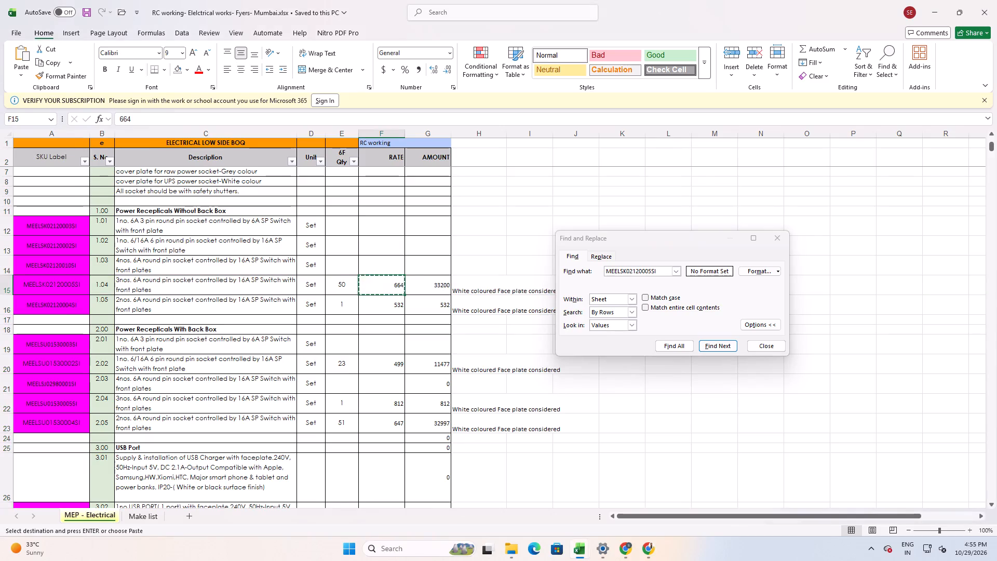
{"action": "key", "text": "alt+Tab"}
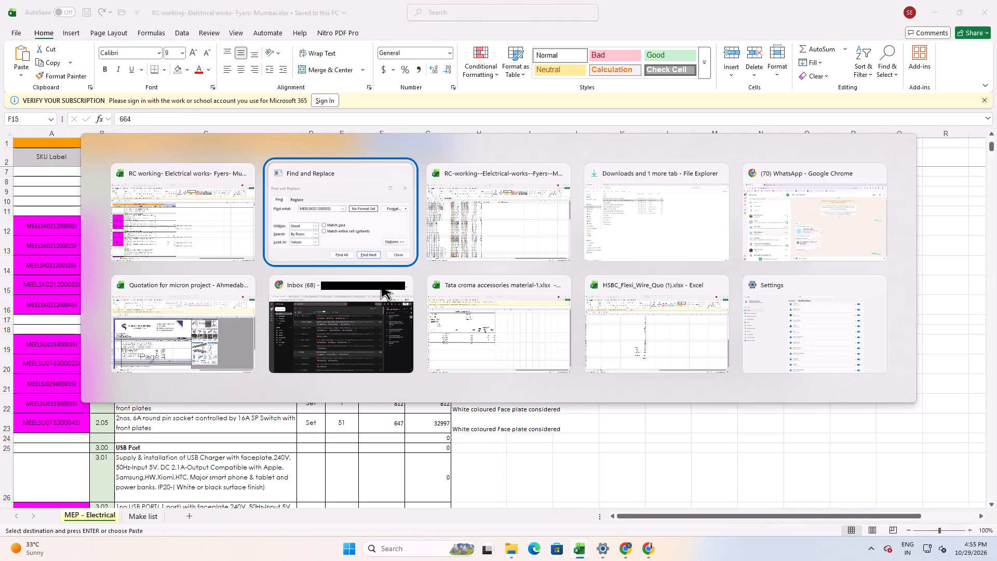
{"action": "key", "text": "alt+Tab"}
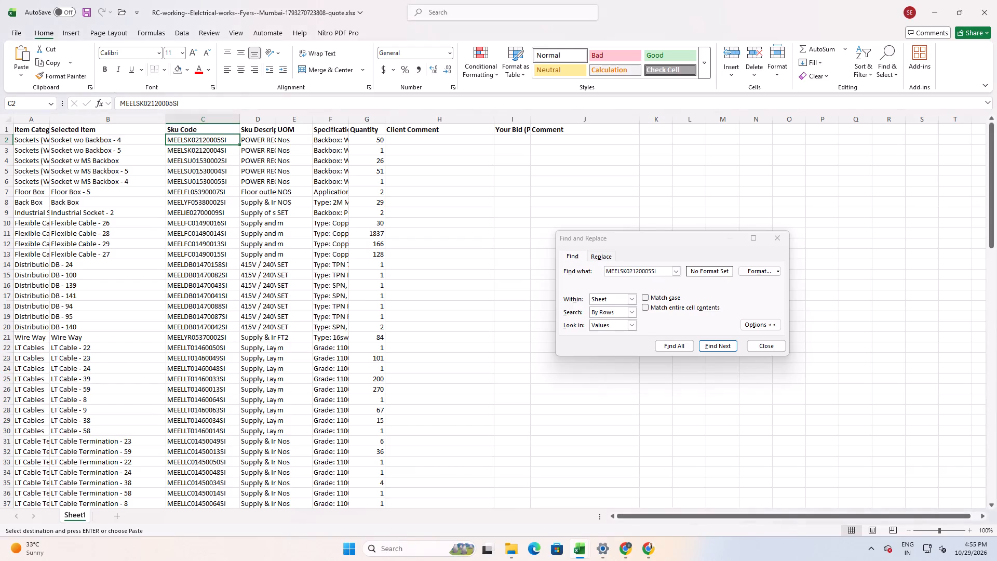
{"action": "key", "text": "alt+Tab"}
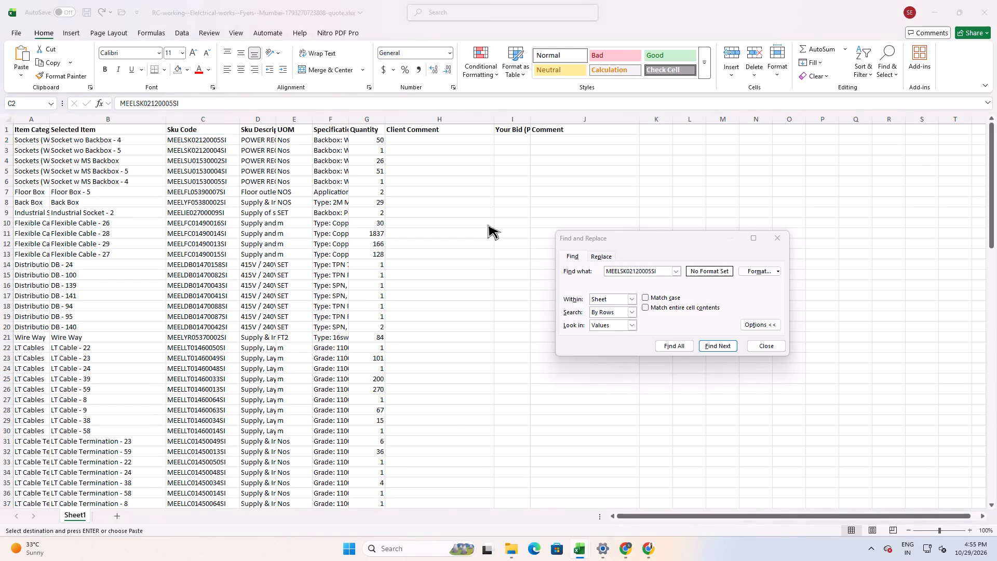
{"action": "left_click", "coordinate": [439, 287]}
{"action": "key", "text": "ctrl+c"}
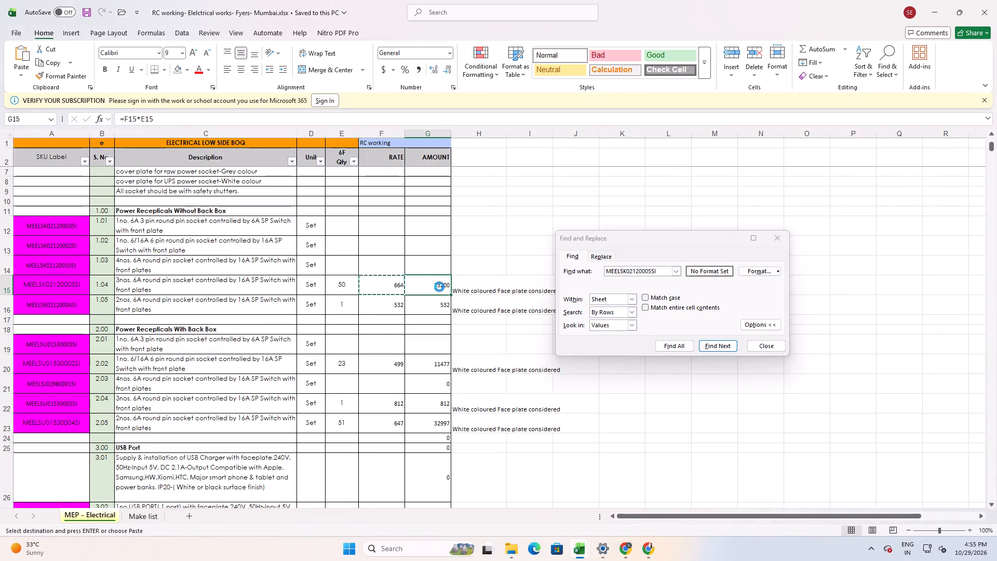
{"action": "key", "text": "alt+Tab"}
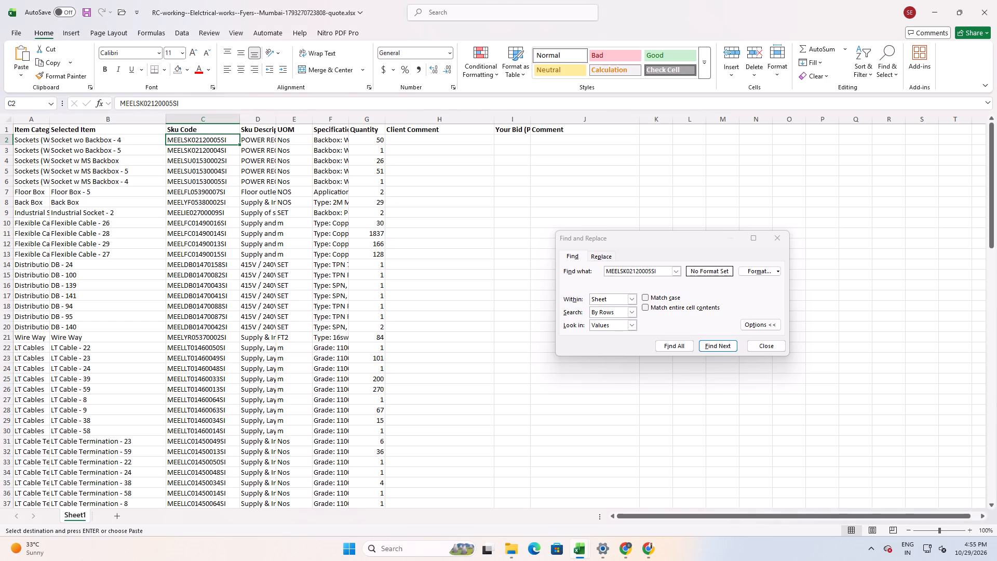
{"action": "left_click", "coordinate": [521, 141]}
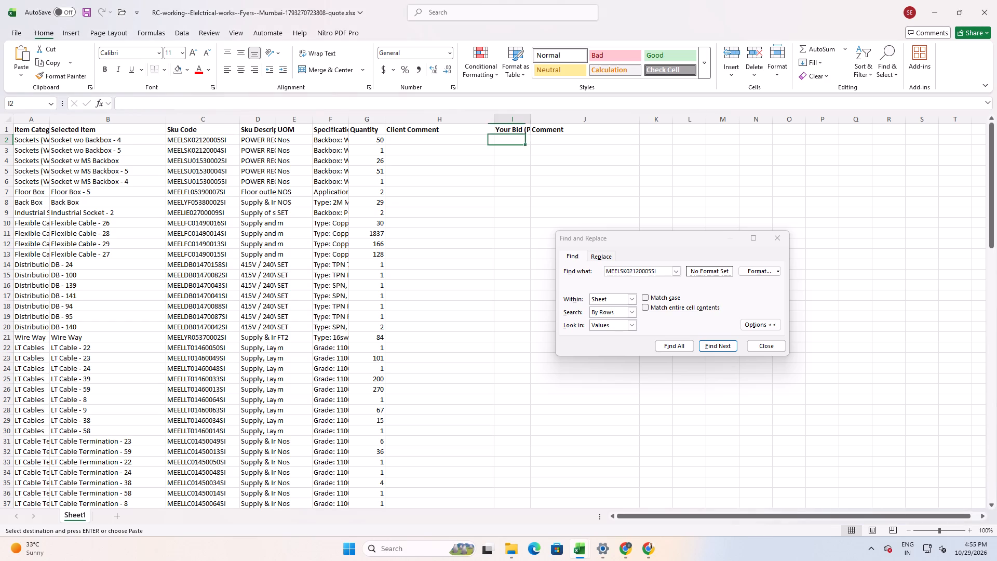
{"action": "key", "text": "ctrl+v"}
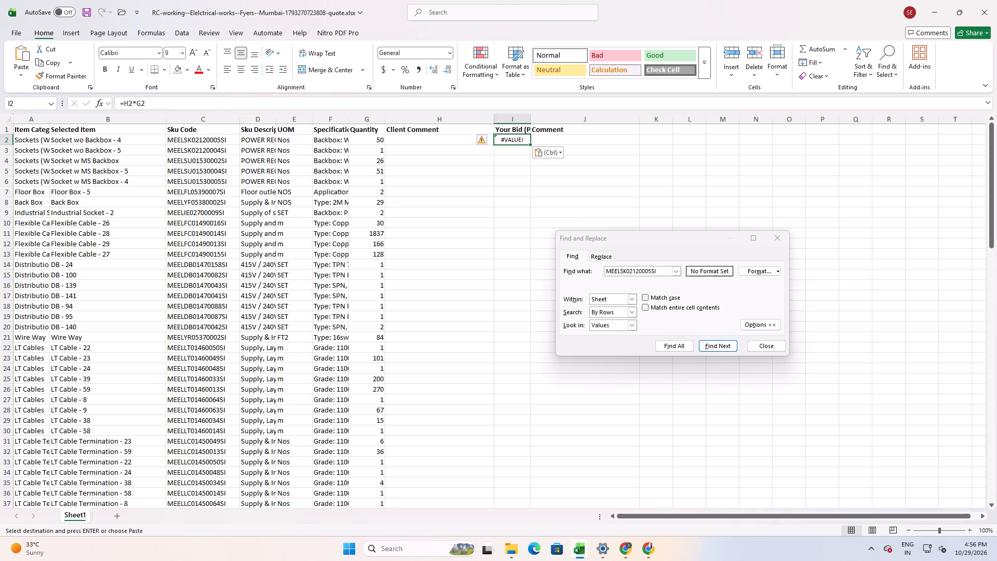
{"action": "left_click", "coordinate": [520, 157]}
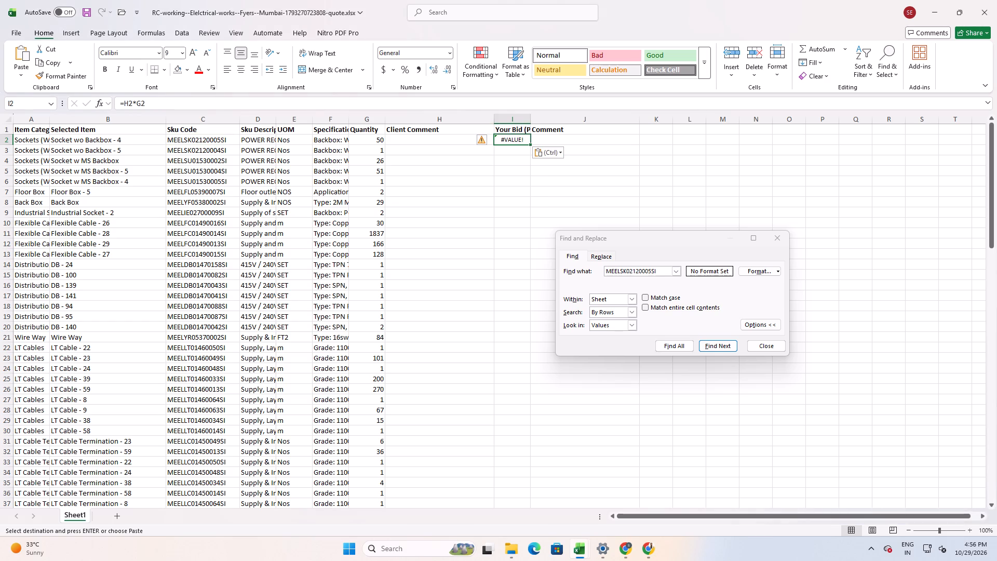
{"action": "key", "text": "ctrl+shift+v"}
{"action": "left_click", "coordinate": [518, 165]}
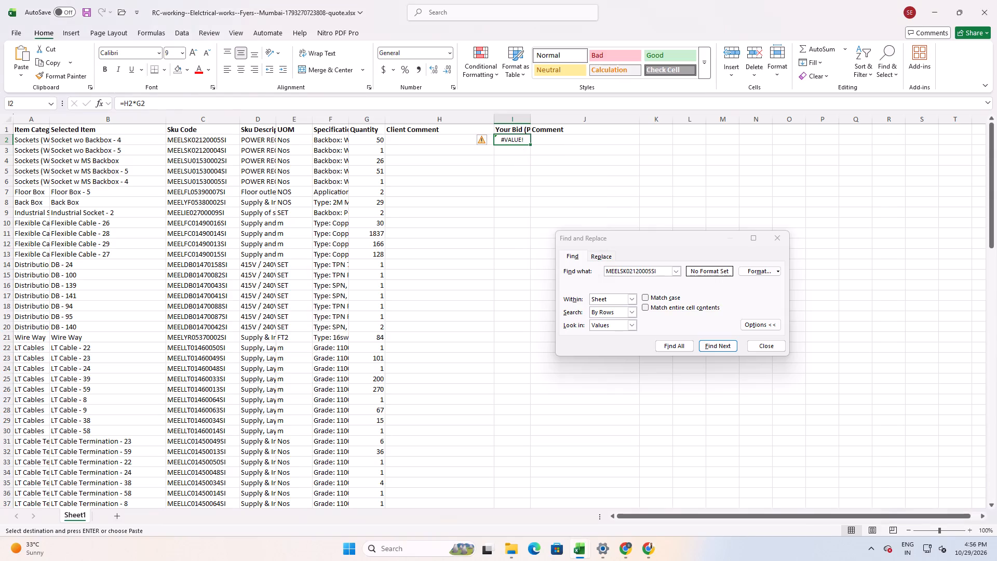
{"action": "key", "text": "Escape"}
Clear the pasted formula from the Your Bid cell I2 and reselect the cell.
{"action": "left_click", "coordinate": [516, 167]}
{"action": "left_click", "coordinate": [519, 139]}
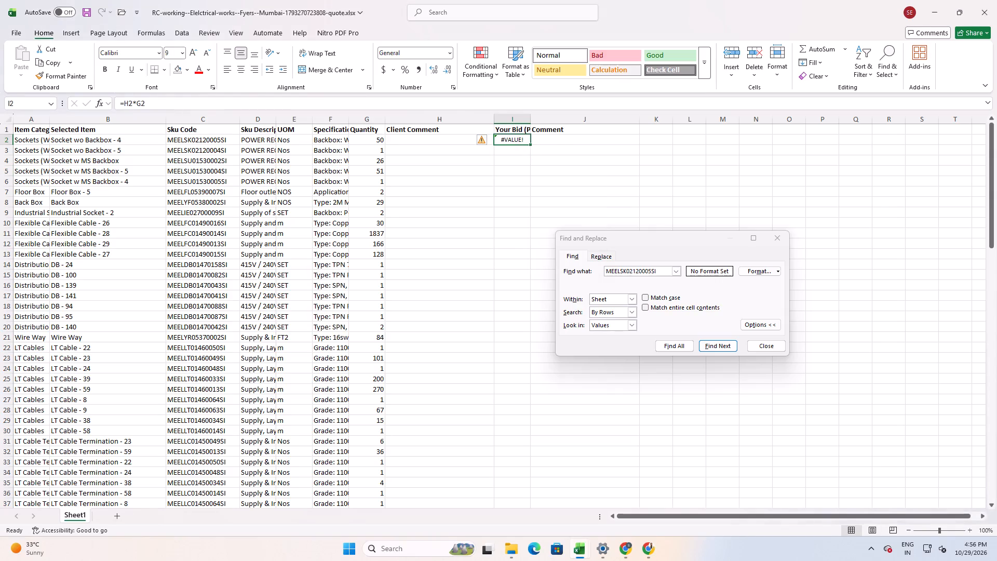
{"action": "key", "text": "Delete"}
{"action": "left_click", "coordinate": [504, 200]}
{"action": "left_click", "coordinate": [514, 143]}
Copy the MEELSK02120005SI amount, 33200, from the RC working sheet into Your Bid cell I2 of the quote sheet as a value only.
{"action": "key", "text": "ctrl+shift+v"}
{"action": "key", "text": "alt+Tab"}
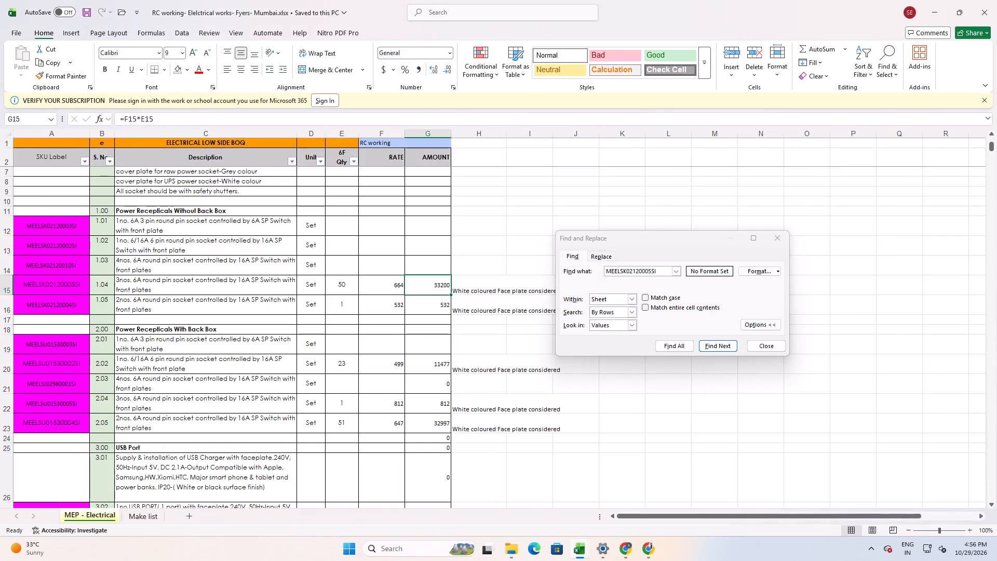
{"action": "key", "text": "ctrl+c"}
{"action": "key", "text": "alt+Tab"}
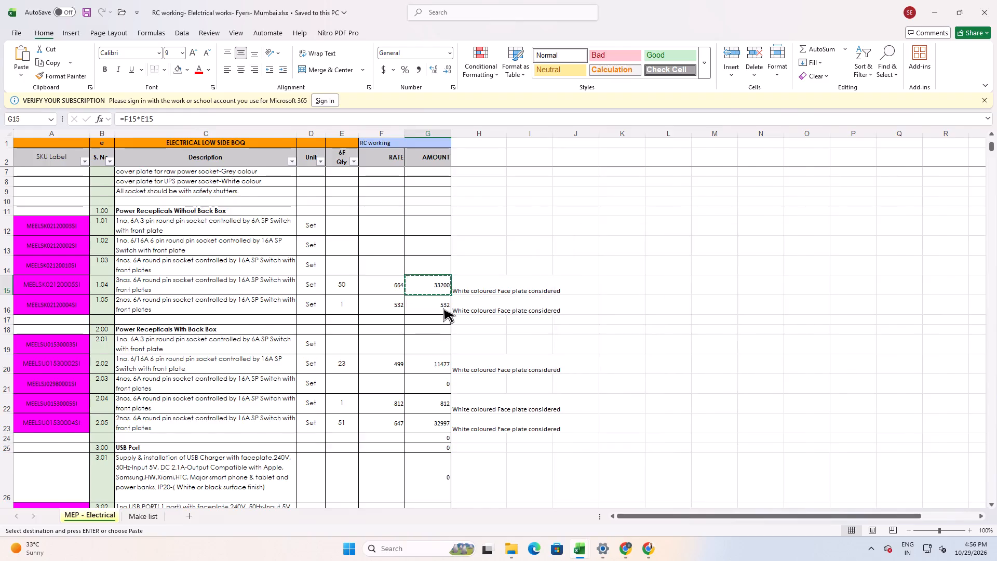
{"action": "key", "text": "ctrl+shift+v"}
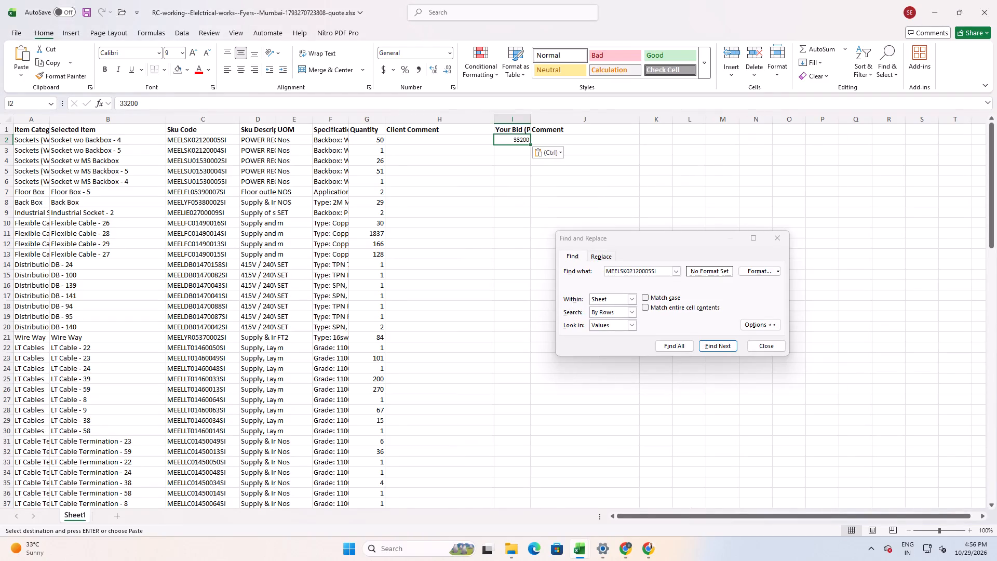
Copy the MEELSK02120005SI remark, "White coloured Face plate considered", from the RC working sheet into Comment cell J2 of the quote sheet as a value only.
{"action": "left_click_drag", "start_coordinate": [714, 241], "coordinate": [862, 255]}
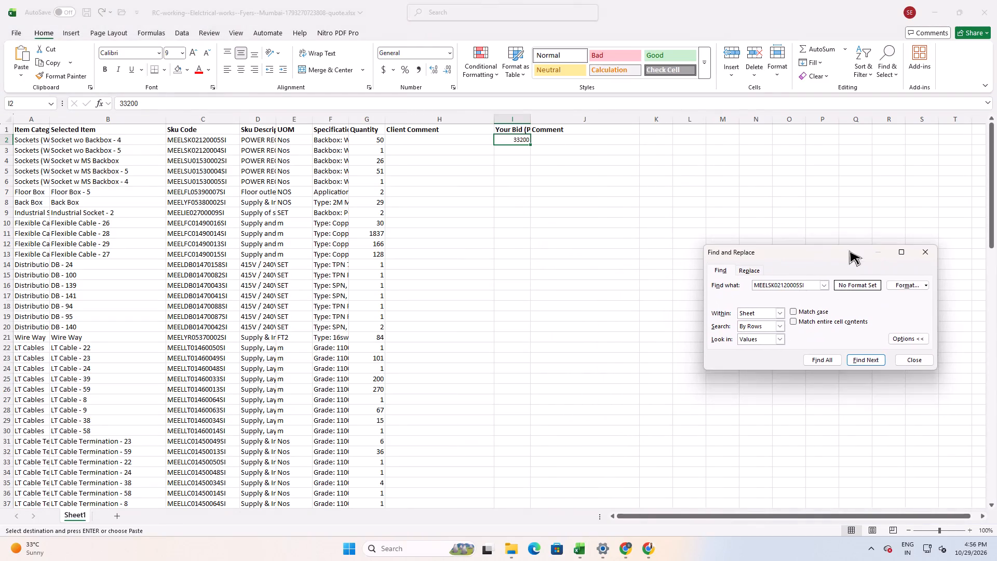
{"action": "key", "text": "alt+Tab"}
{"action": "key", "text": "alt+Tab"}
{"action": "key", "text": "alt+Tab"}
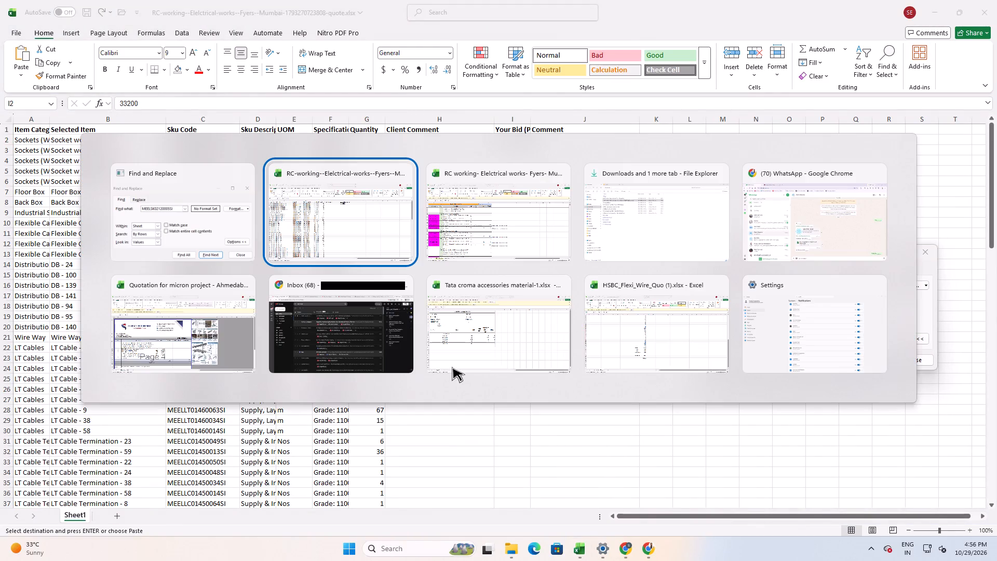
{"action": "key", "text": "alt+Tab"}
{"action": "key", "text": "alt+Tab"}
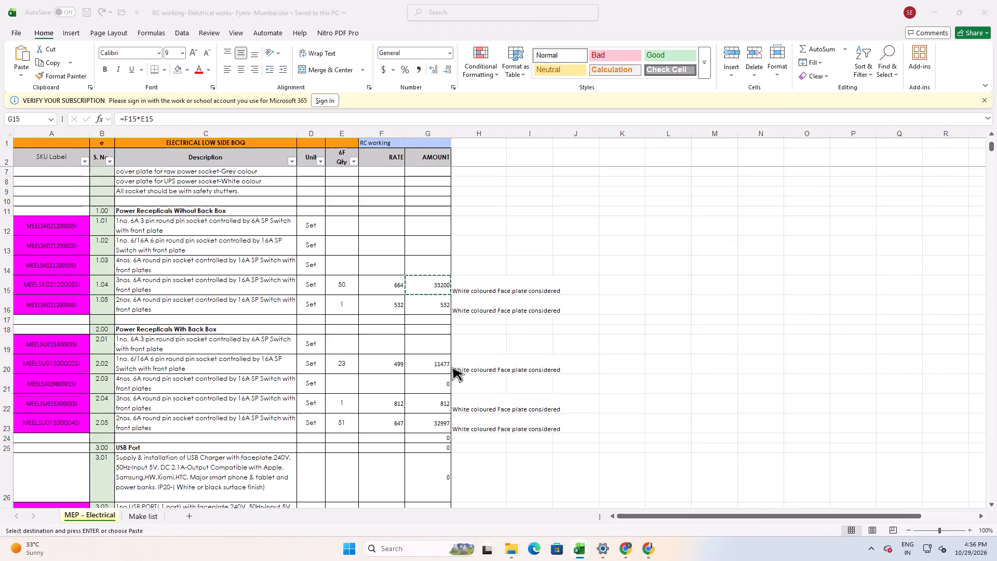
{"action": "left_click", "coordinate": [486, 289]}
{"action": "key", "text": "ctrl+c"}
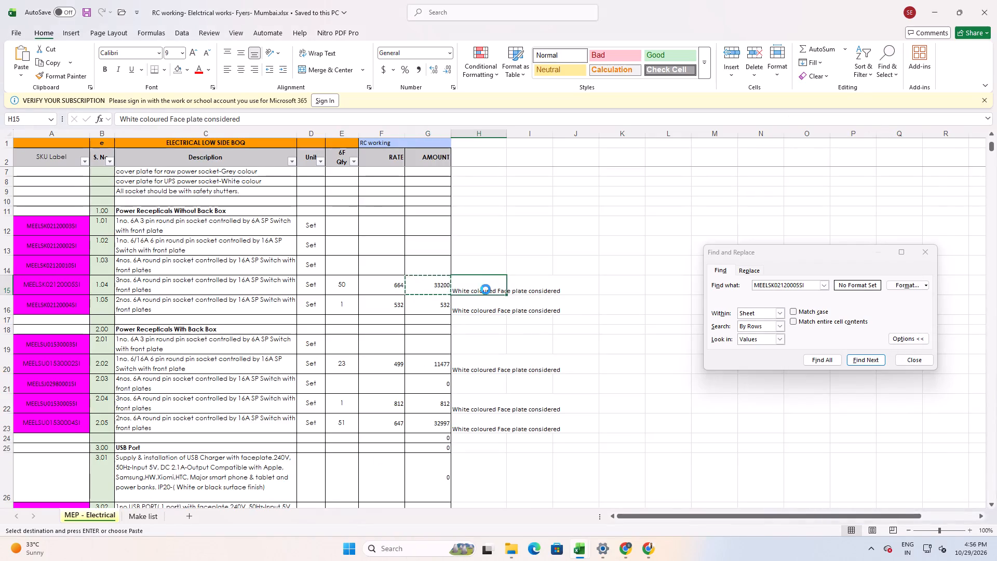
{"action": "key", "text": "alt+Tab"}
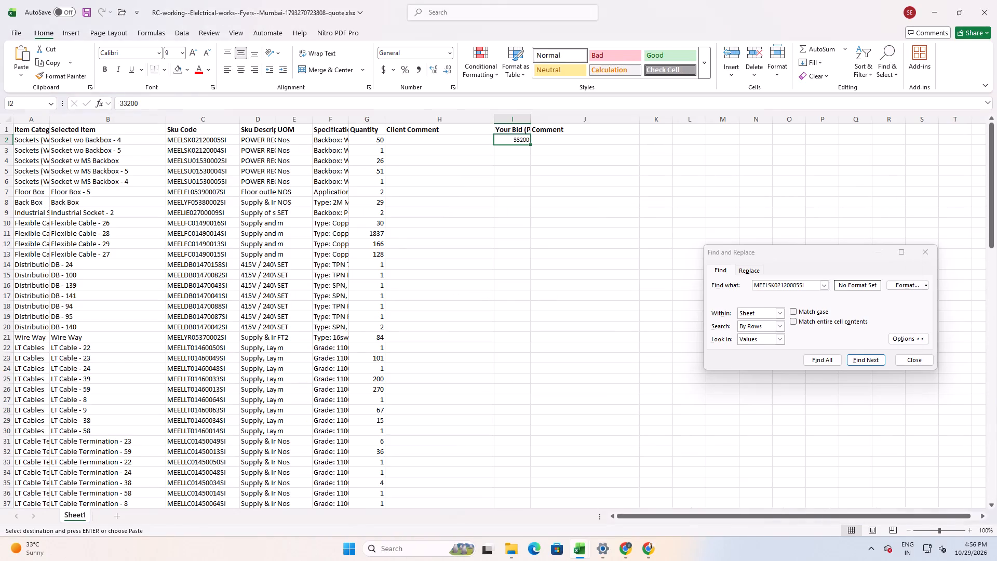
{"action": "left_click", "coordinate": [550, 142]}
{"action": "key", "text": "ctrl+shift+v"}
{"action": "left_click", "coordinate": [530, 209]}
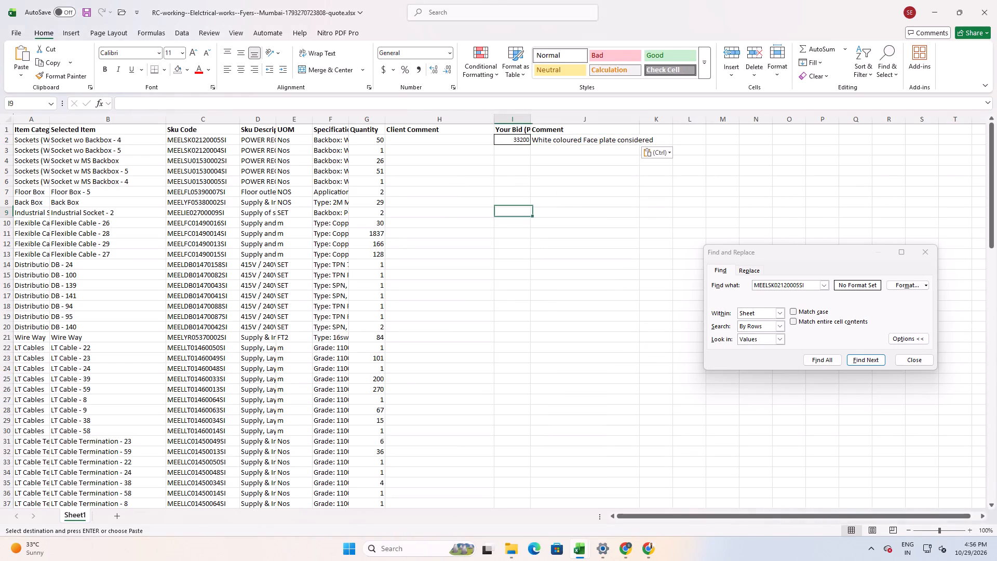
{"action": "left_click", "coordinate": [519, 142]}
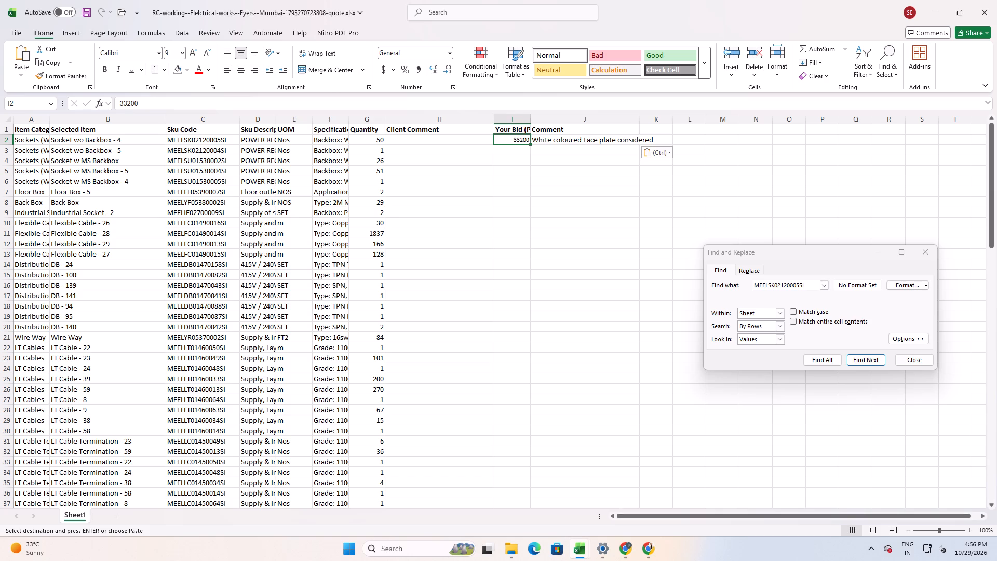
Copy the second Sku Code, MEELSK02120004SI, from the quote sheet and find it in the RC working SKU Label column.
{"action": "left_click", "coordinate": [214, 153]}
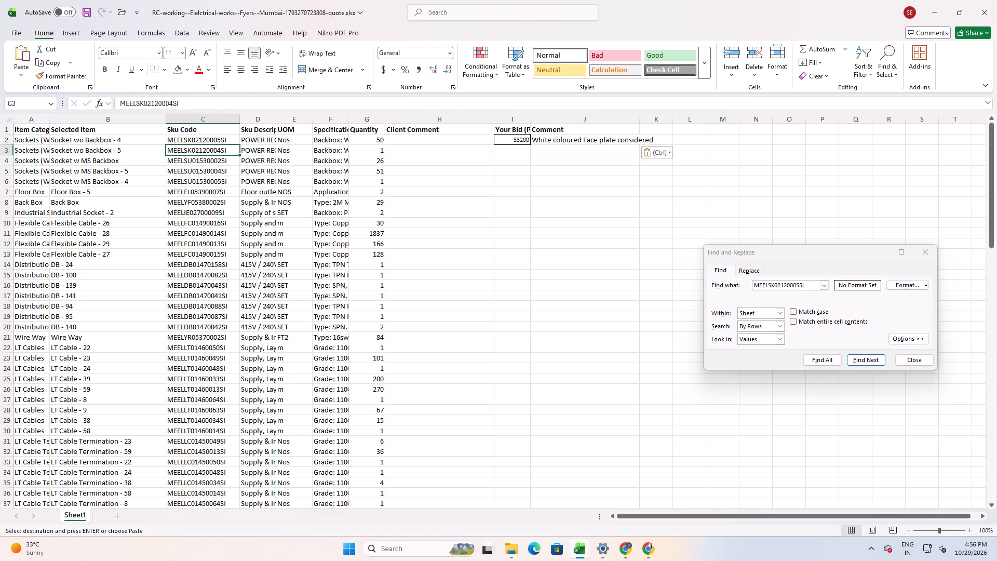
{"action": "double_click", "coordinate": [214, 153]}
{"action": "middle_click_drag", "start_coordinate": [277, 262], "coordinate": [282, 101]}
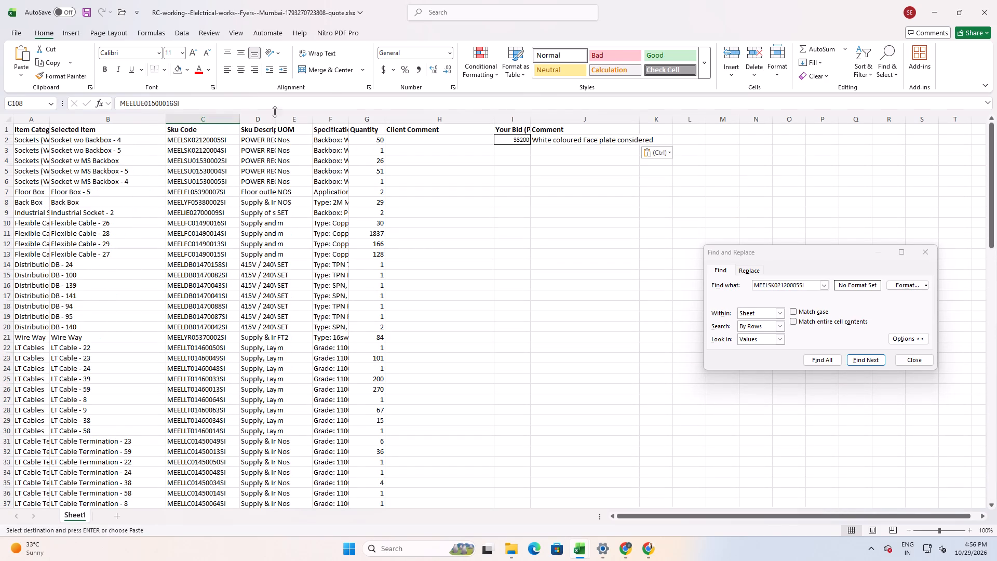
{"action": "left_click", "coordinate": [233, 153]}
{"action": "left_click_drag", "start_coordinate": [201, 105], "coordinate": [64, 97]}
{"action": "key", "text": "ctrl+c"}
{"action": "key", "text": "alt+Tab"}
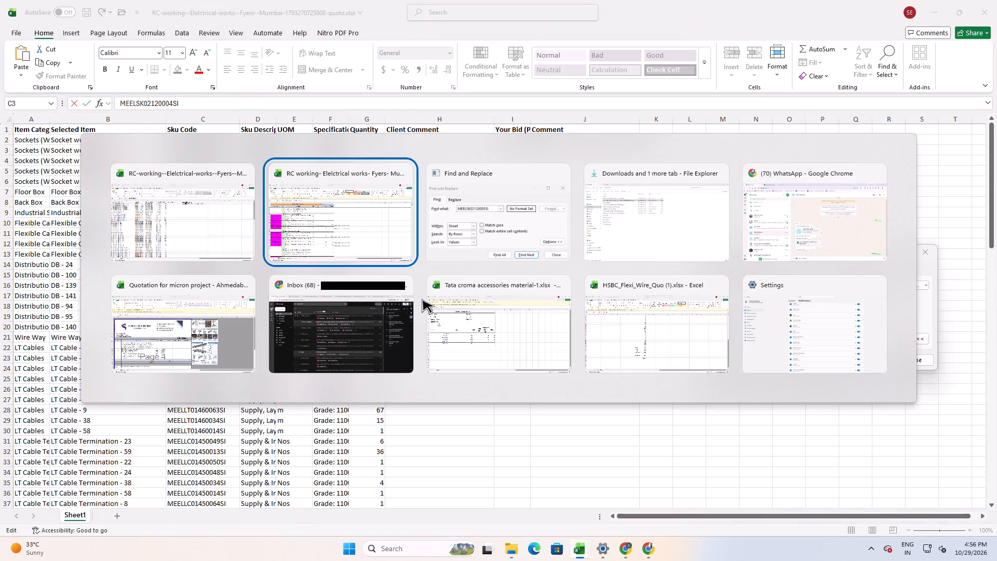
{"action": "left_click", "coordinate": [78, 134]}
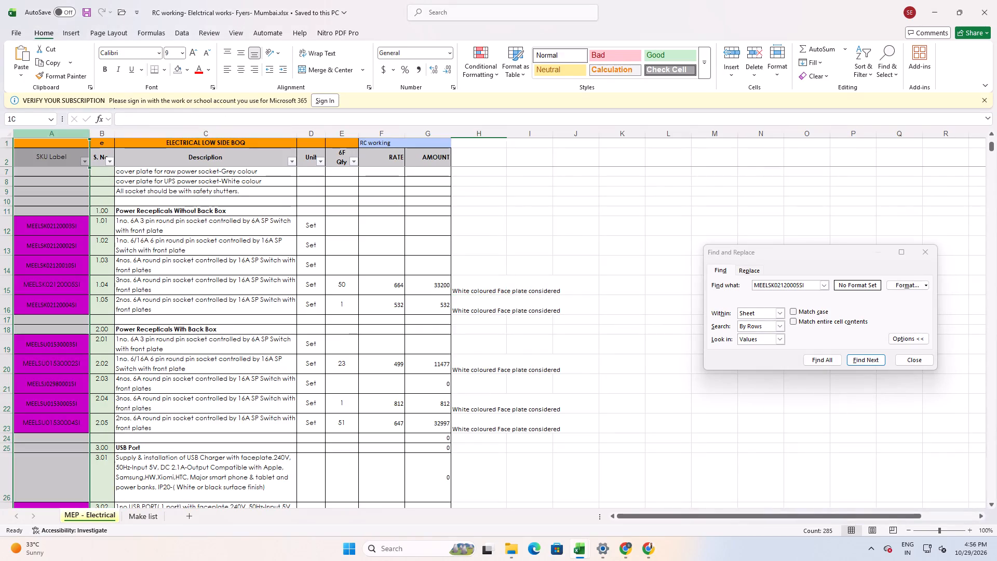
{"action": "left_click_drag", "start_coordinate": [808, 284], "coordinate": [619, 269]}
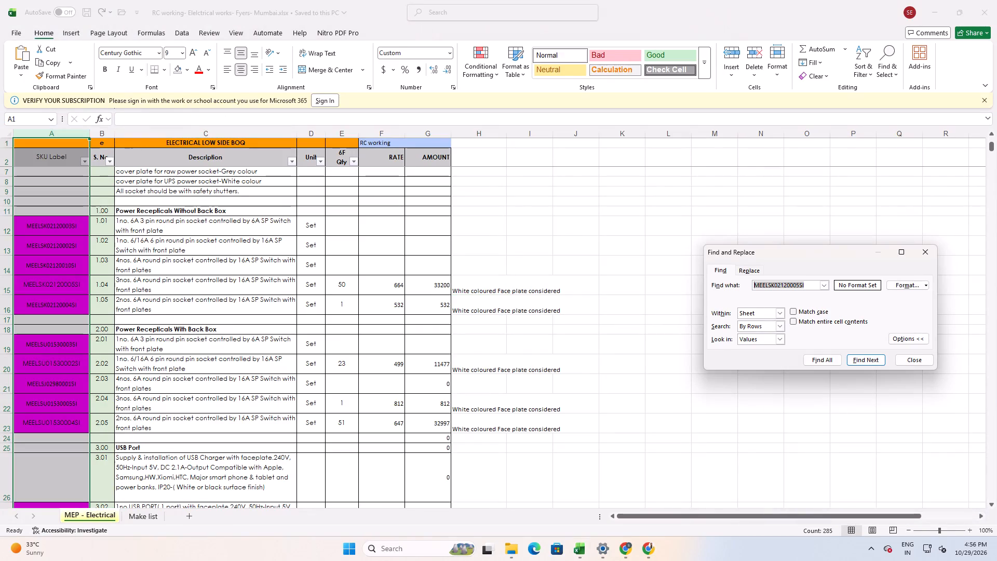
{"action": "key", "text": "ctrl+v"}
{"action": "left_click", "coordinate": [879, 355]}
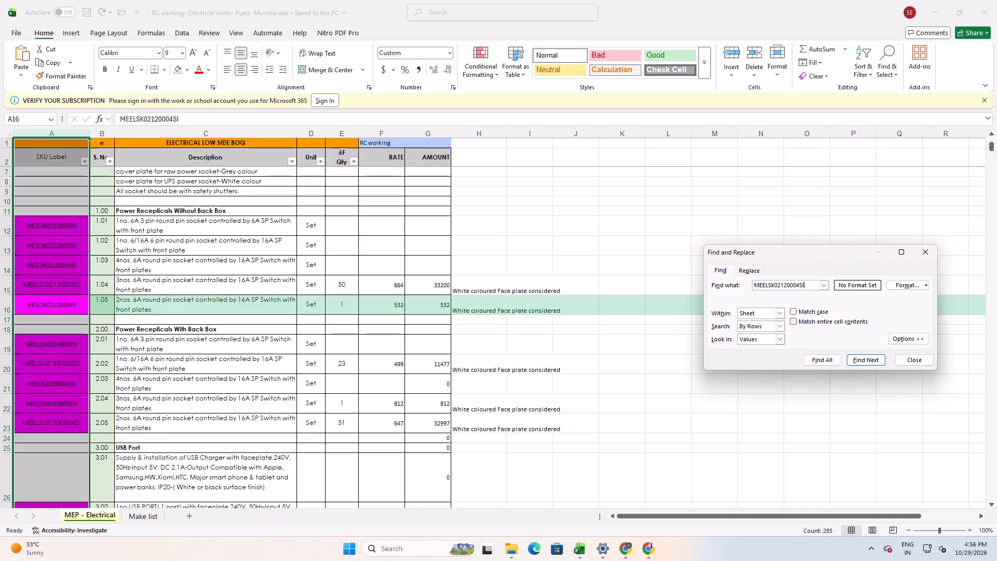
Copy the MEELSK02120004SI amount, 532, from the RC working sheet into Your Bid cell I3 of the quote sheet as a value only.
{"action": "left_click", "coordinate": [443, 303]}
{"action": "key", "text": "ctrl+c"}
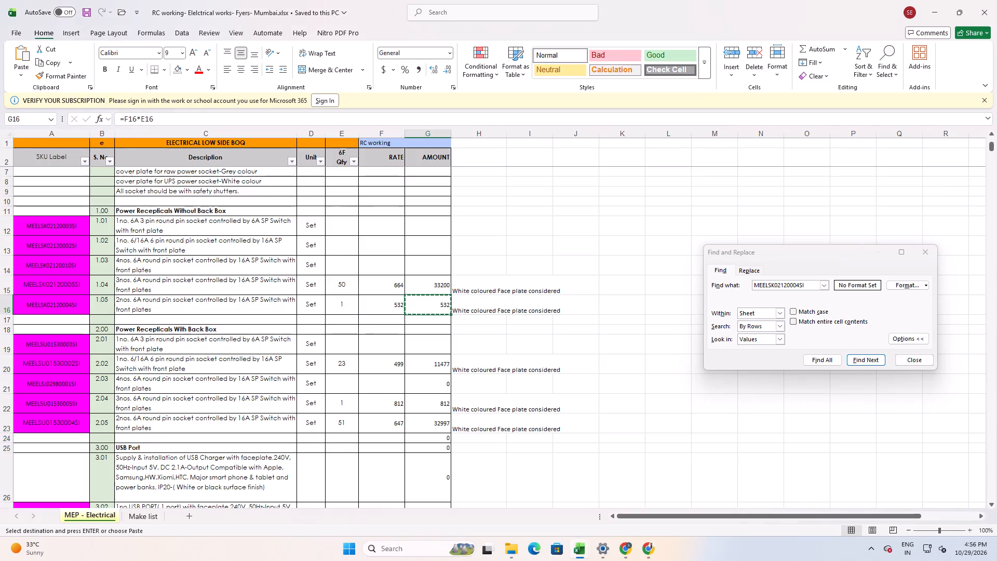
{"action": "key", "text": "alt+Tab"}
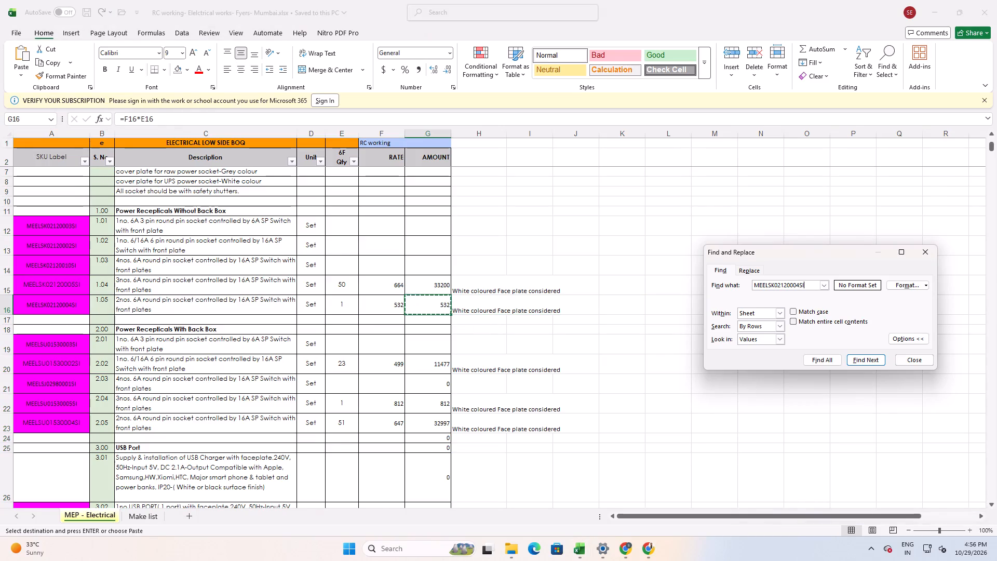
{"action": "key", "text": "alt+Tab"}
{"action": "key", "text": "alt+Tab"}
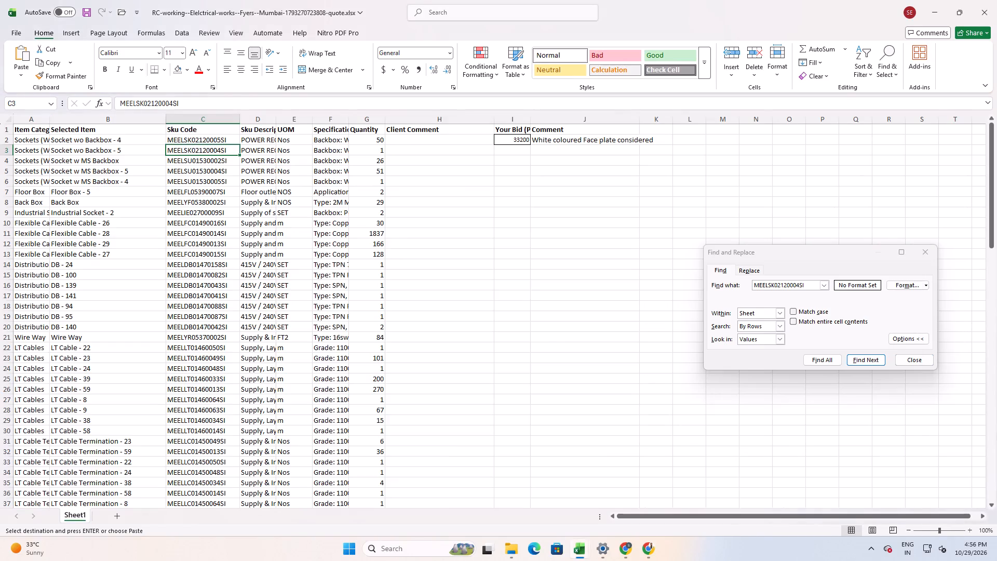
{"action": "left_click", "coordinate": [527, 153]}
{"action": "key", "text": "ctrl+shift+v"}
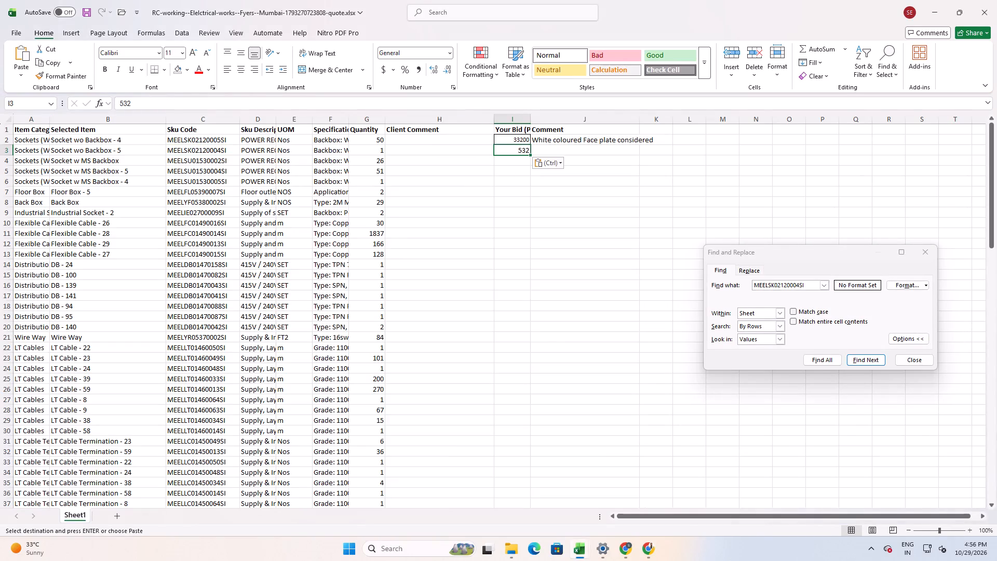
Copy the cell formatting of Your Bid cell I3 onto I2.
{"action": "left_click", "coordinate": [524, 167]}
{"action": "left_click", "coordinate": [522, 151]}
{"action": "left_click", "coordinate": [43, 73]}
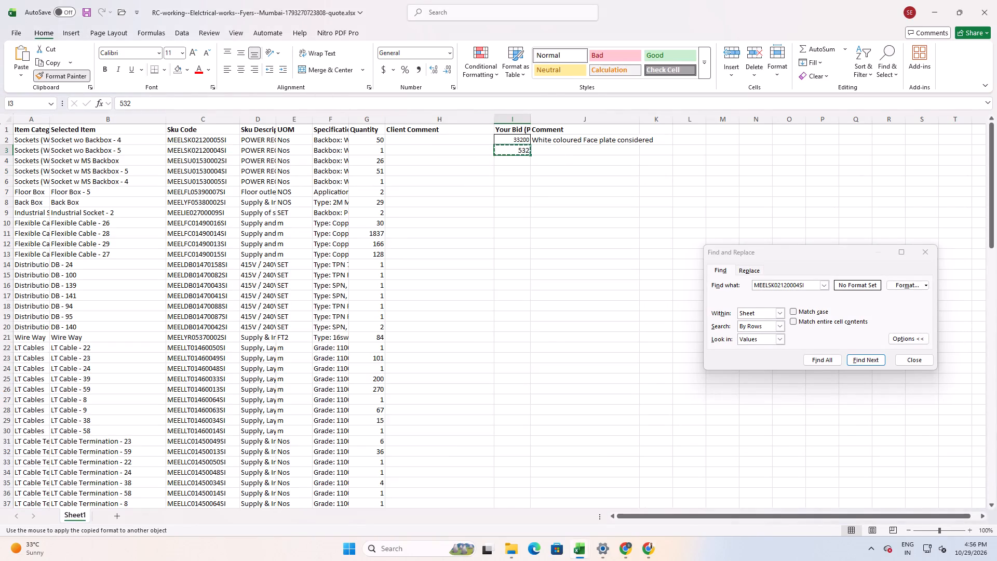
{"action": "left_click", "coordinate": [517, 139]}
{"action": "left_click", "coordinate": [523, 185]}
Fill the face plate comment down from J2 into J3 of the quote sheet.
{"action": "left_click_drag", "start_coordinate": [550, 138], "coordinate": [553, 146]}
{"action": "key", "text": "ctrl+d"}
{"action": "left_click", "coordinate": [535, 205]}
Copy the third Sku Code, MEELSU01530002SI, from the quote sheet and find it in the RC working sheet.
{"action": "key", "text": "alt+Tab"}
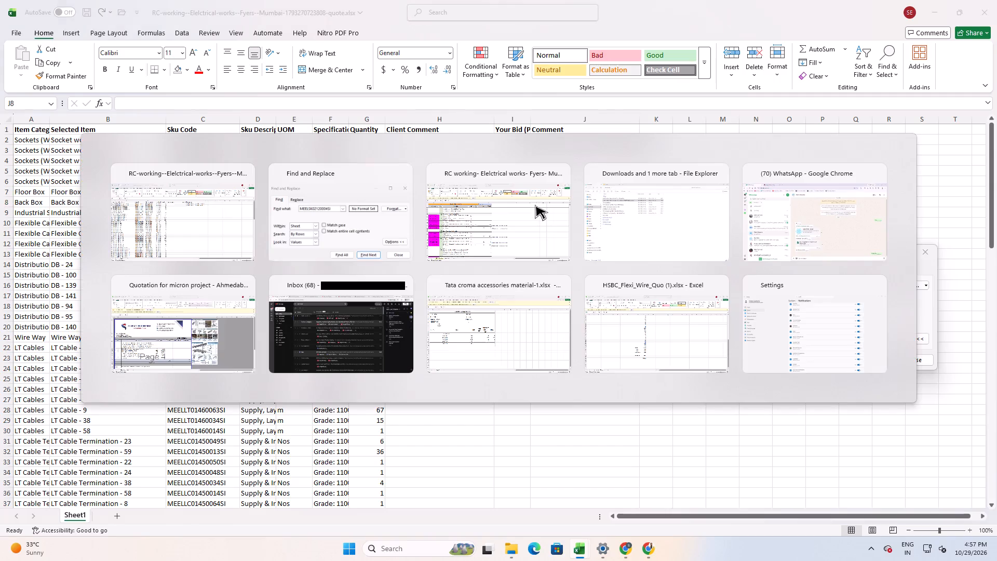
{"action": "key", "text": "alt+Tab"}
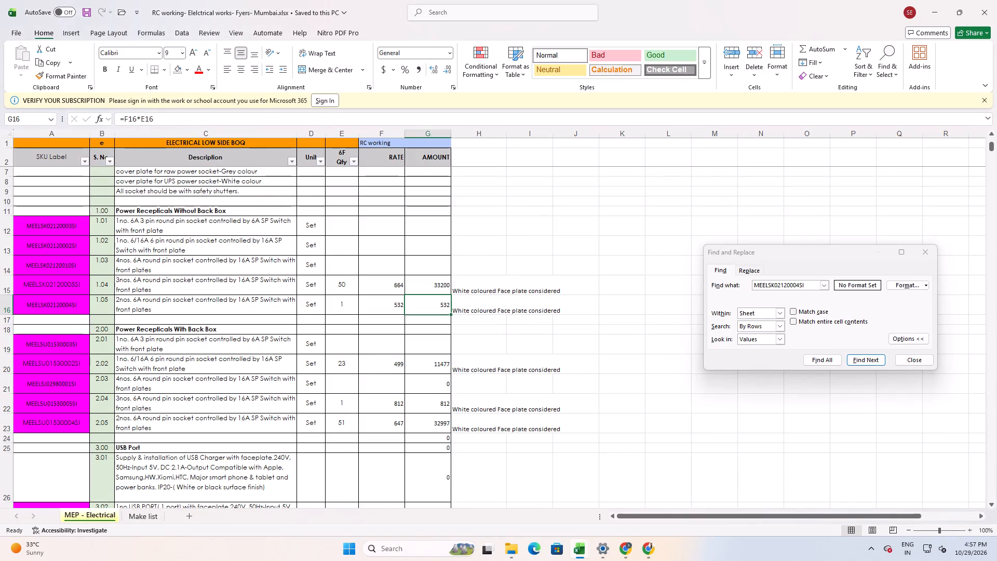
{"action": "key", "text": "alt+Tab"}
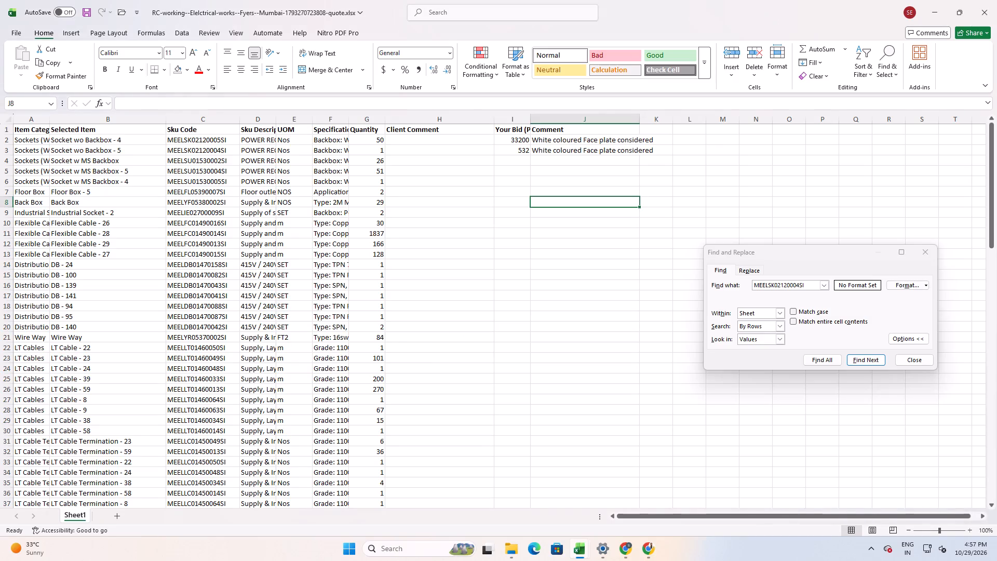
{"action": "left_click", "coordinate": [198, 159]}
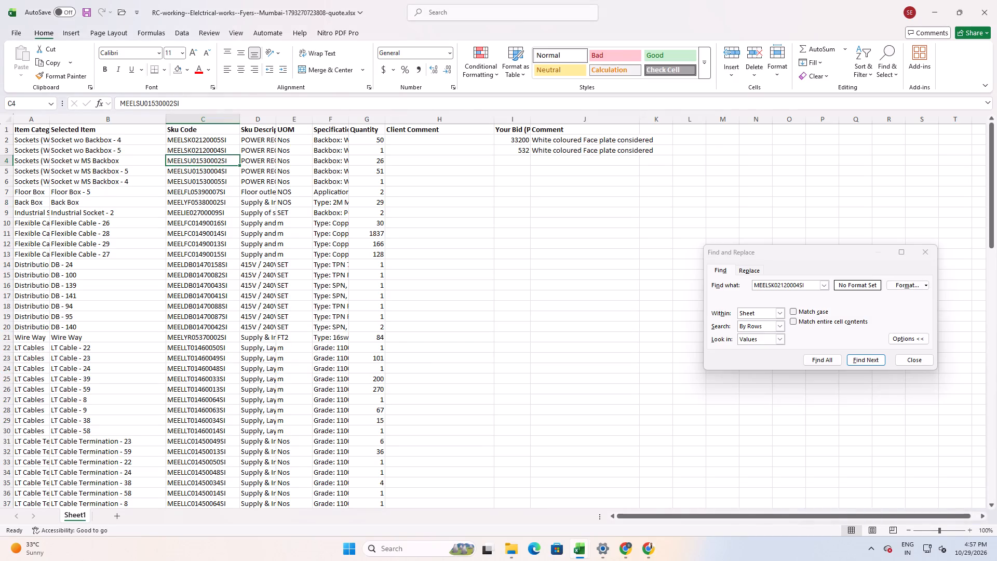
{"action": "double_click", "coordinate": [198, 159]}
{"action": "left_click_drag", "start_coordinate": [235, 157], "coordinate": [11, 161]}
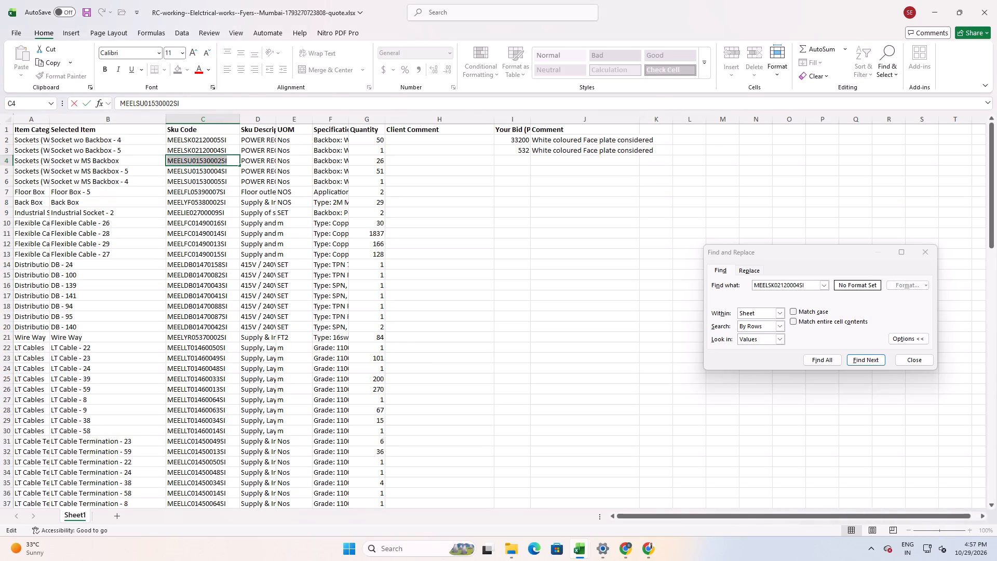
{"action": "key", "text": "ctrl+c"}
{"action": "key", "text": "alt+Tab"}
{"action": "key", "text": "alt+Tab"}
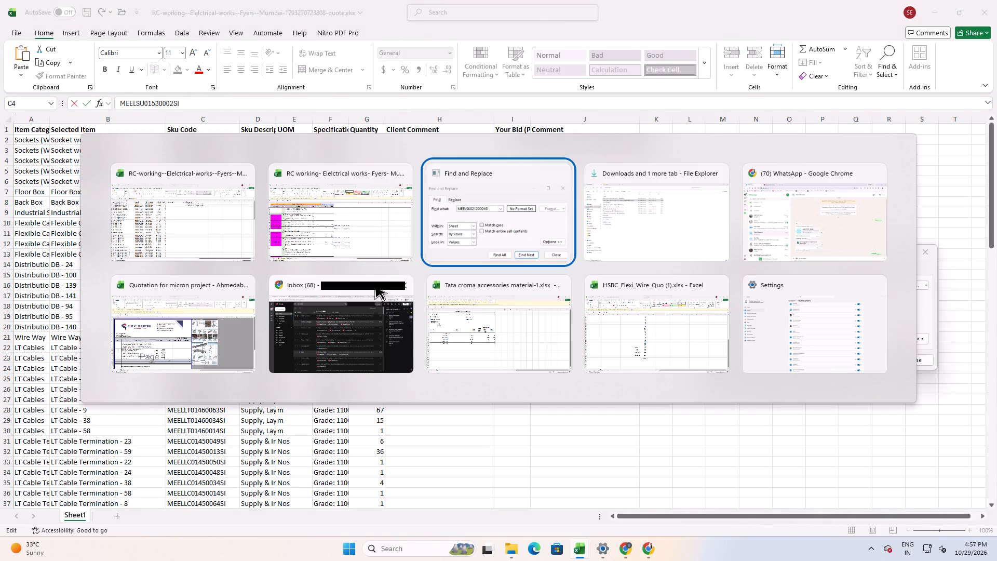
{"action": "left_click", "coordinate": [376, 229], "text": "alt"}
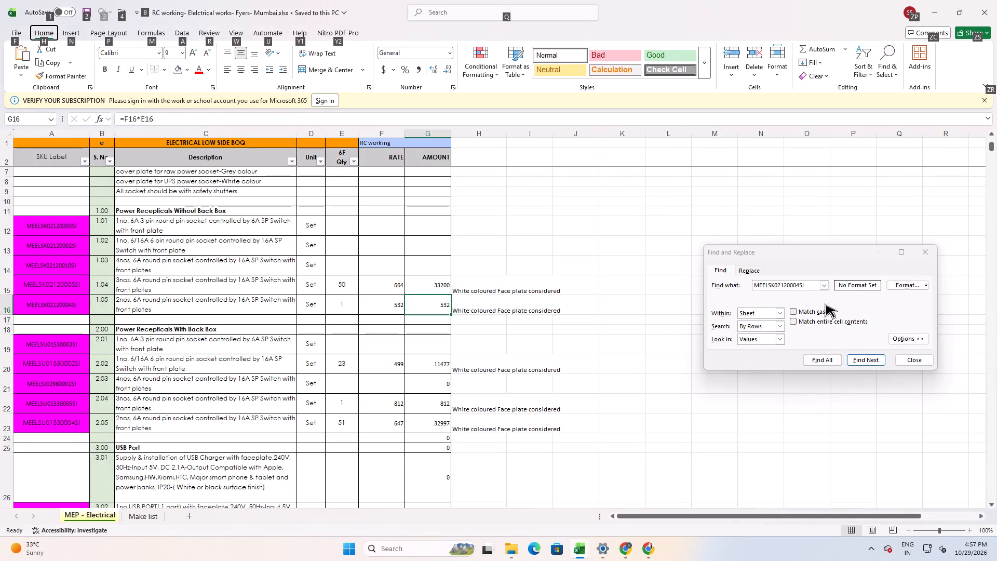
{"action": "left_click_drag", "start_coordinate": [811, 286], "coordinate": [475, 292]}
{"action": "key", "text": "ctrl+v"}
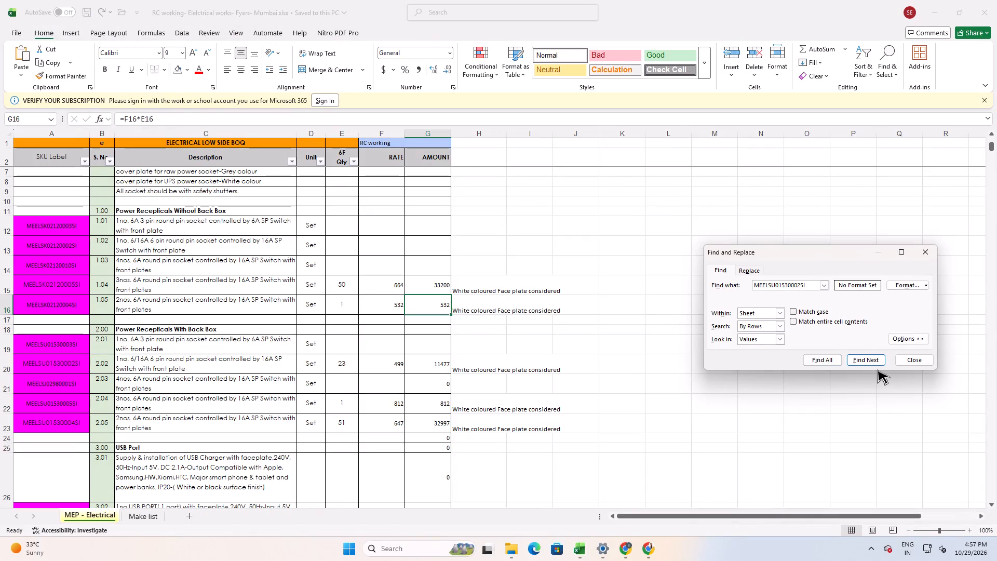
{"action": "left_click", "coordinate": [868, 363]}
Go through all MEELSU01530002SI matches in the RC working SKU Label column and compare their quantities, rates and remarks.
{"action": "left_click", "coordinate": [868, 363]}
{"action": "left_click", "coordinate": [868, 363]}
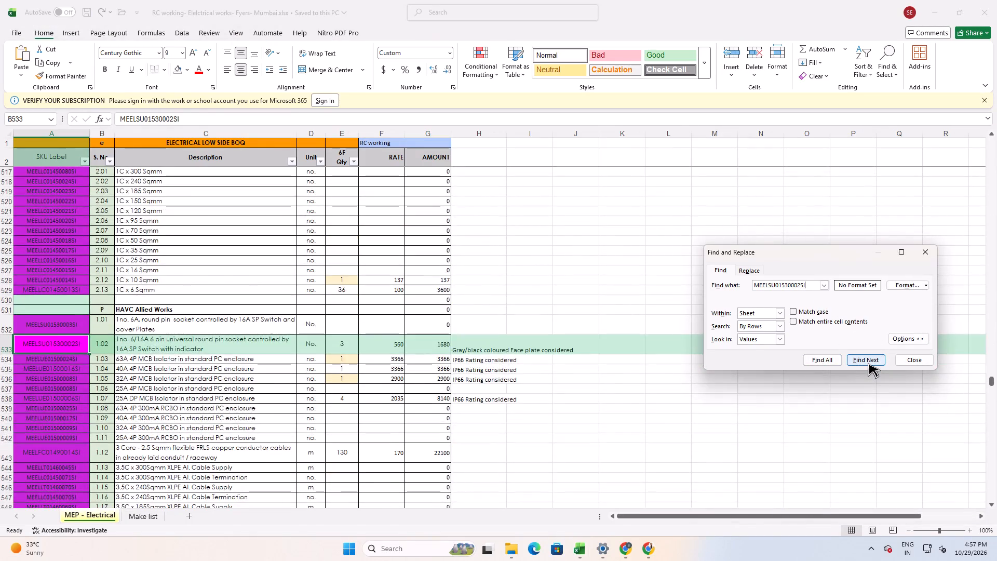
{"action": "left_click", "coordinate": [868, 363]}
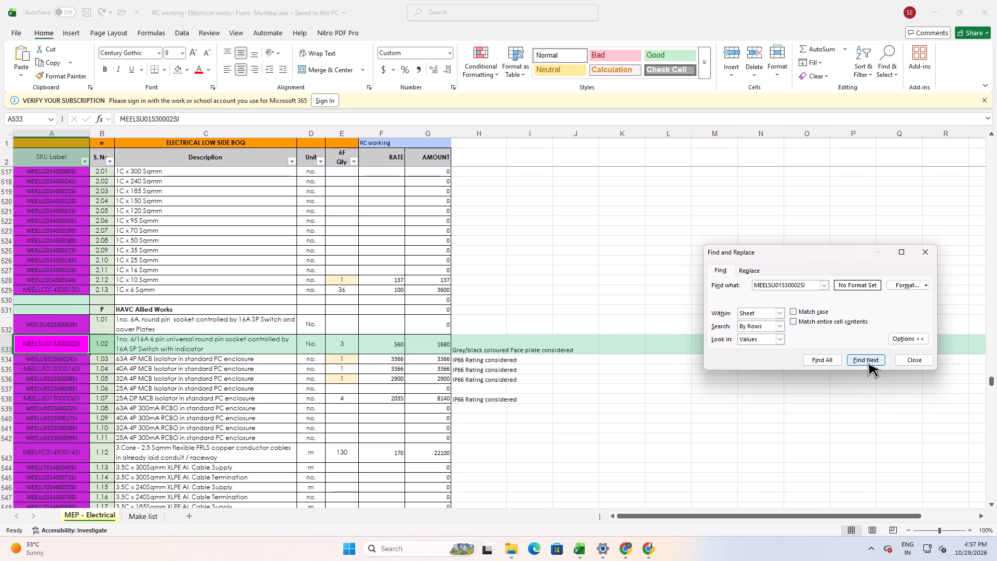
{"action": "left_click", "coordinate": [868, 363]}
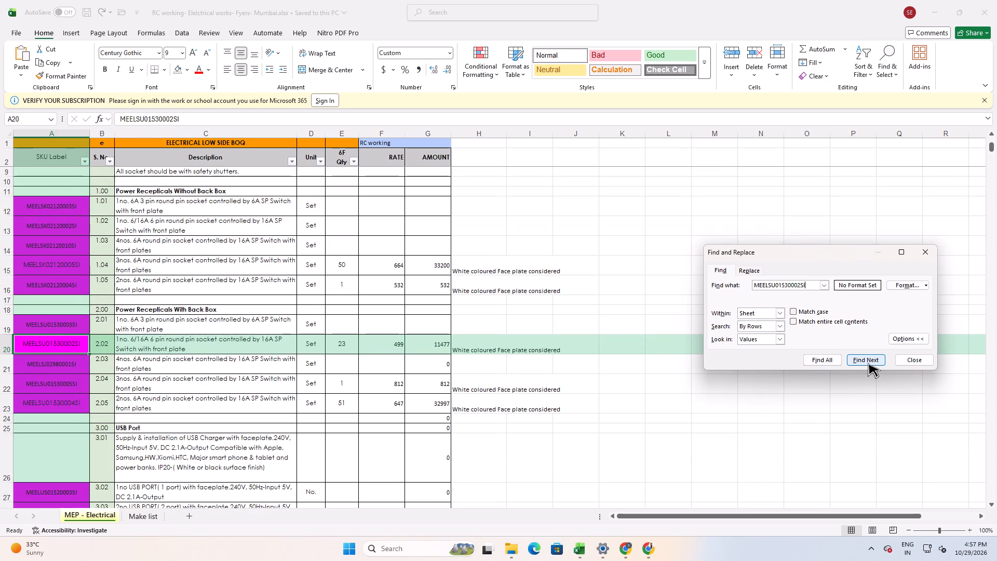
{"action": "left_click", "coordinate": [868, 363]}
{"action": "left_click", "coordinate": [868, 363]}
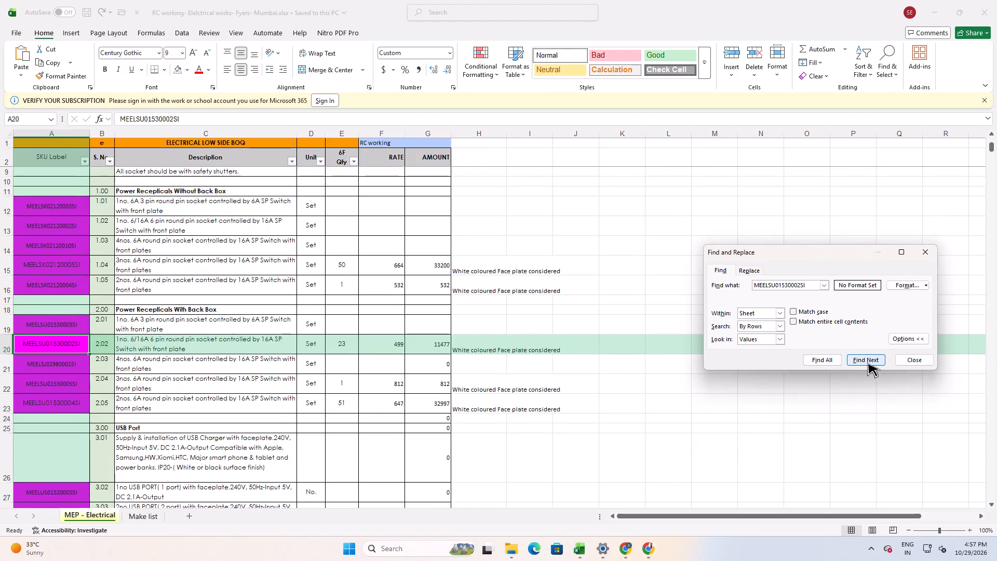
{"action": "left_click", "coordinate": [867, 362]}
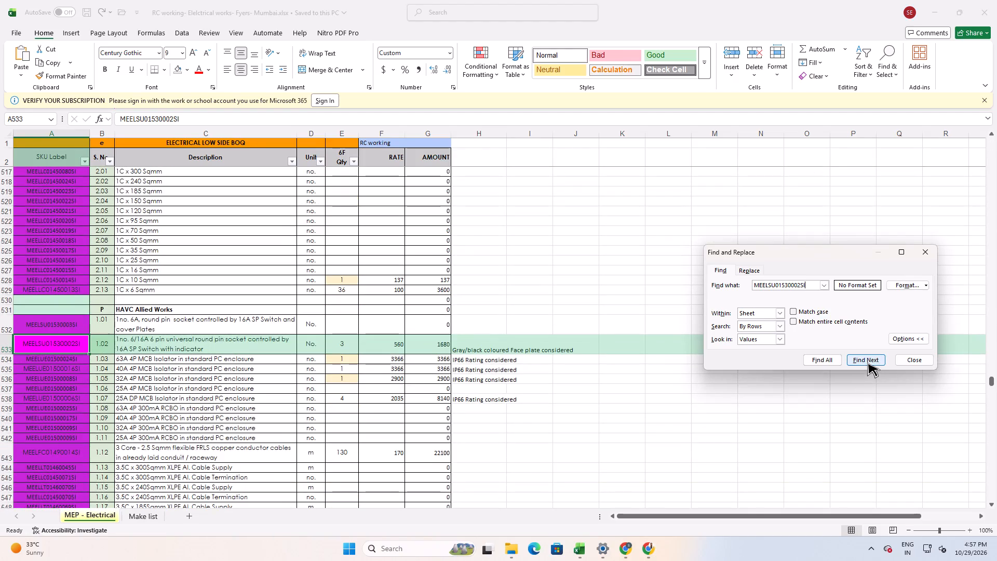
{"action": "left_click", "coordinate": [867, 362]}
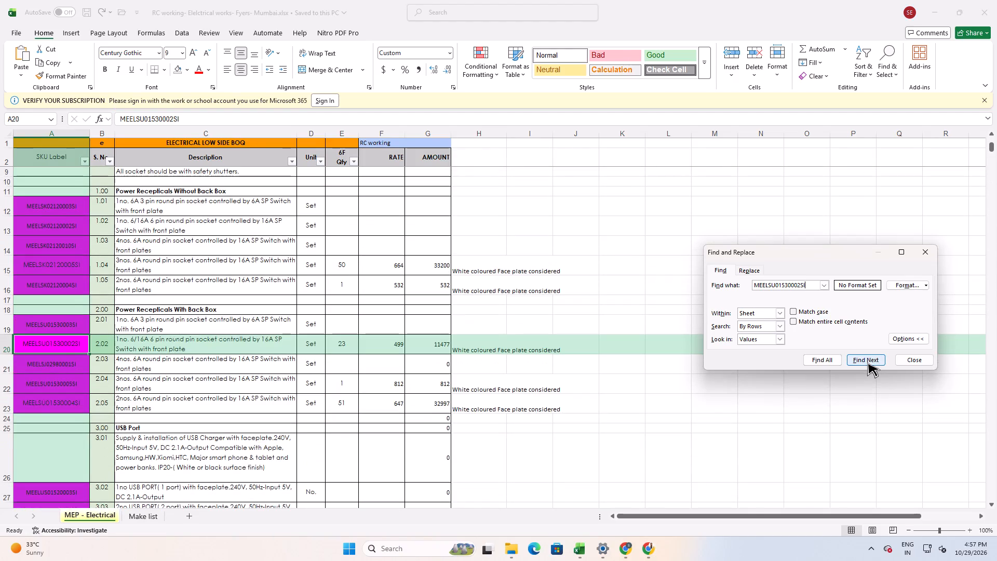
Enter =11477+1680 as Your Bid for MEELSU01530002SI in cell I4 of the quote sheet.
{"action": "key", "text": "alt+Tab"}
{"action": "key", "text": "alt+Tab"}
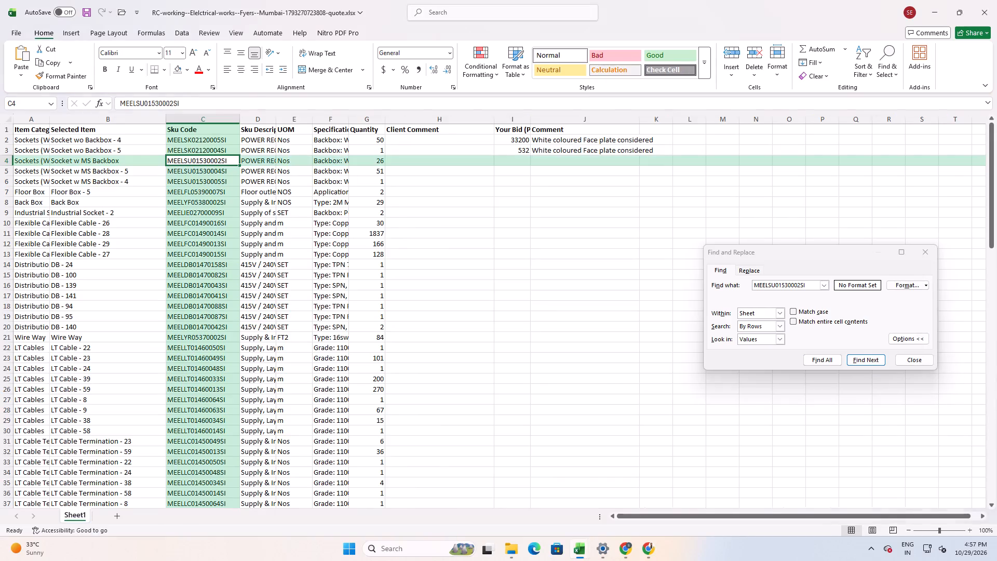
{"action": "left_click", "coordinate": [519, 163]}
{"action": "type", "text": "=11477"}
{"action": "type", "text": "+1680"}
{"action": "key", "text": "Return"}
Recheck the MEELSU01530002SI matches and their face plate remarks in the RC working sheet, and return to the quote sheet.
{"action": "key", "text": "alt+Tab"}
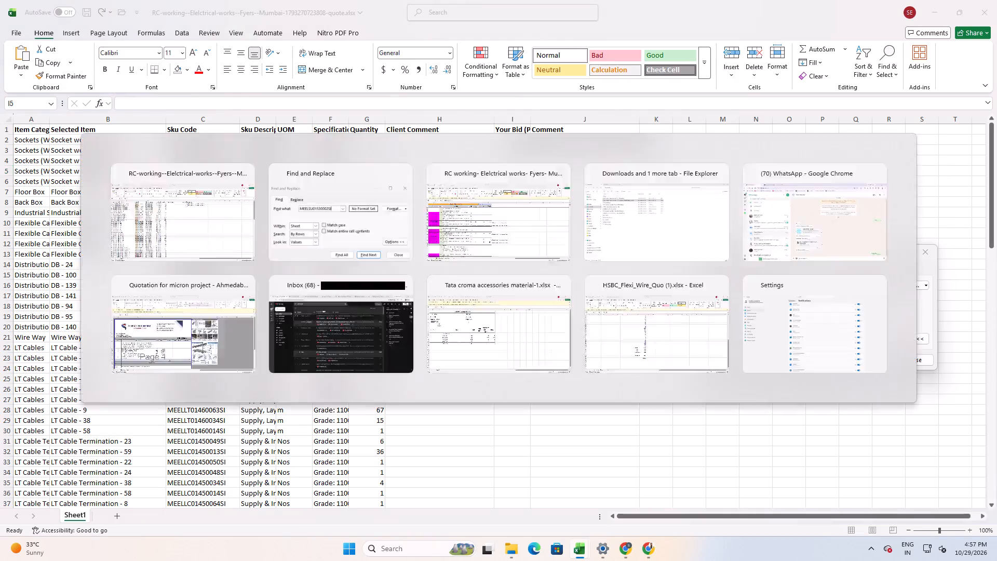
{"action": "key", "text": "alt+Tab"}
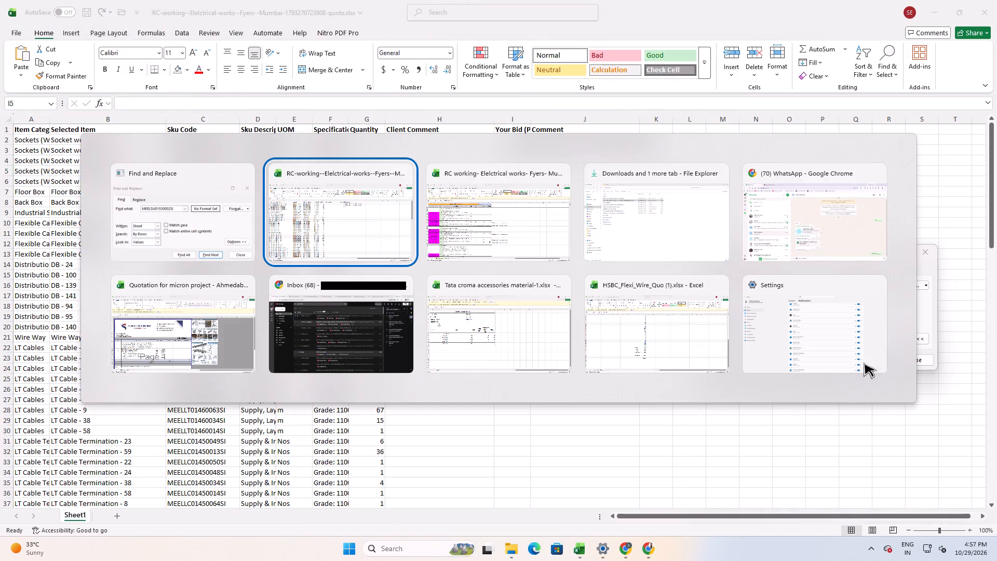
{"action": "key", "text": "alt+Tab"}
{"action": "left_click", "coordinate": [864, 363]}
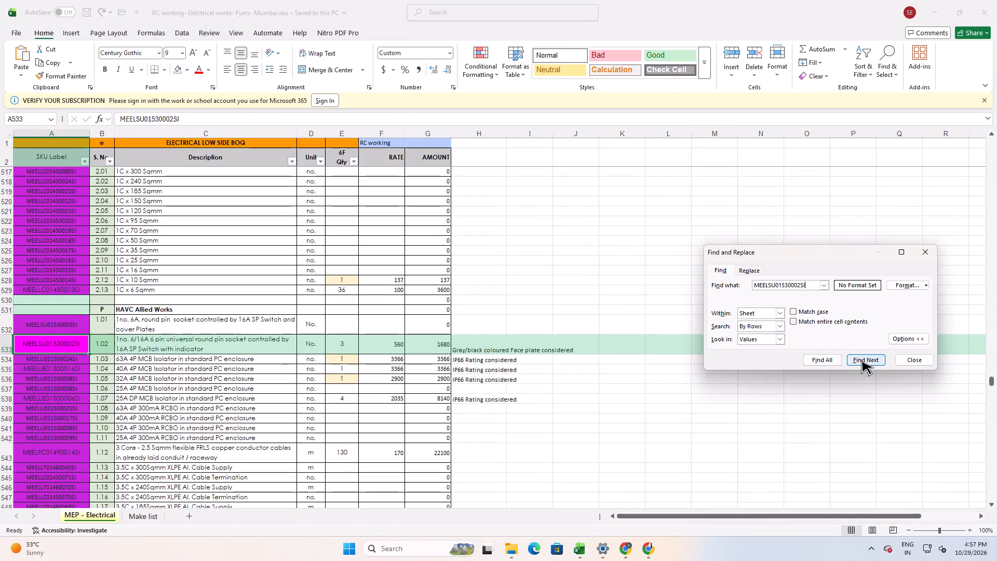
{"action": "left_click", "coordinate": [864, 357]}
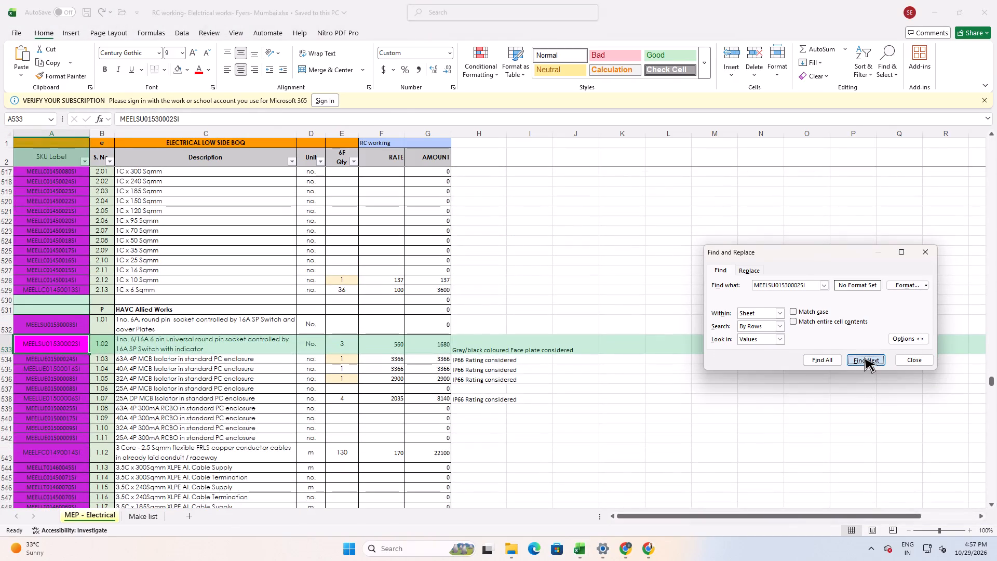
{"action": "key", "text": "alt+Tab"}
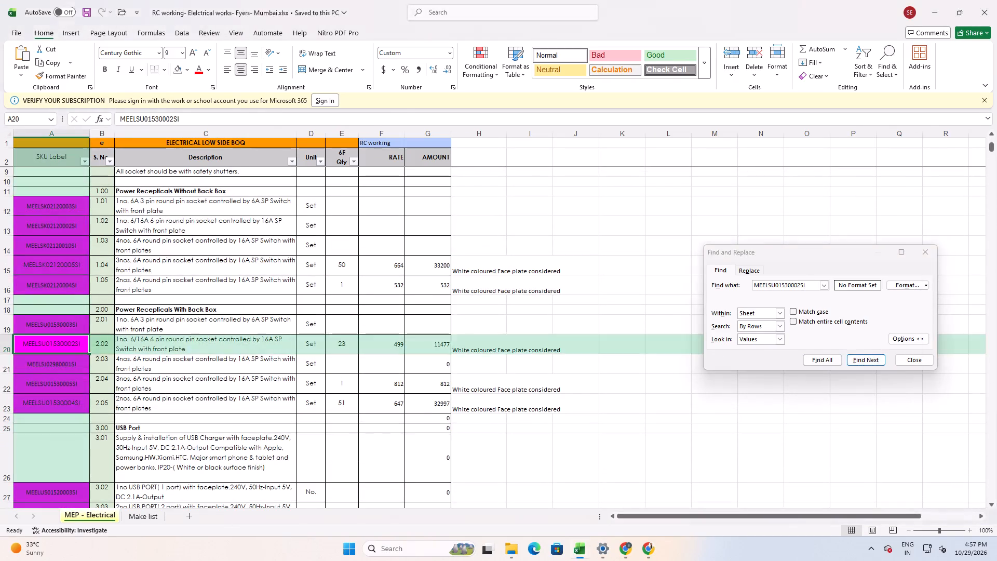
{"action": "key", "text": "alt+Tab"}
{"action": "key", "text": "alt+Tab"}
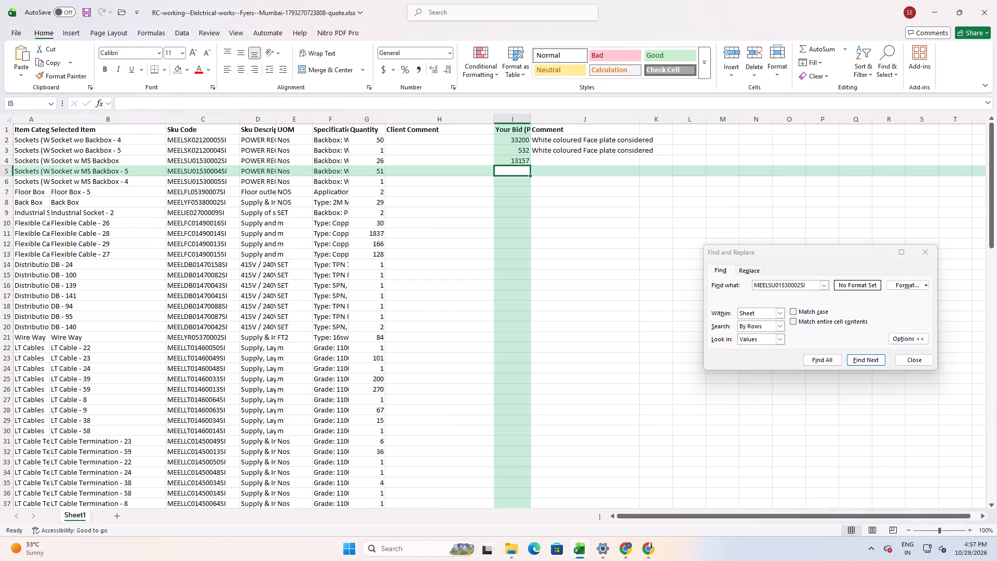
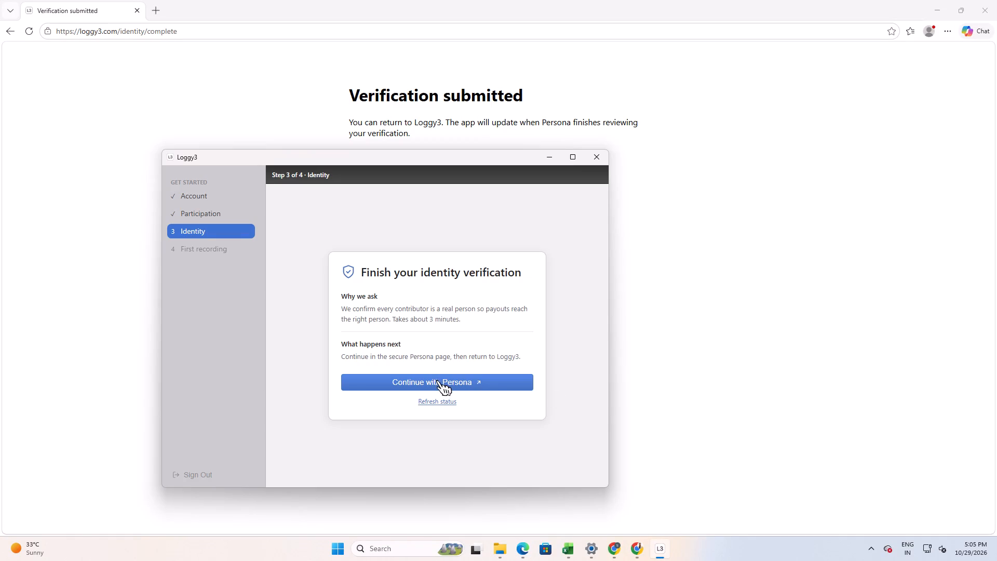
Refresh the identity verification status in Loggy3 and start the first recording, then clear its window and the browser away.
{"action": "left_click", "coordinate": [427, 403]}
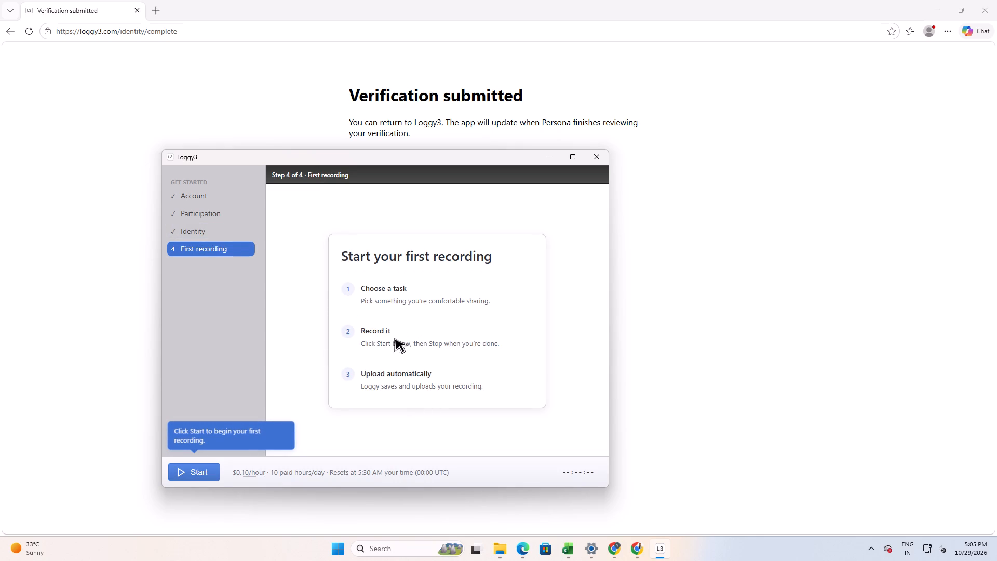
{"action": "left_click", "coordinate": [201, 479]}
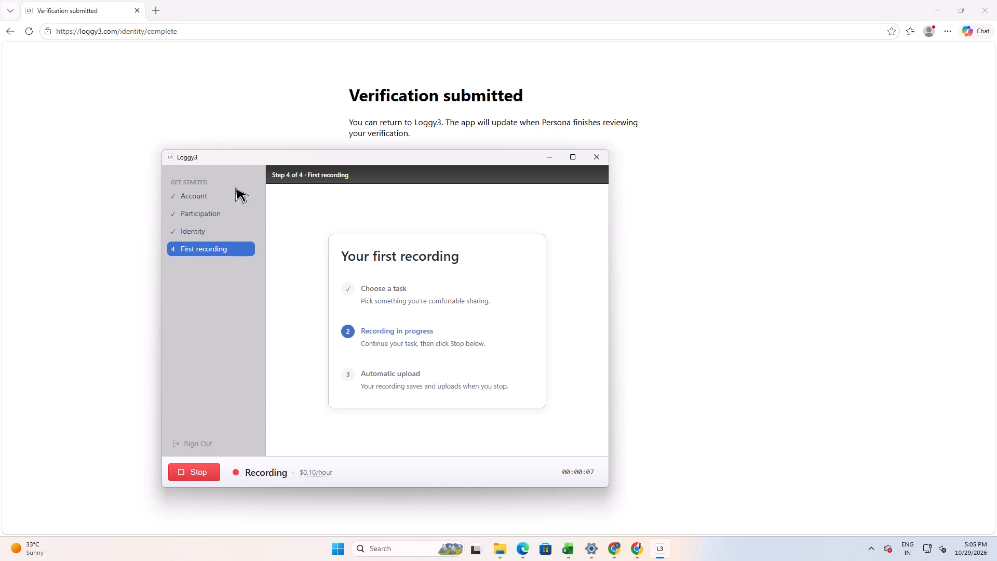
{"action": "left_click_drag", "start_coordinate": [249, 157], "coordinate": [494, 197]}
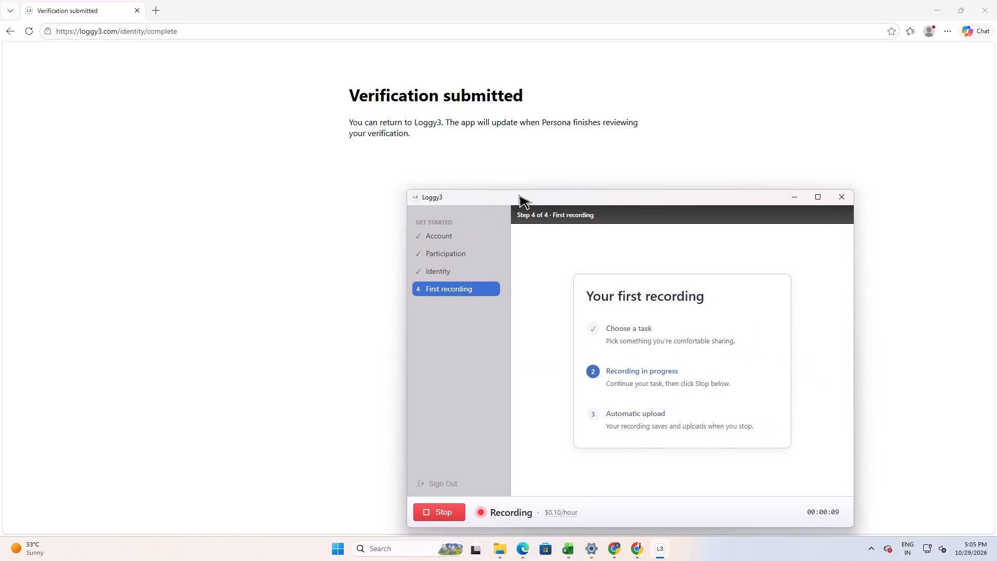
{"action": "left_click", "coordinate": [786, 197]}
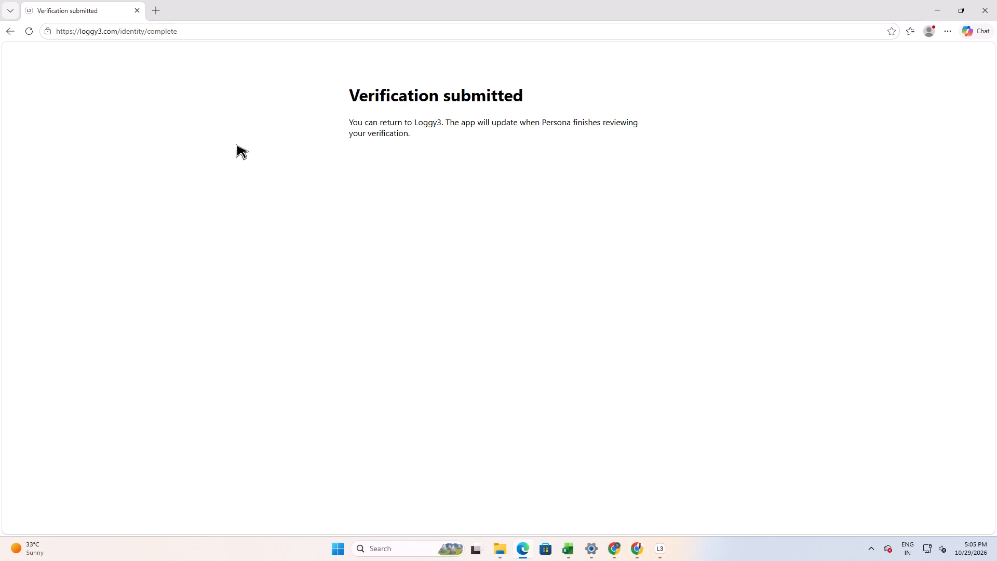
{"action": "left_click", "coordinate": [996, 0]}
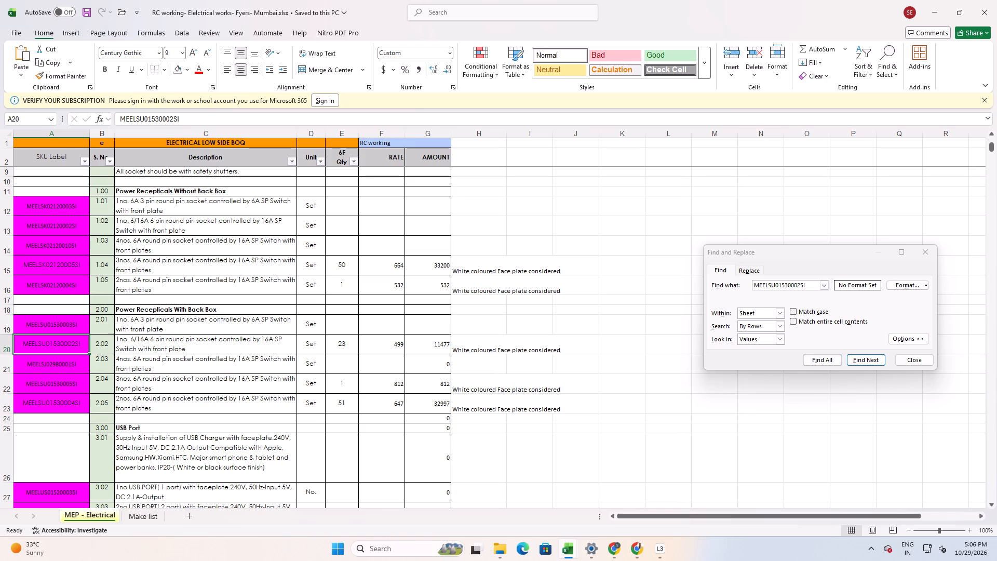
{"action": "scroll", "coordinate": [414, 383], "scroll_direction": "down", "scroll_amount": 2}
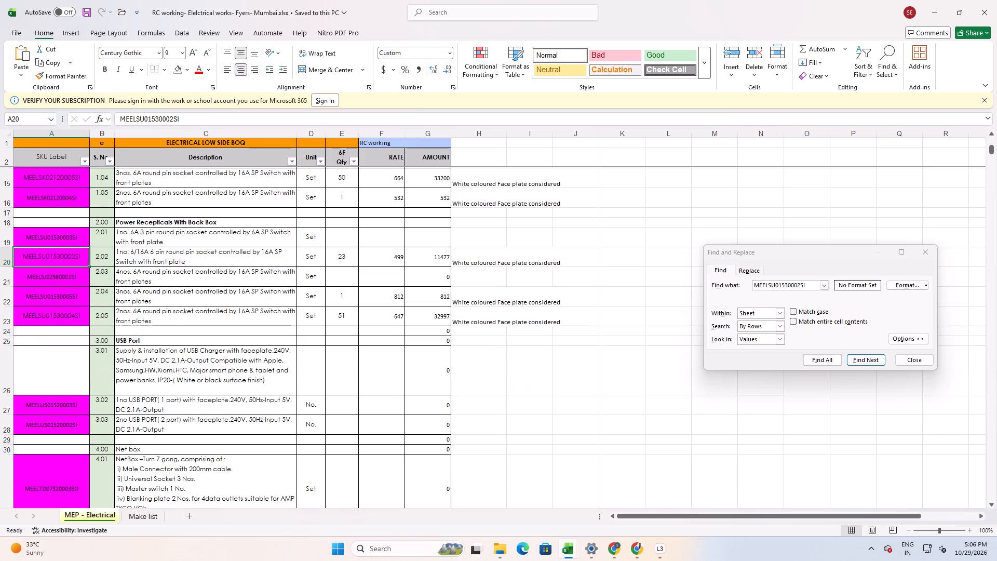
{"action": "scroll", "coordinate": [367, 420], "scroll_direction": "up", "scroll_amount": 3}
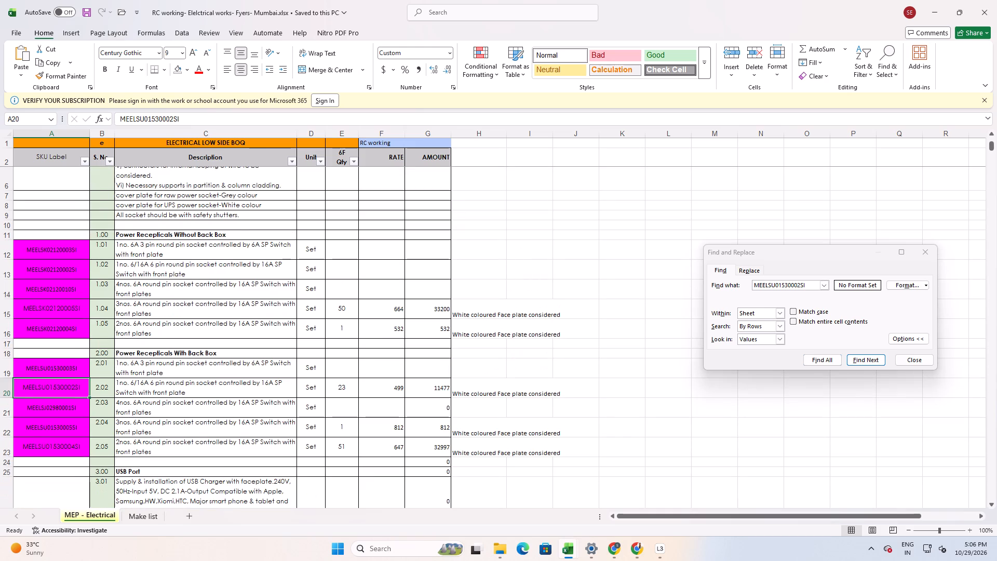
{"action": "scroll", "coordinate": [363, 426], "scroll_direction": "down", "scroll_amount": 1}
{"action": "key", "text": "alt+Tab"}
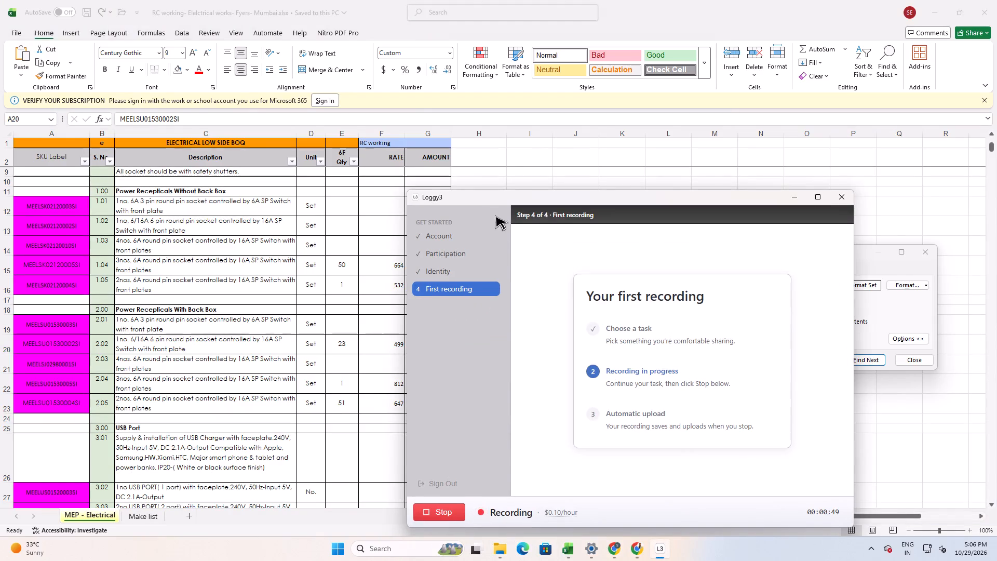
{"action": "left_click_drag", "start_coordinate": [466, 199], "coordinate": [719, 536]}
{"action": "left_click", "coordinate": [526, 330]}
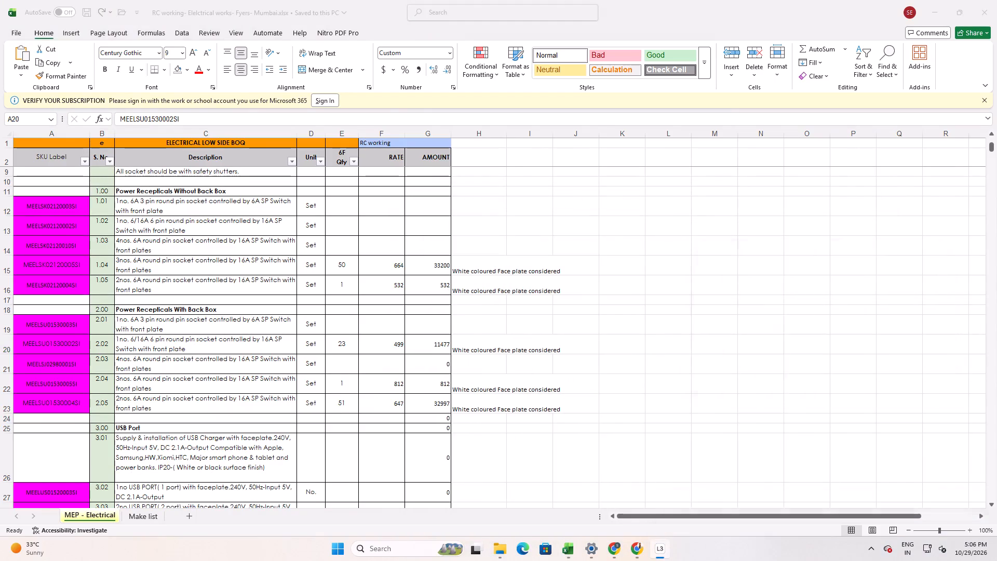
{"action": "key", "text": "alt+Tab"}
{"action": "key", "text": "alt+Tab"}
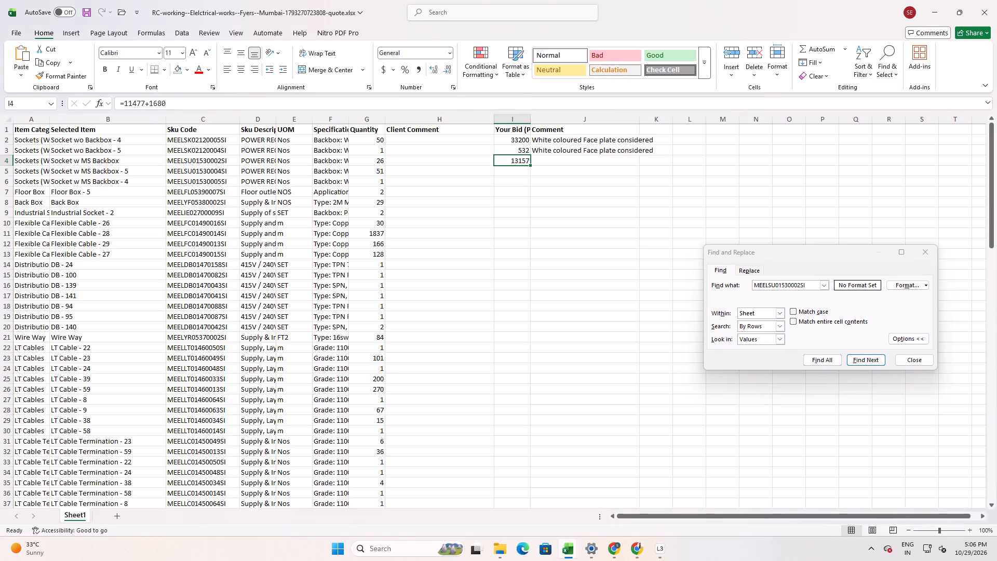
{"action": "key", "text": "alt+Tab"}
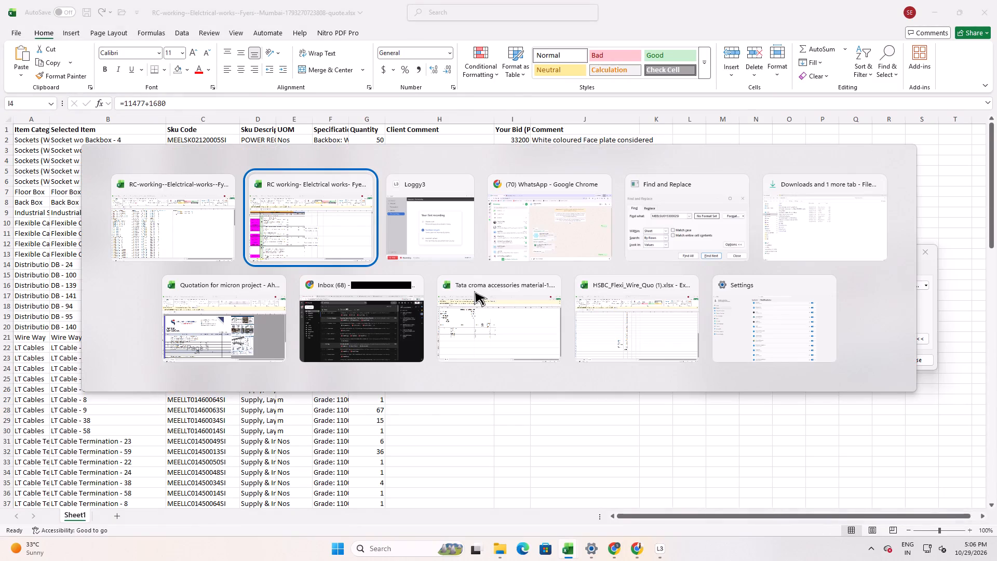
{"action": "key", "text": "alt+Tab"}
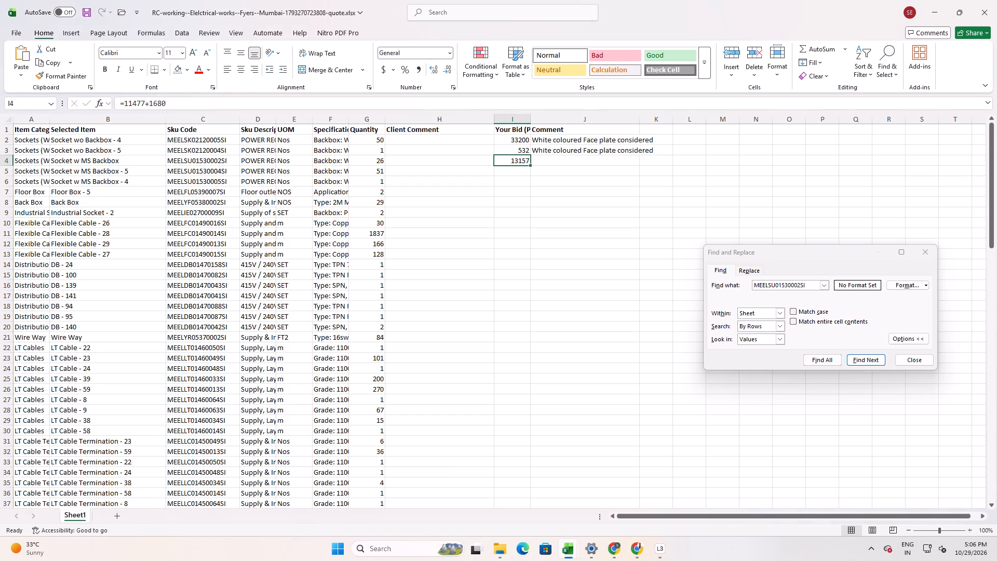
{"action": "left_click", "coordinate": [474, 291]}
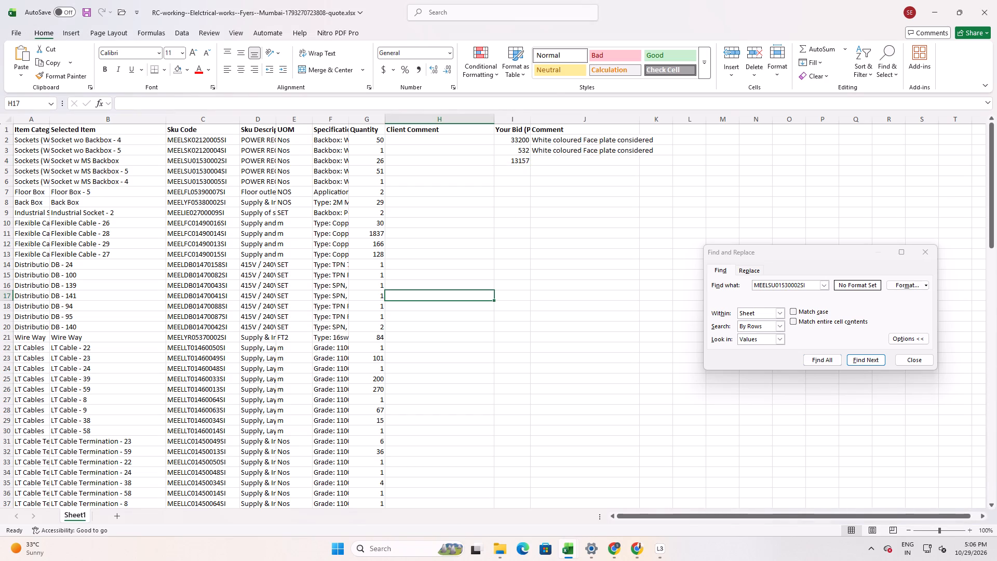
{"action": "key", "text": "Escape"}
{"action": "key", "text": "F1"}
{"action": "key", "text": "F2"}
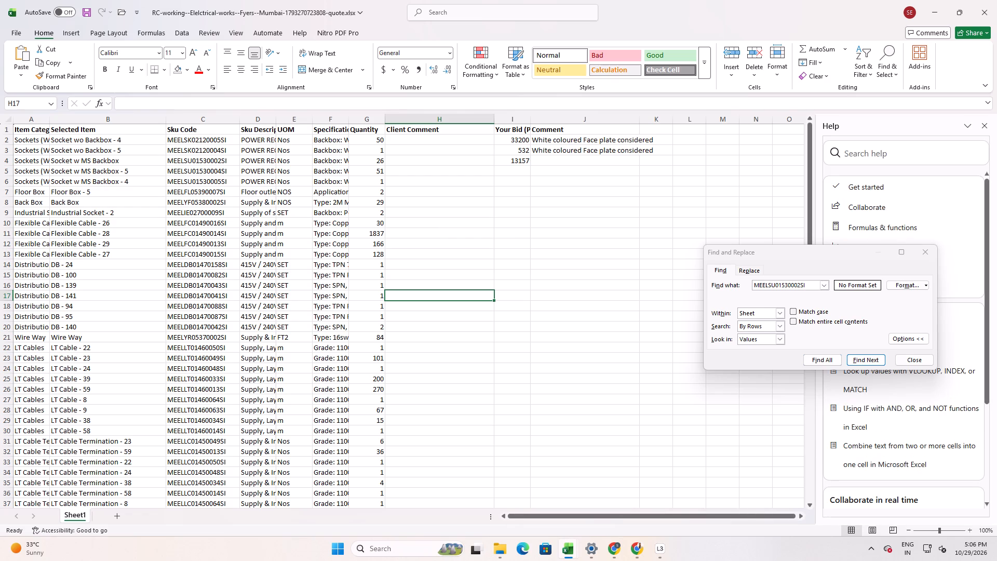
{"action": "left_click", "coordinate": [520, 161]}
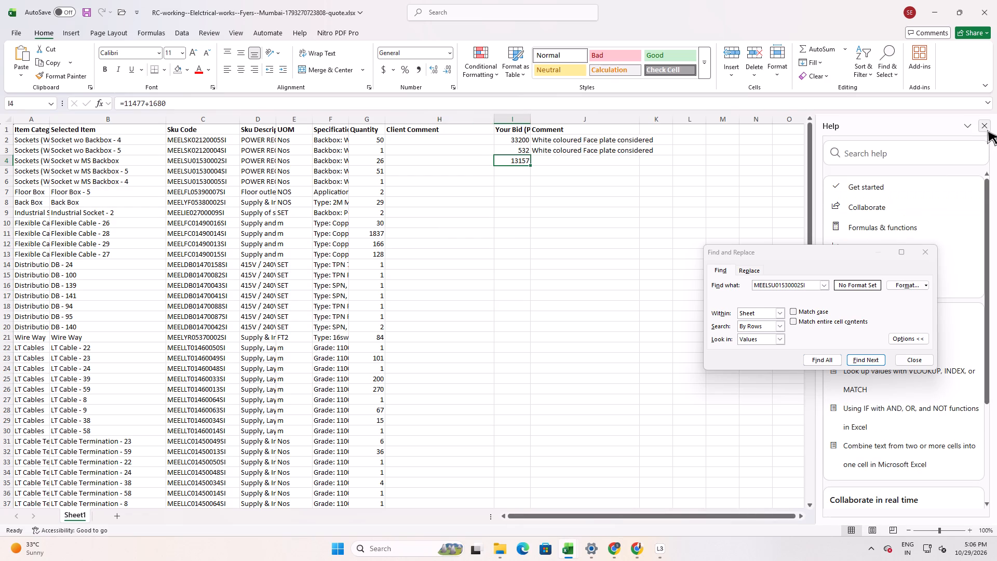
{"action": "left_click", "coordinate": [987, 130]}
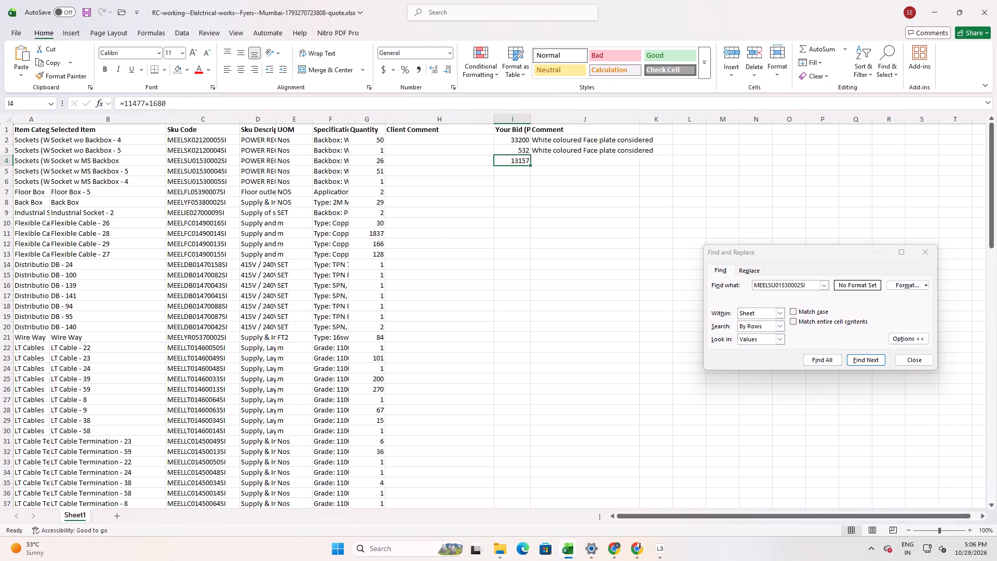
Compare the quantities, amounts and face plate remarks of the MEELSU01530002SI matches in the RC working sheet.
{"action": "key", "text": "alt+Tab"}
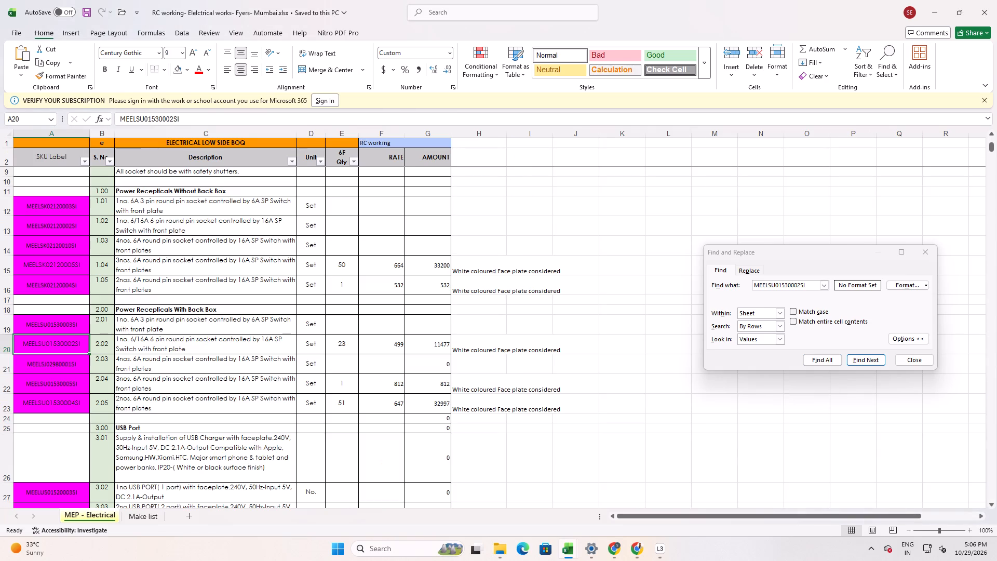
{"action": "left_click", "coordinate": [874, 358]}
{"action": "left_click", "coordinate": [874, 358]}
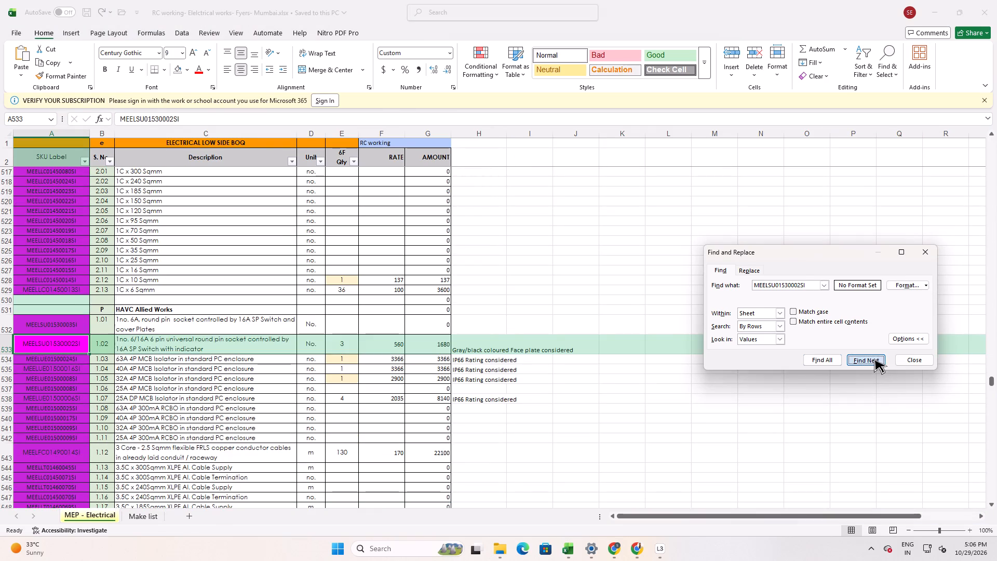
{"action": "left_click", "coordinate": [874, 358]}
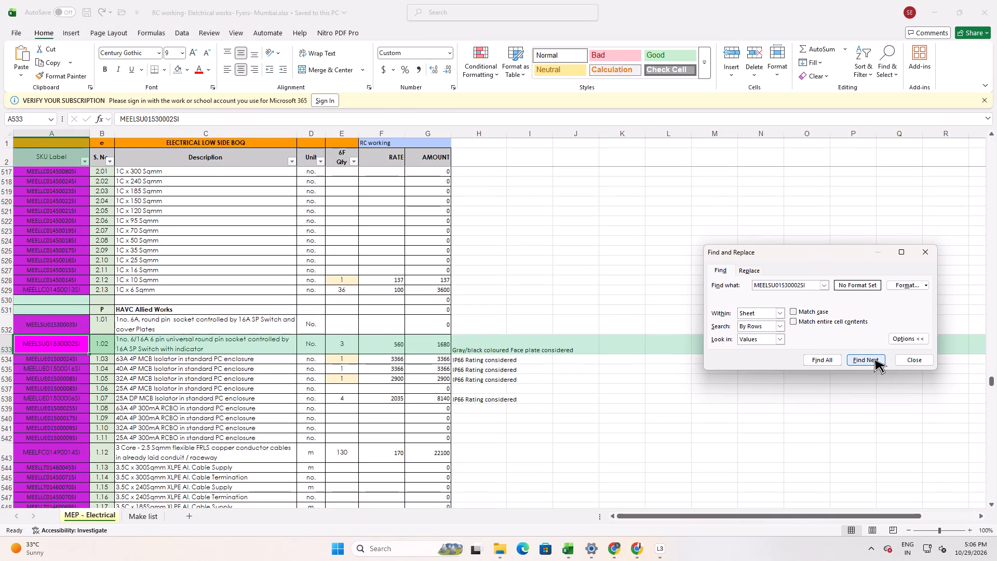
{"action": "left_click", "coordinate": [874, 358]}
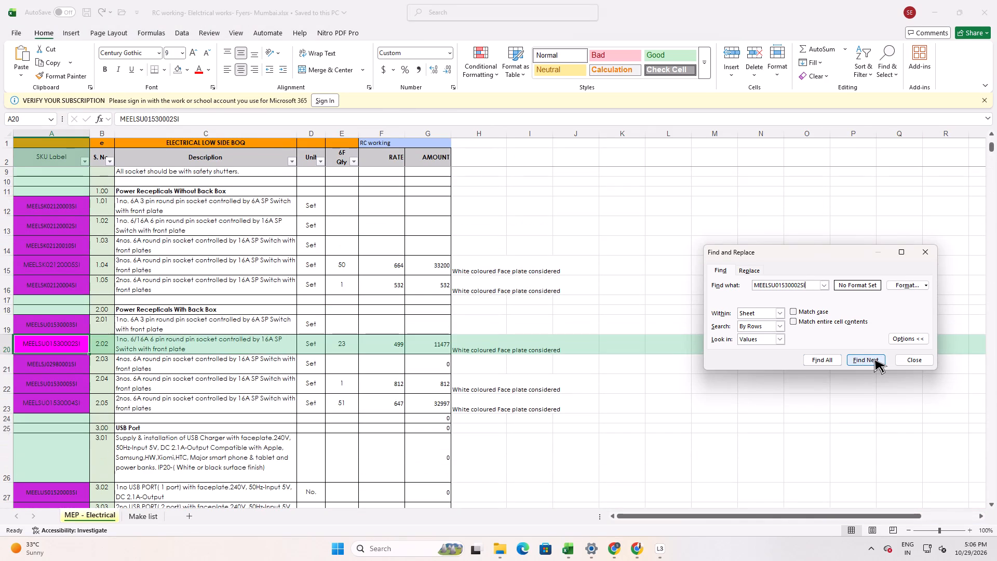
{"action": "left_click", "coordinate": [874, 358]}
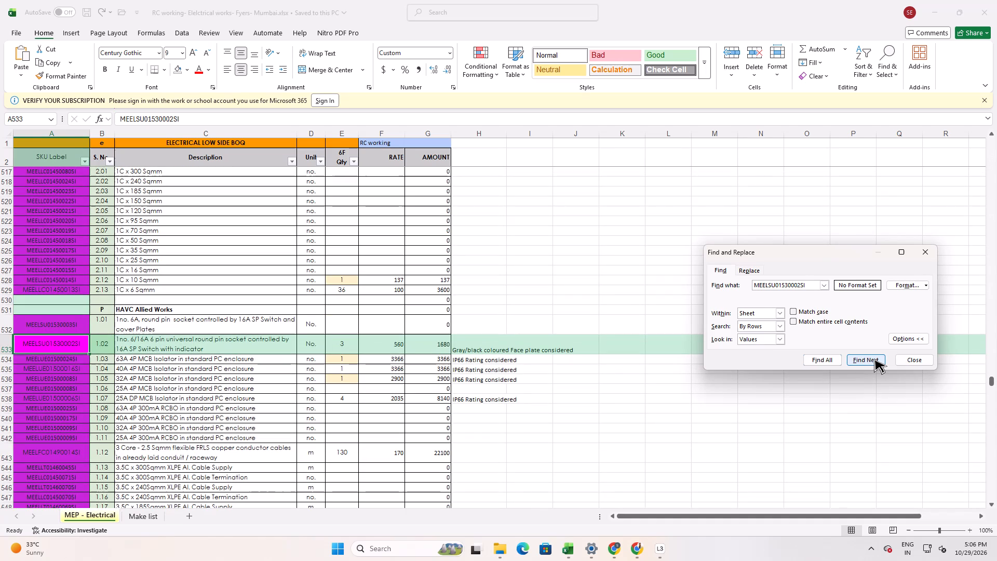
{"action": "left_click", "coordinate": [874, 358]}
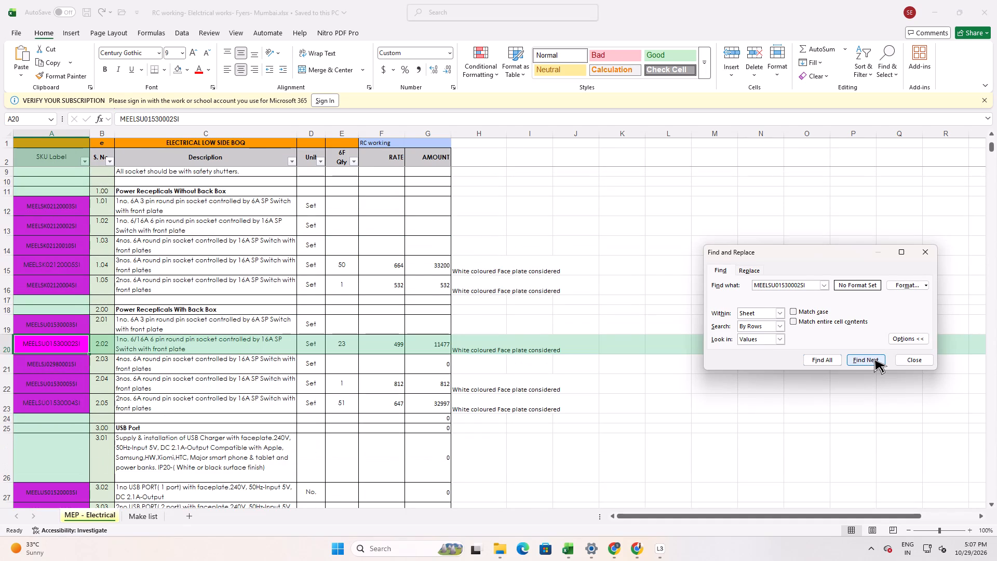
{"action": "left_click", "coordinate": [874, 358]}
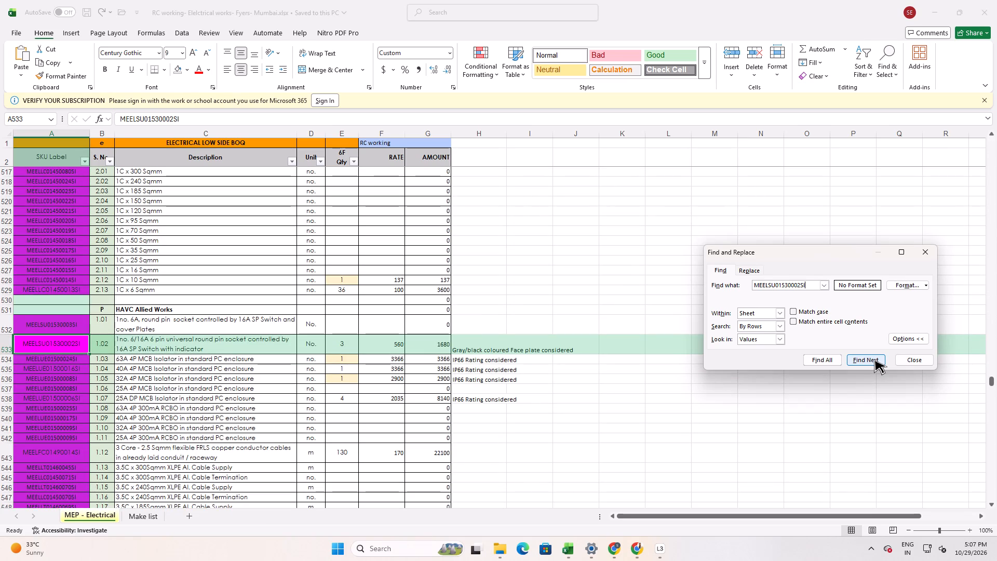
{"action": "left_click", "coordinate": [874, 359]}
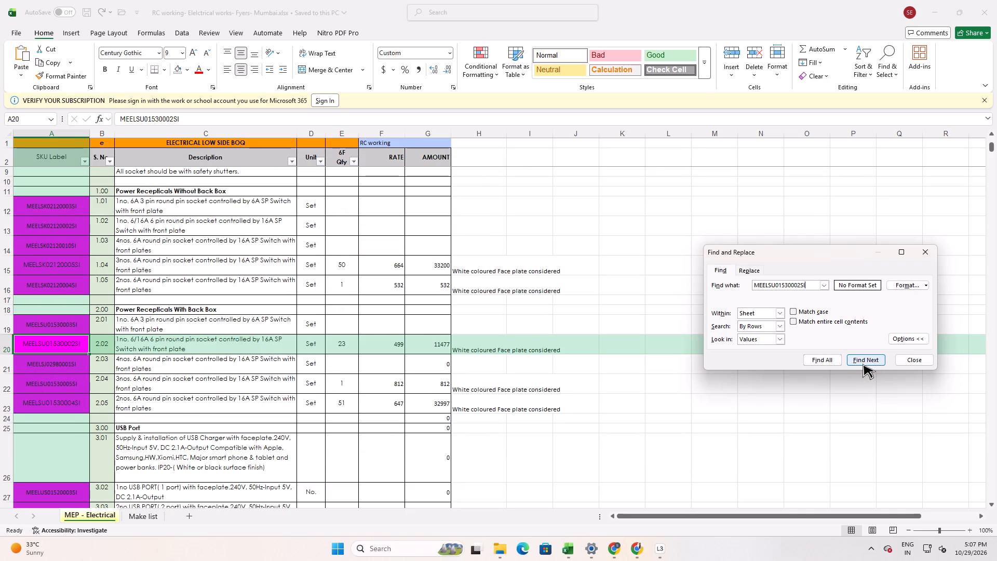
Copy the remark Gray/black coloured Face plate considered from H533 of the RC working sheet into Comment cell J4 of the quote sheet.
{"action": "left_click", "coordinate": [500, 368]}
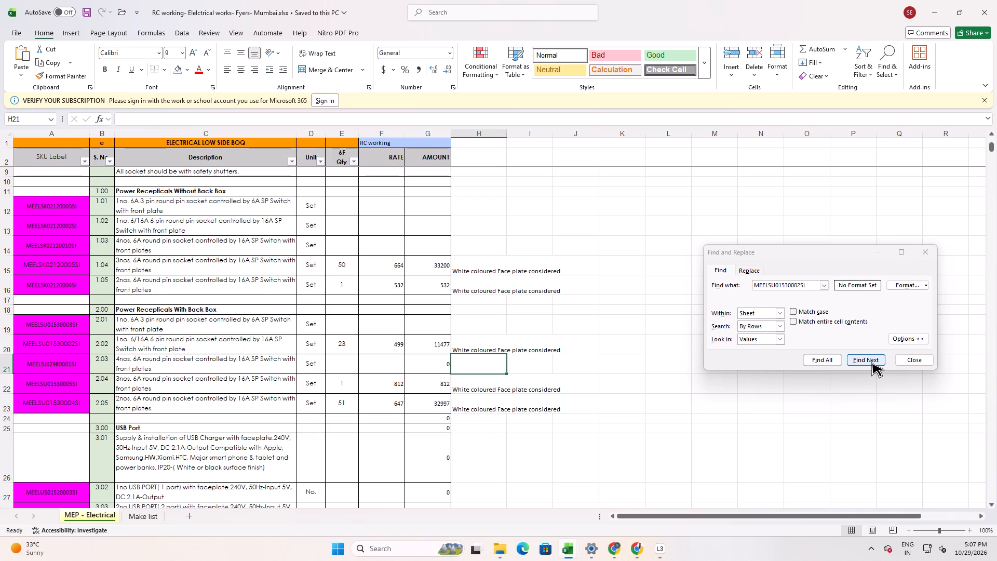
{"action": "left_click", "coordinate": [871, 362]}
{"action": "left_click", "coordinate": [478, 339]}
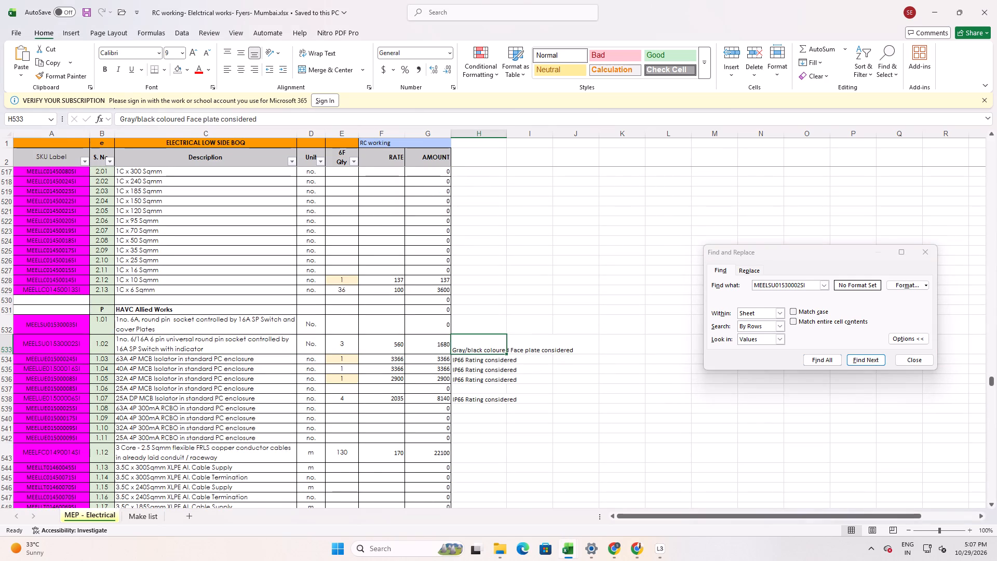
{"action": "key", "text": "ctrl+c"}
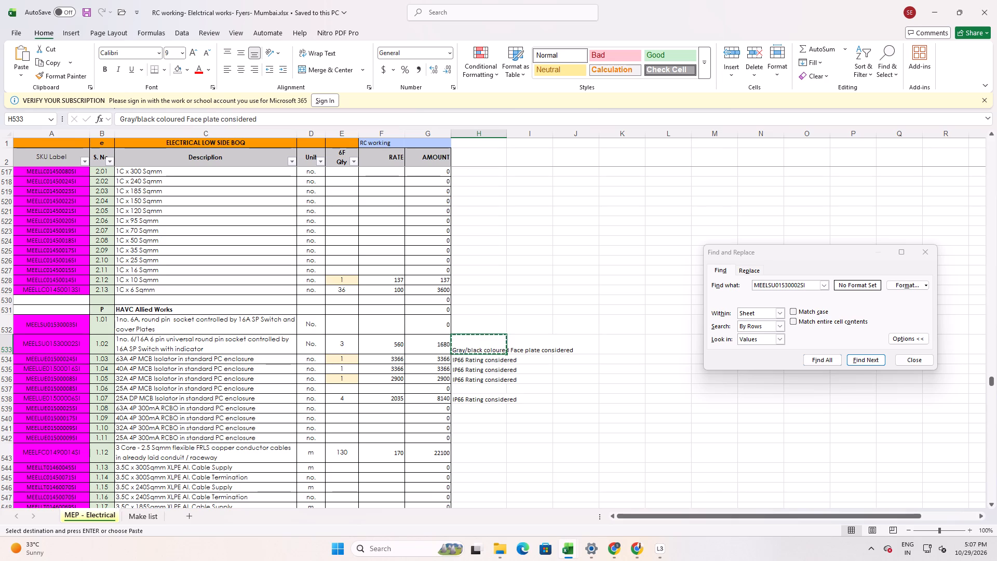
{"action": "key", "text": "alt+Tab"}
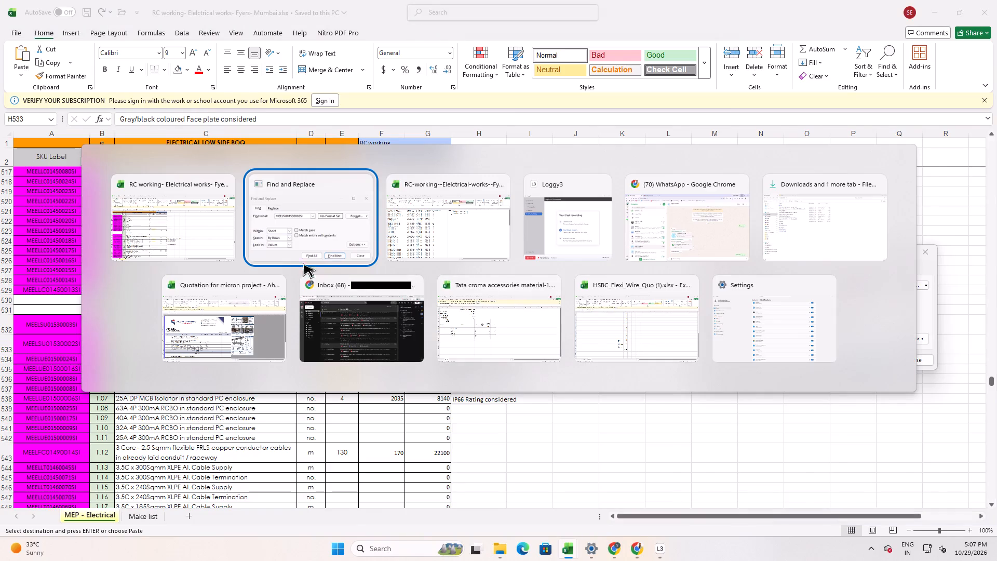
{"action": "key", "text": "alt+Tab"}
{"action": "scroll", "coordinate": [524, 223], "scroll_direction": "up", "scroll_amount": 2}
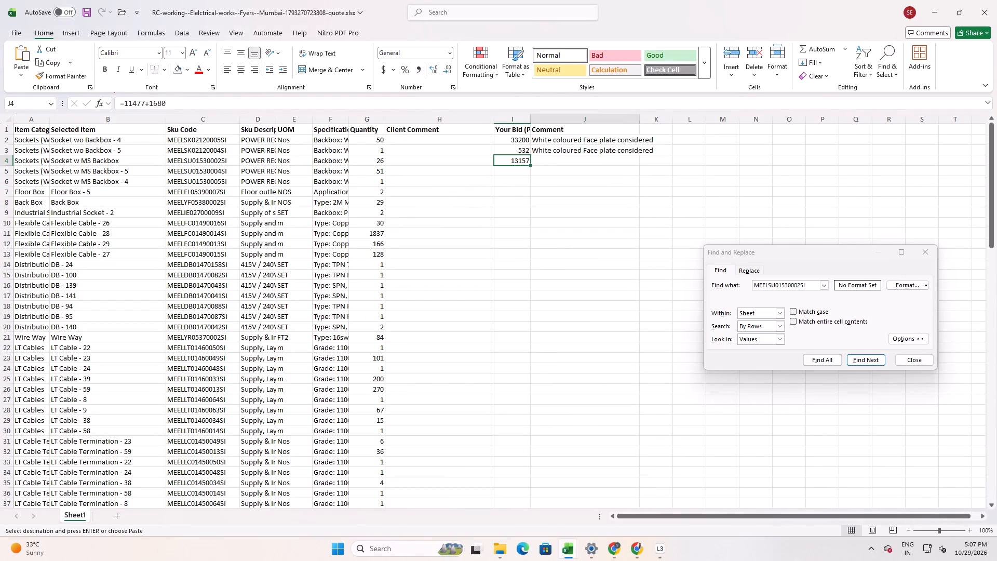
{"action": "left_click", "coordinate": [578, 160]}
{"action": "key", "text": "ctrl+v"}
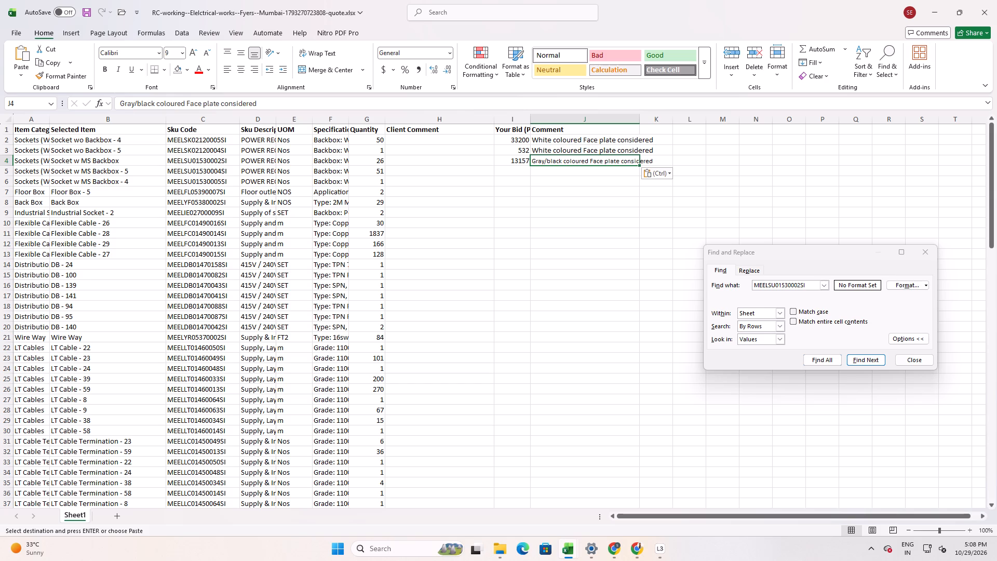
{"action": "left_click", "coordinate": [552, 180]}
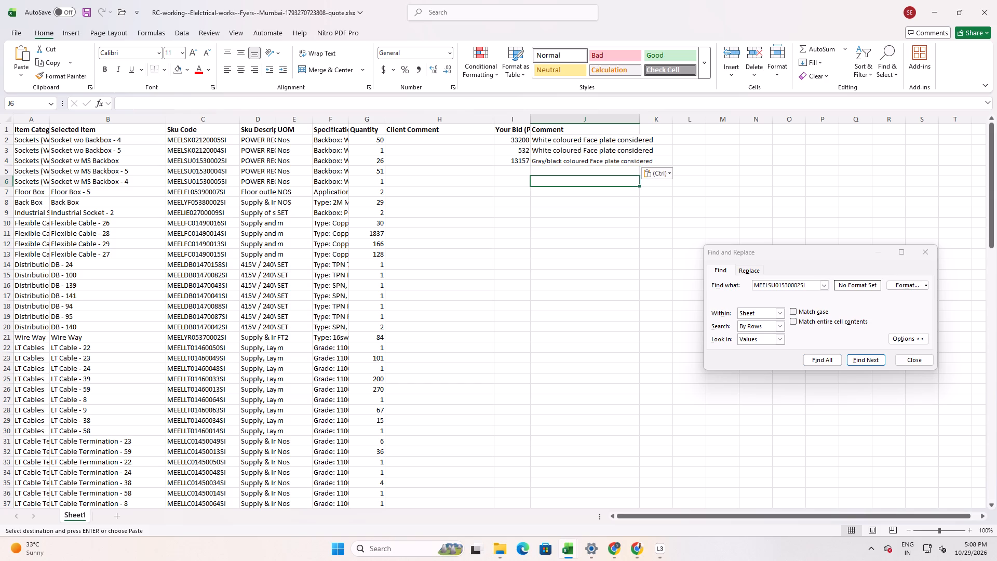
Start a second line reading 3Nos in Comment cell J4 of the quote sheet.
{"action": "left_click", "coordinate": [560, 163]}
{"action": "left_click", "coordinate": [253, 97]}
{"action": "left_click", "coordinate": [270, 102]}
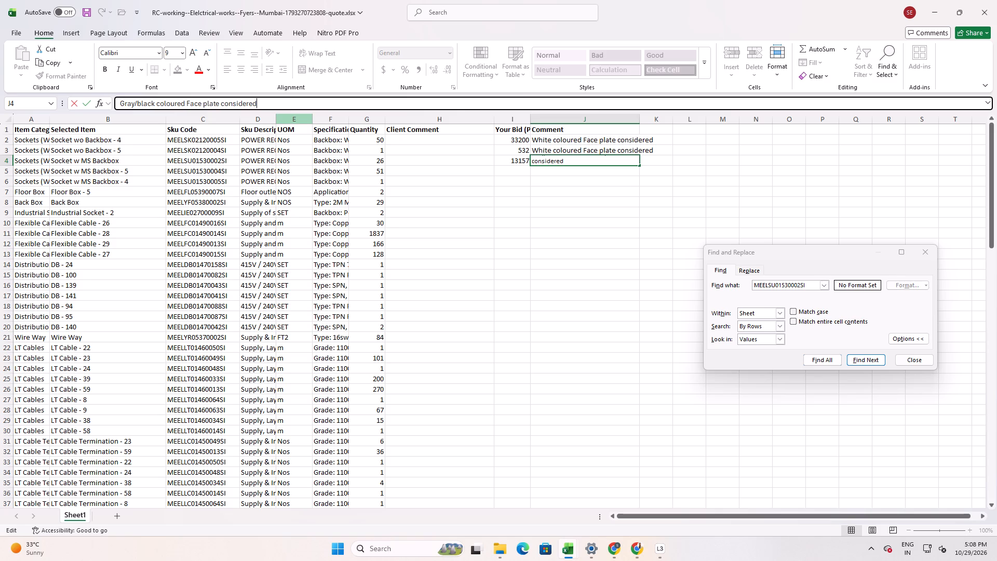
{"action": "key", "text": "alt+Return"}
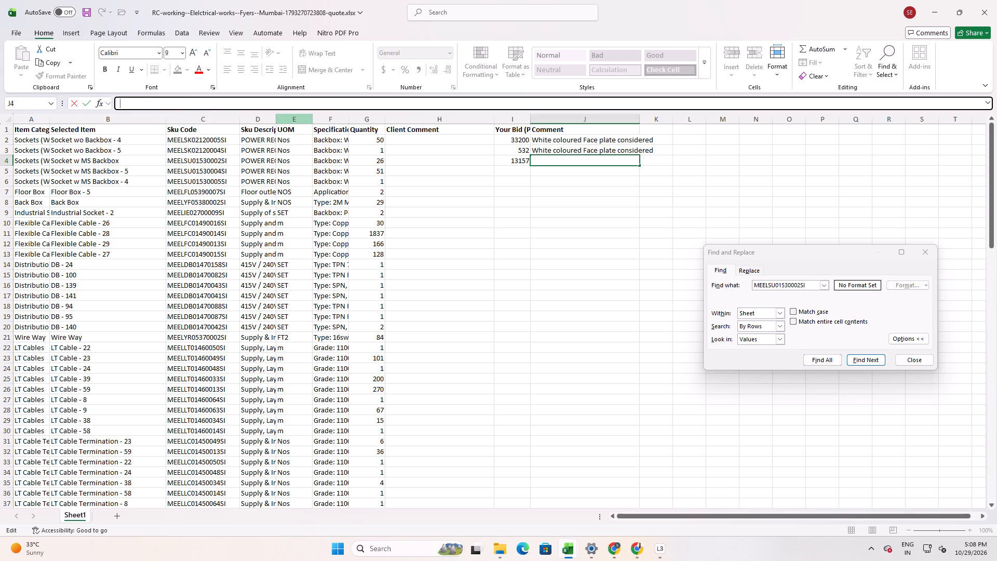
{"action": "key", "text": "Page_Down"}
{"action": "key", "text": "3"}
{"action": "key", "text": "shift+n"}
{"action": "type", "text": "os"}
{"action": "key", "text": "space"}
Copy the remark White coloured Face plate considered from H20 of the RC working sheet after 3Nos in quote sheet cell J4.
{"action": "key", "text": "alt+Tab"}
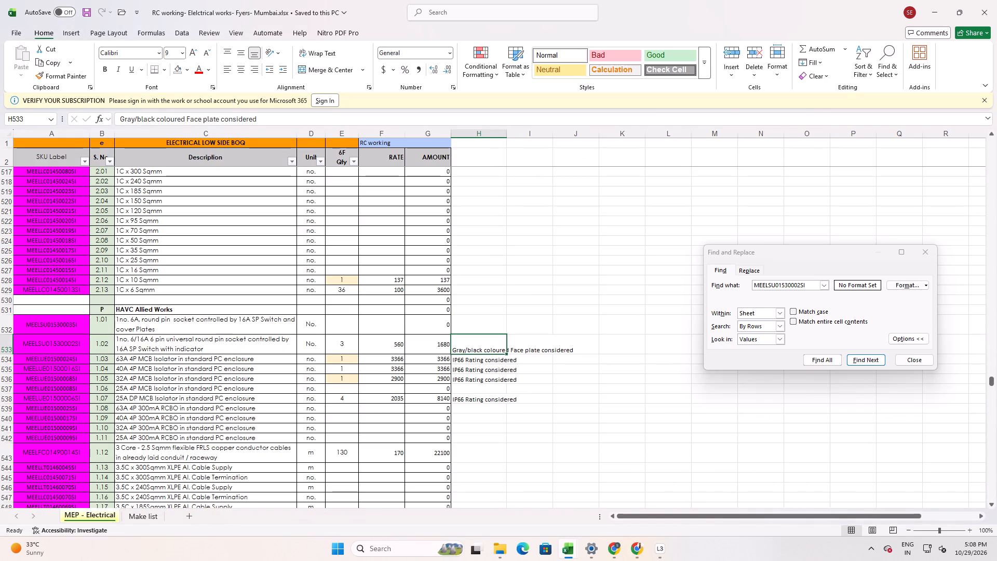
{"action": "left_click", "coordinate": [853, 363]}
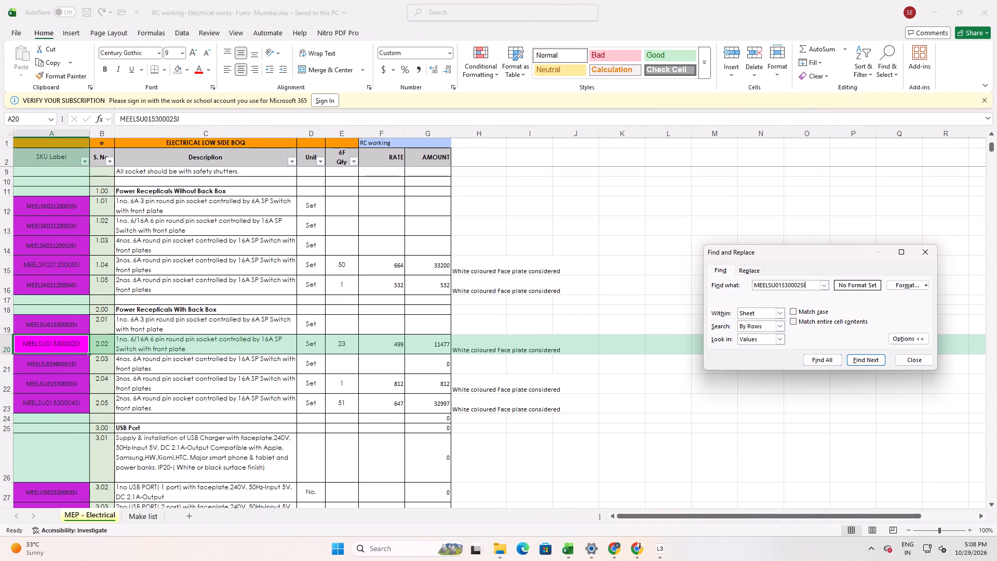
{"action": "double_click", "coordinate": [483, 351]}
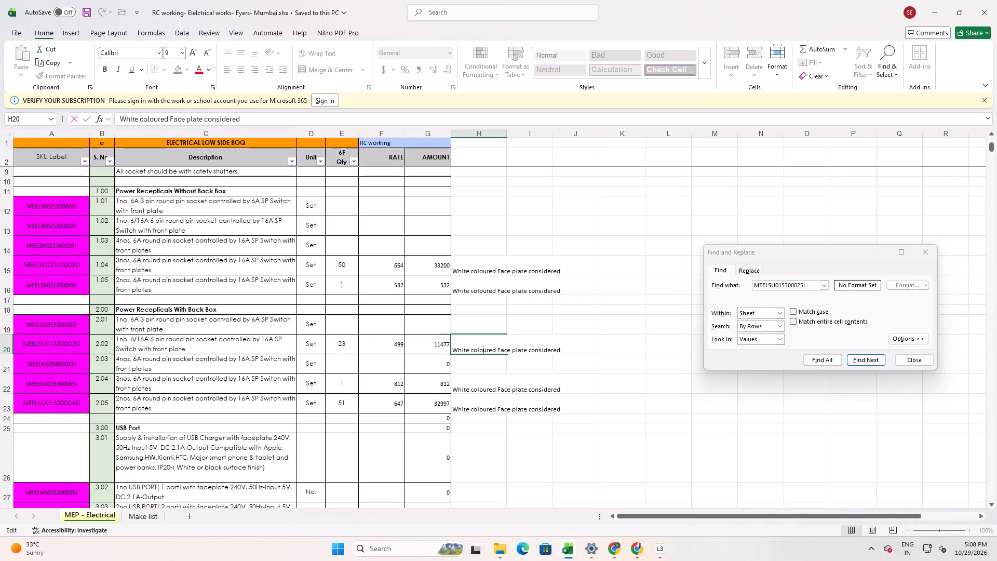
{"action": "left_click_drag", "start_coordinate": [251, 122], "coordinate": [22, 124]}
{"action": "key", "text": "ctrl+c"}
{"action": "key", "text": "alt+Tab"}
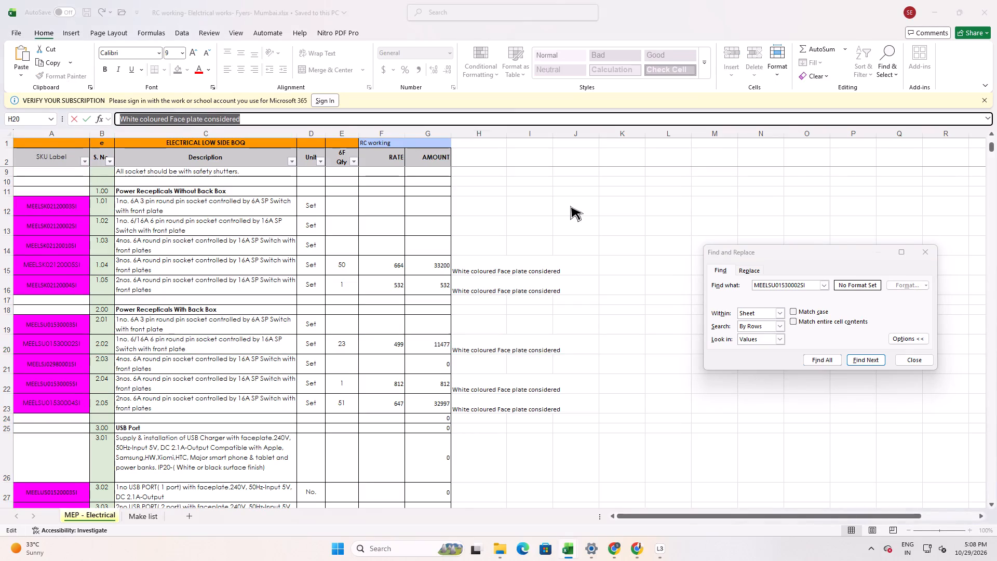
{"action": "key", "text": "alt+Tab"}
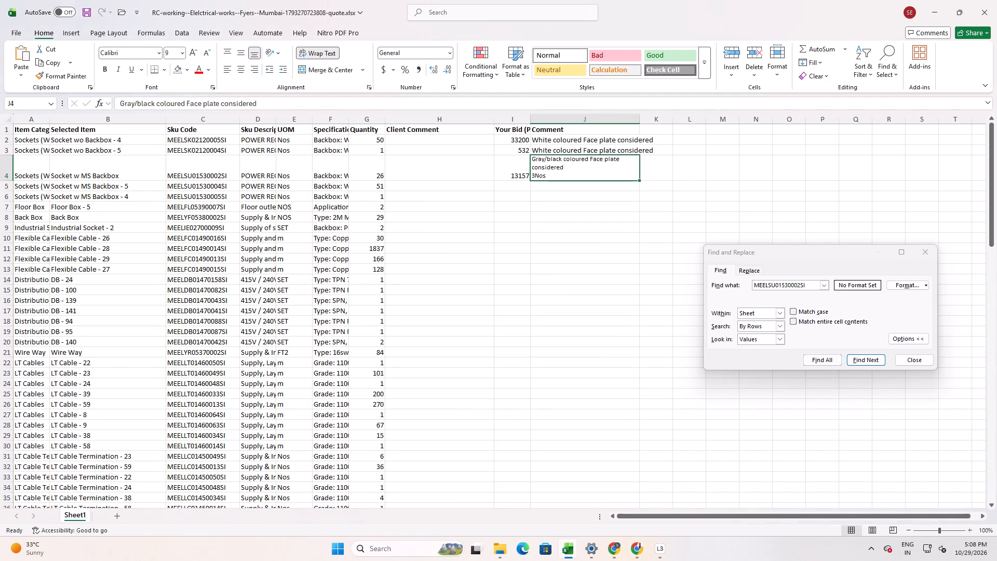
{"action": "double_click", "coordinate": [554, 176]}
{"action": "key", "text": "ctrl+v"}
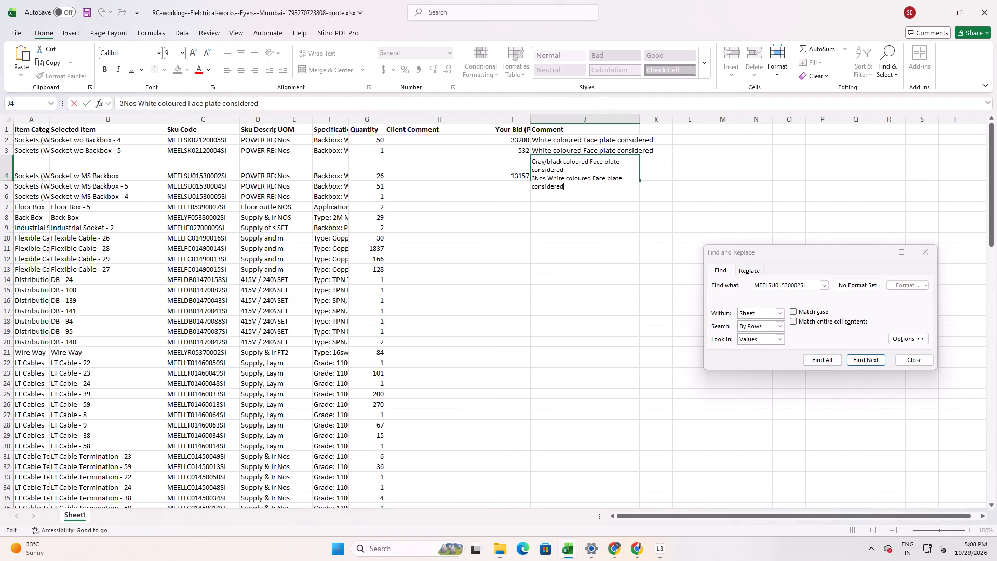
{"action": "left_click", "coordinate": [604, 232]}
Move 3Nos from the second line of J4 to the front of the Gray/black coloured Face plate considered line.
{"action": "double_click", "coordinate": [562, 180]}
{"action": "left_click_drag", "start_coordinate": [568, 182], "coordinate": [545, 178]}
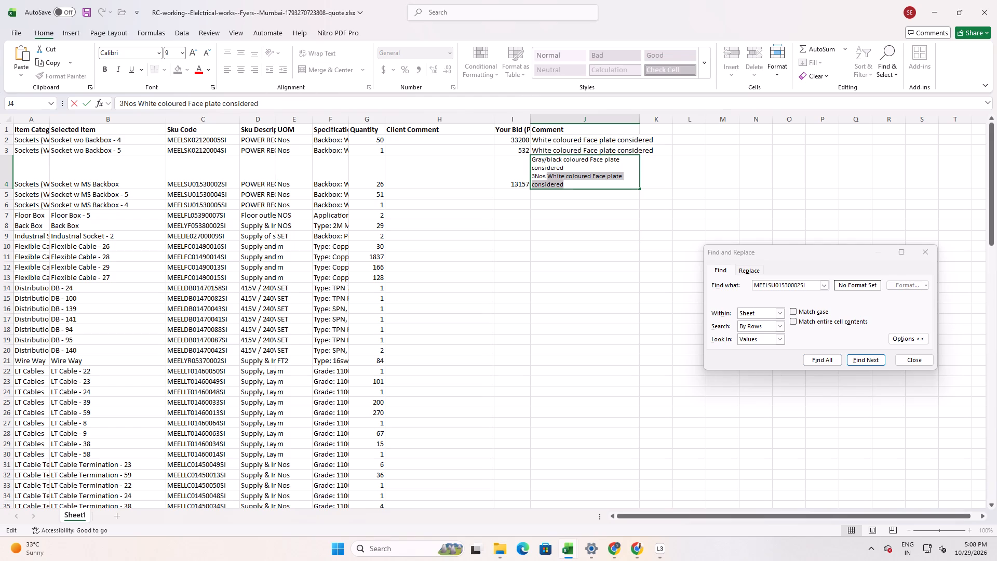
{"action": "left_click_drag", "start_coordinate": [545, 178], "coordinate": [547, 178]}
{"action": "left_click_drag", "start_coordinate": [545, 177], "coordinate": [530, 176]}
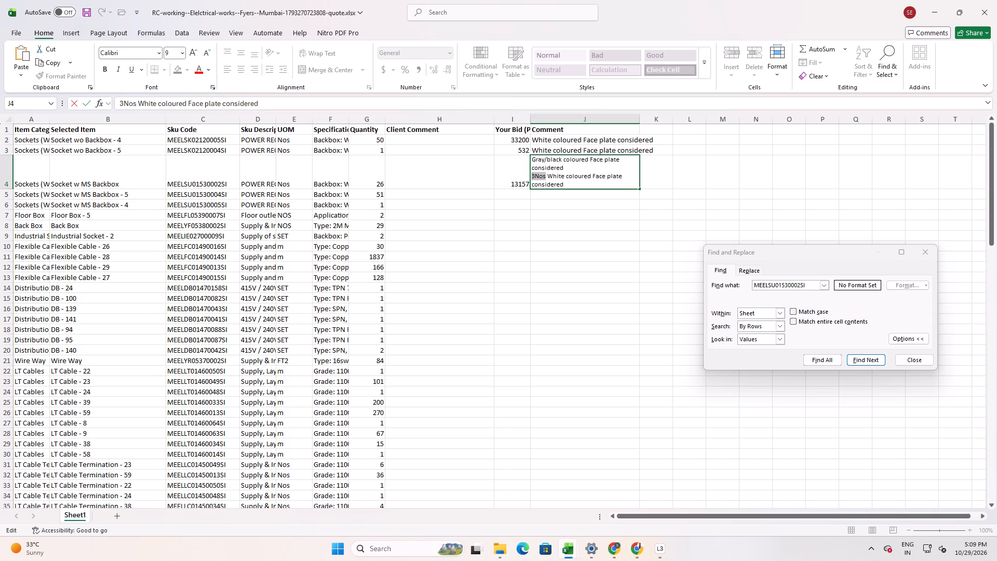
{"action": "key", "text": "ctrl+x"}
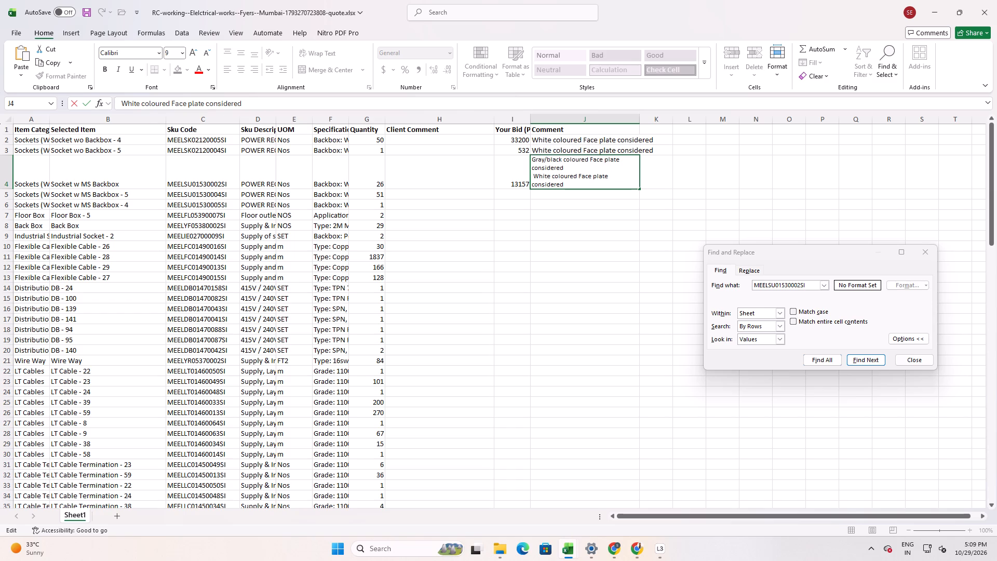
{"action": "left_click", "coordinate": [533, 160]}
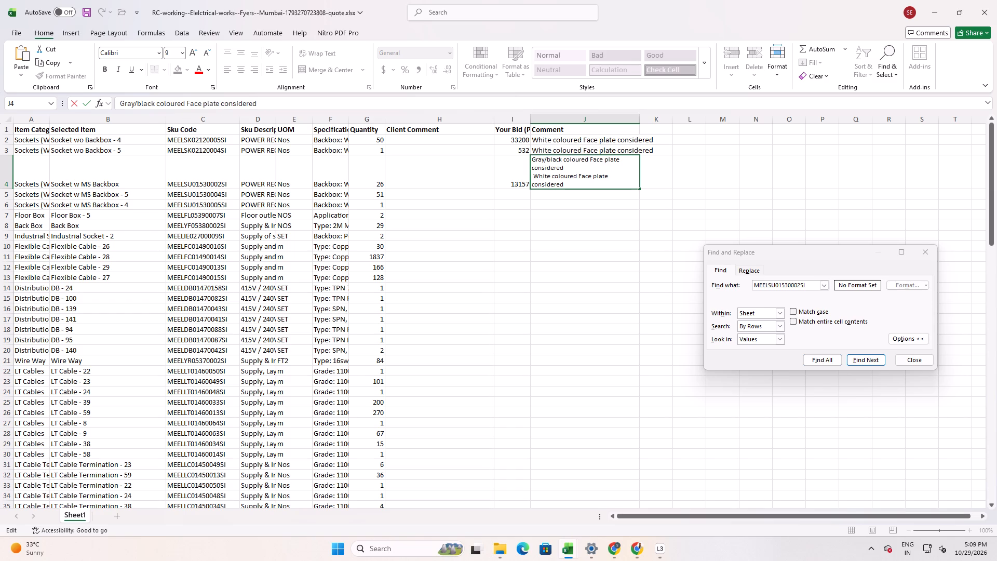
{"action": "key", "text": "ctrl+v"}
{"action": "key", "text": "space"}
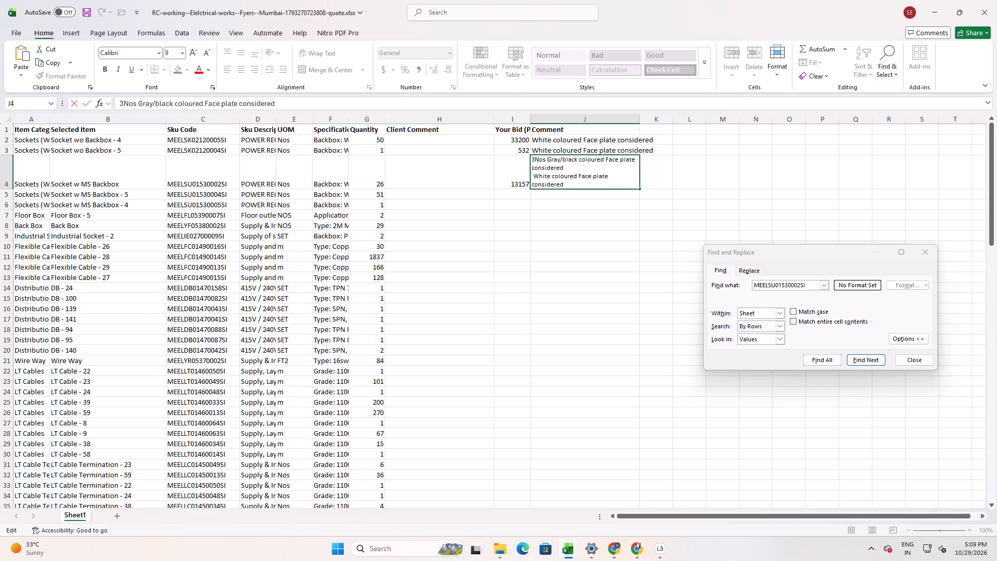
Replace the leading space before the White coloured Face plate considered line in J4 with the word Remaiining.
{"action": "left_click_drag", "start_coordinate": [535, 180], "coordinate": [529, 180]}
{"action": "key", "text": "BackSpace"}
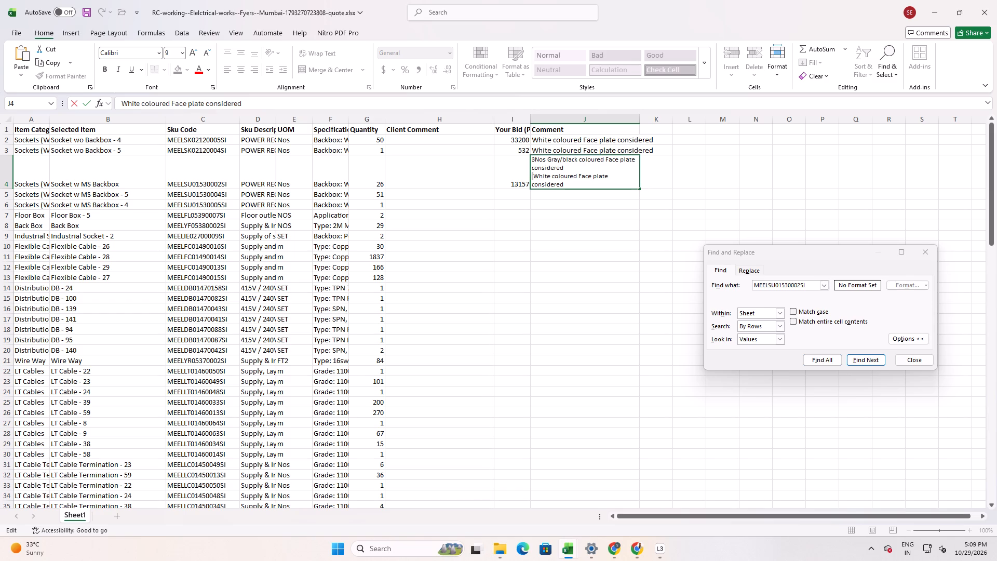
{"action": "type", "text": "Remaiining"}
{"action": "key", "text": "space"}
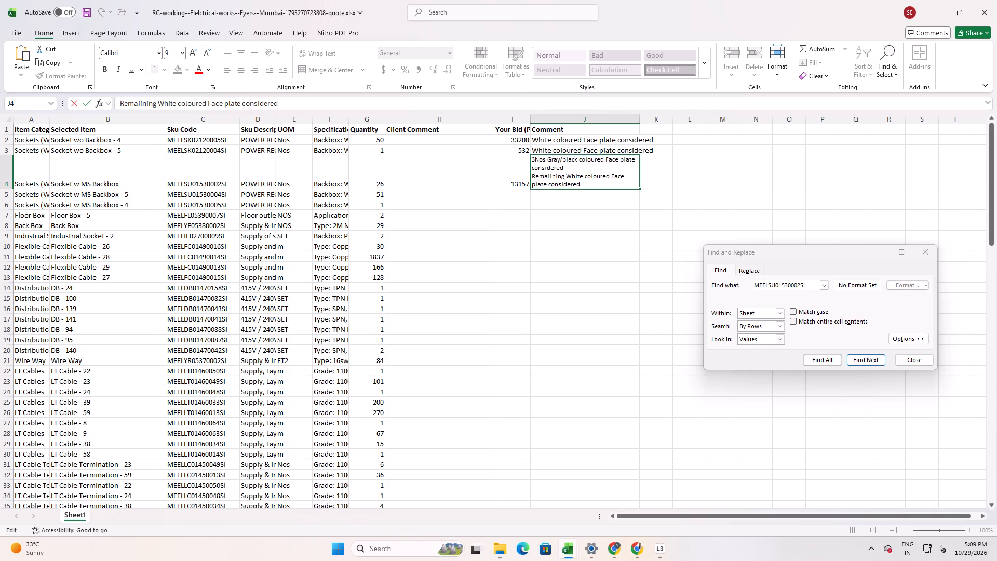
{"action": "left_click", "coordinate": [602, 218]}
{"action": "left_click", "coordinate": [571, 178]}
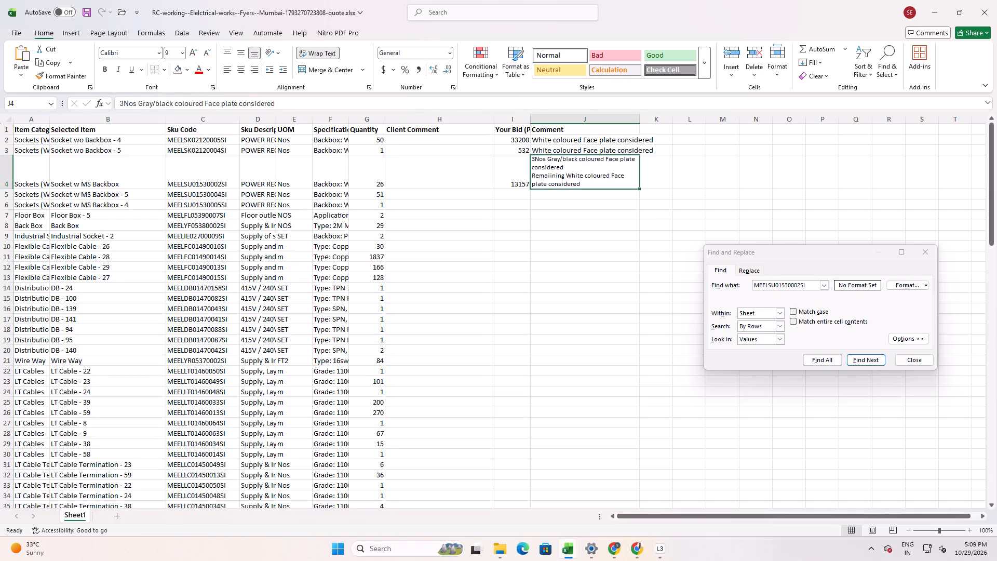
Search the RC working sheet for all matches of SKU code MEELSU01530004SI from C5 of the quote sheet.
{"action": "key", "text": "alt+Tab"}
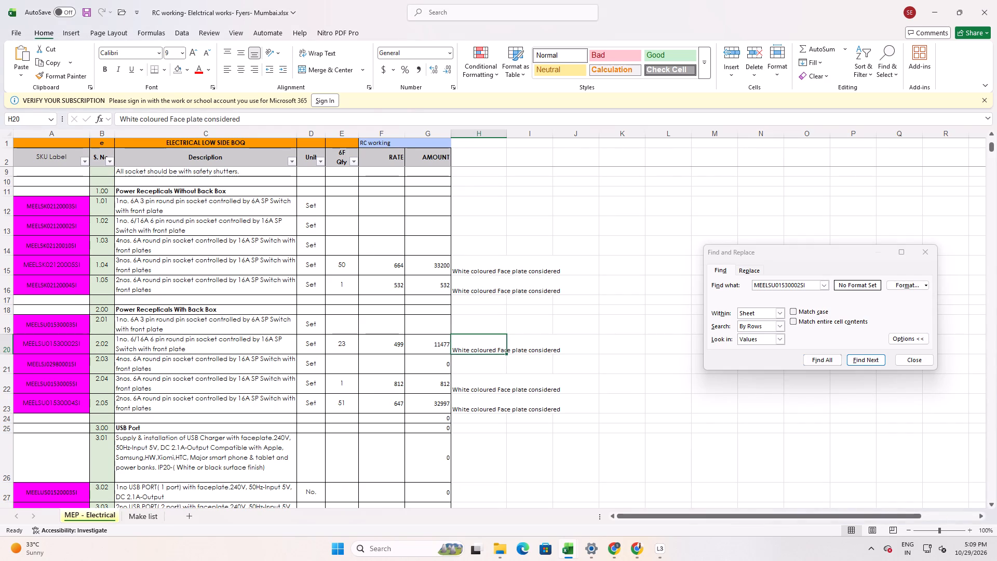
{"action": "key", "text": "alt+Tab"}
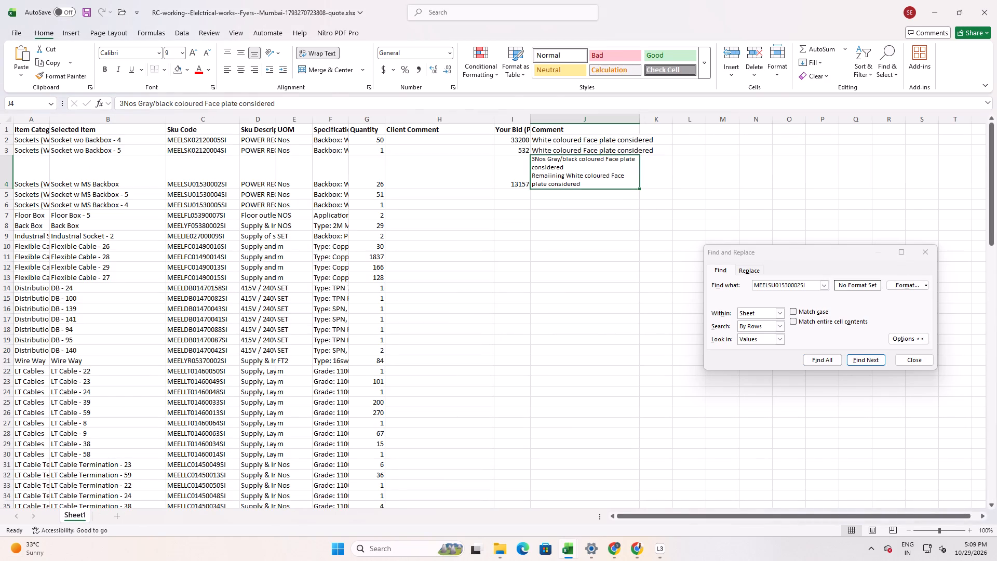
{"action": "left_click", "coordinate": [207, 195]}
{"action": "left_click_drag", "start_coordinate": [184, 101], "coordinate": [21, 101]}
{"action": "key", "text": "ctrl+c"}
{"action": "key", "text": "alt+Tab"}
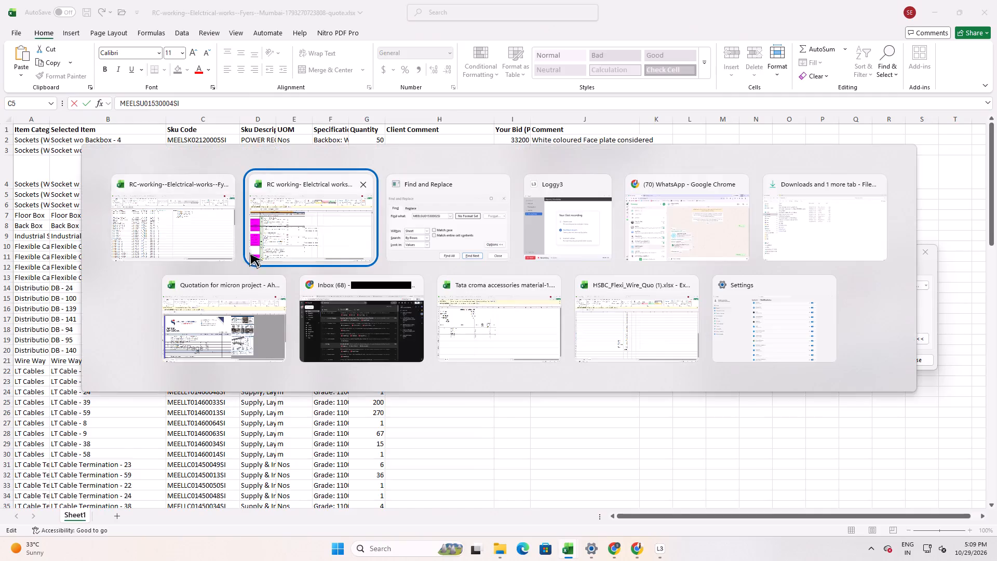
{"action": "left_click_drag", "start_coordinate": [812, 288], "coordinate": [790, 290]}
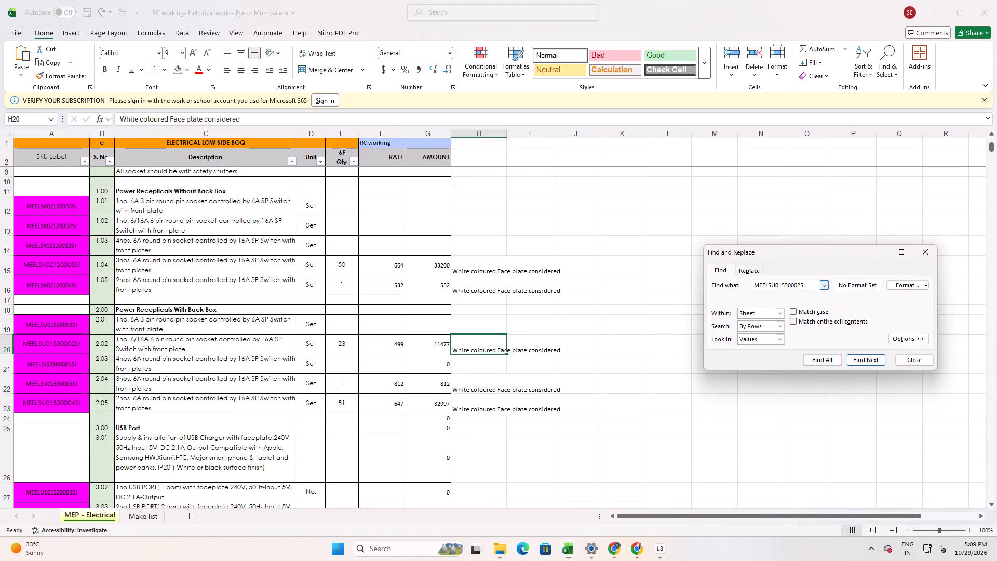
{"action": "left_click_drag", "start_coordinate": [790, 290], "coordinate": [574, 290]}
{"action": "key", "text": "ctrl+v"}
{"action": "left_click", "coordinate": [865, 360]}
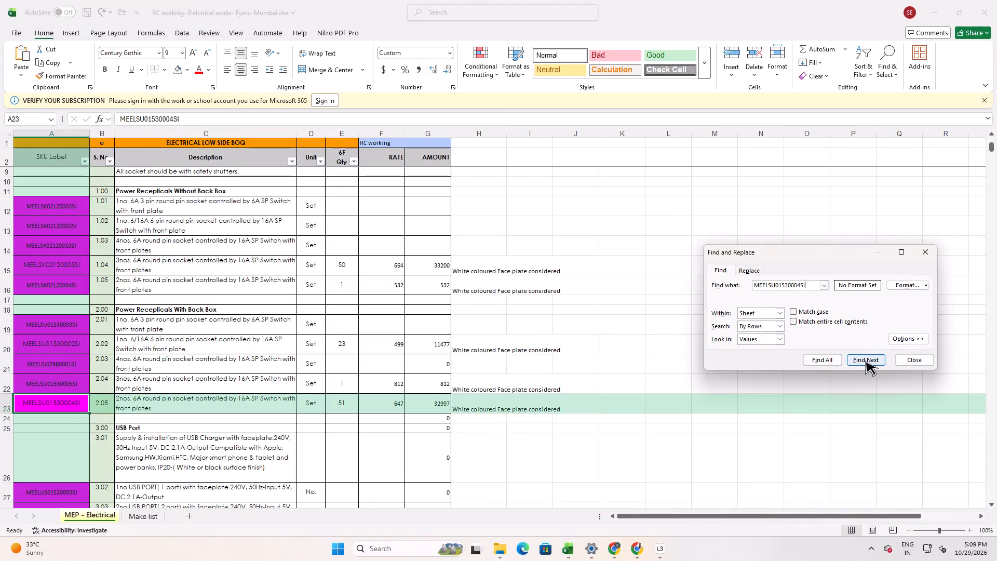
{"action": "left_click", "coordinate": [865, 360]}
{"action": "double_click", "coordinate": [865, 360]}
{"action": "left_click", "coordinate": [865, 360]}
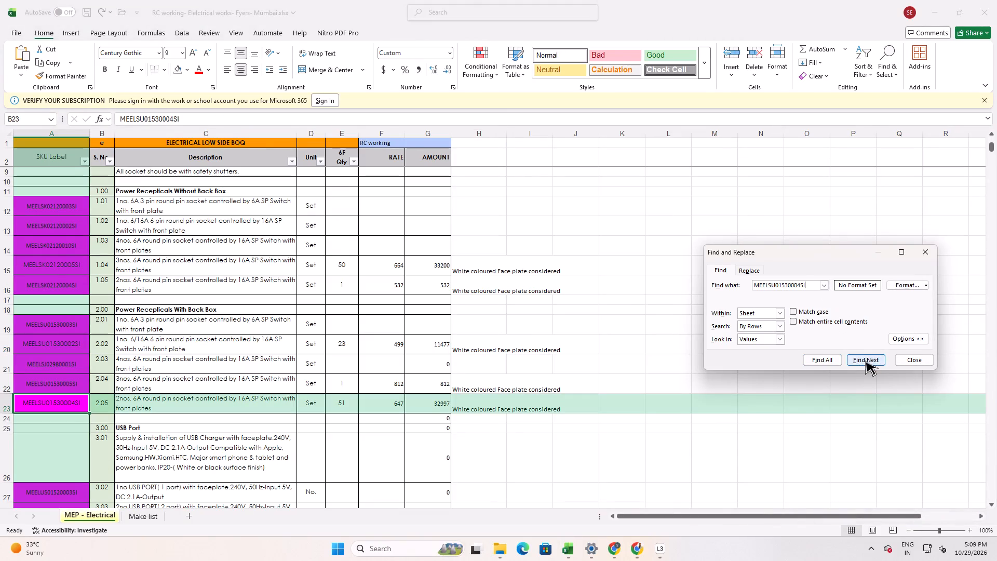
{"action": "left_click", "coordinate": [865, 360]}
{"action": "left_click", "coordinate": [865, 360]}
{"action": "left_click", "coordinate": [865, 360]}
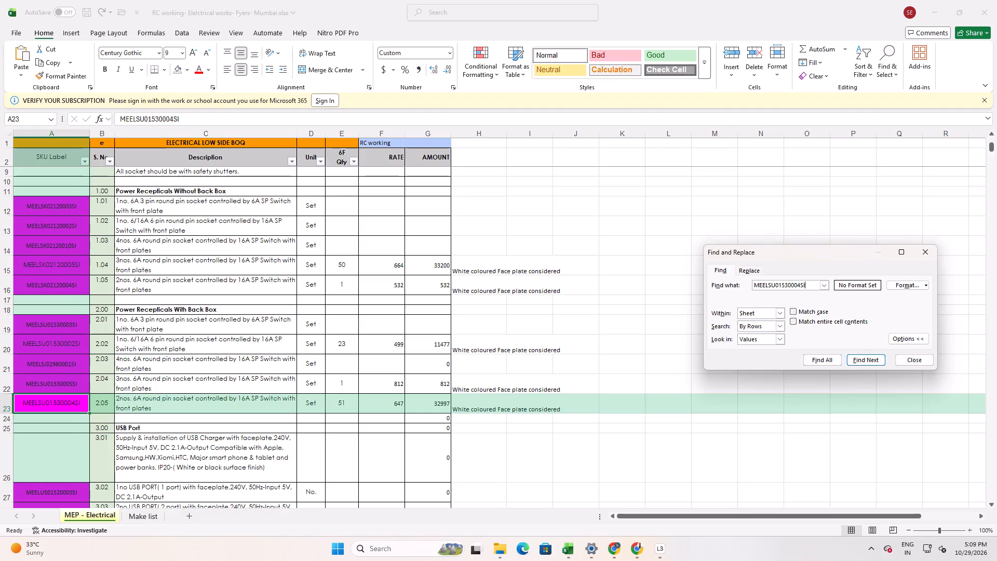
Copy the amount and face plate remark from G23:H23 of the RC working sheet as values into I5:J5 of the quote sheet.
{"action": "left_click", "coordinate": [420, 410]}
{"action": "left_click_drag", "start_coordinate": [427, 408], "coordinate": [470, 407]}
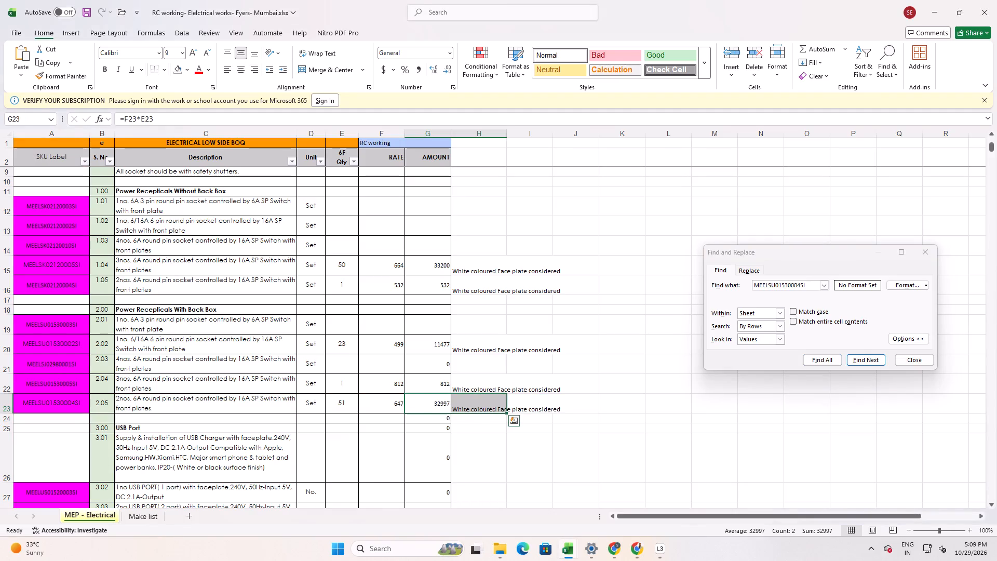
{"action": "key", "text": "ctrl+c"}
{"action": "key", "text": "alt+Tab"}
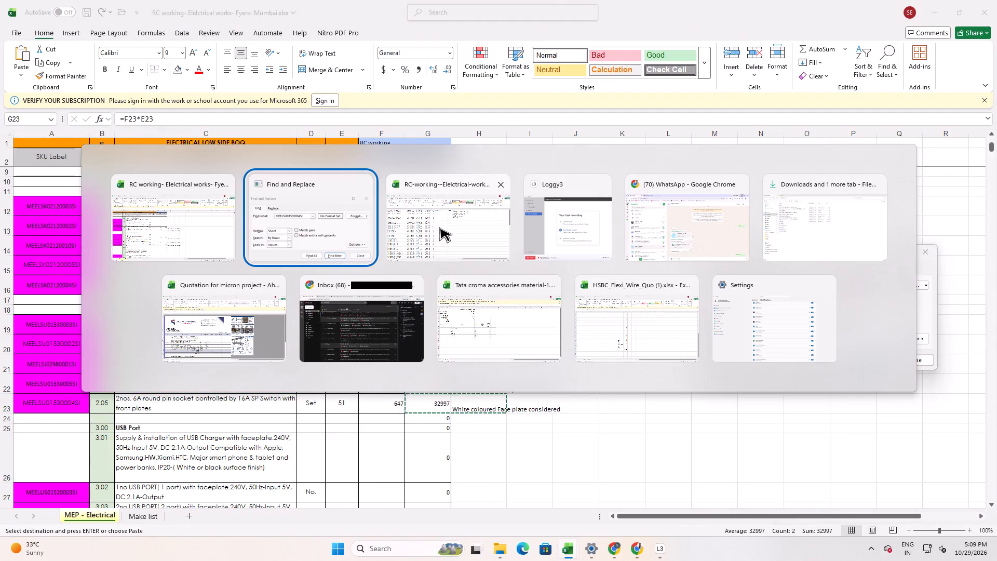
{"action": "key", "text": "alt+Tab"}
{"action": "left_click", "coordinate": [505, 197]}
{"action": "key", "text": "ctrl+shift+v"}
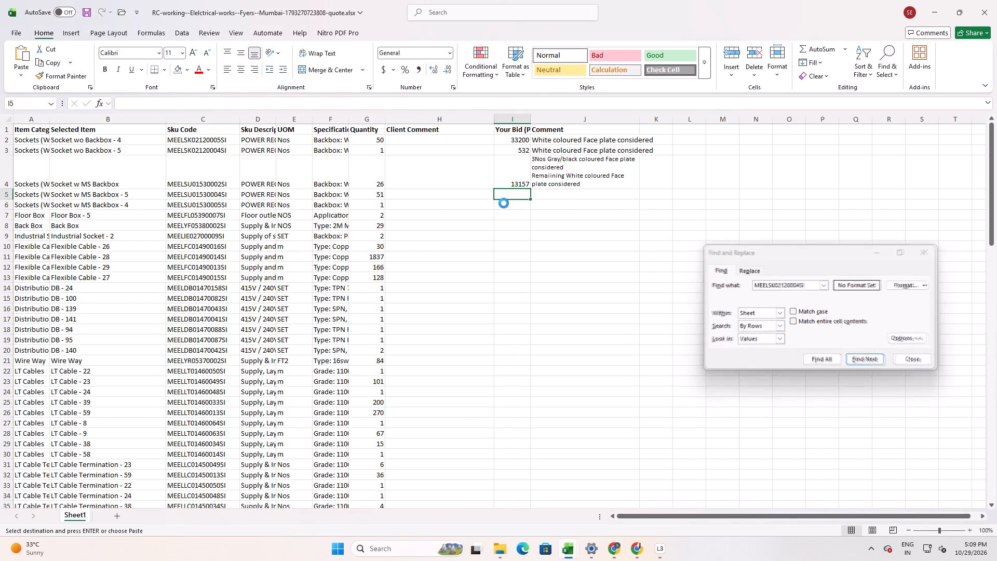
{"action": "left_click", "coordinate": [559, 262]}
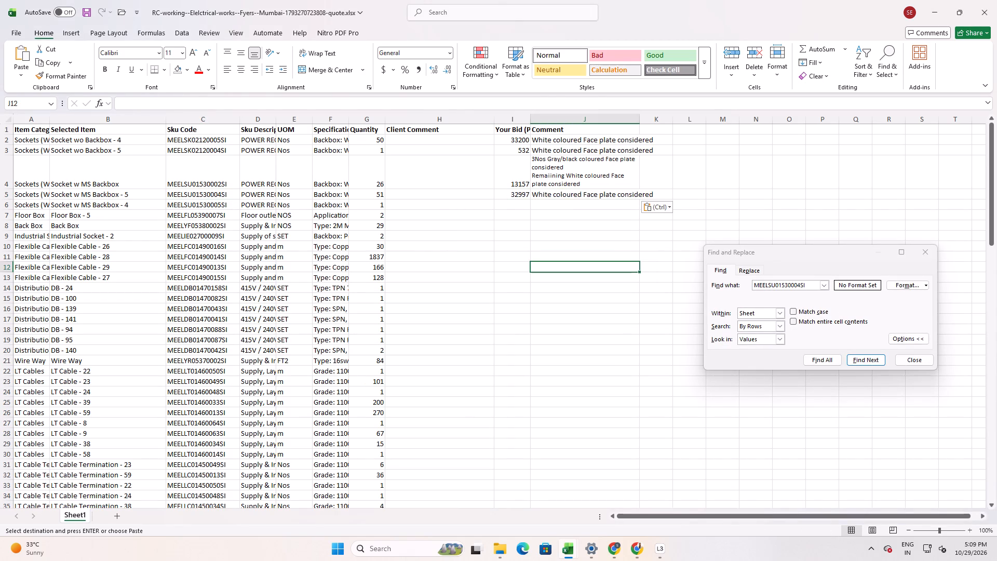
Try to find SKU code MEELSK02120005SI from C2 of the quote sheet in the RC working sheet.
{"action": "left_click", "coordinate": [232, 143]}
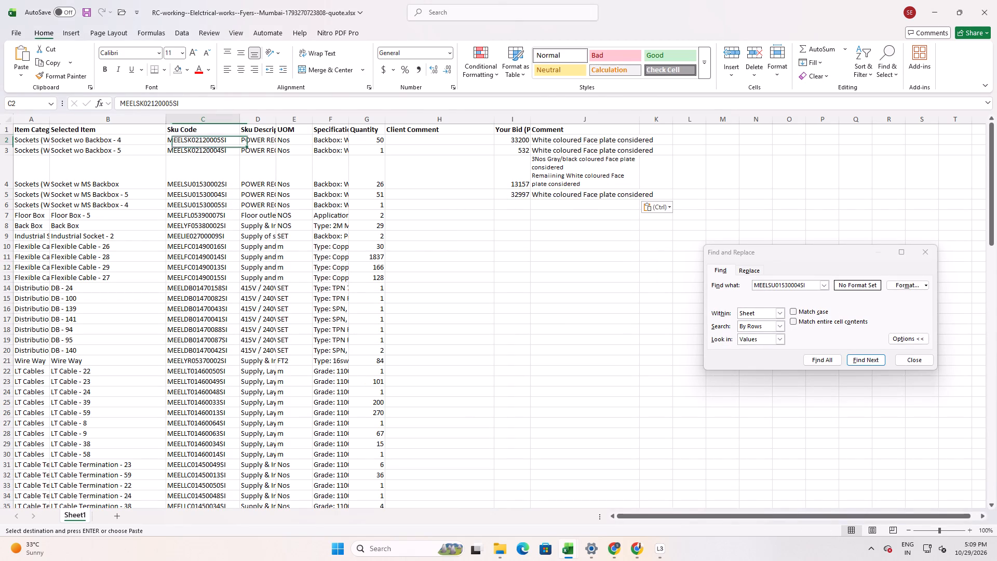
{"action": "left_click_drag", "start_coordinate": [211, 109], "coordinate": [51, 109]}
{"action": "key", "text": "ctrl+c"}
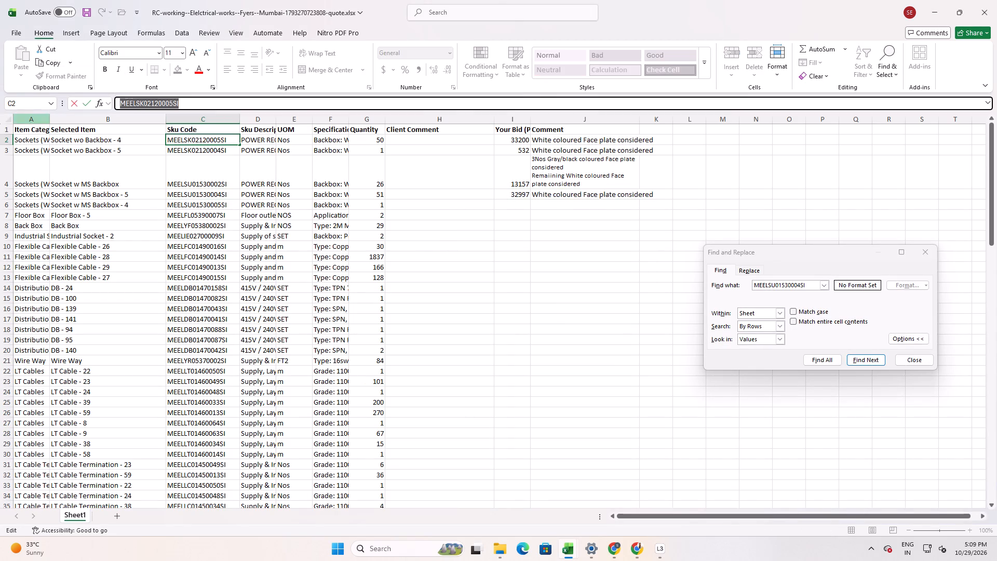
{"action": "key", "text": "alt+Tab"}
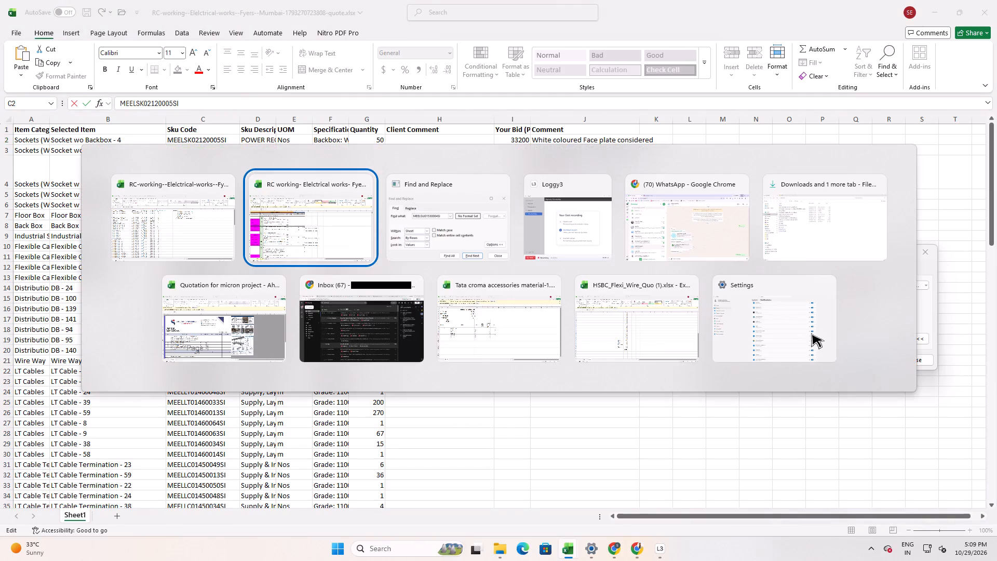
{"action": "left_click_drag", "start_coordinate": [808, 284], "coordinate": [618, 284]}
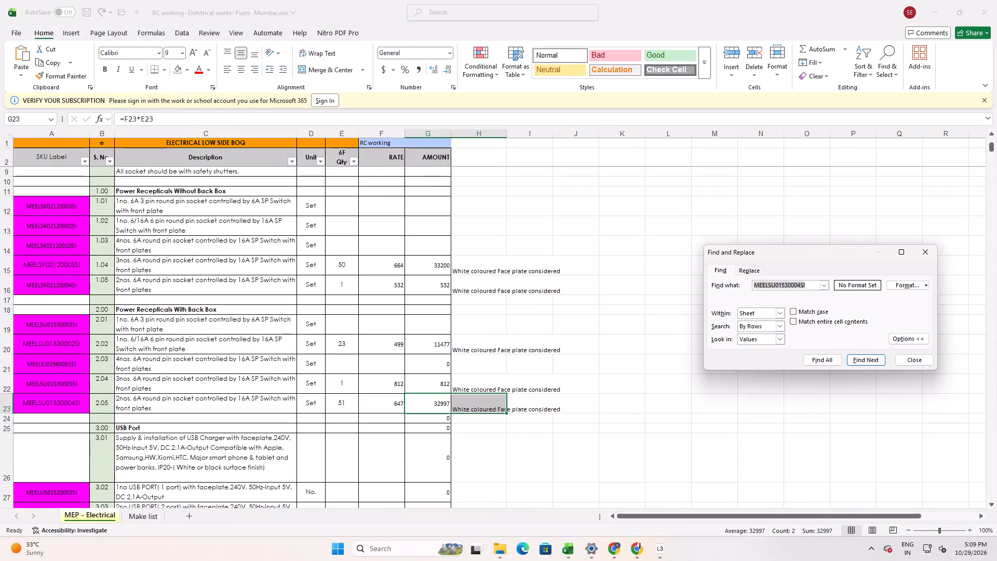
{"action": "key", "text": "ctrl+v"}
{"action": "left_click", "coordinate": [853, 361]}
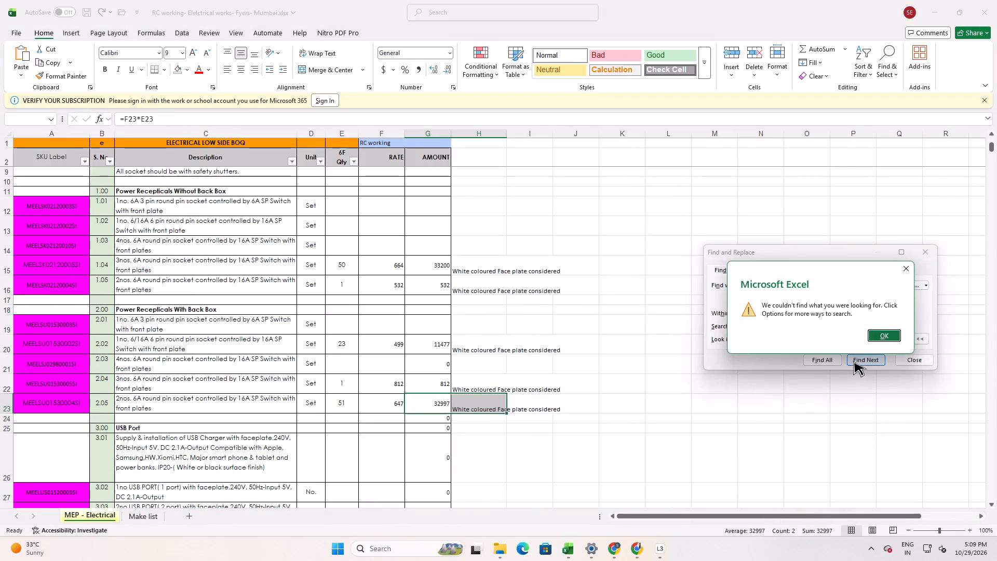
{"action": "left_click", "coordinate": [886, 334]}
{"action": "left_click", "coordinate": [815, 288]}
{"action": "left_click", "coordinate": [857, 363]}
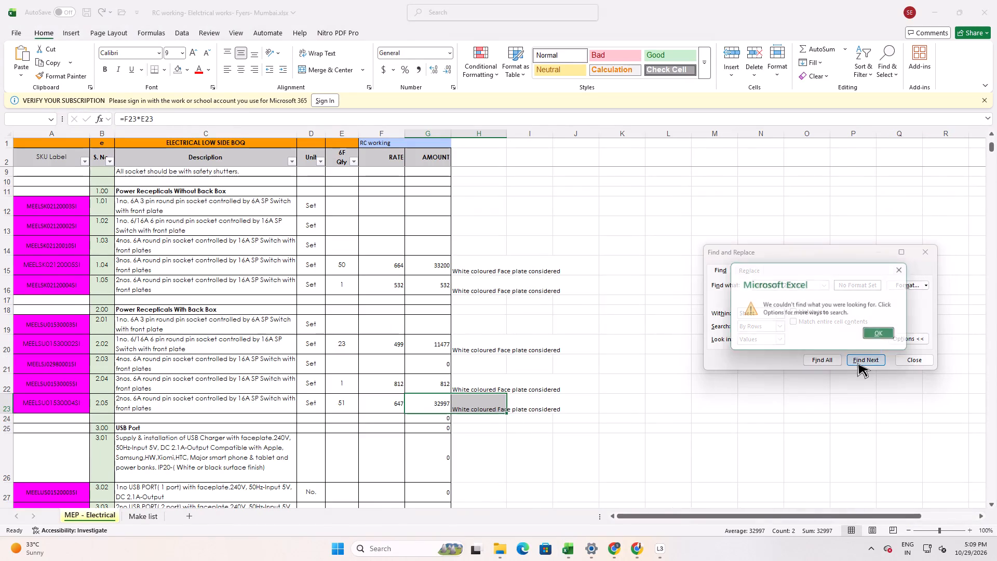
{"action": "left_click", "coordinate": [879, 337]}
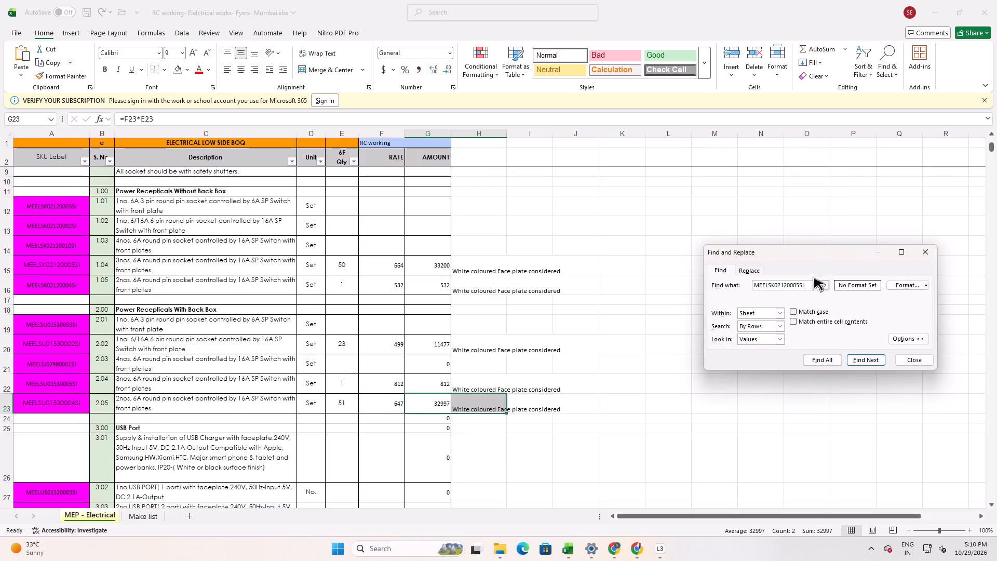
Recopy SKU code MEELSK02120005SI from C2 of the quote sheet and search the whole RC working sheet for all its matches.
{"action": "key", "text": "alt+Tab"}
{"action": "key", "text": "alt+Tab"}
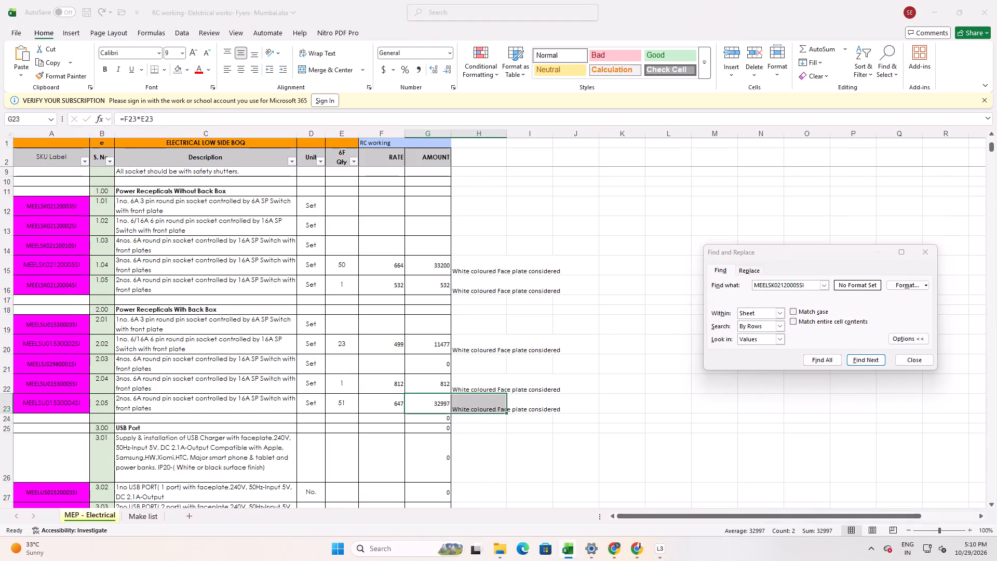
{"action": "key", "text": "alt+Tab"}
{"action": "key", "text": "alt+Tab"}
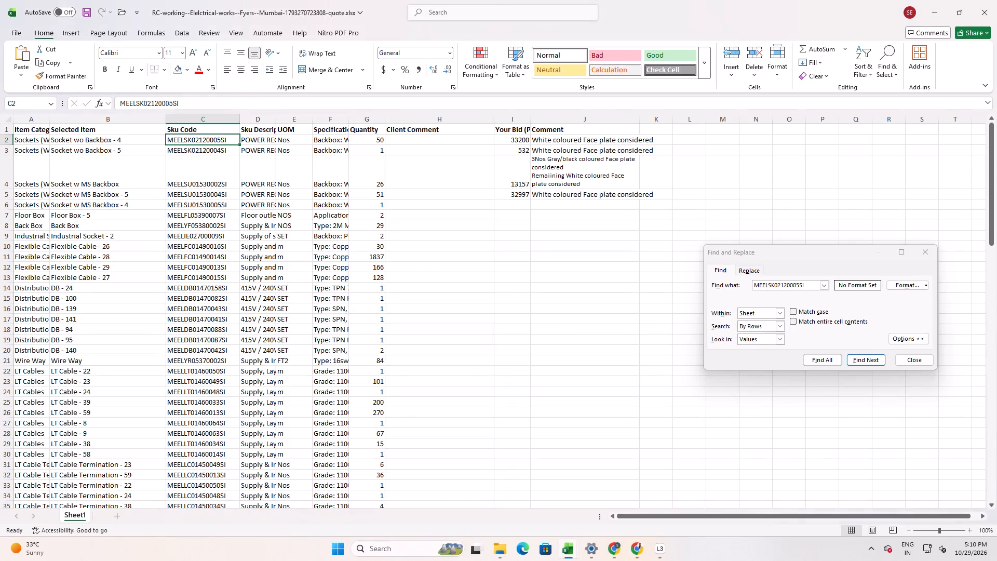
{"action": "left_click", "coordinate": [211, 164]}
{"action": "left_click", "coordinate": [218, 138]}
{"action": "left_click_drag", "start_coordinate": [192, 108], "coordinate": [65, 111]}
{"action": "key", "text": "ctrl+c"}
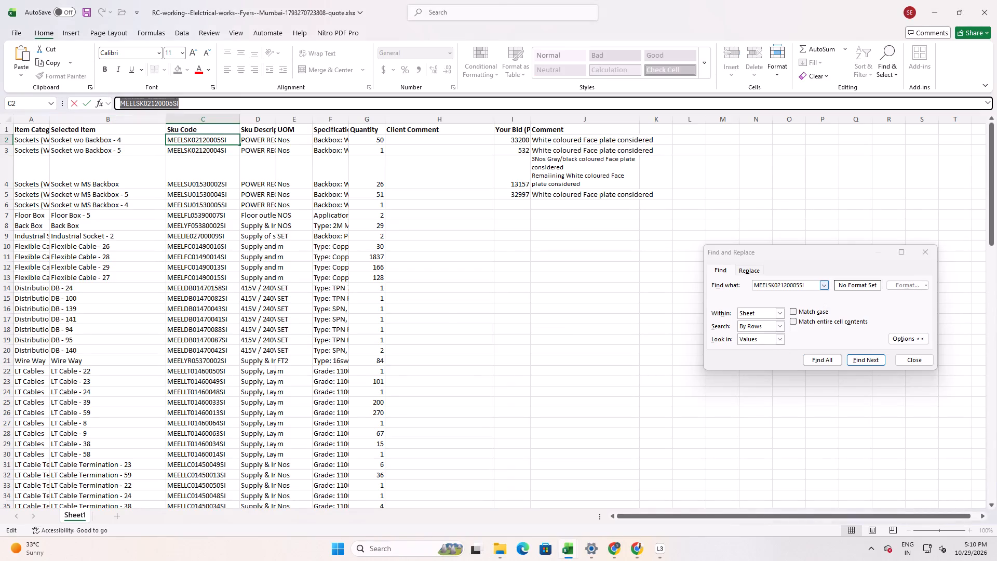
{"action": "key", "text": "alt+Tab"}
{"action": "key", "text": "alt+Tab"}
{"action": "left_click", "coordinate": [595, 335]}
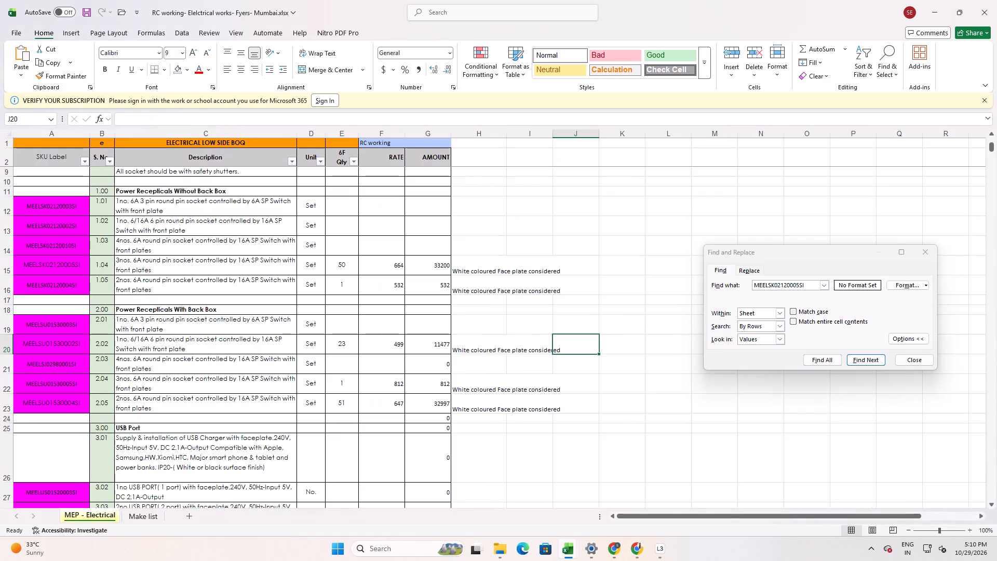
{"action": "left_click_drag", "start_coordinate": [811, 283], "coordinate": [679, 284]}
{"action": "key", "text": "ctrl+v"}
{"action": "left_click", "coordinate": [880, 358]}
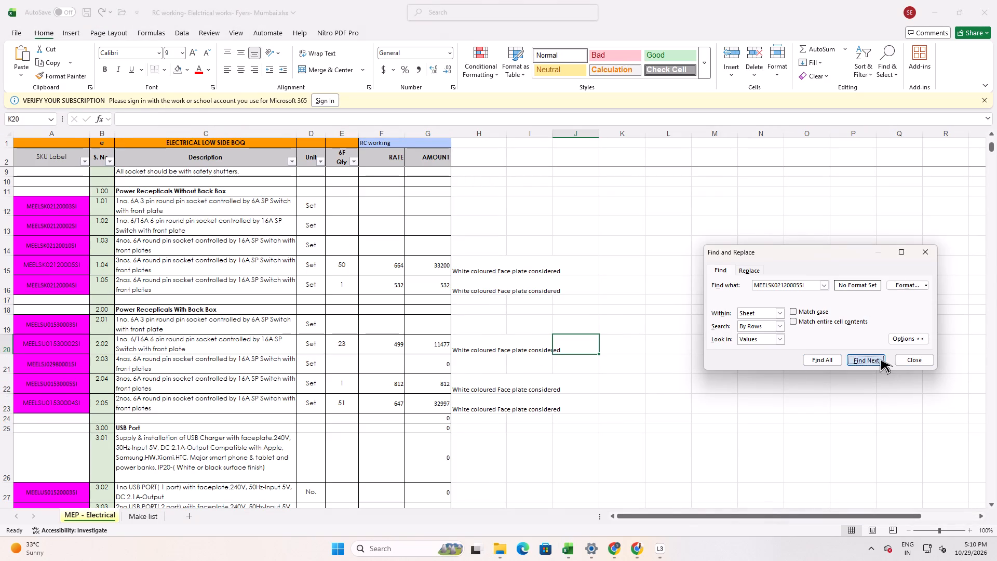
{"action": "left_click", "coordinate": [880, 358]}
{"action": "double_click", "coordinate": [880, 358]}
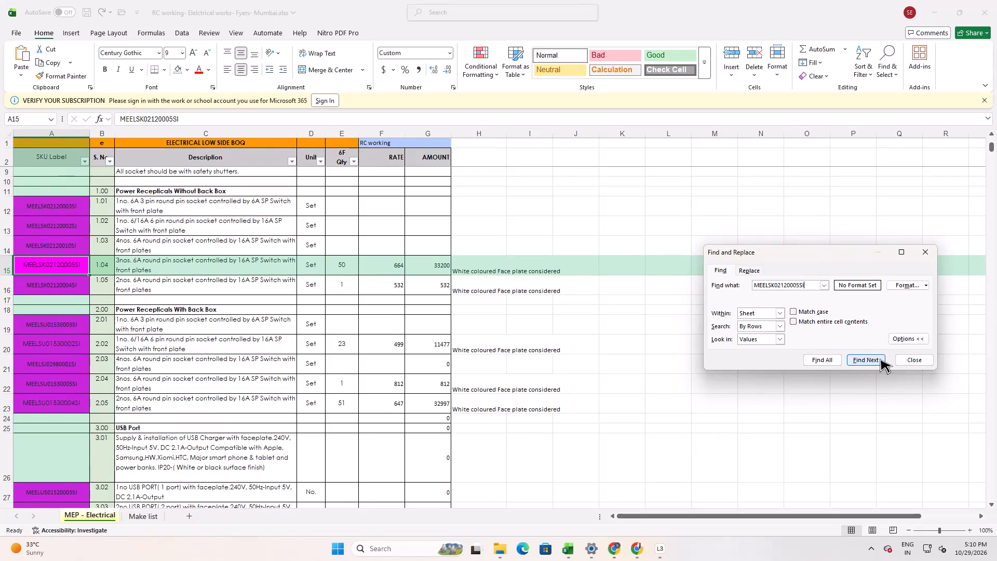
{"action": "left_click", "coordinate": [880, 358]}
{"action": "double_click", "coordinate": [880, 363]}
Search the RC working sheet for all matches of SKU code MEELSK02120004SI from C3 of the quote sheet.
{"action": "key", "text": "alt+Tab"}
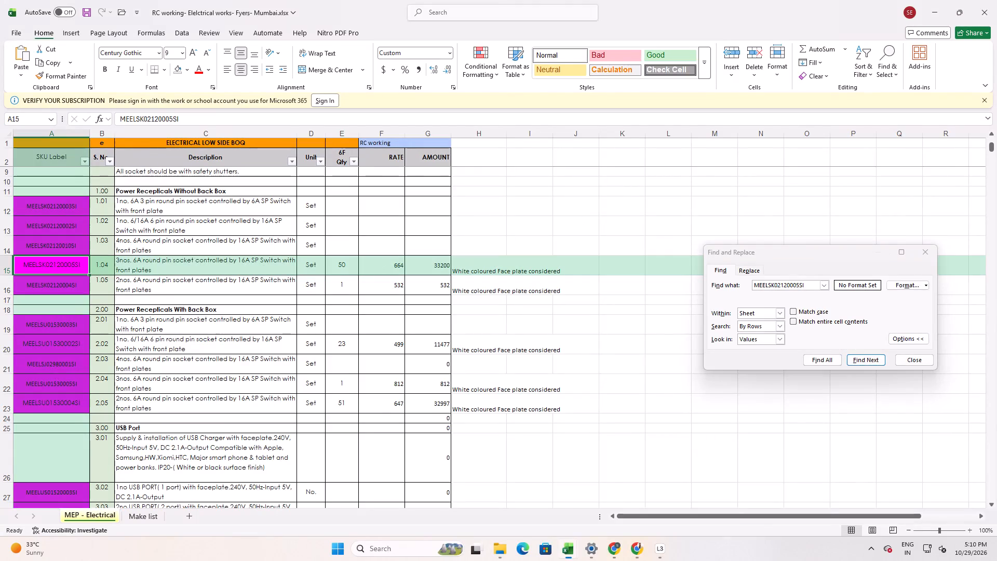
{"action": "key", "text": "alt+Tab"}
{"action": "key", "text": "alt+Tab"}
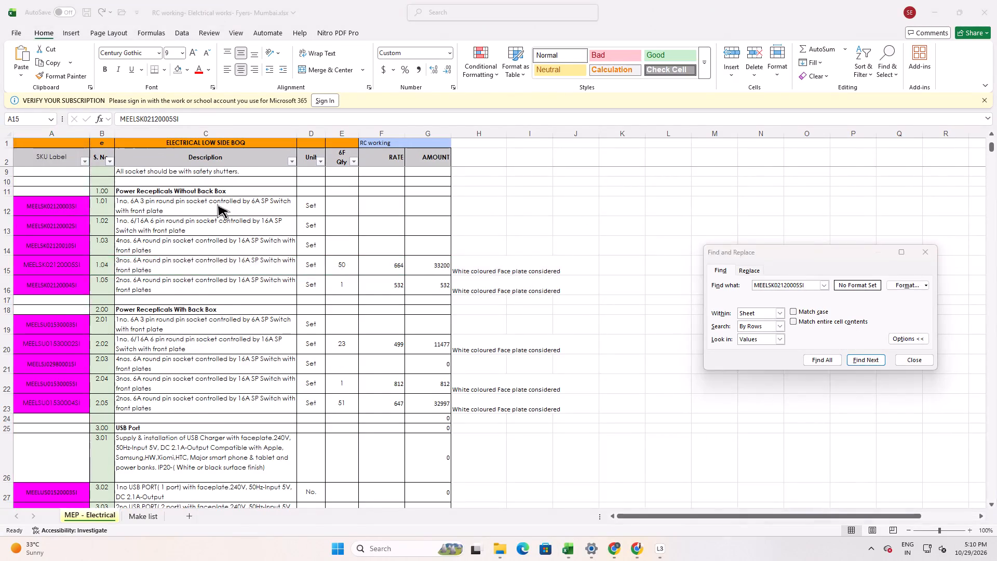
{"action": "key", "text": "alt+Tab"}
{"action": "left_click", "coordinate": [206, 152]}
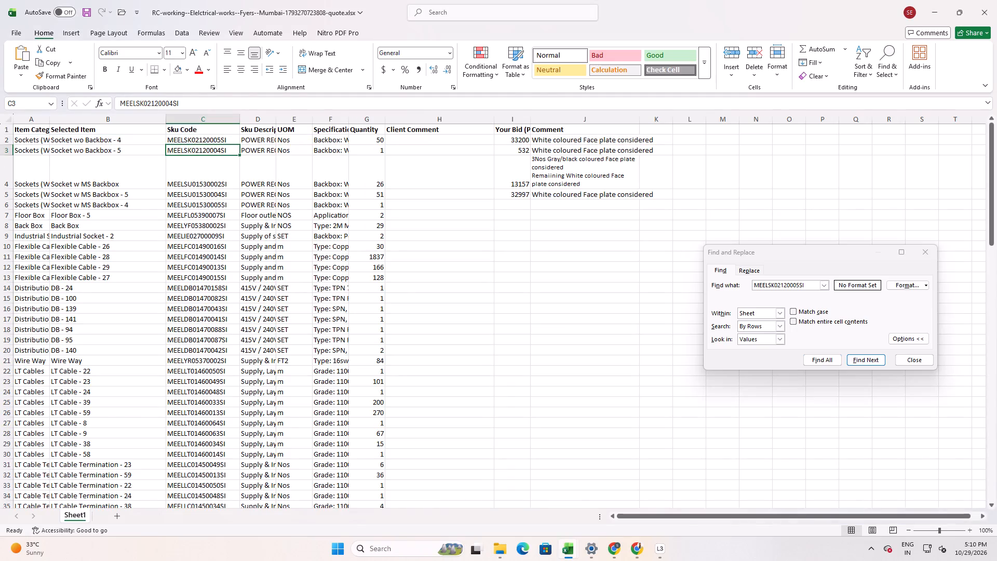
{"action": "left_click", "coordinate": [235, 148]}
{"action": "left_click_drag", "start_coordinate": [235, 148], "coordinate": [73, 169]}
{"action": "key", "text": "ctrl+c"}
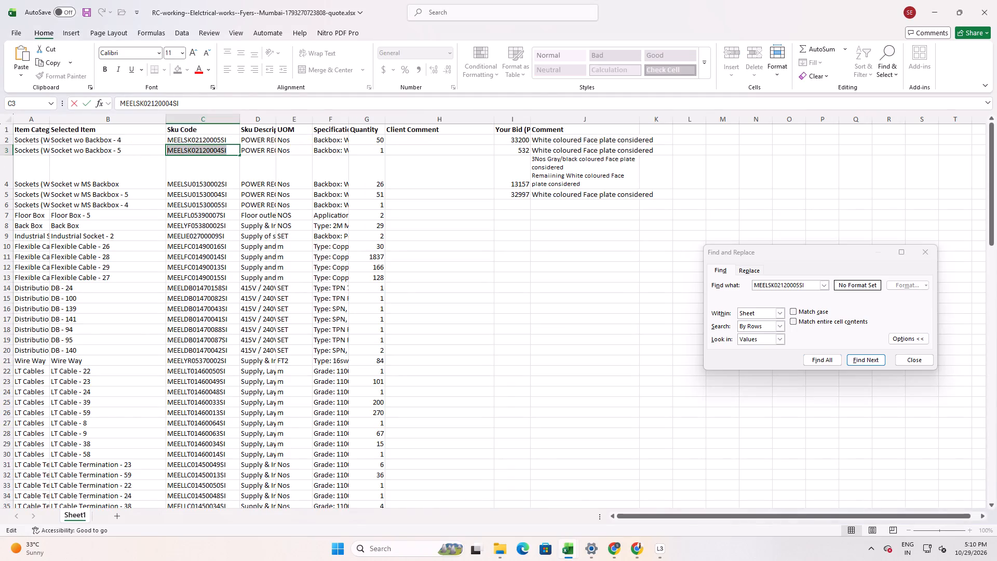
{"action": "key", "text": "alt+Tab"}
{"action": "key", "text": "alt+Tab"}
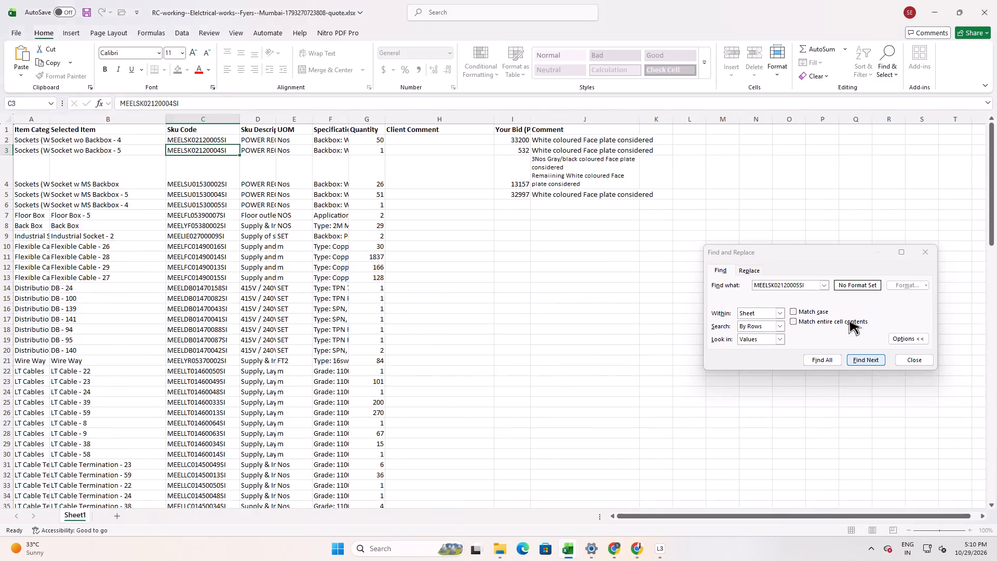
{"action": "left_click_drag", "start_coordinate": [809, 287], "coordinate": [464, 288]}
{"action": "key", "text": "ctrl+v"}
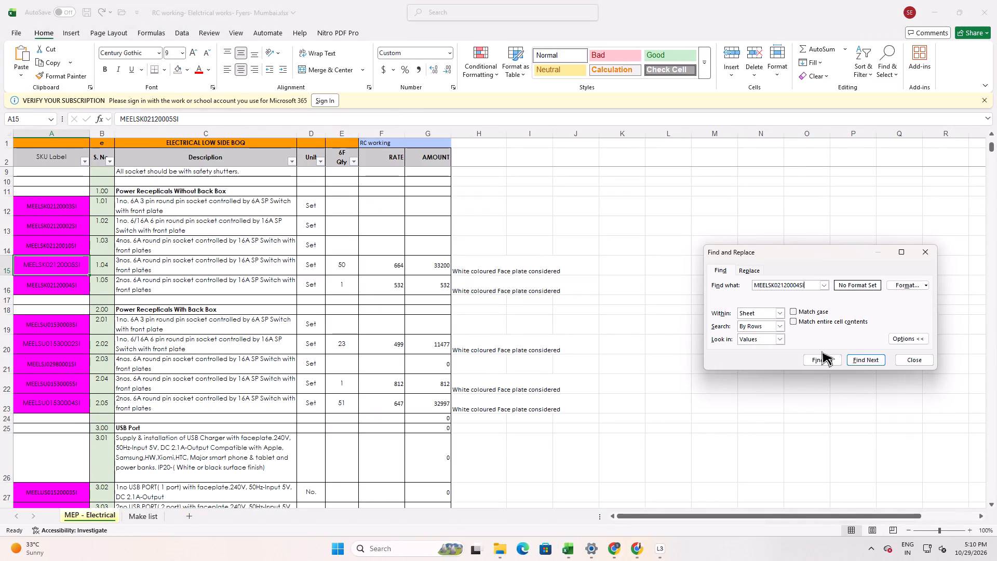
{"action": "left_click", "coordinate": [853, 355]}
{"action": "left_click", "coordinate": [854, 355]}
{"action": "left_click", "coordinate": [854, 355]}
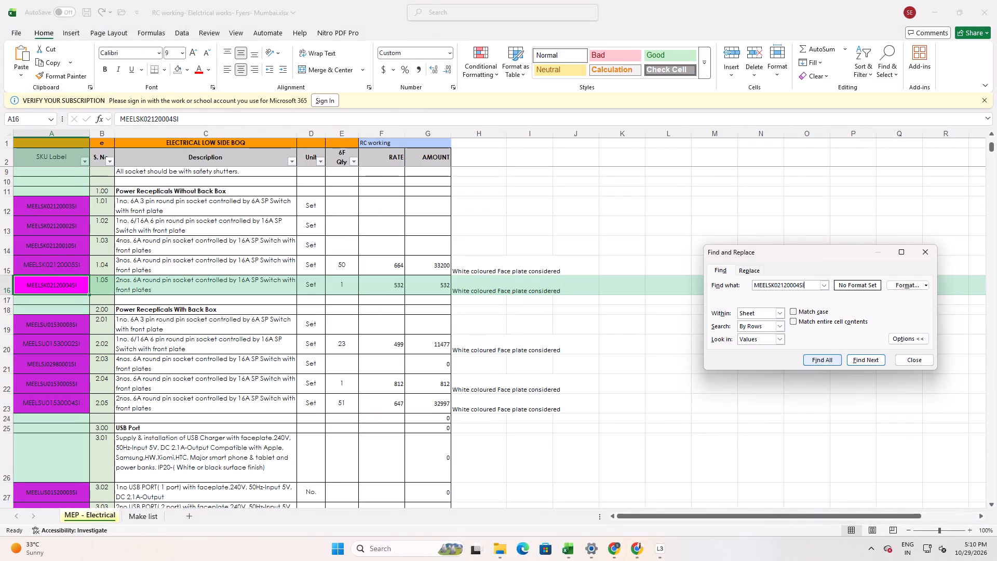
{"action": "left_click", "coordinate": [386, 345]}
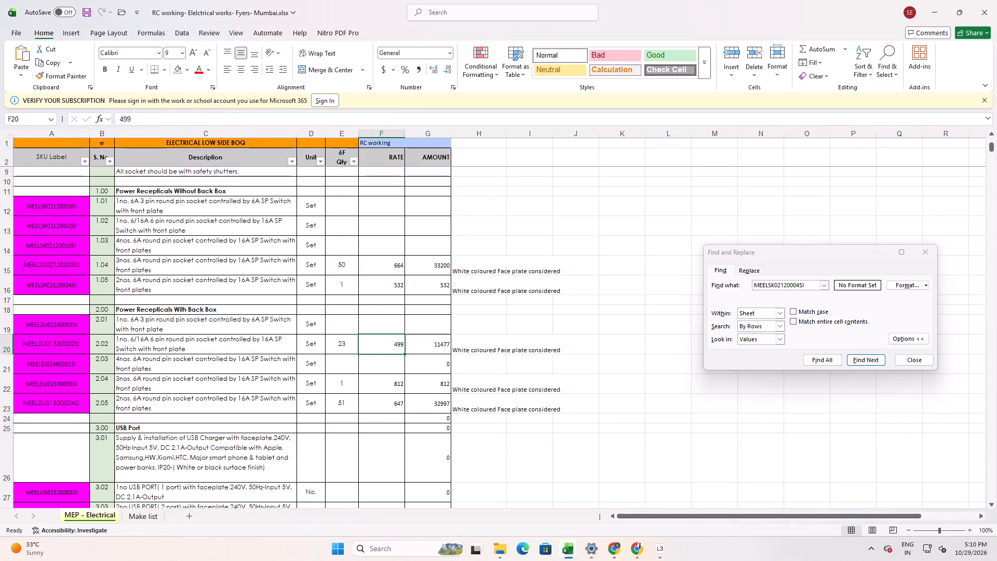
Search the RC working sheet for all matches of SKU code MEELSU01530005SI from C6 of the quote sheet.
{"action": "key", "text": "alt+Tab"}
{"action": "key", "text": "alt+Tab"}
{"action": "key", "text": "alt+Tab"}
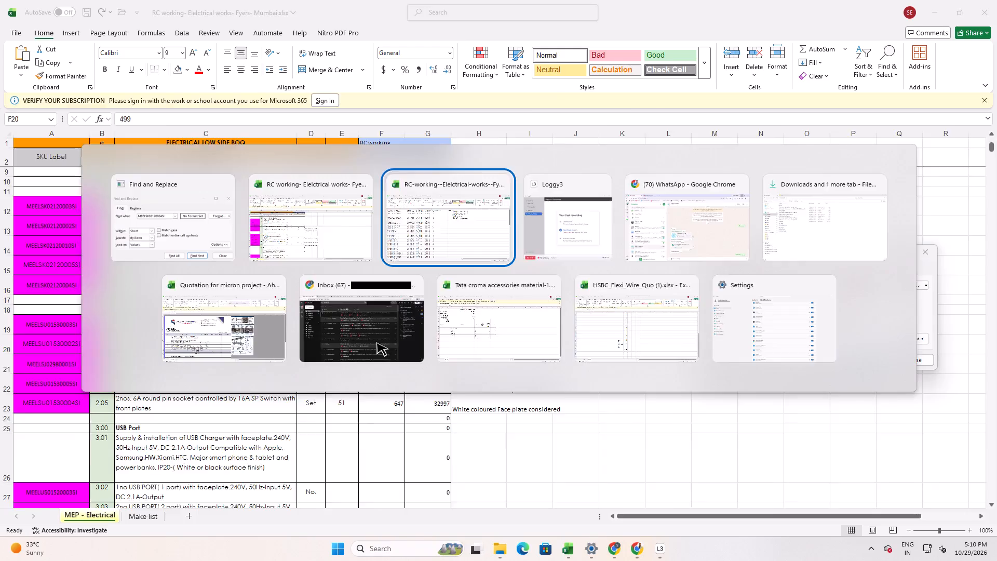
{"action": "left_click", "coordinate": [509, 173]}
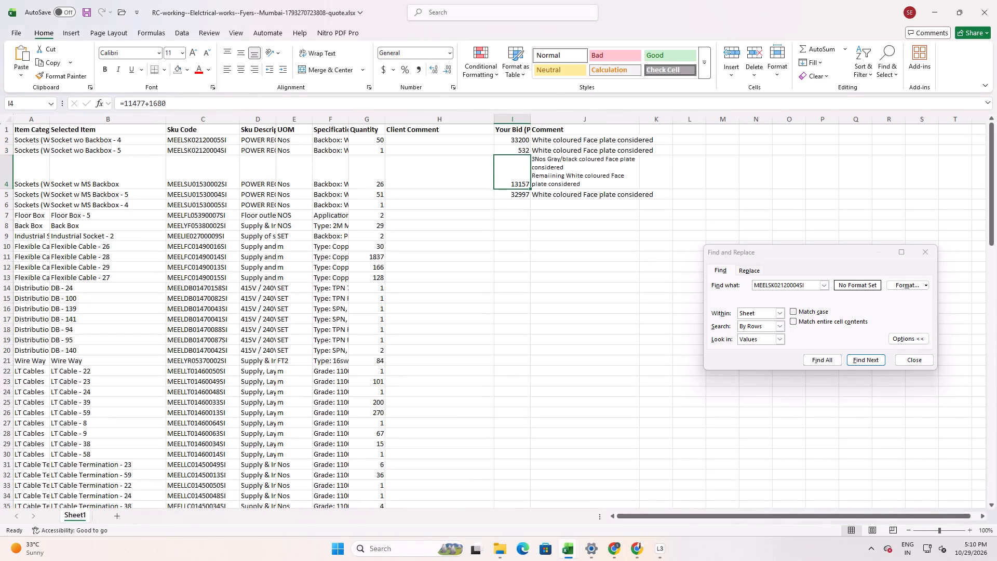
{"action": "left_click", "coordinate": [520, 196]}
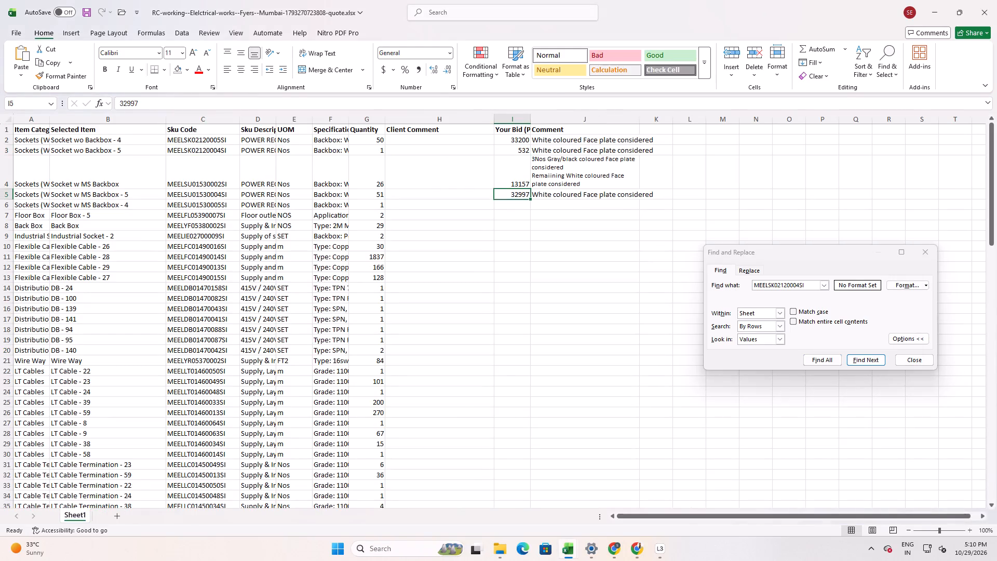
{"action": "left_click", "coordinate": [207, 204]}
{"action": "left_click", "coordinate": [178, 98]}
{"action": "left_click_drag", "start_coordinate": [184, 102], "coordinate": [31, 110]}
{"action": "key", "text": "ctrl+c"}
{"action": "key", "text": "alt+Tab"}
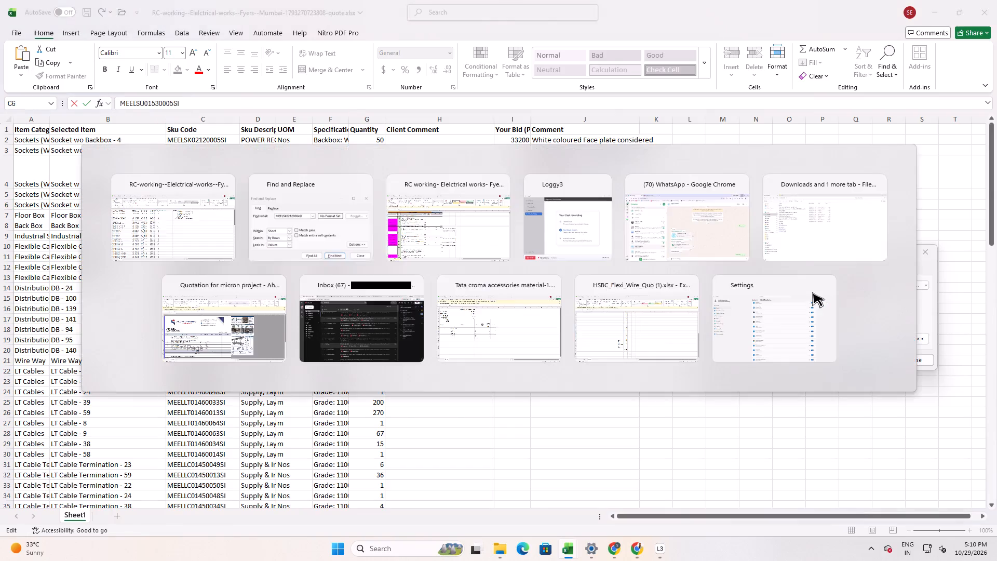
{"action": "key", "text": "alt+Tab"}
{"action": "left_click", "coordinate": [820, 283]}
{"action": "left_click_drag", "start_coordinate": [813, 285], "coordinate": [631, 285]}
{"action": "key", "text": "ctrl+v"}
{"action": "left_click", "coordinate": [869, 362]}
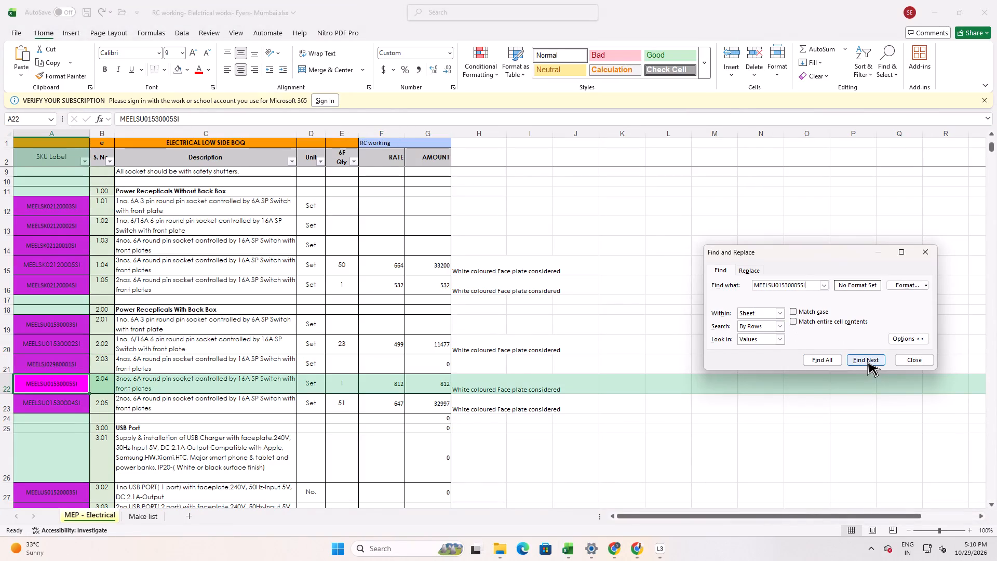
{"action": "left_click", "coordinate": [867, 362]}
{"action": "left_click", "coordinate": [867, 362]}
{"action": "left_click", "coordinate": [867, 362]}
Copy the amount and face plate remark from G22:H22 of the RC working sheet as values into I6:J6 of the quote sheet.
{"action": "left_click_drag", "start_coordinate": [441, 381], "coordinate": [464, 379]}
{"action": "key", "text": "ctrl+c"}
{"action": "key", "text": "alt+Tab"}
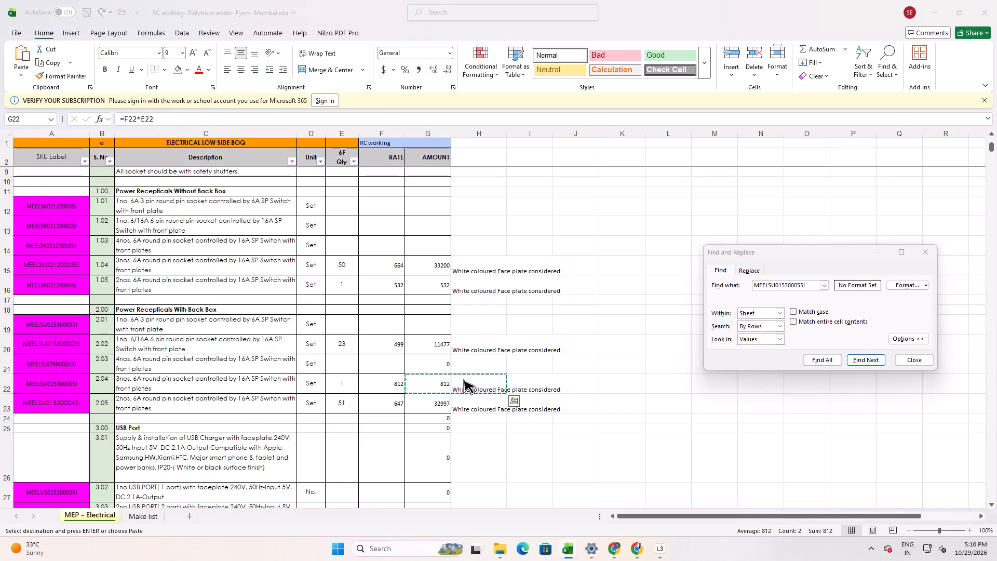
{"action": "key", "text": "alt+Tab"}
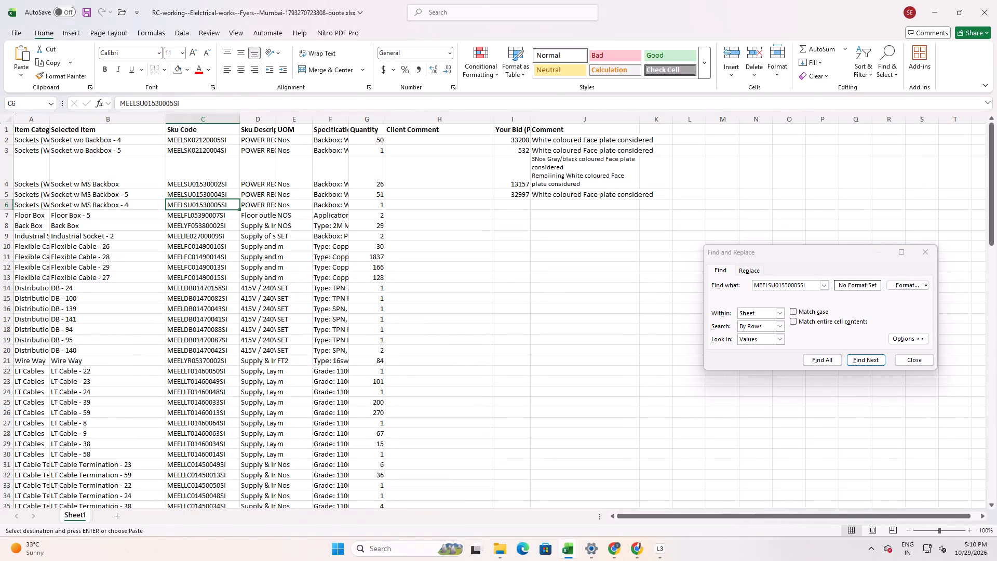
{"action": "left_click", "coordinate": [525, 206]}
{"action": "key", "text": "ctrl+shift+v"}
{"action": "left_click", "coordinate": [519, 219]}
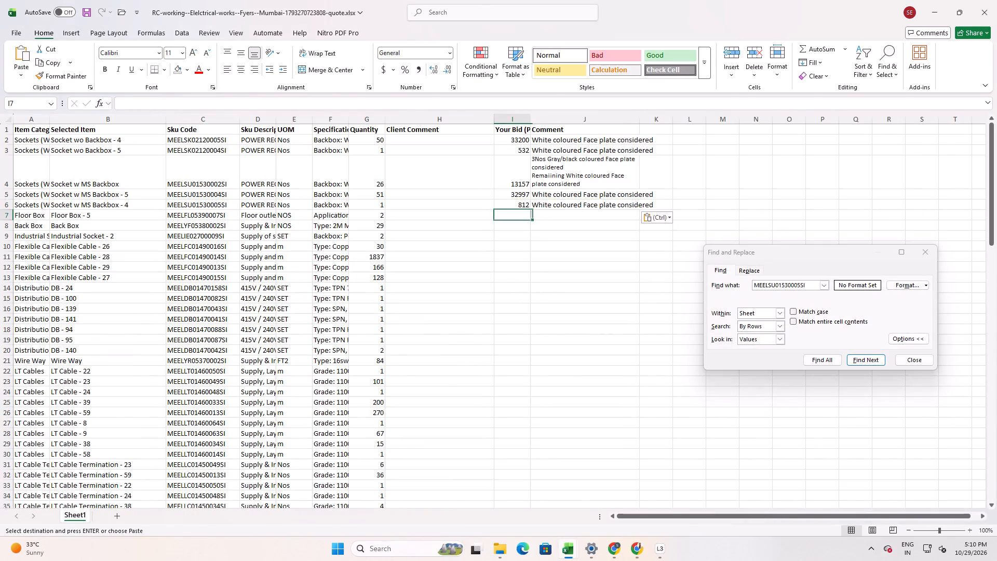
Copy SKU code MEELFL05390007SI from C7 of the quote sheet and search the RC working sheet for it.
{"action": "left_click", "coordinate": [191, 217]}
{"action": "double_click", "coordinate": [225, 217]}
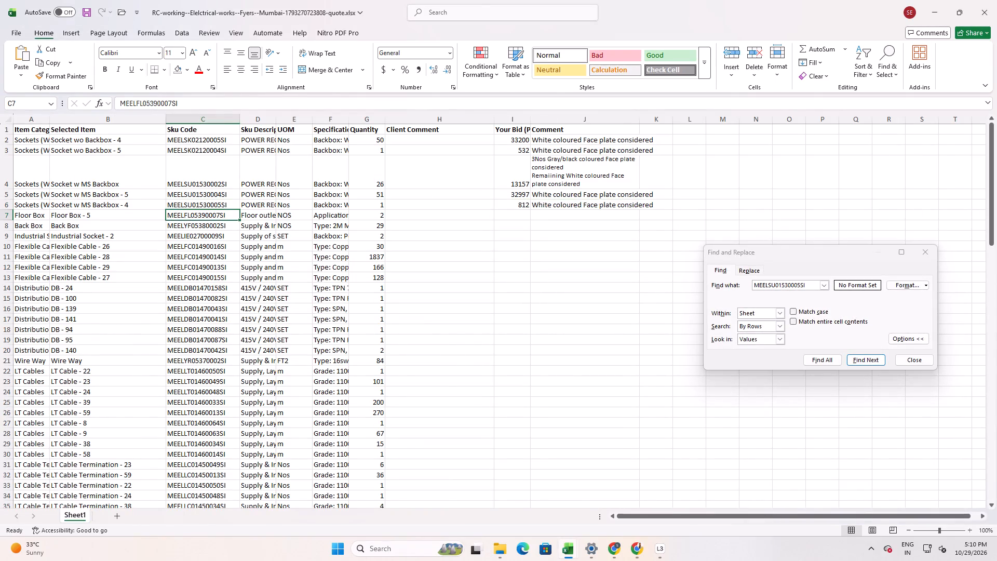
{"action": "left_click_drag", "start_coordinate": [225, 217], "coordinate": [136, 217]}
{"action": "key", "text": "ctrl+c"}
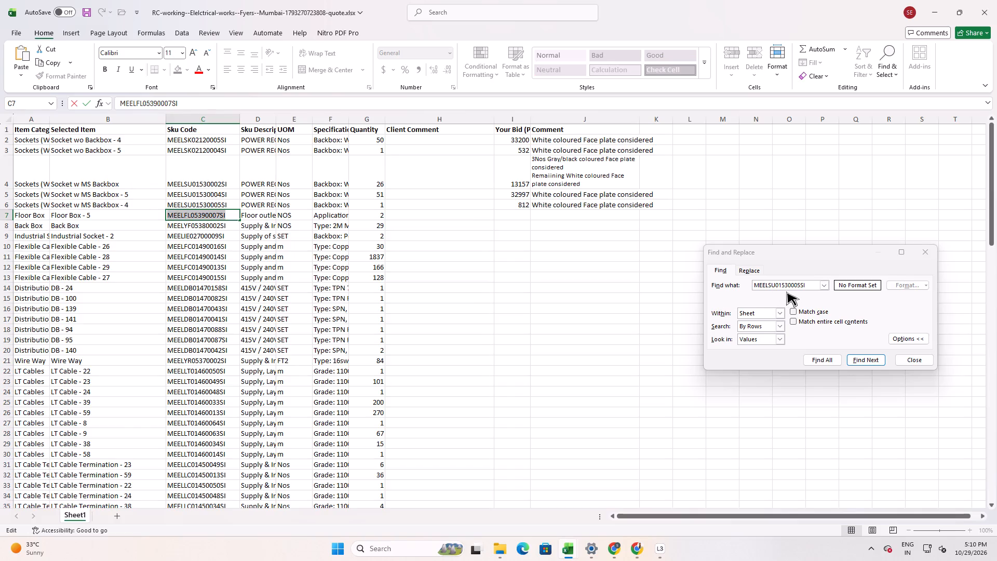
{"action": "key", "text": "alt+Tab"}
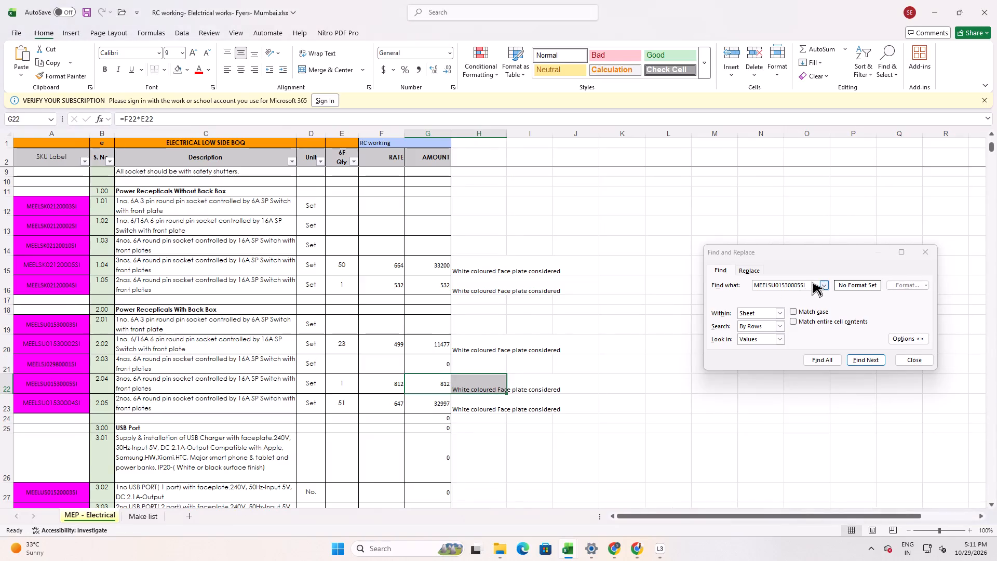
{"action": "left_click", "coordinate": [811, 285]}
{"action": "left_click_drag", "start_coordinate": [811, 285], "coordinate": [715, 285]}
{"action": "key", "text": "ctrl+v"}
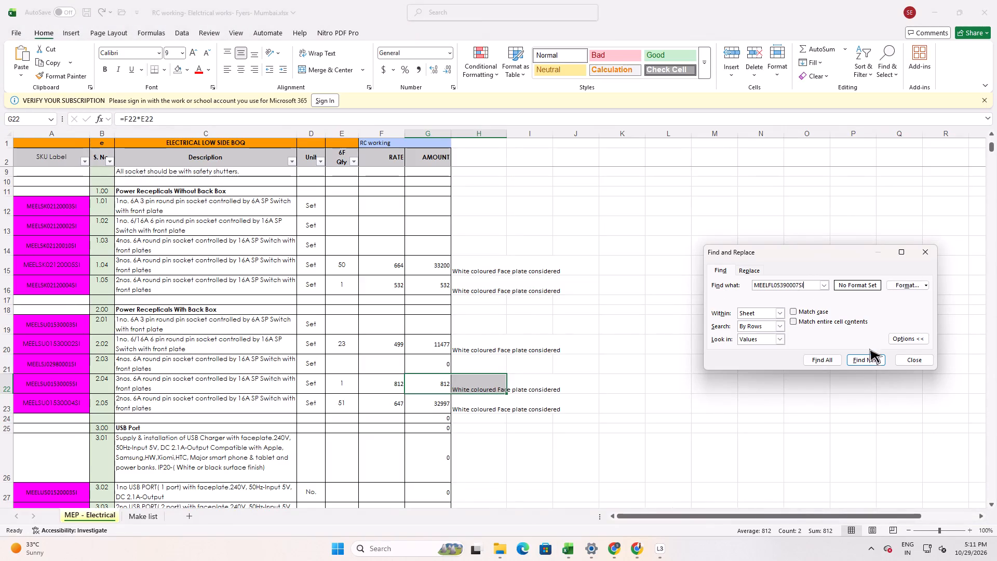
{"action": "left_click", "coordinate": [869, 357]}
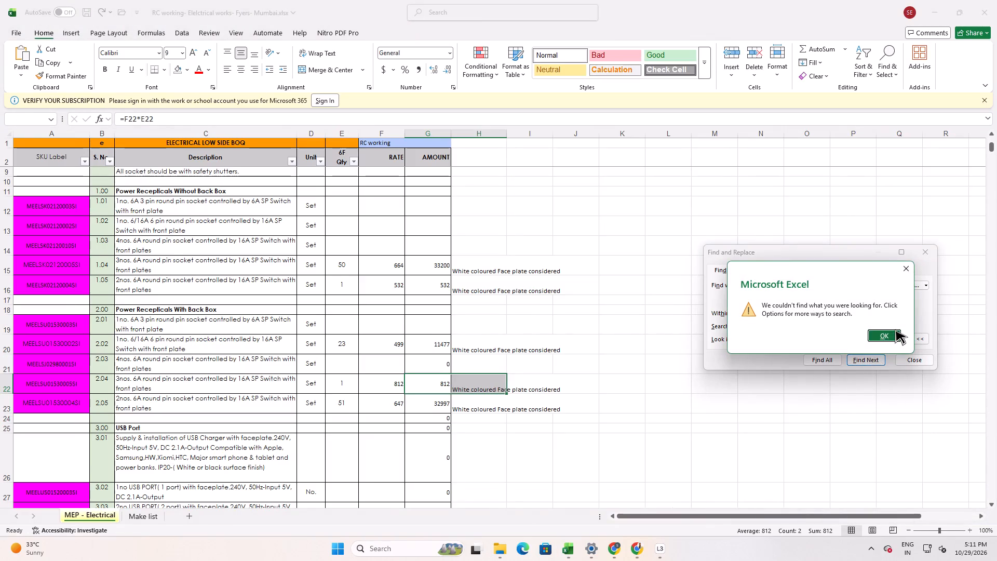
{"action": "left_click", "coordinate": [891, 335]}
{"action": "left_click", "coordinate": [869, 351]}
{"action": "left_click", "coordinate": [869, 360]}
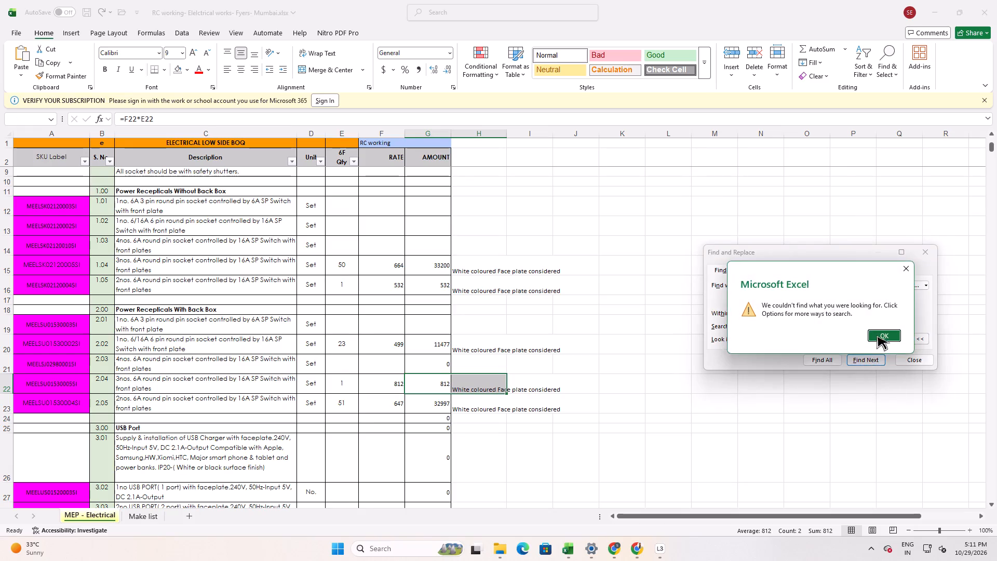
{"action": "left_click", "coordinate": [879, 333]}
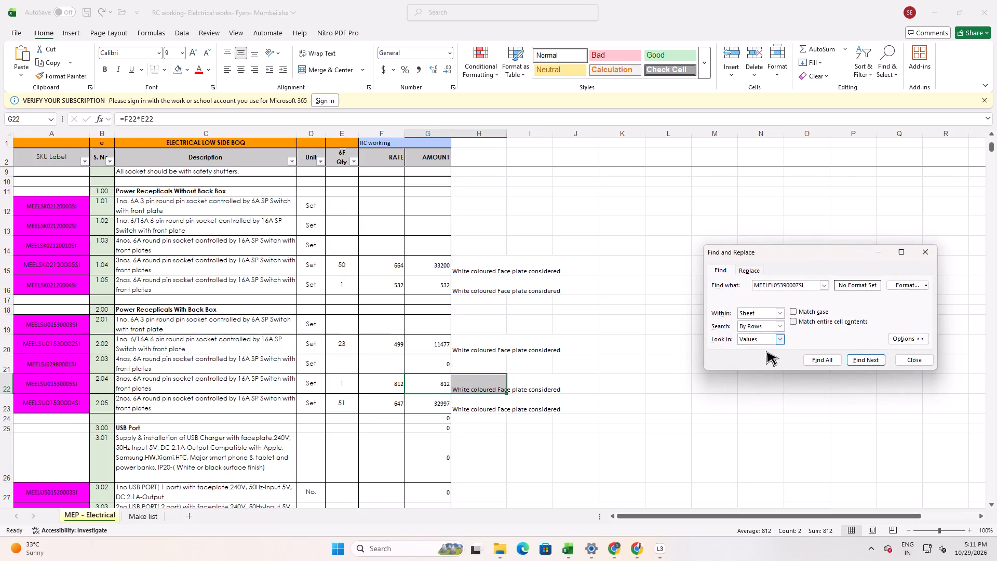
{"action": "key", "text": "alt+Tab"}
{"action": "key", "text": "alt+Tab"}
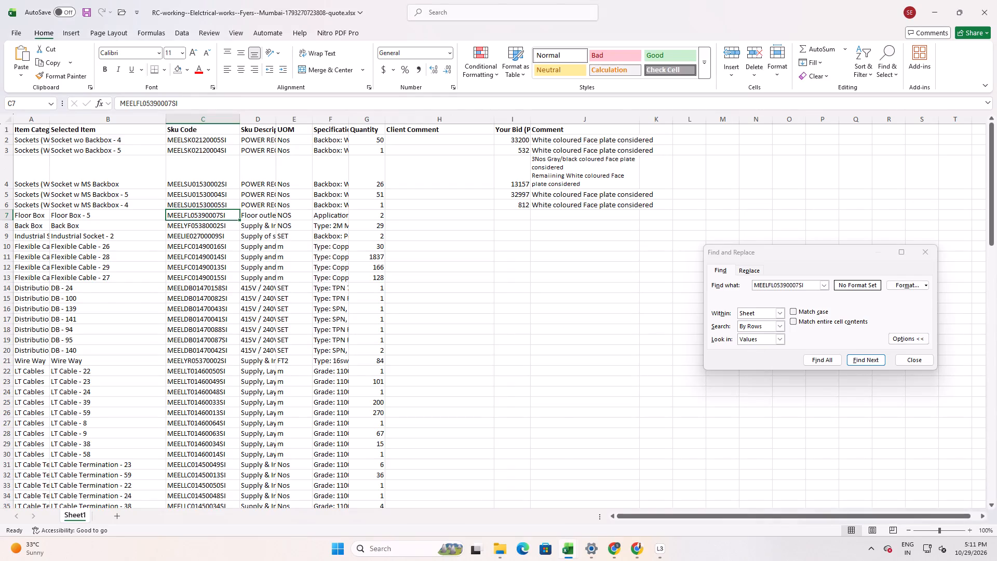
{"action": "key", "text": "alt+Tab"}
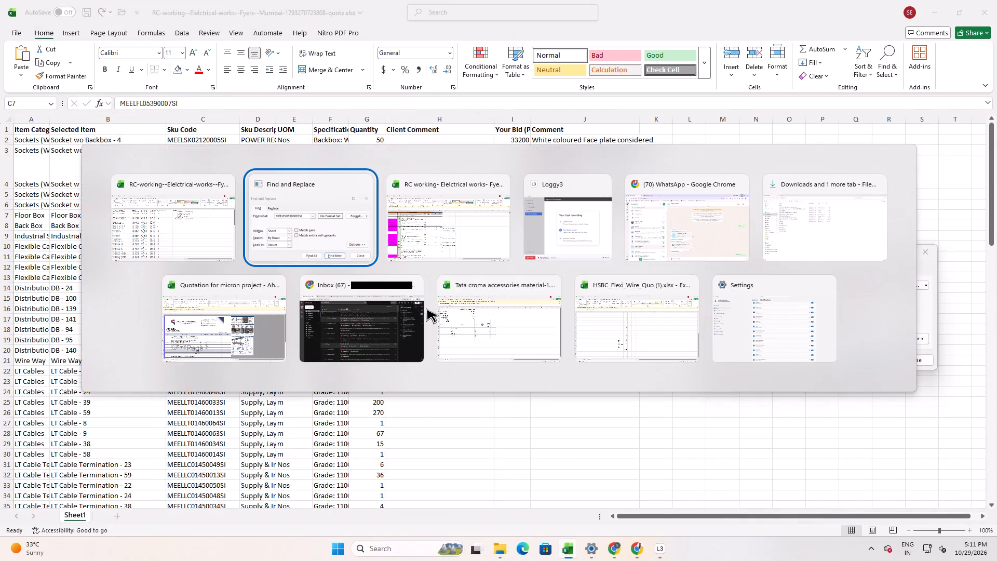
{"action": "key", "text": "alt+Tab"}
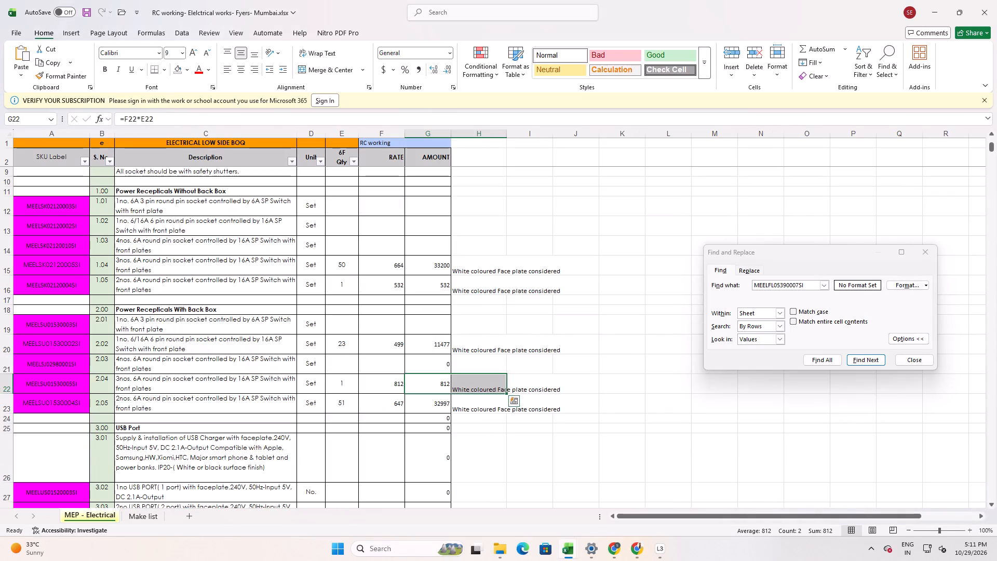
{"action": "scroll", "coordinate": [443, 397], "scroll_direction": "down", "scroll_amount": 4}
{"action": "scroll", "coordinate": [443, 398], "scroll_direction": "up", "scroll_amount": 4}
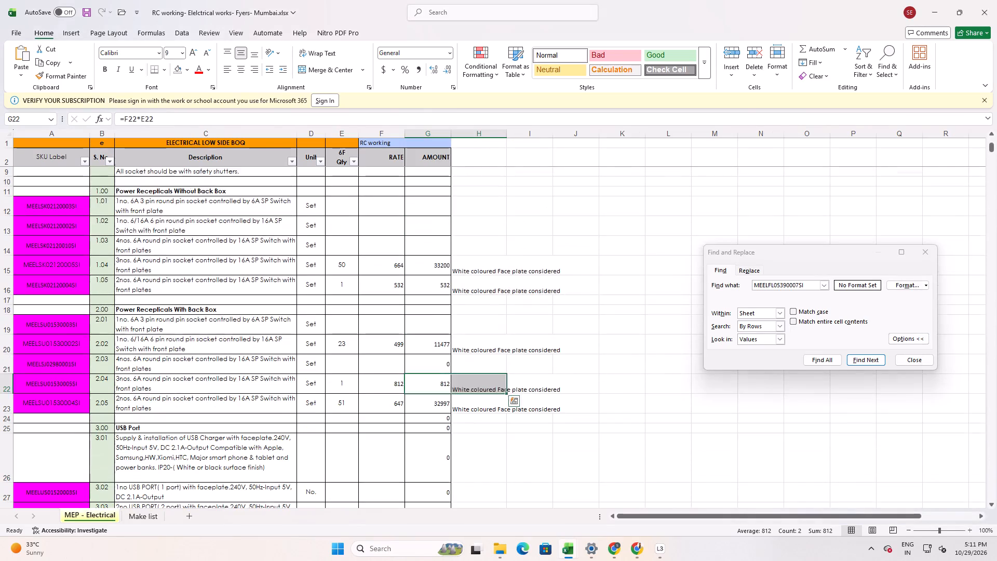
Widen the Specifications column F of the quote sheet so more of each item's specification text is readable.
{"action": "key", "text": "alt+Tab"}
{"action": "key", "text": "alt+Tab"}
{"action": "key", "text": "alt+Tab"}
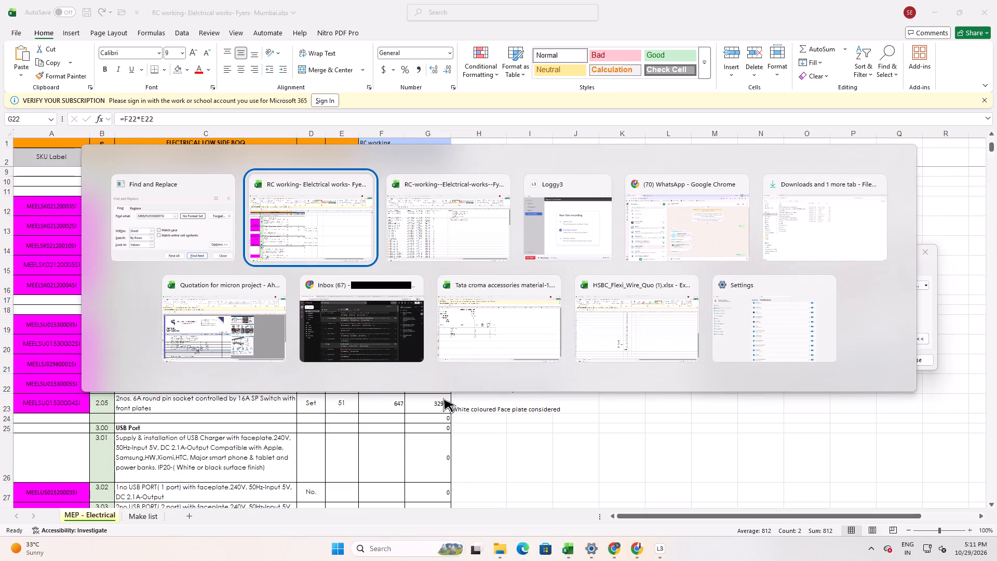
{"action": "key", "text": "alt+Tab"}
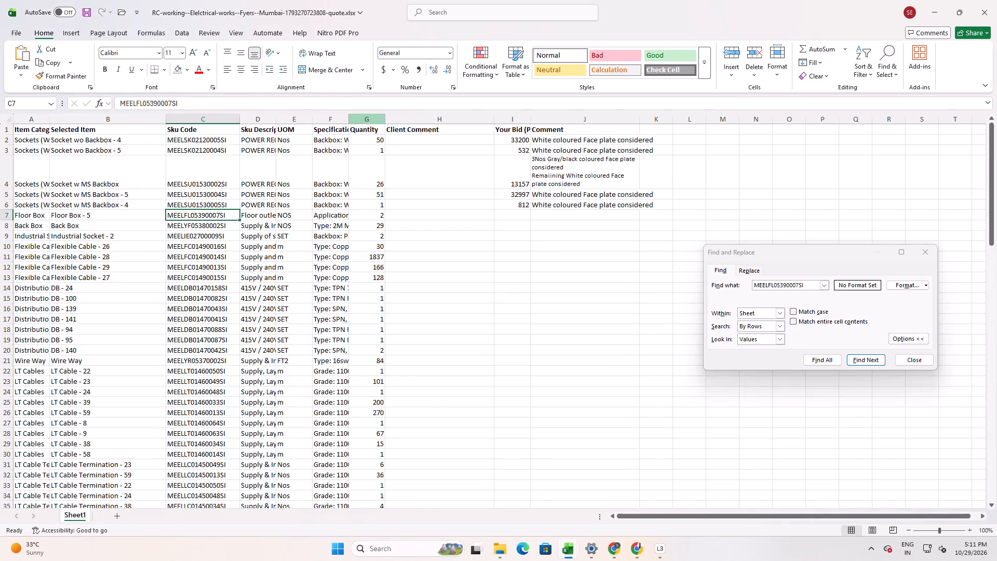
{"action": "left_click_drag", "start_coordinate": [349, 119], "coordinate": [365, 120]}
{"action": "left_click_drag", "start_coordinate": [365, 121], "coordinate": [402, 119]}
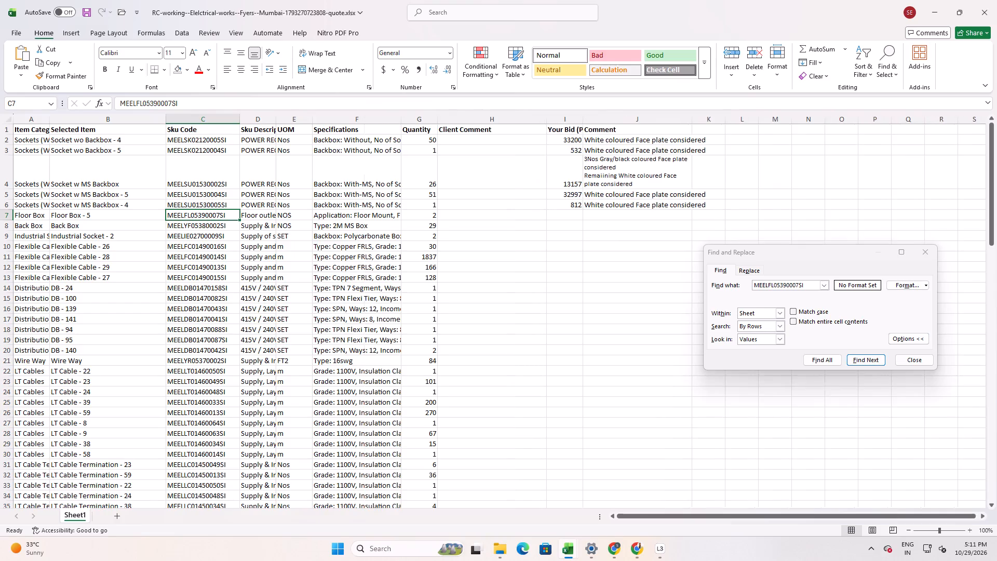
{"action": "left_click_drag", "start_coordinate": [401, 119], "coordinate": [468, 132]}
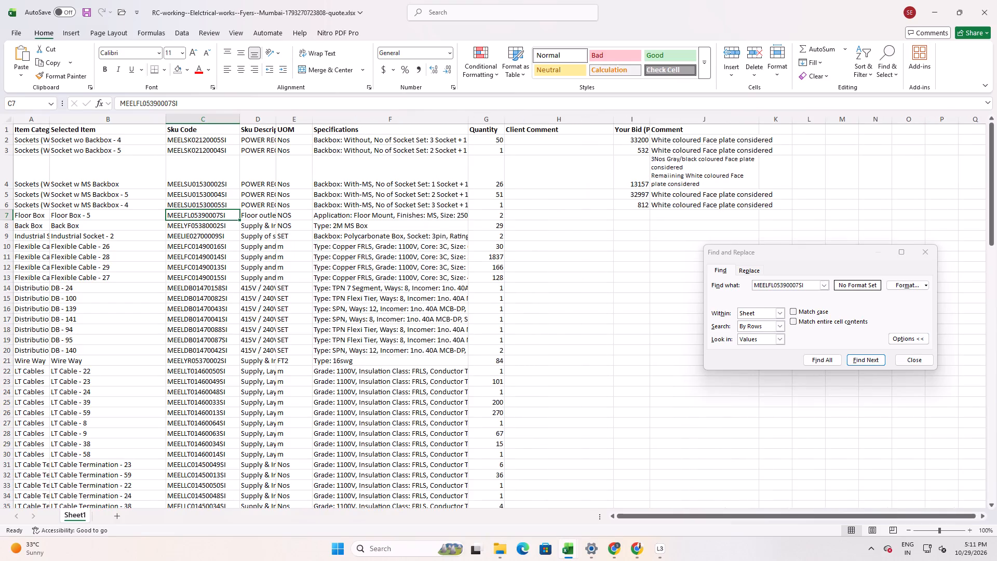
Look through the RC working sheet for the floor box item corresponding to row 7 of the quote sheet.
{"action": "key", "text": "alt+Tab"}
{"action": "key", "text": "alt+Tab"}
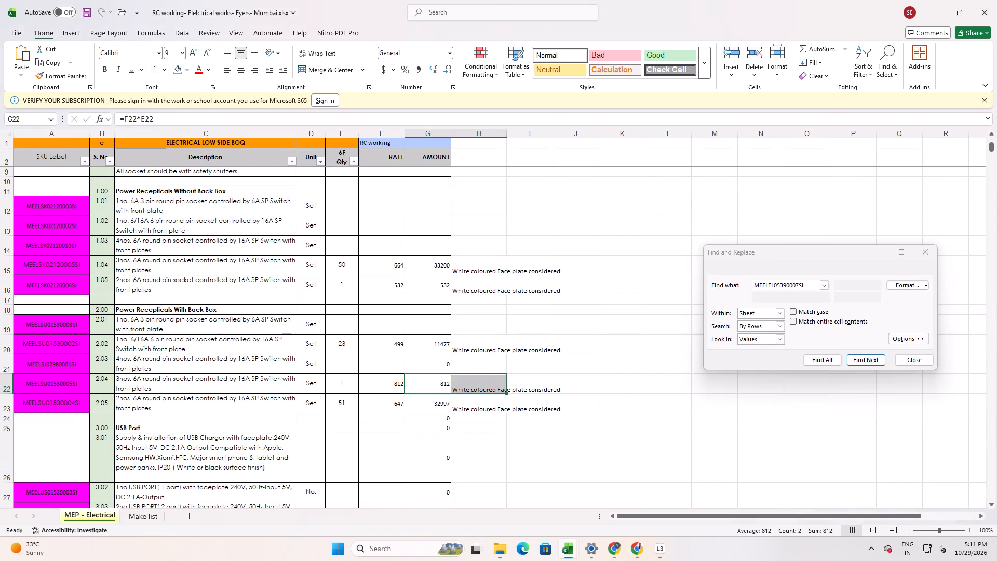
{"action": "scroll", "coordinate": [401, 404], "scroll_direction": "down", "scroll_amount": 10}
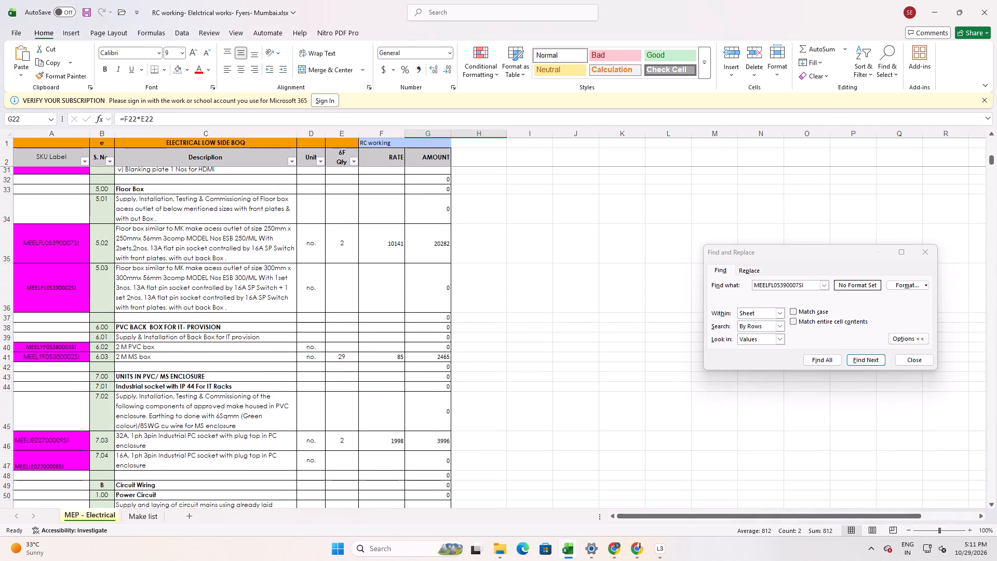
{"action": "scroll", "coordinate": [403, 443], "scroll_direction": "up", "scroll_amount": 1}
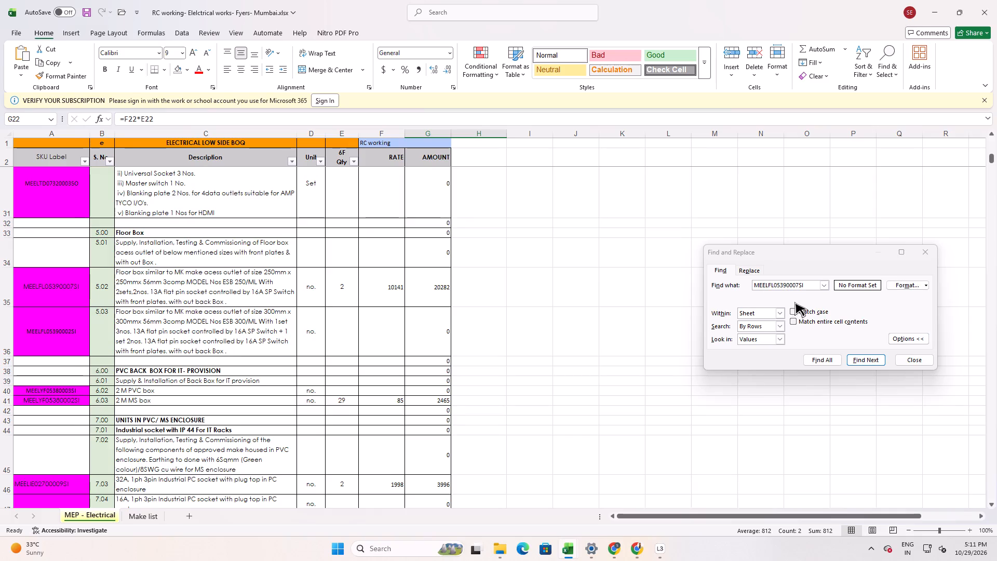
Recopy SKU code MEELFL05390007SI from C7 of the quote sheet and repeat the search in the RC working sheet.
{"action": "key", "text": "alt+Tab"}
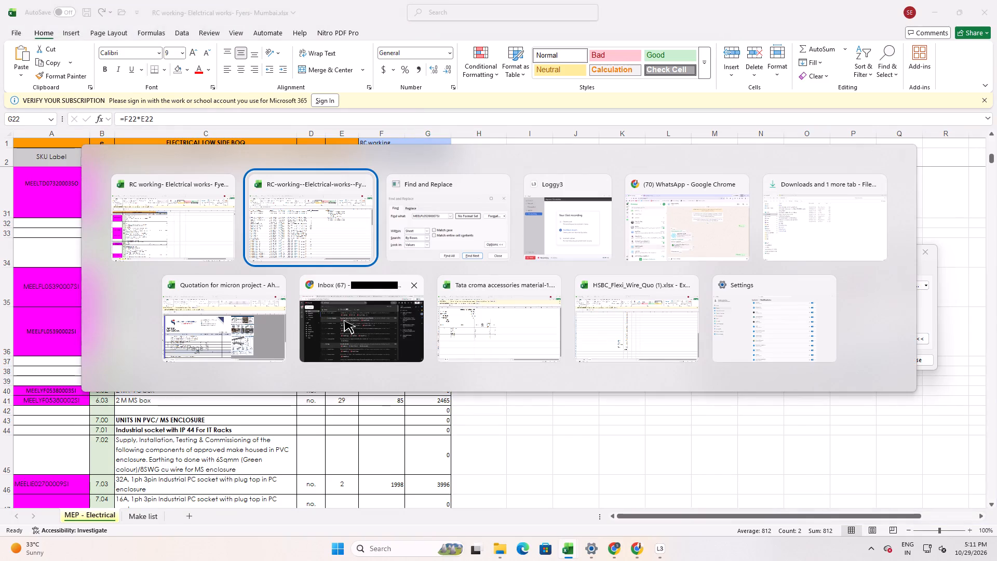
{"action": "left_click", "coordinate": [220, 216]}
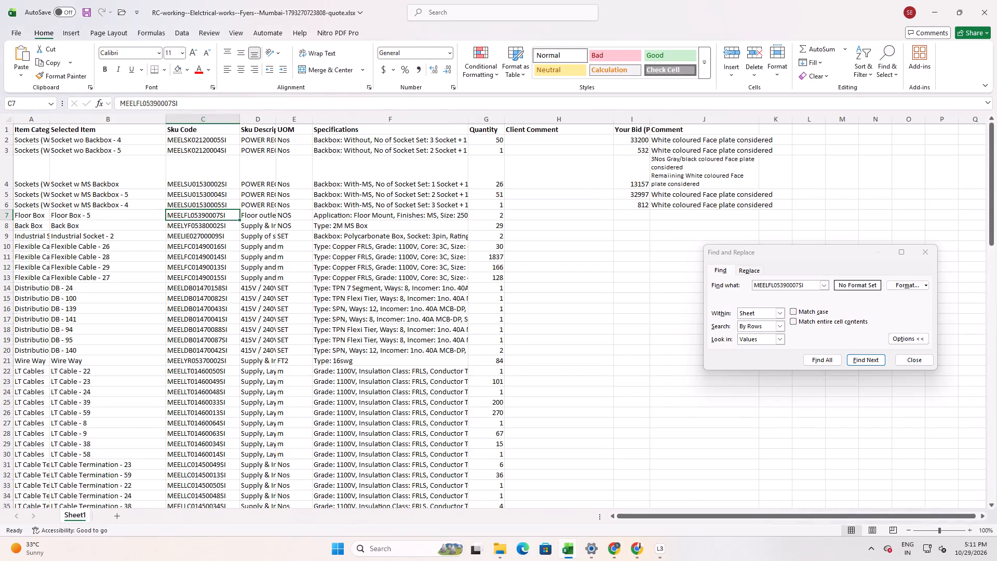
{"action": "left_click_drag", "start_coordinate": [193, 105], "coordinate": [35, 108]}
{"action": "key", "text": "ctrl+c"}
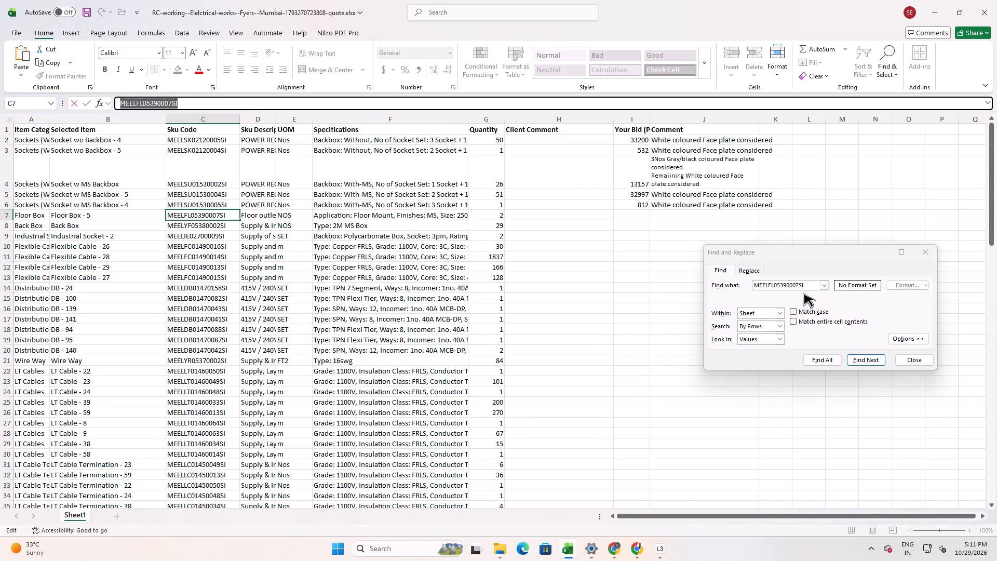
{"action": "key", "text": "alt+Tab"}
{"action": "left_click", "coordinate": [815, 285]}
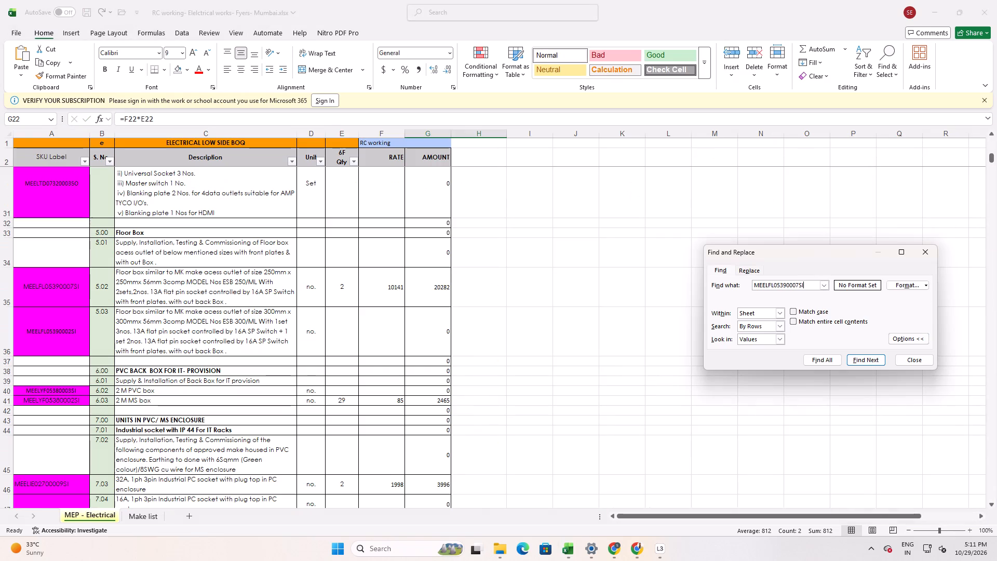
{"action": "left_click_drag", "start_coordinate": [814, 285], "coordinate": [713, 289]}
{"action": "key", "text": "ctrl+v"}
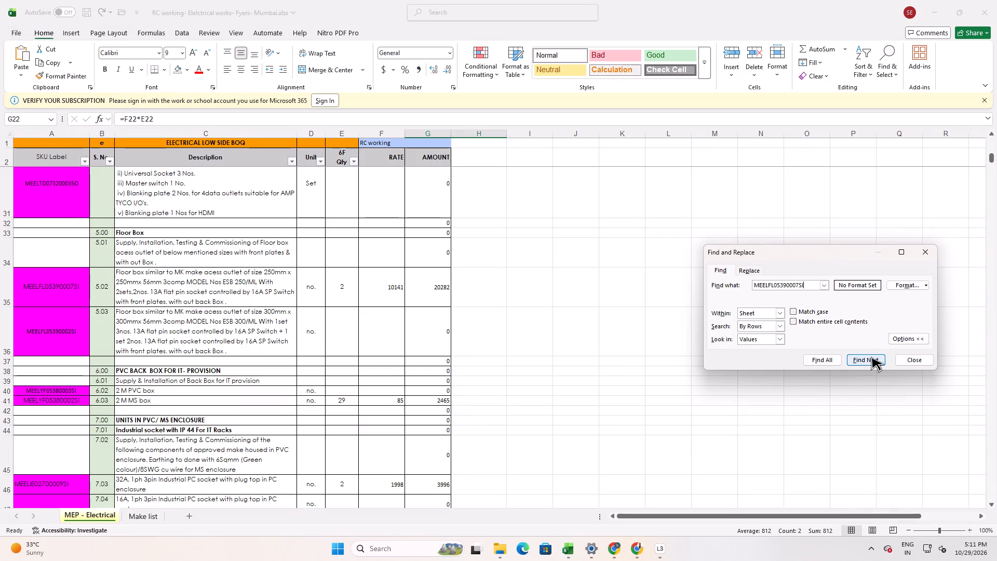
{"action": "left_click", "coordinate": [871, 356]}
{"action": "left_click", "coordinate": [884, 338]}
{"action": "left_click", "coordinate": [860, 358]}
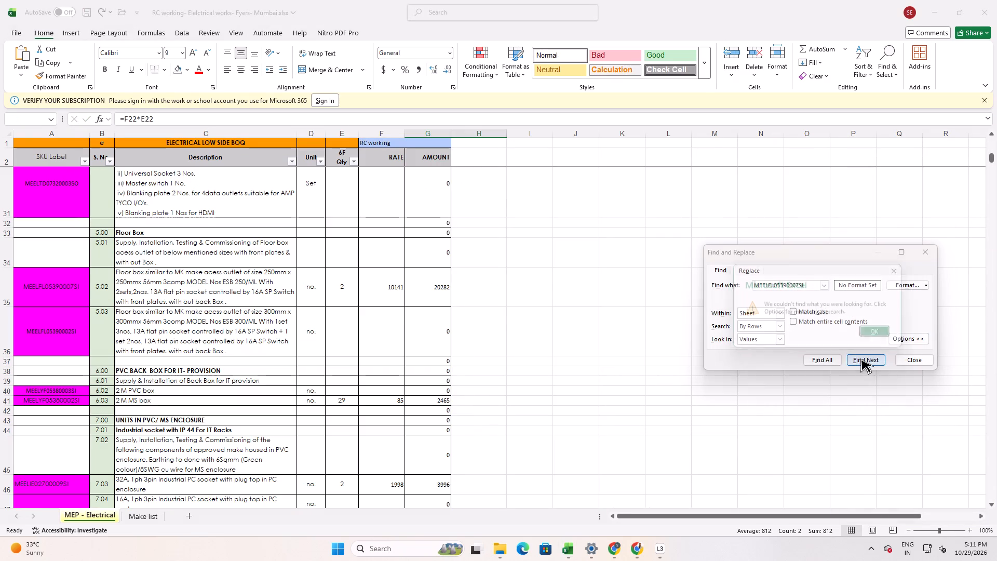
{"action": "left_click", "coordinate": [876, 338]}
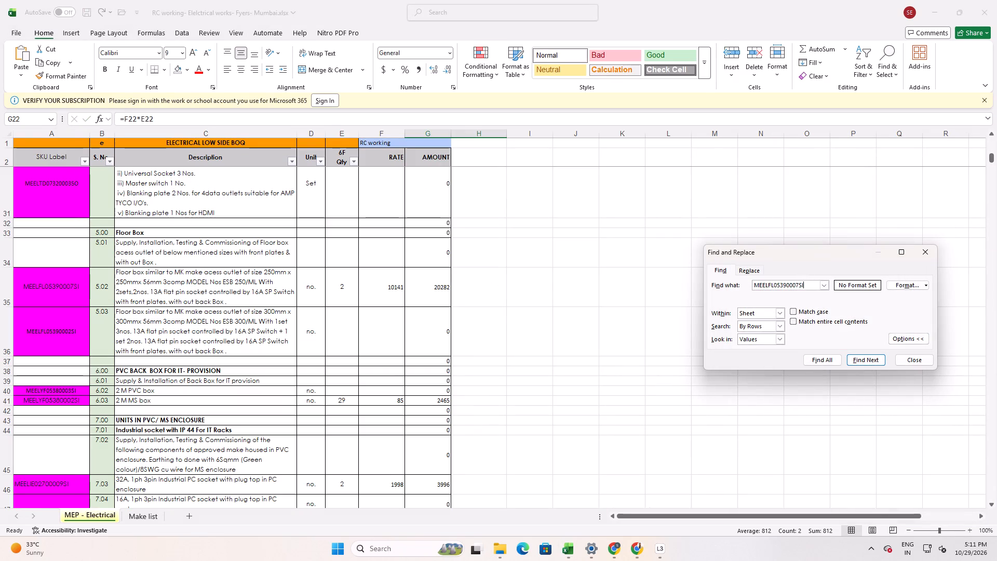
Search only the SKU Label column A of the RC working sheet for MEELFL05390007SI.
{"action": "left_click", "coordinate": [73, 139]}
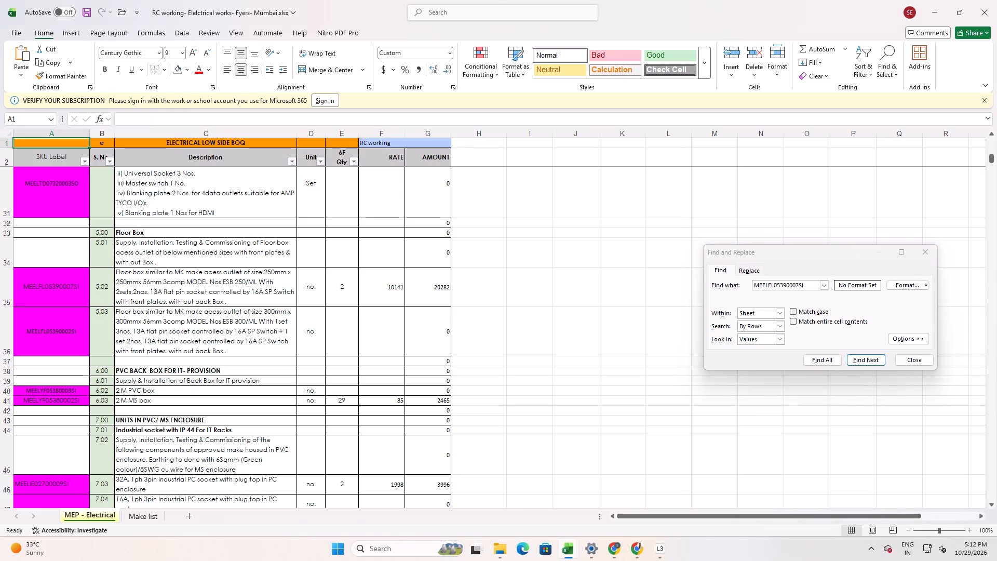
{"action": "left_click", "coordinate": [75, 142]}
{"action": "double_click", "coordinate": [76, 142]}
{"action": "left_click", "coordinate": [82, 131]}
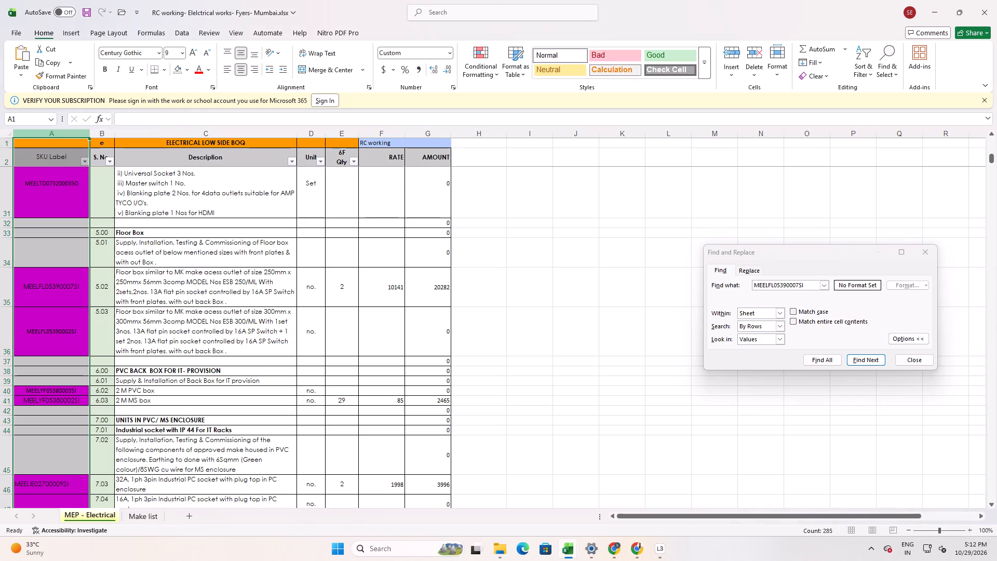
{"action": "left_click", "coordinate": [855, 356]}
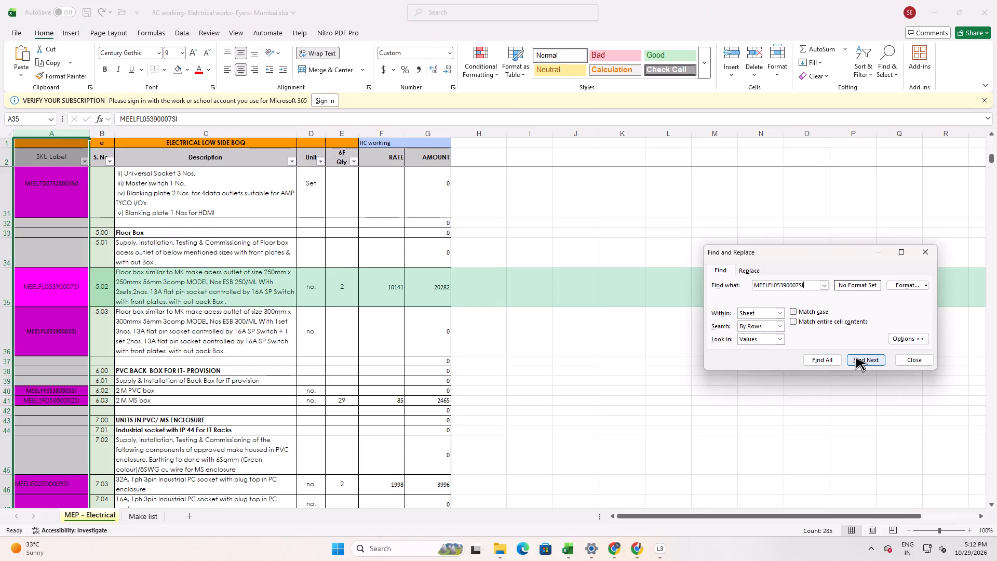
Copy the floor box amount from G35 of the RC working sheet as a value into I7 of the quote sheet.
{"action": "left_click", "coordinate": [431, 294]}
{"action": "key", "text": "ctrl+c"}
{"action": "key", "text": "alt+Tab"}
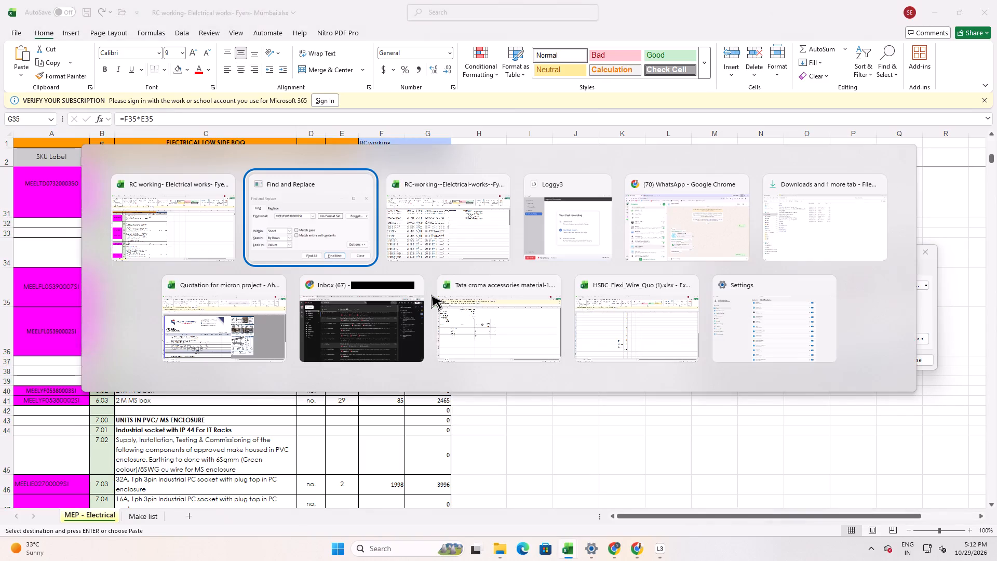
{"action": "key", "text": "alt+Tab"}
{"action": "left_click", "coordinate": [637, 220]}
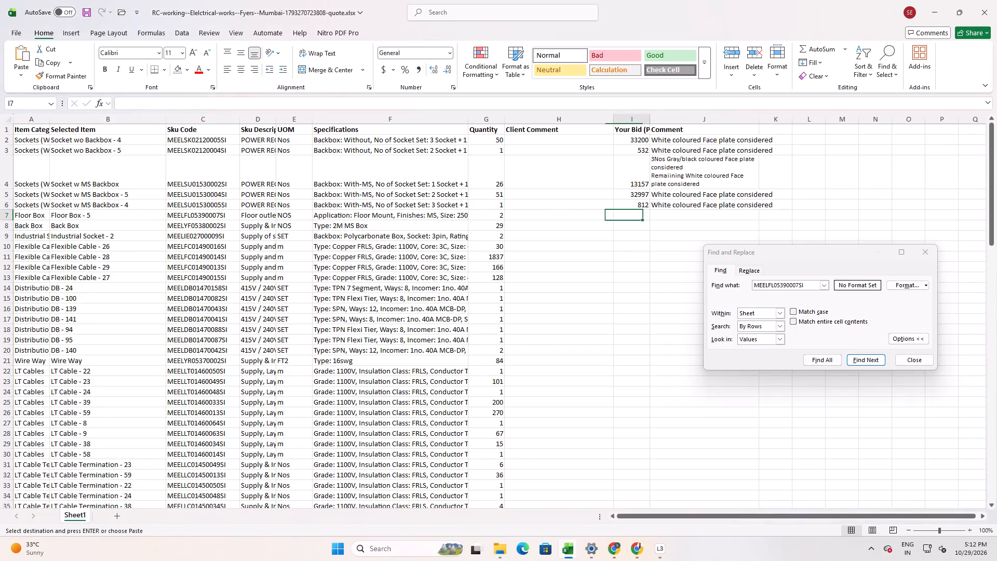
{"action": "key", "text": "ctrl+shift+v"}
{"action": "left_click", "coordinate": [631, 229]}
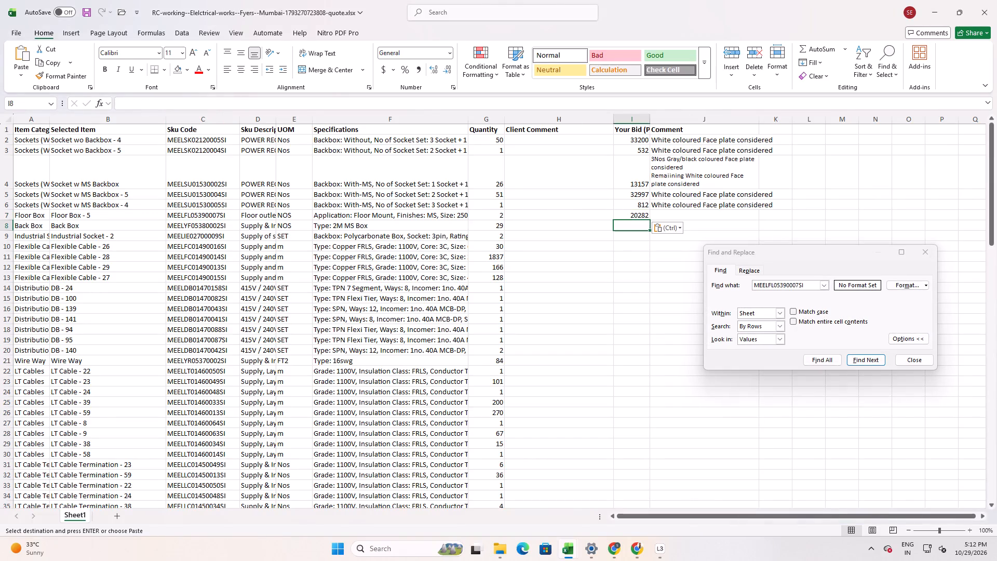
Copy SKU code MEELYF05380002SI from C8 of the quote sheet and search the RC working sheet's SKU Label column for every match.
{"action": "left_click", "coordinate": [208, 227]}
{"action": "left_click_drag", "start_coordinate": [190, 102], "coordinate": [48, 102]}
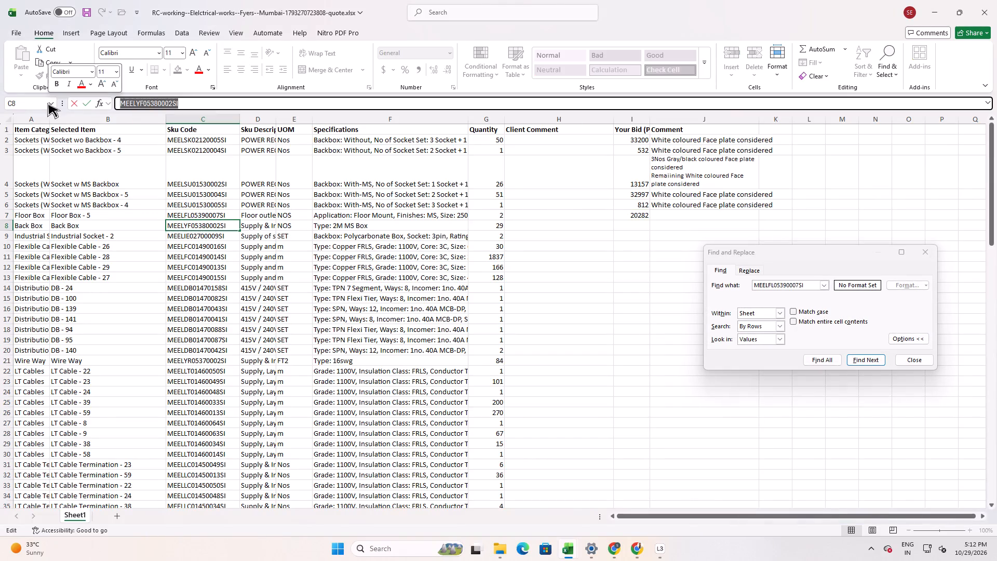
{"action": "key", "text": "ctrl+c"}
{"action": "key", "text": "alt+Tab"}
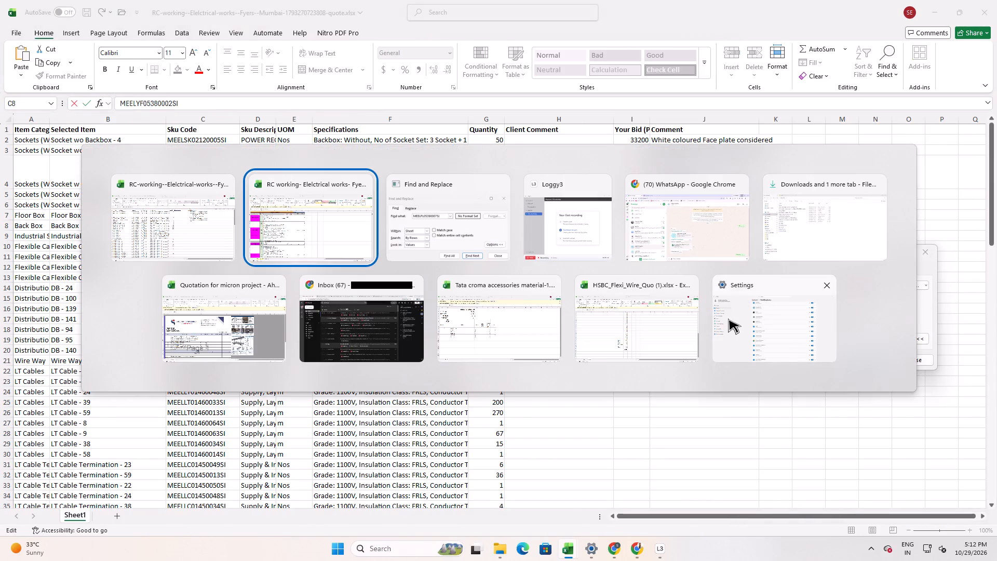
{"action": "left_click", "coordinate": [810, 286]}
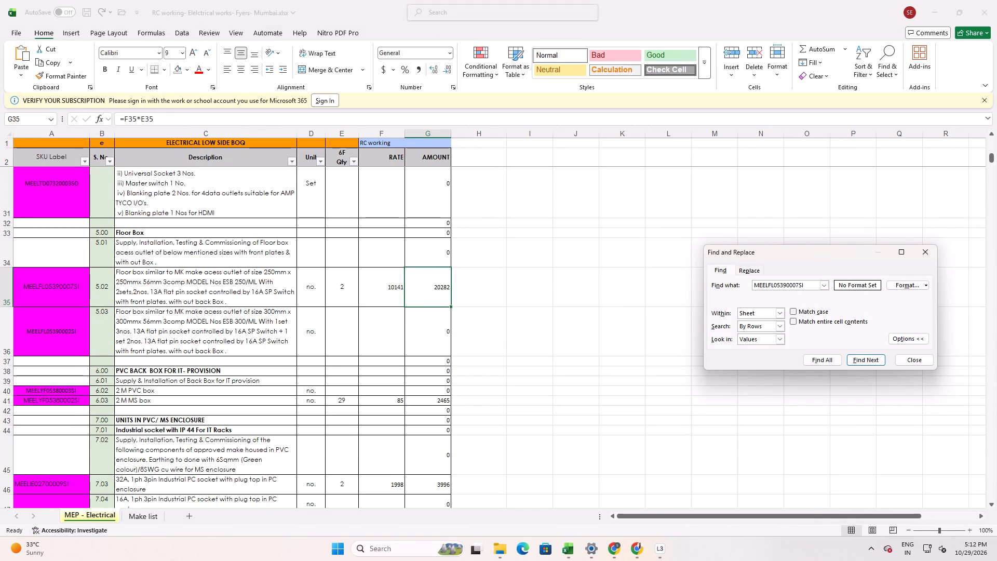
{"action": "left_click_drag", "start_coordinate": [806, 285], "coordinate": [665, 285]}
{"action": "key", "text": "ctrl+v"}
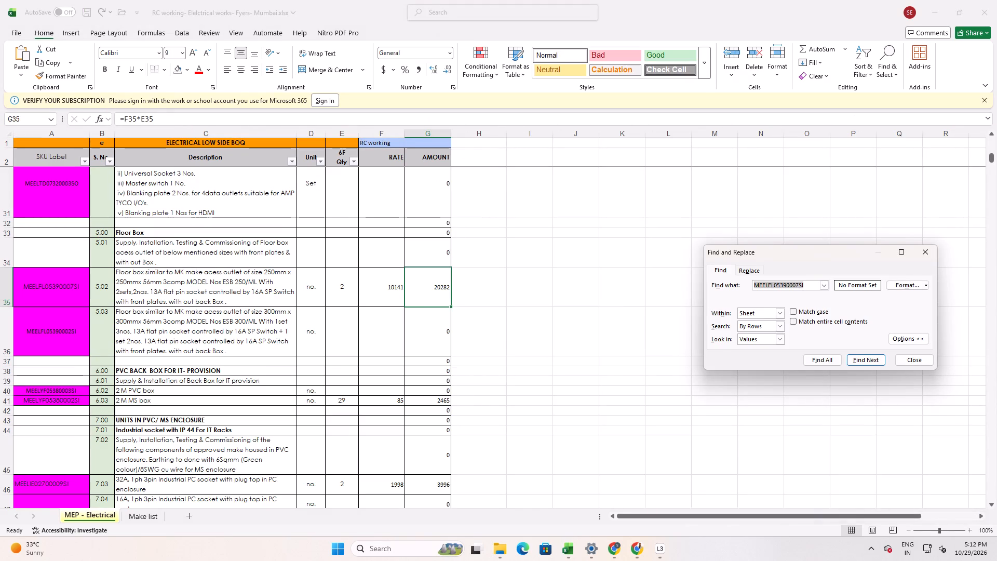
{"action": "left_click", "coordinate": [873, 356]}
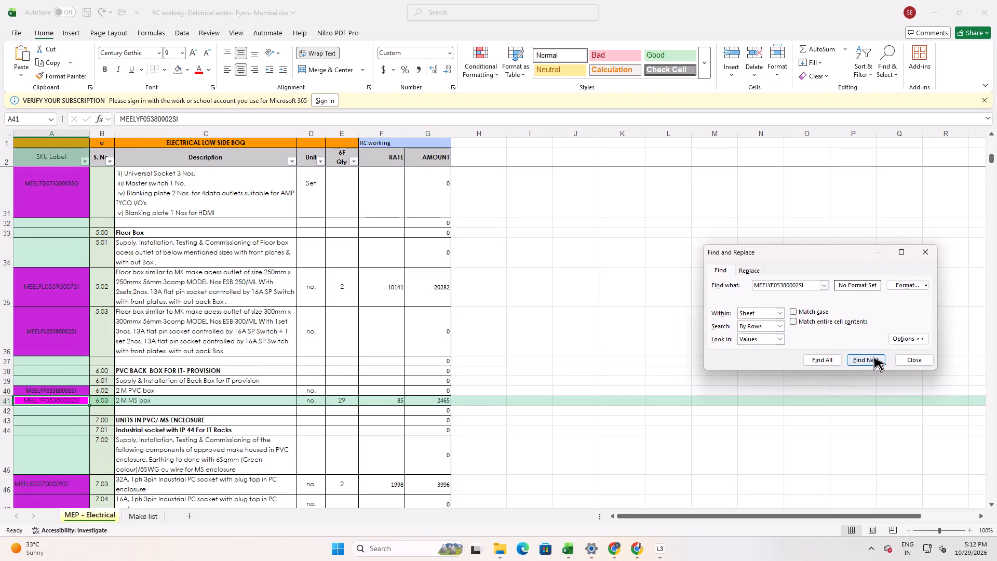
{"action": "left_click", "coordinate": [873, 356]}
{"action": "left_click", "coordinate": [873, 356]}
{"action": "left_click", "coordinate": [873, 356]}
Copy the 2 M MS box amount from G41 of the RC working sheet as a value into I8 of the quote sheet.
{"action": "left_click", "coordinate": [438, 405]}
{"action": "key", "text": "ctrl+c"}
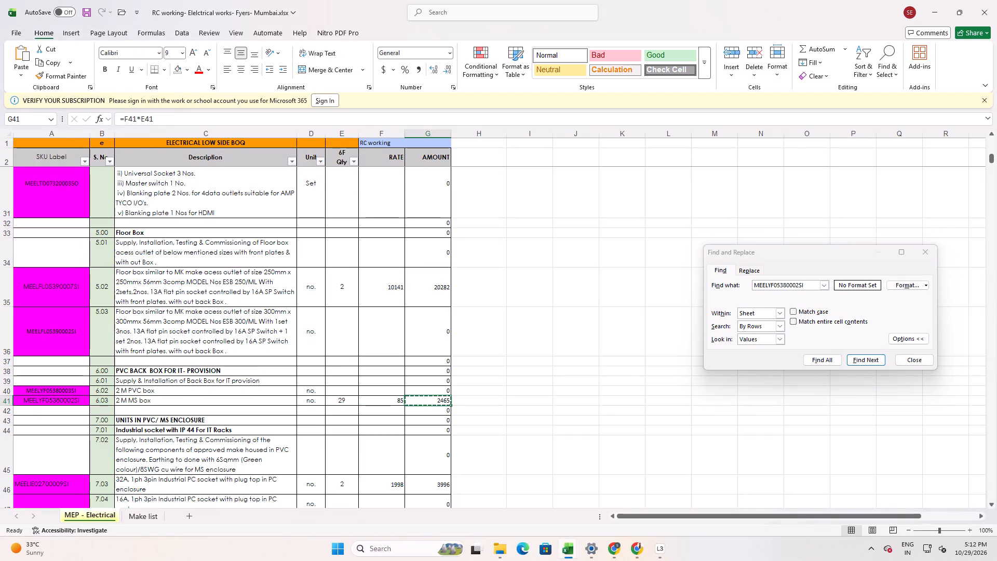
{"action": "key", "text": "alt+Tab"}
{"action": "key", "text": "alt+Tab"}
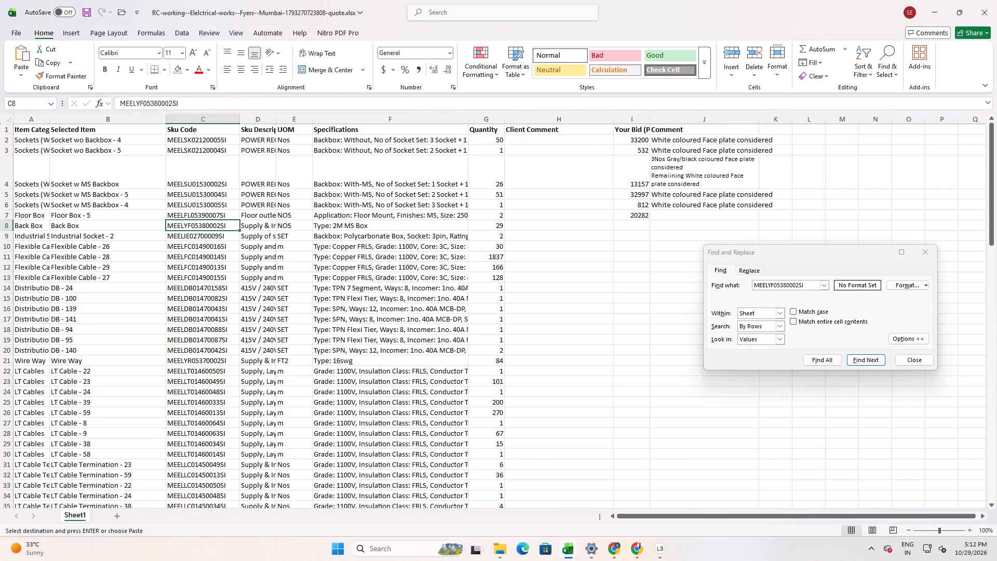
{"action": "left_click", "coordinate": [651, 225]}
{"action": "left_click", "coordinate": [648, 226], "text": "ctrl"}
{"action": "left_click", "coordinate": [643, 226]}
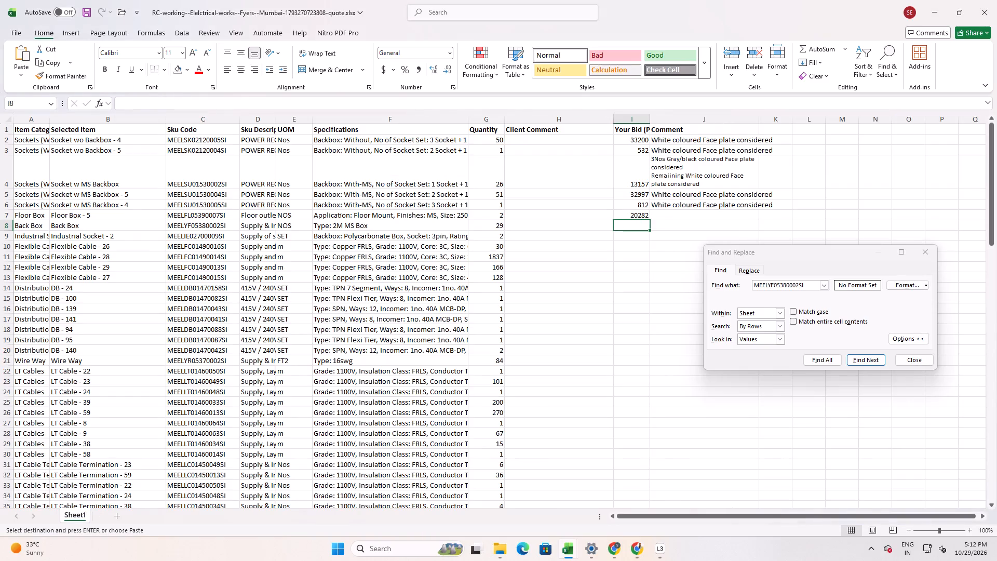
{"action": "key", "text": "ctrl+shift+v"}
Copy SKU code MEELIE02700009SI from C9 of the quote sheet and search the RC working sheet's SKU Label column for it.
{"action": "left_click", "coordinate": [238, 233]}
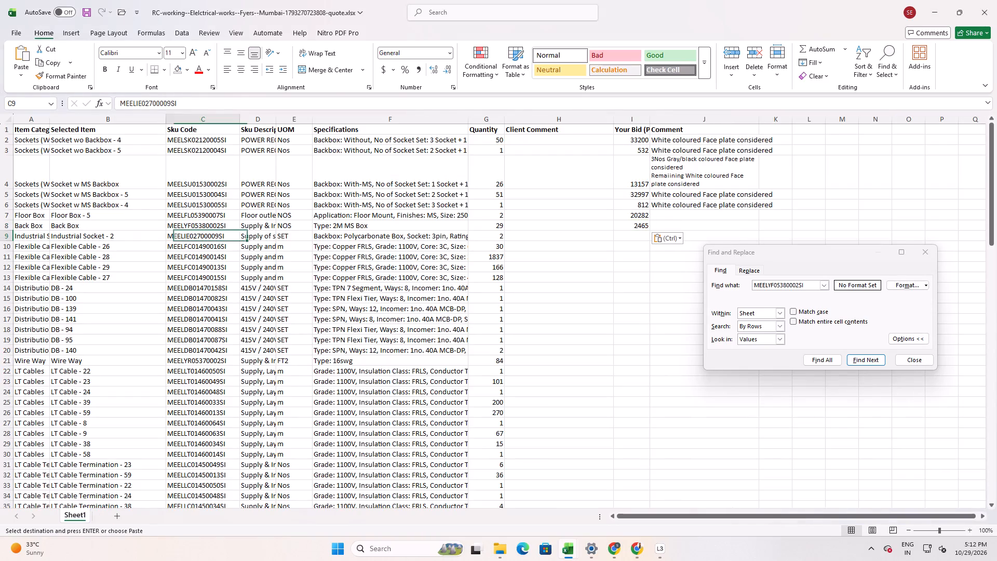
{"action": "left_click_drag", "start_coordinate": [192, 105], "coordinate": [24, 106]}
{"action": "key", "text": "ctrl+c"}
{"action": "key", "text": "alt+Tab"}
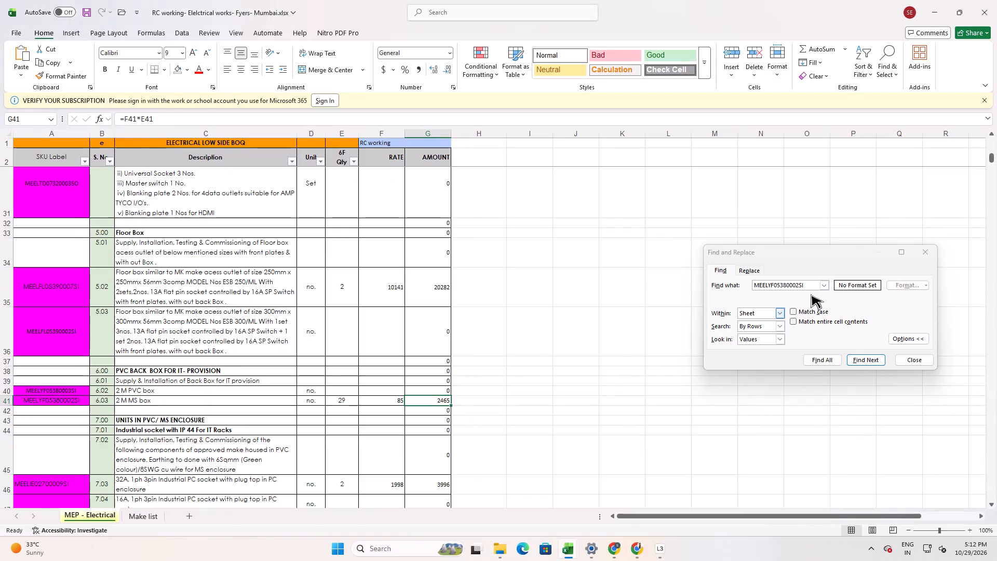
{"action": "left_click_drag", "start_coordinate": [812, 283], "coordinate": [637, 286]}
{"action": "key", "text": "ctrl+v"}
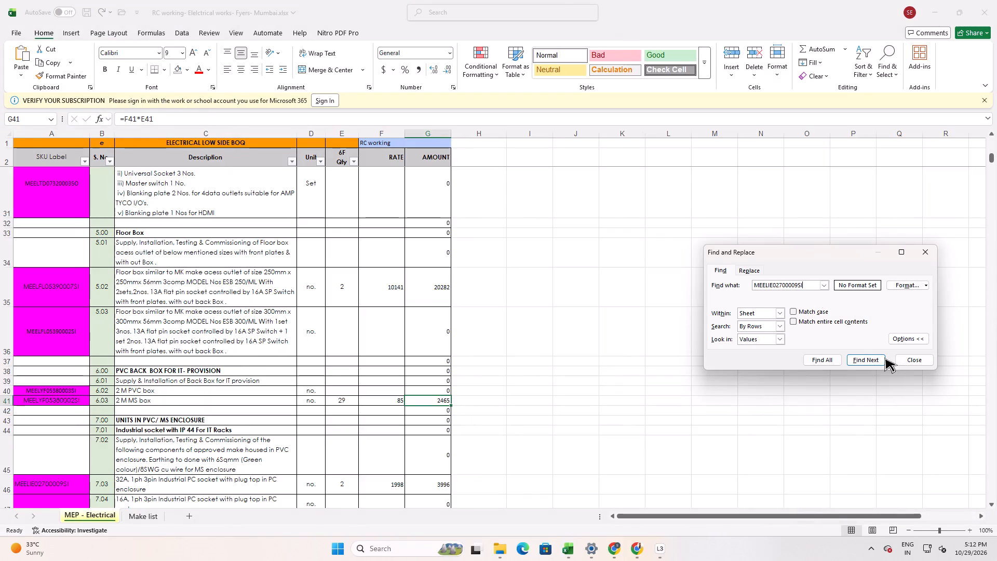
{"action": "left_click", "coordinate": [883, 358]}
{"action": "left_click", "coordinate": [865, 360]}
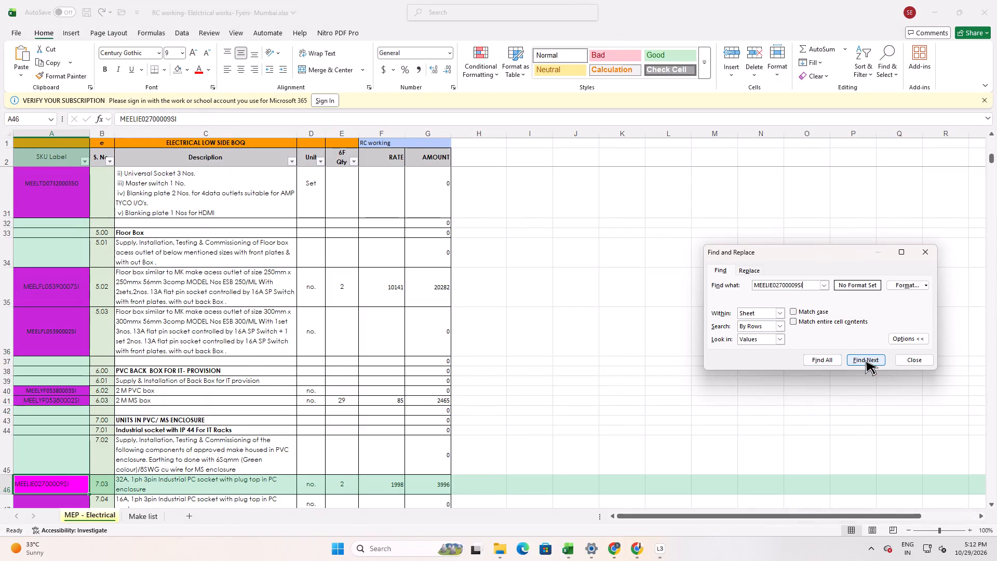
{"action": "left_click", "coordinate": [866, 360]}
Copy the 32A industrial socket amount from G46 of the RC working sheet as a value into I9 of the quote sheet.
{"action": "left_click", "coordinate": [441, 487]}
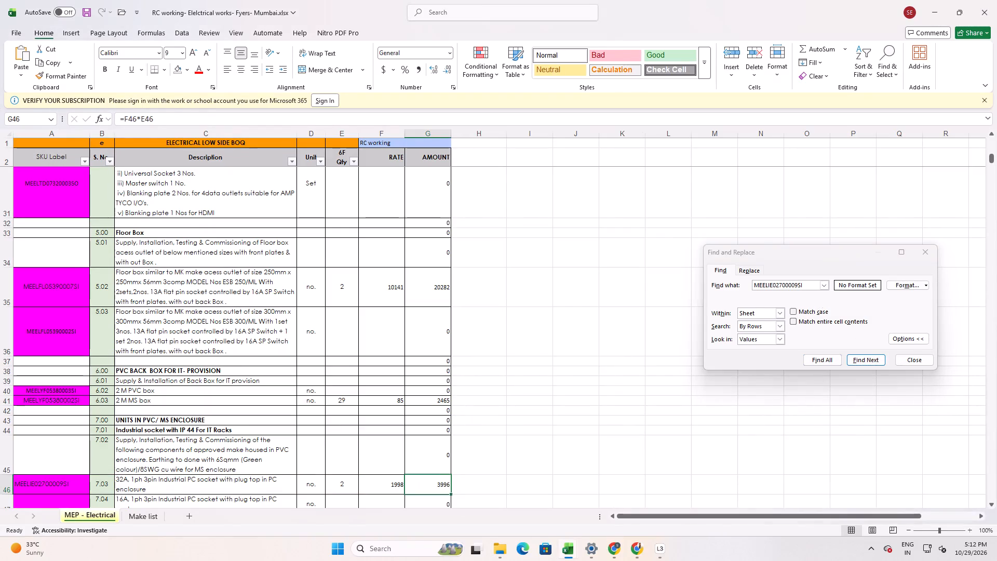
{"action": "key", "text": "ctrl+c"}
{"action": "key", "text": "alt+Tab"}
{"action": "key", "text": "alt+Tab"}
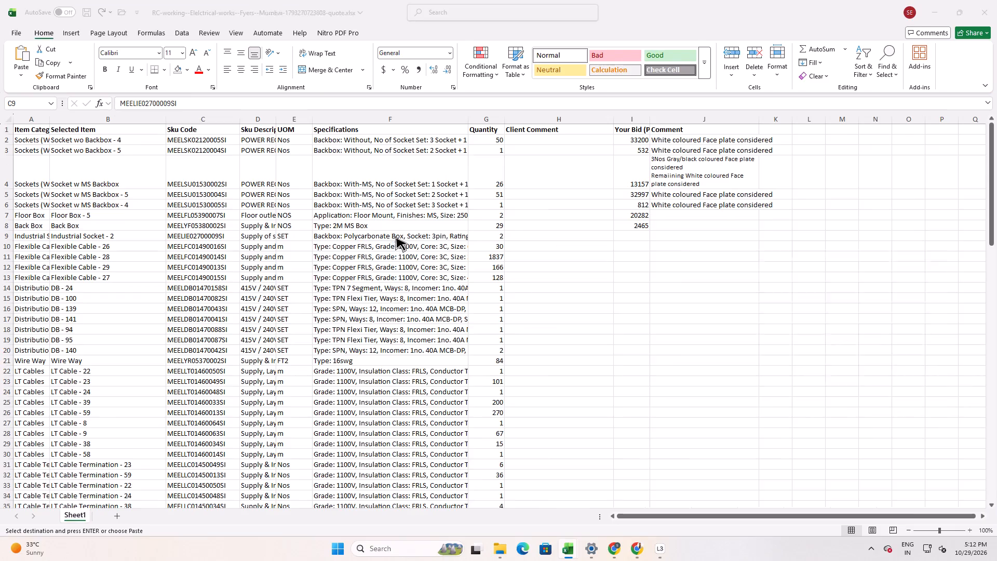
{"action": "left_click", "coordinate": [640, 234]}
{"action": "key", "text": "ctrl+shift+v"}
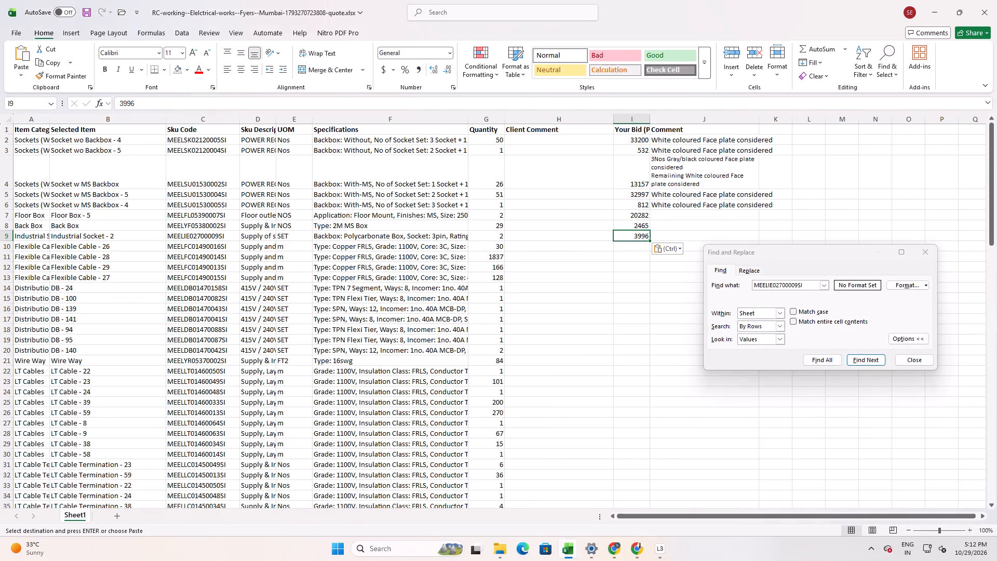
Copy SKU code MEELFC01490016SI from C10 of the quote sheet and check each match in the RC working sheet's SKU Label column.
{"action": "left_click", "coordinate": [212, 245]}
{"action": "left_click_drag", "start_coordinate": [196, 102], "coordinate": [0, 105]}
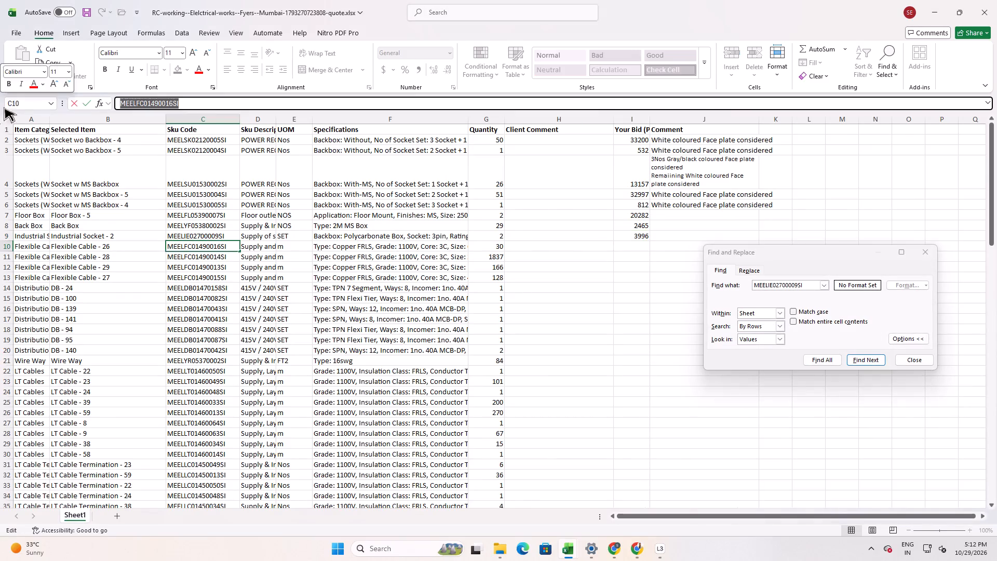
{"action": "key", "text": "ctrl+c"}
{"action": "key", "text": "alt+Tab"}
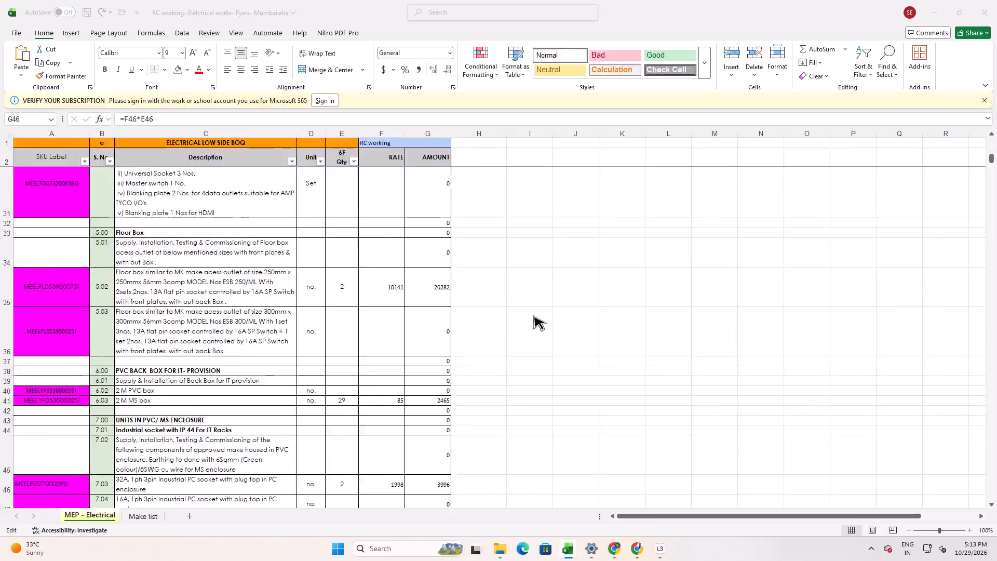
{"action": "left_click", "coordinate": [806, 286]}
{"action": "left_click_drag", "start_coordinate": [806, 286], "coordinate": [624, 285]}
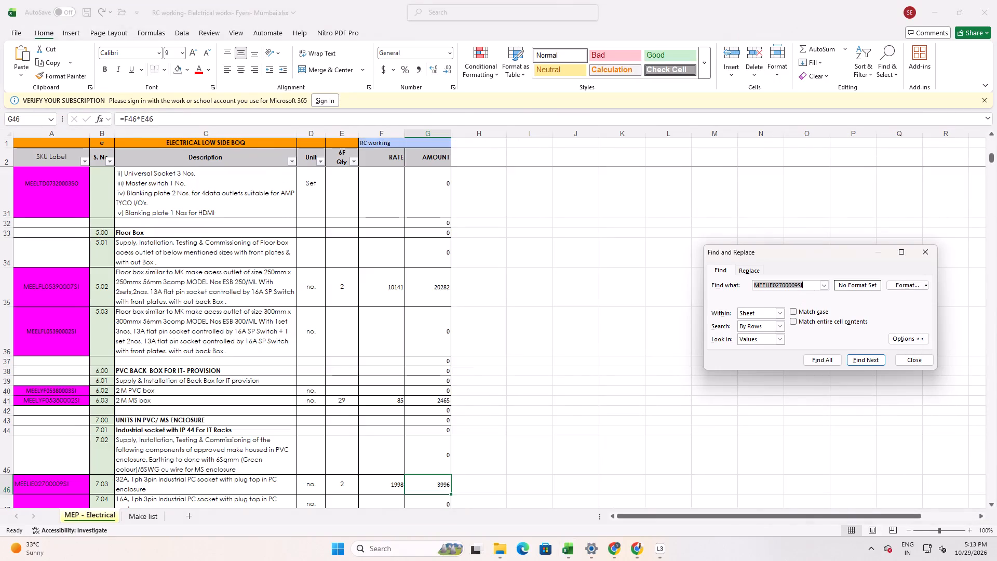
{"action": "key", "text": "ctrl+v"}
{"action": "left_click", "coordinate": [854, 360]}
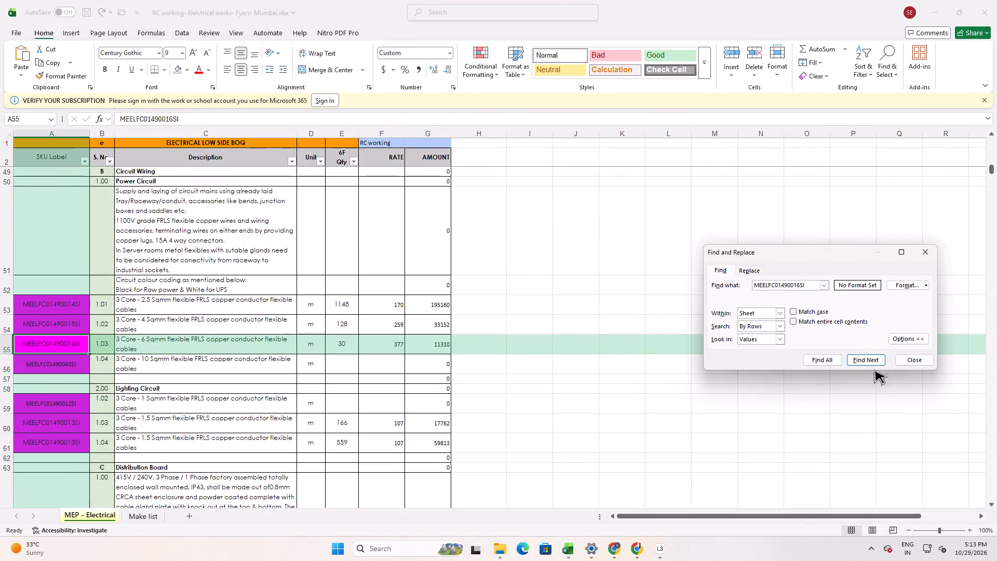
{"action": "left_click", "coordinate": [878, 363]}
{"action": "left_click", "coordinate": [878, 363]}
{"action": "left_click", "coordinate": [878, 363]}
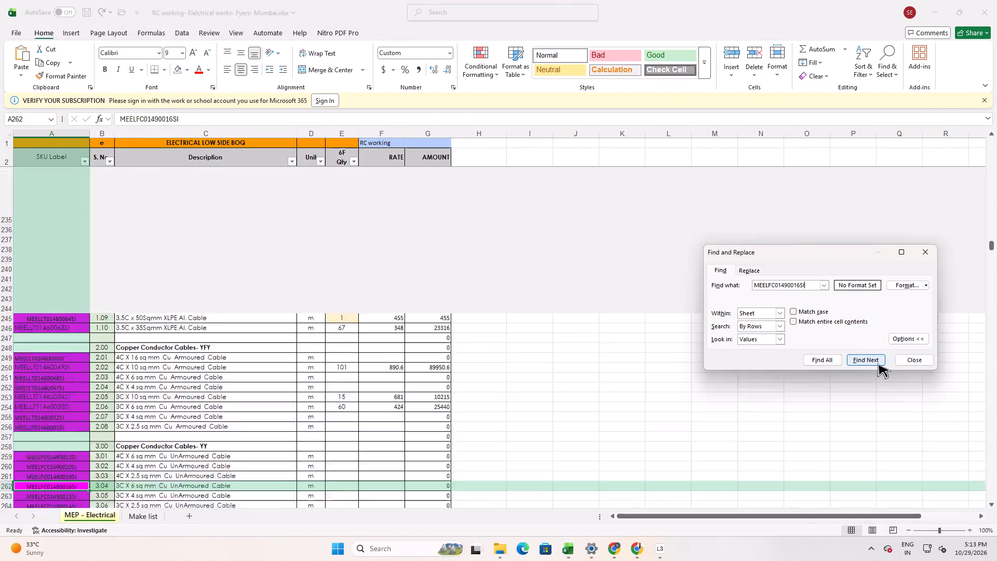
{"action": "left_click", "coordinate": [878, 363]}
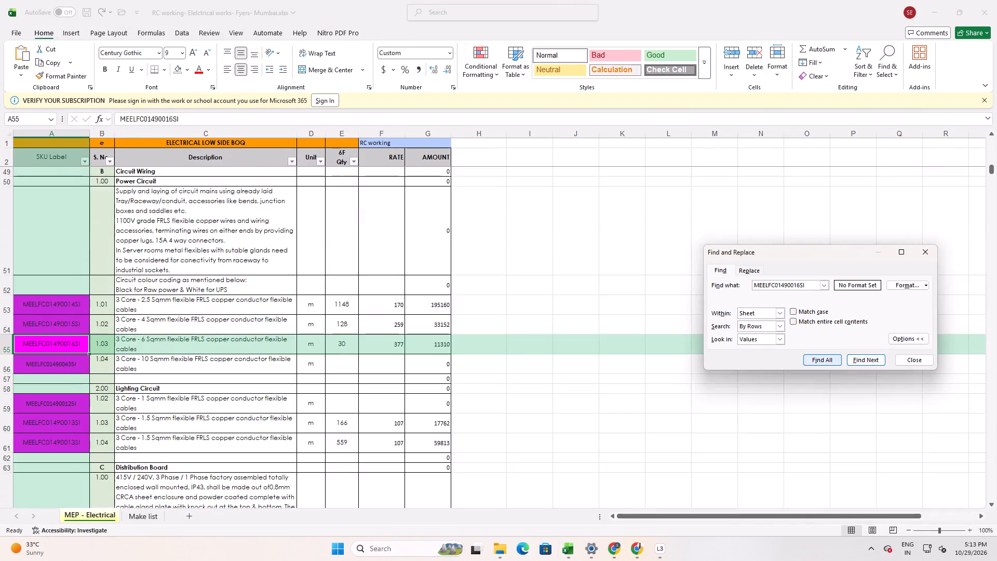
Copy the 3 Core 6 Sqmm flexible cable amount from G55 of the RC working sheet as a value into I10 of the quote sheet.
{"action": "left_click", "coordinate": [416, 345]}
{"action": "key", "text": "ctrl+c"}
{"action": "key", "text": "alt+Tab"}
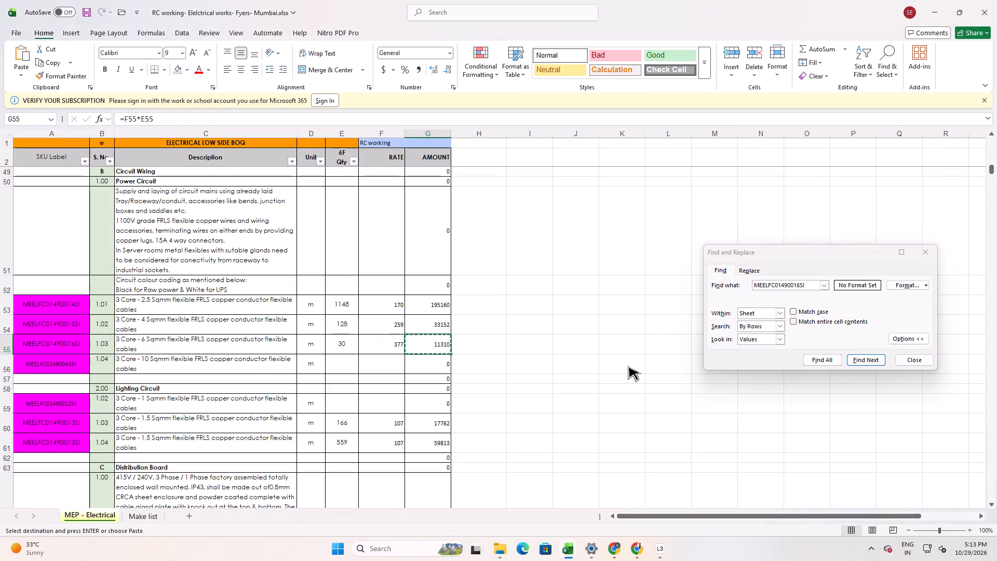
{"action": "key", "text": "alt+Tab"}
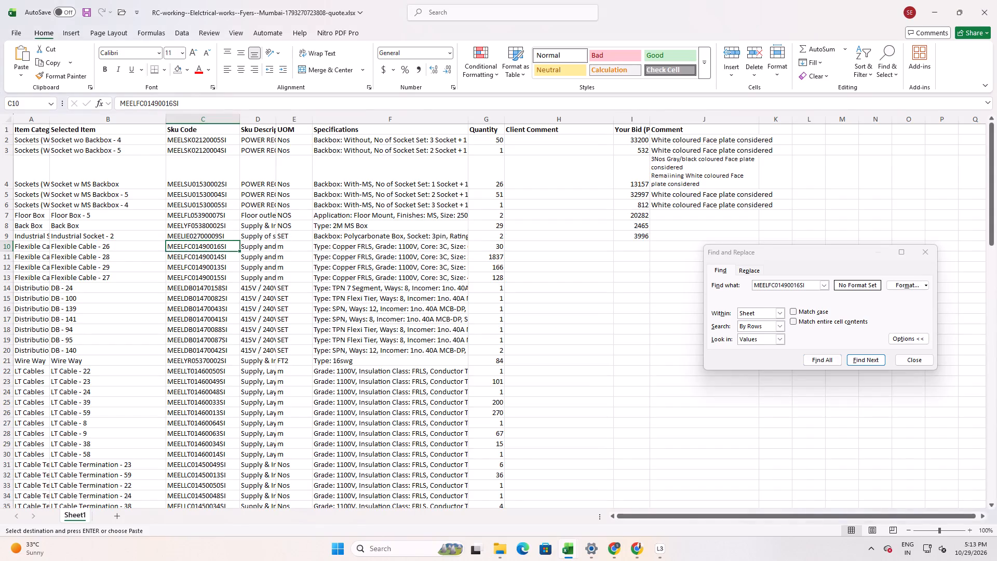
{"action": "left_click", "coordinate": [643, 244]}
{"action": "key", "text": "ctrl+shift+v"}
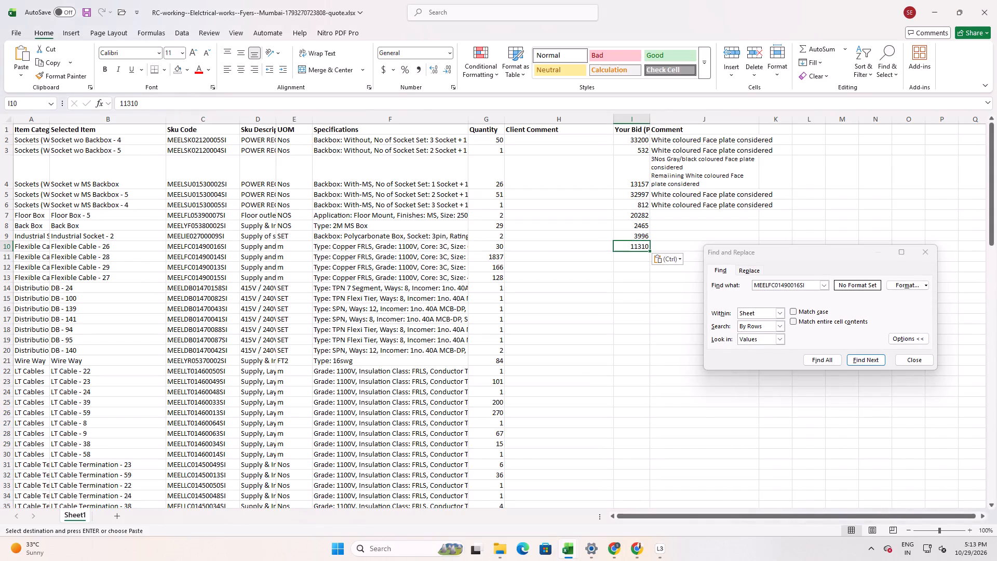
Copy SKU code MEELFC01490014SI from C11 of the quote sheet and check each match in the RC working sheet's SKU Label column.
{"action": "left_click", "coordinate": [224, 256]}
{"action": "left_click_drag", "start_coordinate": [199, 104], "coordinate": [59, 113]}
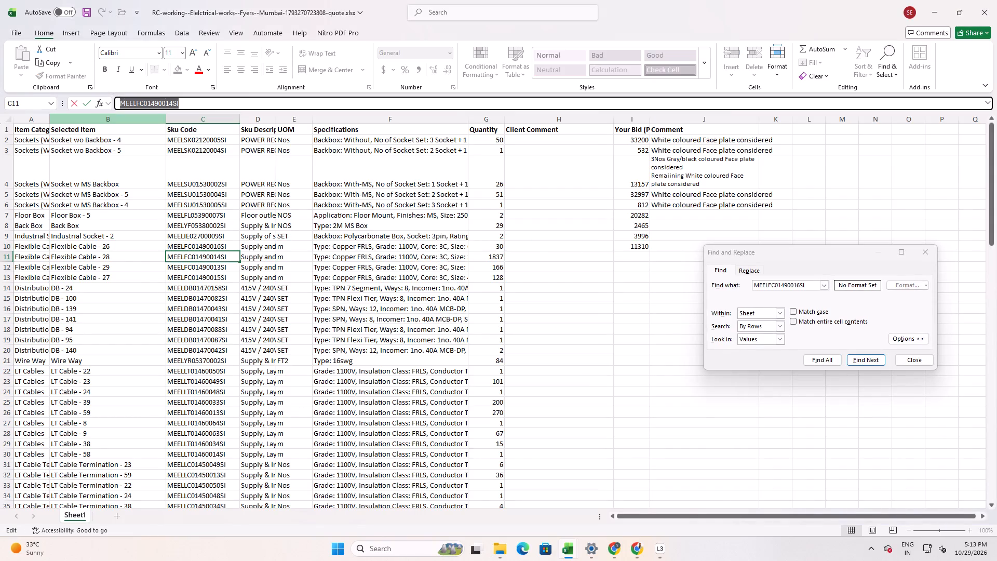
{"action": "key", "text": "ctrl+c"}
{"action": "key", "text": "alt+Tab"}
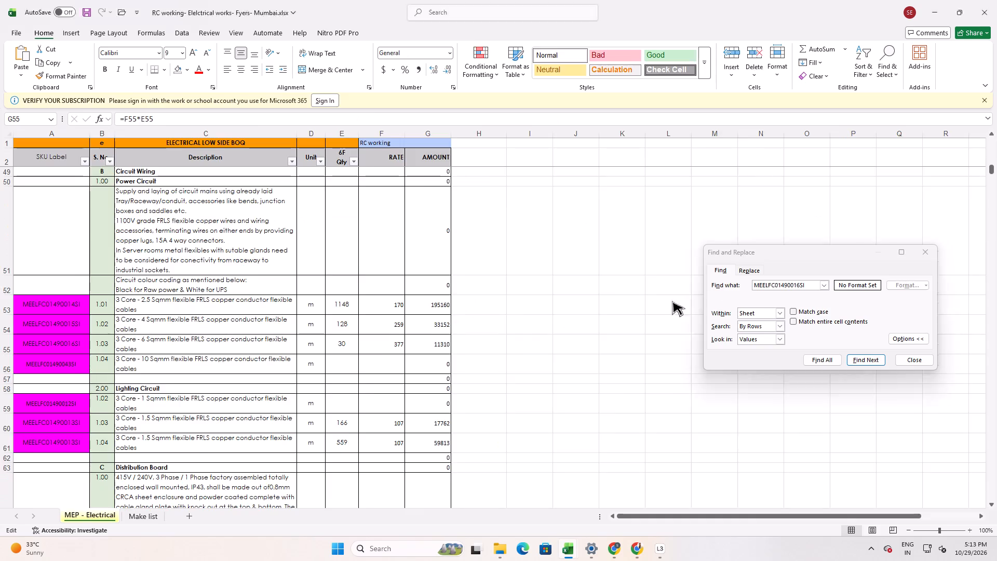
{"action": "left_click", "coordinate": [806, 288]}
{"action": "left_click_drag", "start_coordinate": [809, 288], "coordinate": [665, 287]}
{"action": "key", "text": "ctrl+v"}
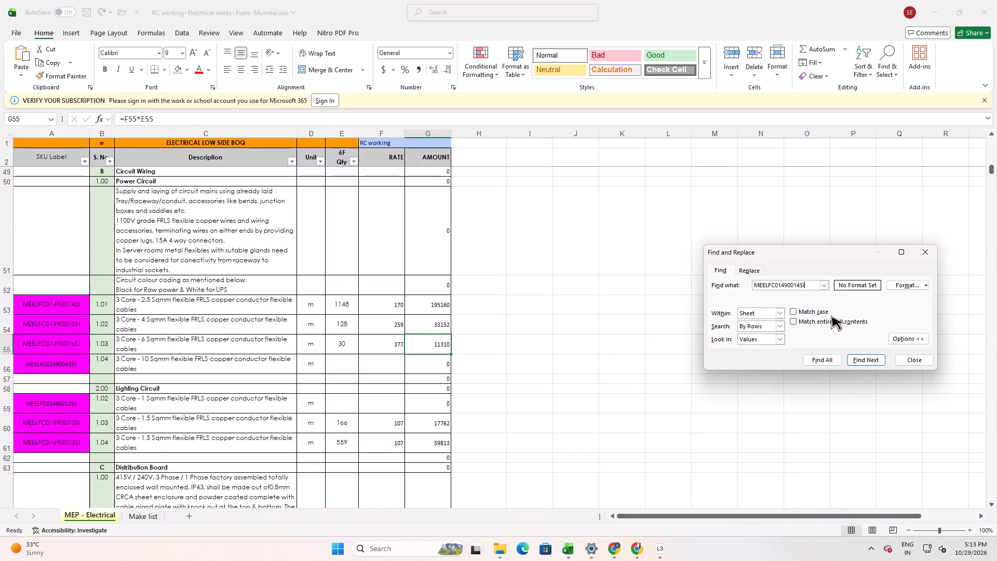
{"action": "left_click", "coordinate": [867, 356]}
{"action": "left_click", "coordinate": [867, 356]}
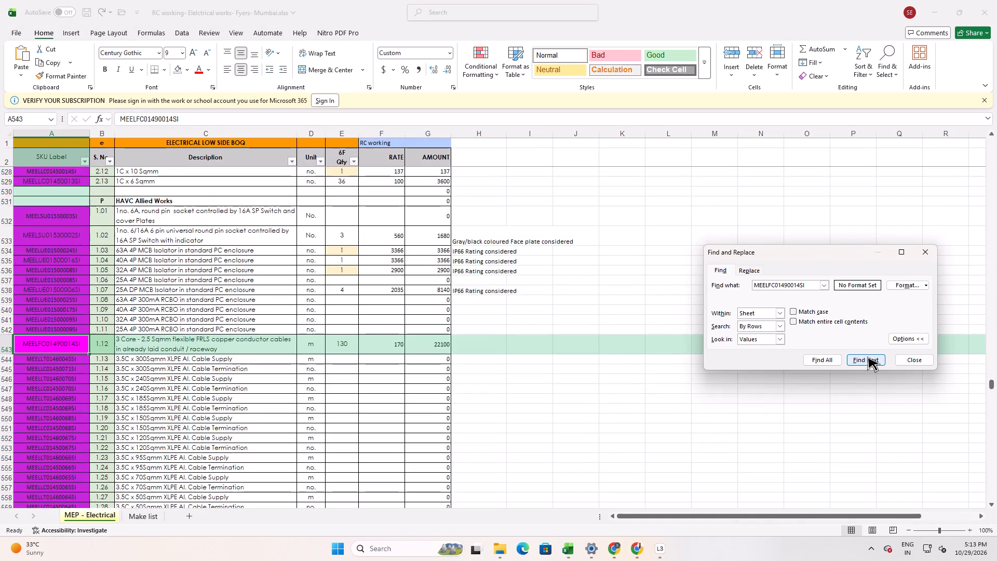
{"action": "left_click", "coordinate": [867, 356]}
{"action": "left_click", "coordinate": [867, 356]}
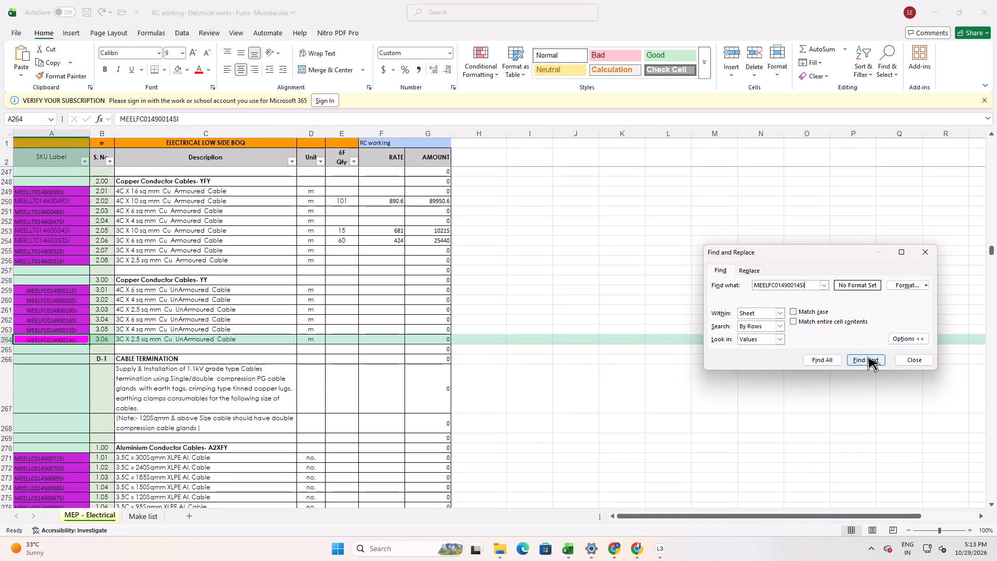
{"action": "left_click", "coordinate": [867, 356]}
{"action": "left_click", "coordinate": [867, 356]}
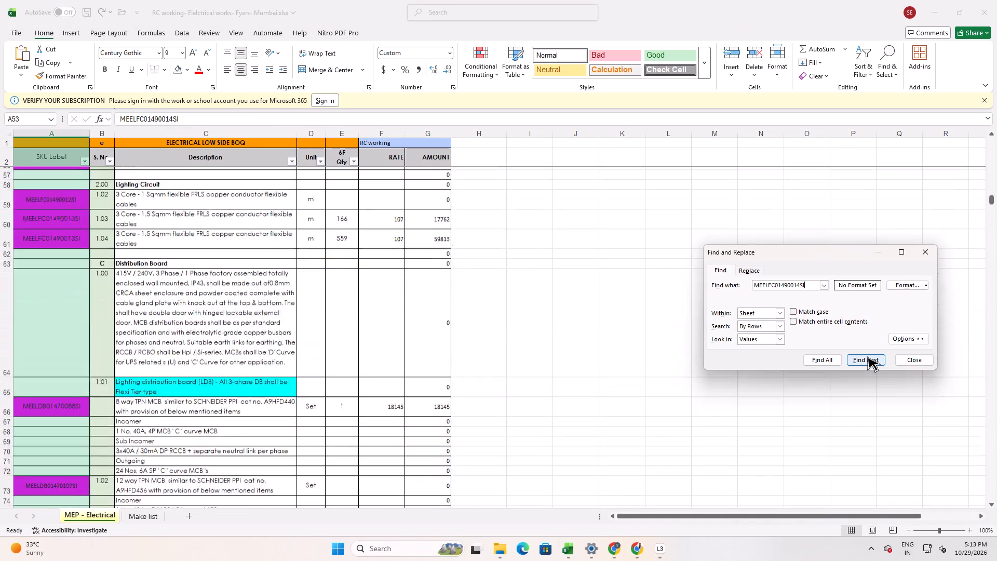
{"action": "left_click", "coordinate": [867, 356]}
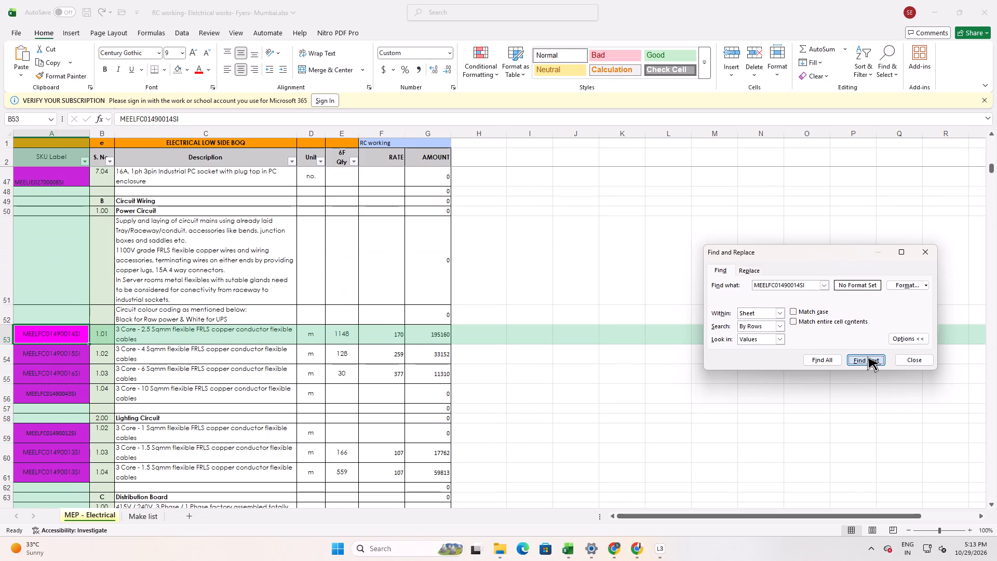
{"action": "left_click", "coordinate": [867, 356]}
{"action": "left_click", "coordinate": [867, 356]}
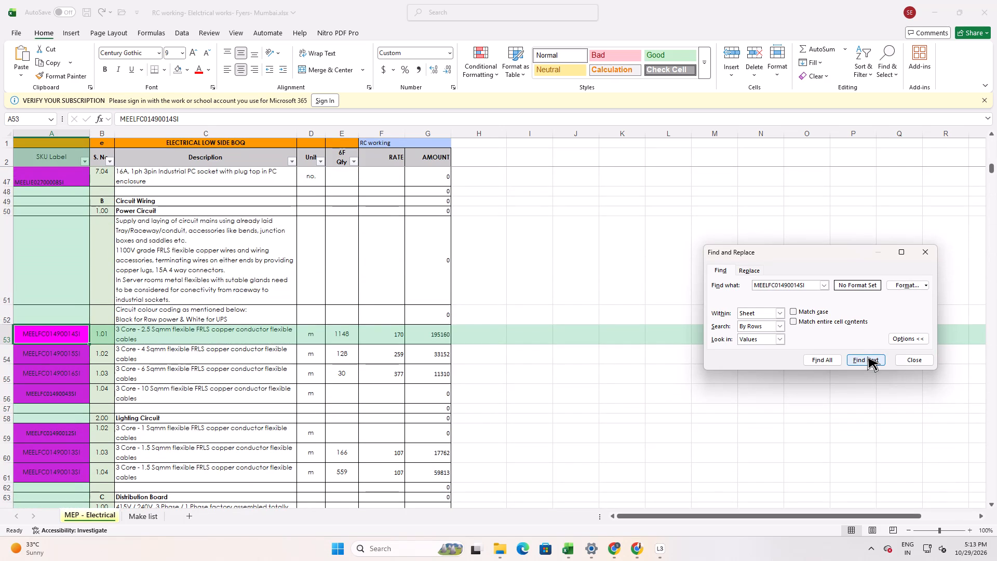
Copy the 3 Core 2.5 Sqmm flexible cable amount from G53 of the RC working sheet as a value into I11 of the quote sheet.
{"action": "left_click", "coordinate": [439, 336]}
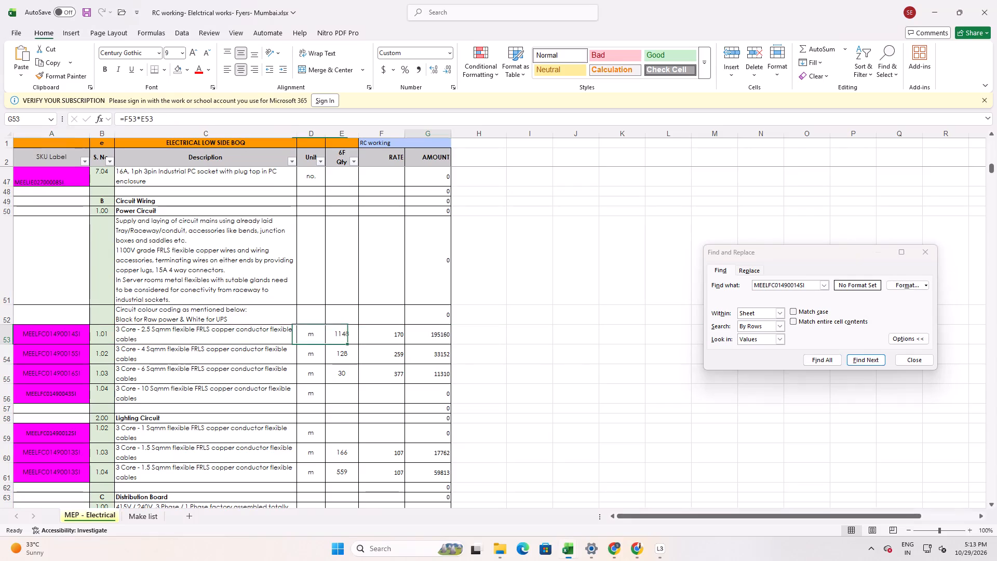
{"action": "key", "text": "ctrl+c"}
{"action": "key", "text": "alt+Tab"}
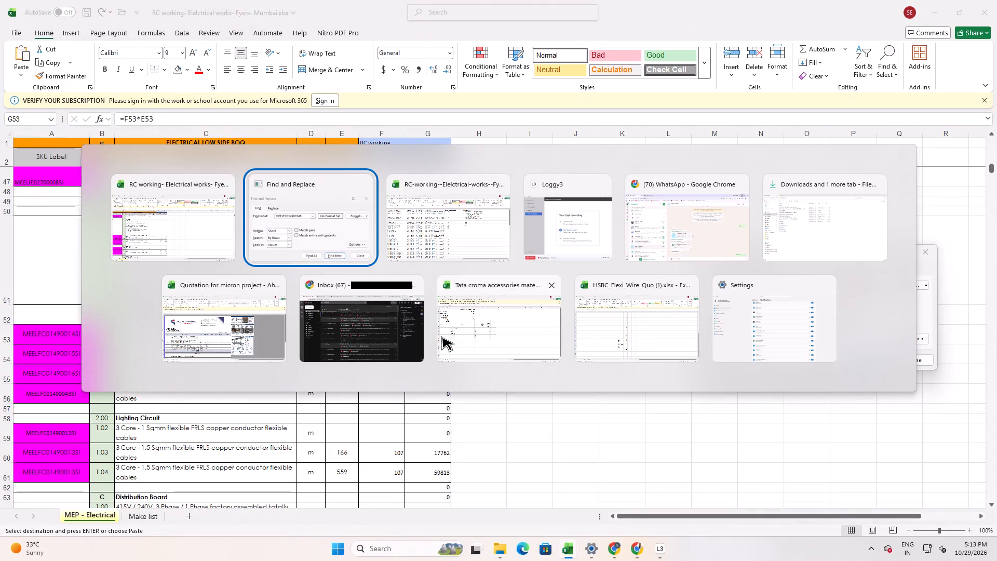
{"action": "key", "text": "alt+Tab"}
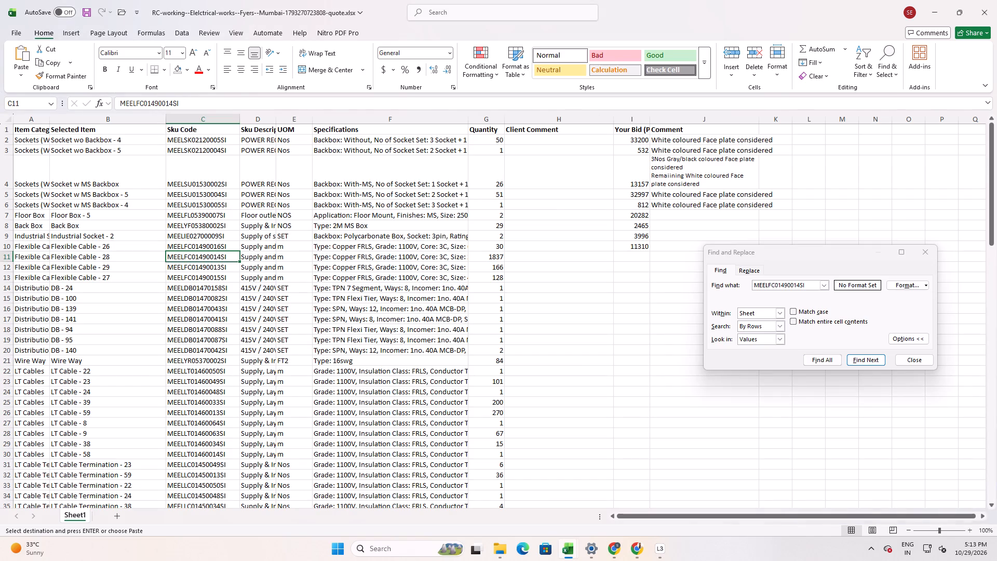
{"action": "left_click", "coordinate": [643, 260]}
{"action": "key", "text": "ctrl+v"}
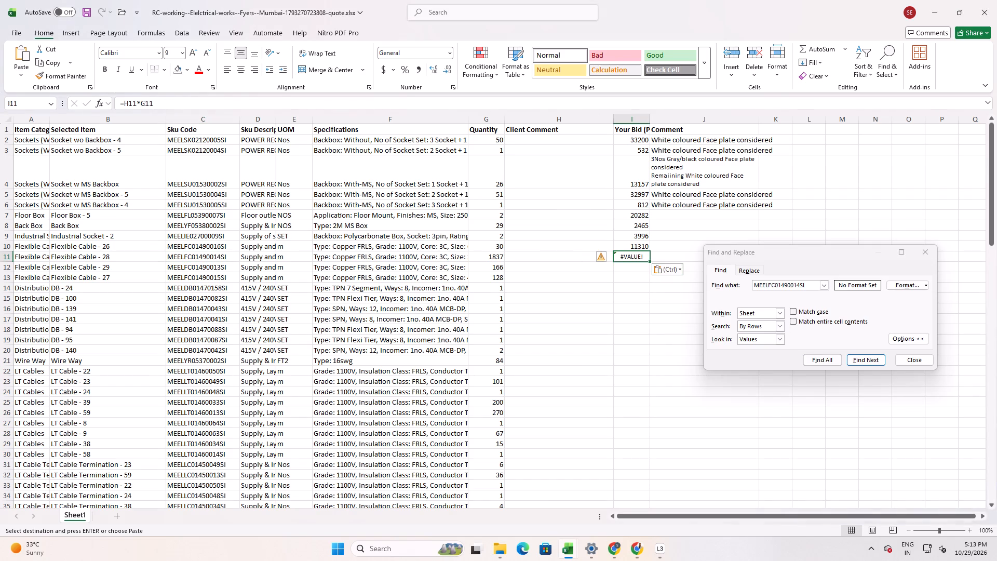
{"action": "key", "text": "ctrl+shift+v"}
{"action": "left_click", "coordinate": [643, 284]}
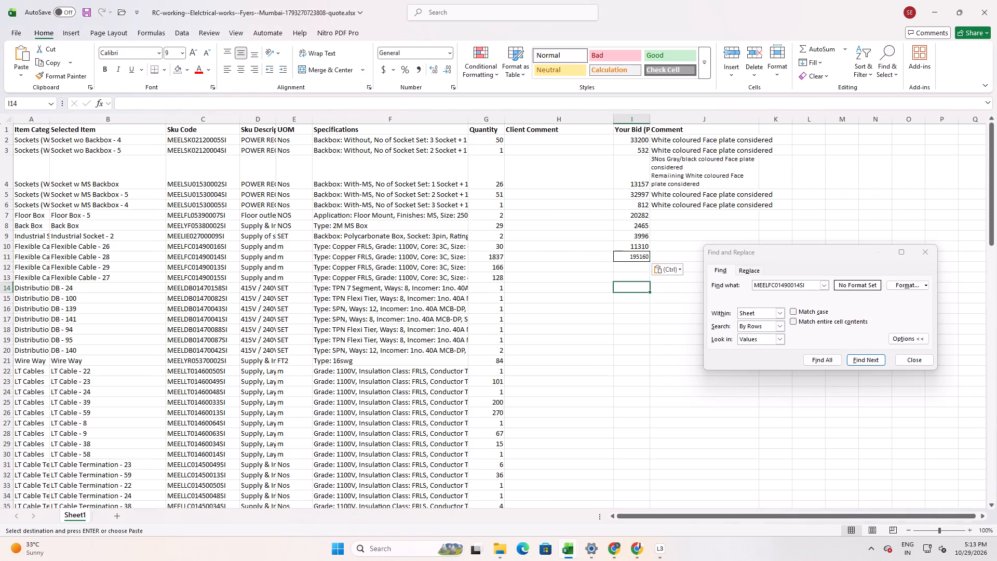
Apply the cell formatting of I10 to I11 in the quote sheet with Format Painter.
{"action": "left_click", "coordinate": [639, 259]}
{"action": "left_click", "coordinate": [626, 245]}
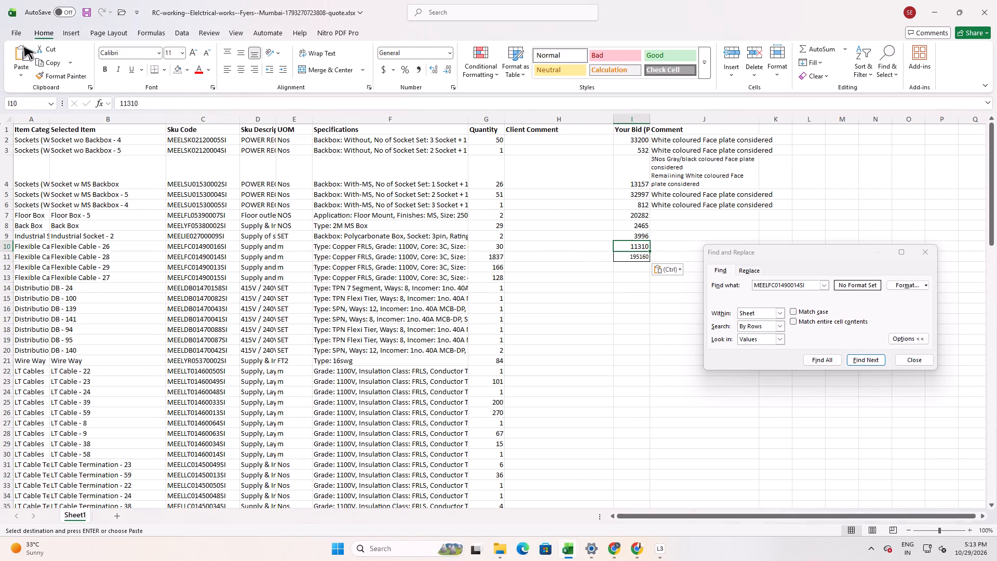
{"action": "left_click_drag", "start_coordinate": [55, 72], "coordinate": [62, 73]}
{"action": "left_click", "coordinate": [621, 254]}
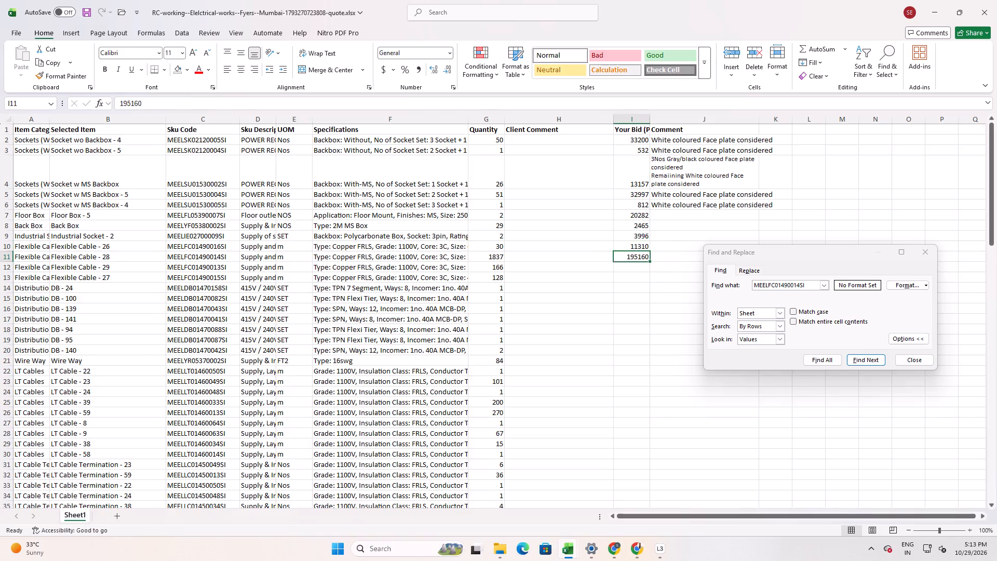
Find the other MEELFC01490014SI match in the RC working sheet and copy its amount from G543 as a value into J11 of the quote sheet.
{"action": "left_click", "coordinate": [660, 261]}
{"action": "key", "text": "alt+Tab"}
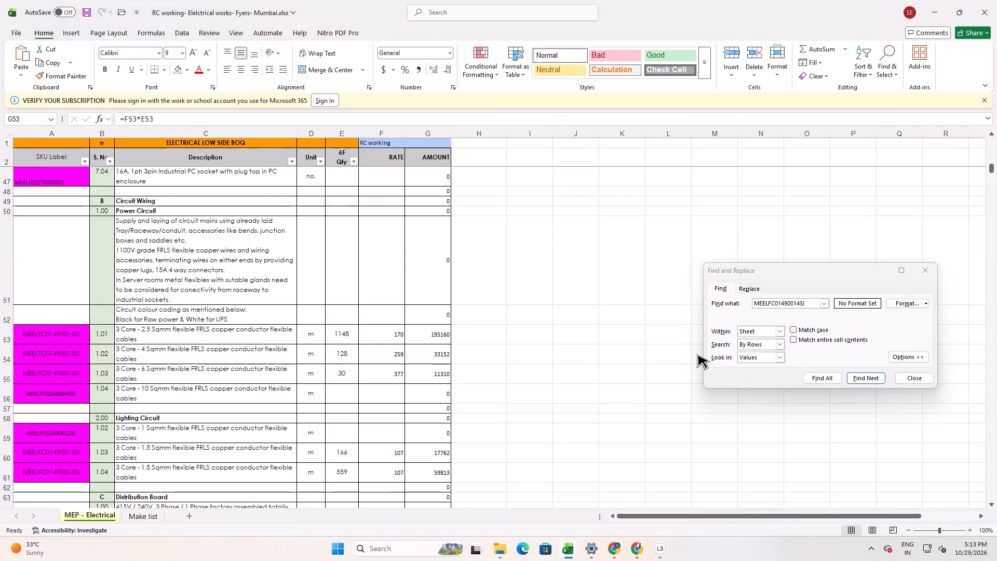
{"action": "left_click", "coordinate": [865, 375]}
{"action": "left_click", "coordinate": [866, 376]}
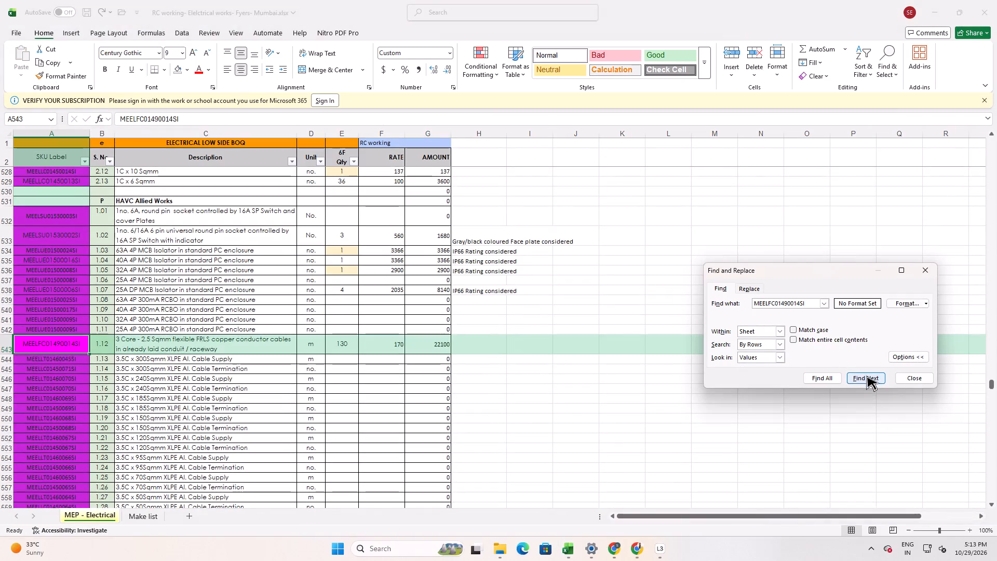
{"action": "left_click", "coordinate": [866, 376]}
{"action": "left_click", "coordinate": [866, 376]}
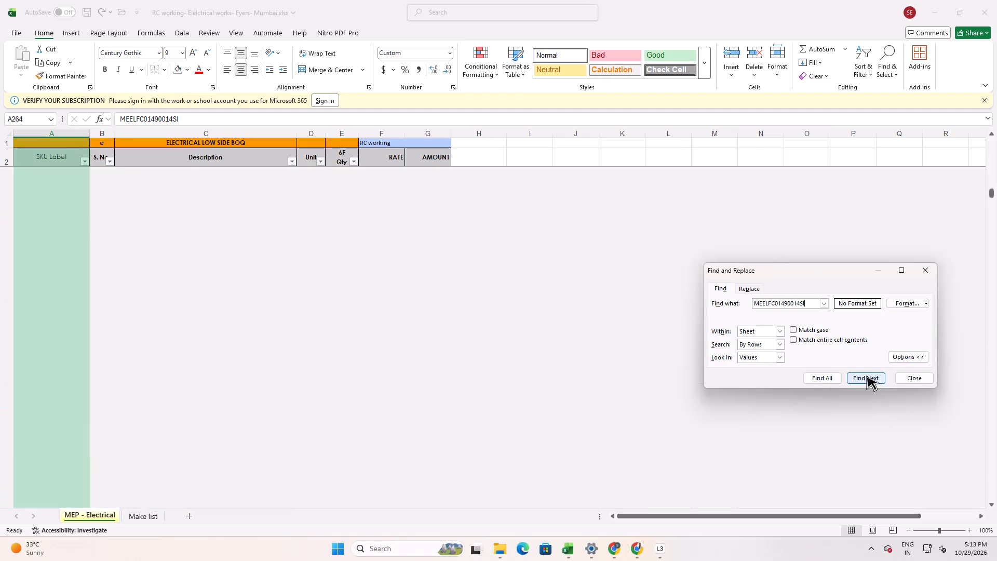
{"action": "left_click", "coordinate": [866, 376]}
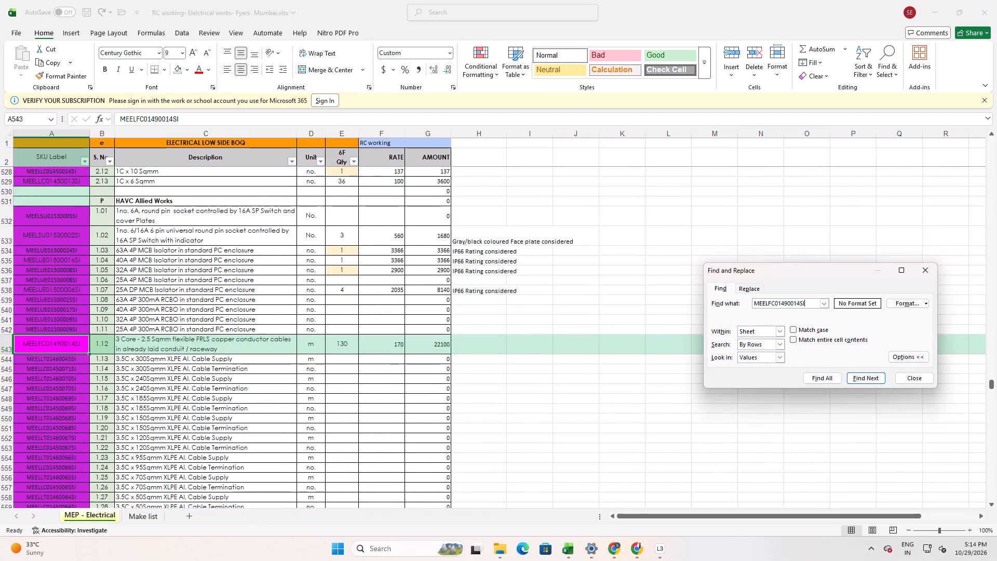
{"action": "left_click", "coordinate": [424, 350]}
{"action": "key", "text": "ctrl+c"}
{"action": "key", "text": "ctrl+c"}
{"action": "key", "text": "alt+Tab"}
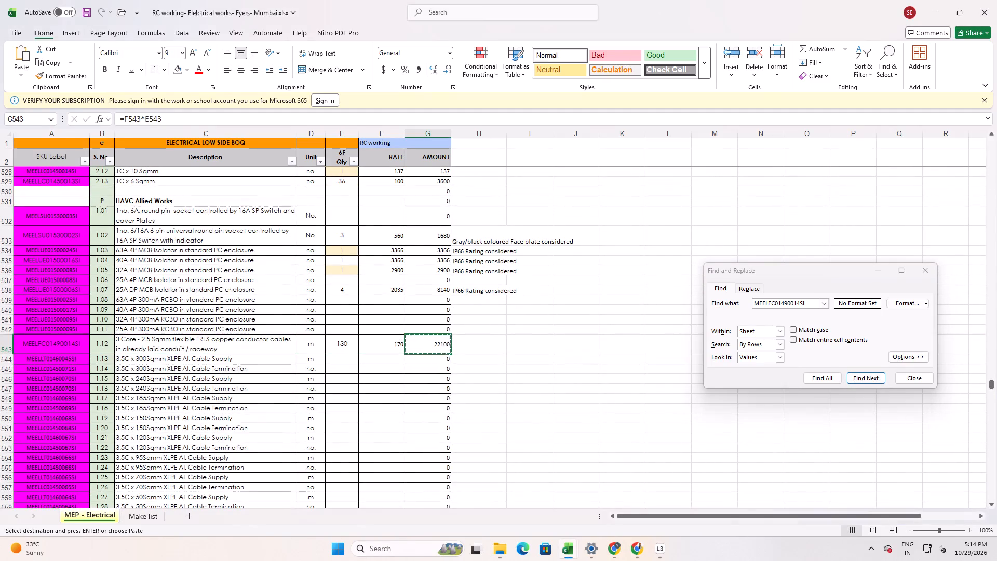
{"action": "key", "text": "alt+Tab"}
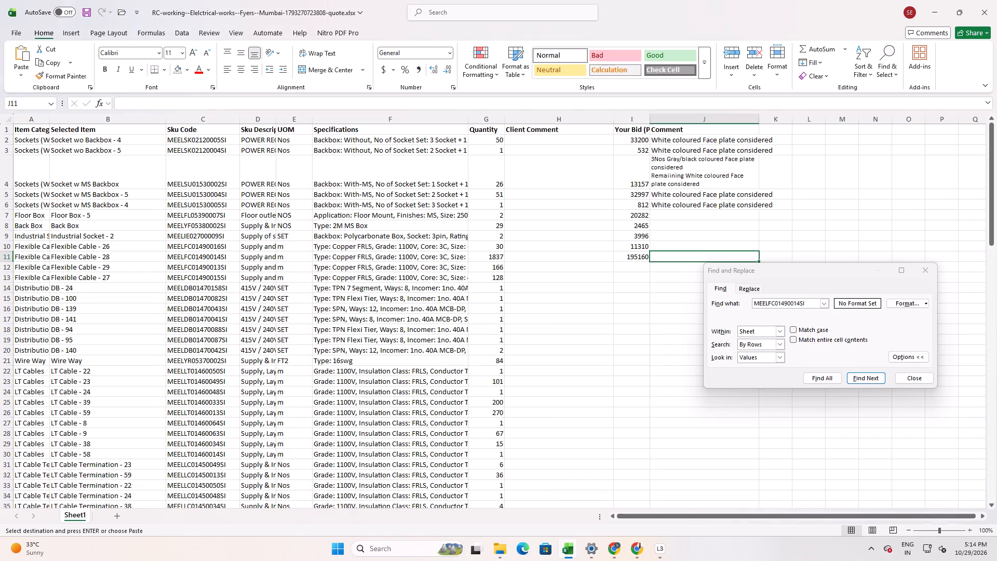
{"action": "key", "text": "ctrl+shift+v"}
Move the two cable amounts from I11:J11 to J11:K11 in the quote sheet.
{"action": "left_click_drag", "start_coordinate": [646, 256], "coordinate": [658, 256]}
{"action": "key", "text": "ctrl+x"}
{"action": "left_click", "coordinate": [661, 258]}
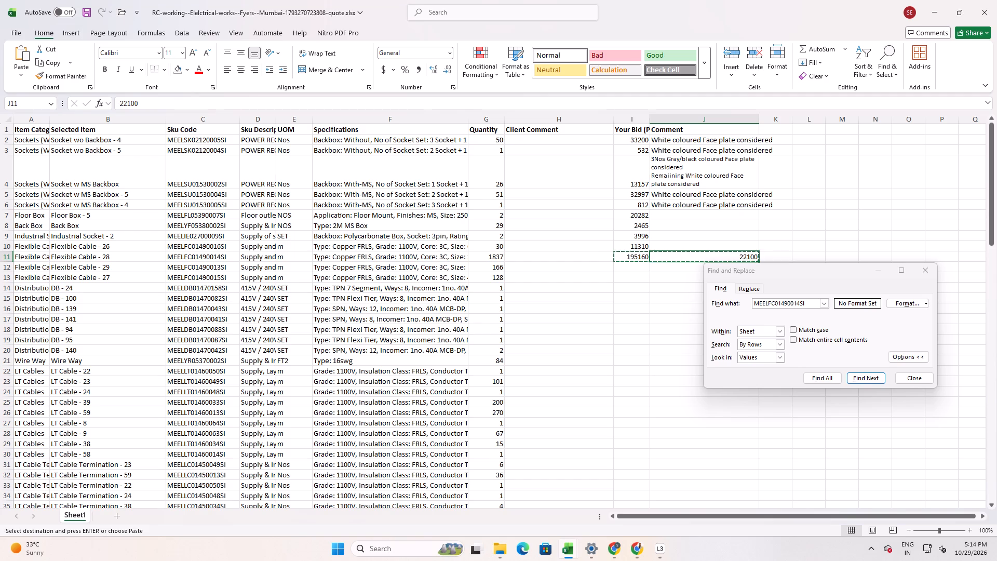
{"action": "key", "text": "ctrl+v"}
{"action": "left_click", "coordinate": [662, 280]}
{"action": "key", "text": "Escape"}
Enter the formula =J11+K11 in I11 to add the two cable amounts.
{"action": "left_click", "coordinate": [628, 259]}
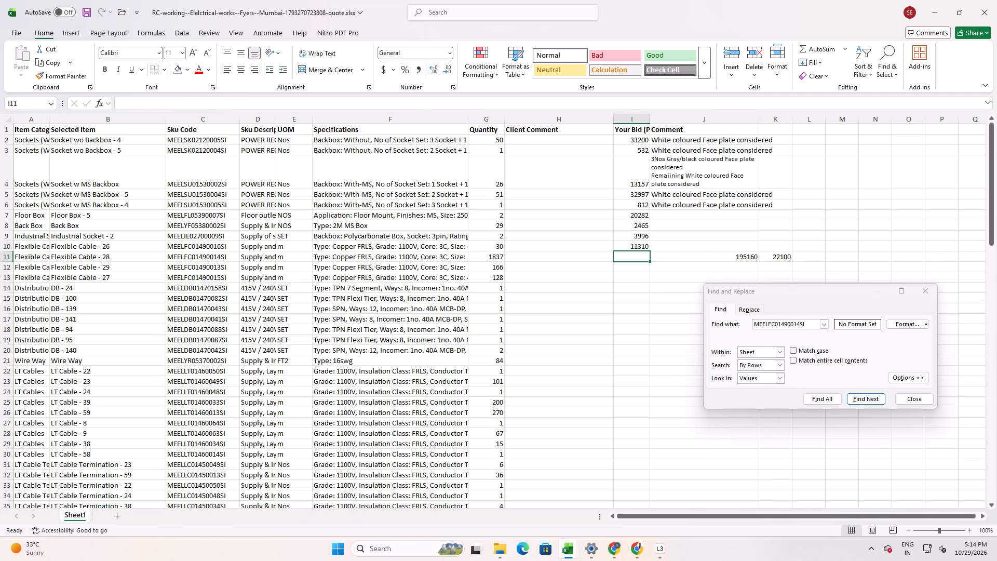
{"action": "key", "text": "equal"}
{"action": "key", "text": "Right"}
{"action": "key", "text": "plus"}
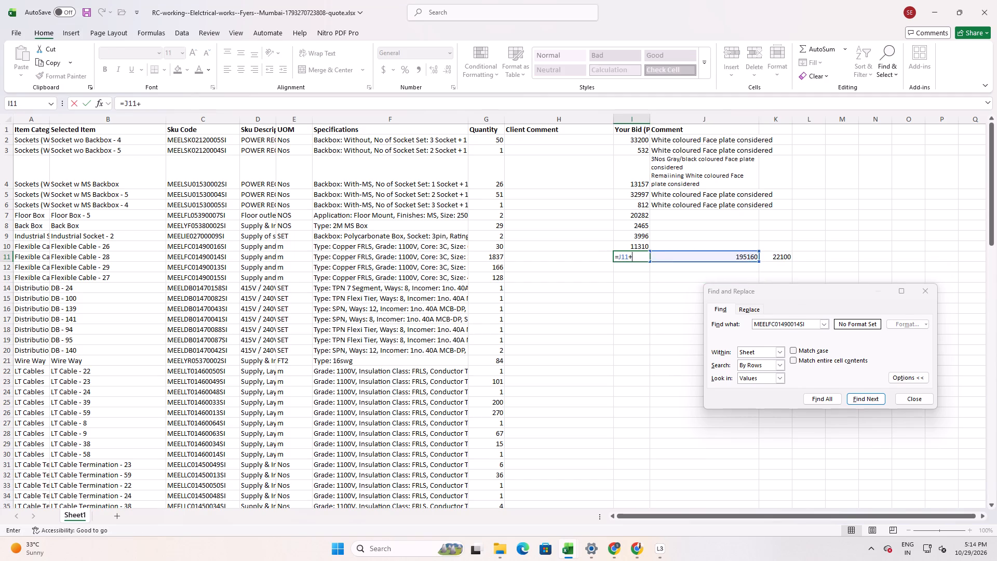
{"action": "key", "text": "Right"}
{"action": "key", "text": "Right"}
{"action": "key", "text": "Return"}
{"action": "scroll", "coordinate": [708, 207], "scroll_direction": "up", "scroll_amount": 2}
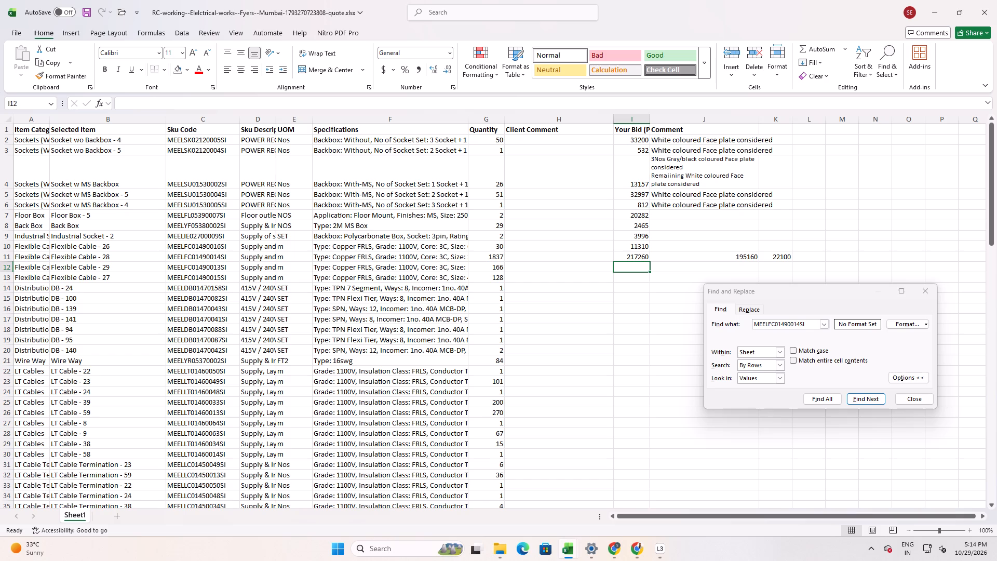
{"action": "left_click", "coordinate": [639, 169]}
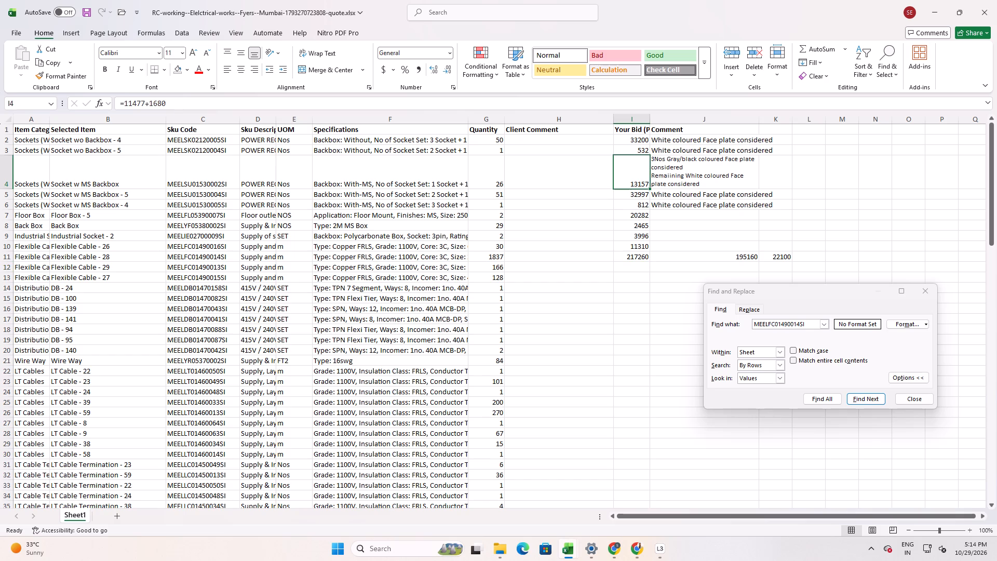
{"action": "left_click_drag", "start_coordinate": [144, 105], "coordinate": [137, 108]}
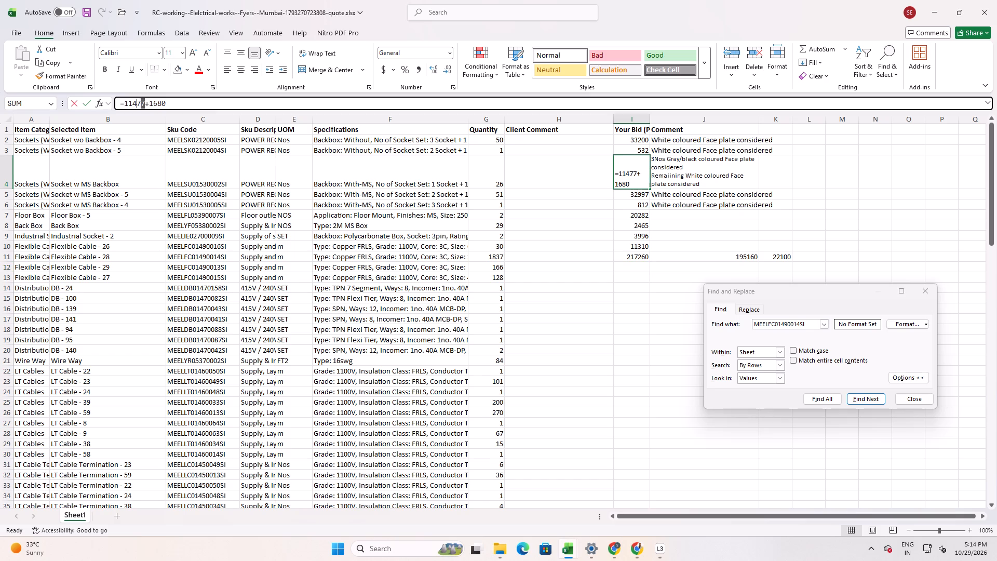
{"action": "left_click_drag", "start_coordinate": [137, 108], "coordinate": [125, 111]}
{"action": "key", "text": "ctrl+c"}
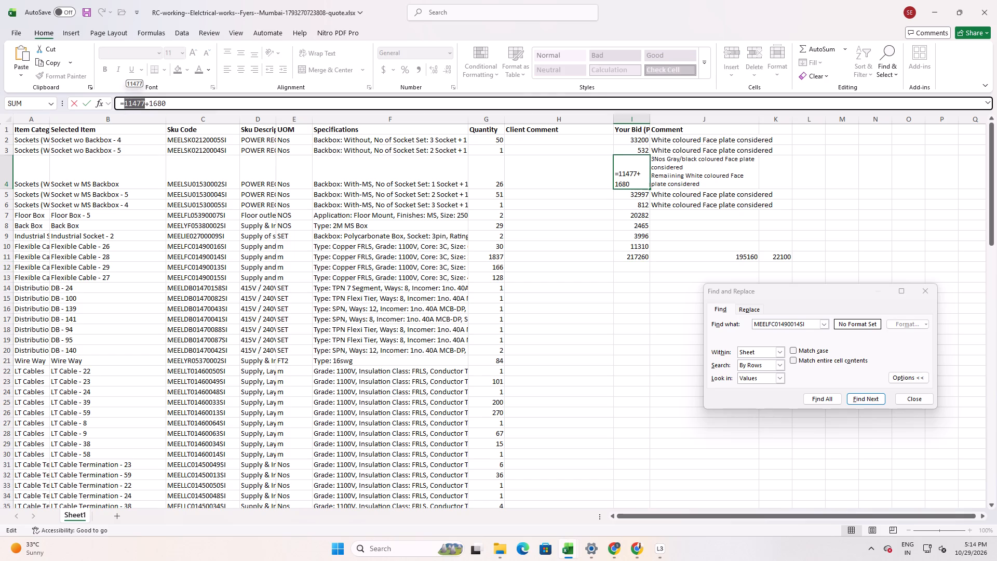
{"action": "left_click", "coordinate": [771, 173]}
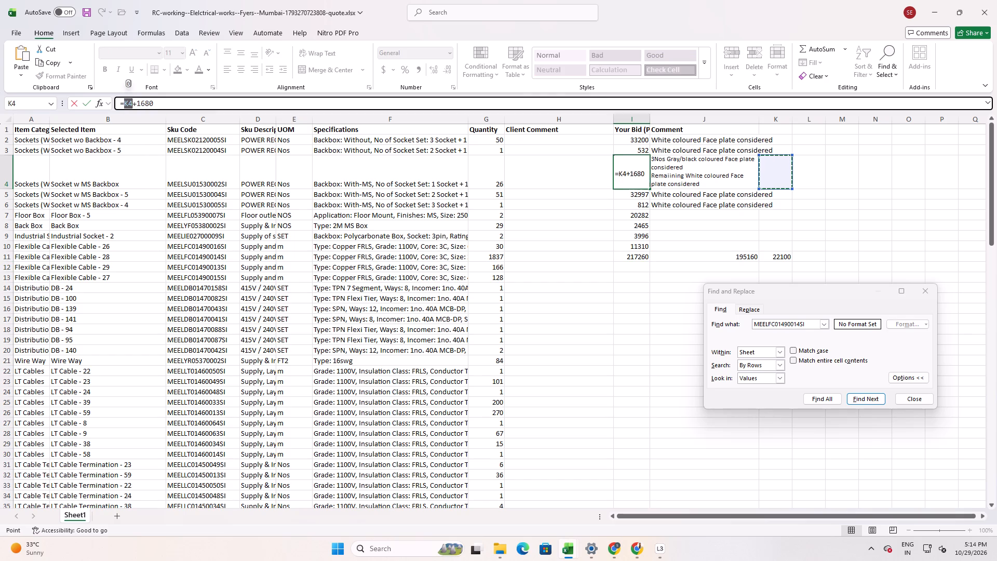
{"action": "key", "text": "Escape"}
Copy the first amount, 11477, from the formula in I4 into K4.
{"action": "left_click", "coordinate": [147, 106]}
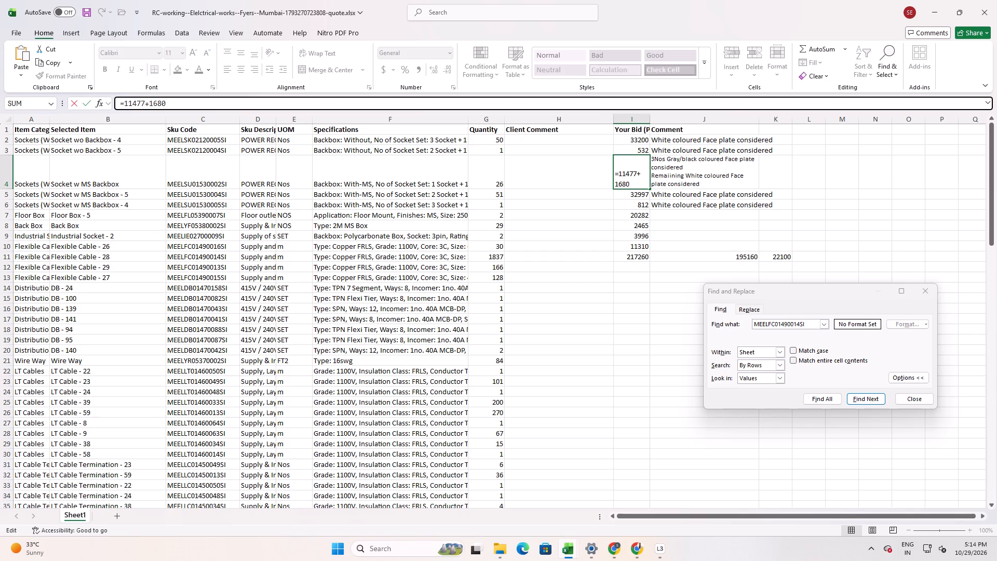
{"action": "left_click_drag", "start_coordinate": [145, 104], "coordinate": [124, 109]}
{"action": "key", "text": "ctrl+c"}
{"action": "key", "text": "Escape"}
{"action": "left_click", "coordinate": [777, 179]}
{"action": "key", "text": "ctrl+v"}
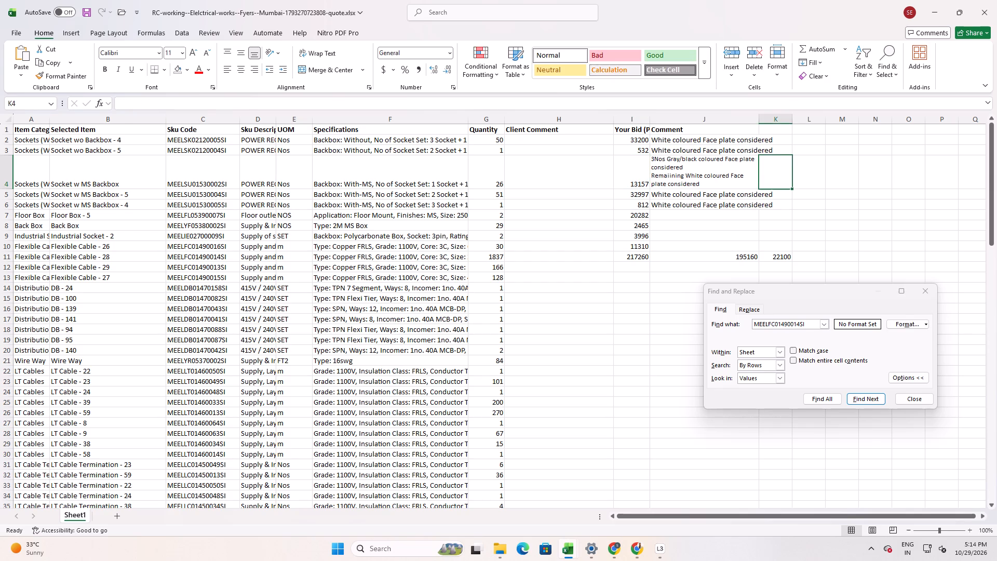
Copy the second amount, 1680, from the formula in I4 into L4.
{"action": "left_click", "coordinate": [637, 172]}
{"action": "left_click_drag", "start_coordinate": [171, 101], "coordinate": [150, 110]}
{"action": "key", "text": "ctrl+c"}
{"action": "key", "text": "Escape"}
{"action": "left_click", "coordinate": [802, 166]}
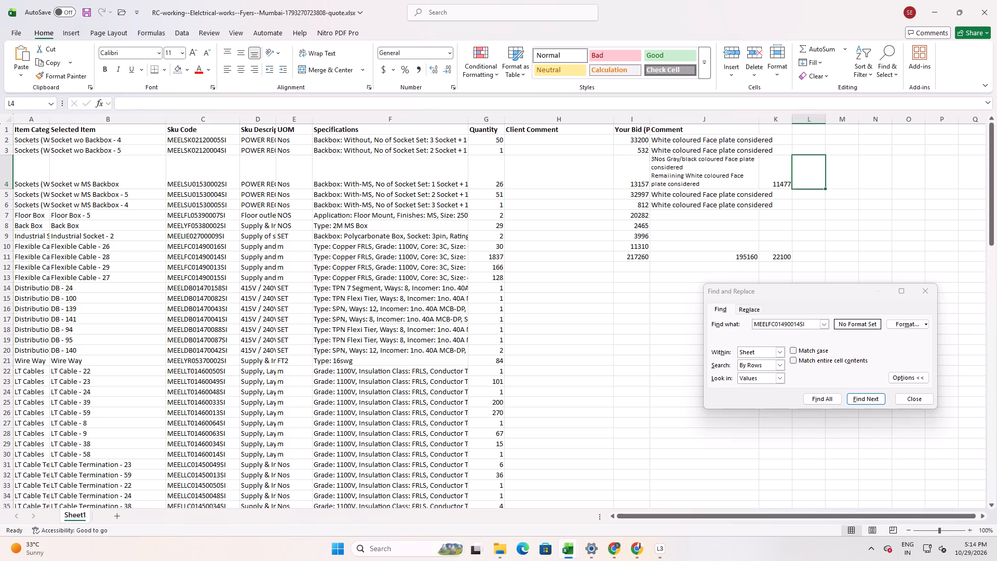
{"action": "key", "text": "ctrl+v"}
{"action": "key", "text": "Escape"}
Replace the formula in I4 with =K4+L4 so the bid refers to the two separate amounts.
{"action": "left_click", "coordinate": [639, 177]}
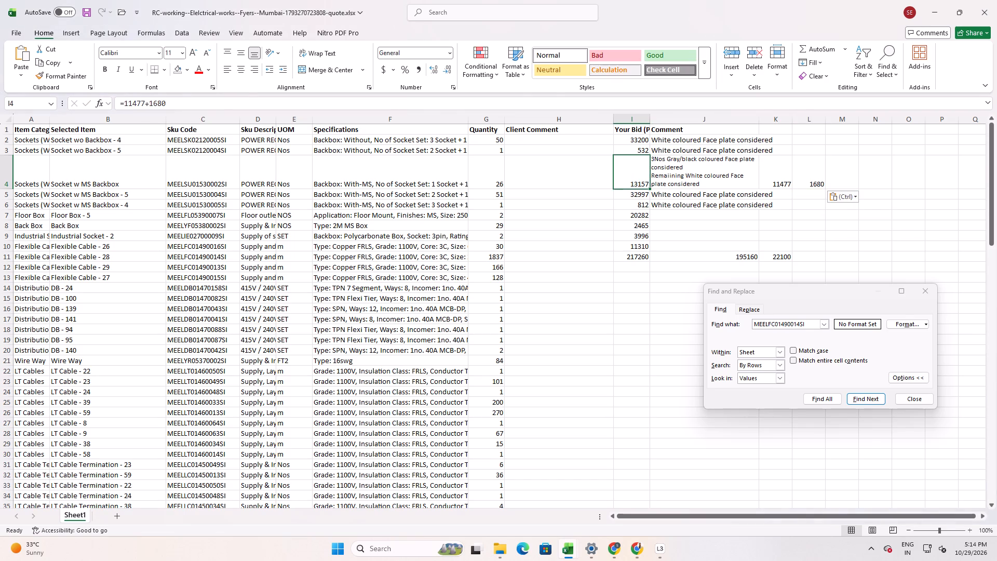
{"action": "key", "text": "equal"}
{"action": "key", "text": "Right"}
{"action": "key", "text": "Right"}
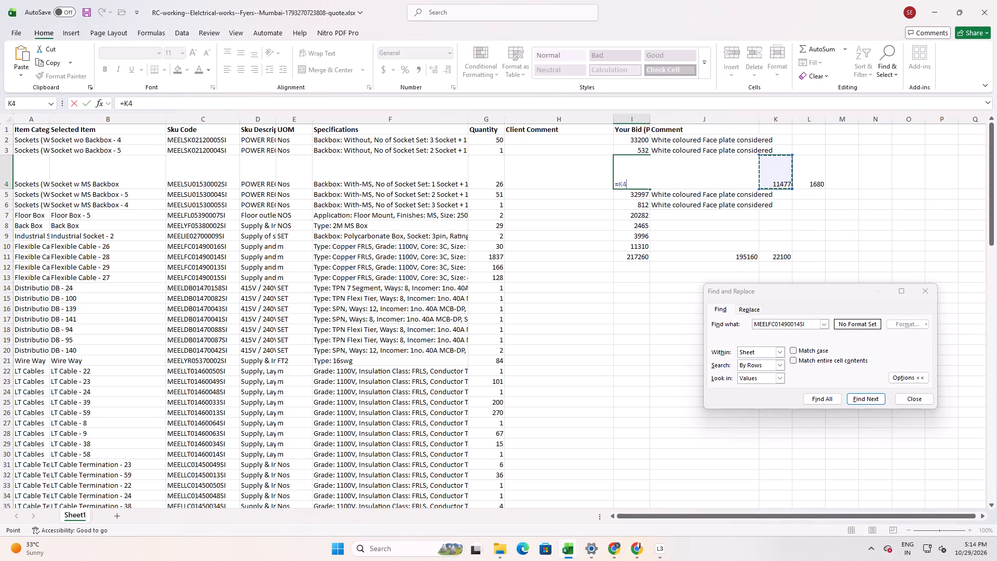
{"action": "key", "text": "plus"}
{"action": "key", "text": "Right"}
{"action": "key", "text": "Right"}
{"action": "key", "text": "Right"}
{"action": "key", "text": "Return"}
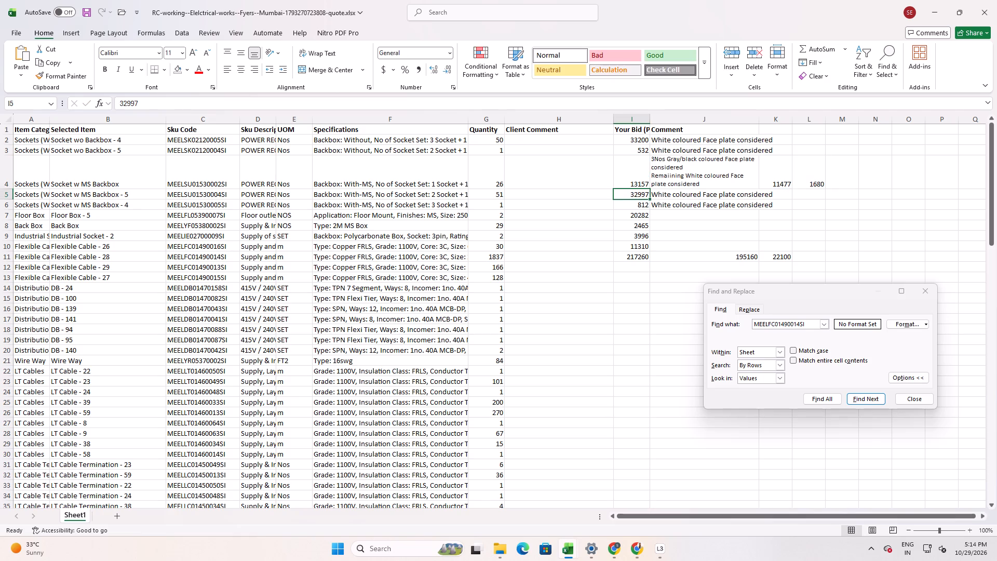
Move the two cable amounts from J11:K11 to K11:L11, clearing the Comment cell of row 11.
{"action": "left_click", "coordinate": [635, 259]}
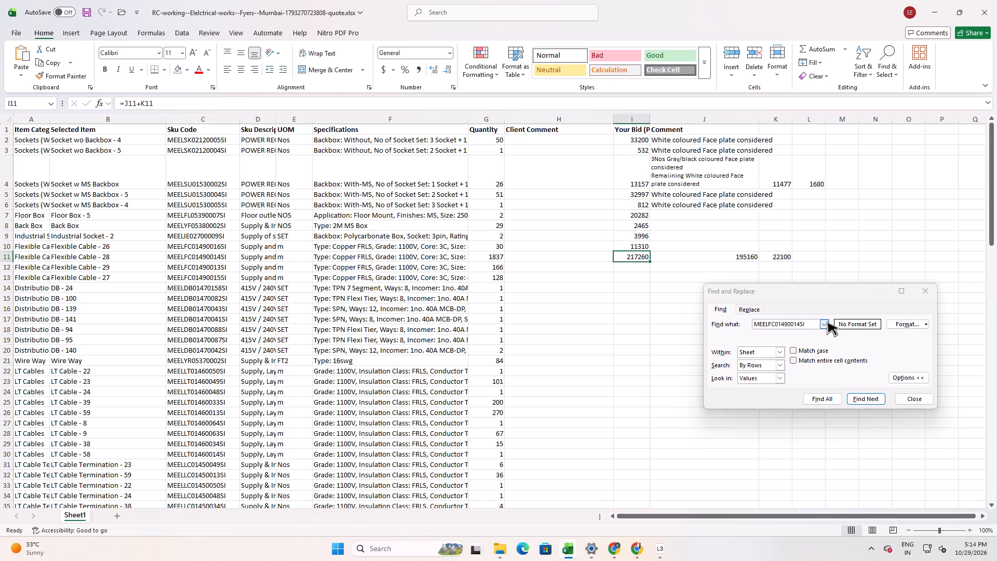
{"action": "left_click", "coordinate": [740, 263]}
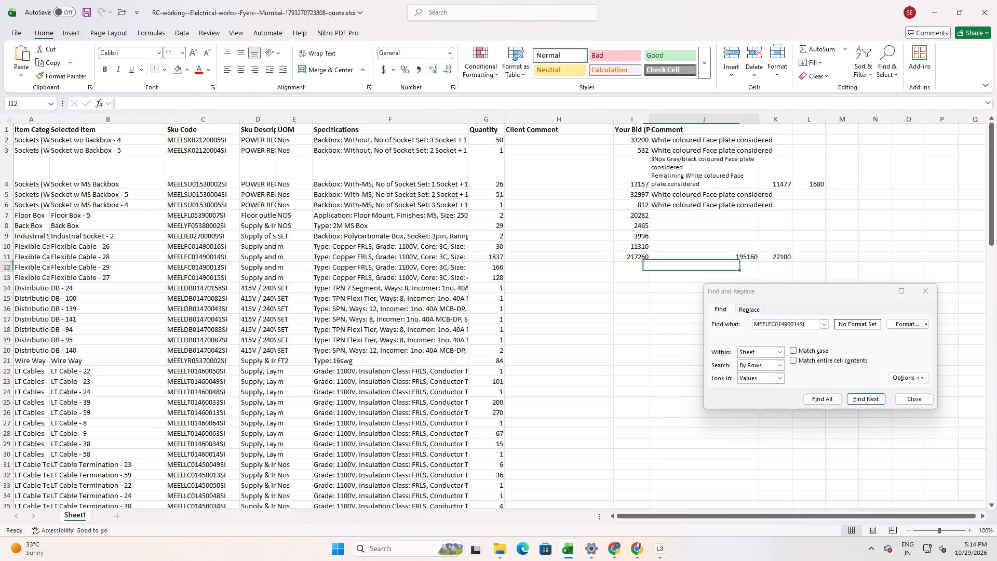
{"action": "left_click_drag", "start_coordinate": [744, 258], "coordinate": [767, 253]}
{"action": "key", "text": "ctrl+x"}
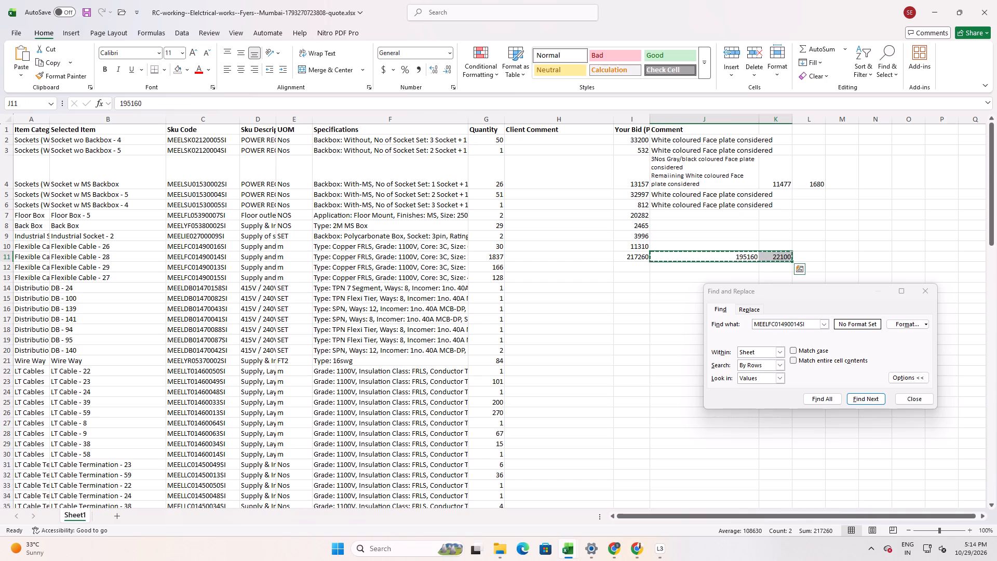
{"action": "left_click", "coordinate": [774, 254]}
{"action": "key", "text": "ctrl+c"}
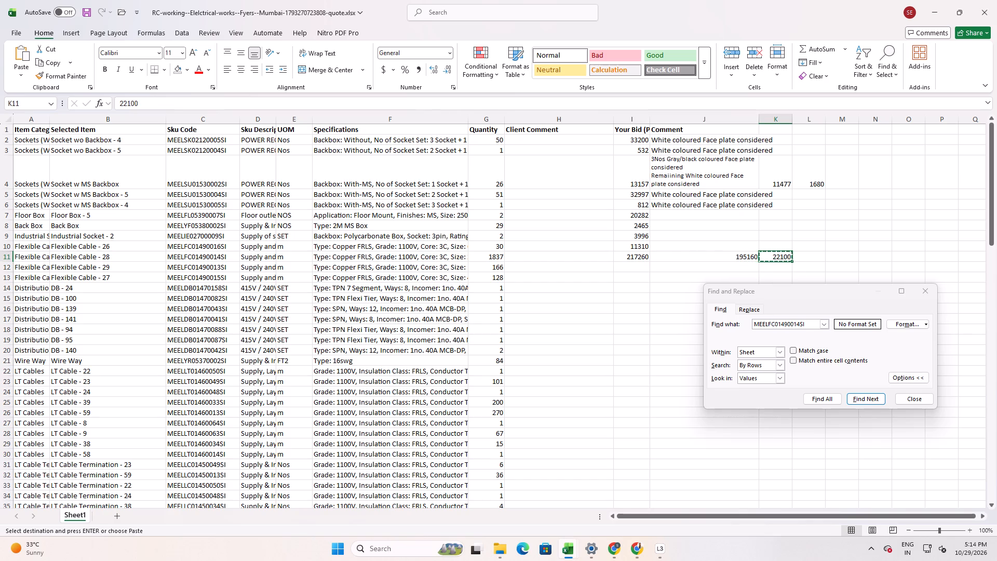
{"action": "left_click_drag", "start_coordinate": [745, 258], "coordinate": [764, 256]}
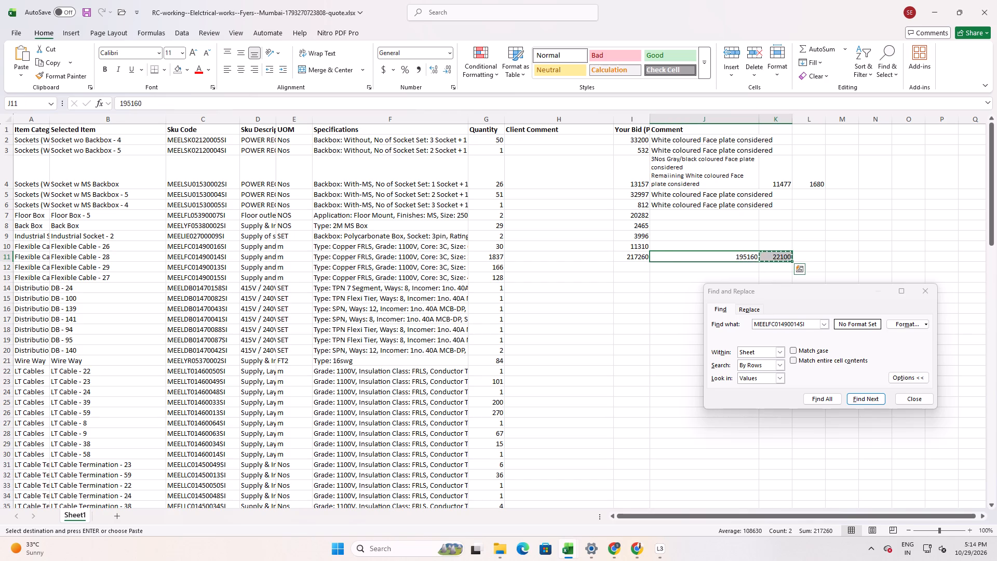
{"action": "key", "text": "ctrl+x"}
{"action": "left_click", "coordinate": [778, 257]}
{"action": "key", "text": "ctrl+v"}
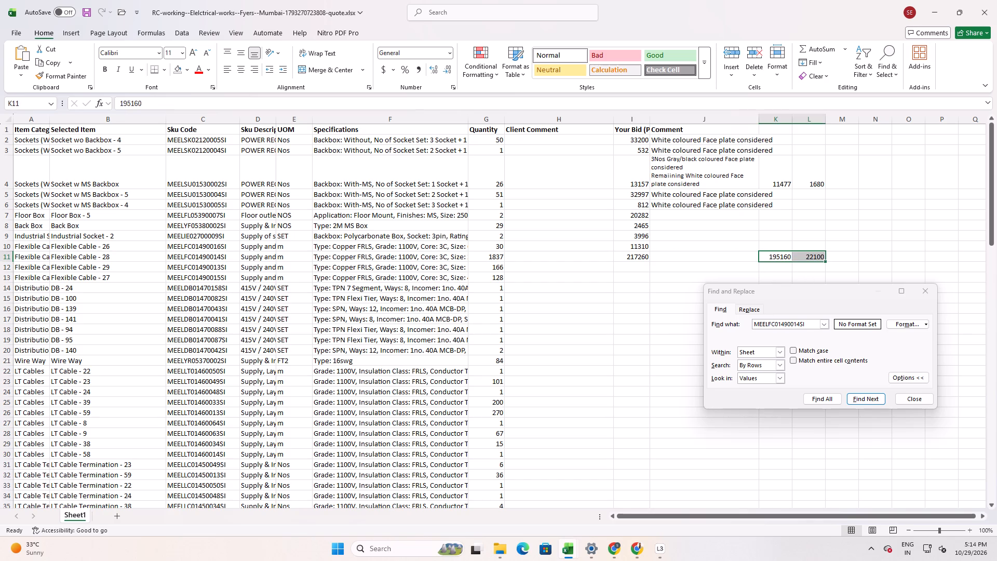
Search the RC working sheet for row 12's SKU code MEELFC01490013SI and go through all its matches.
{"action": "key", "text": "Escape"}
{"action": "left_click", "coordinate": [632, 269]}
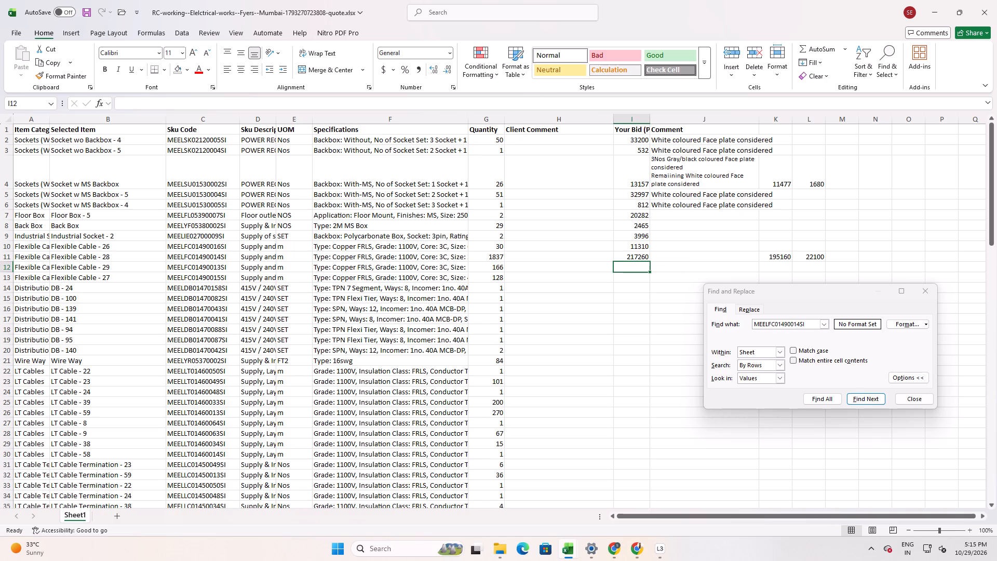
{"action": "left_click", "coordinate": [218, 263]}
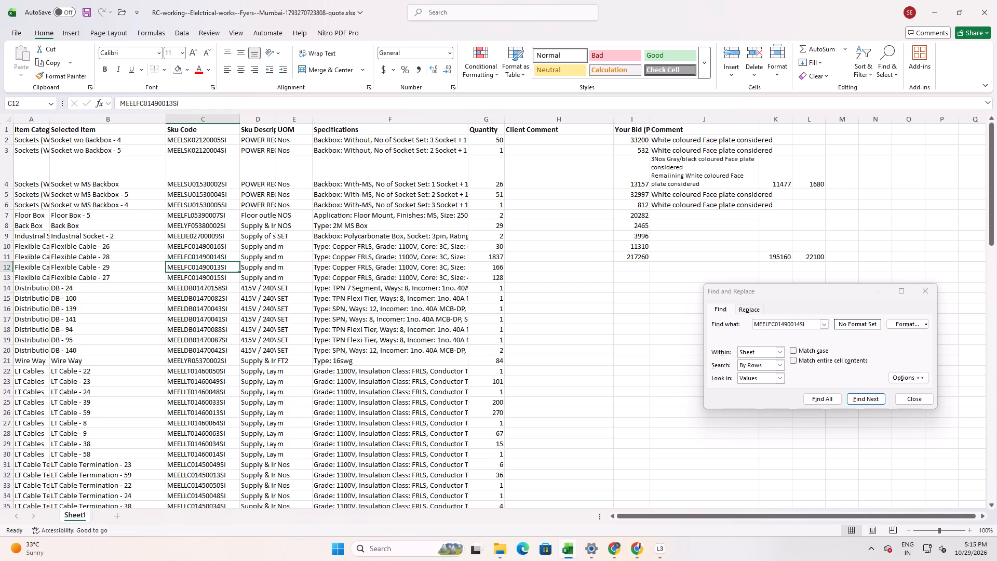
{"action": "left_click_drag", "start_coordinate": [186, 104], "coordinate": [41, 110]}
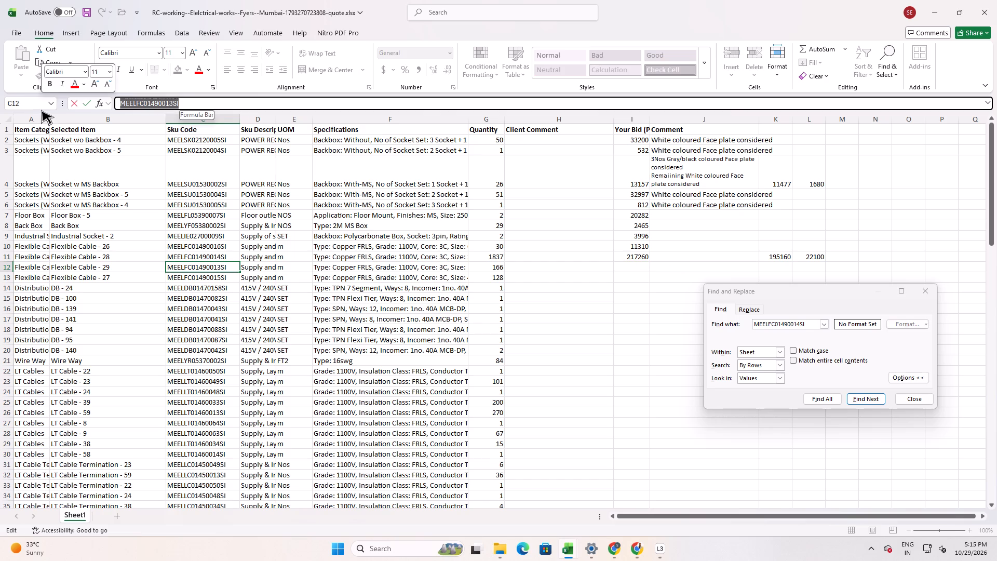
{"action": "key", "text": "ctrl+c"}
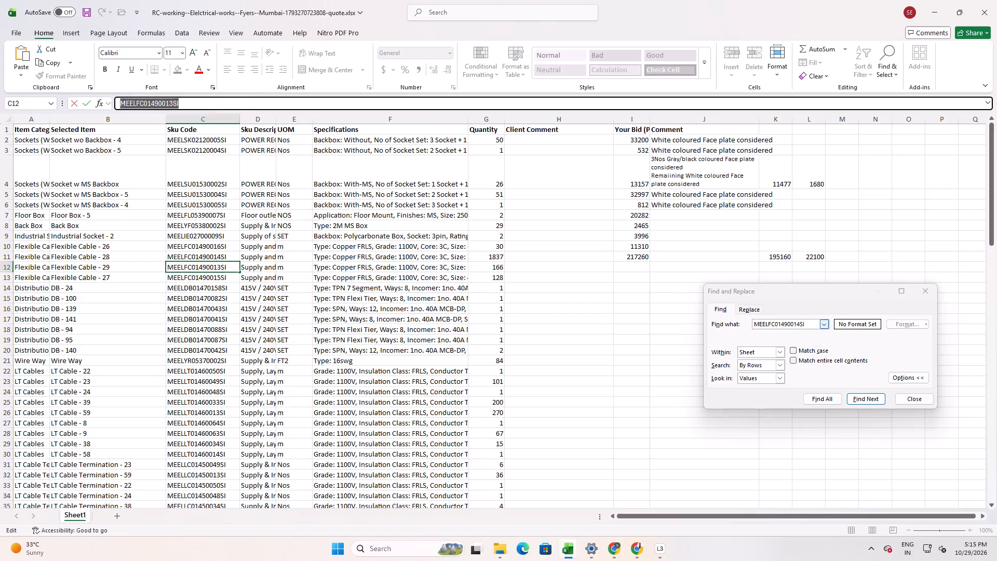
{"action": "key", "text": "alt+Tab"}
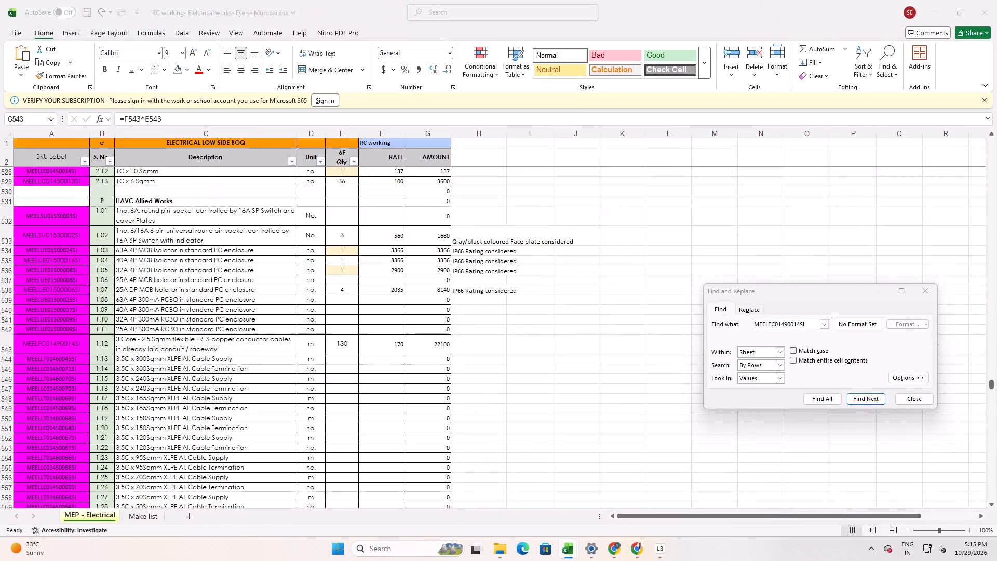
{"action": "left_click_drag", "start_coordinate": [809, 325], "coordinate": [584, 327]}
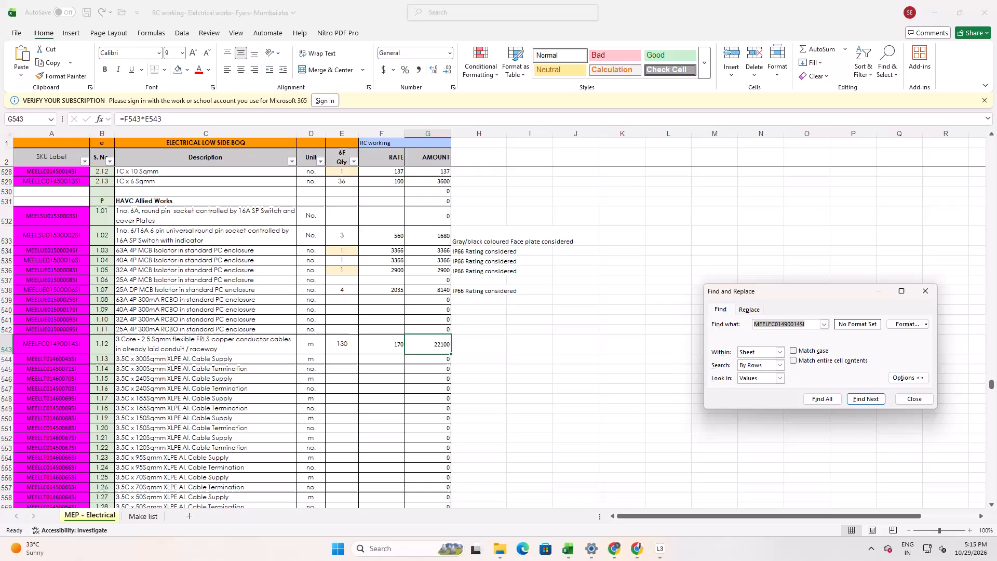
{"action": "key", "text": "ctrl+v"}
{"action": "left_click", "coordinate": [860, 396]}
{"action": "left_click", "coordinate": [860, 396]}
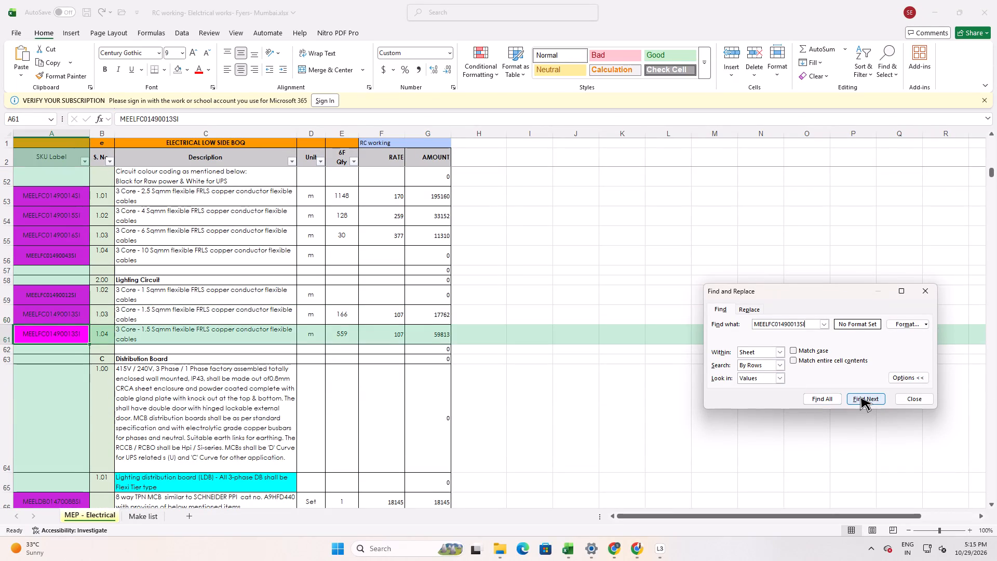
{"action": "left_click", "coordinate": [860, 396]}
{"action": "triple_click", "coordinate": [860, 396]}
{"action": "left_click", "coordinate": [860, 396]}
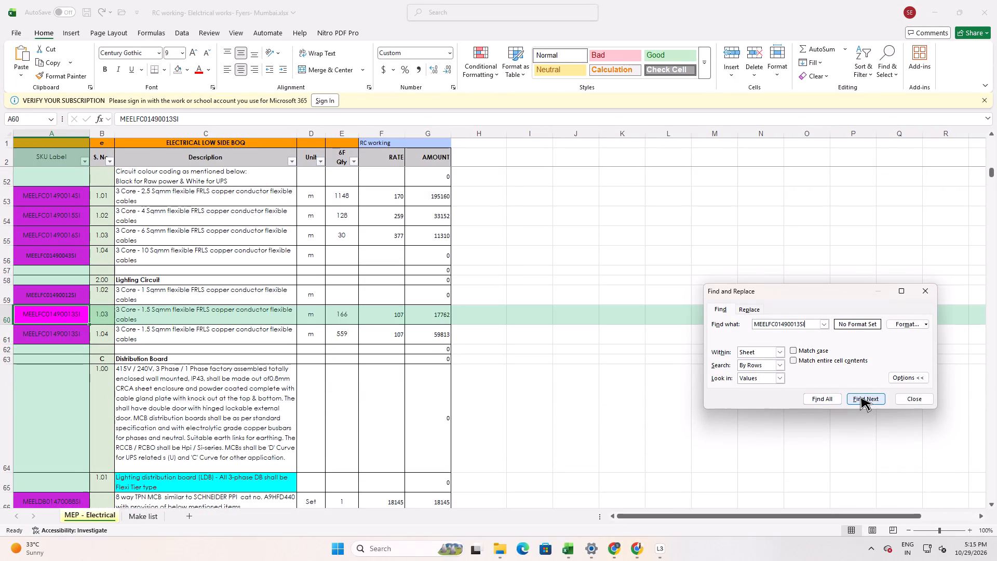
{"action": "left_click", "coordinate": [860, 396]}
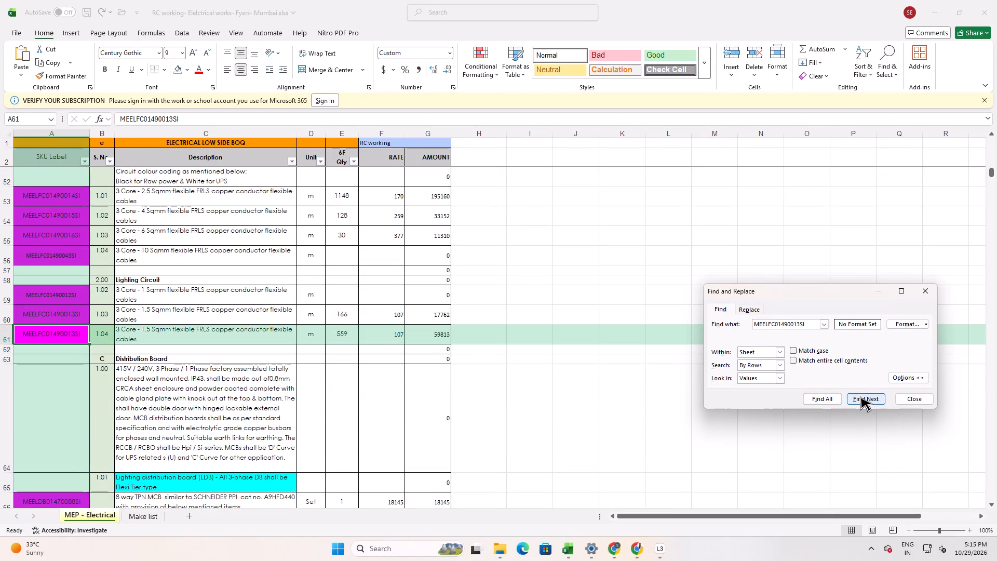
{"action": "left_click", "coordinate": [860, 396]}
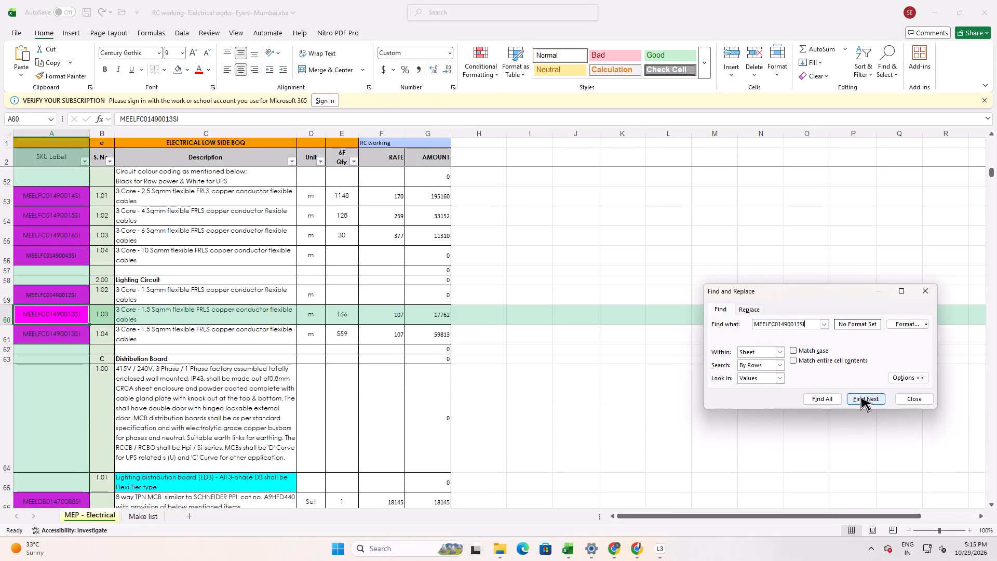
{"action": "left_click", "coordinate": [860, 396]}
{"action": "left_click", "coordinate": [860, 396]}
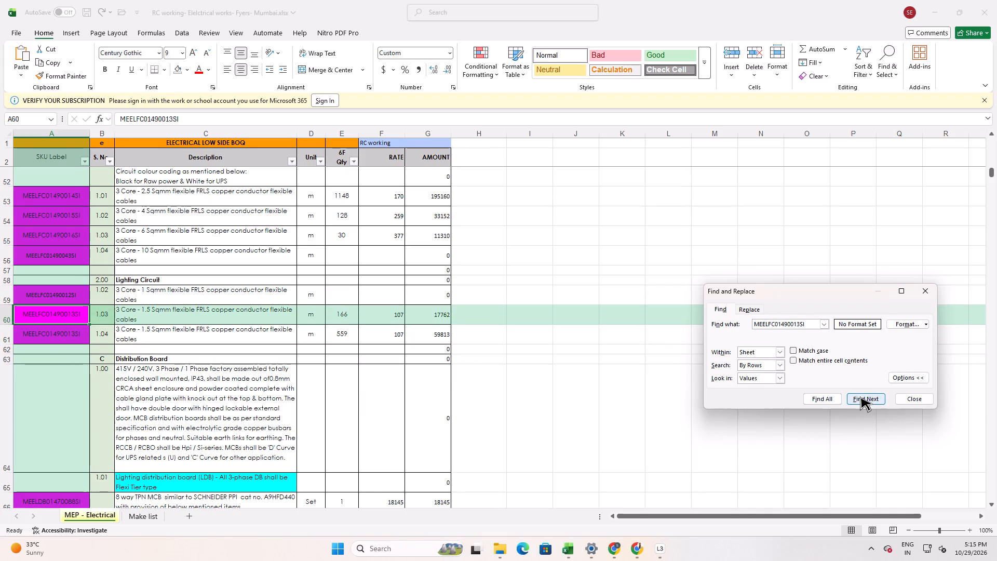
Compare the RC working matches for MEELFC01490013SI with the quote sheet and look through its SKU list.
{"action": "key", "text": "alt+Tab"}
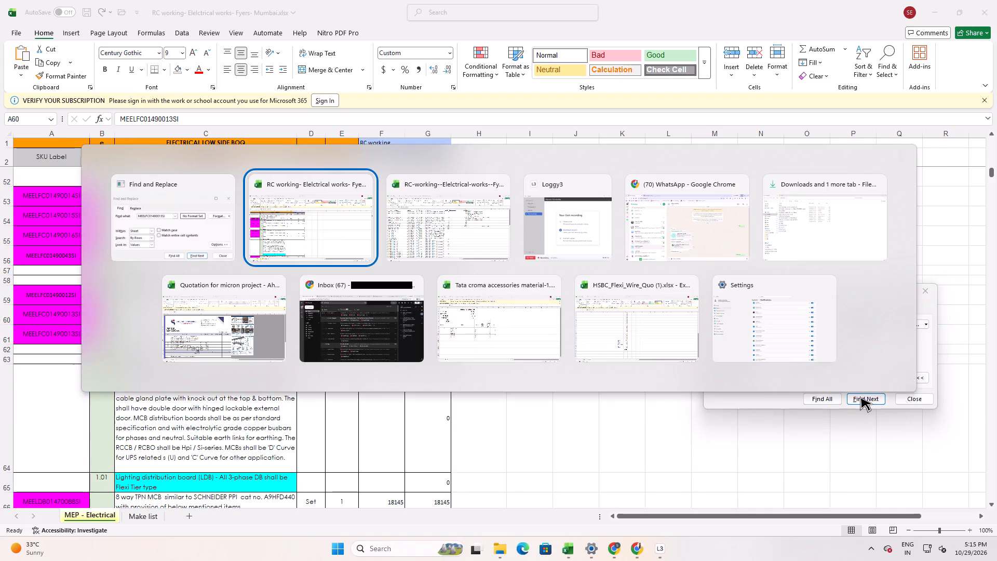
{"action": "key", "text": "alt+Tab"}
{"action": "key", "text": "alt+Tab"}
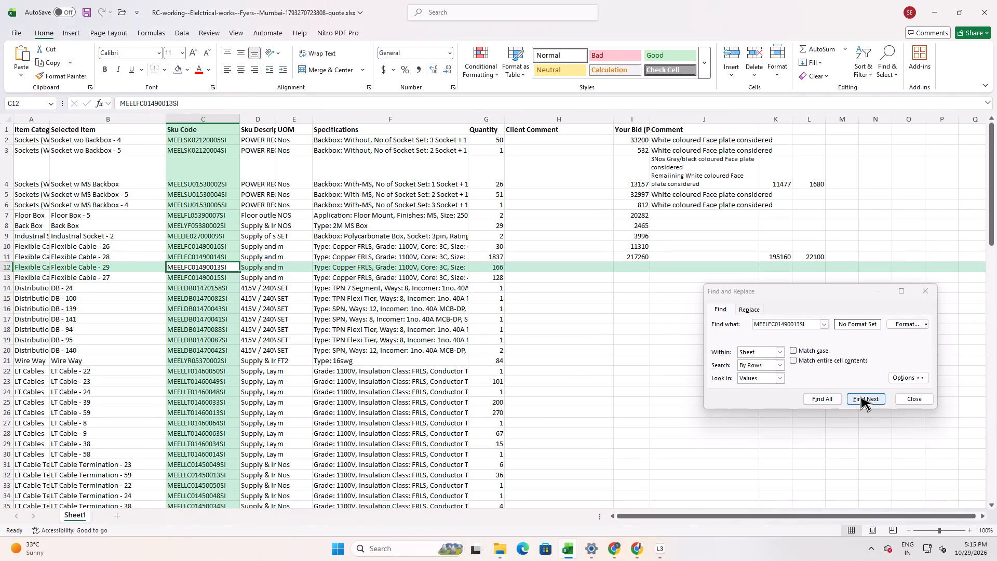
{"action": "key", "text": "alt+Tab"}
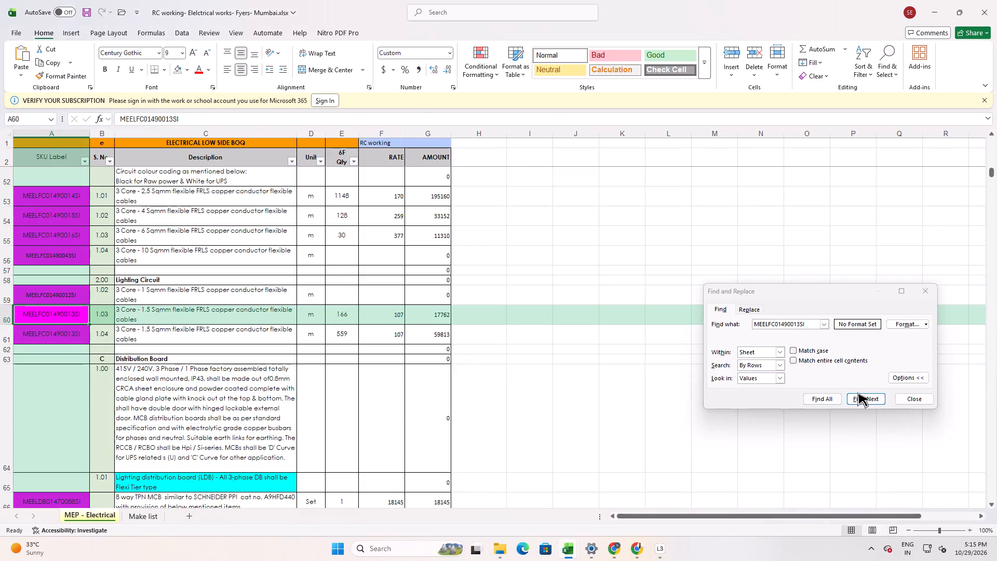
{"action": "key", "text": "alt+Tab"}
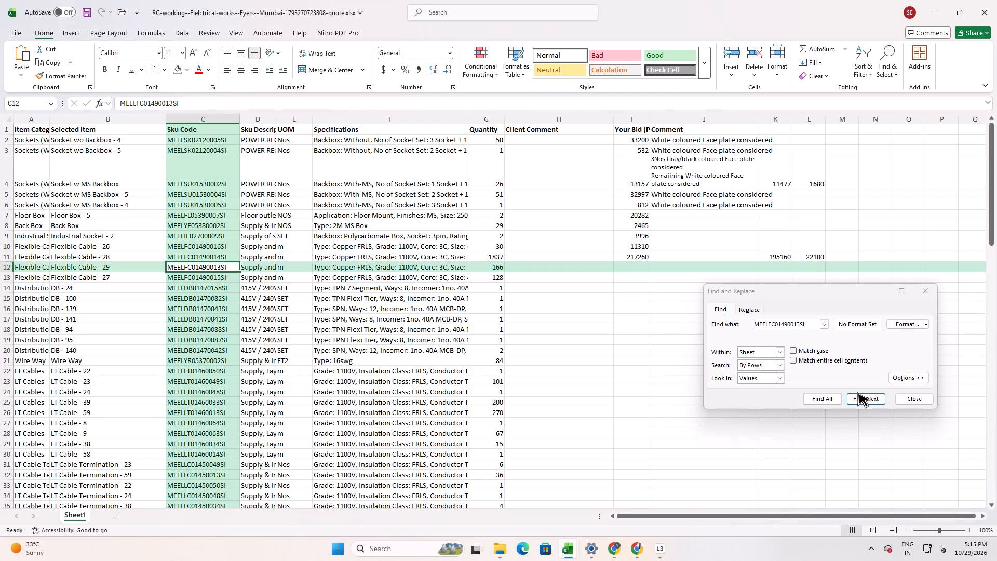
{"action": "scroll", "coordinate": [772, 367], "scroll_direction": "down", "scroll_amount": 10}
{"action": "scroll", "coordinate": [469, 385], "scroll_direction": "up", "scroll_amount": 1}
{"action": "scroll", "coordinate": [469, 385], "scroll_direction": "down", "scroll_amount": 16}
{"action": "scroll", "coordinate": [469, 386], "scroll_direction": "down", "scroll_amount": 6}
{"action": "scroll", "coordinate": [478, 383], "scroll_direction": "up", "scroll_amount": 5}
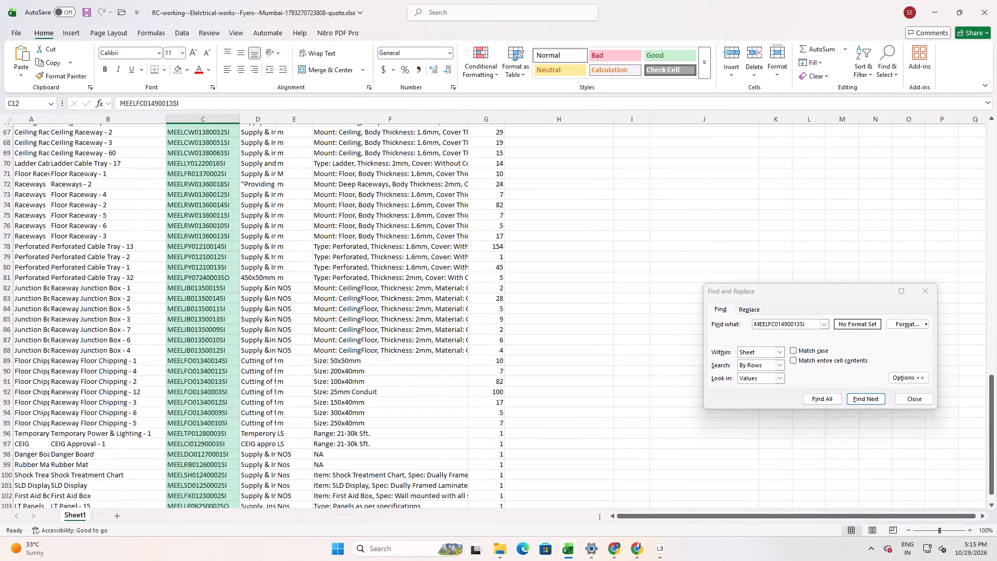
{"action": "scroll", "coordinate": [478, 385], "scroll_direction": "up", "scroll_amount": 19}
Copy the amount 17762 from G60 of the RC working sheet into K12 of the quote sheet as a value.
{"action": "key", "text": "alt+Tab"}
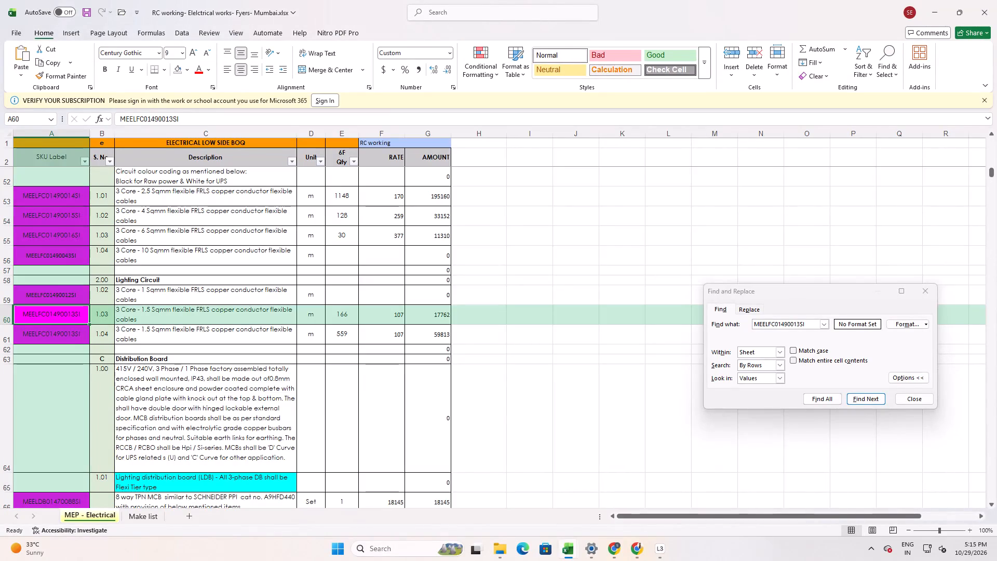
{"action": "left_click", "coordinate": [430, 316]}
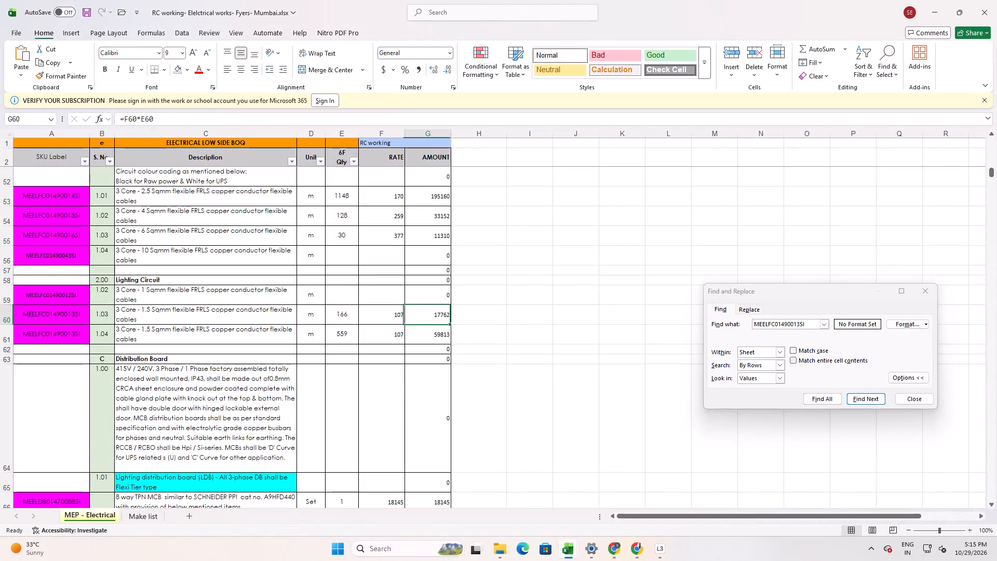
{"action": "key", "text": "ctrl+c"}
{"action": "key", "text": "alt+Tab"}
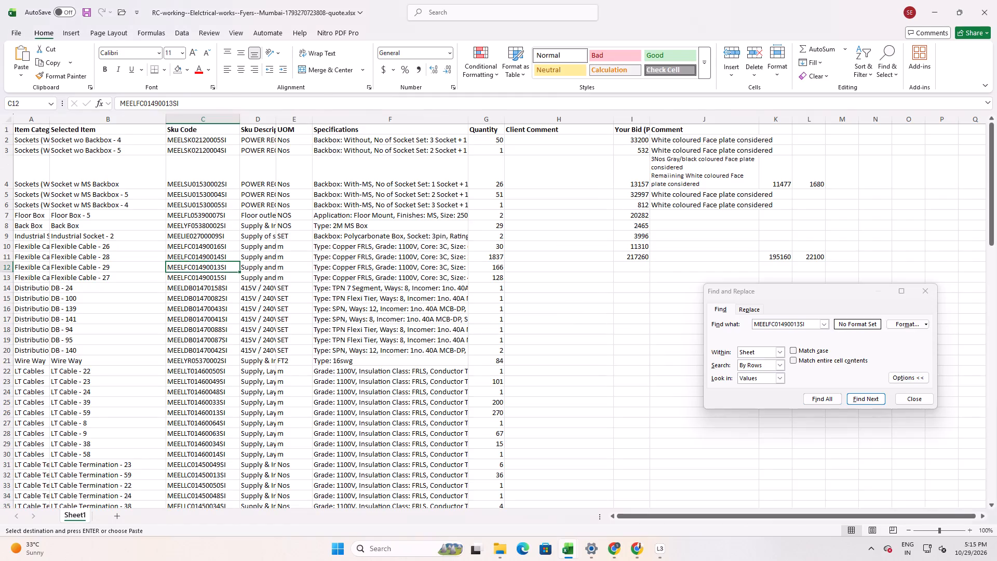
{"action": "left_click", "coordinate": [782, 266]}
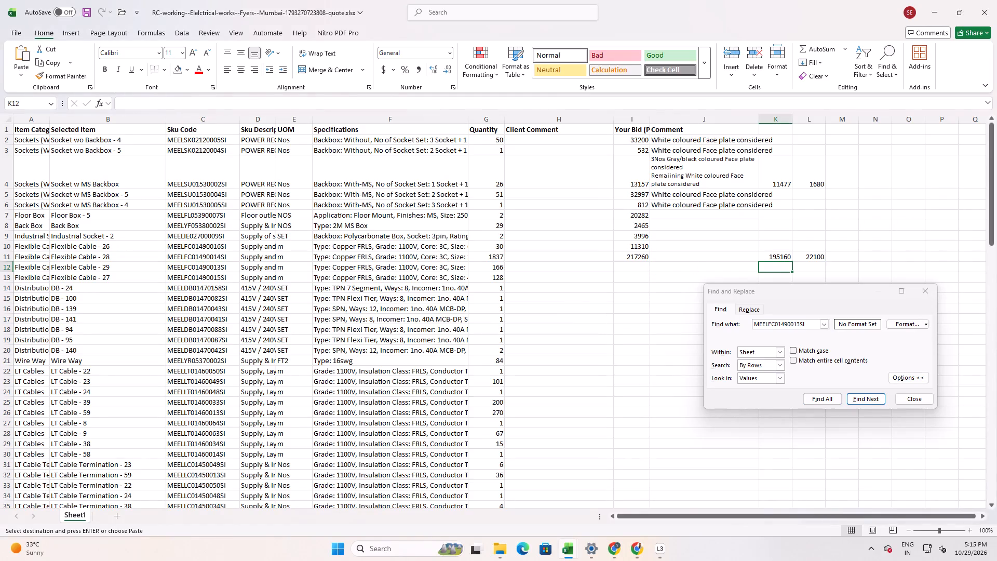
{"action": "key", "text": "ctrl+shift+v"}
Copy the second match's amount, 59813, from G61 of the RC working sheet into L12 of the quote sheet as a value.
{"action": "key", "text": "alt+Tab"}
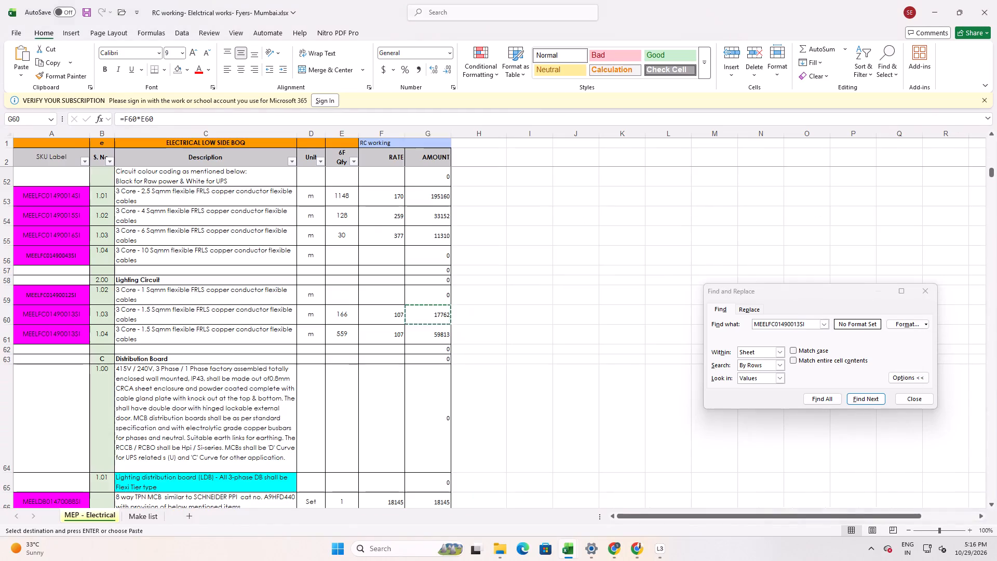
{"action": "left_click", "coordinate": [441, 329]}
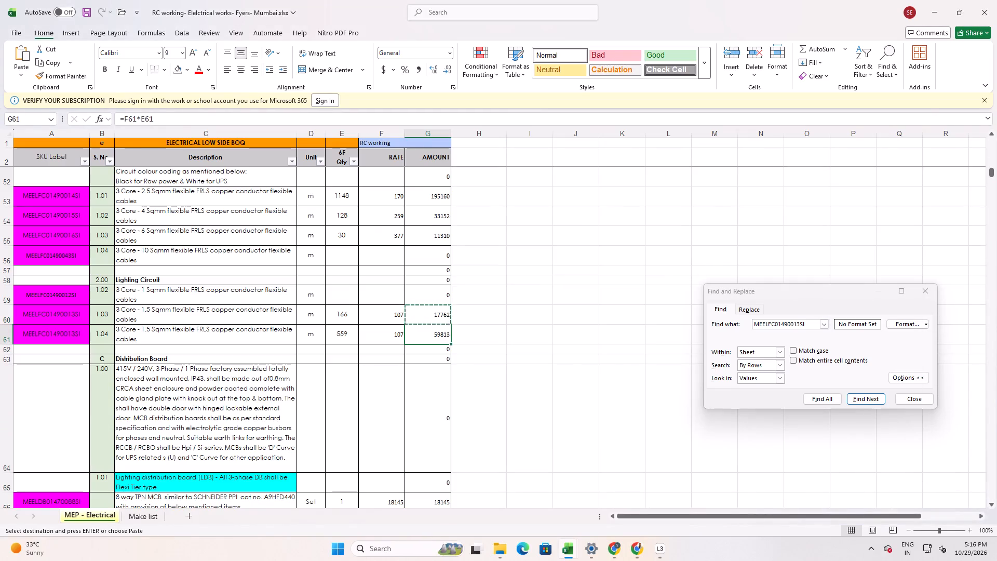
{"action": "left_click", "coordinate": [864, 397]}
{"action": "left_click", "coordinate": [864, 397]}
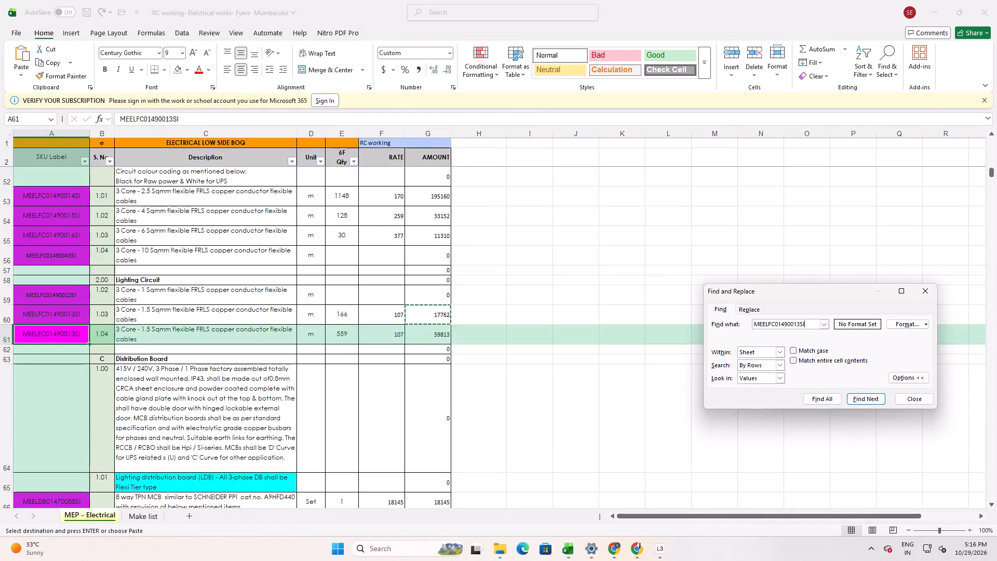
{"action": "left_click", "coordinate": [437, 338]}
{"action": "key", "text": "ctrl+c"}
{"action": "key", "text": "alt+Tab"}
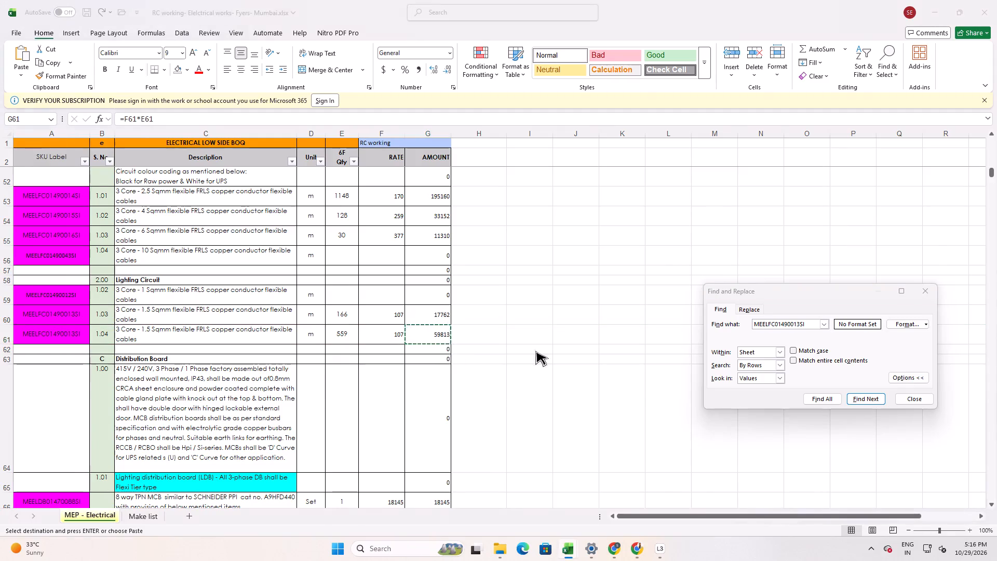
{"action": "key", "text": "alt+Tab"}
{"action": "key", "text": "alt+Tab"}
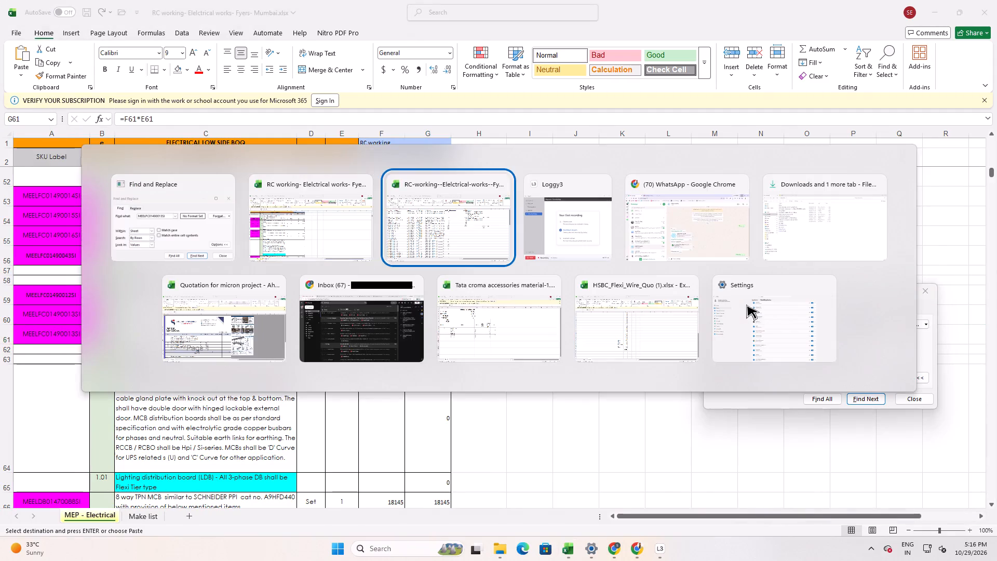
{"action": "left_click", "coordinate": [814, 270]}
{"action": "key", "text": "ctrl+shift+v"}
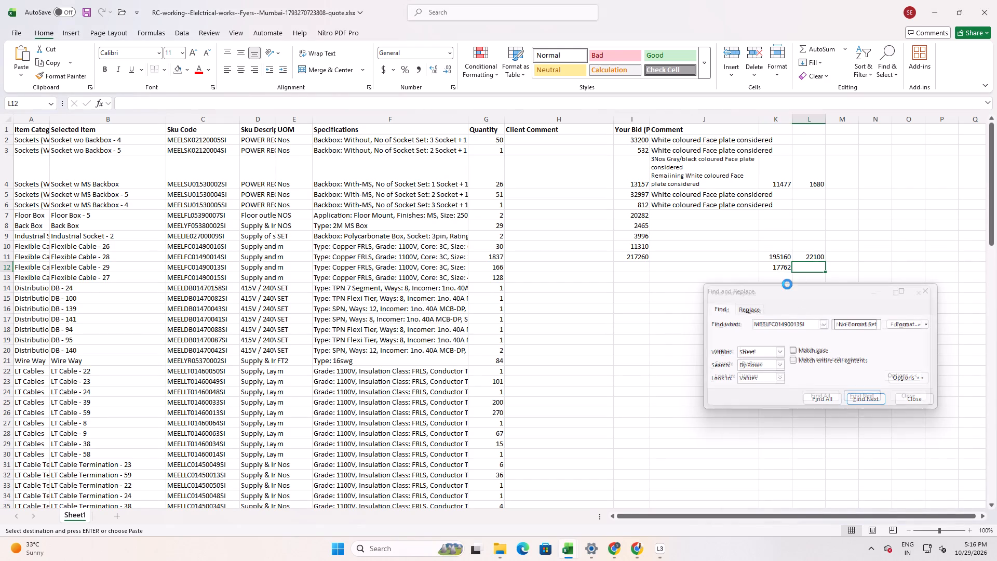
Copy the sum formula from I11 into I12 so that row 12's bid is =K12+L12.
{"action": "double_click", "coordinate": [631, 259]}
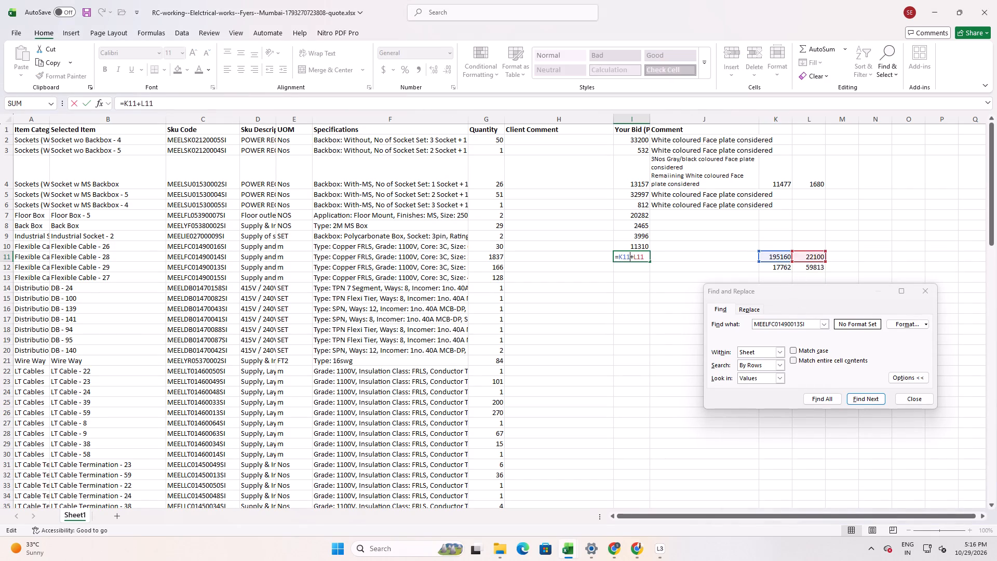
{"action": "key", "text": "Escape"}
{"action": "key", "text": "ctrl+c"}
{"action": "left_click", "coordinate": [638, 264]}
{"action": "key", "text": "ctrl+v"}
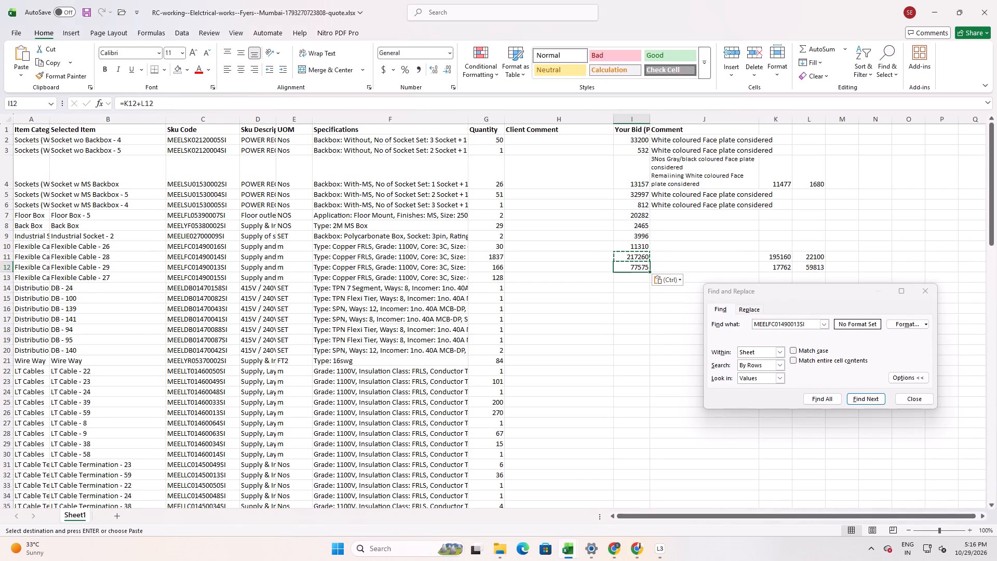
{"action": "key", "text": "Escape"}
Search the RC working sheet for all matches of row 13's SKU, MEELFC01490015SI.
{"action": "left_click", "coordinate": [632, 278]}
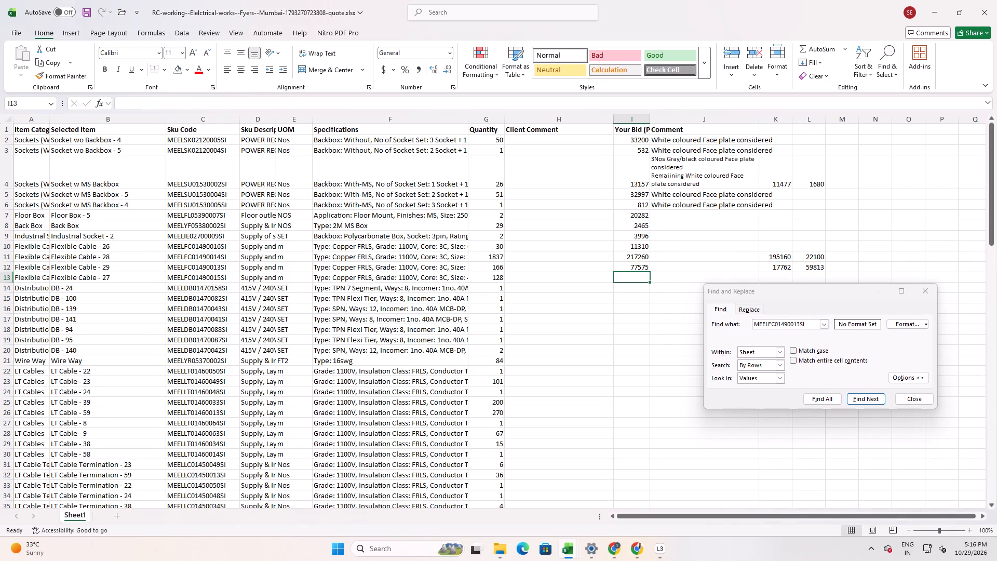
{"action": "left_click", "coordinate": [227, 274]}
{"action": "left_click_drag", "start_coordinate": [184, 104], "coordinate": [0, 109]}
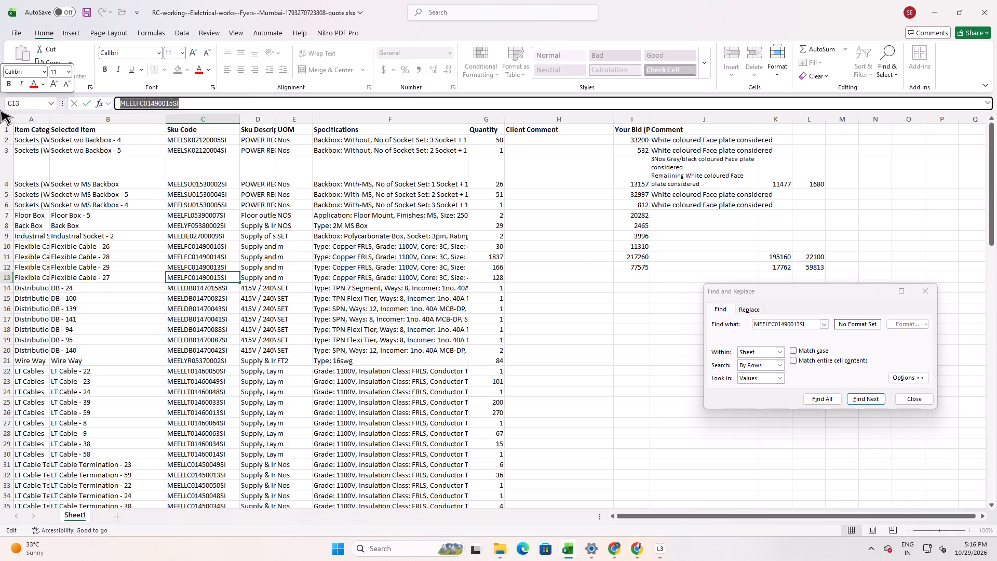
{"action": "key", "text": "ctrl+c"}
{"action": "key", "text": "alt+Tab"}
{"action": "key", "text": "alt+Tab"}
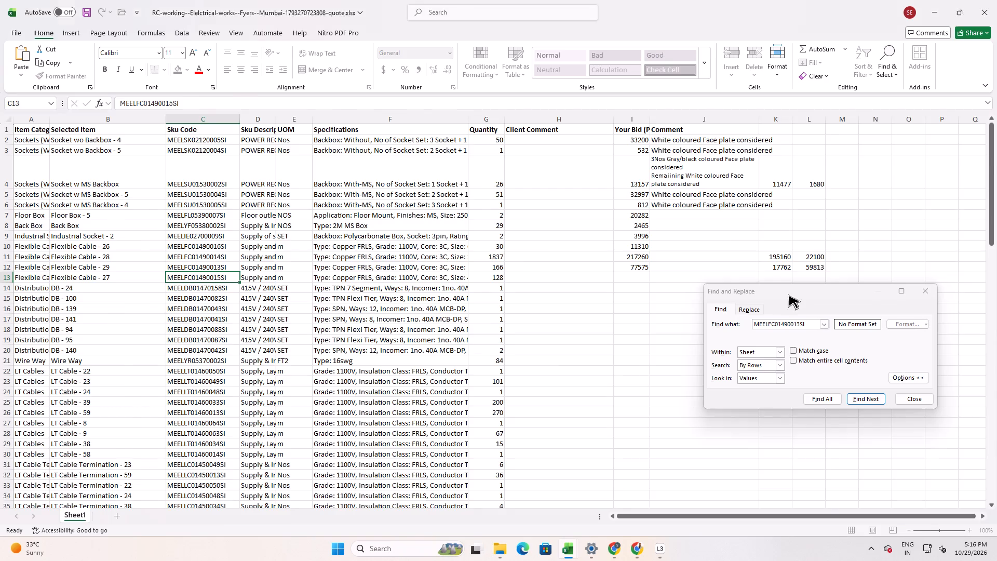
{"action": "left_click", "coordinate": [803, 321]}
{"action": "left_click_drag", "start_coordinate": [806, 322], "coordinate": [702, 323]}
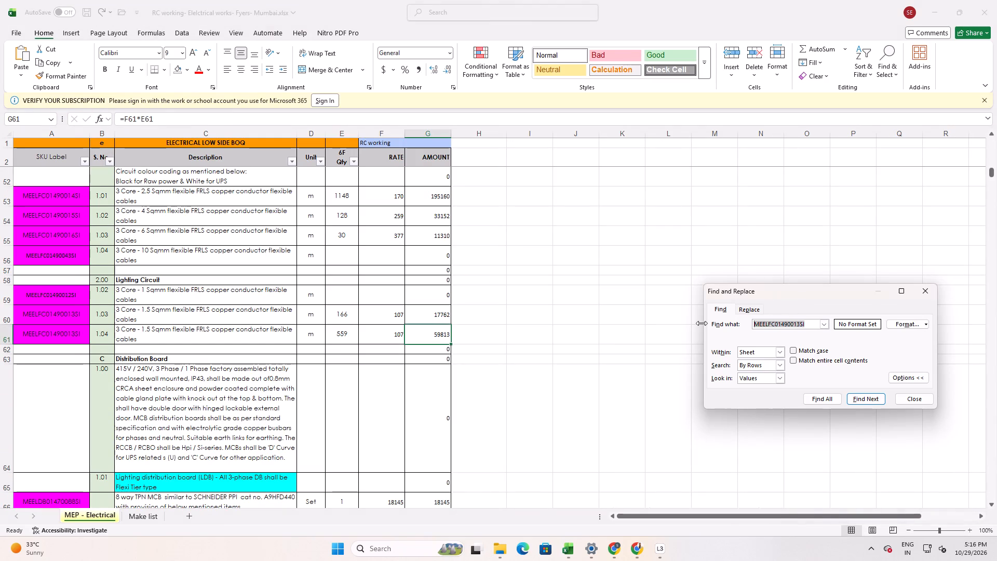
{"action": "key", "text": "ctrl+v"}
{"action": "left_click", "coordinate": [871, 395]}
{"action": "left_click", "coordinate": [871, 395]}
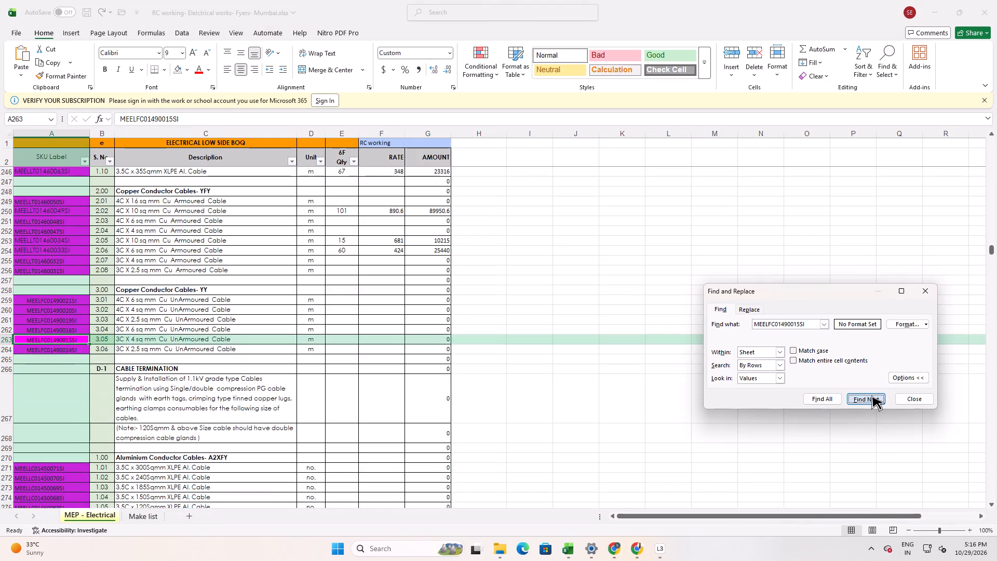
{"action": "left_click", "coordinate": [871, 395]}
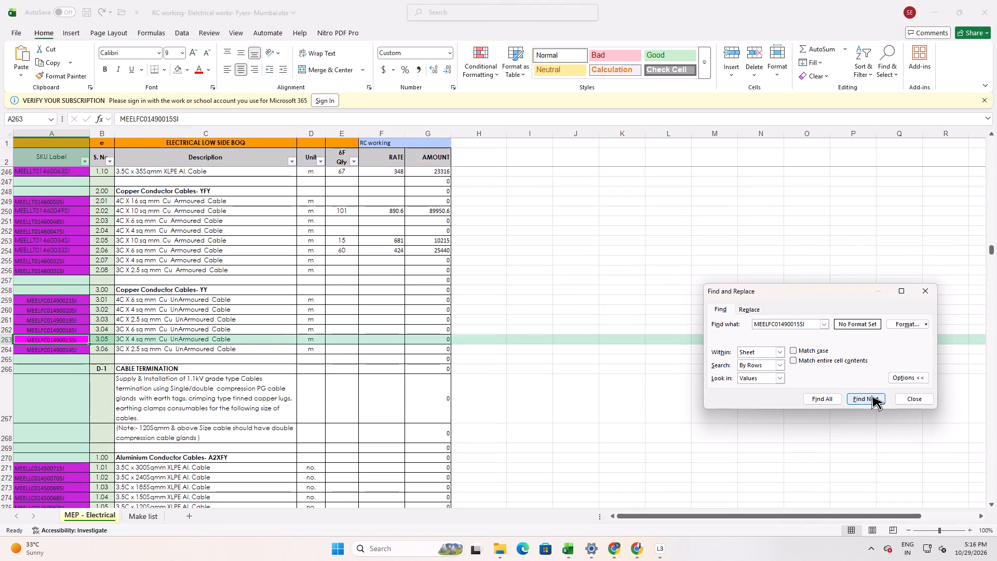
{"action": "left_click", "coordinate": [871, 395]}
{"action": "left_click", "coordinate": [871, 395]}
{"action": "left_click", "coordinate": [871, 395]}
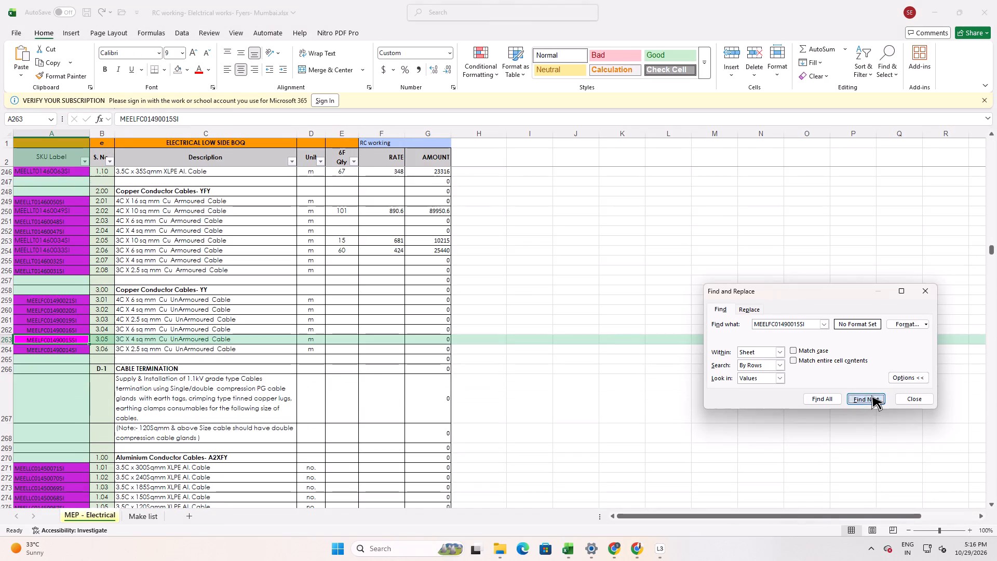
{"action": "left_click", "coordinate": [871, 395]}
{"action": "left_click", "coordinate": [871, 395]}
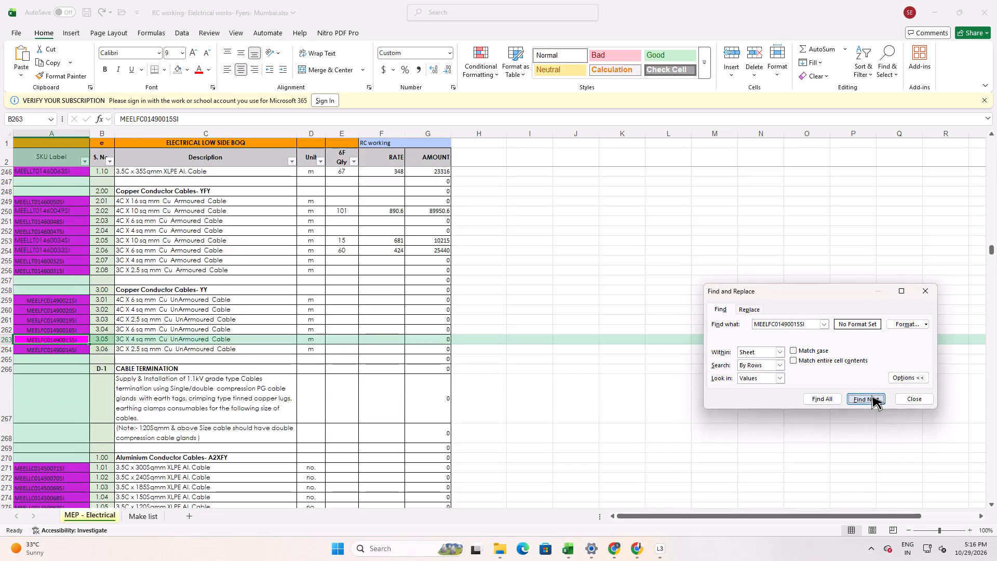
Copy the amount 33152 from G54 of the RC working sheet into I13 of the quote sheet as a value.
{"action": "left_click", "coordinate": [433, 338]}
{"action": "key", "text": "ctrl+c"}
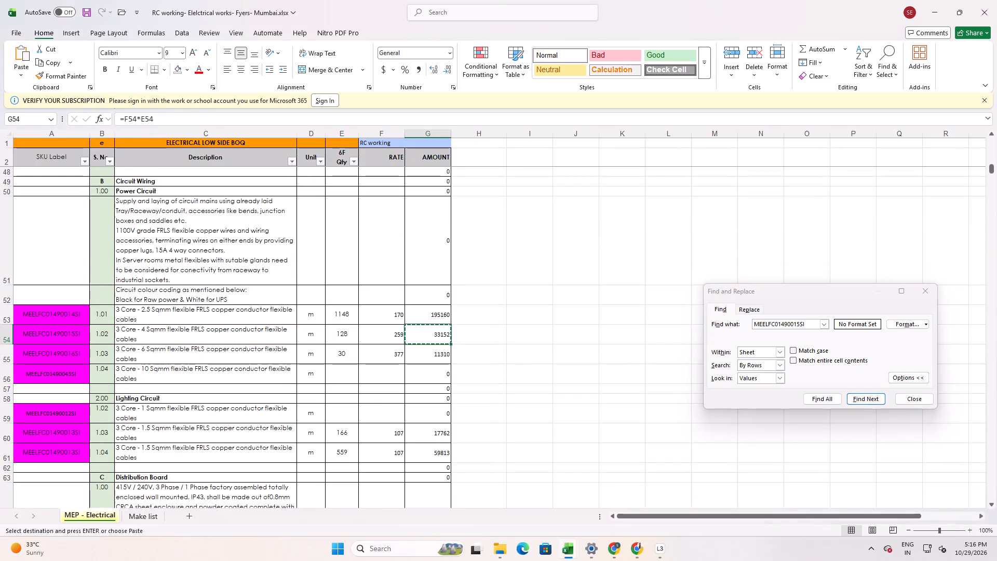
{"action": "key", "text": "alt+Tab"}
{"action": "key", "text": "alt+Tab"}
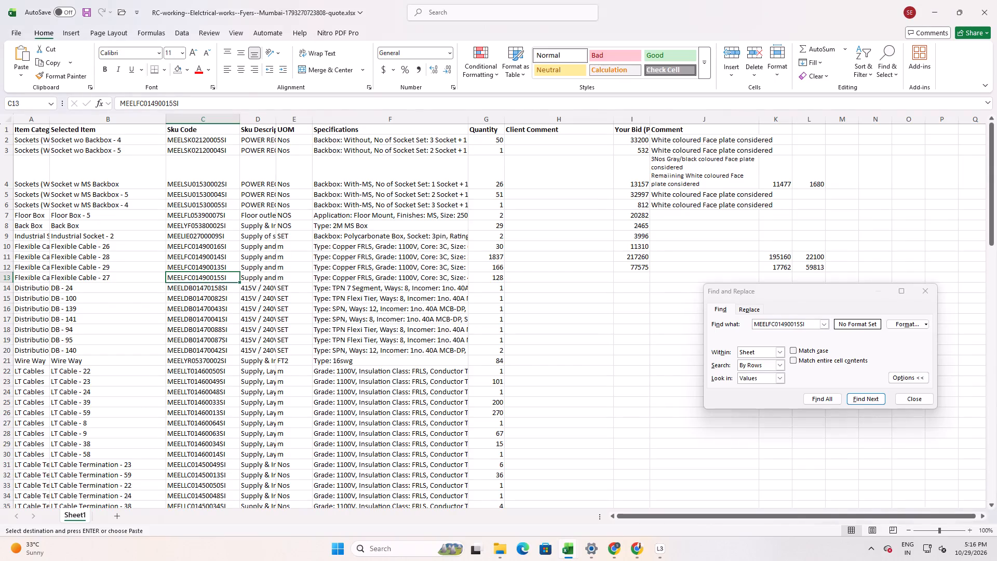
{"action": "left_click", "coordinate": [637, 275]}
{"action": "key", "text": "ctrl+shift+v"}
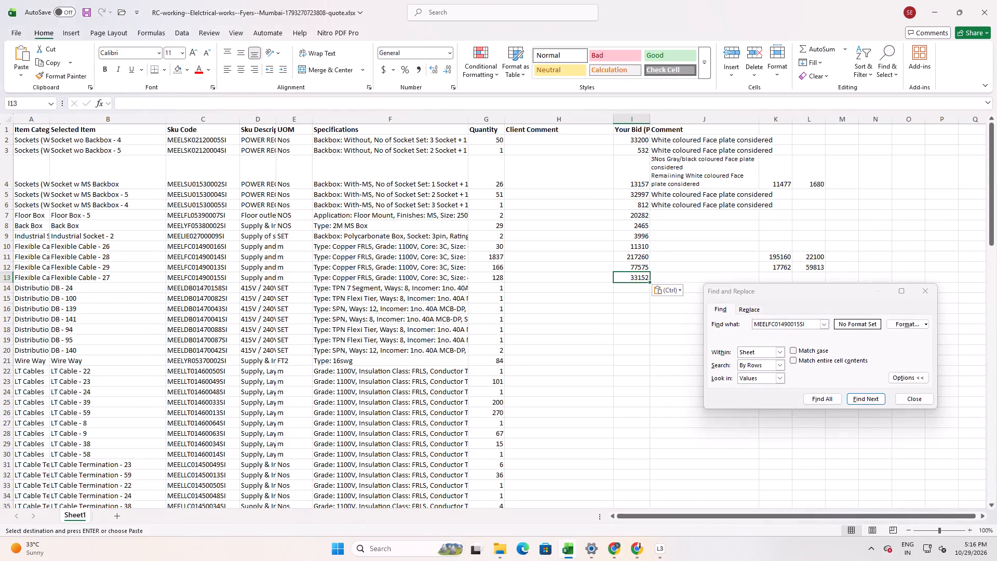
Find SKU MEELDB01470158SI in the RC working sheet and copy its amount 22791 from G81 into I14 of the quote sheet as a value.
{"action": "left_click", "coordinate": [638, 288]}
{"action": "left_click", "coordinate": [235, 287]}
{"action": "left_click_drag", "start_coordinate": [186, 105], "coordinate": [49, 106]}
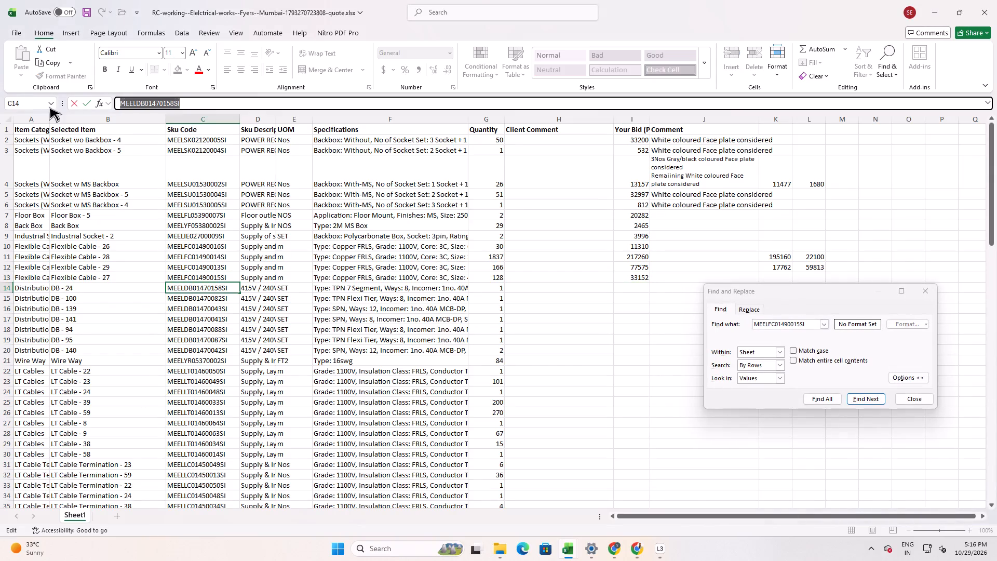
{"action": "key", "text": "ctrl+c"}
{"action": "key", "text": "alt+Tab"}
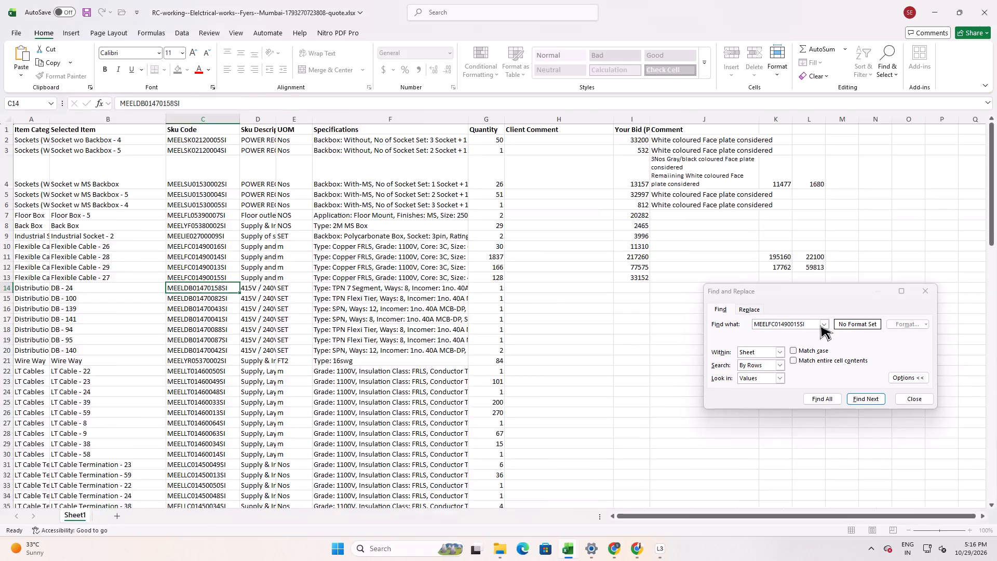
{"action": "left_click_drag", "start_coordinate": [816, 325], "coordinate": [605, 326]}
{"action": "key", "text": "ctrl+v"}
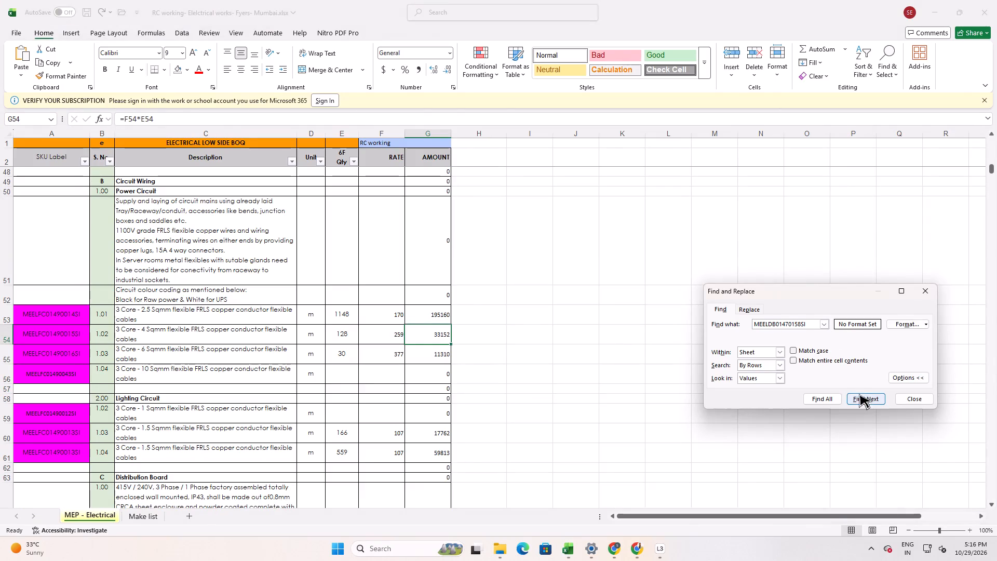
{"action": "left_click", "coordinate": [859, 395]}
{"action": "left_click", "coordinate": [858, 396]}
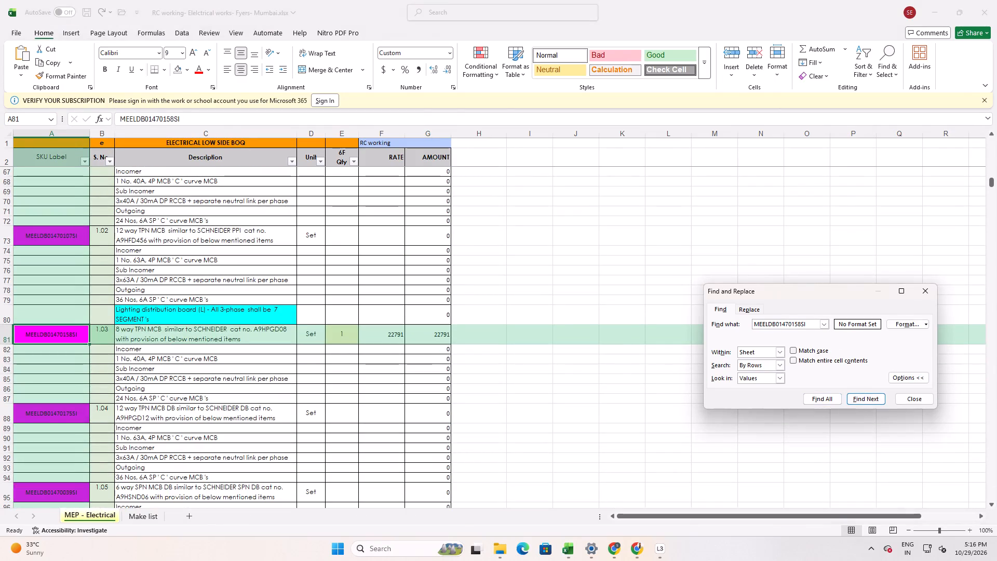
{"action": "left_click", "coordinate": [431, 340]}
{"action": "key", "text": "ctrl+c"}
{"action": "key", "text": "alt+Tab"}
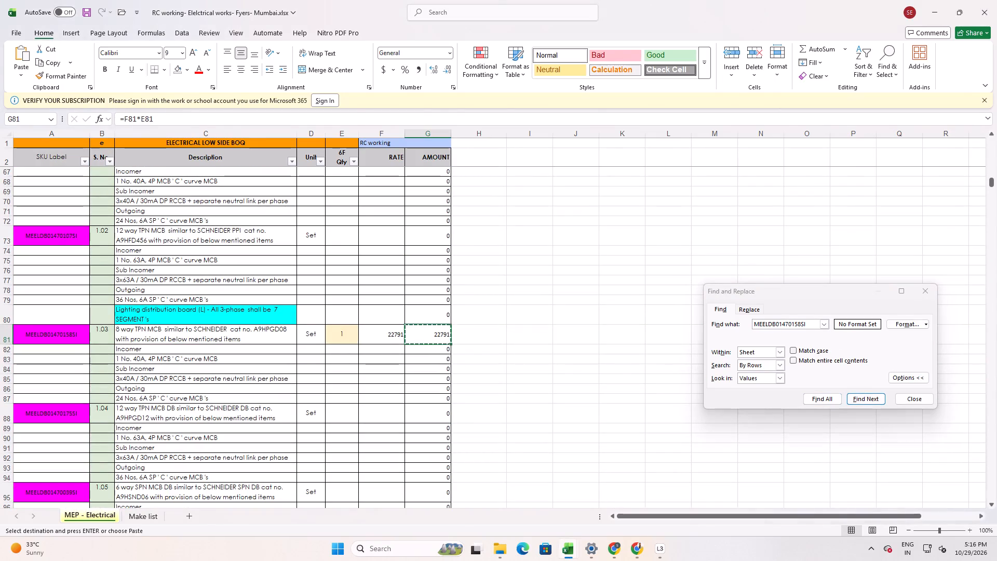
{"action": "key", "text": "alt+Tab"}
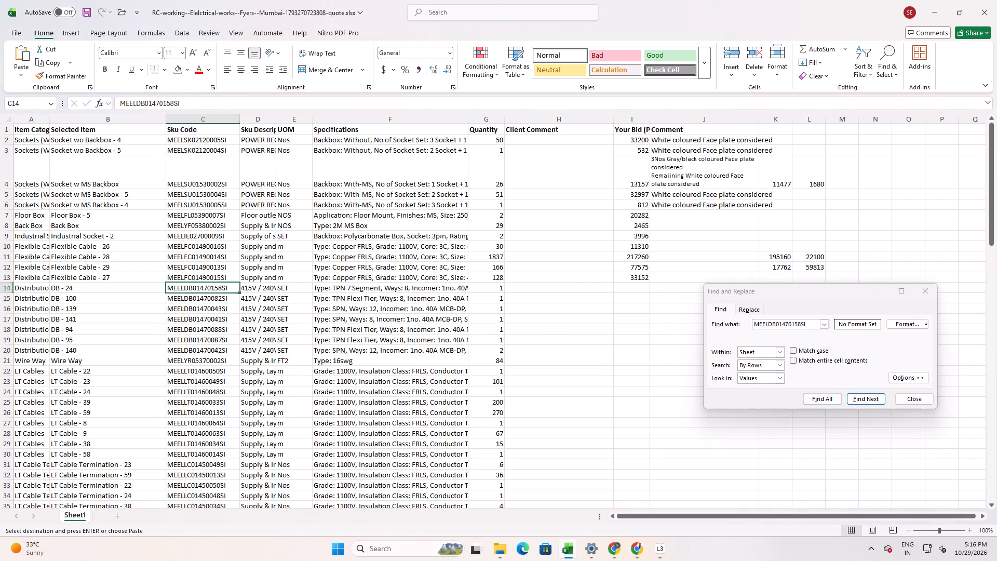
{"action": "left_click", "coordinate": [634, 292]}
{"action": "key", "text": "ctrl+shift+v"}
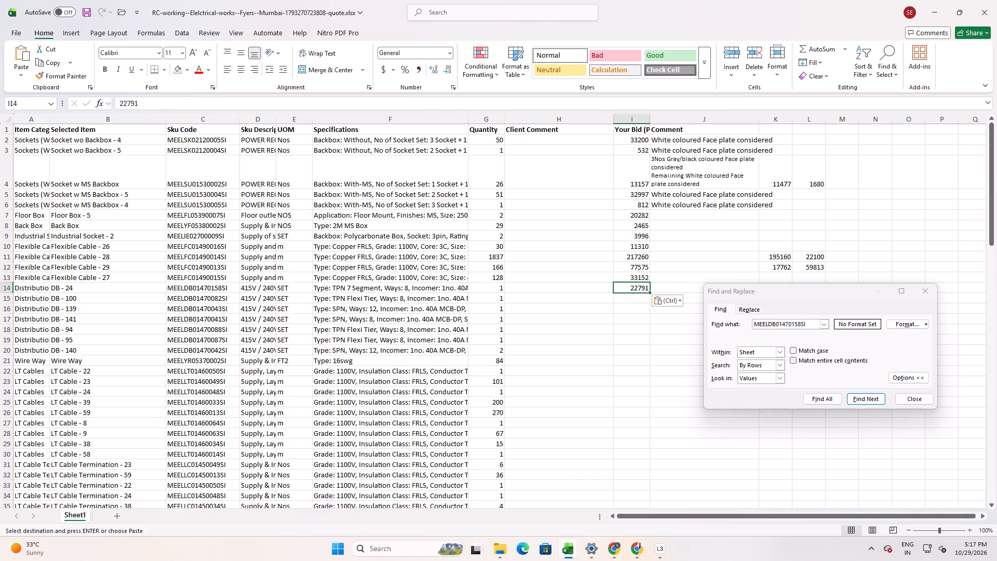
Widen column I of the quote sheet until the full Your Bid (Per Unit) header fits.
{"action": "left_click_drag", "start_coordinate": [650, 119], "coordinate": [670, 117]}
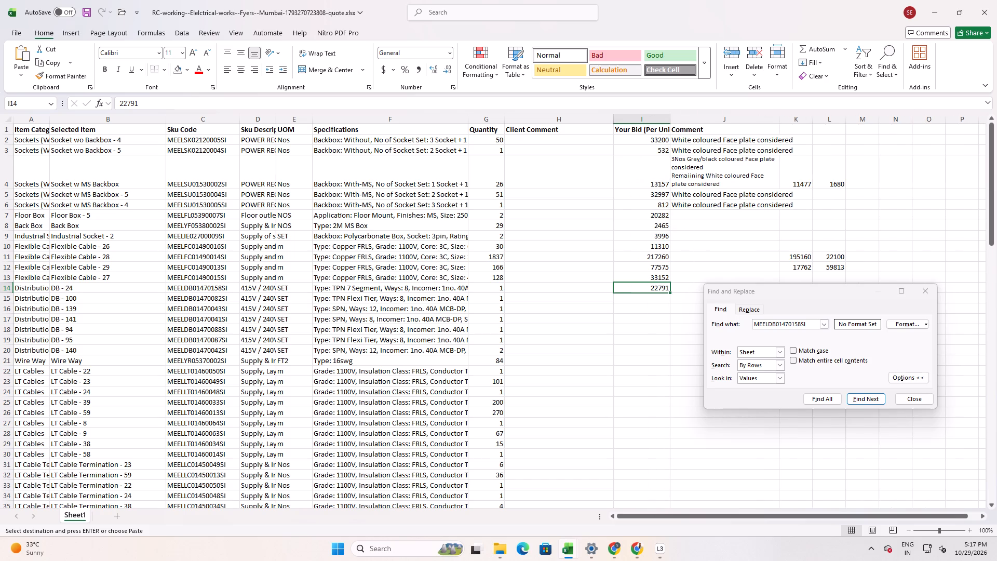
{"action": "left_click_drag", "start_coordinate": [670, 117], "coordinate": [706, 121]}
{"action": "left_click_drag", "start_coordinate": [706, 121], "coordinate": [690, 126]}
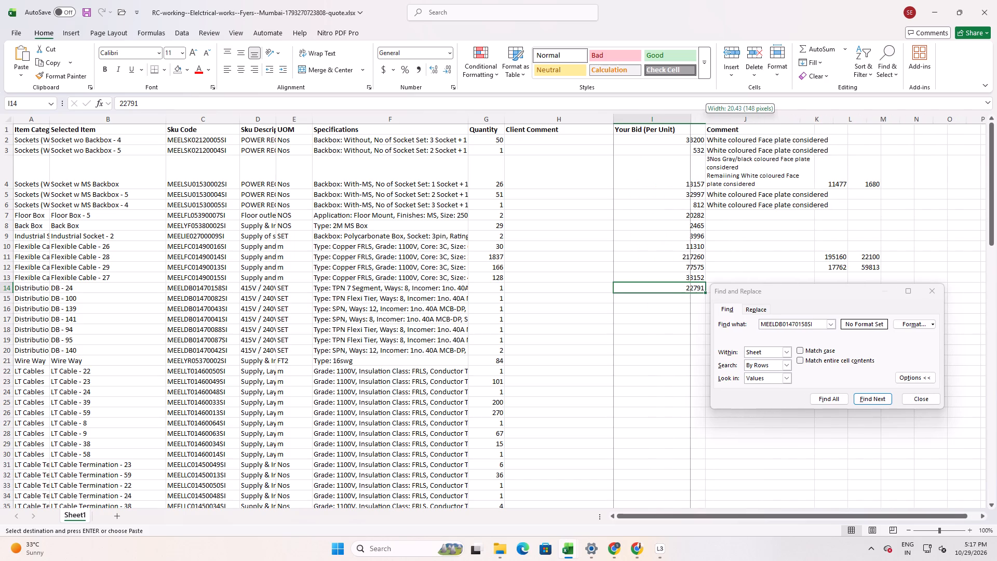
{"action": "left_click_drag", "start_coordinate": [690, 126], "coordinate": [680, 130]}
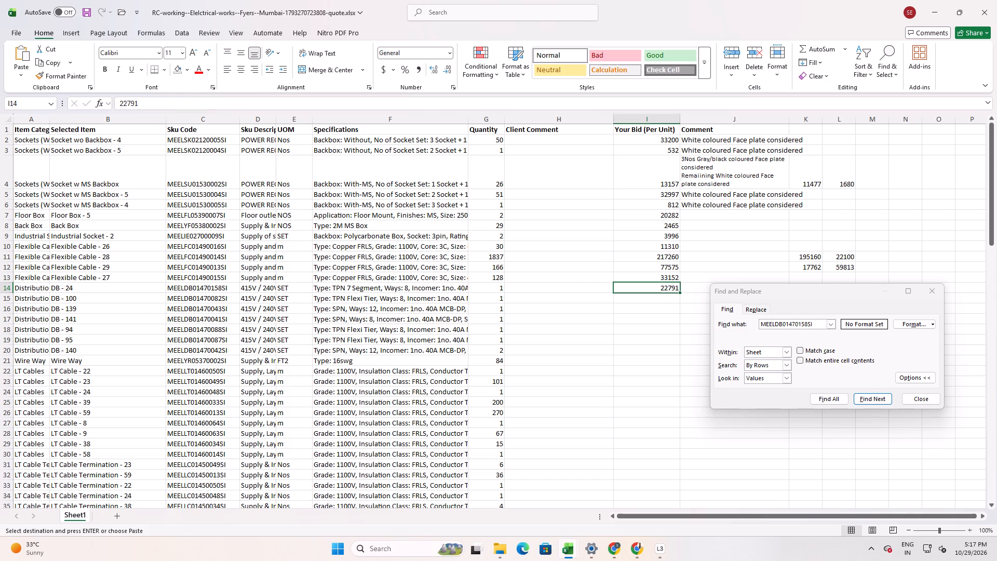
{"action": "scroll", "coordinate": [650, 232], "scroll_direction": "up", "scroll_amount": 2}
Copy the whole Your Bid (Per Unit) column I into column N and inspect the formula in N4.
{"action": "left_click", "coordinate": [649, 123]}
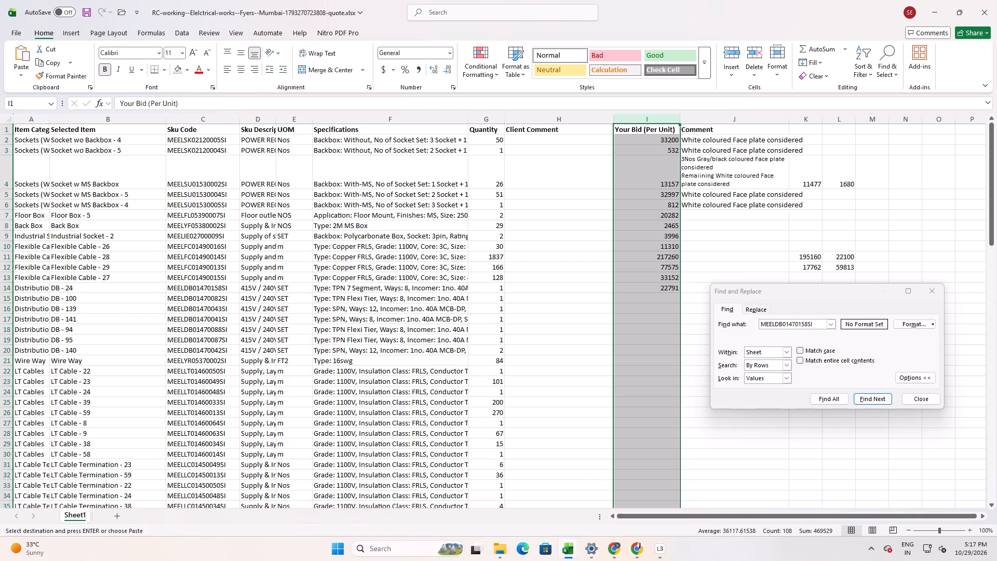
{"action": "key", "text": "ctrl+c"}
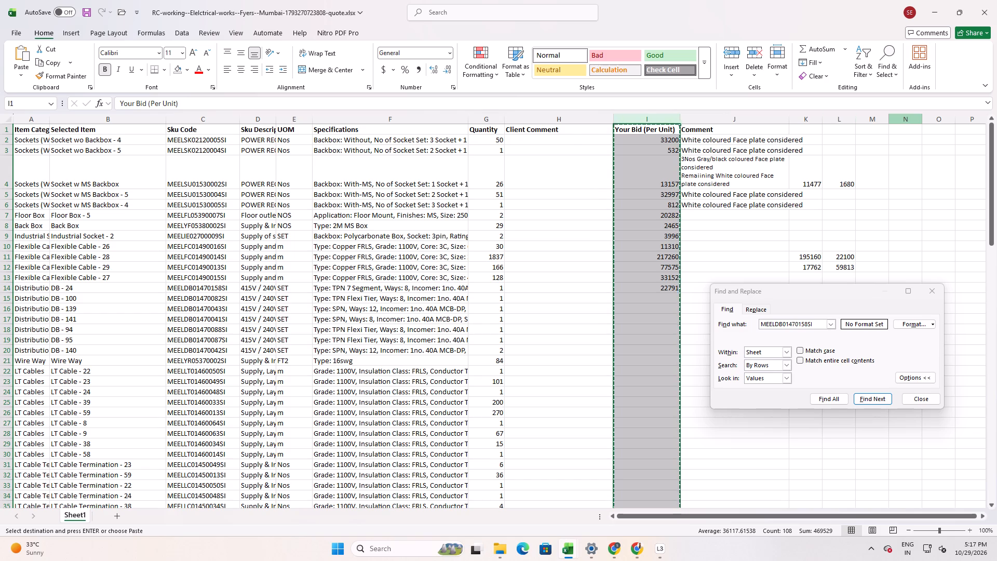
{"action": "left_click", "coordinate": [912, 119]}
{"action": "key", "text": "ctrl+v"}
{"action": "key", "text": "Escape"}
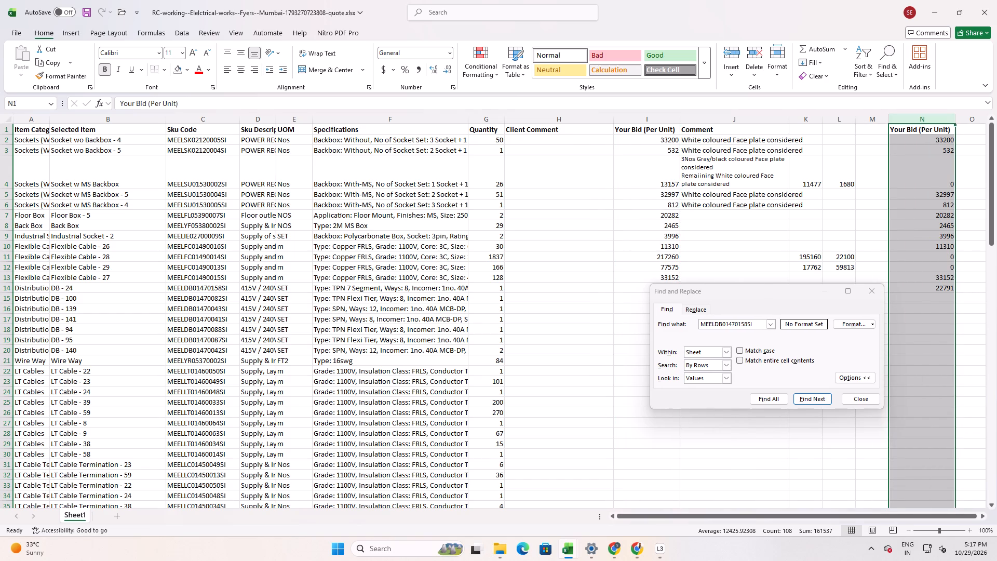
{"action": "double_click", "coordinate": [917, 177]}
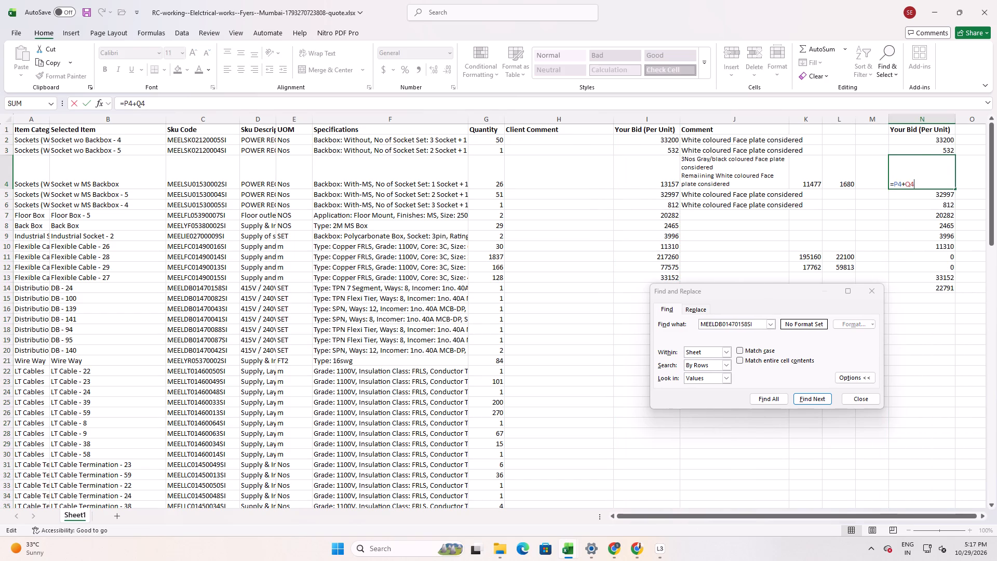
{"action": "key", "text": "Escape"}
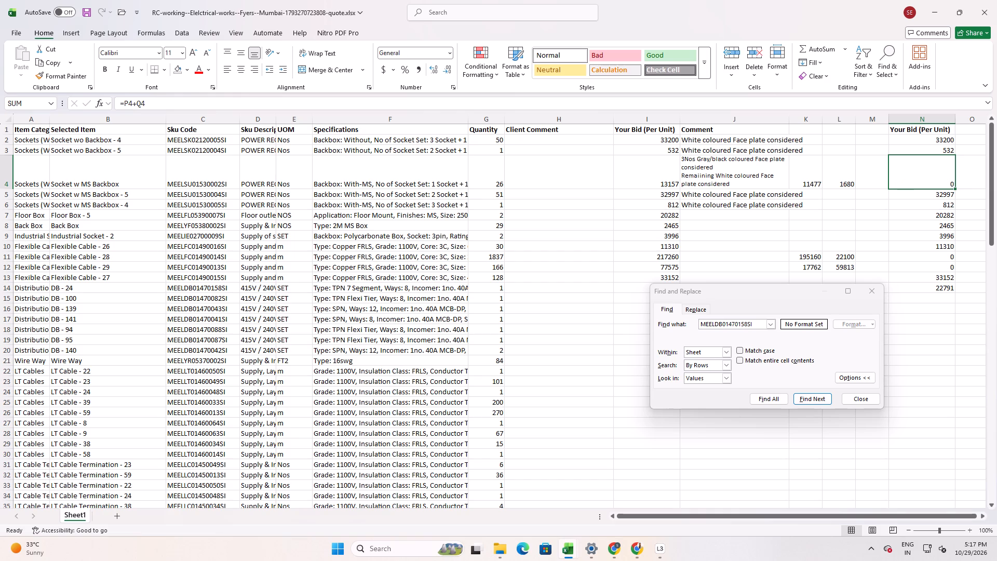
Clear the bid amounts from I2:I14 of the quote sheet.
{"action": "left_click_drag", "start_coordinate": [666, 142], "coordinate": [689, 252]}
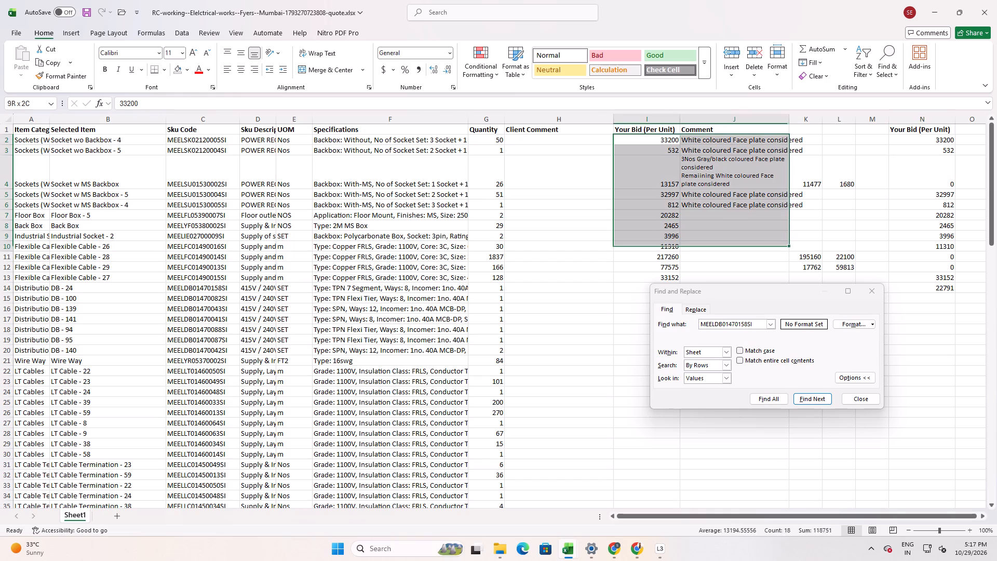
{"action": "left_click_drag", "start_coordinate": [689, 252], "coordinate": [657, 288]}
{"action": "key", "text": "Delete"}
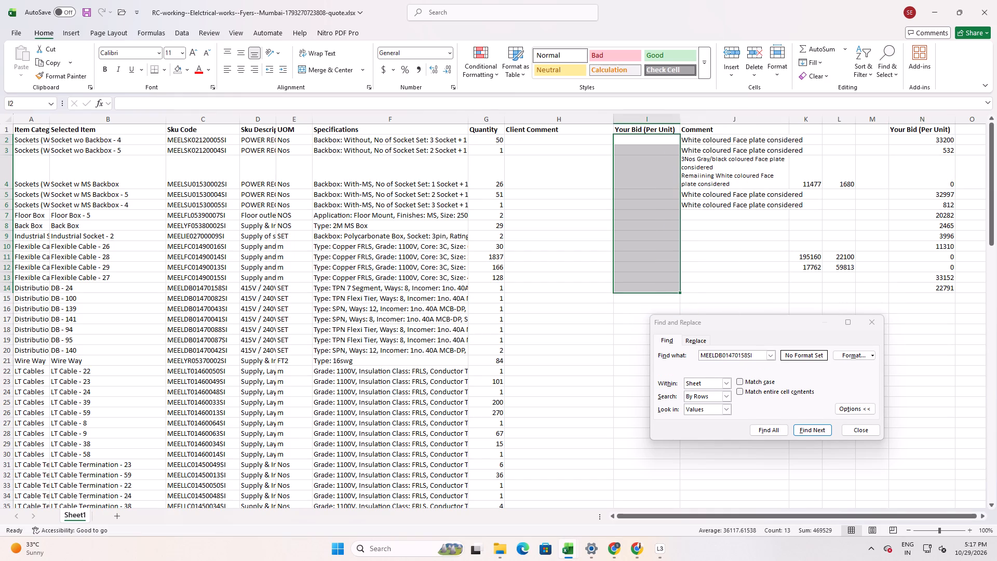
{"action": "left_click", "coordinate": [654, 207]}
{"action": "left_click", "coordinate": [651, 137]}
{"action": "scroll", "coordinate": [648, 212], "scroll_direction": "up", "scroll_amount": 2}
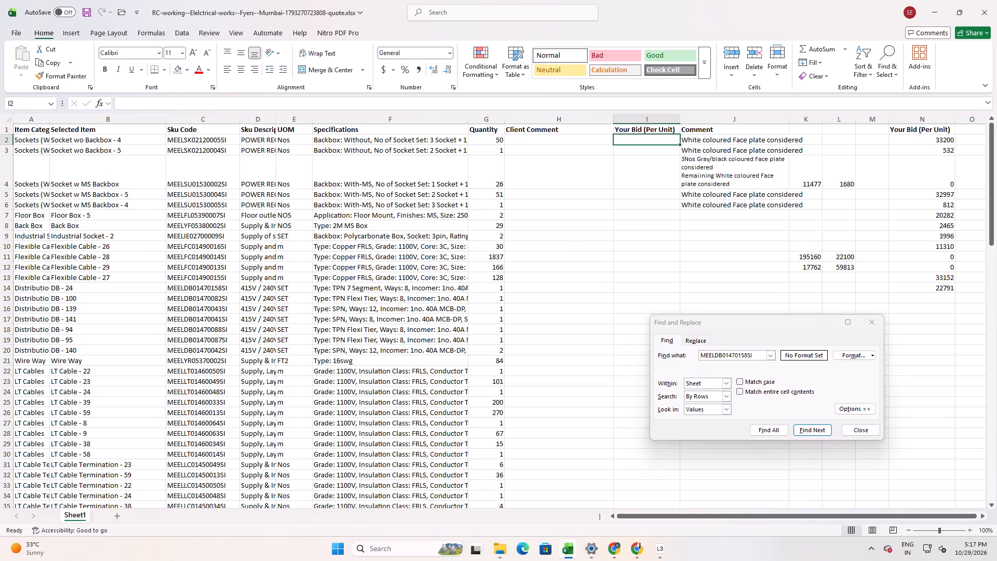
Find amount 33200 in the RC working sheet and copy its rate 664 from F15 into I2 of the quote sheet as a value.
{"action": "key", "text": "alt+Tab"}
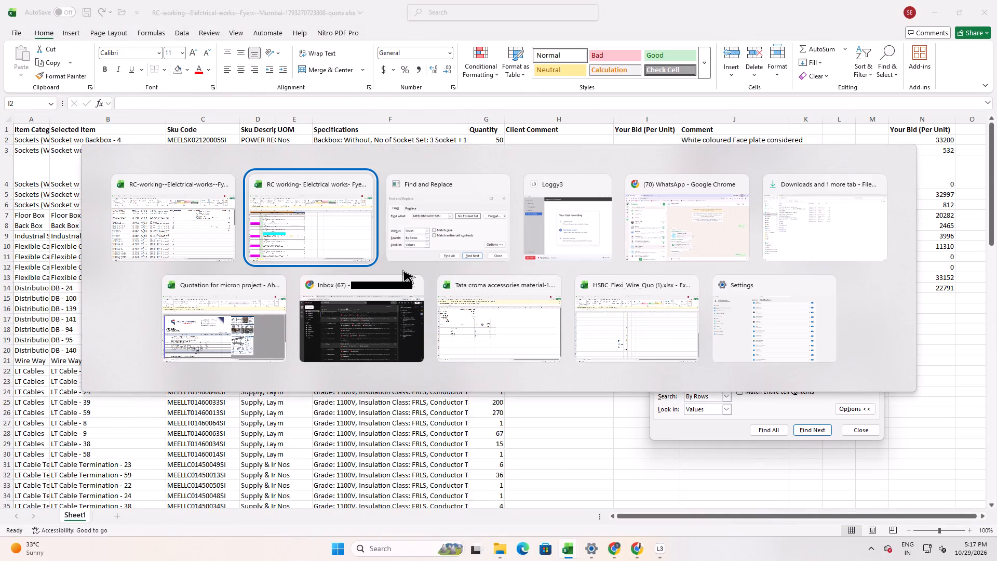
{"action": "scroll", "coordinate": [406, 311], "scroll_direction": "up", "scroll_amount": 3}
{"action": "middle_click_drag", "start_coordinate": [401, 312], "coordinate": [393, 180]}
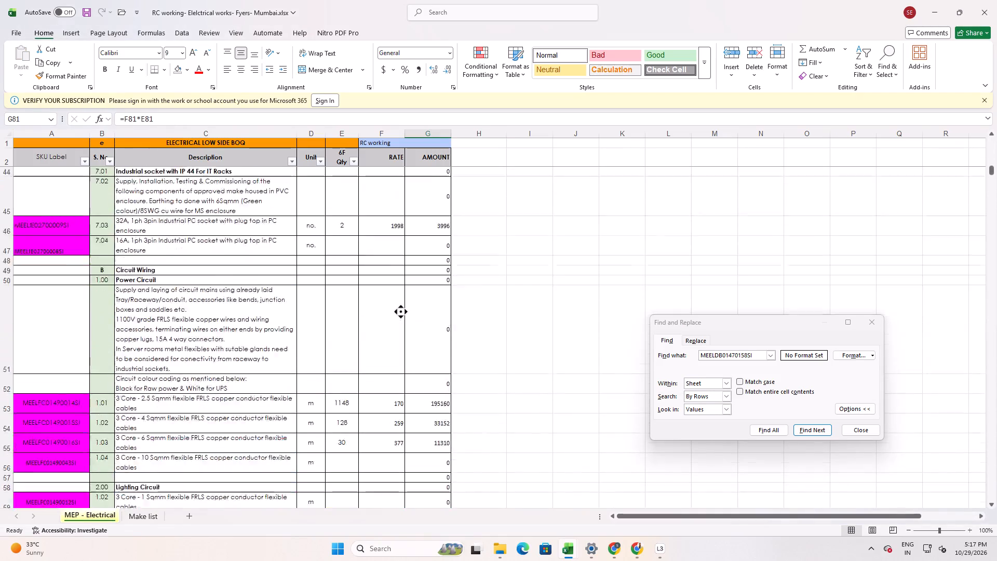
{"action": "middle_click_drag", "start_coordinate": [393, 180], "coordinate": [394, 179]}
{"action": "left_click_drag", "start_coordinate": [755, 357], "coordinate": [494, 357]}
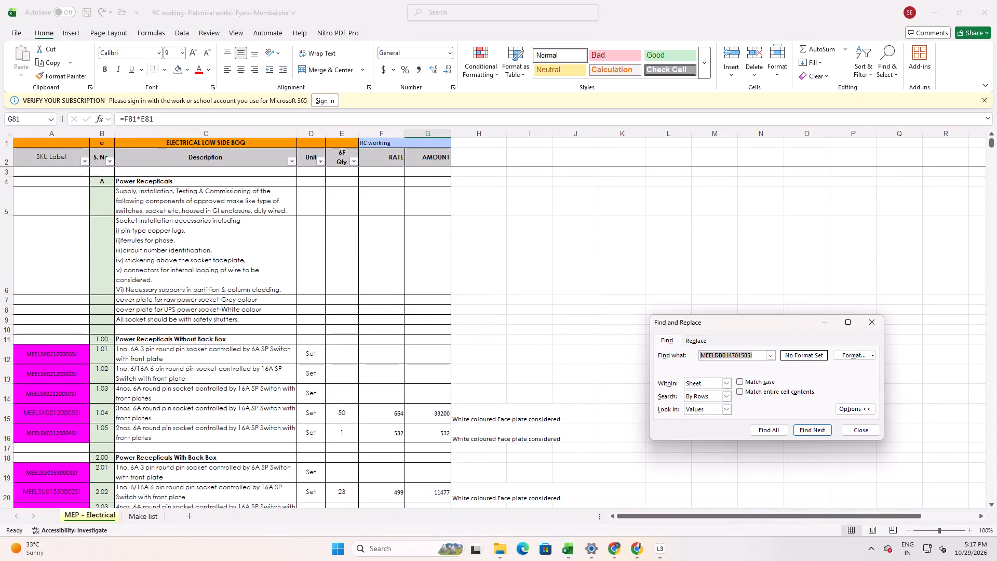
{"action": "type", "text": "33200"}
{"action": "key", "text": "Return"}
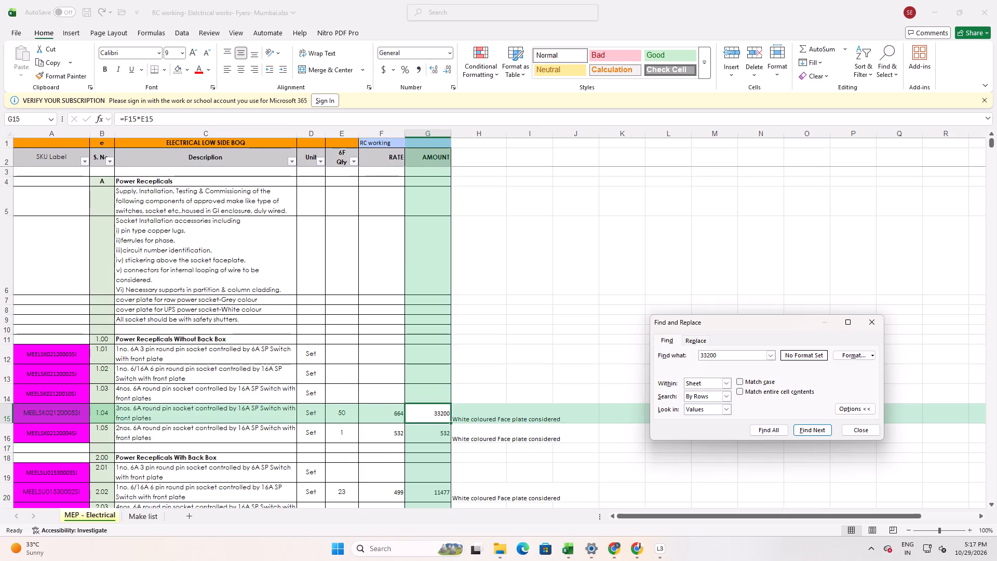
{"action": "left_click", "coordinate": [393, 418]}
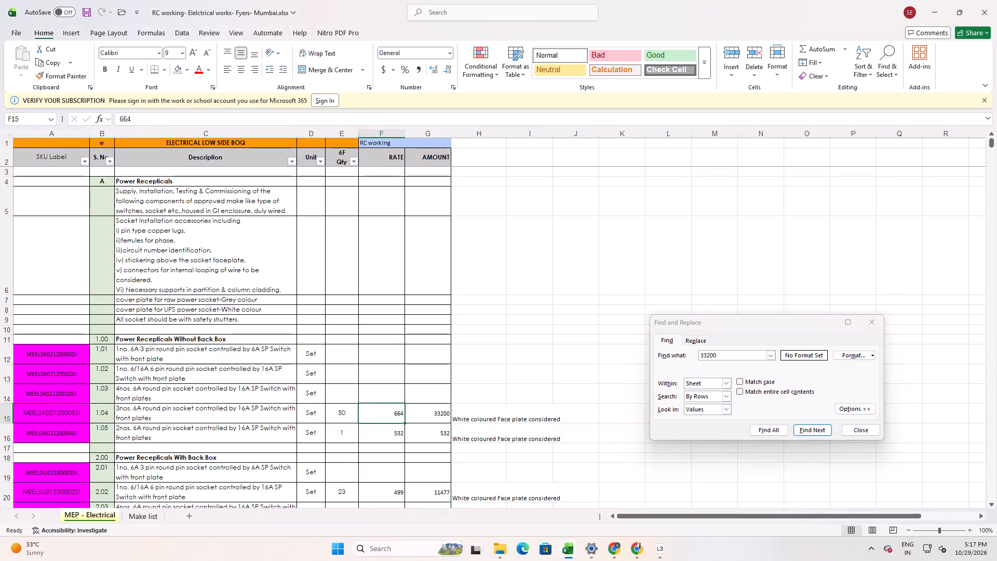
{"action": "key", "text": "ctrl+c"}
{"action": "key", "text": "alt+Tab"}
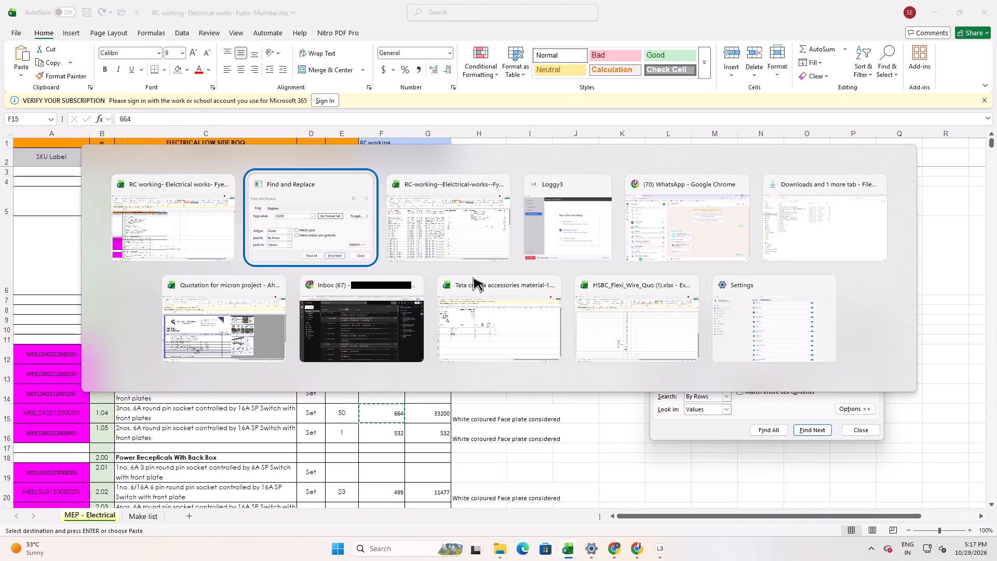
{"action": "key", "text": "alt+Tab"}
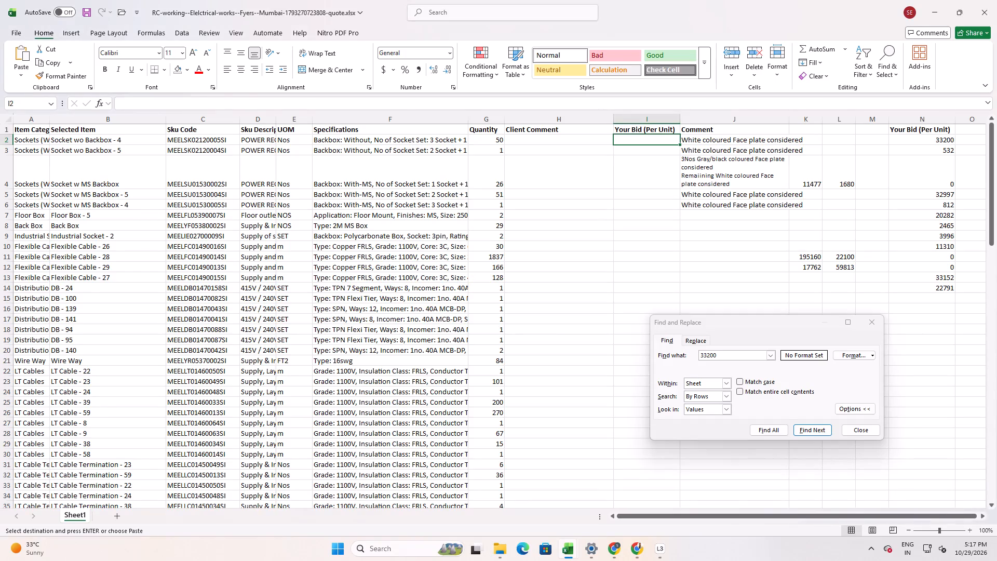
{"action": "key", "text": "ctrl+shift+v"}
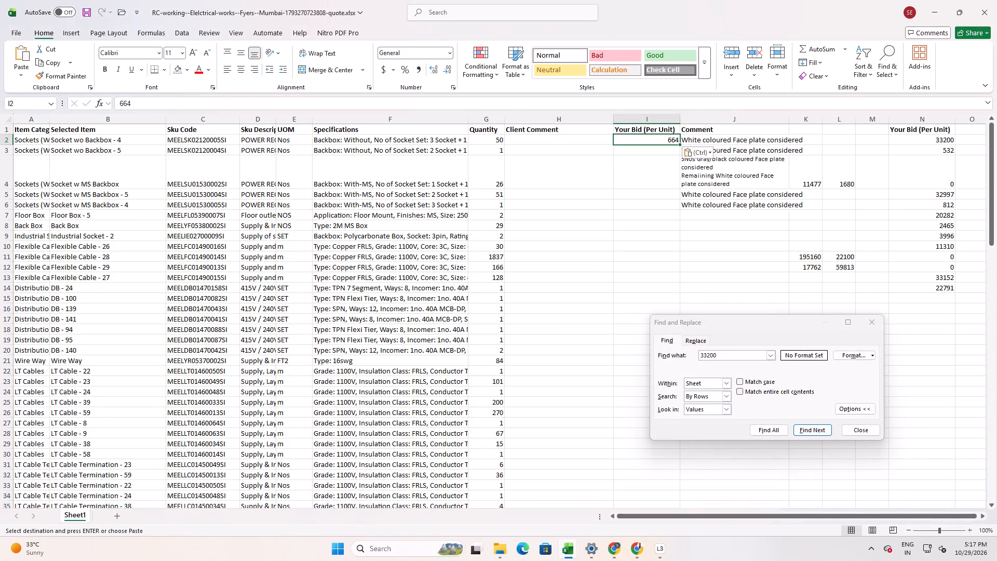
Find amount 532 in the RC working sheet and enter its rate 532 in I3 of the quote sheet.
{"action": "left_click", "coordinate": [640, 154]}
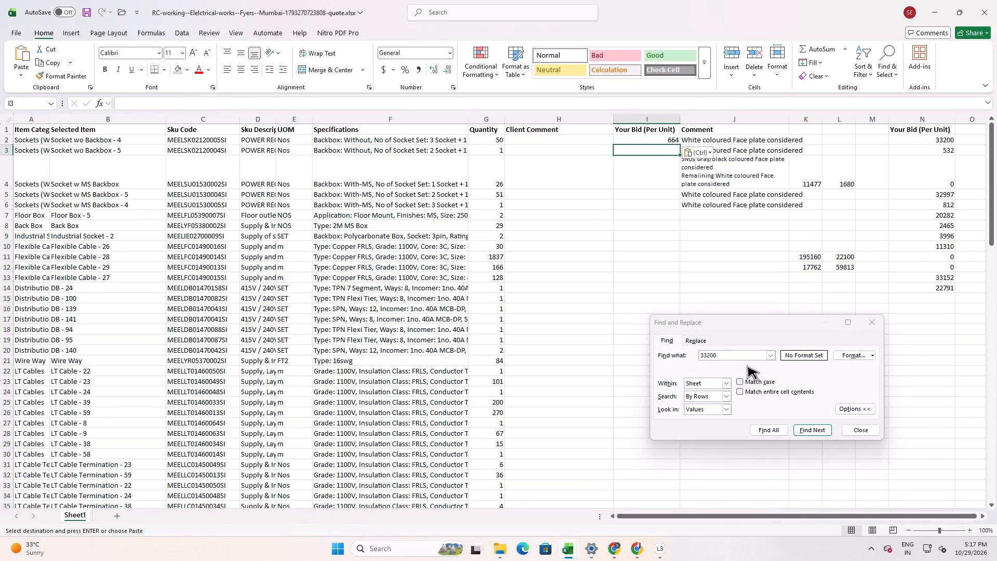
{"action": "key", "text": "alt+Tab"}
{"action": "left_click_drag", "start_coordinate": [739, 352], "coordinate": [673, 369]}
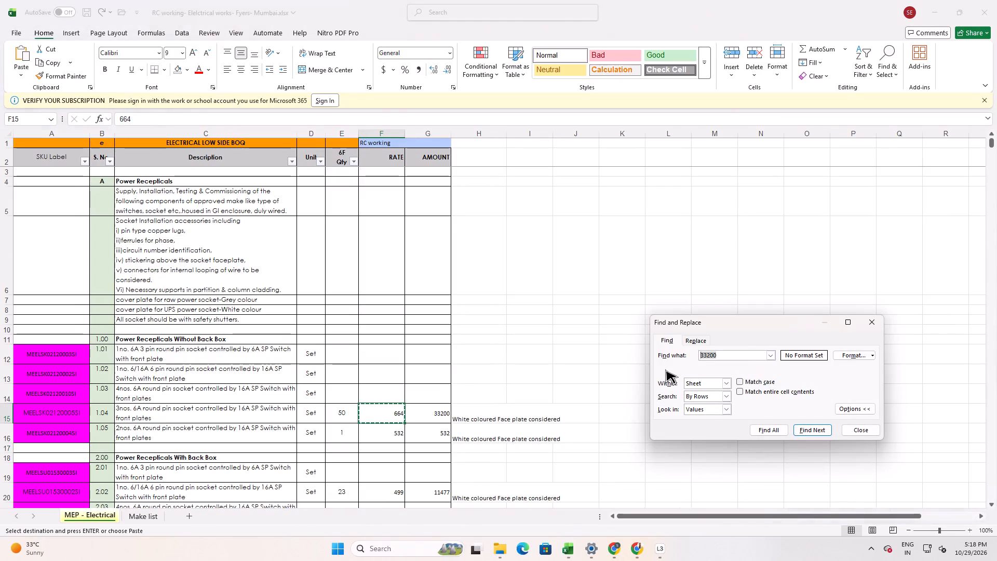
{"action": "type", "text": "532"}
{"action": "key", "text": "Return"}
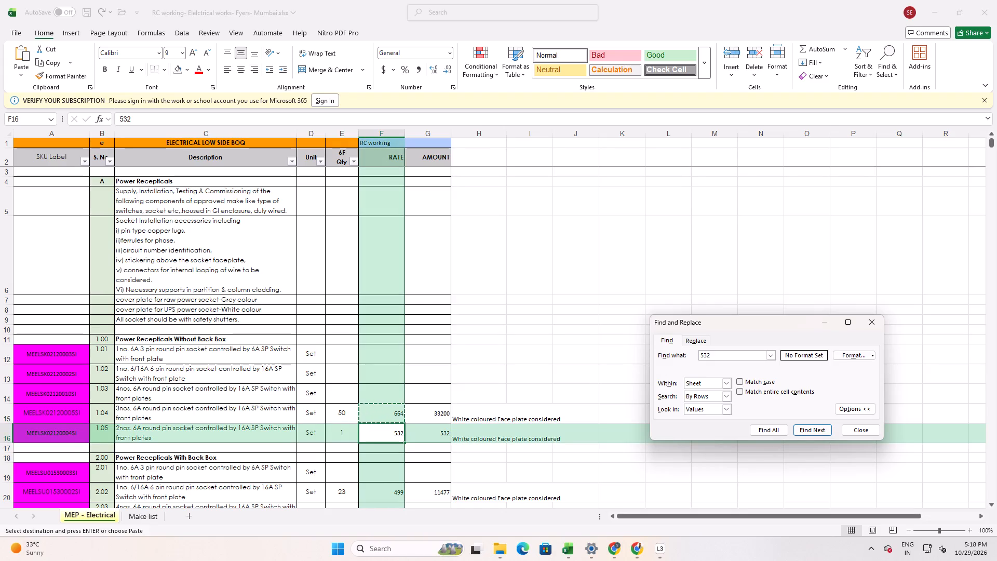
{"action": "key", "text": "alt+Tab"}
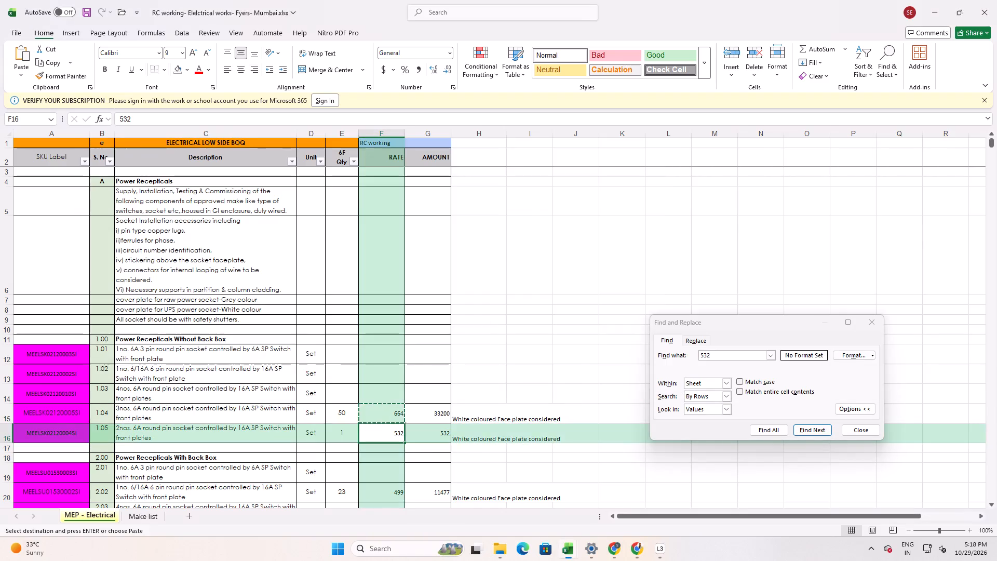
{"action": "key", "text": "alt+Tab"}
{"action": "key", "text": "alt+Tab"}
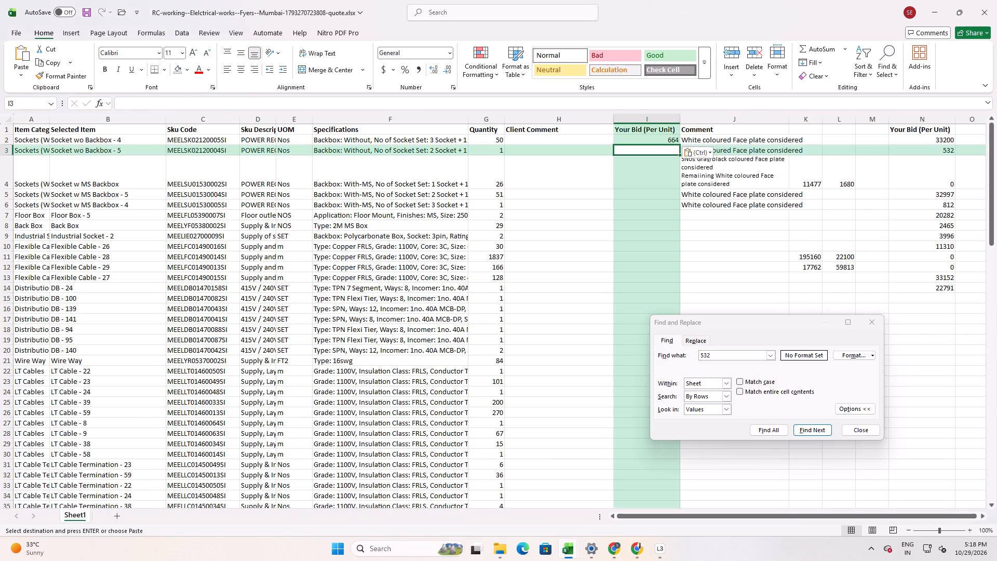
{"action": "key", "text": "Escape"}
{"action": "left_click", "coordinate": [597, 221]}
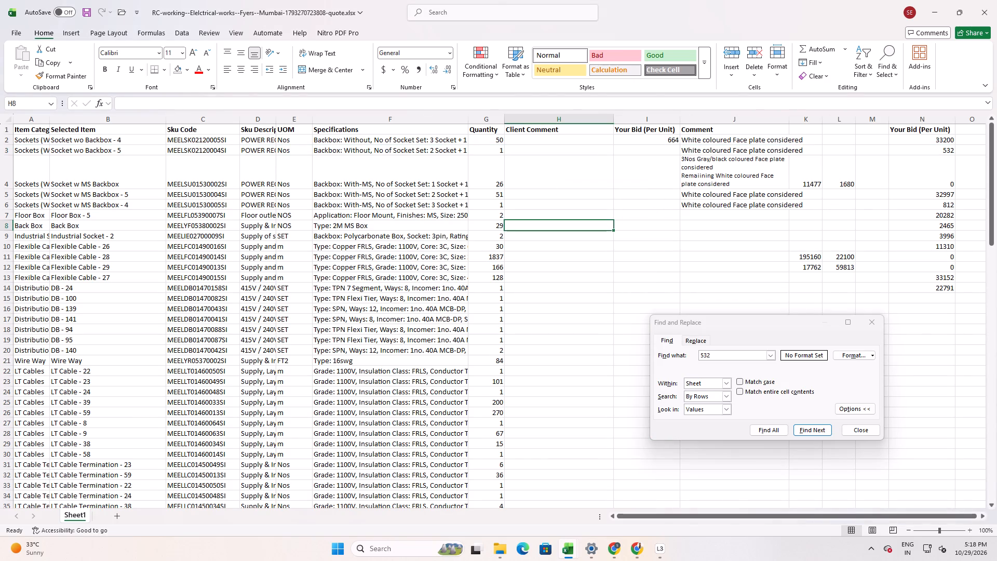
{"action": "left_click", "coordinate": [650, 154]}
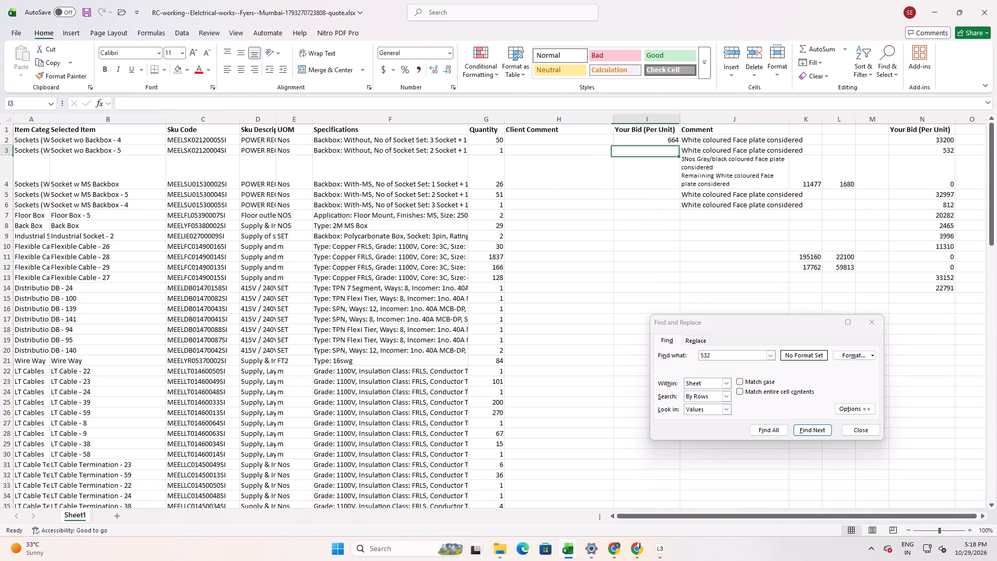
{"action": "type", "text": "532"}
{"action": "key", "text": "Return"}
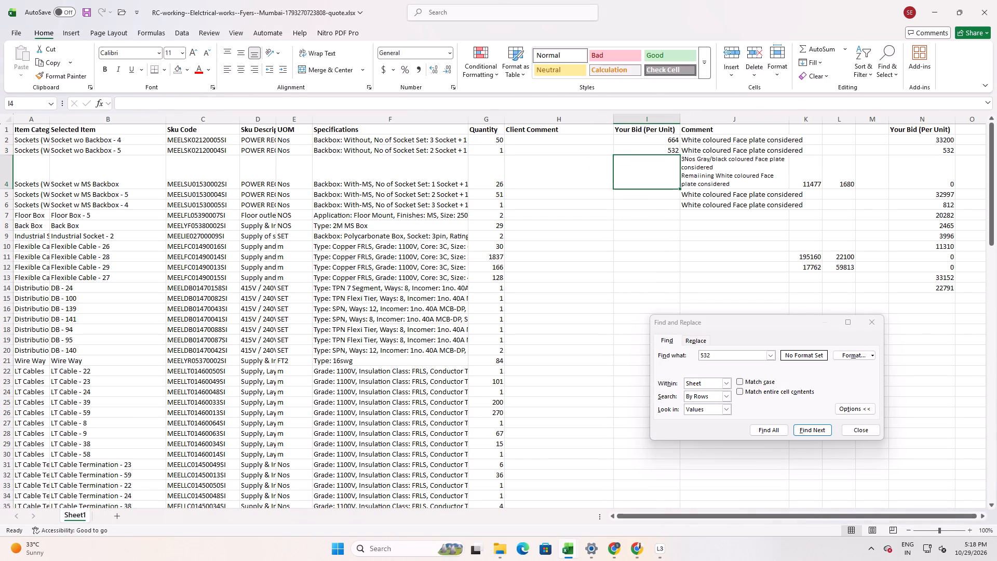
Look up the rate for SKU MEELSU01530002SI in row 20 of the RC working sheet and enter 499 in I4 of the quote sheet.
{"action": "key", "text": "alt+Tab"}
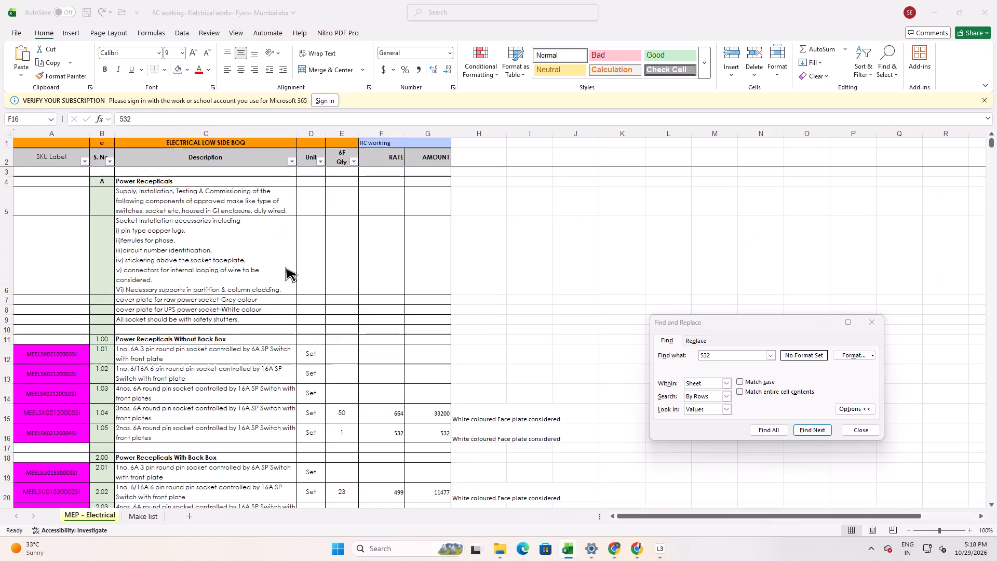
{"action": "scroll", "coordinate": [398, 382], "scroll_direction": "down", "scroll_amount": 1}
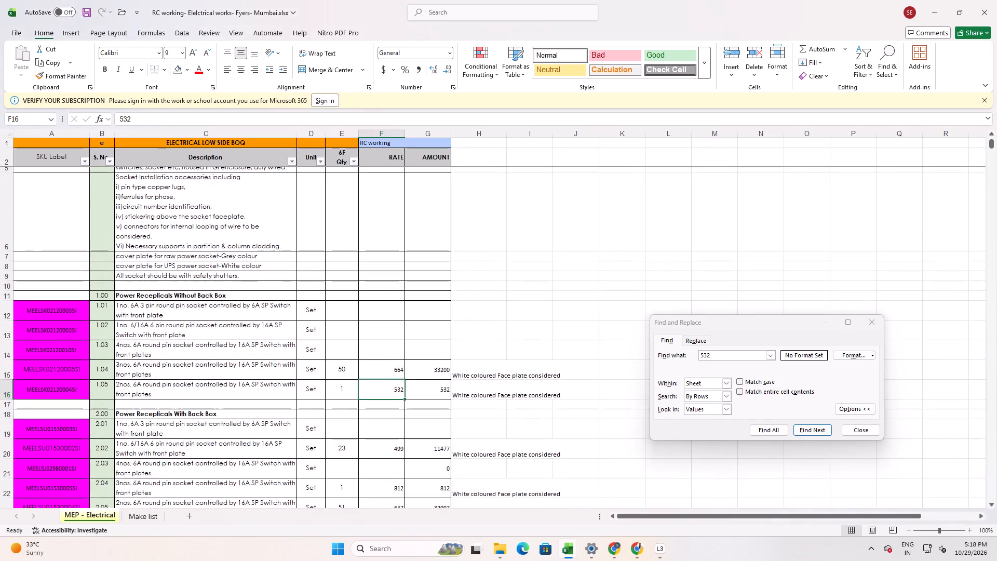
{"action": "scroll", "coordinate": [398, 383], "scroll_direction": "down", "scroll_amount": 2}
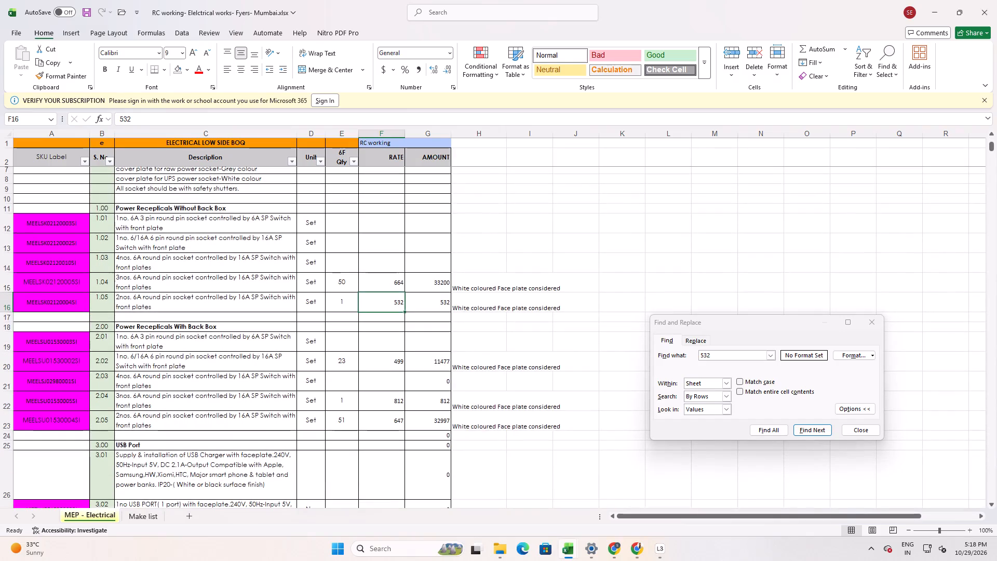
{"action": "left_click", "coordinate": [446, 360]}
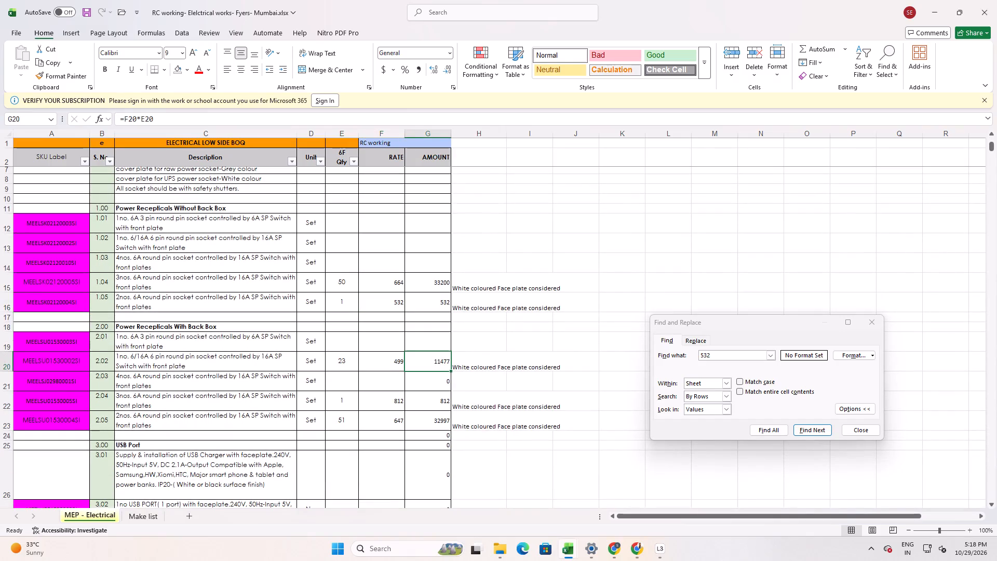
{"action": "key", "text": "alt+Tab"}
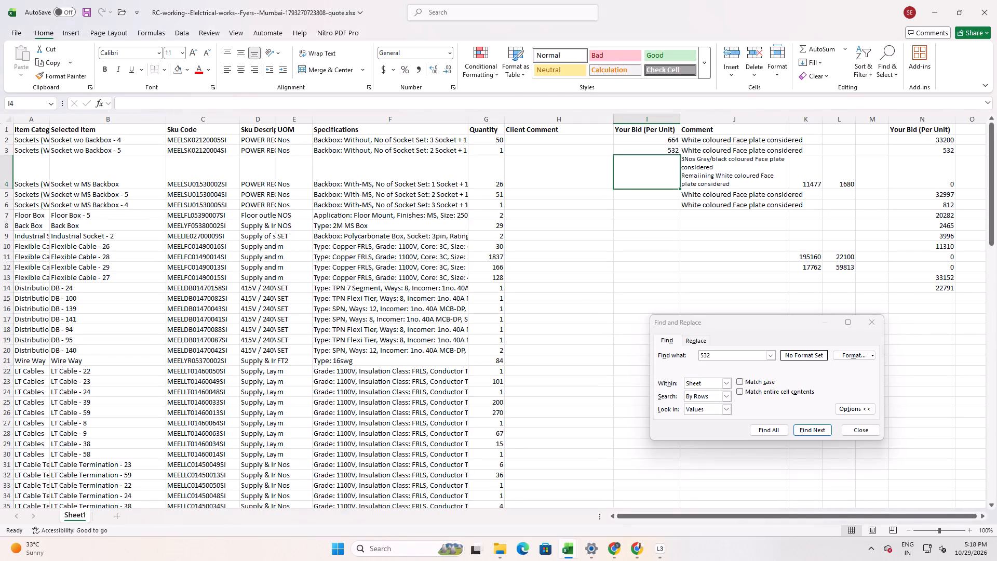
{"action": "key", "text": "alt+Tab"}
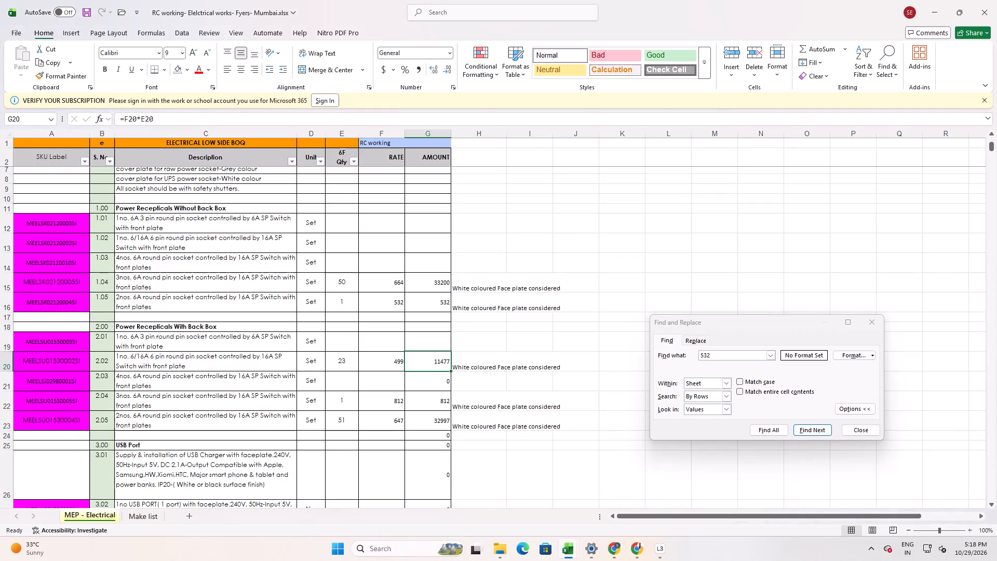
{"action": "left_click", "coordinate": [384, 369]}
{"action": "key", "text": "alt+Tab"}
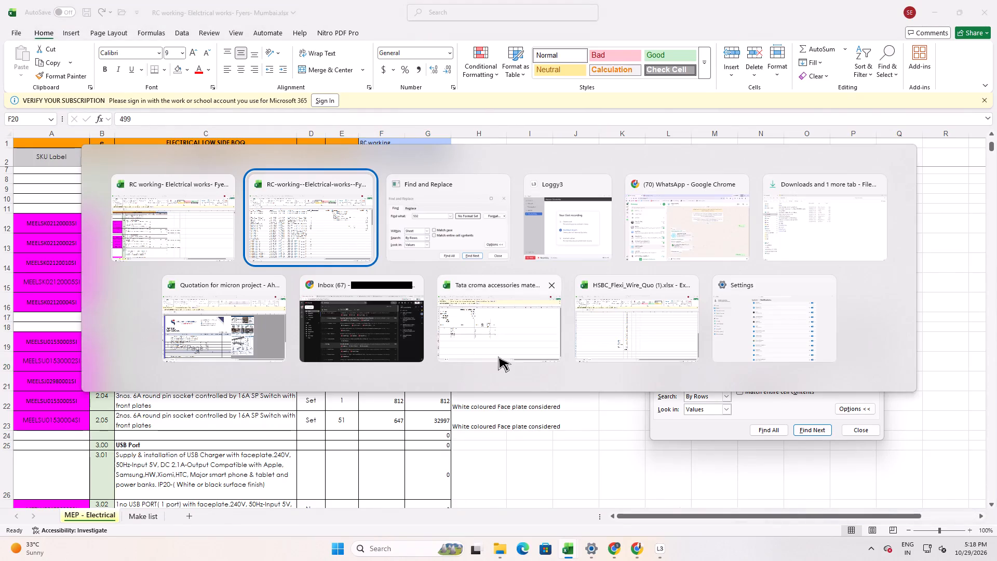
{"action": "type", "text": "499"}
{"action": "key", "text": "Return"}
Replace the total amount in K4 of the quote sheet with the unit rate 499.
{"action": "key", "text": "Up"}
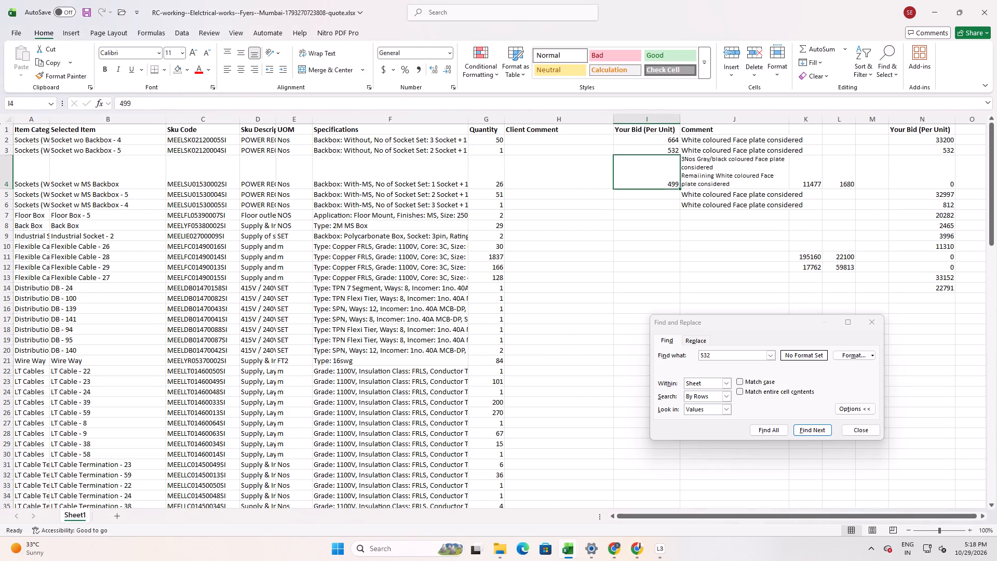
{"action": "key", "text": "Right"}
{"action": "key", "text": "Right"}
{"action": "key", "text": "Left"}
{"action": "key", "text": "Left"}
{"action": "key", "text": "Right"}
{"action": "key", "text": "Right"}
{"action": "type", "text": "499"}
{"action": "key", "text": "Right"}
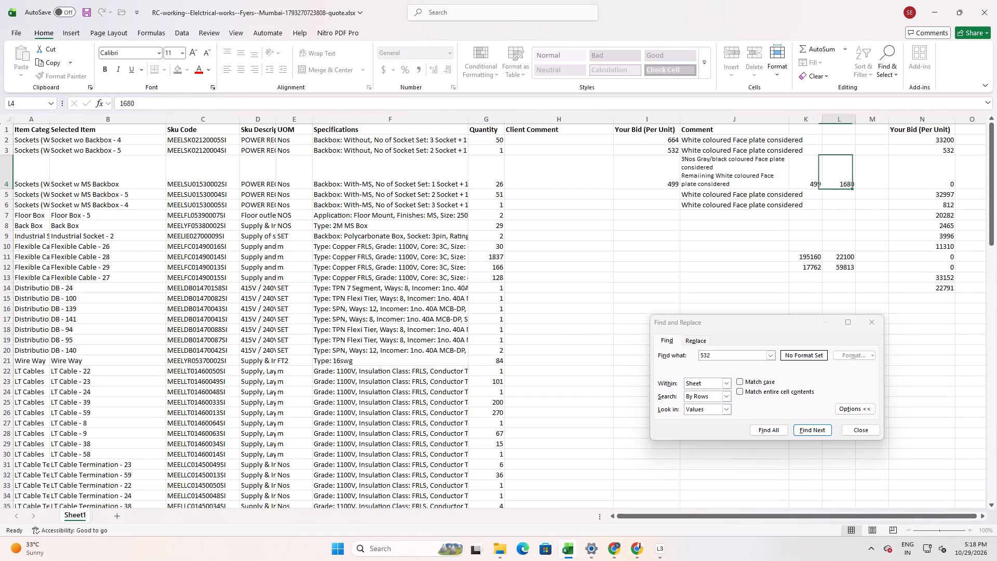
Find amount 1680 for SKU MEELSU01530002SI in the RC working sheet and replace L4 of the quote sheet with its rate 560.
{"action": "key", "text": "alt+Tab"}
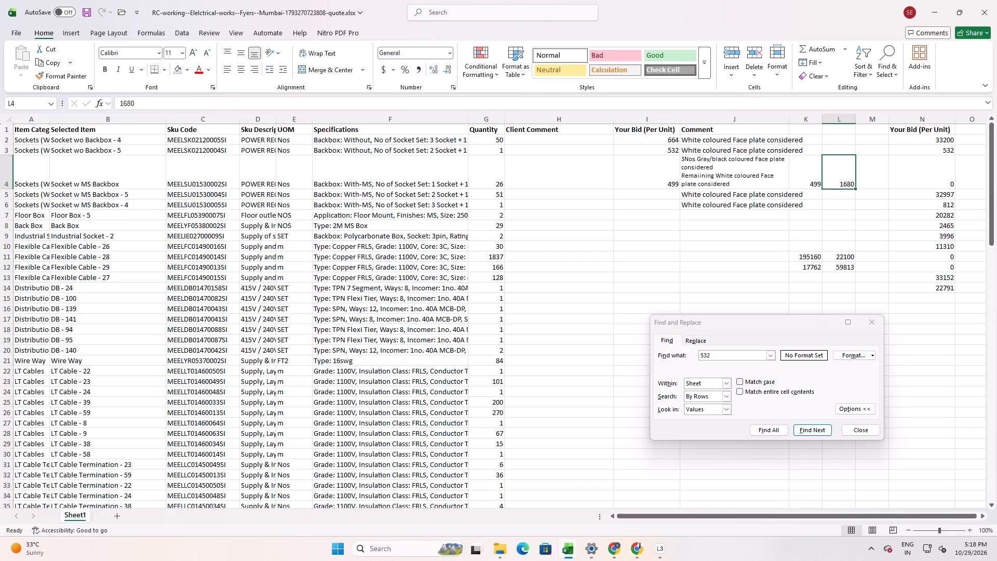
{"action": "left_click_drag", "start_coordinate": [727, 353], "coordinate": [721, 355]}
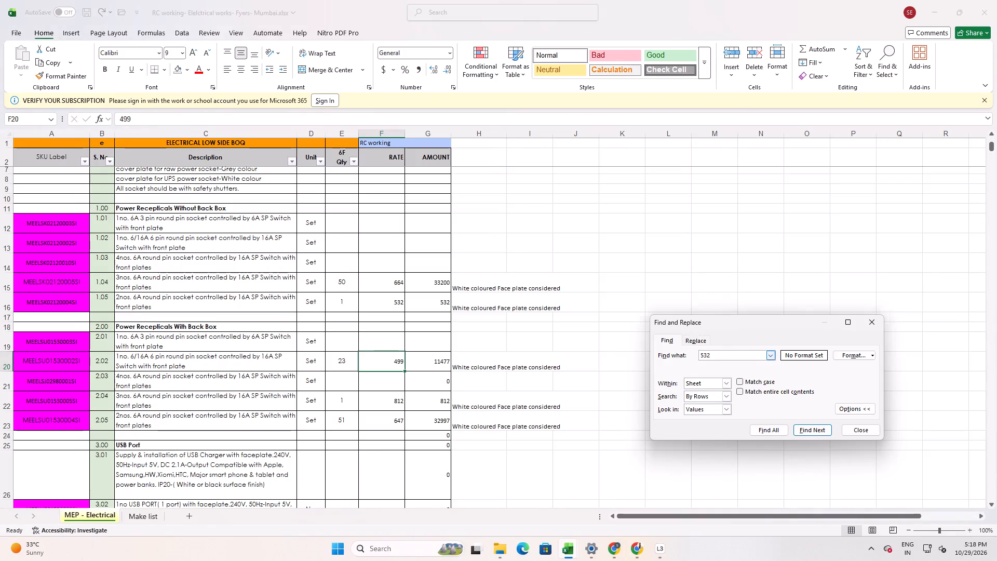
{"action": "left_click_drag", "start_coordinate": [721, 355], "coordinate": [642, 371]}
{"action": "type", "text": "1680"}
{"action": "key", "text": "Return"}
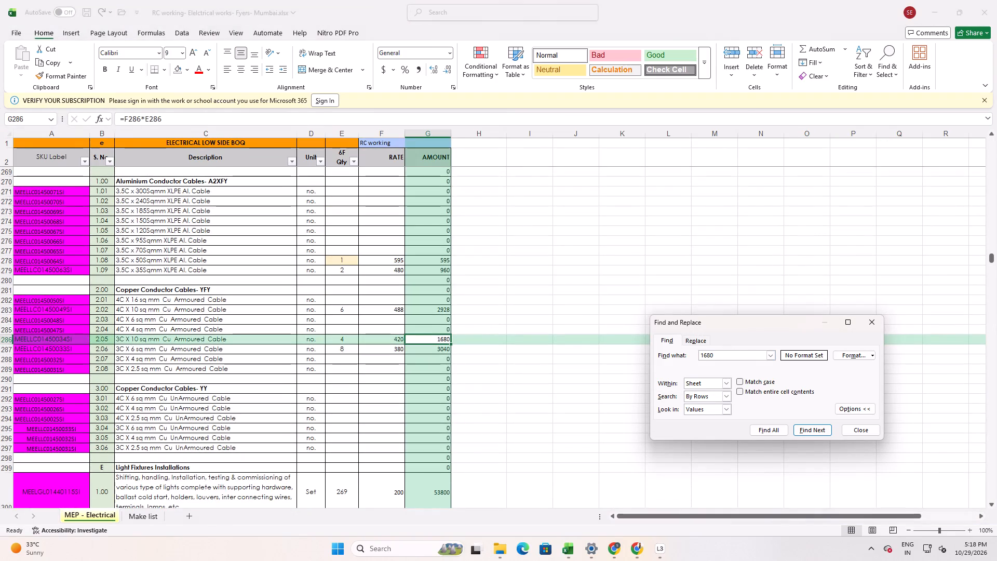
{"action": "key", "text": "Return"}
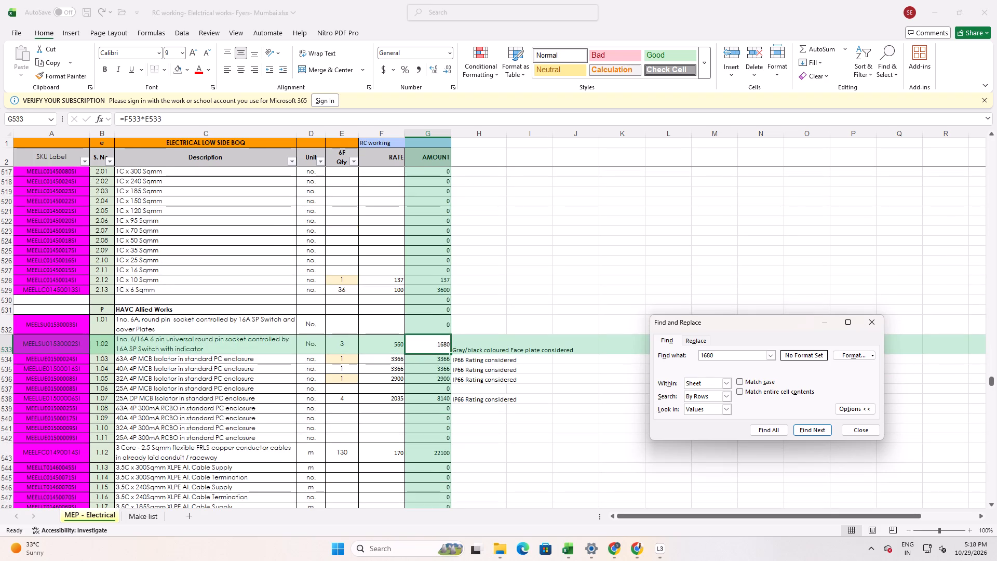
{"action": "key", "text": "Return"}
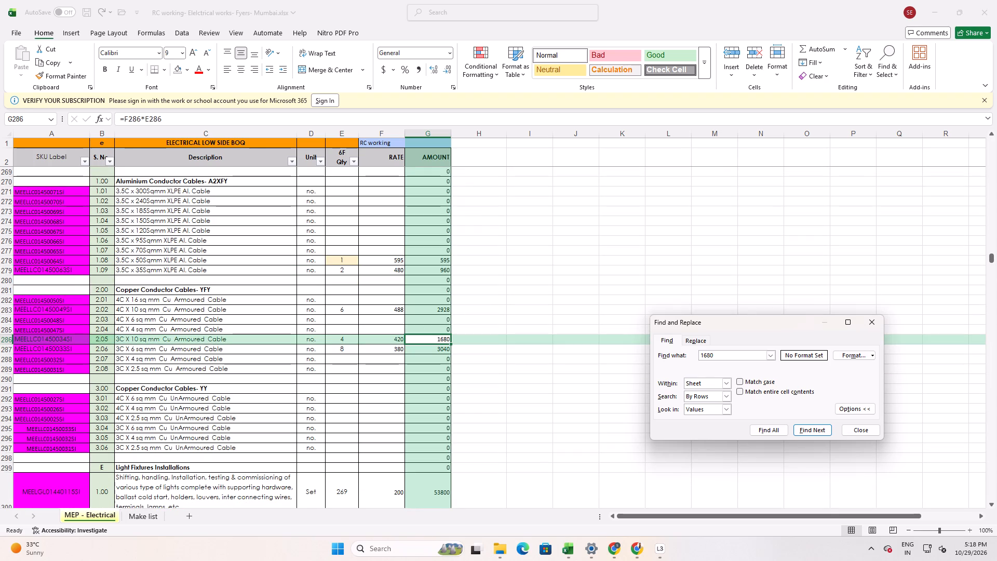
{"action": "key", "text": "Return"}
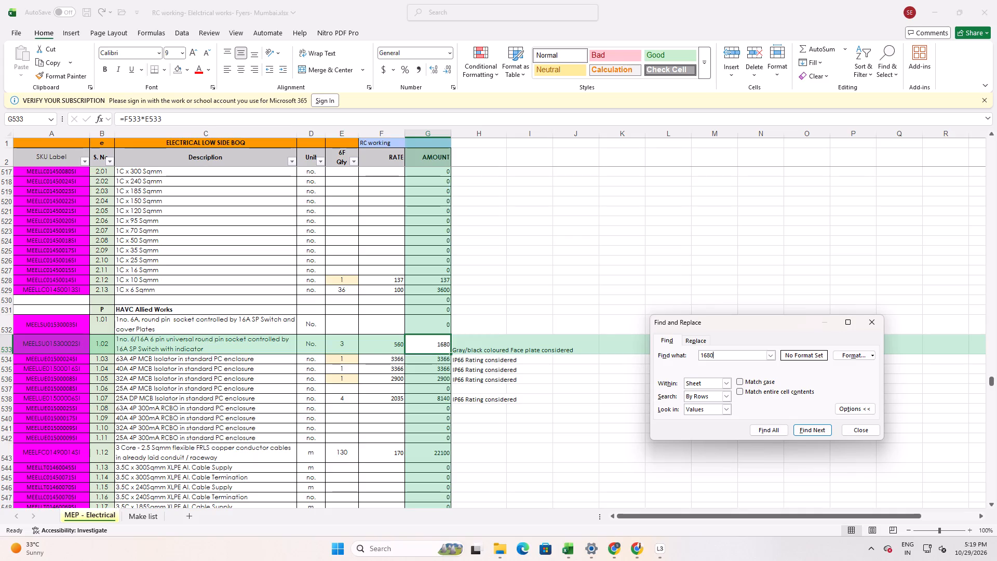
{"action": "key", "text": "alt+Tab"}
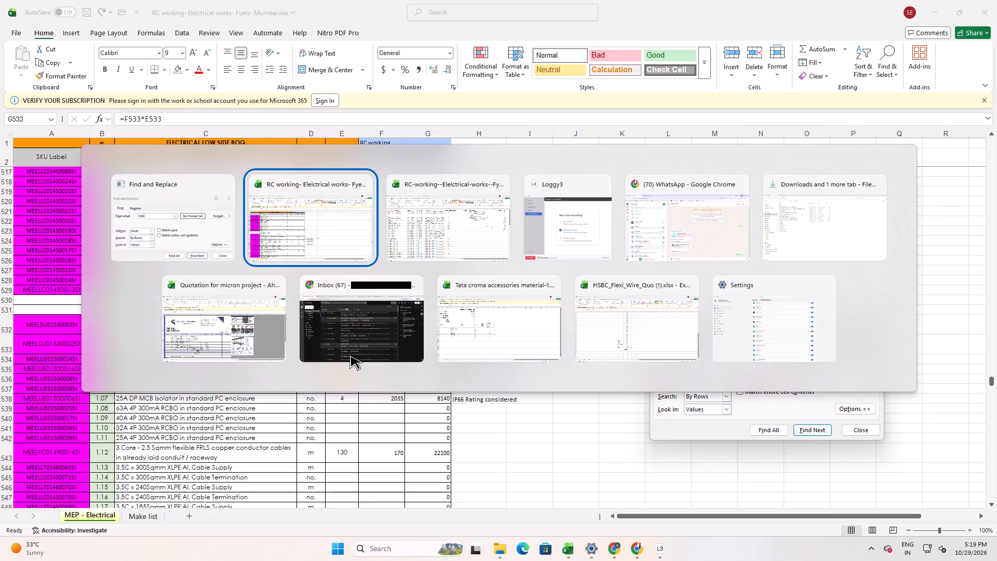
{"action": "key", "text": "alt+Tab"}
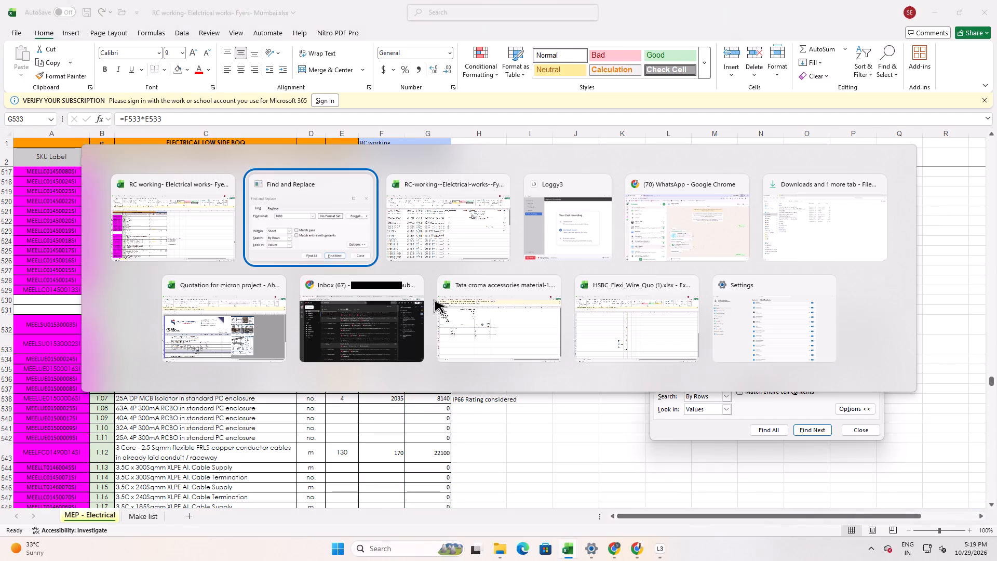
{"action": "key", "text": "alt+Tab"}
{"action": "left_click", "coordinate": [838, 183]}
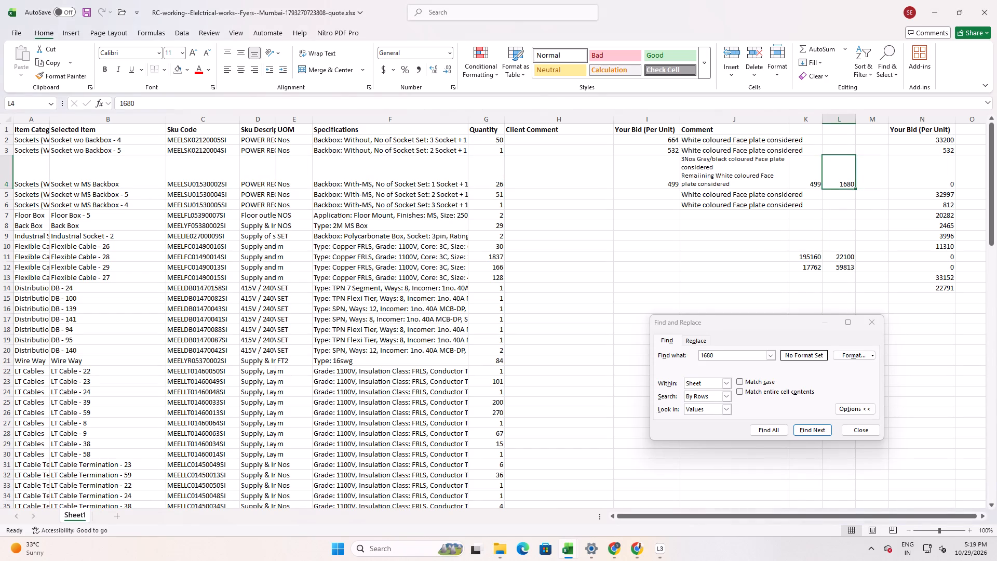
{"action": "type", "text": "560"}
{"action": "key", "text": "Return"}
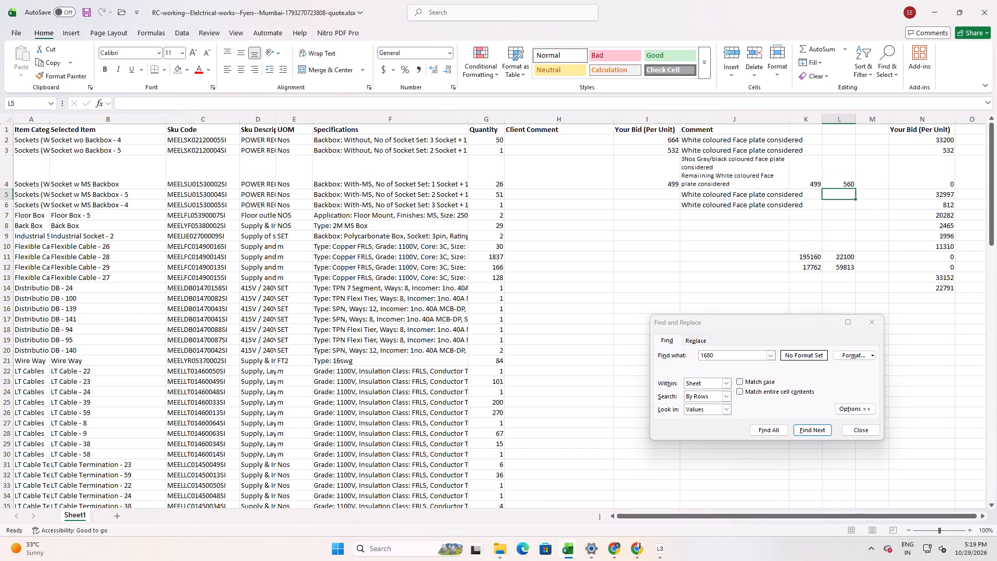
Replace the bid in I4 of the quote sheet with a formula adding the rates in L4 and K4.
{"action": "left_click", "coordinate": [673, 181]}
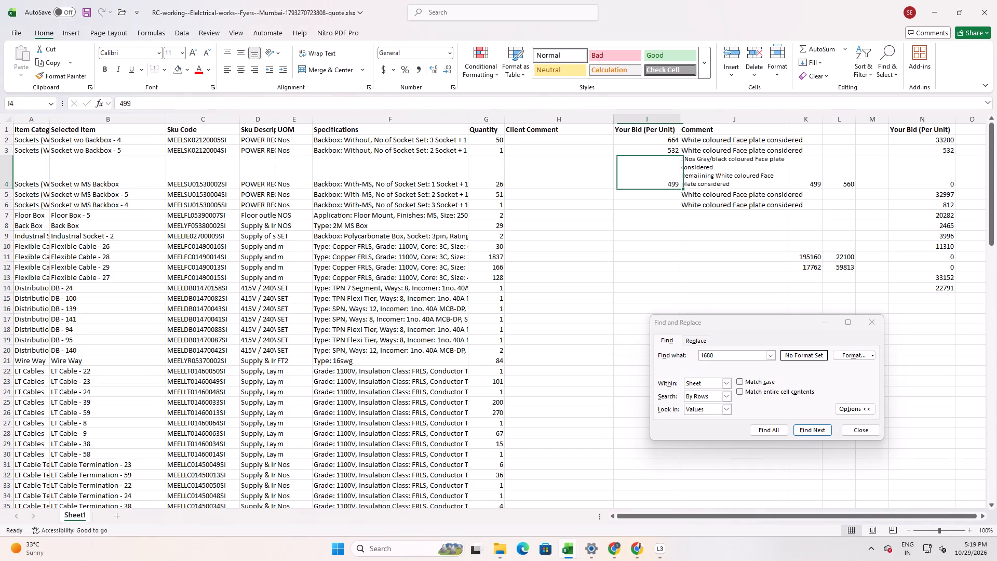
{"action": "key", "text": "equal"}
{"action": "key", "text": "Right"}
{"action": "key", "text": "Right"}
{"action": "key", "text": "Right"}
{"action": "key", "text": "plus"}
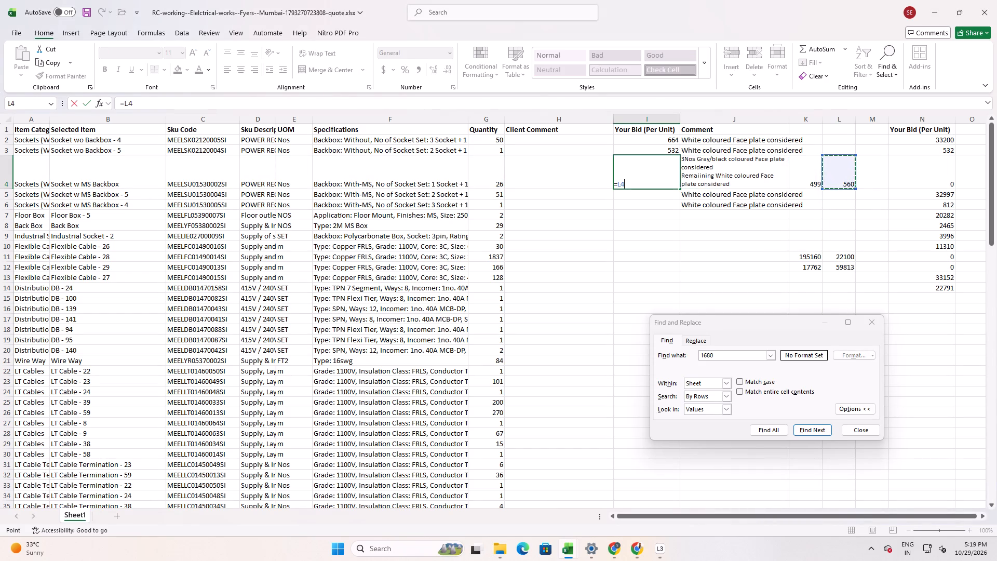
{"action": "key", "text": "Right"}
{"action": "key", "text": "Right"}
{"action": "key", "text": "Return"}
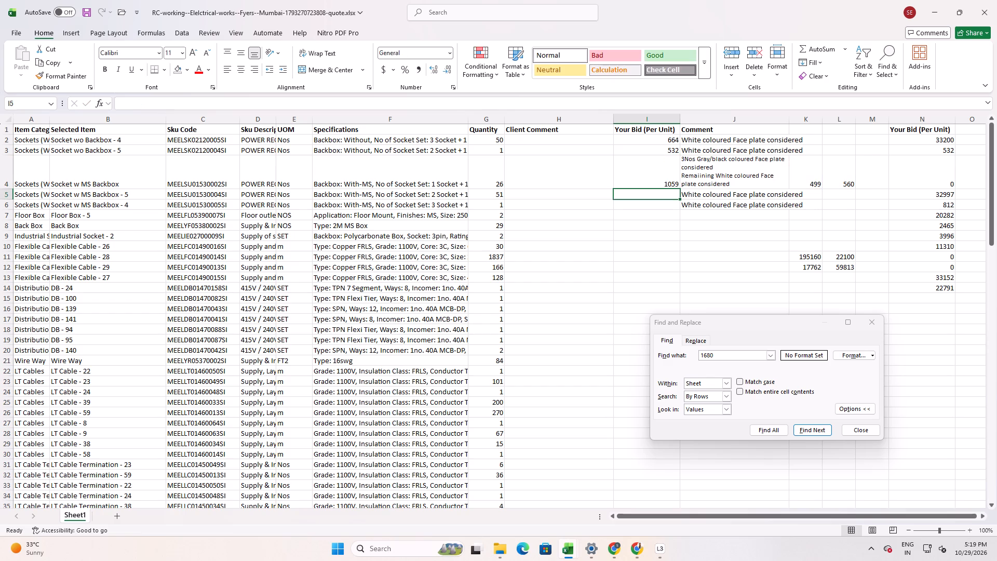
Enter a formula in H4 of the quote sheet multiplying the quantity in G4 by the bid in I4.
{"action": "left_click", "coordinate": [597, 175]}
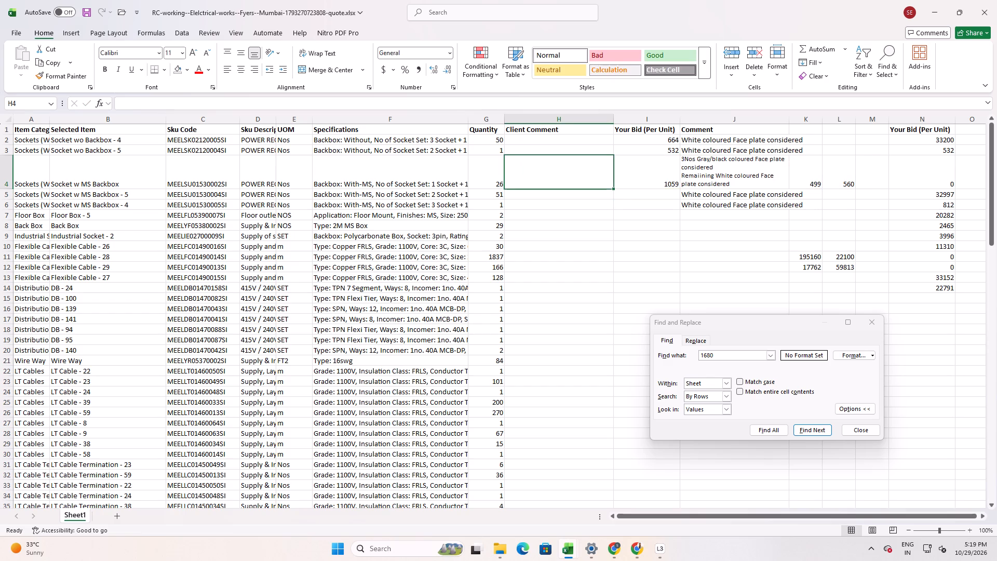
{"action": "key", "text": "equal"}
{"action": "key", "text": "Left"}
{"action": "key", "text": "asterisk"}
{"action": "key", "text": "Right"}
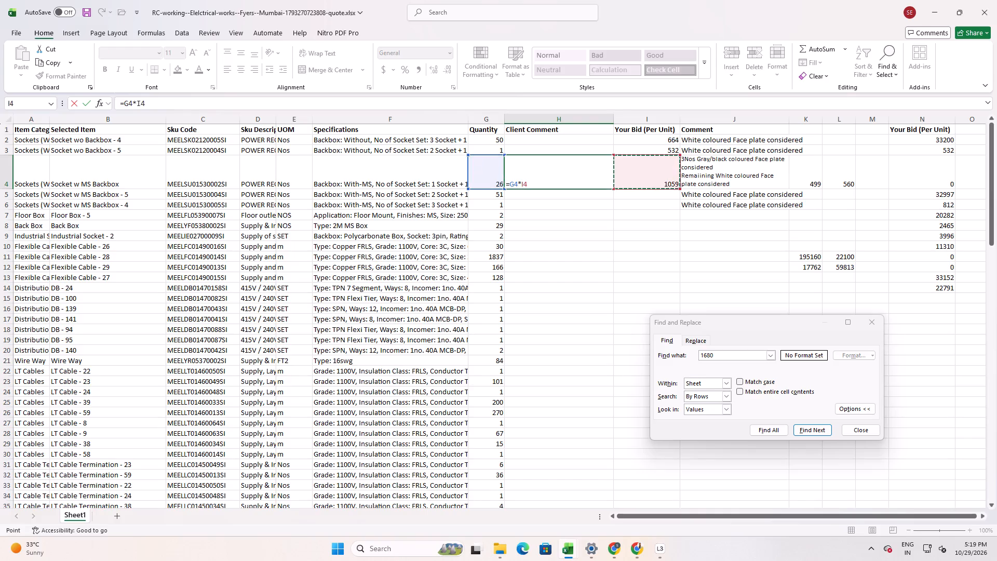
{"action": "key", "text": "Return"}
{"action": "key", "text": "Up"}
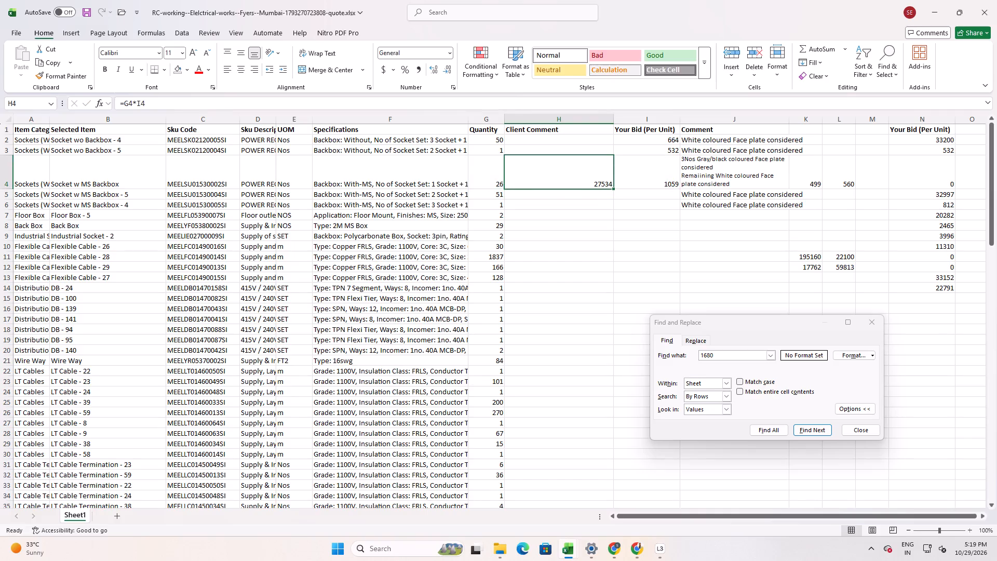
Enter the formula =1680+11477 in K20 of the RC working sheet to total the SKU's two amounts.
{"action": "key", "text": "alt+Tab"}
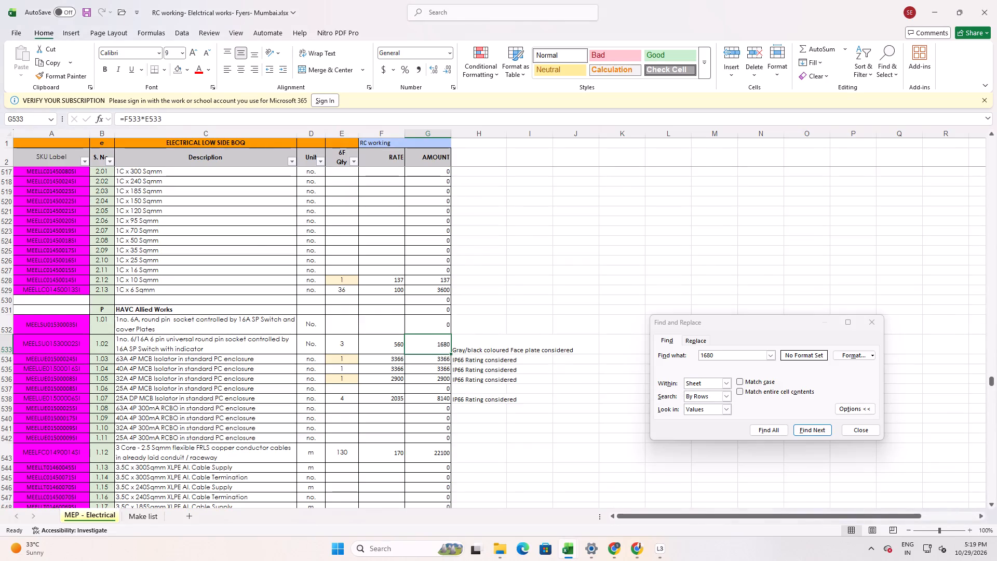
{"action": "scroll", "coordinate": [490, 339], "scroll_direction": "up", "scroll_amount": 6}
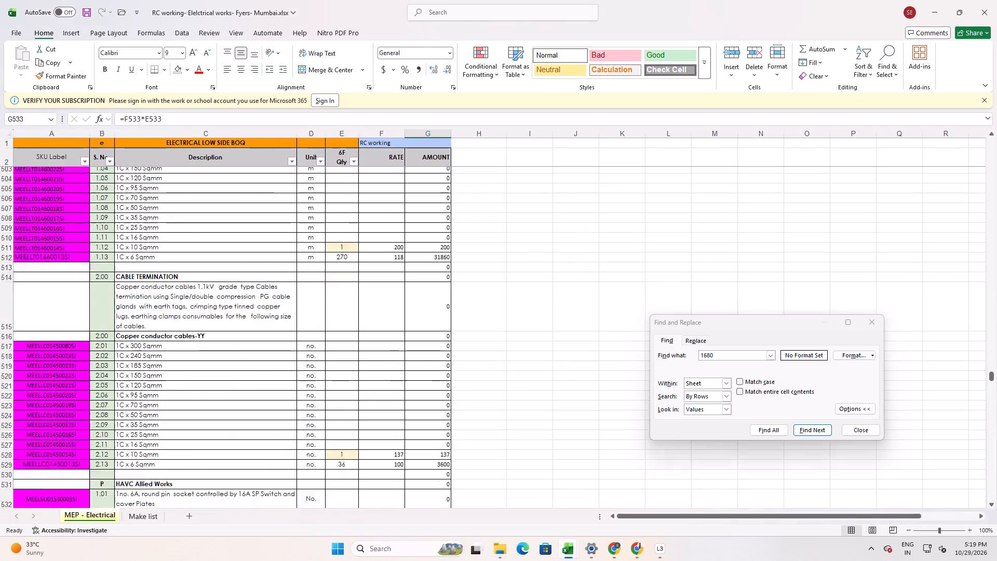
{"action": "scroll", "coordinate": [490, 339], "scroll_direction": "up", "scroll_amount": 7}
{"action": "scroll", "coordinate": [436, 305], "scroll_direction": "up", "scroll_amount": 2}
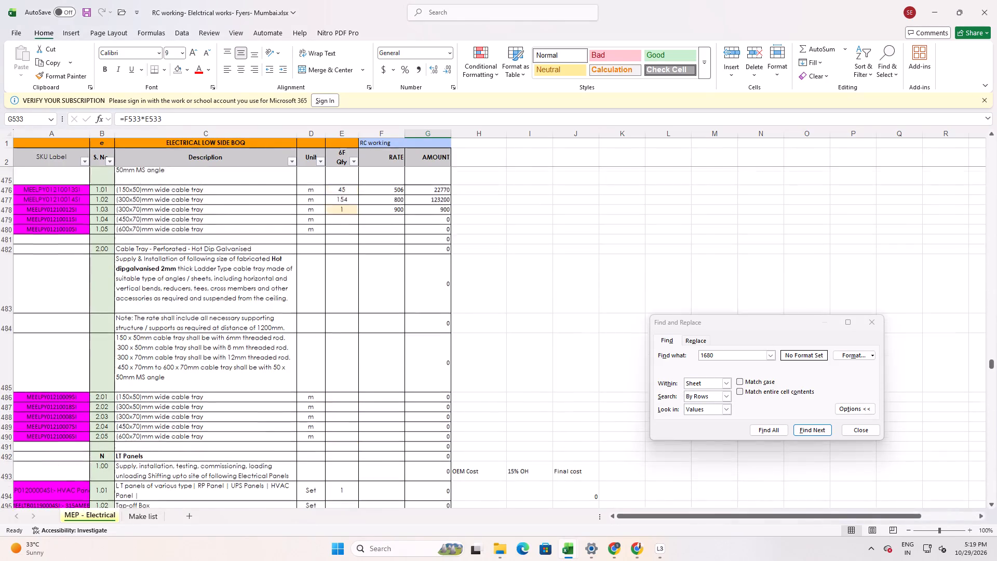
{"action": "middle_click_drag", "start_coordinate": [436, 305], "coordinate": [424, 139]}
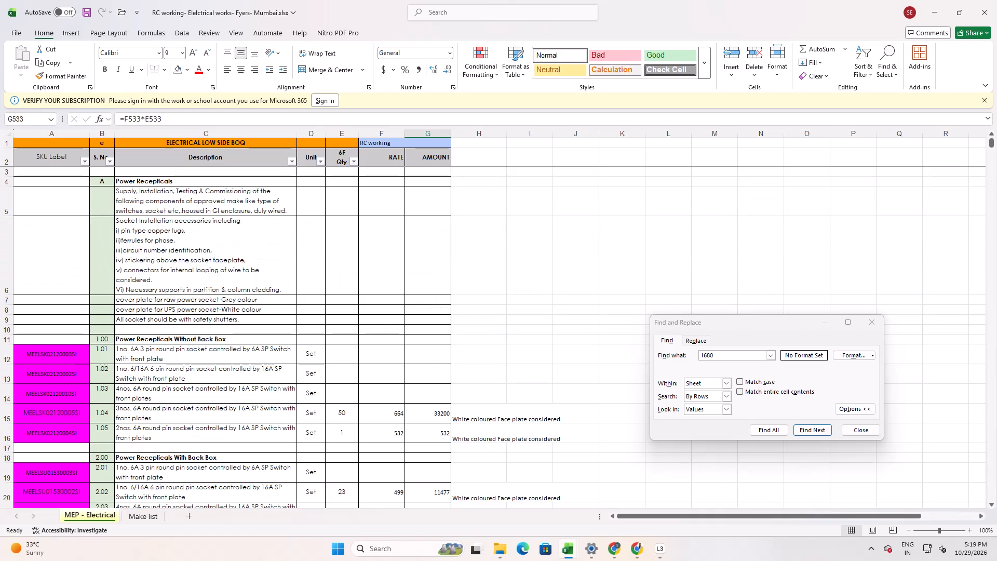
{"action": "scroll", "coordinate": [421, 256], "scroll_direction": "down", "scroll_amount": 2}
{"action": "scroll", "coordinate": [446, 431], "scroll_direction": "down", "scroll_amount": 2}
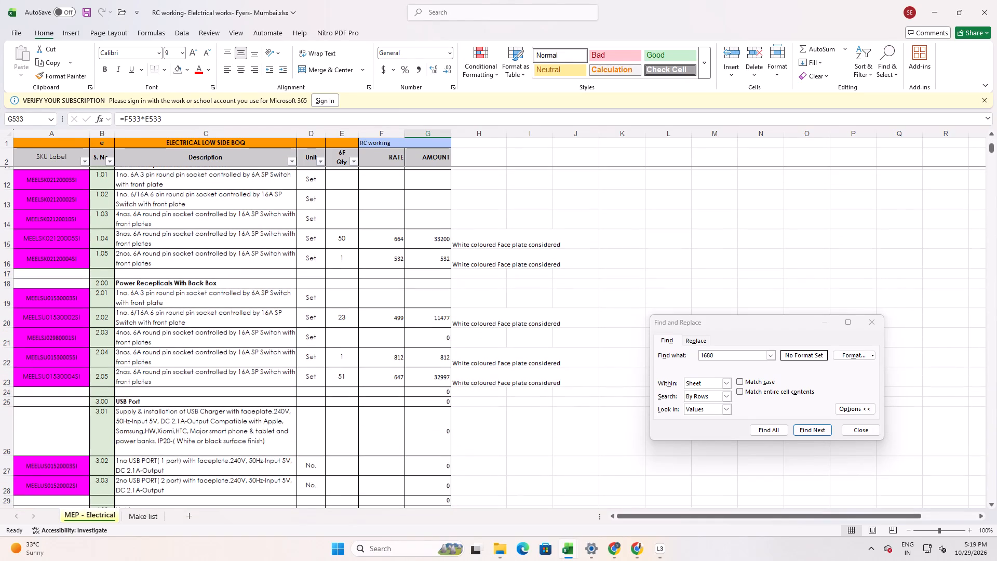
{"action": "left_click", "coordinate": [603, 318]}
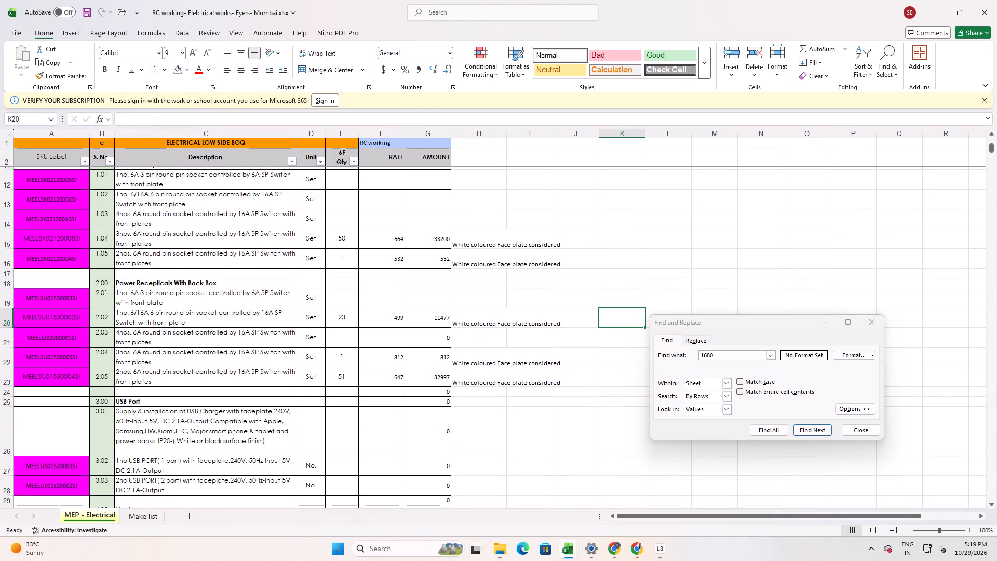
{"action": "type", "text": "=1680"}
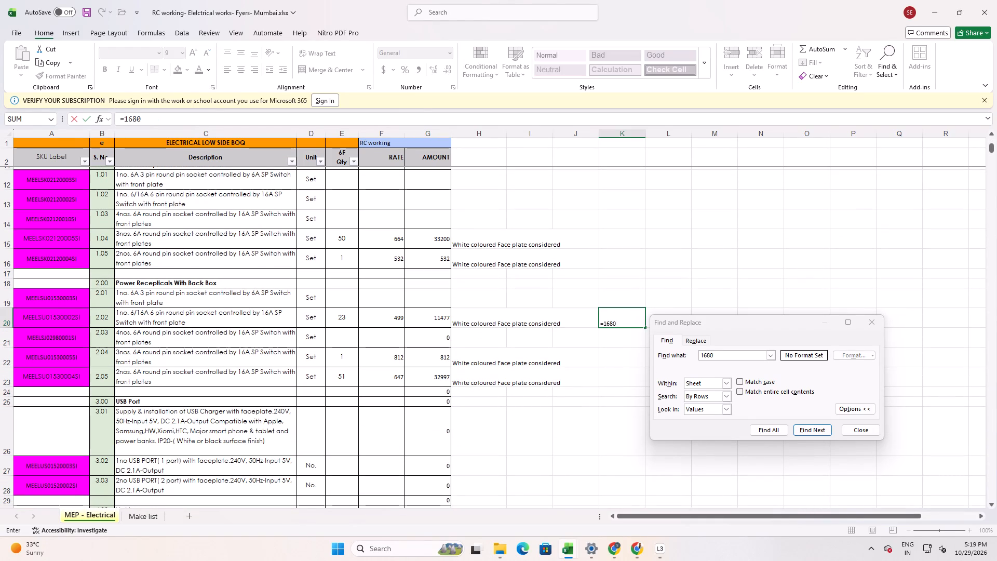
{"action": "key", "text": "plus"}
{"action": "type", "text": "11477"}
{"action": "key", "text": "Return"}
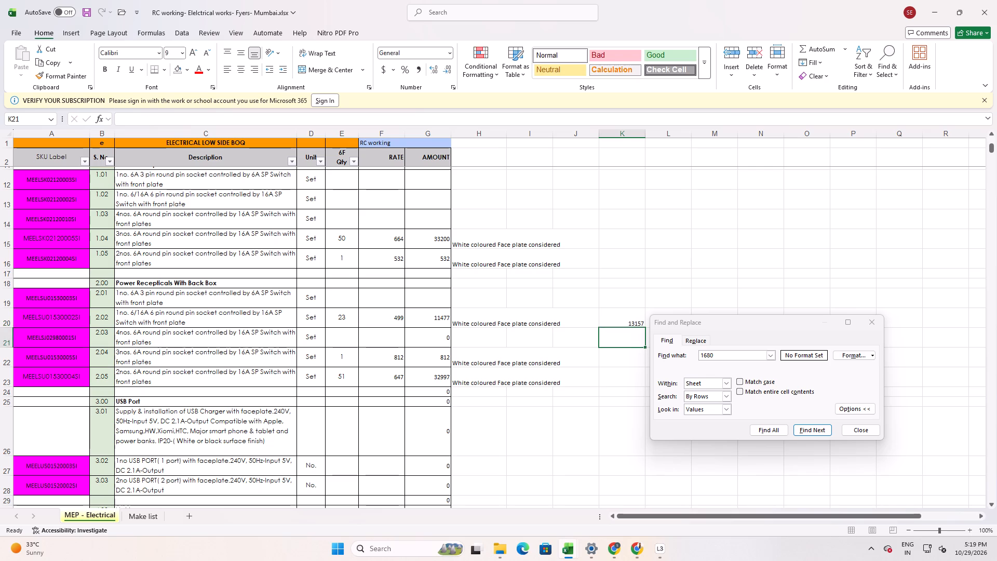
{"action": "key", "text": "Up"}
{"action": "key", "text": "Down"}
{"action": "key", "text": "Up"}
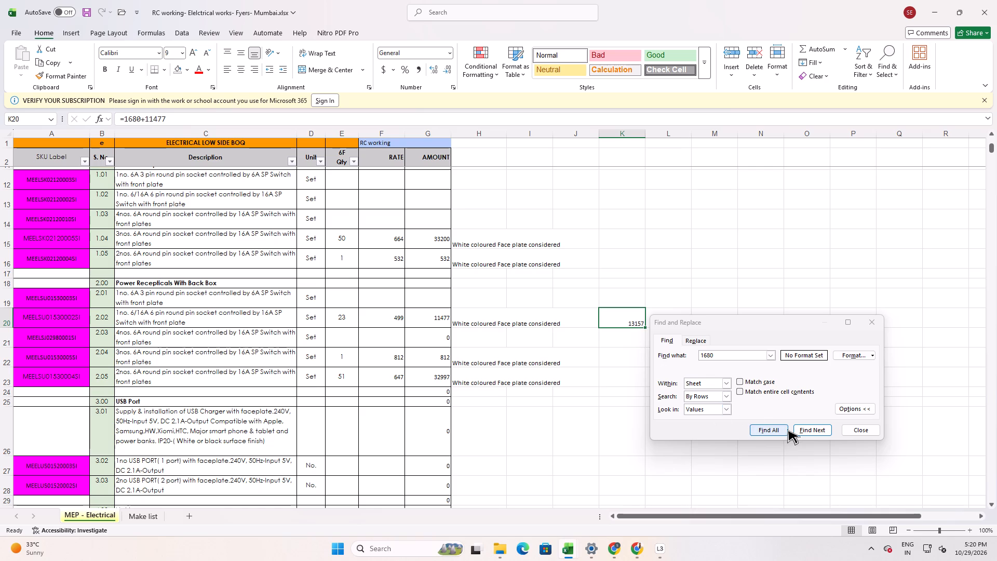
Search the RC working sheet for all occurrences of SKU MEELSU01530002SI, copied from A20, and return to the quote sheet.
{"action": "left_click", "coordinate": [56, 323]}
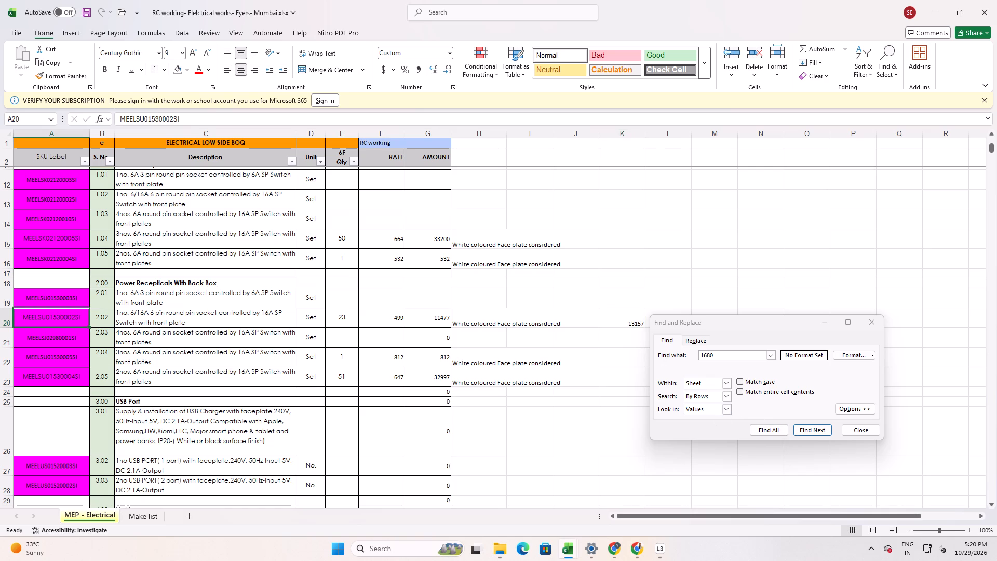
{"action": "double_click", "coordinate": [68, 323]}
{"action": "left_click_drag", "start_coordinate": [86, 321], "coordinate": [0, 321]}
{"action": "key", "text": "ctrl+c"}
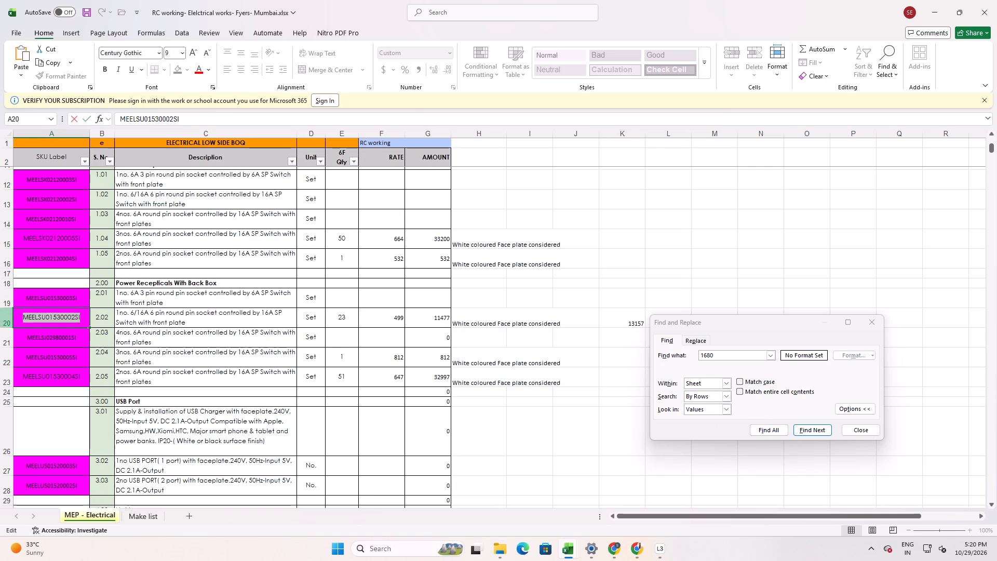
{"action": "left_click", "coordinate": [745, 355]}
{"action": "left_click_drag", "start_coordinate": [745, 355], "coordinate": [648, 354]}
{"action": "key", "text": "ctrl+v"}
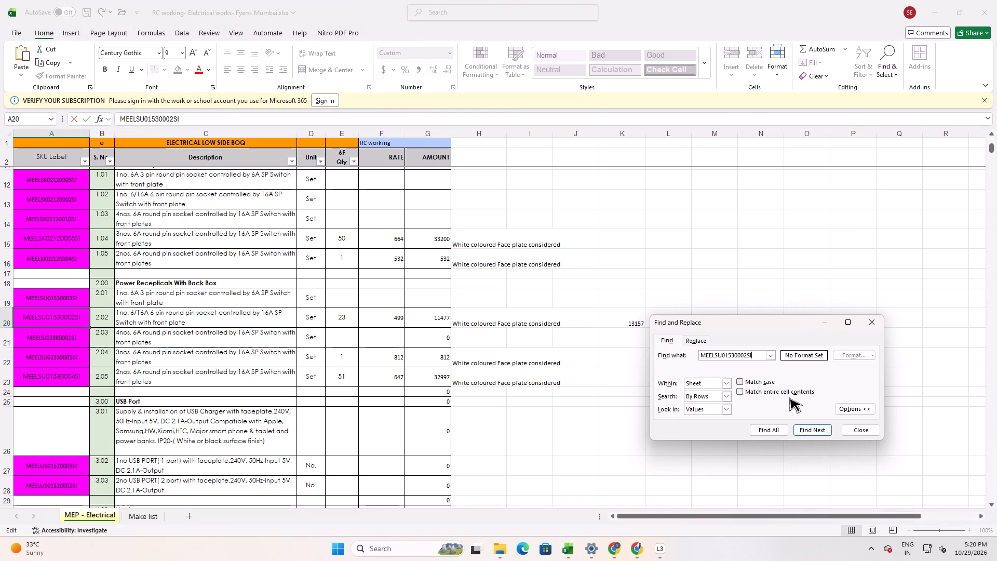
{"action": "left_click", "coordinate": [806, 433]}
{"action": "left_click", "coordinate": [806, 433]}
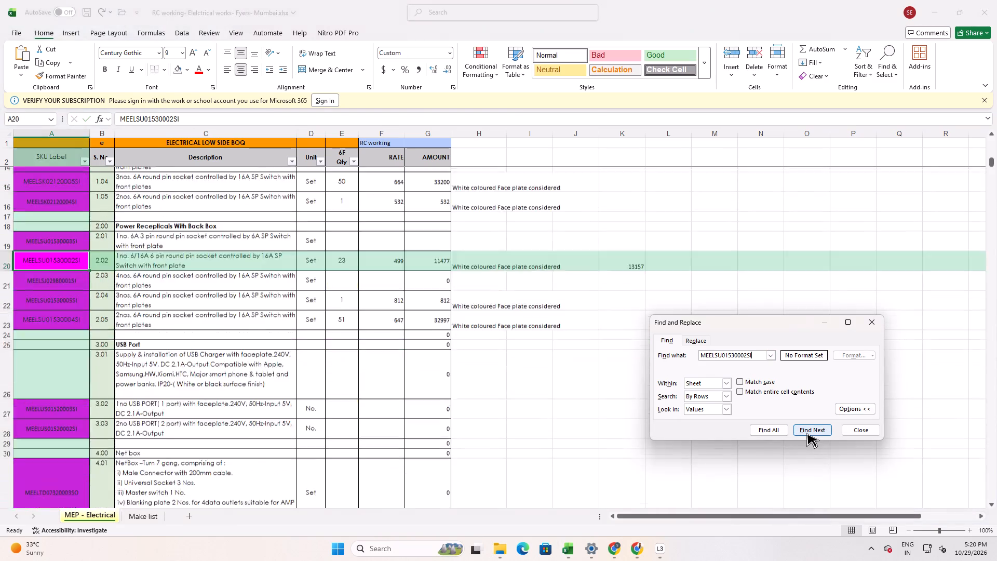
{"action": "left_click", "coordinate": [806, 433]}
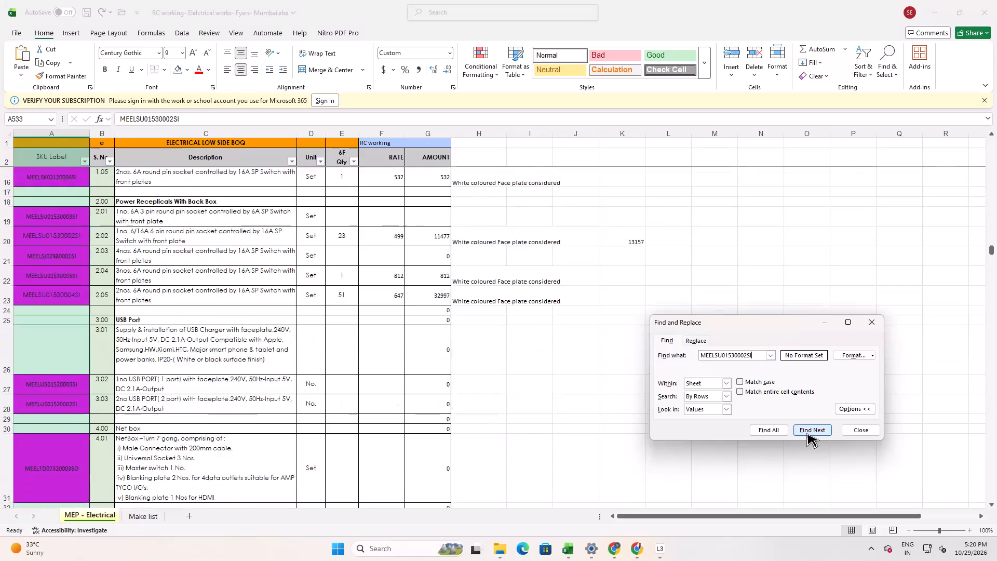
{"action": "left_click", "coordinate": [806, 433]}
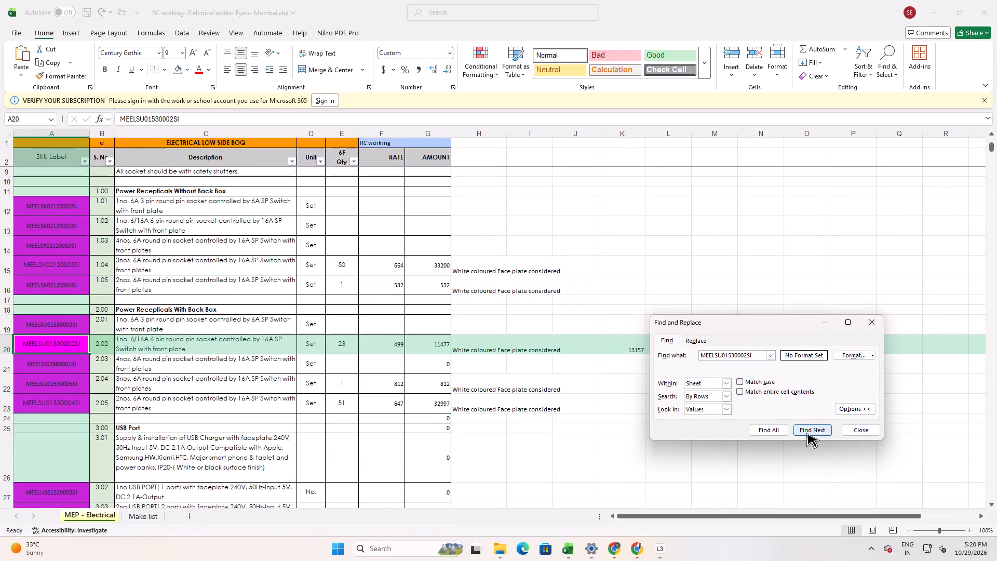
{"action": "key", "text": "alt+Tab"}
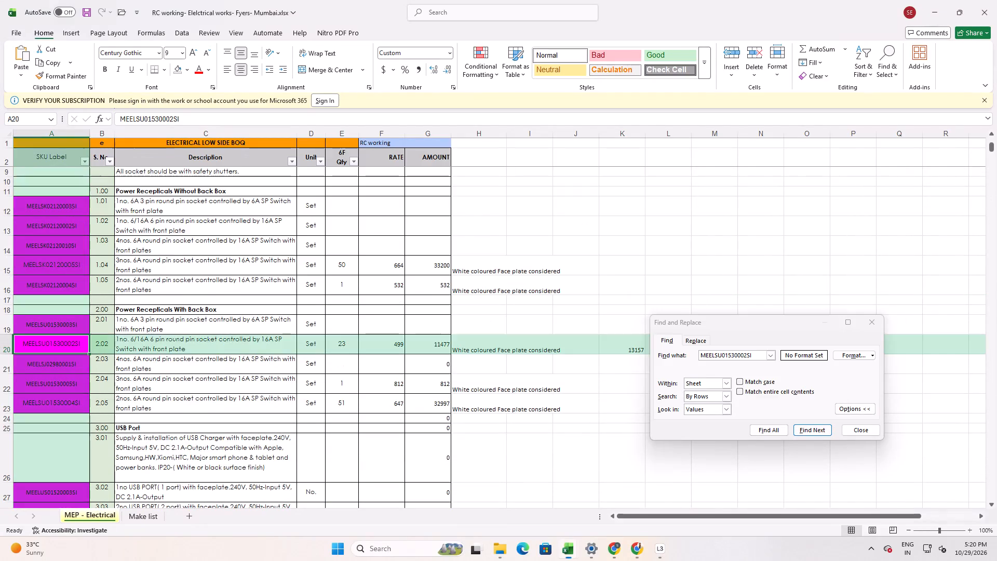
{"action": "key", "text": "alt+Tab"}
{"action": "key", "text": "alt+Tab"}
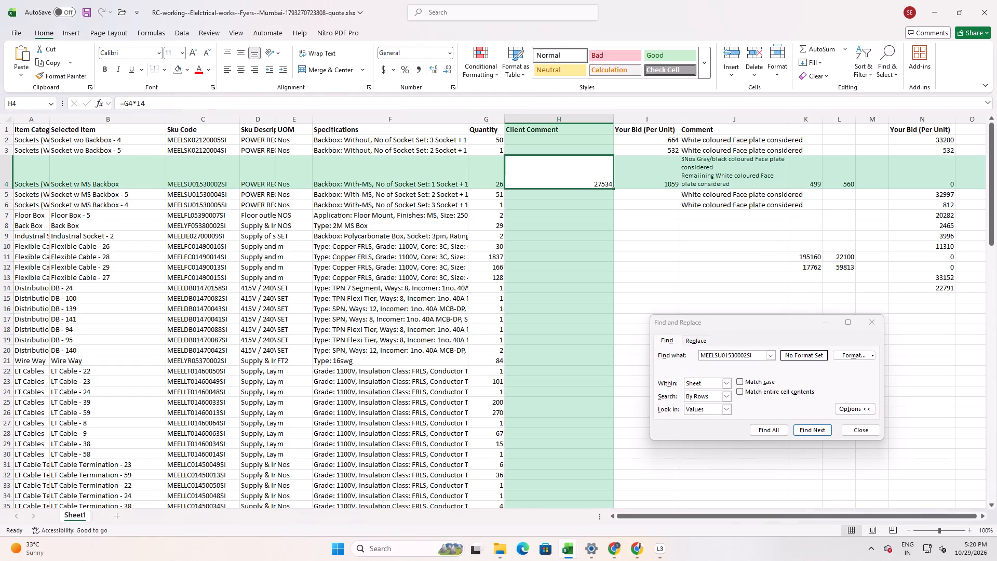
{"action": "scroll", "coordinate": [557, 331], "scroll_direction": "up", "scroll_amount": 2}
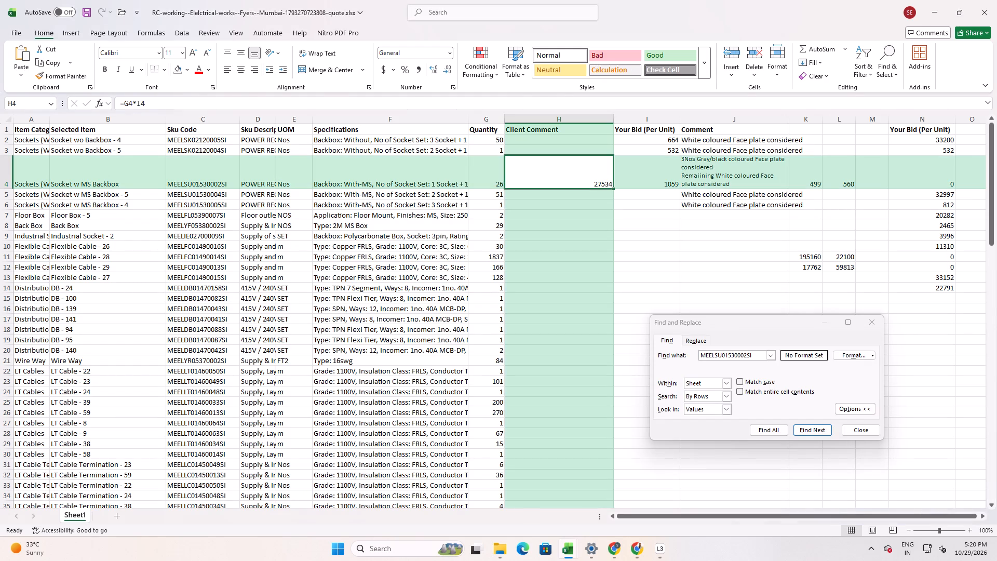
{"action": "key", "text": "Escape"}
{"action": "left_click", "coordinate": [609, 247]}
{"action": "key", "text": "Escape"}
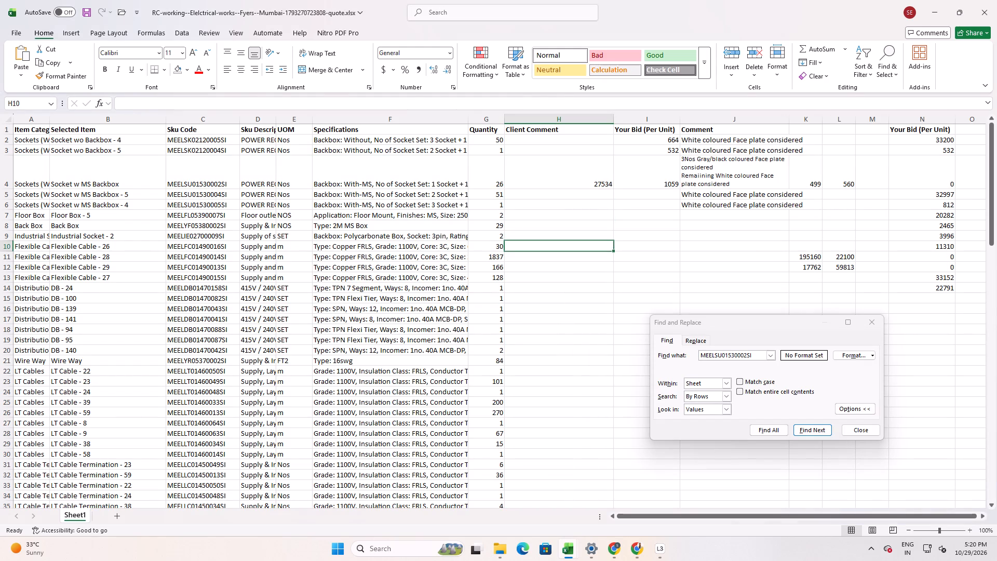
Enter 812 as the unit bid for Socket w MS Backbox - 4 in I6 of the quote sheet.
{"action": "left_click", "coordinate": [596, 181]}
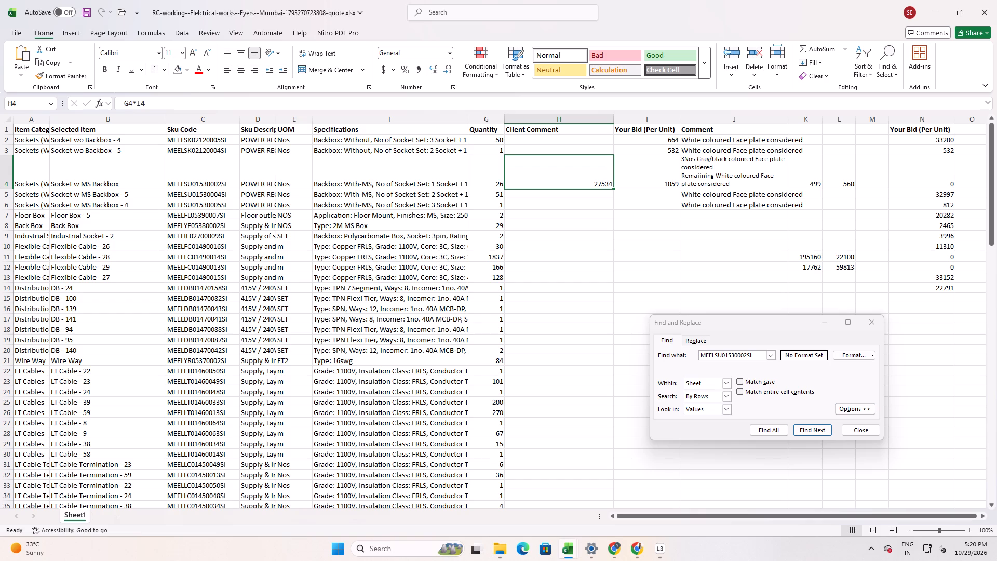
{"action": "key", "text": "Down"}
{"action": "key", "text": "Down"}
{"action": "key", "text": "Right"}
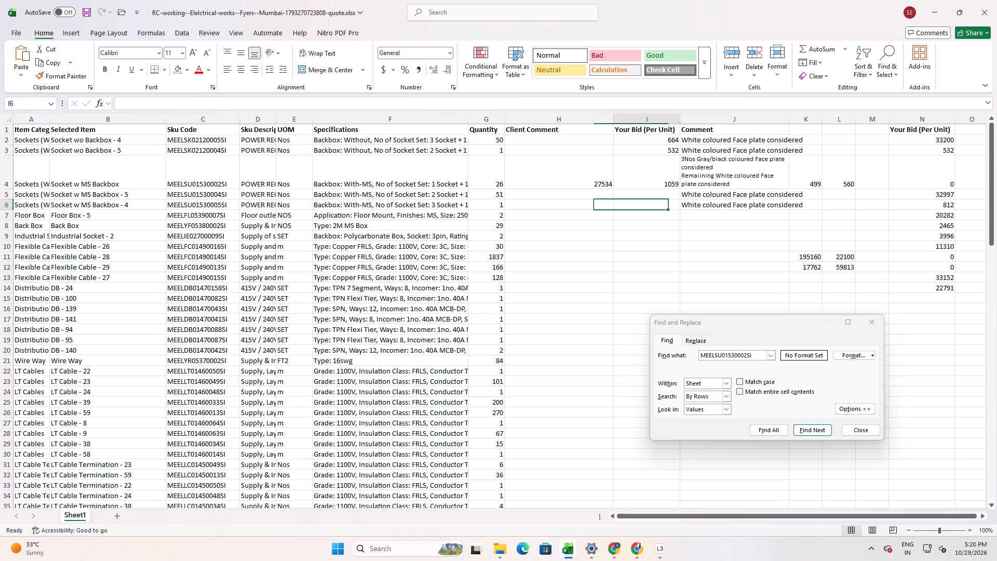
{"action": "type", "text": "812"}
{"action": "key", "text": "Return"}
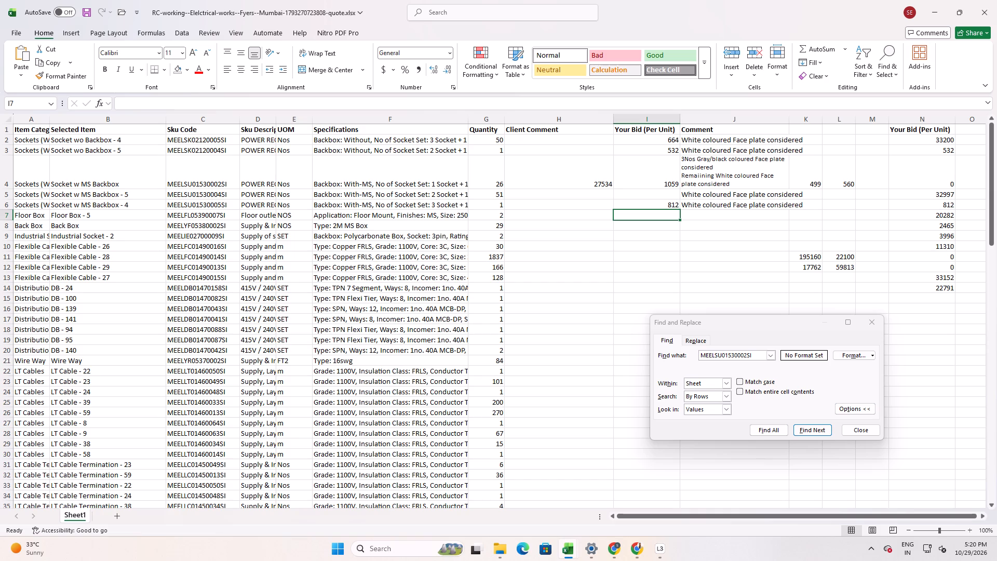
Enter a formula in I7 dividing the Floor Box - 5 amount in N7 by the quantity in G7.
{"action": "key", "text": "Down"}
{"action": "key", "text": "Down"}
{"action": "key", "text": "Down"}
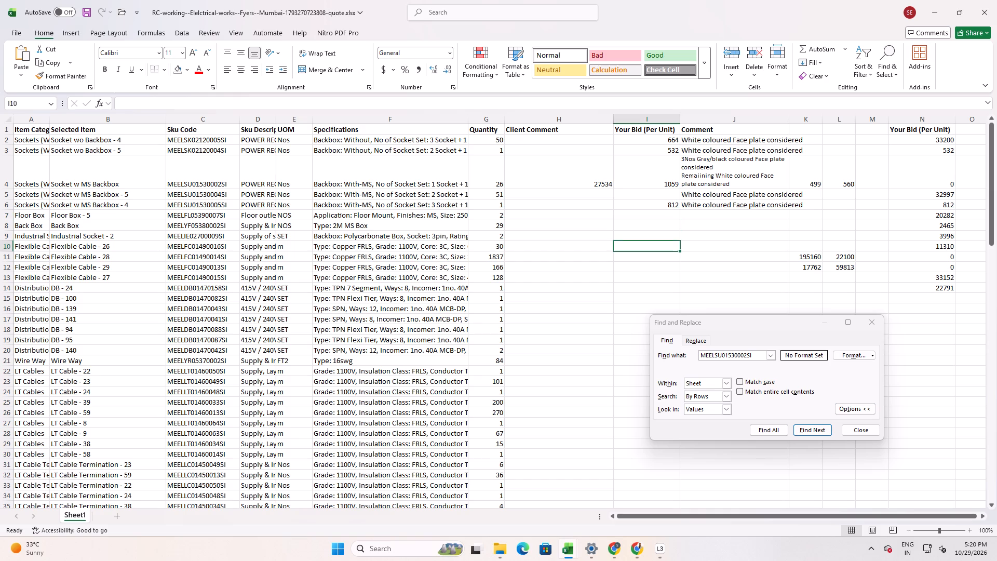
{"action": "key", "text": "Up"}
{"action": "key", "text": "Up"}
{"action": "key", "text": "Up"}
{"action": "key", "text": "equal"}
{"action": "key", "text": "Right"}
{"action": "key", "text": "Right"}
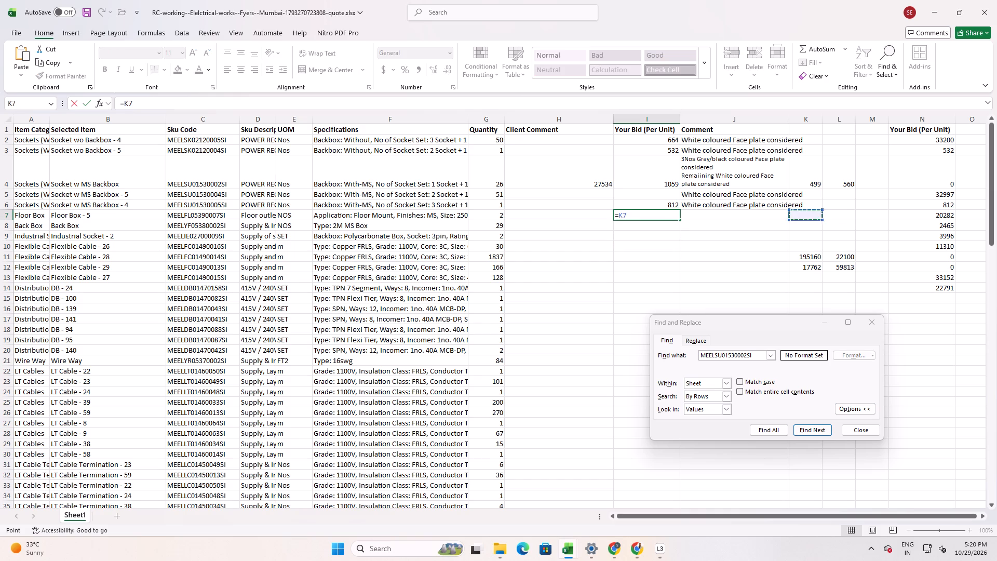
{"action": "key", "text": "Right"}
{"action": "key", "text": "Right"}
{"action": "key", "text": "Right"}
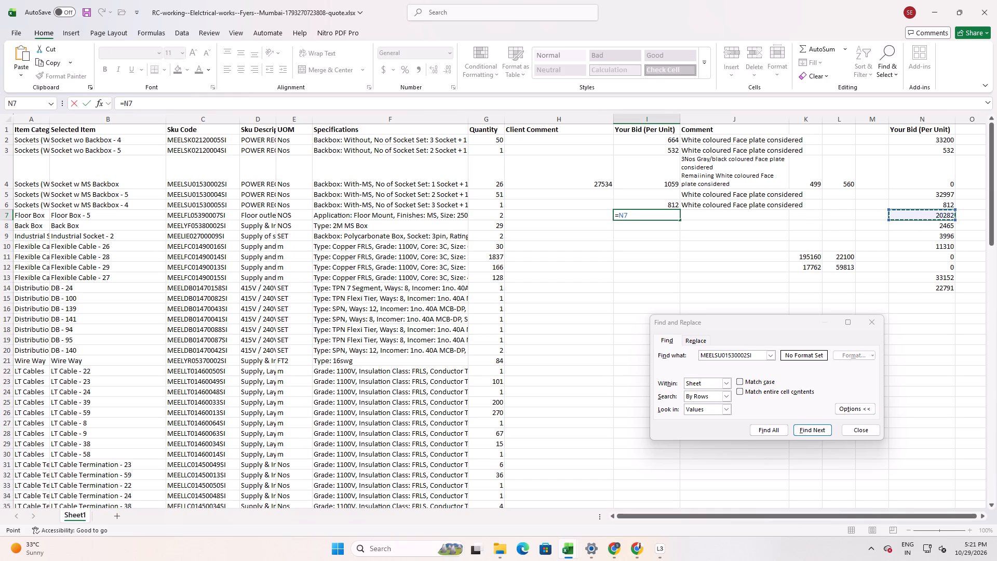
{"action": "key", "text": "slash"}
{"action": "key", "text": "Left"}
{"action": "key", "text": "Left"}
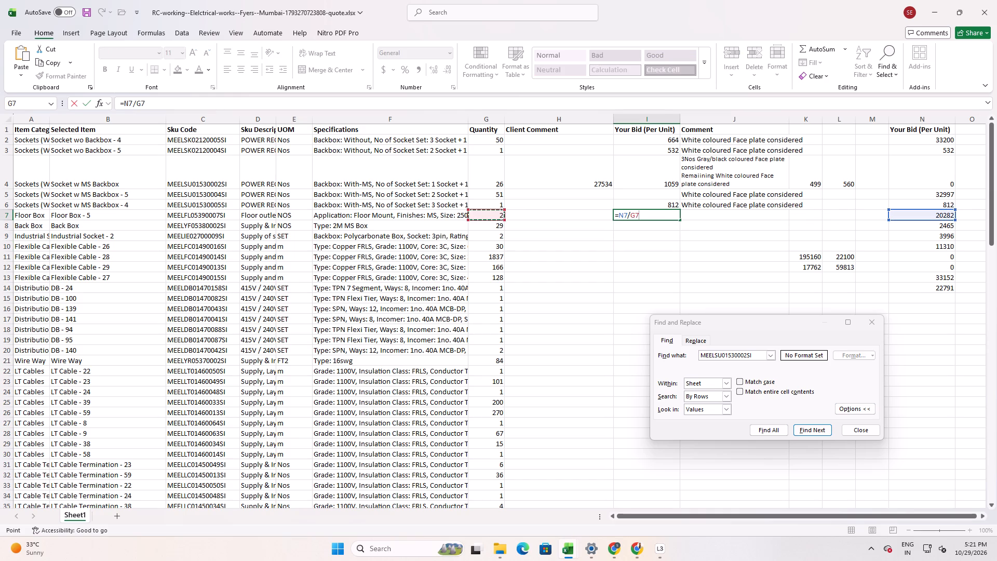
{"action": "key", "text": "Return"}
Copy the unit bid formula from I7 into I8, I9 and I10.
{"action": "key", "text": "Up"}
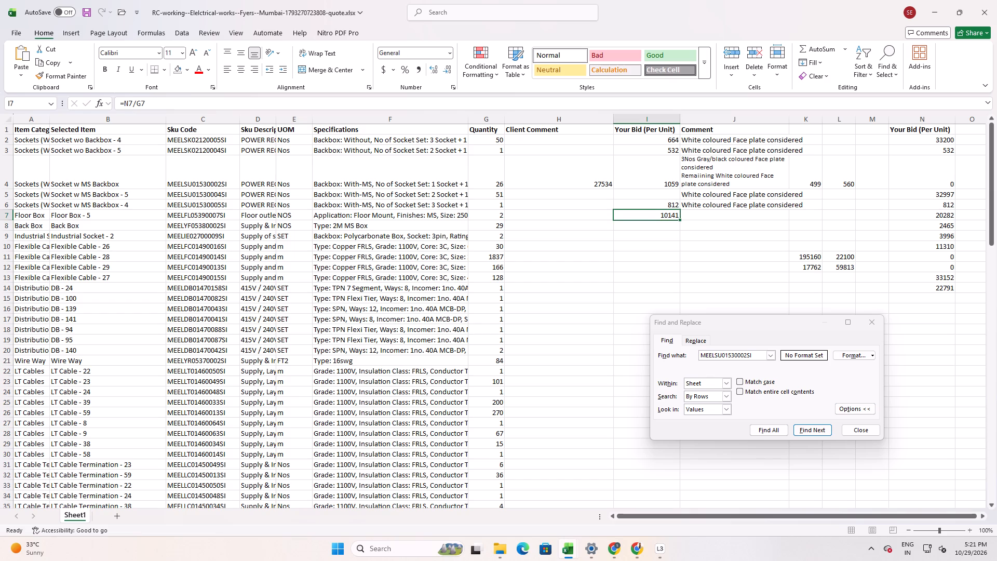
{"action": "key", "text": "ctrl+c"}
{"action": "key", "text": "Down"}
{"action": "key", "text": "ctrl+v"}
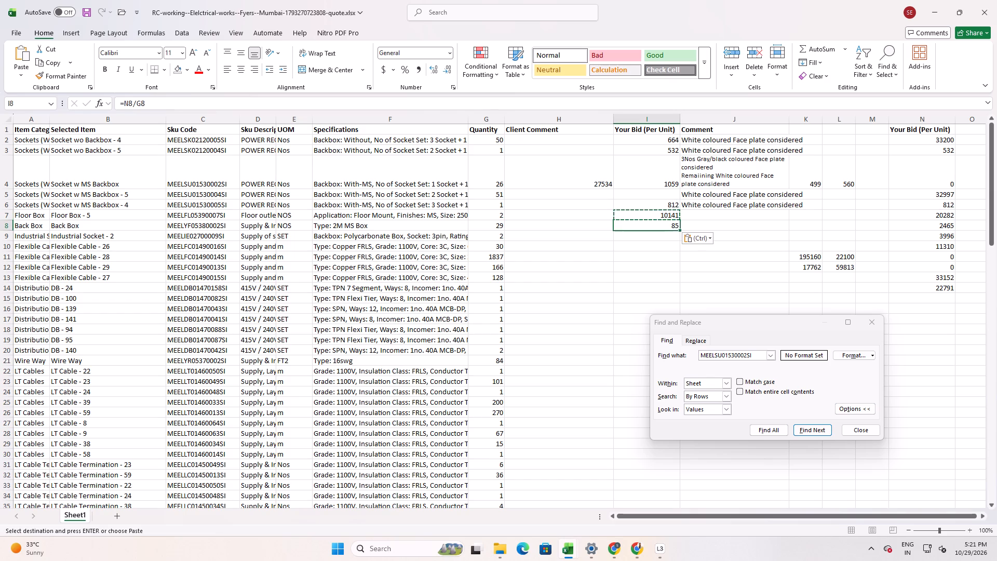
{"action": "key", "text": "Down"}
{"action": "key", "text": "ctrl+v"}
{"action": "key", "text": "Down"}
{"action": "key", "text": "ctrl+v"}
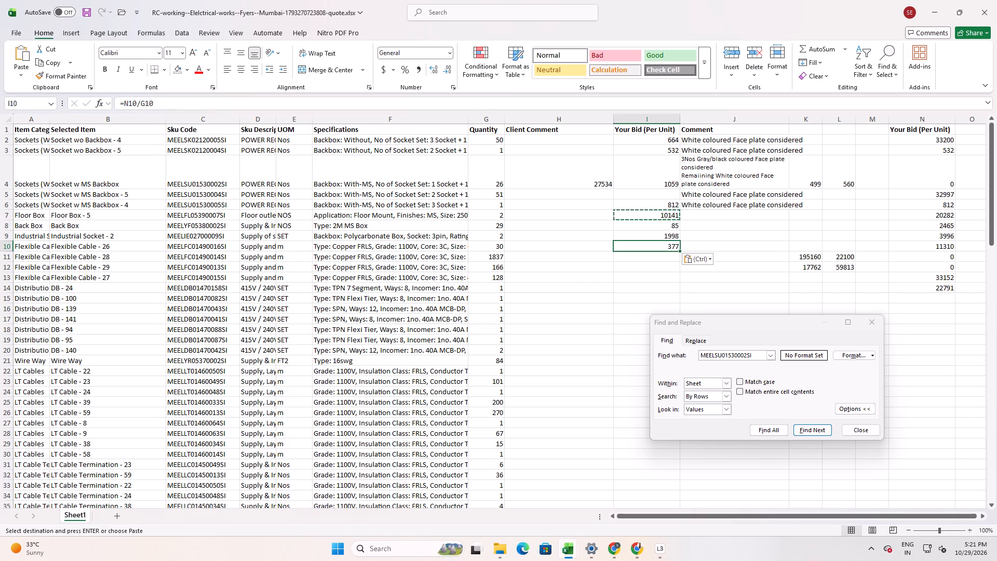
{"action": "key", "text": "Escape"}
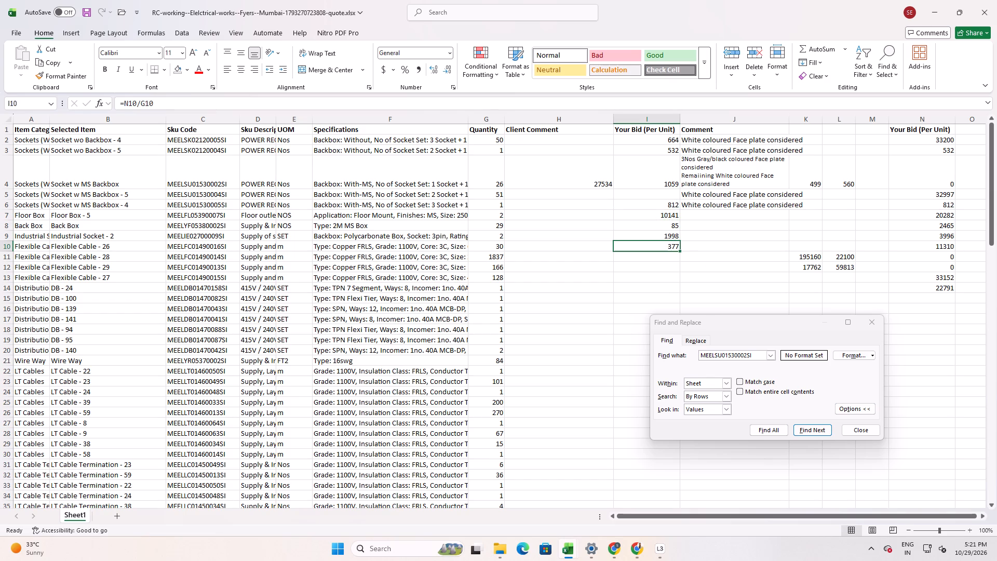
Search the RC working sheet for SKU MEELFL05390007SI, copied from C7, to check its rate, and return to the quote sheet.
{"action": "left_click", "coordinate": [638, 212]}
{"action": "left_click", "coordinate": [182, 215]}
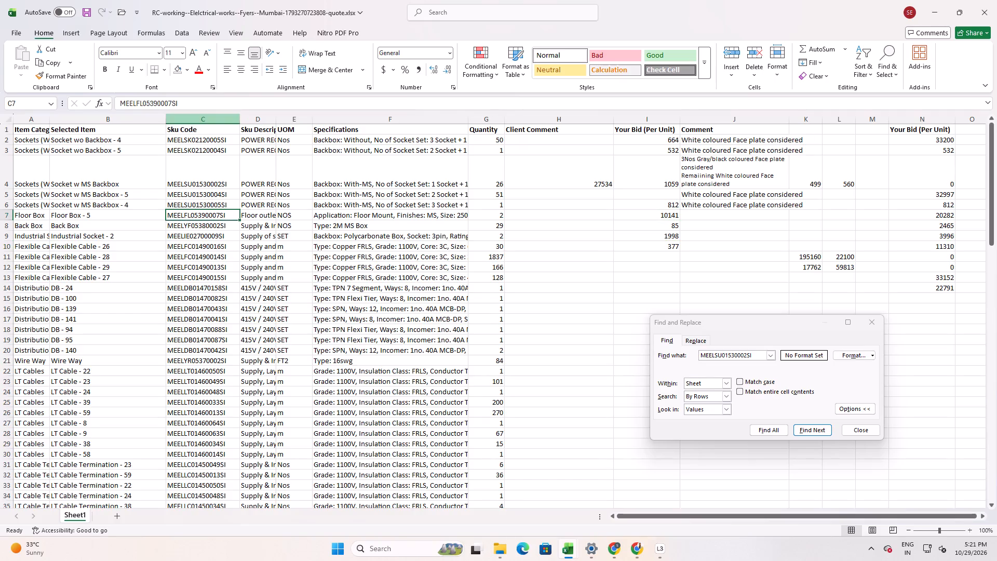
{"action": "left_click_drag", "start_coordinate": [196, 102], "coordinate": [92, 104]}
{"action": "key", "text": "ctrl+c"}
{"action": "key", "text": "alt+Tab"}
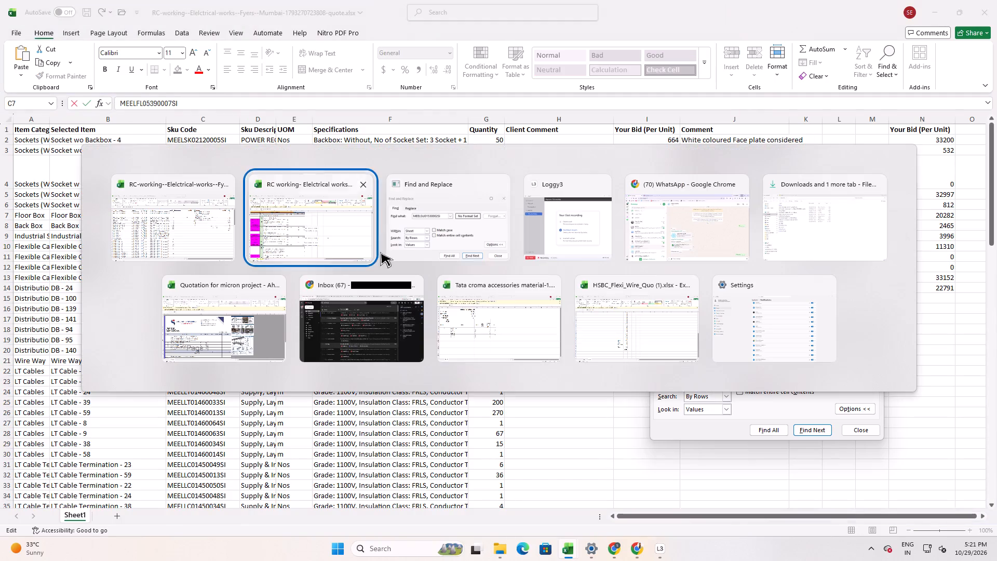
{"action": "key", "text": "alt+Tab"}
{"action": "left_click", "coordinate": [288, 216], "text": "alt"}
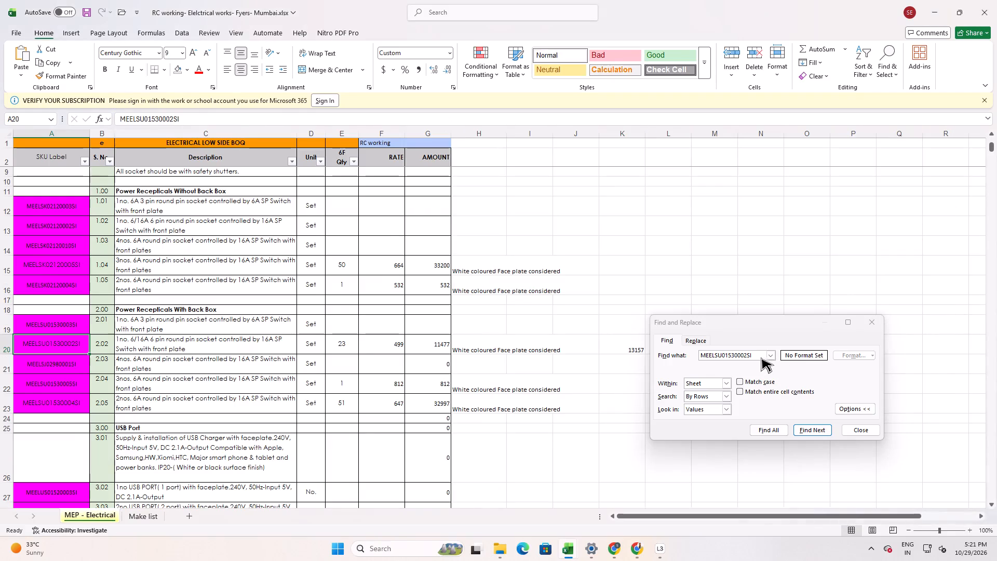
{"action": "left_click_drag", "start_coordinate": [760, 356], "coordinate": [646, 356]}
{"action": "key", "text": "ctrl+v"}
{"action": "left_click", "coordinate": [818, 428]}
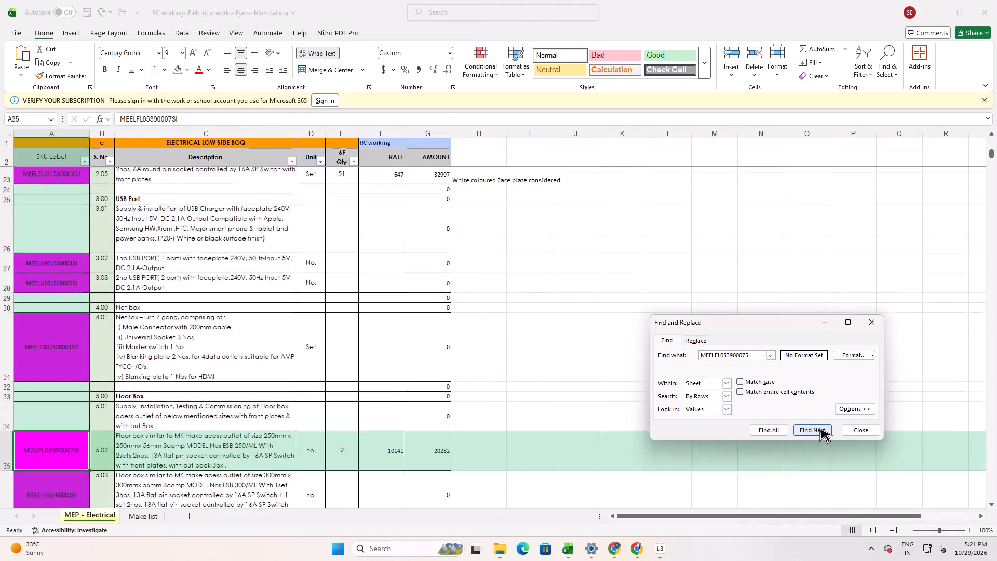
{"action": "key", "text": "alt+Tab"}
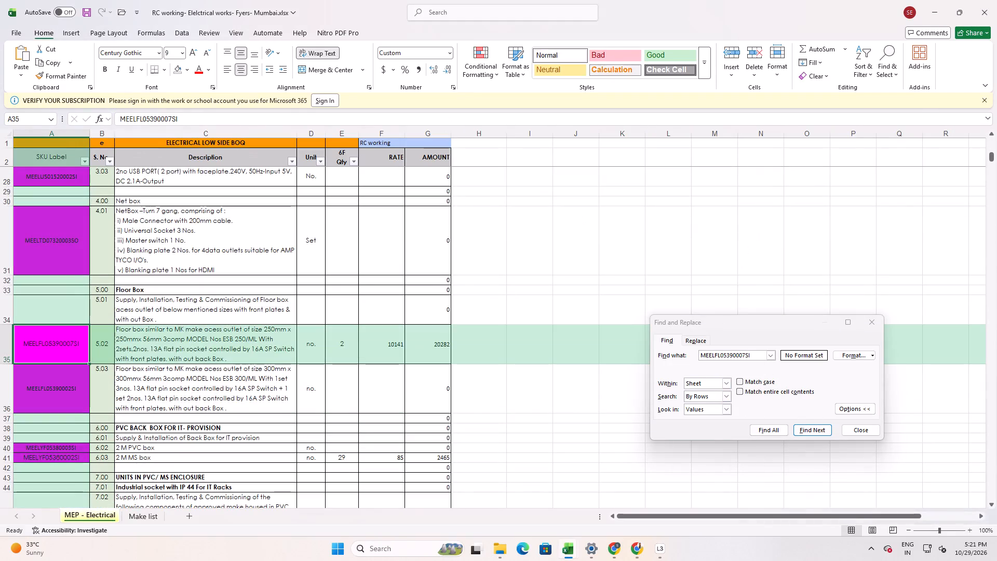
{"action": "key", "text": "alt+Tab"}
{"action": "key", "text": "alt+Tab"}
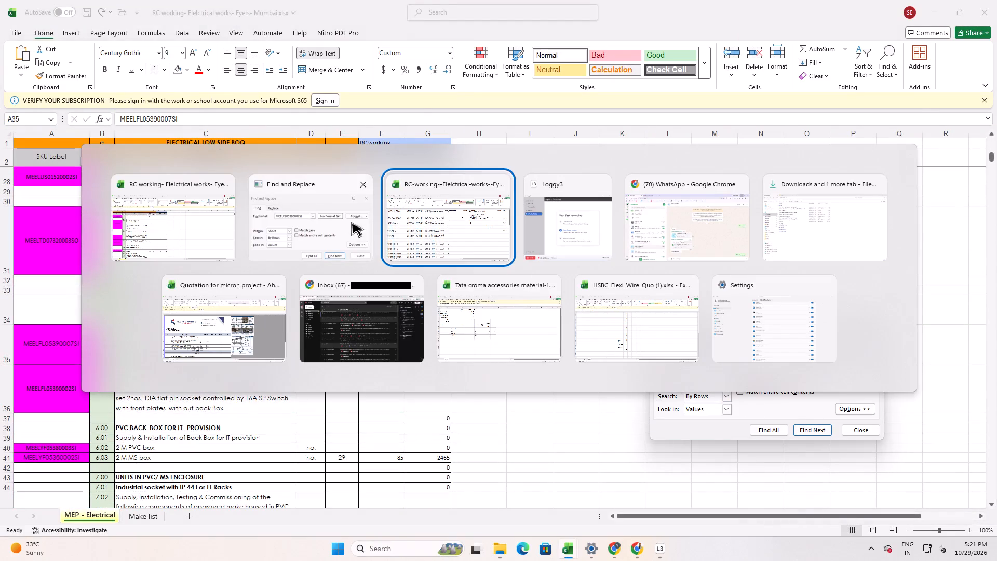
Search the RC working sheet for the Back Box SKU MEELYF05380002SI, copied from C8, and return to the quote sheet.
{"action": "left_click", "coordinate": [674, 225]}
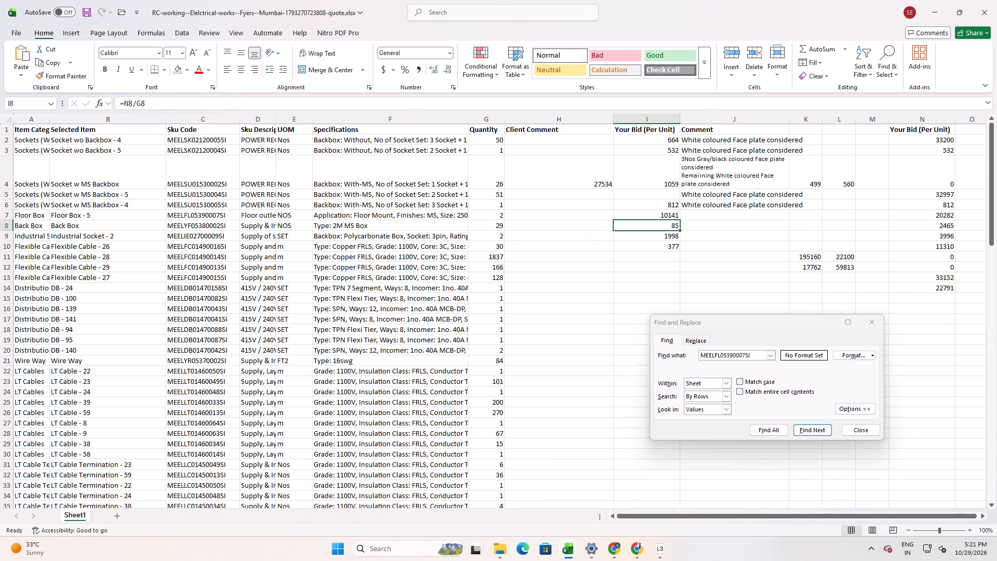
{"action": "left_click", "coordinate": [211, 224]}
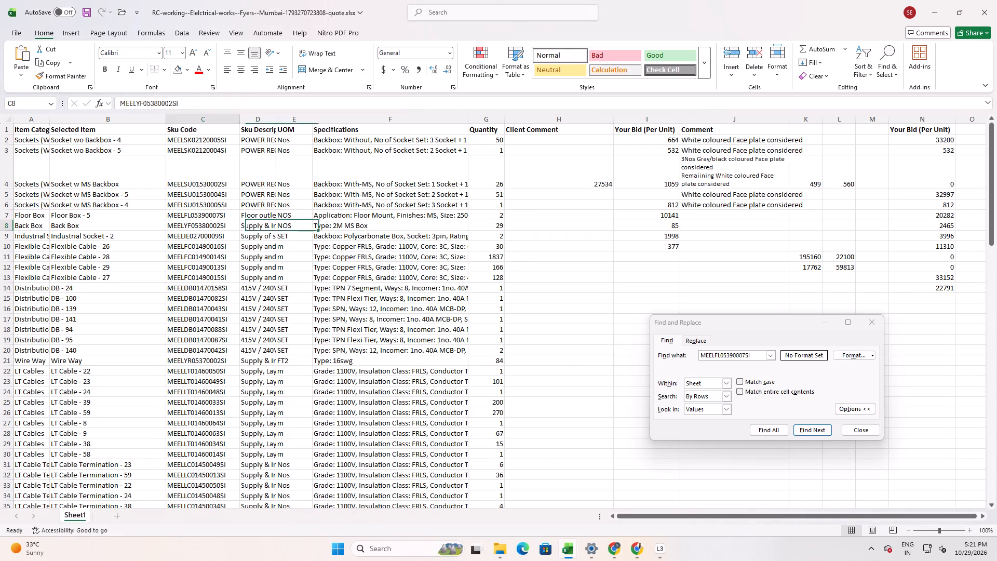
{"action": "left_click_drag", "start_coordinate": [182, 100], "coordinate": [45, 83]}
{"action": "key", "text": "ctrl+c"}
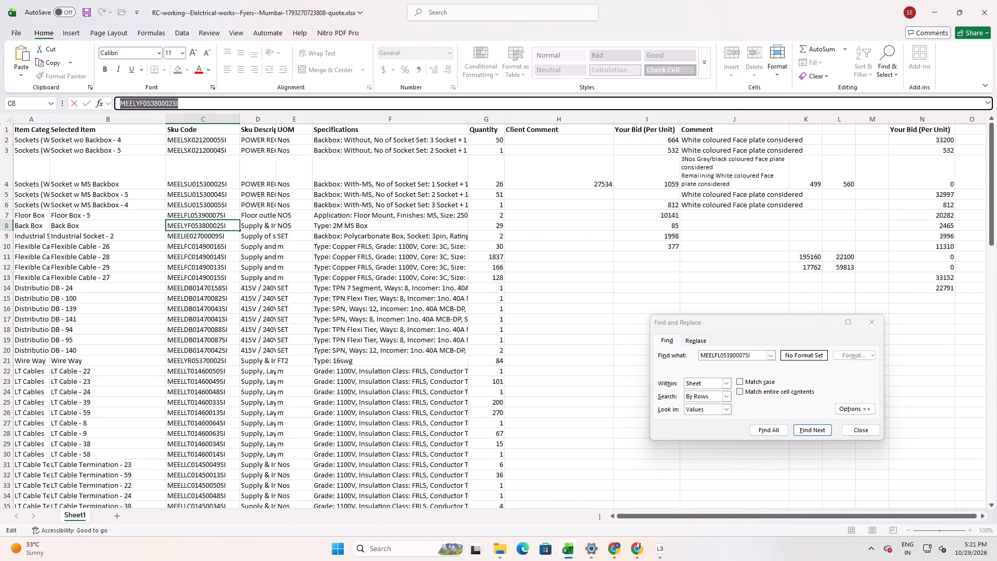
{"action": "key", "text": "alt+Tab"}
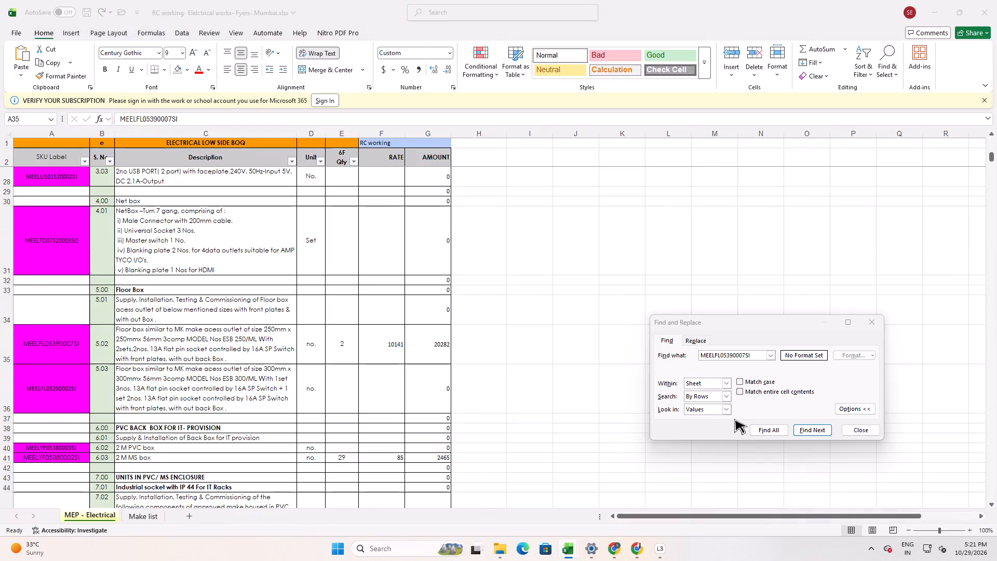
{"action": "left_click_drag", "start_coordinate": [756, 357], "coordinate": [629, 353]}
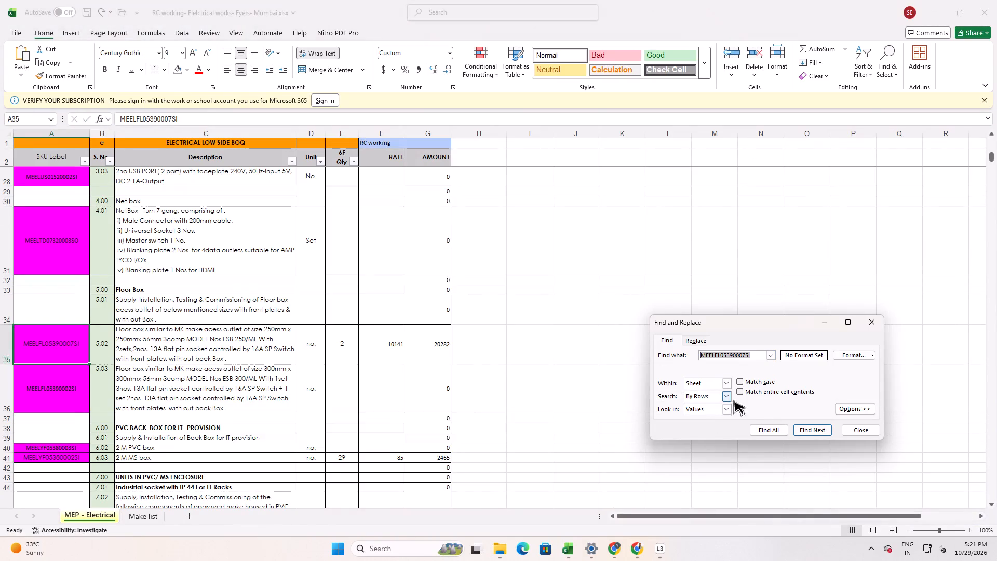
{"action": "key", "text": "ctrl+v"}
{"action": "left_click", "coordinate": [817, 428]}
{"action": "left_click", "coordinate": [817, 428]}
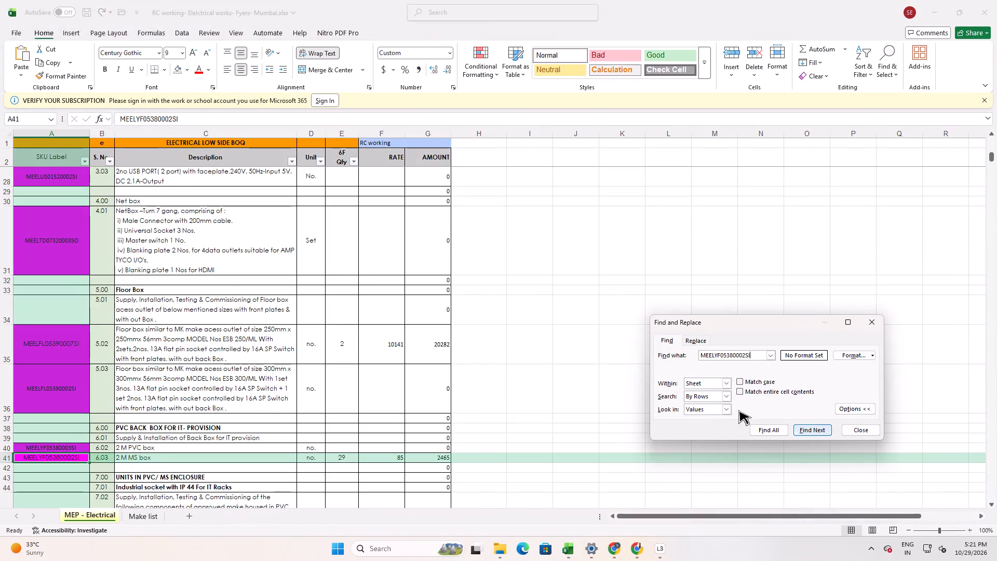
{"action": "key", "text": "alt+Tab"}
{"action": "key", "text": "alt+Tab"}
{"action": "key", "text": "alt+Tab"}
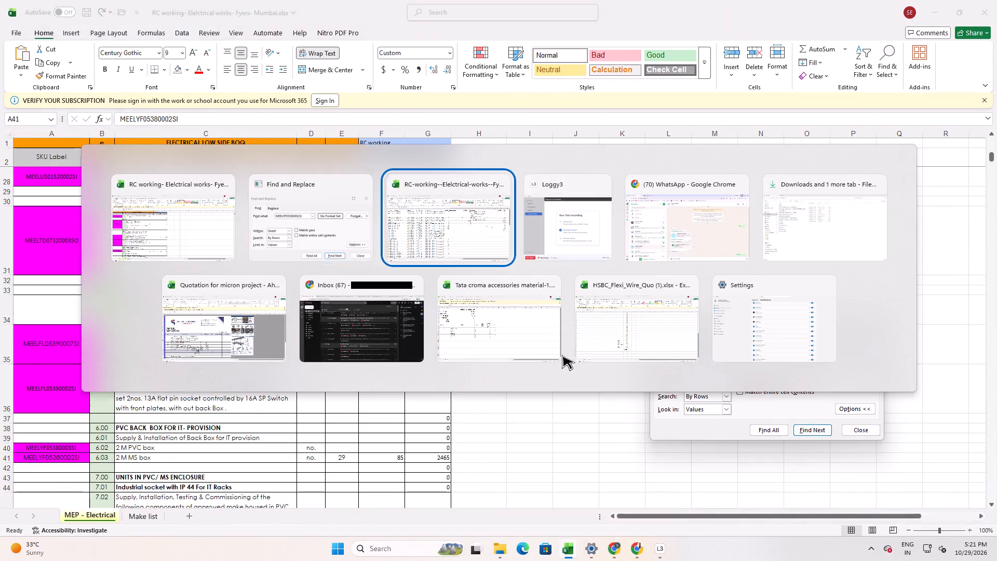
{"action": "left_click", "coordinate": [670, 262]}
{"action": "key", "text": "Escape"}
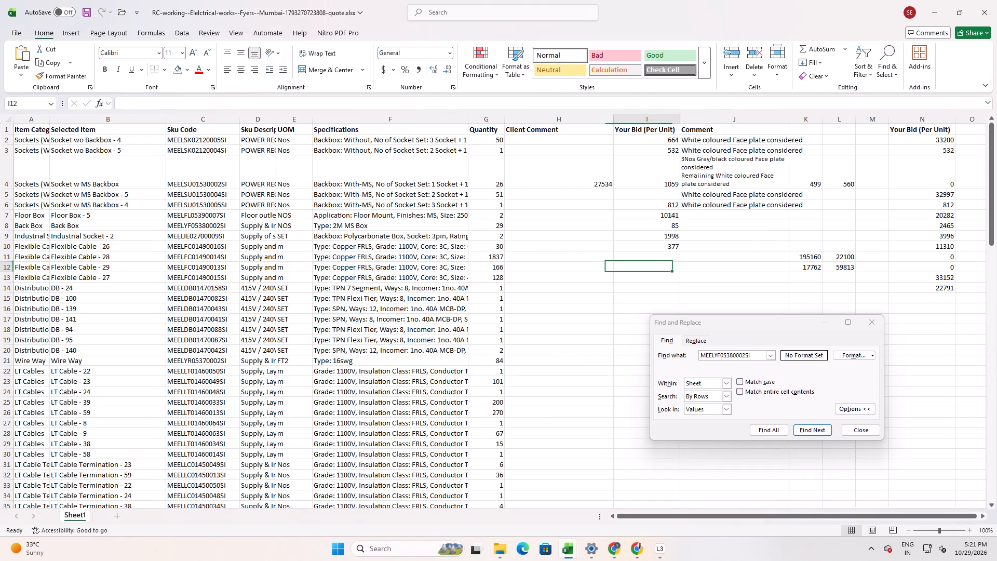
Recheck both RC working sheet entries for SKU MEELSU01530002SI, copied from C4, against the formulas in row 4 of the quote sheet.
{"action": "left_click", "coordinate": [672, 262]}
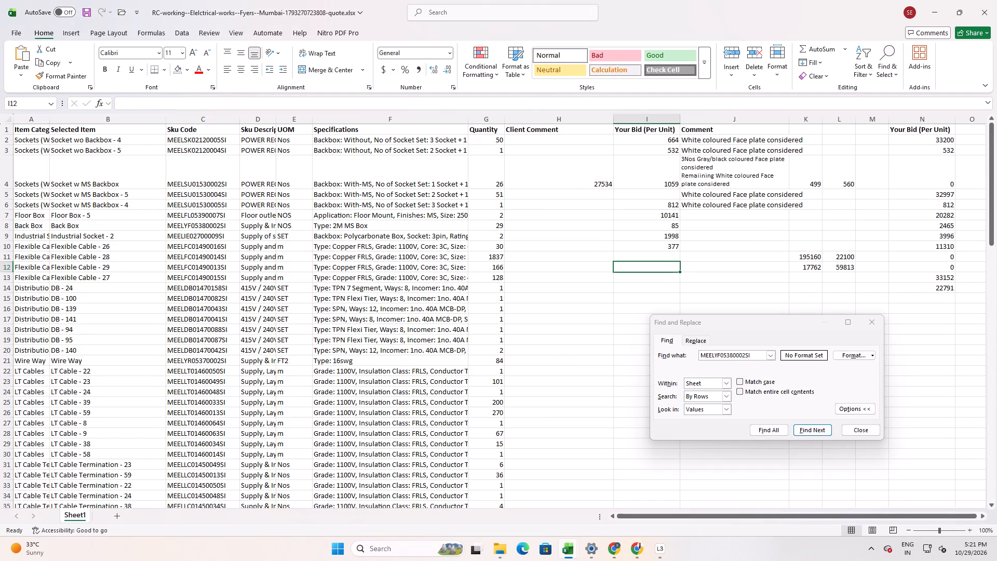
{"action": "left_click", "coordinate": [631, 165]}
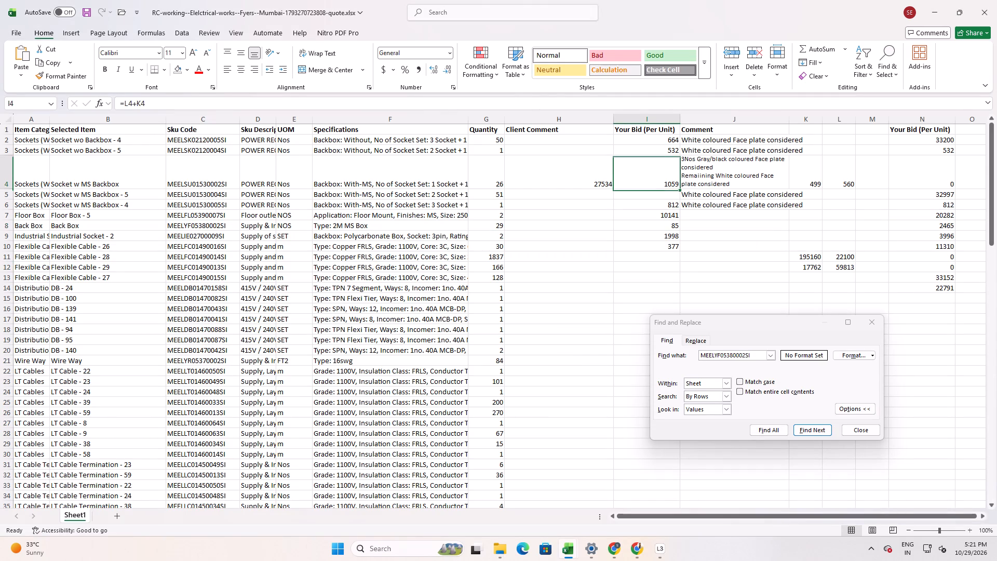
{"action": "left_click", "coordinate": [585, 172]}
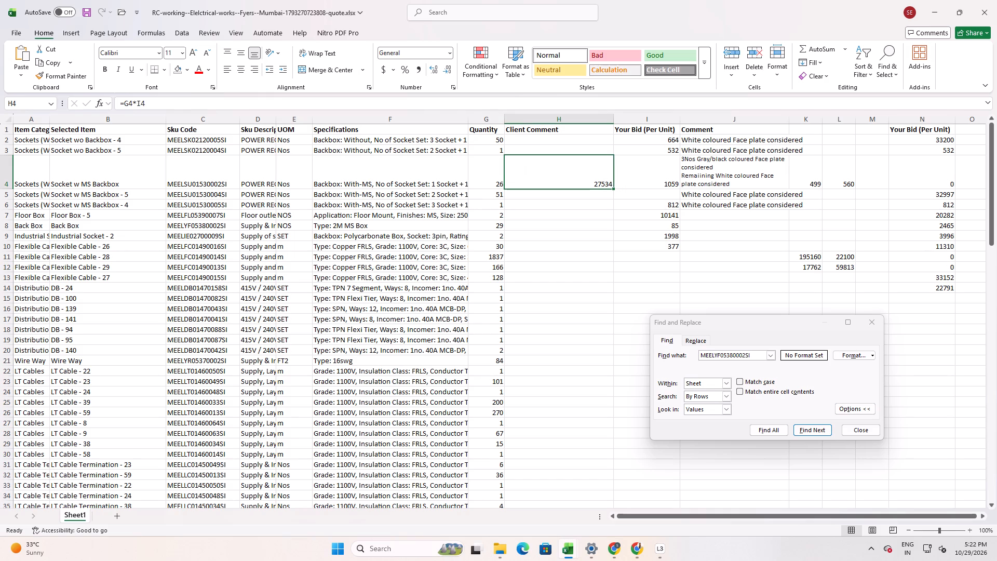
{"action": "left_click", "coordinate": [194, 174]}
{"action": "left_click_drag", "start_coordinate": [187, 109], "coordinate": [61, 103]}
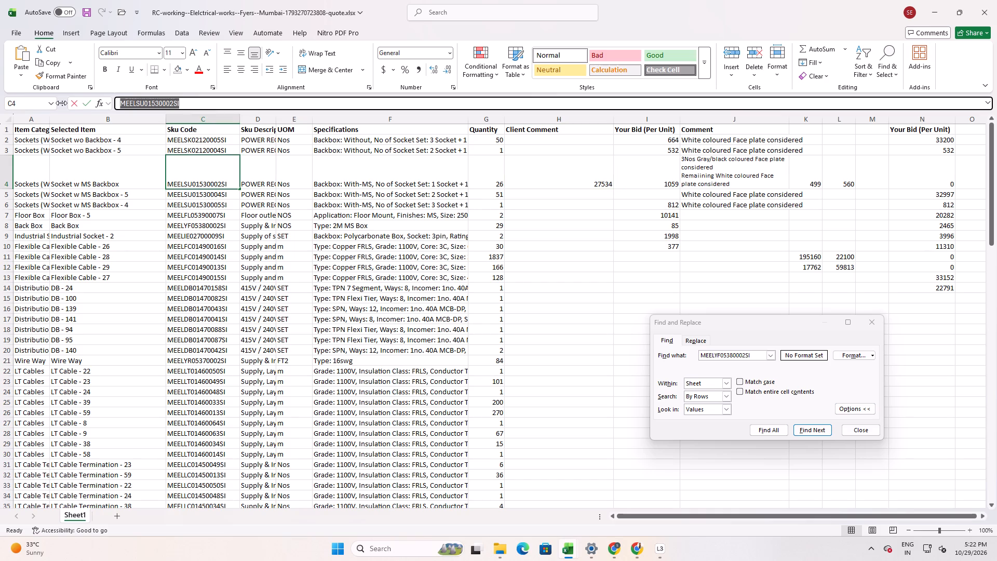
{"action": "key", "text": "ctrl+c"}
{"action": "key", "text": "alt+Tab"}
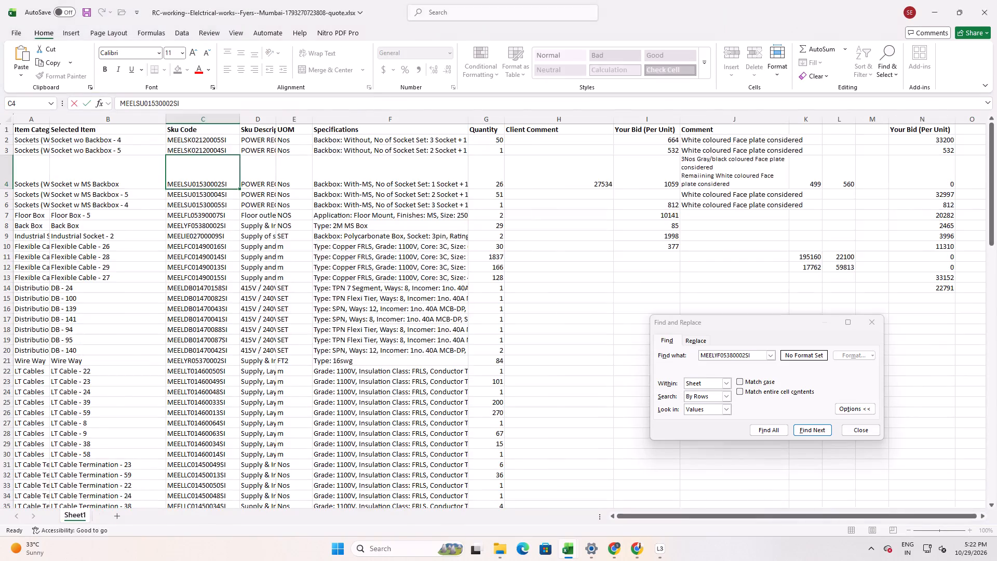
{"action": "double_click", "coordinate": [752, 354]}
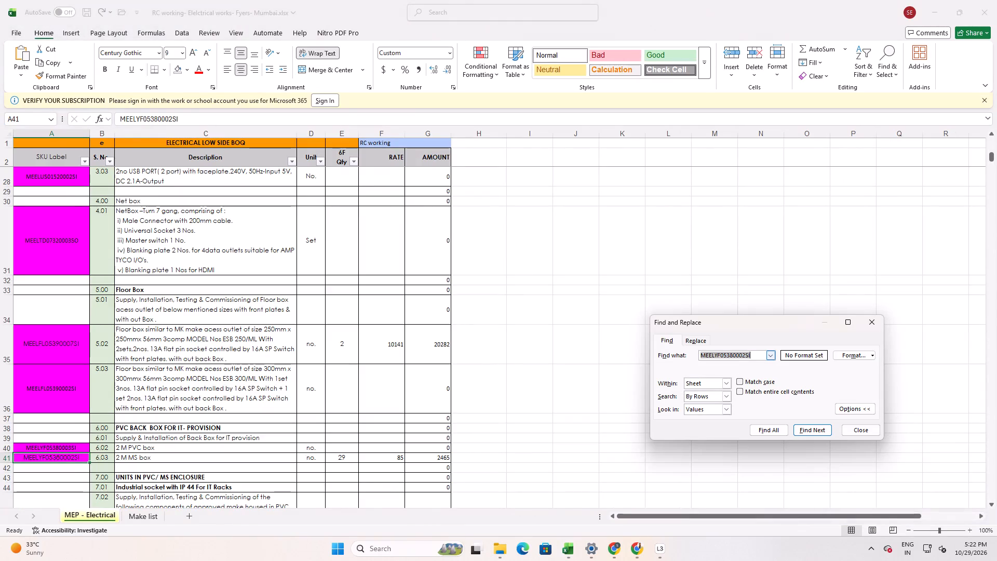
{"action": "key", "text": "ctrl+v"}
{"action": "left_click", "coordinate": [806, 429]}
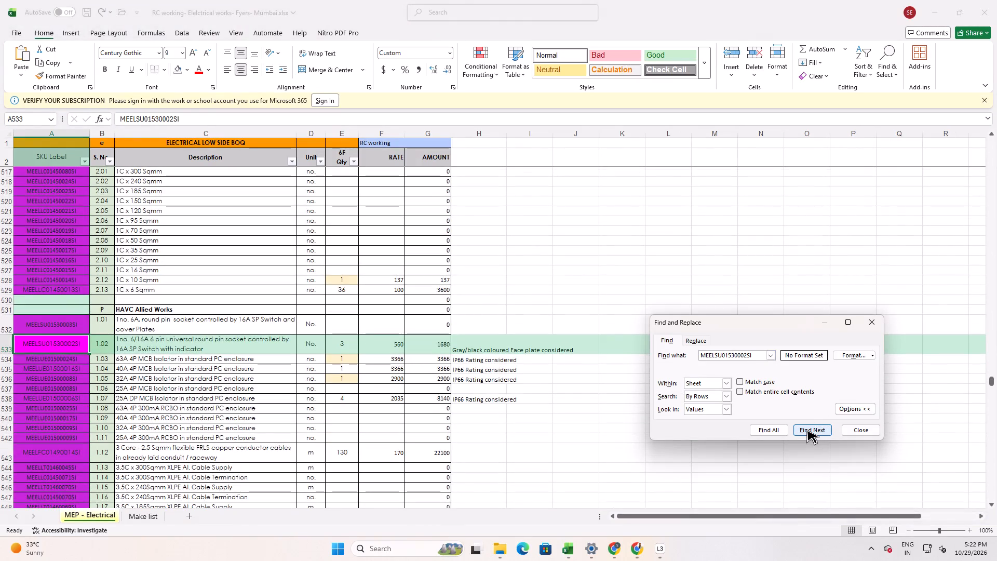
{"action": "left_click", "coordinate": [806, 429]}
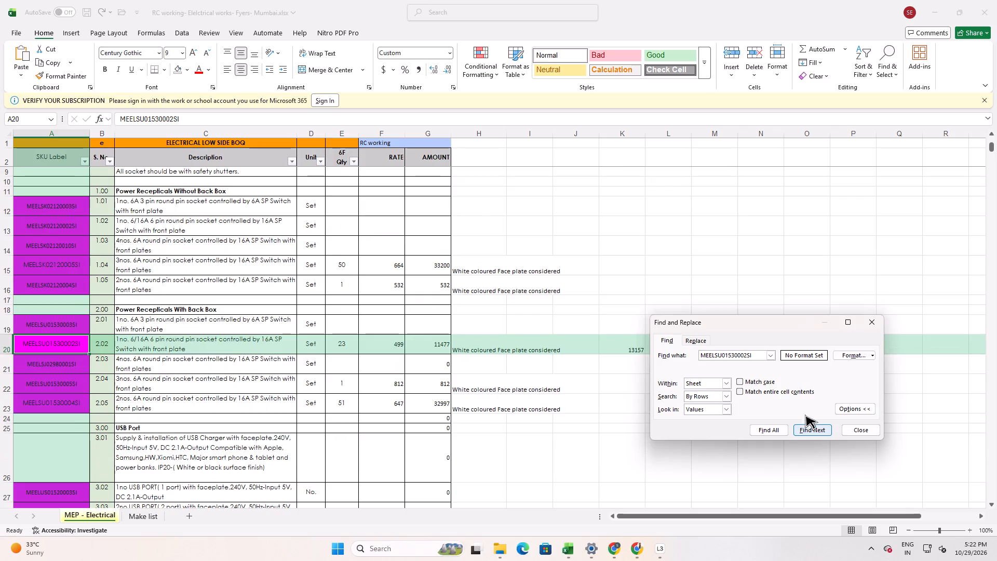
{"action": "key", "text": "alt+Tab"}
{"action": "key", "text": "alt+Tab"}
{"action": "key", "text": "alt+Tab"}
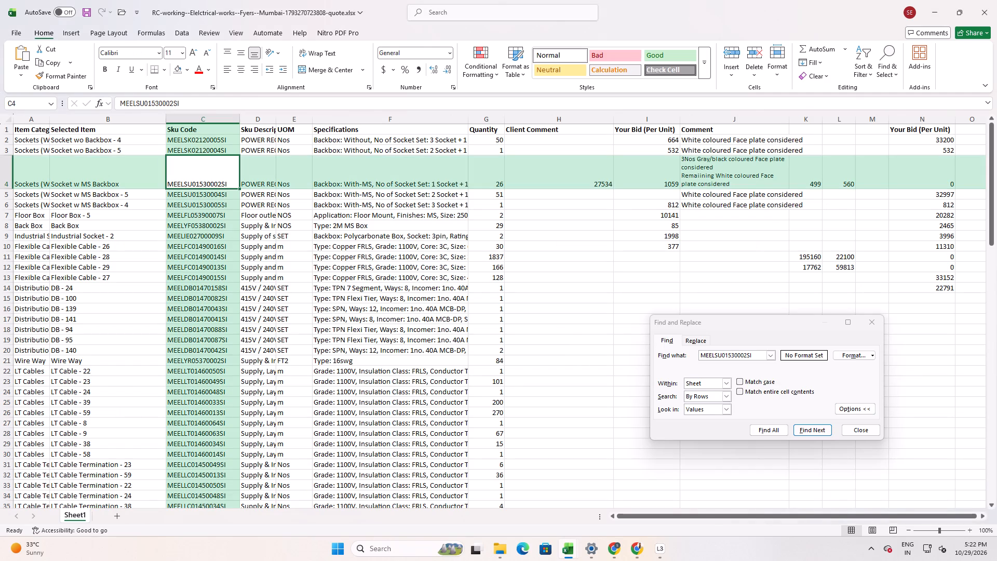
{"action": "left_click", "coordinate": [598, 257]}
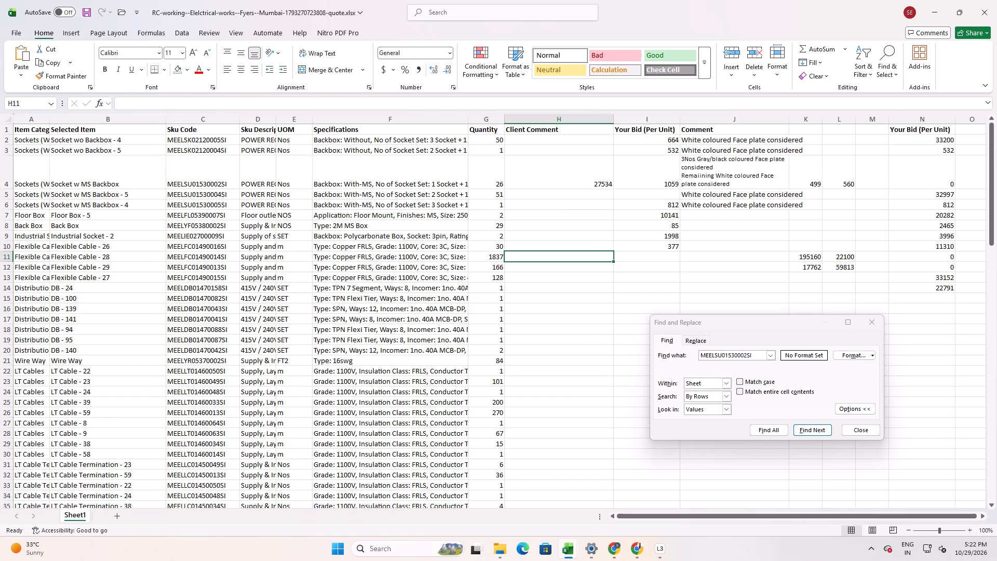
{"action": "left_click", "coordinate": [584, 182]}
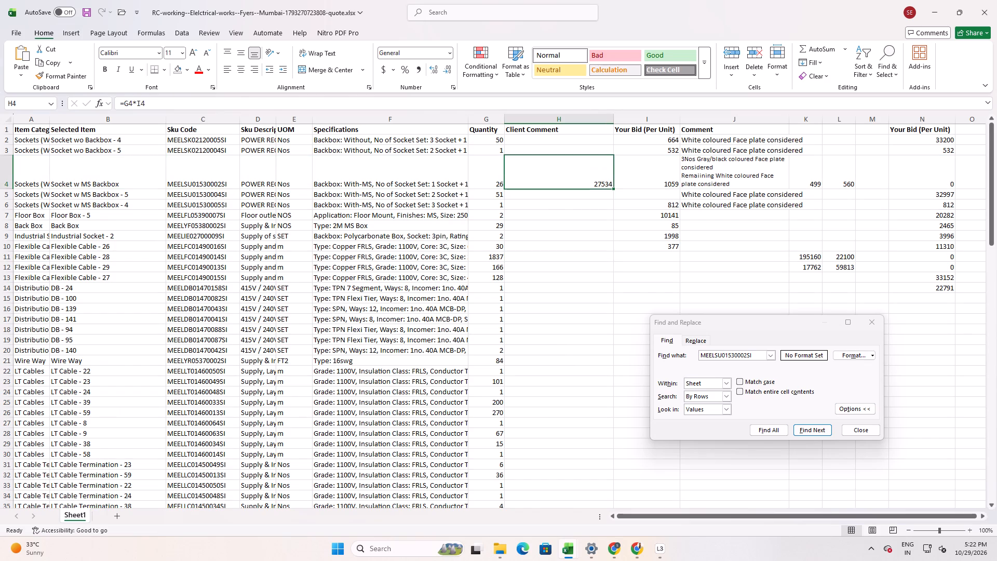
{"action": "left_click", "coordinate": [230, 173]}
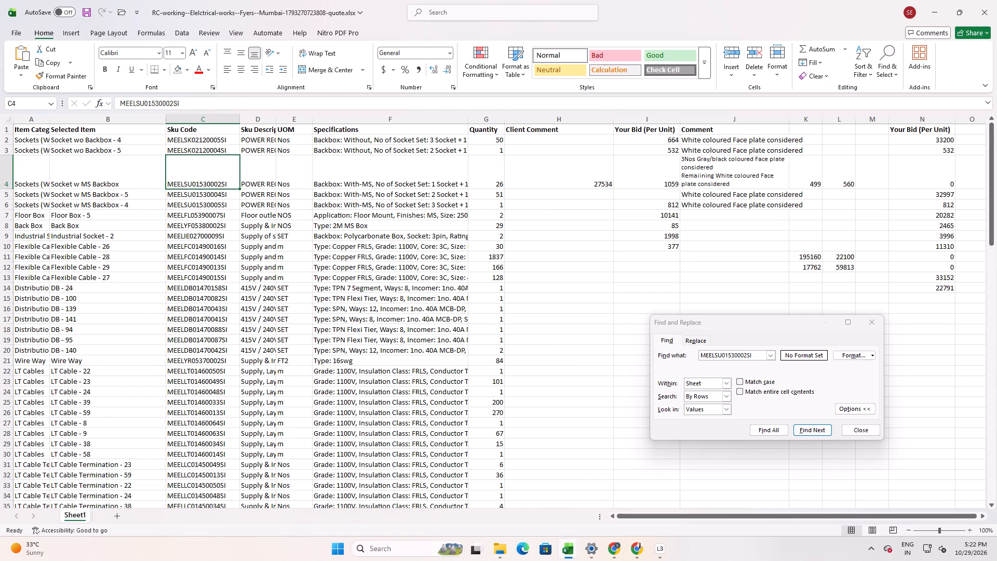
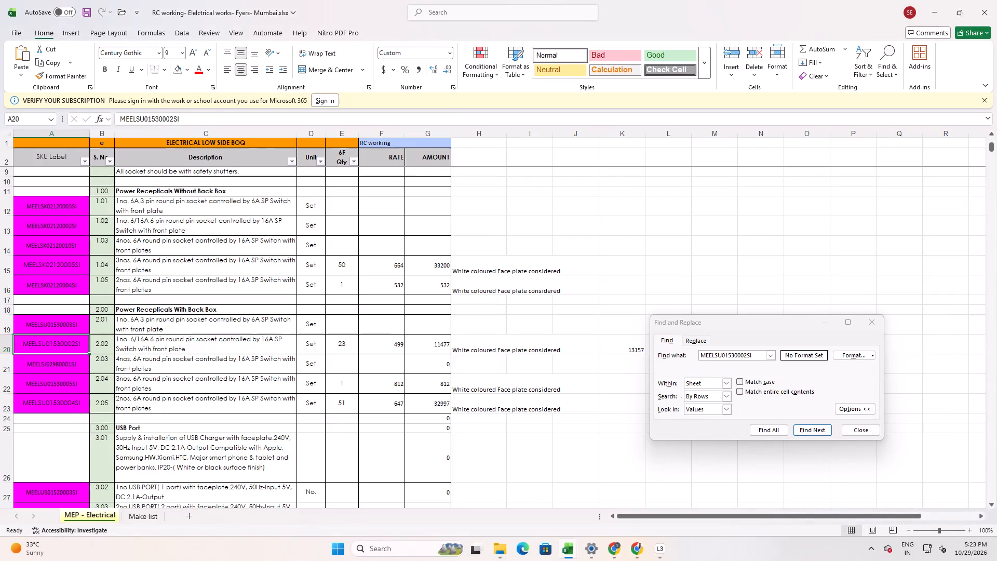
Calculate the first unit rate for SKU MEELSU01530002SI in L20 of the RC working sheet as =1680/3.
{"action": "left_click_drag", "start_coordinate": [661, 327], "coordinate": [732, 357]}
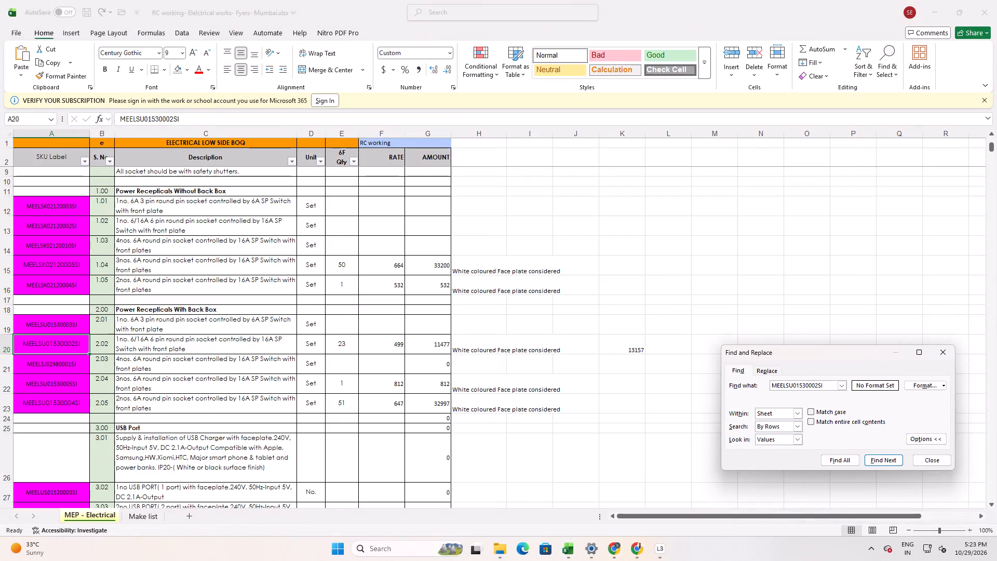
{"action": "left_click", "coordinate": [616, 352]}
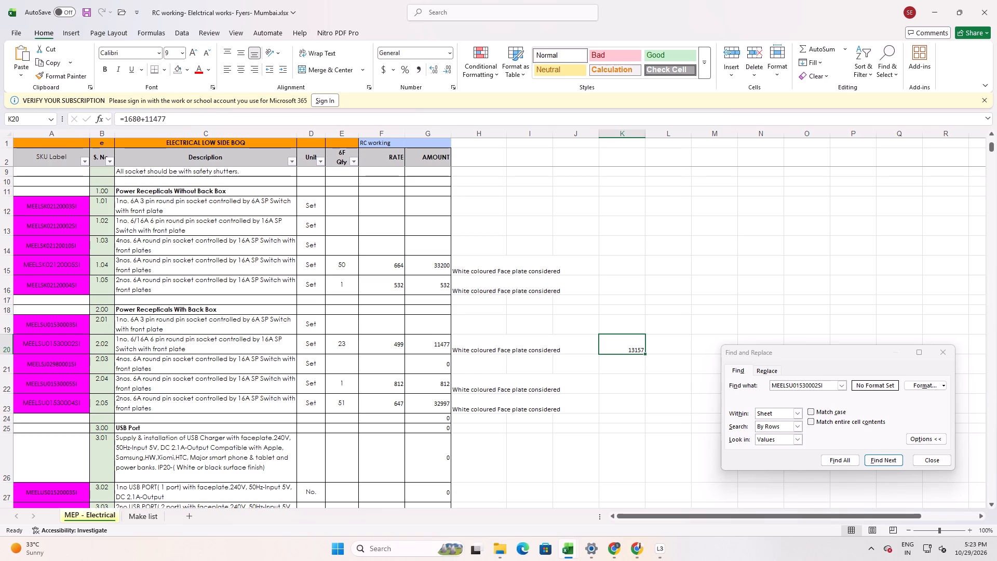
{"action": "key", "text": "Right"}
{"action": "type", "text": "=1"}
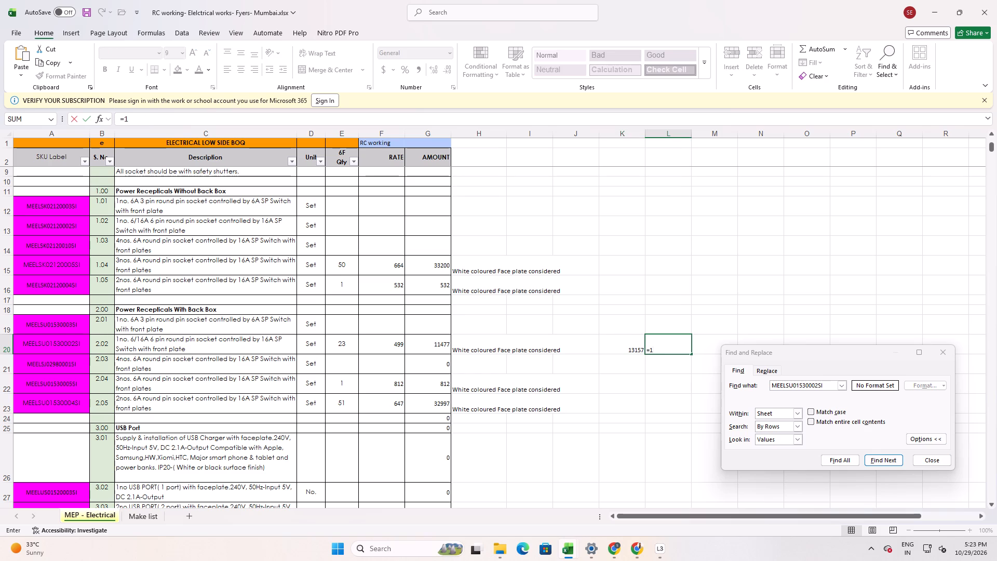
{"action": "type", "text": "680/3"}
{"action": "key", "text": "Return"}
{"action": "key", "text": "Up"}
Calculate the second unit rate for SKU MEELSU01530002SI in M20 of the RC working sheet as =11477/23.
{"action": "key", "text": "Right"}
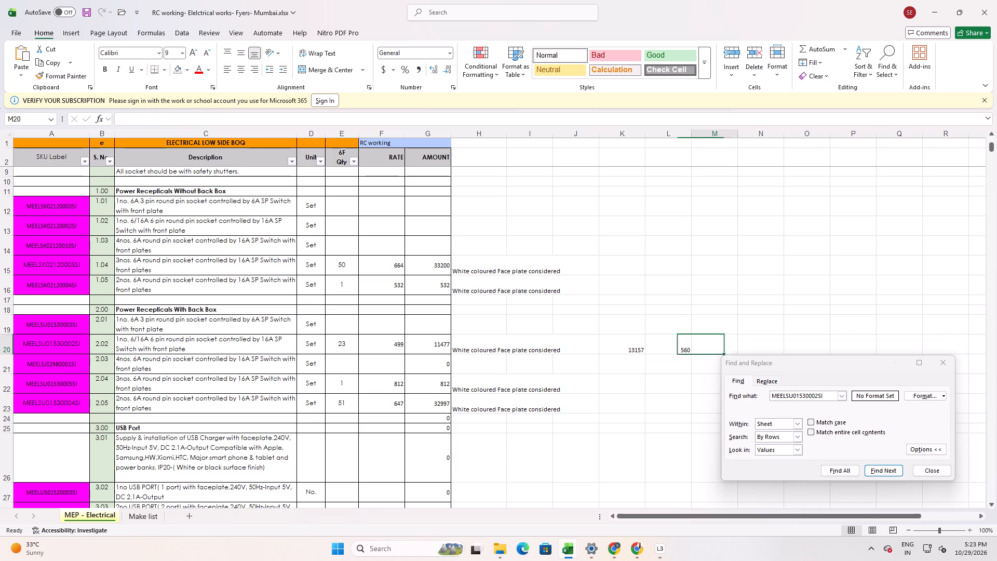
{"action": "type", "text": "499"}
{"action": "key", "text": "Left"}
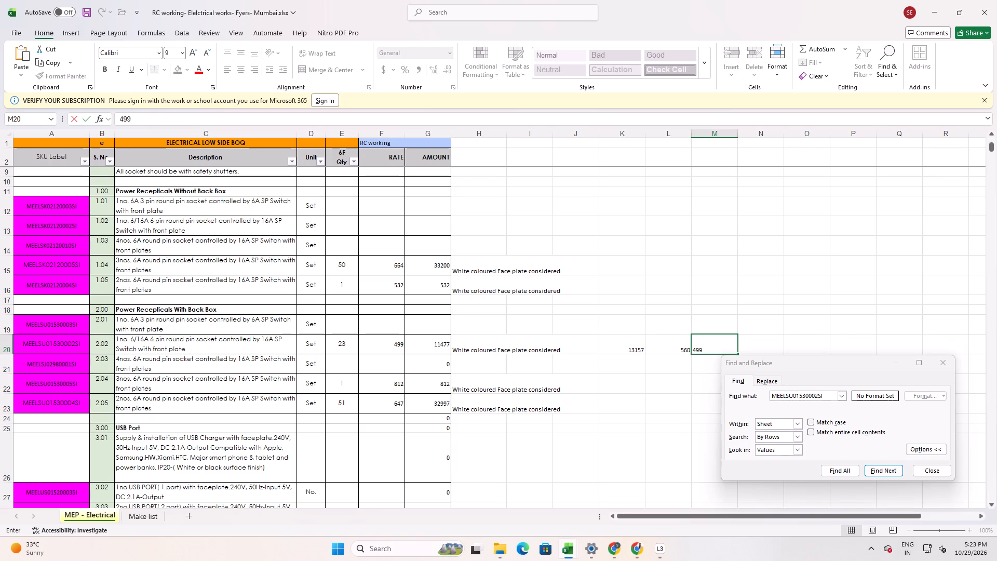
{"action": "key", "text": "Right"}
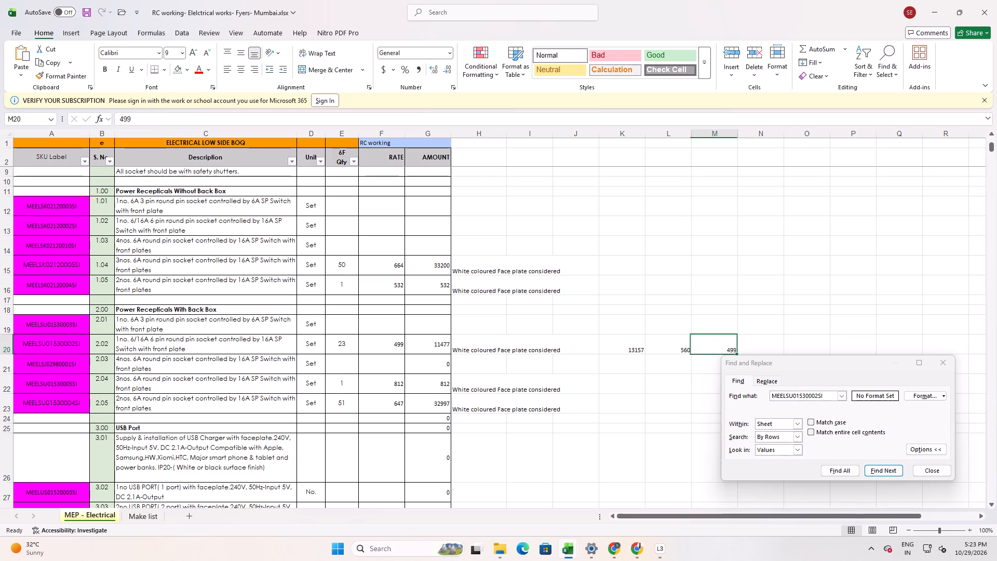
{"action": "key", "text": "equal"}
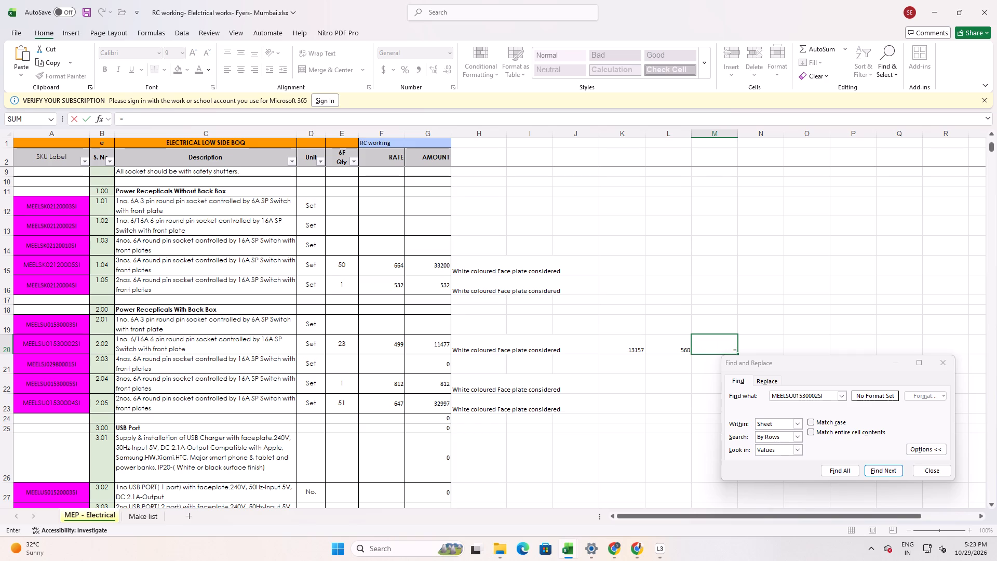
{"action": "type", "text": "11477/"}
{"action": "type", "text": "23"}
{"action": "key", "text": "Return"}
{"action": "key", "text": "Up"}
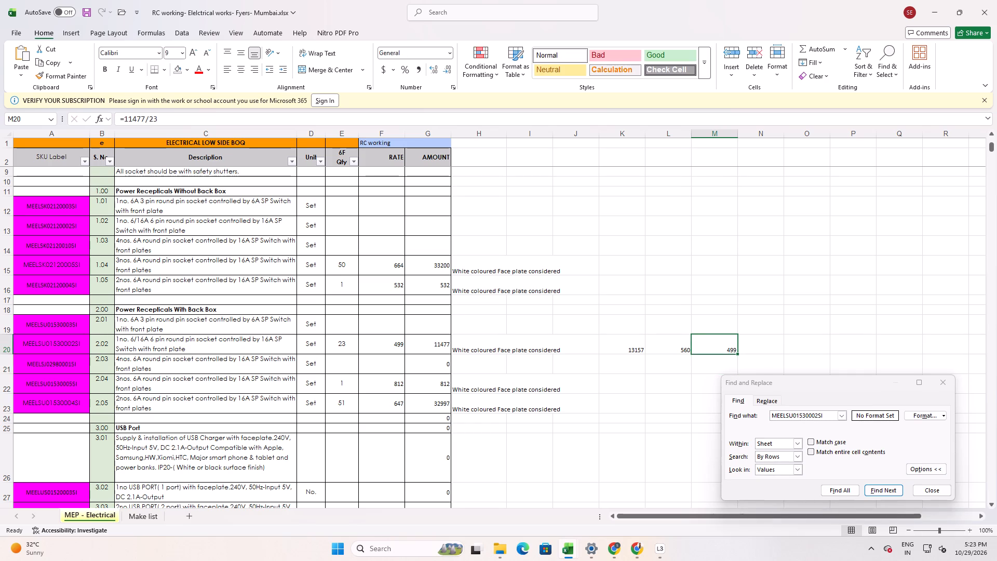
{"action": "key", "text": "Left"}
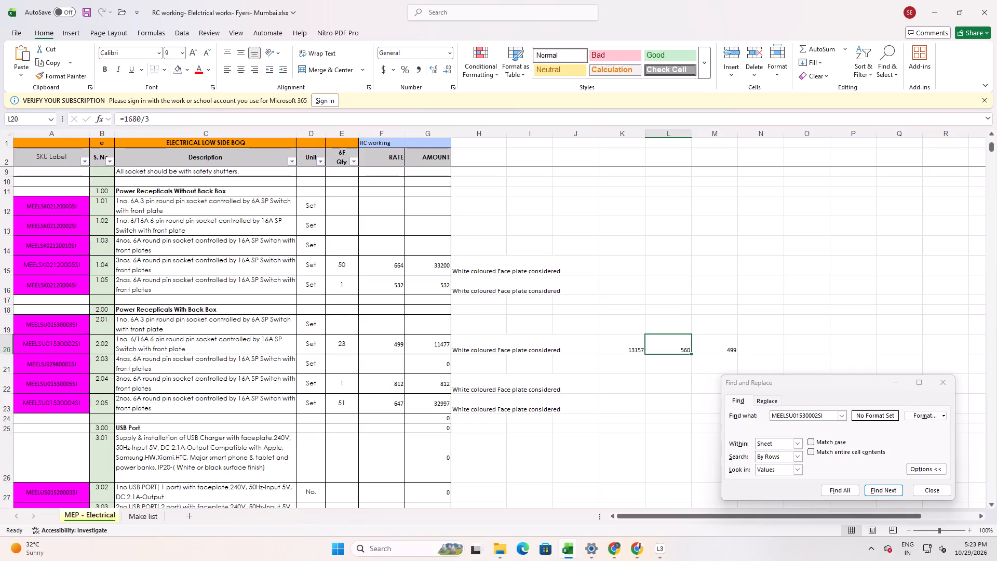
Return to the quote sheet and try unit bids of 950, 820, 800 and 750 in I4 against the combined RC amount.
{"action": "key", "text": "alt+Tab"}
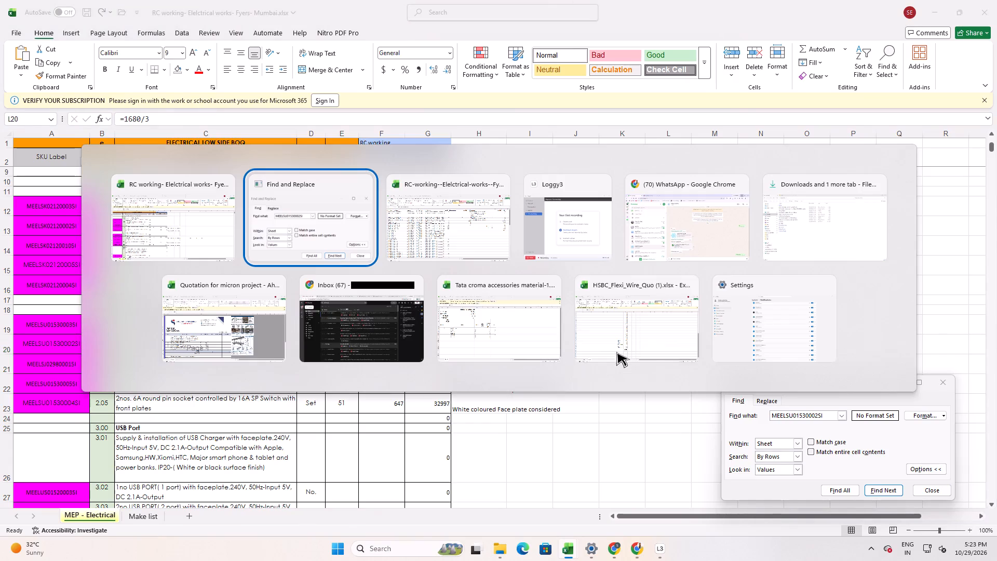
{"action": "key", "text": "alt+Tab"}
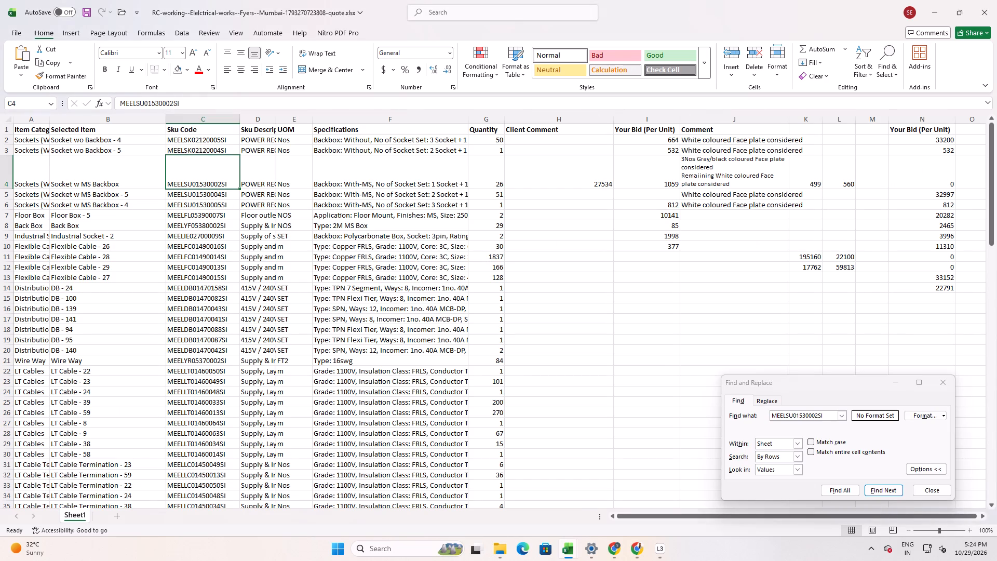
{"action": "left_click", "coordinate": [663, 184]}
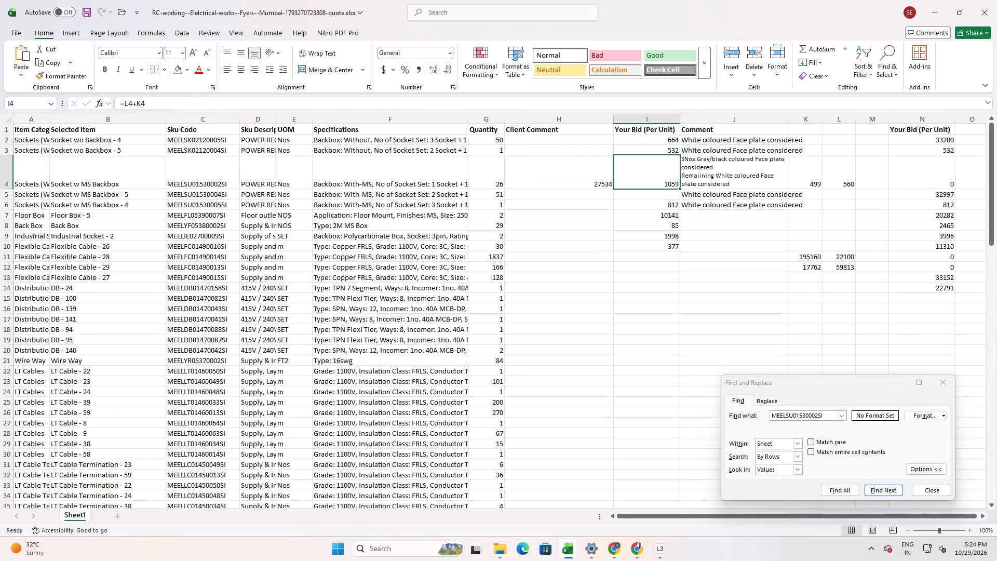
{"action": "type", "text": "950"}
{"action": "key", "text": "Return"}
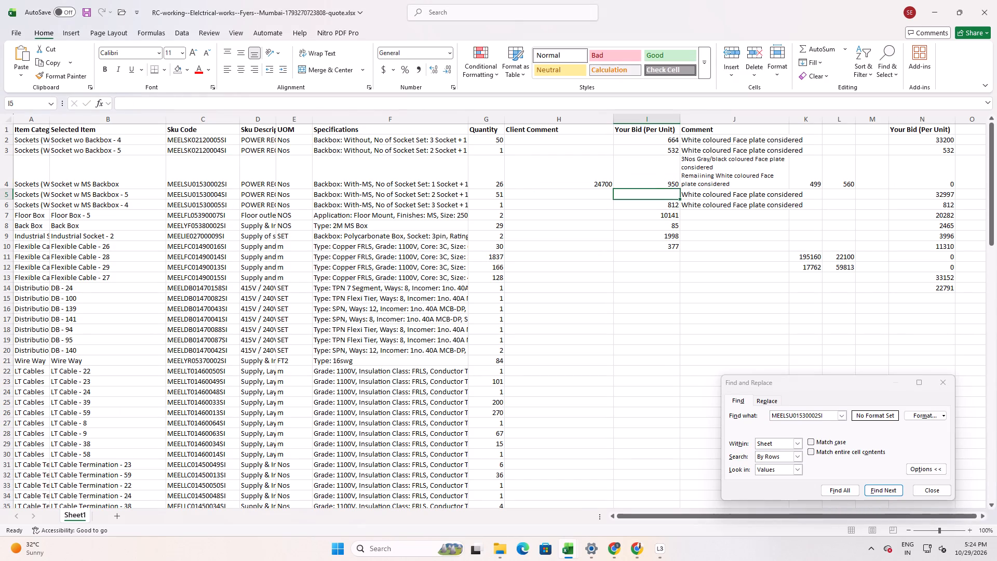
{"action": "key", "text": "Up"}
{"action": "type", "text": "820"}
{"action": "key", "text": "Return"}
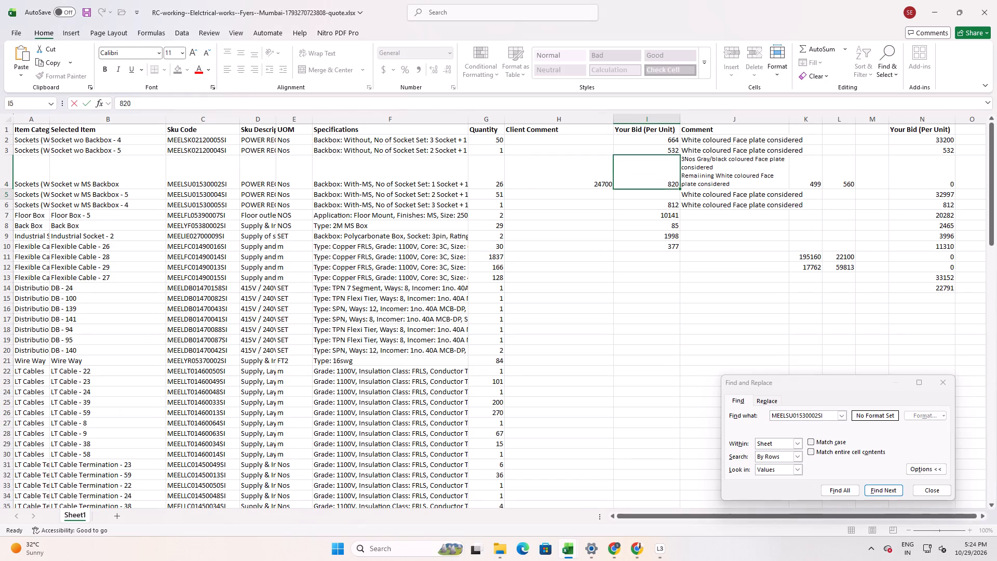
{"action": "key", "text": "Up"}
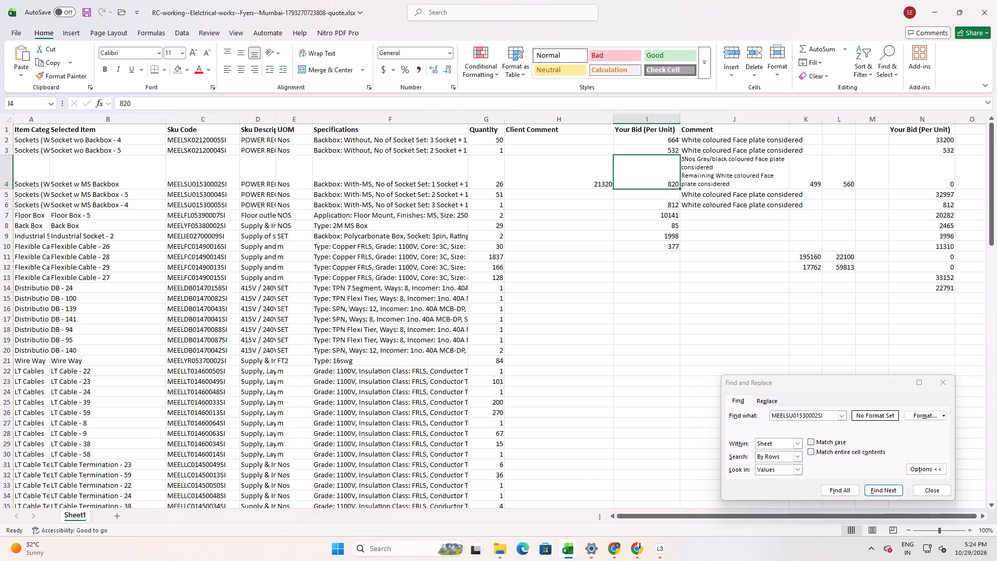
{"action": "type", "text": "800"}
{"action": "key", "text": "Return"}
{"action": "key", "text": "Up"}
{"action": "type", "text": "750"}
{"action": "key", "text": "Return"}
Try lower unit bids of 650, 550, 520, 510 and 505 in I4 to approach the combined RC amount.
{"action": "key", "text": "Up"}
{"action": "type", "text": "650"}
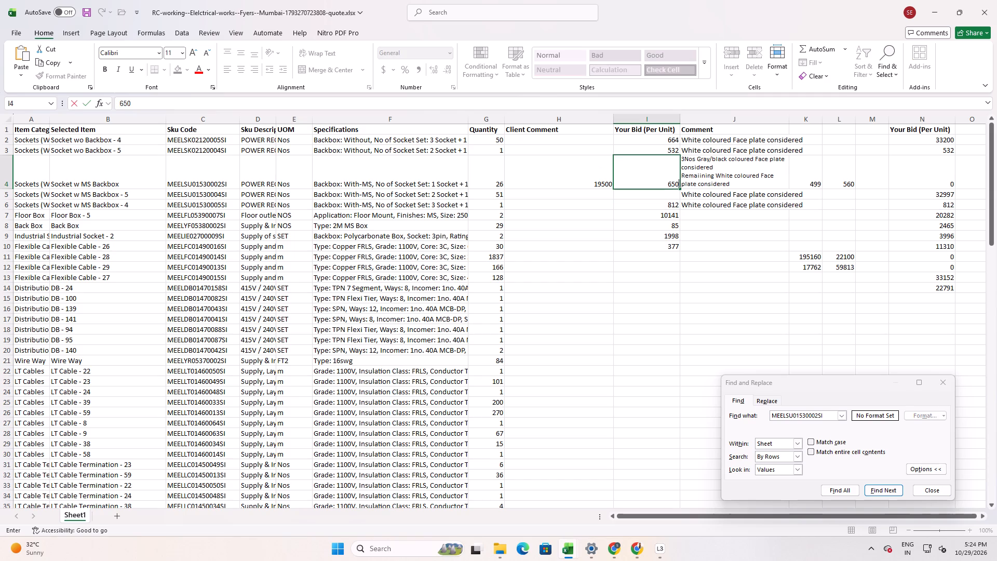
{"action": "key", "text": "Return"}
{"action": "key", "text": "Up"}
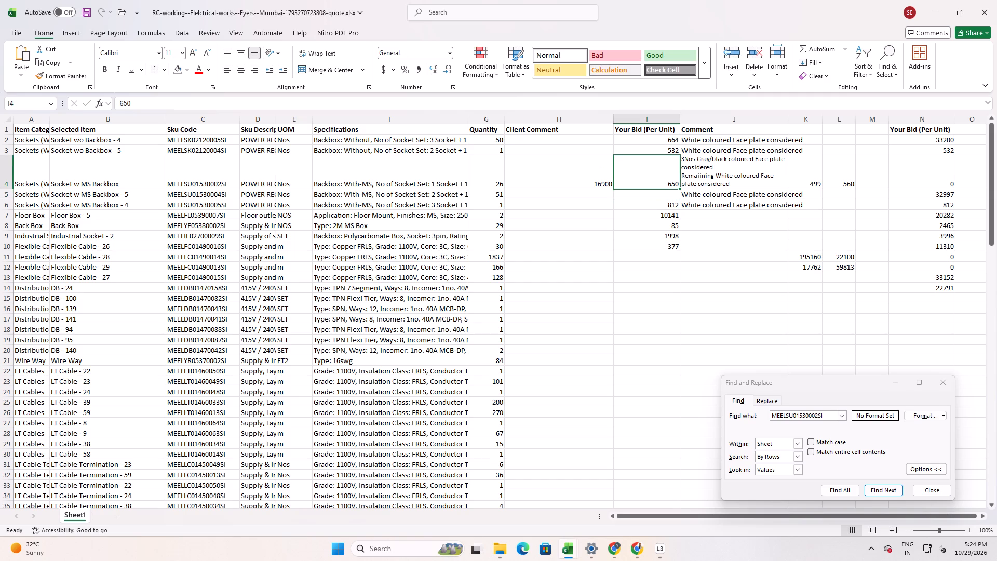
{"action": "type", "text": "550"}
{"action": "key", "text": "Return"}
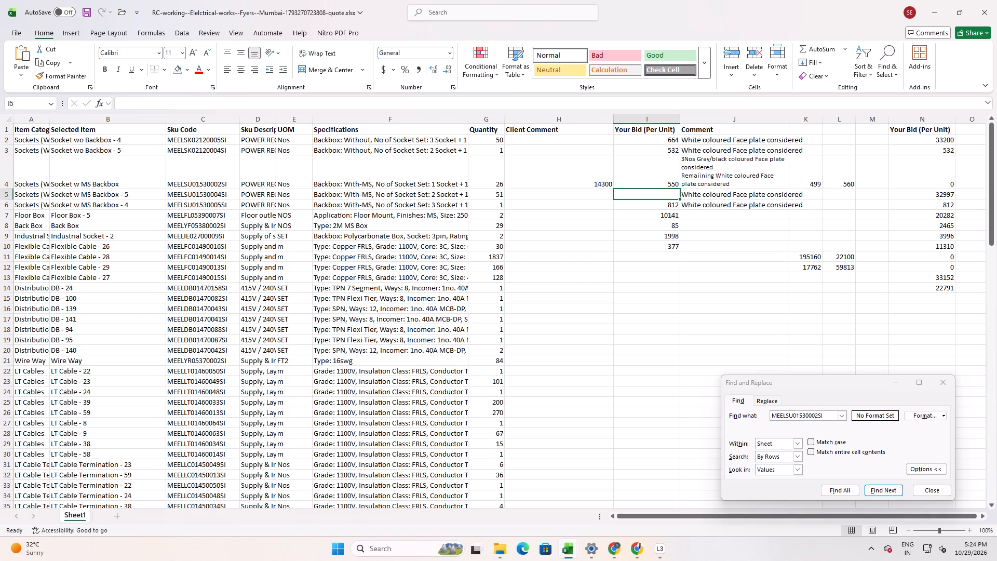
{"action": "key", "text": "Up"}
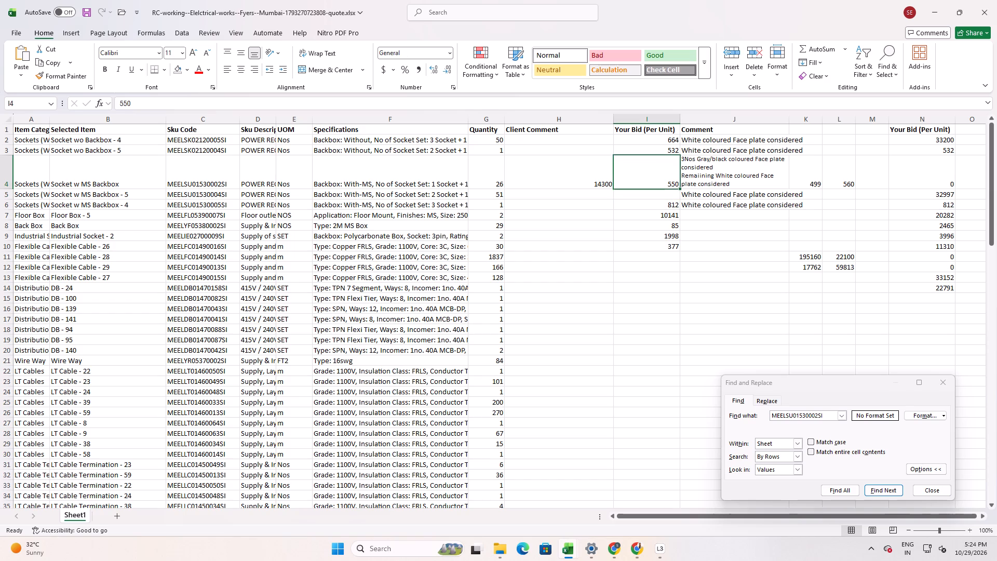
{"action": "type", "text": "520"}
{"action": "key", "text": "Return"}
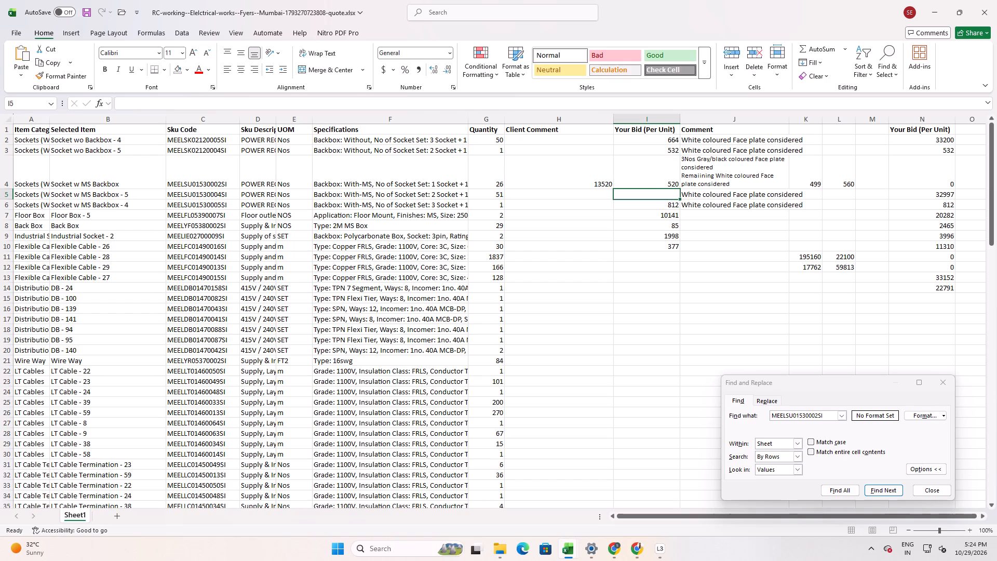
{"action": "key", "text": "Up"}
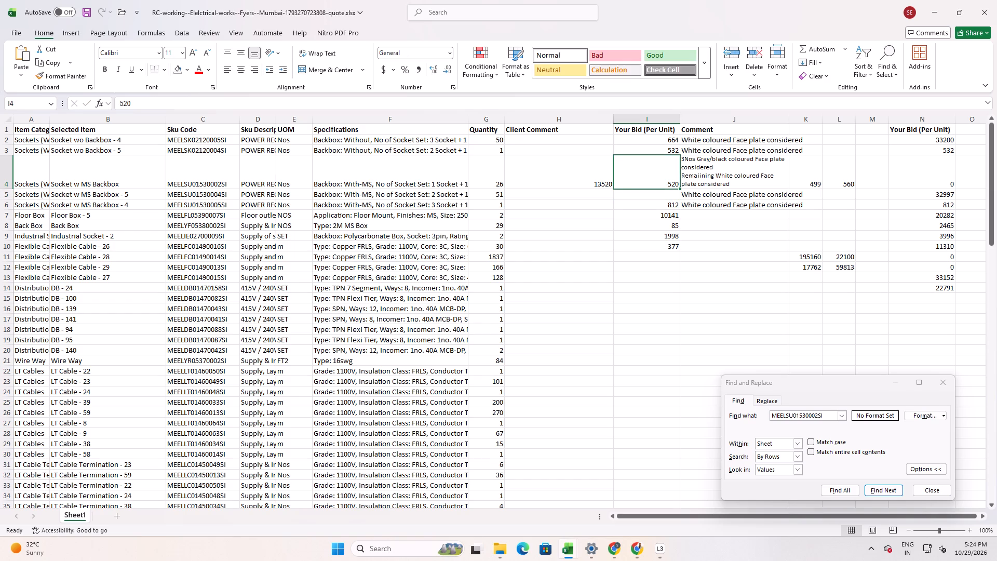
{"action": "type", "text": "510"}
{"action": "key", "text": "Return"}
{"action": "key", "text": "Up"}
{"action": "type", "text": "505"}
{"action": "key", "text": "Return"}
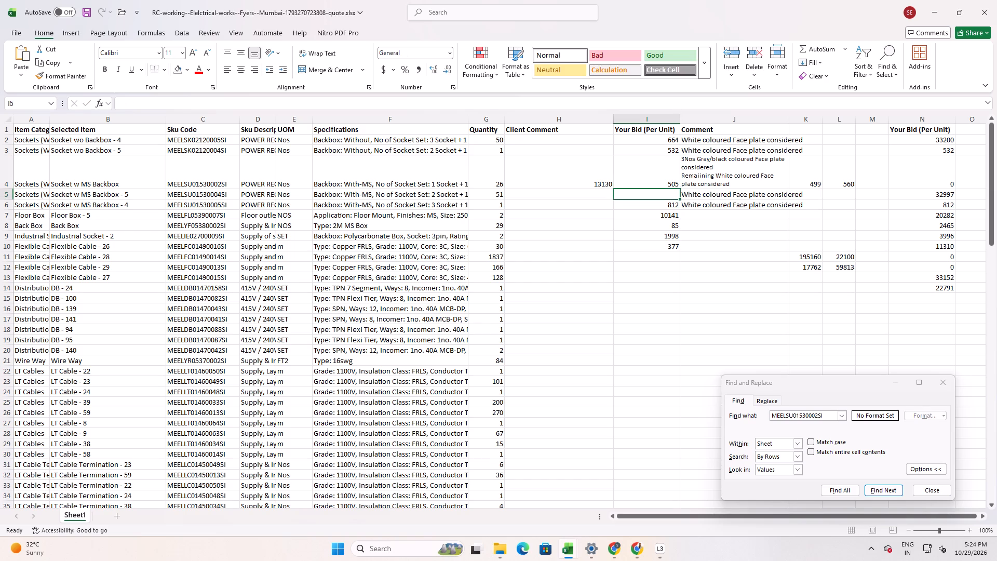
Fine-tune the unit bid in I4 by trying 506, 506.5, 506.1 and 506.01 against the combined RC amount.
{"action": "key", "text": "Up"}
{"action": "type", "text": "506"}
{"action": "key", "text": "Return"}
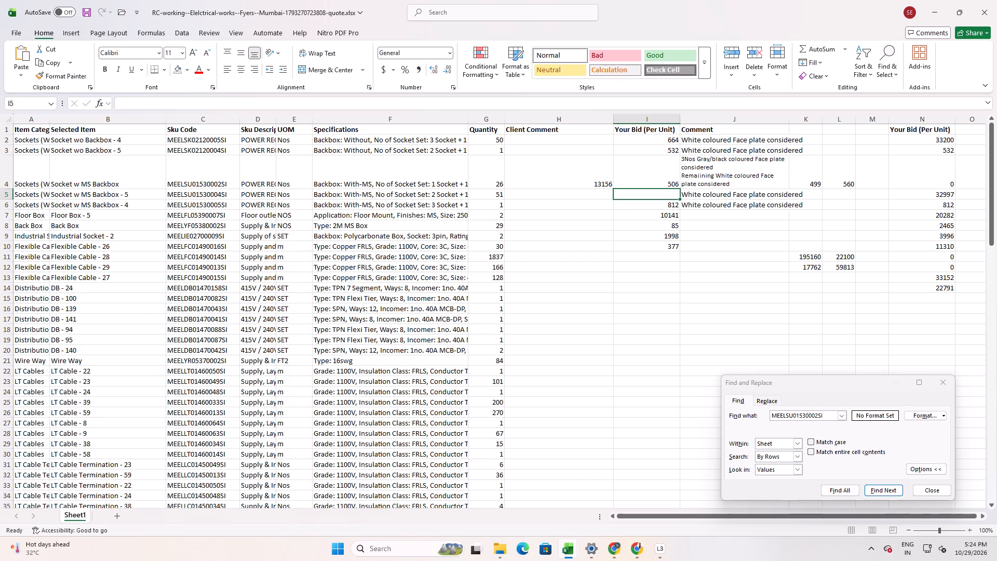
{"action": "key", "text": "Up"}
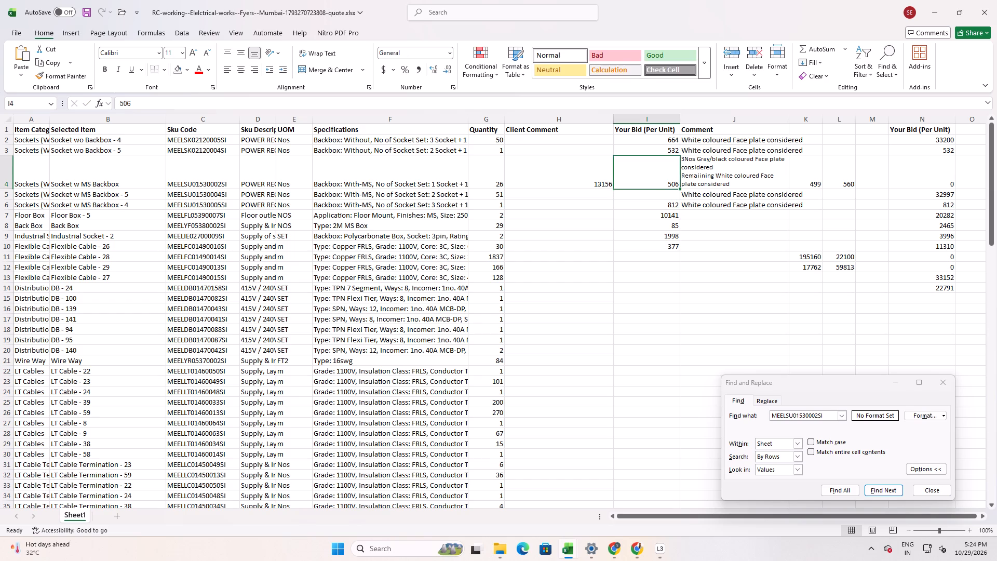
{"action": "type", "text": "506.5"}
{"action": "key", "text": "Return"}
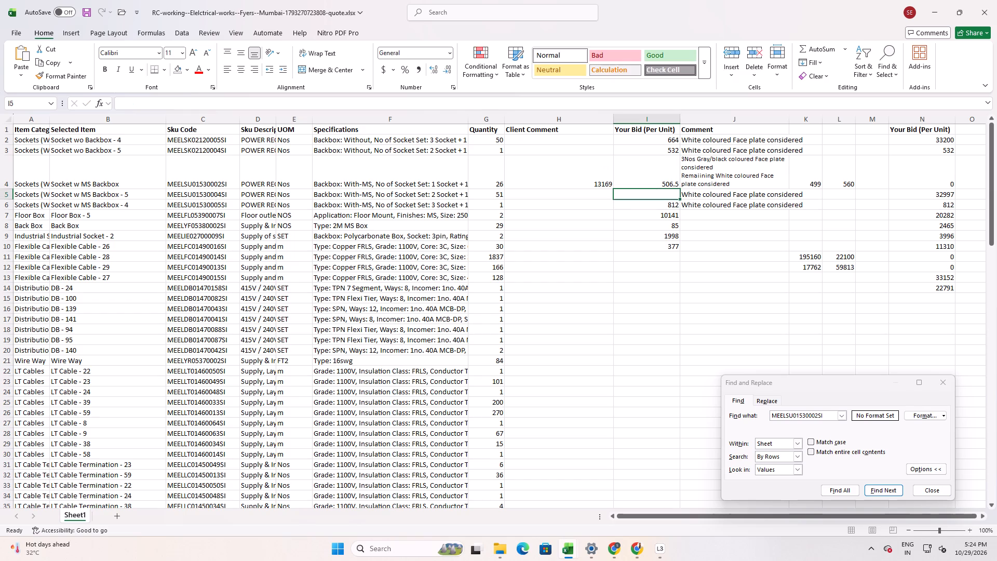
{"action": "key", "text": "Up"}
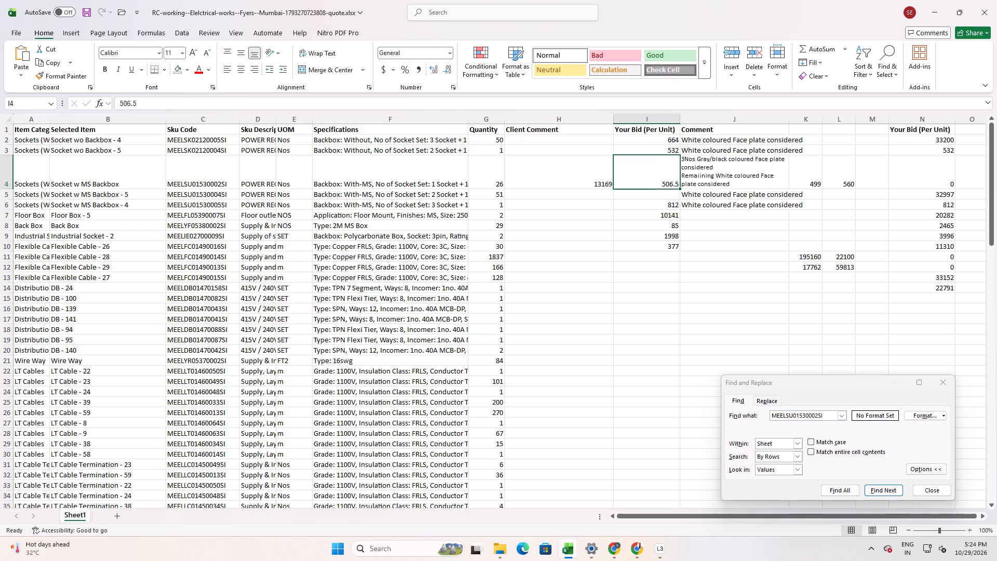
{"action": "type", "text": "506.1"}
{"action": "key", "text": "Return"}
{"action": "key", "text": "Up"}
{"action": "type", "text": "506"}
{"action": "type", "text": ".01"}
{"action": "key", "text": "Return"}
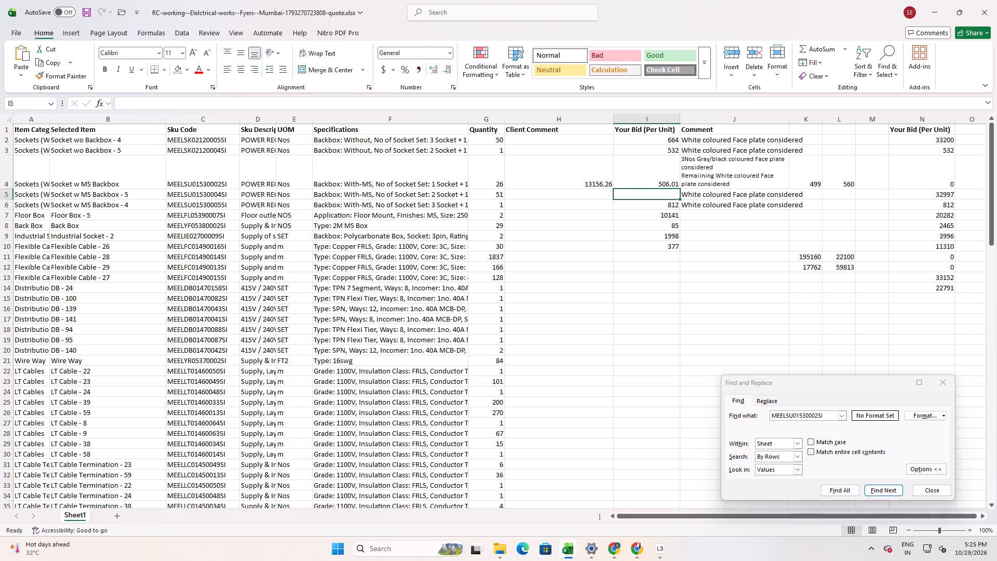
Set the unit bid in I4 for SKU MEELSU01530002SI to 506.03.
{"action": "key", "text": "Up"}
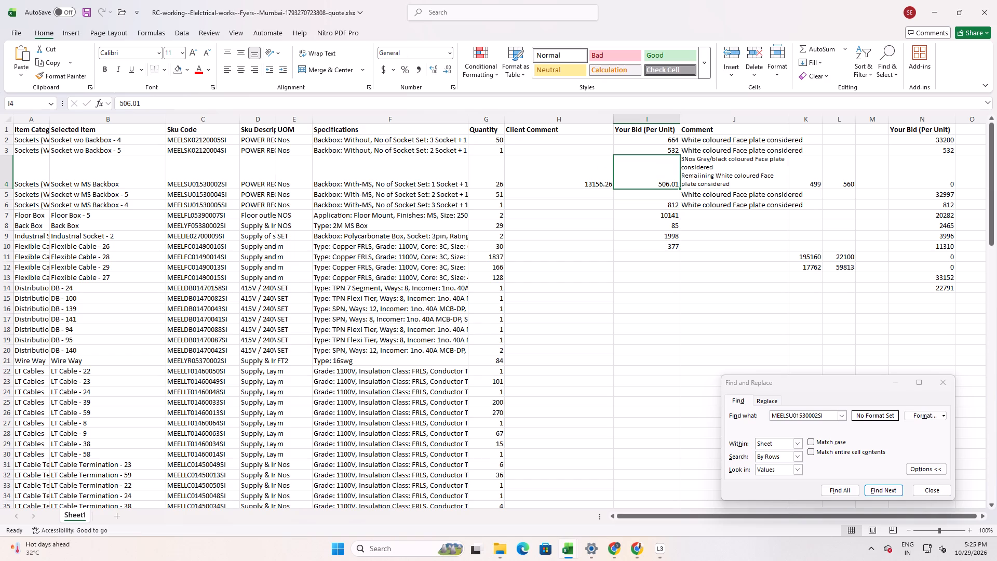
{"action": "type", "text": "506."}
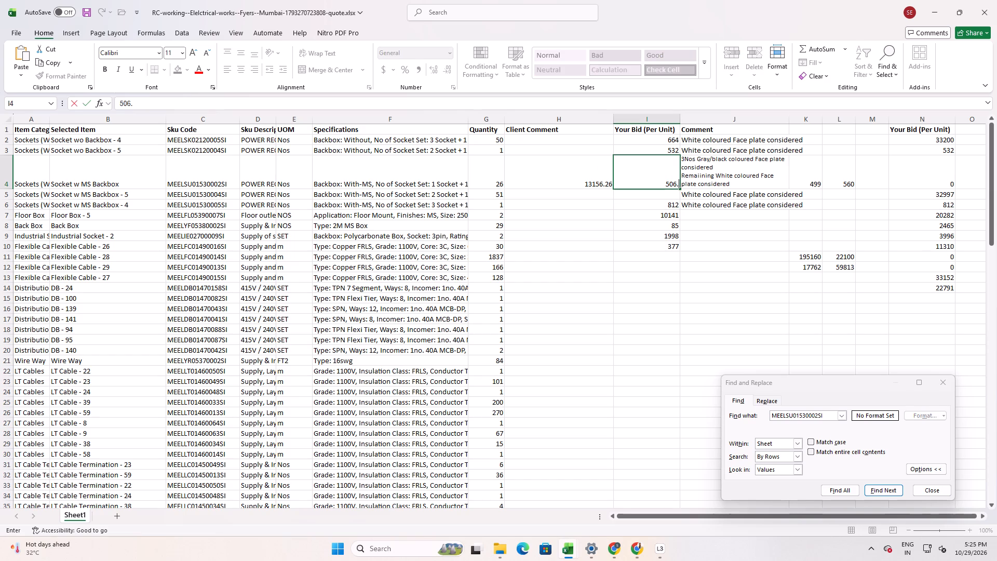
{"action": "type", "text": "03"}
{"action": "key", "text": "Return"}
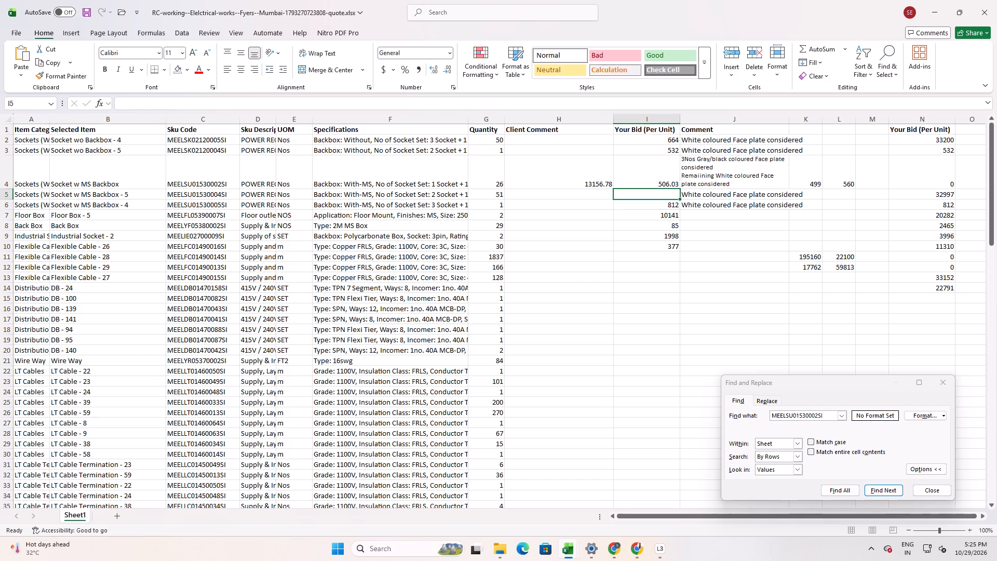
{"action": "key", "text": "Up"}
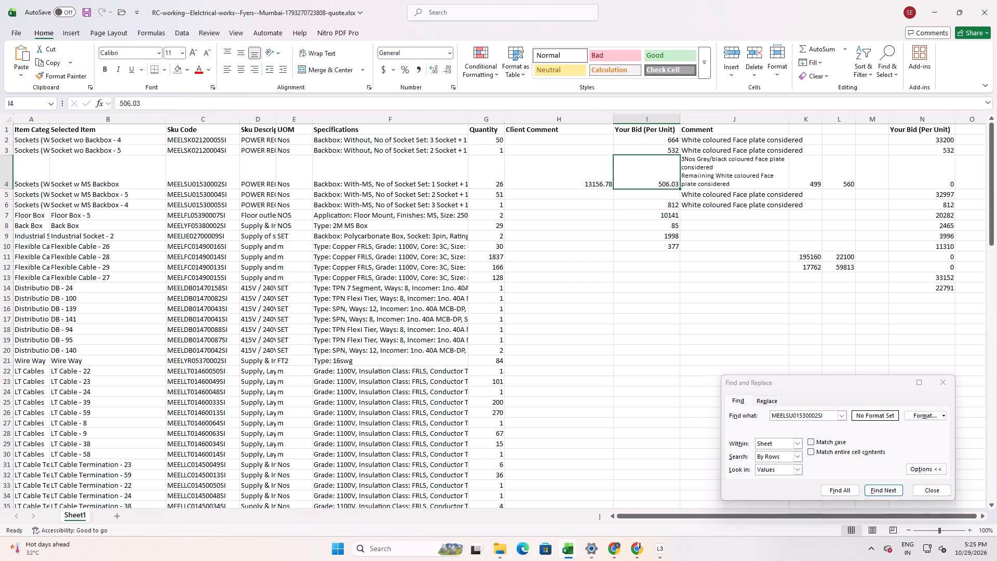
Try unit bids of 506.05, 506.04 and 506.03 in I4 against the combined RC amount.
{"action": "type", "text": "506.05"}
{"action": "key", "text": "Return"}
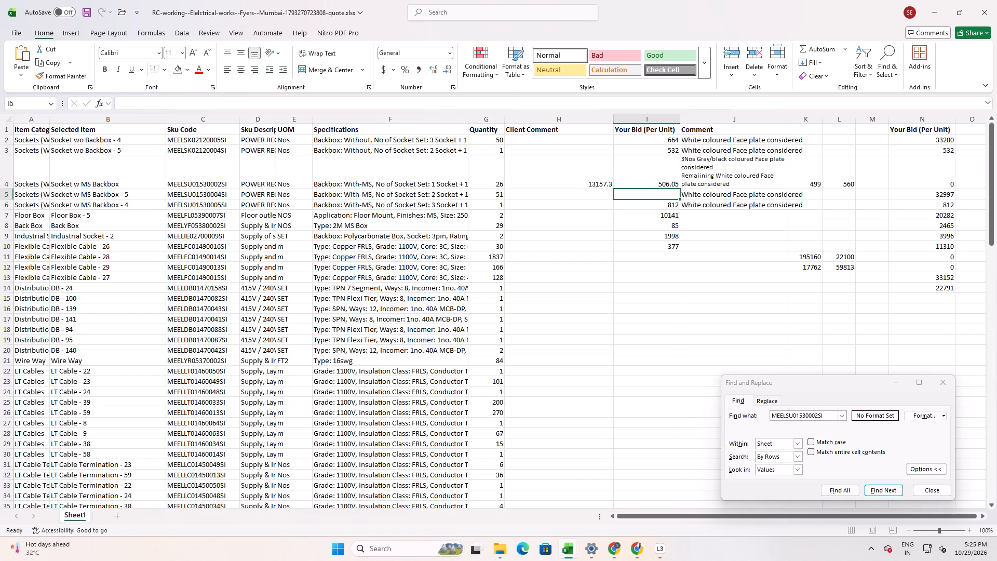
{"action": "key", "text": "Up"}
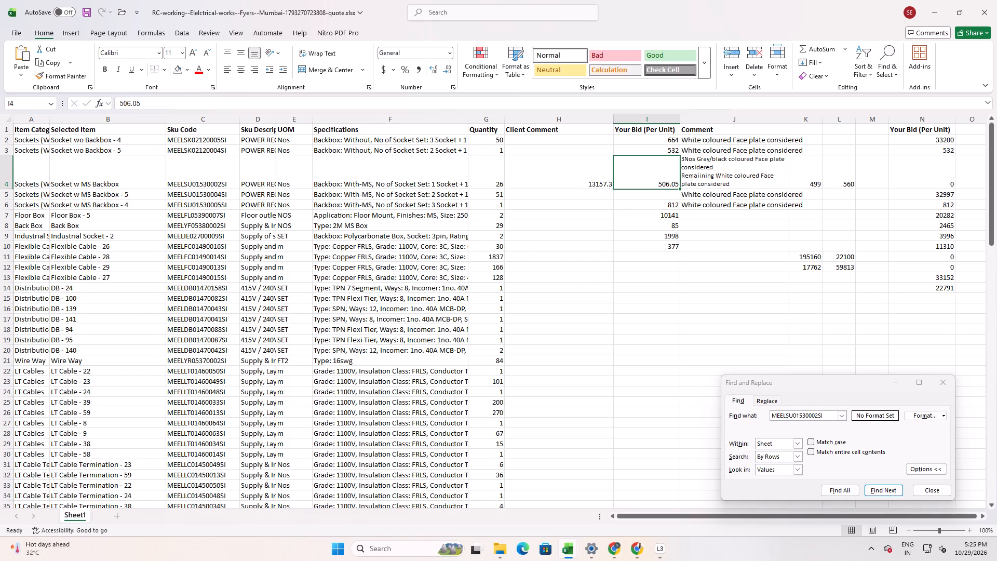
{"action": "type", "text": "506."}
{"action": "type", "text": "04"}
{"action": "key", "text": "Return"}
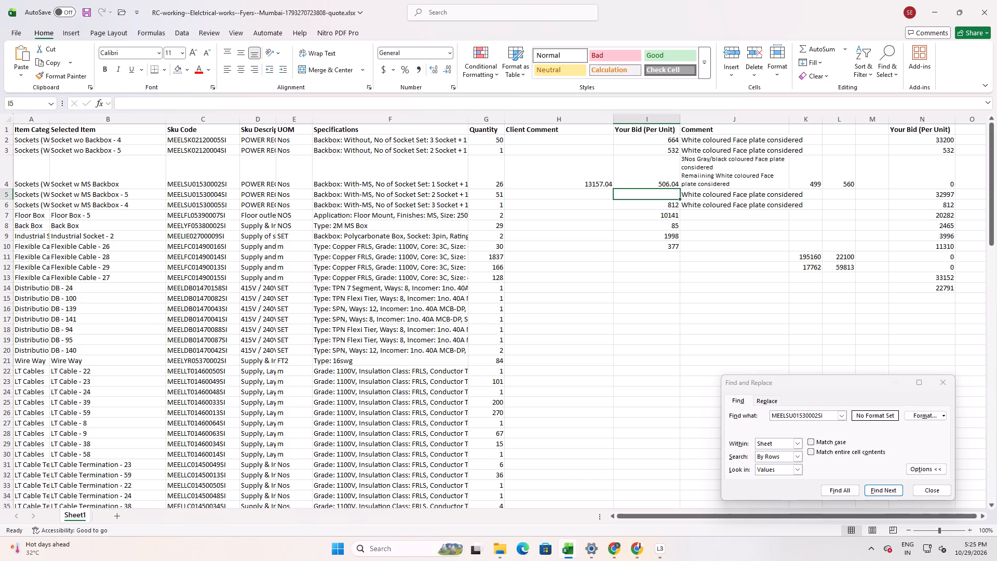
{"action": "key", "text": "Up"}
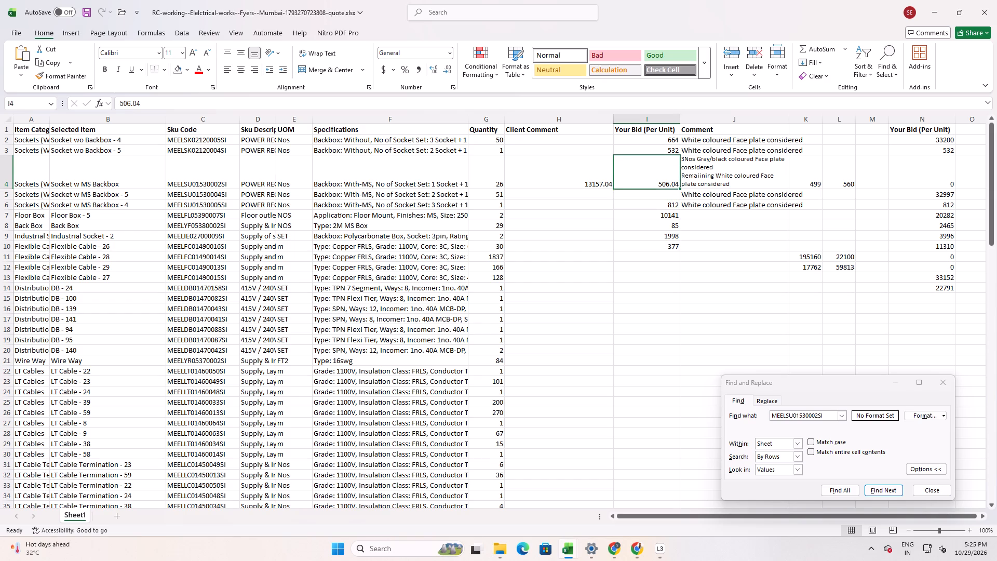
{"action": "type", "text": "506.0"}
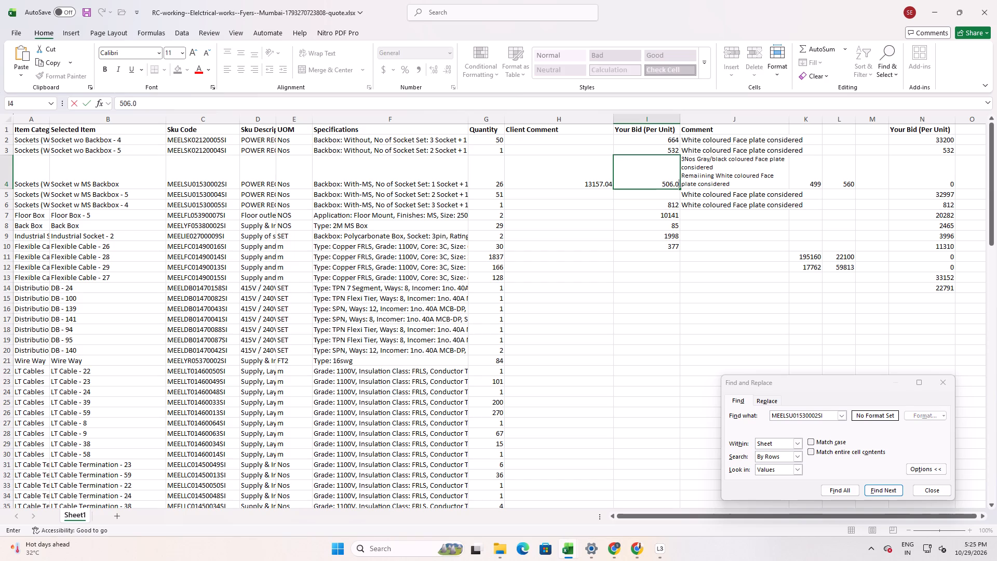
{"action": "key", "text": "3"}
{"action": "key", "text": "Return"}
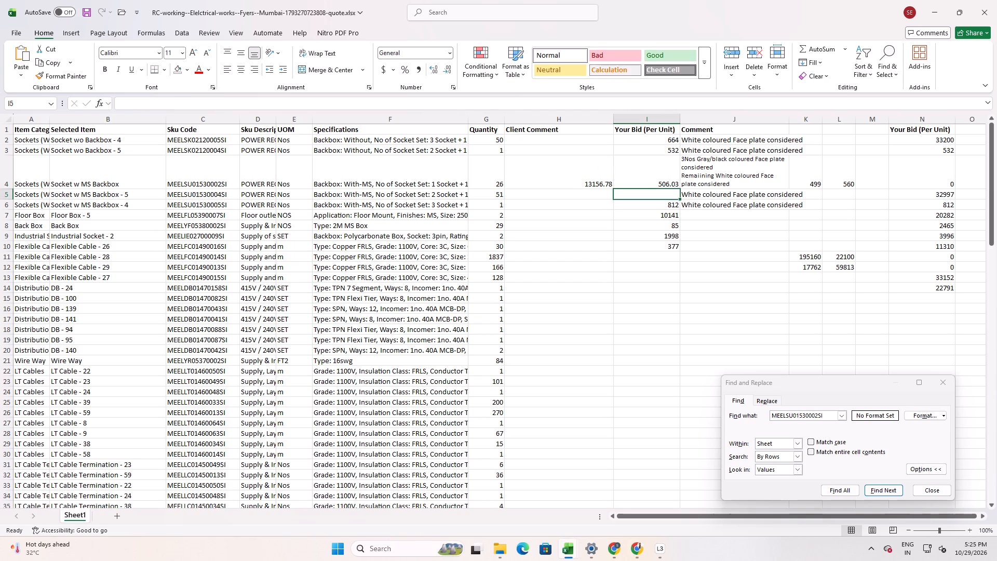
Set the unit bid in I4 for SKU MEELSU01530002SI to 506.04.
{"action": "key", "text": "Up"}
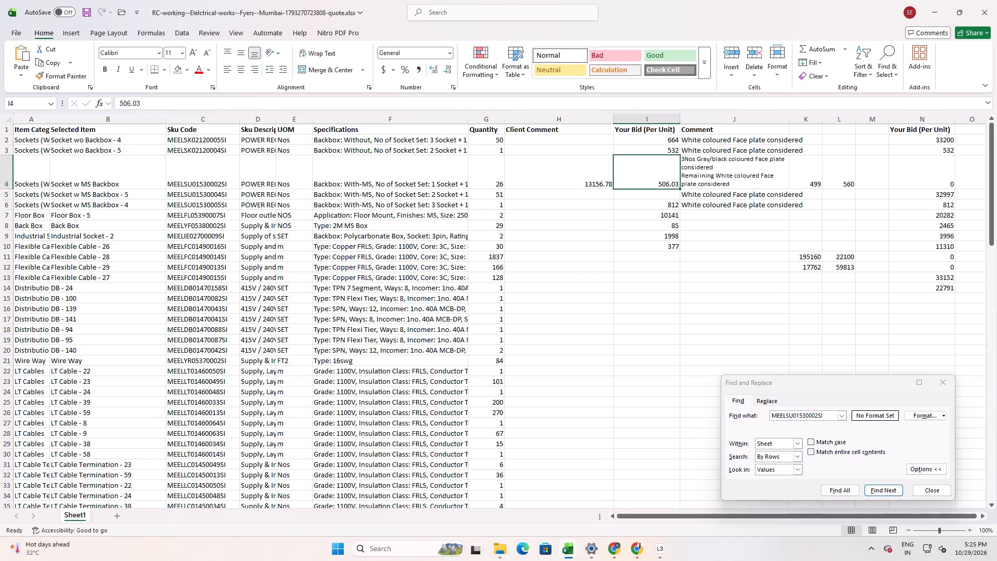
{"action": "type", "text": "506.04"}
{"action": "key", "text": "Return"}
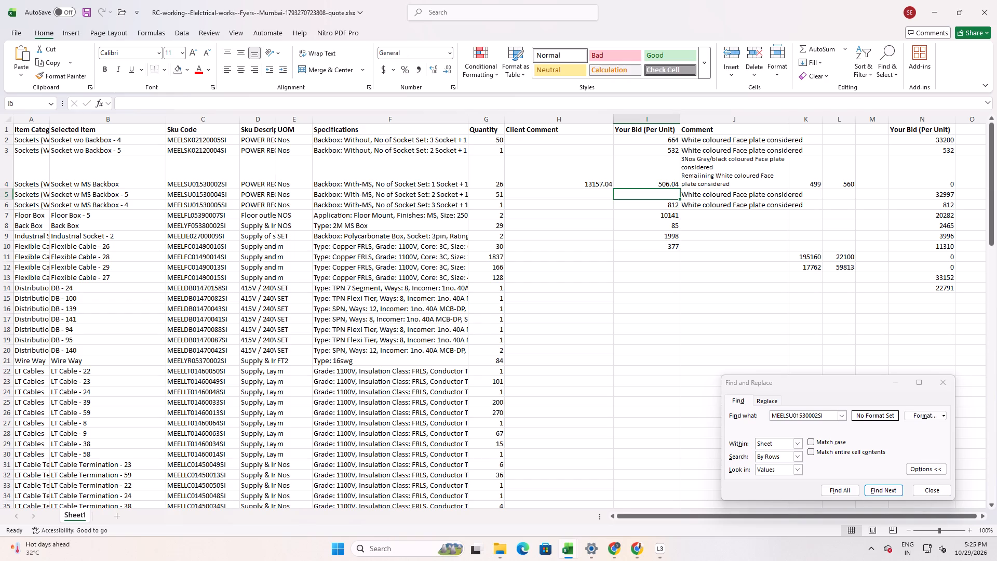
Format the unit bid in I4 and the amount check in H4 to show no decimal places.
{"action": "key", "text": "Up"}
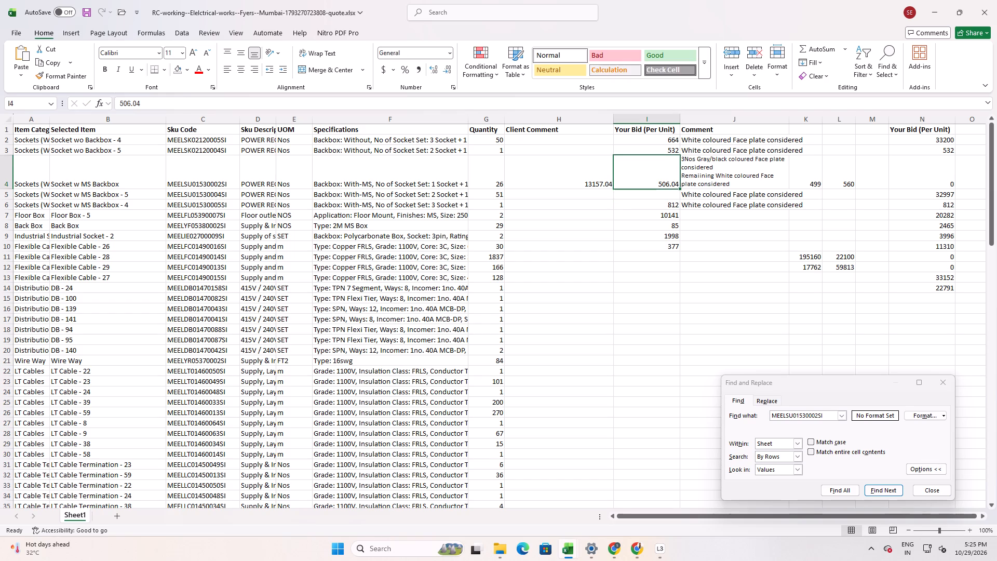
{"action": "left_click", "coordinate": [451, 66]}
{"action": "left_click", "coordinate": [451, 66]}
{"action": "left_click", "coordinate": [433, 70]}
{"action": "left_click", "coordinate": [433, 70]}
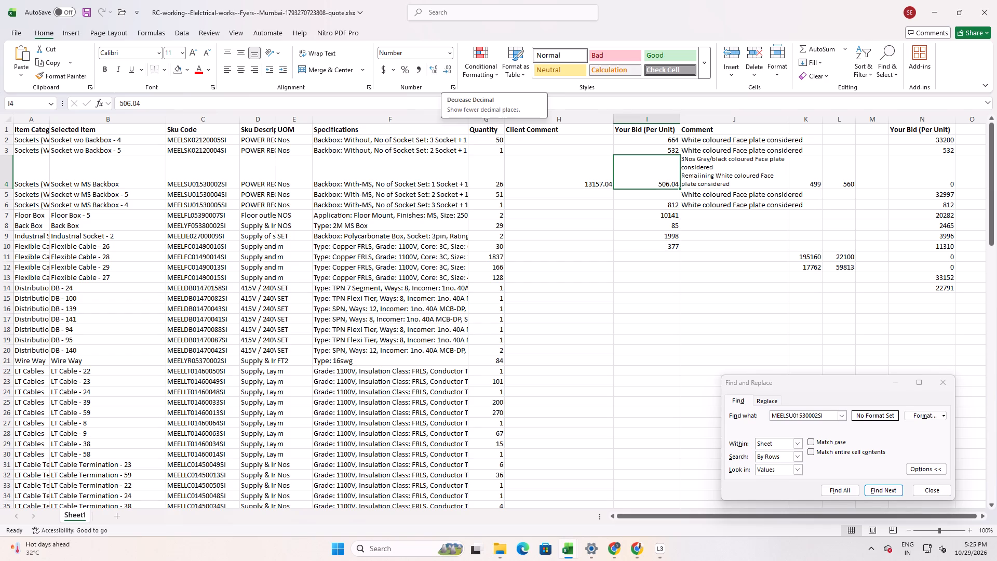
{"action": "left_click", "coordinate": [447, 70]}
{"action": "left_click", "coordinate": [447, 70]}
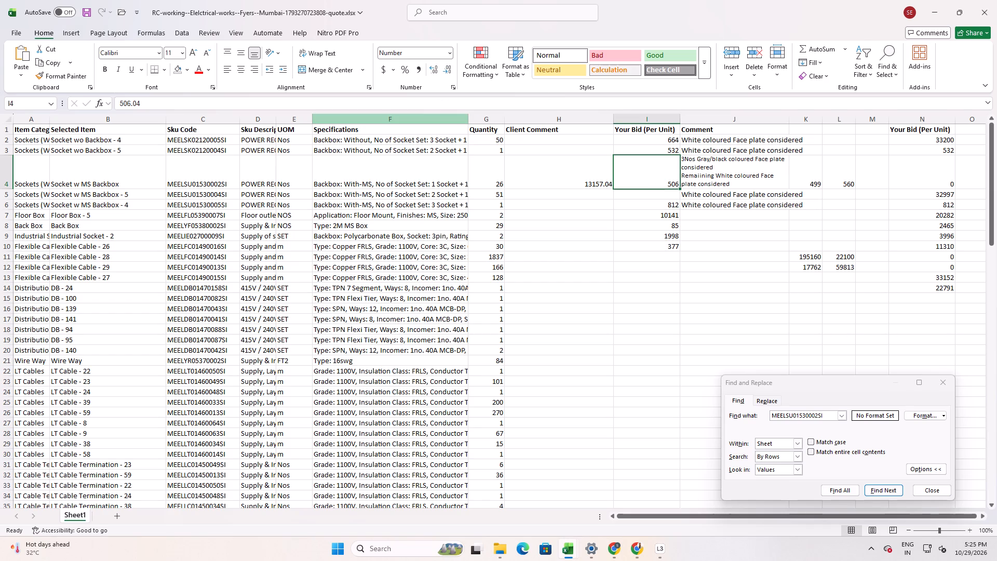
{"action": "left_click", "coordinate": [602, 181]}
{"action": "left_click", "coordinate": [448, 72]}
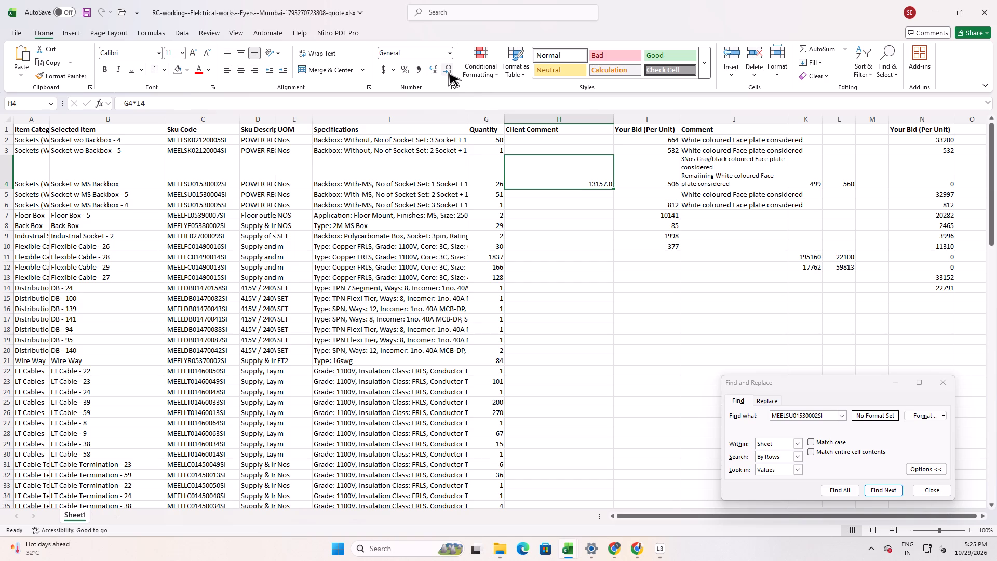
{"action": "left_click", "coordinate": [448, 72]}
Copy SKU code MEELFC01490014SI from C11 and look up each of its occurrences in the RC working sheet.
{"action": "scroll", "coordinate": [659, 247], "scroll_direction": "down", "scroll_amount": 1}
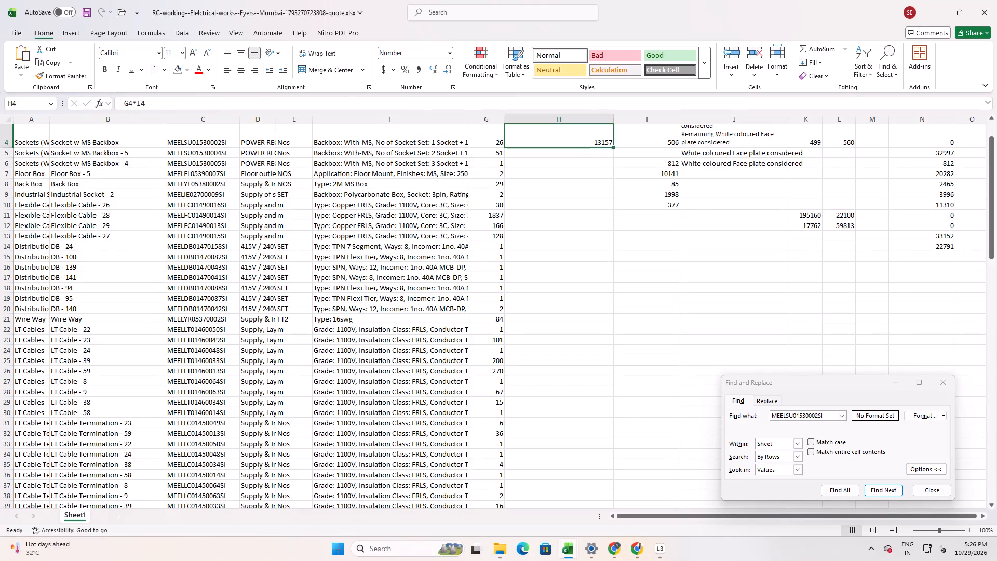
{"action": "left_click", "coordinate": [212, 215]}
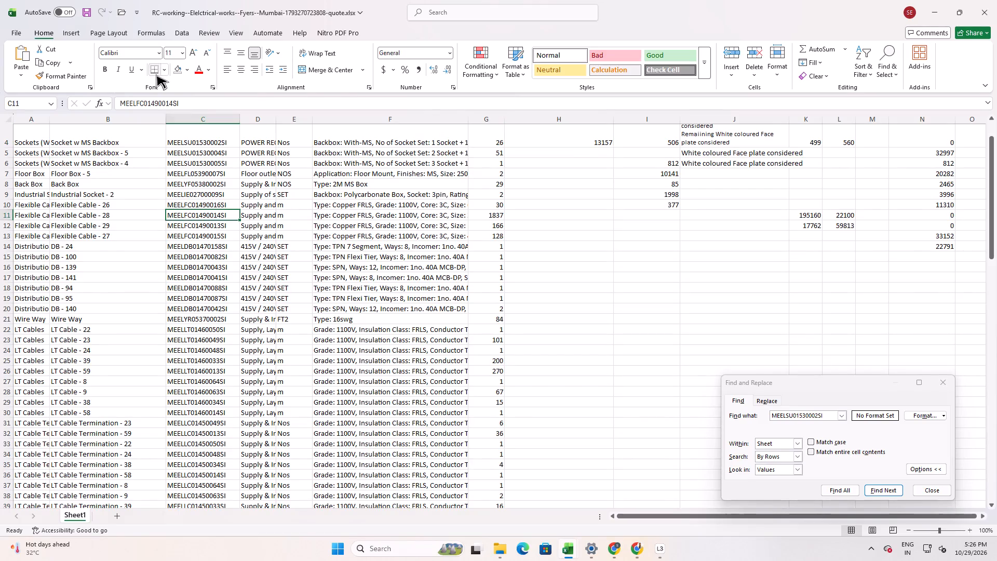
{"action": "left_click_drag", "start_coordinate": [196, 102], "coordinate": [50, 87]}
{"action": "key", "text": "ctrl+c"}
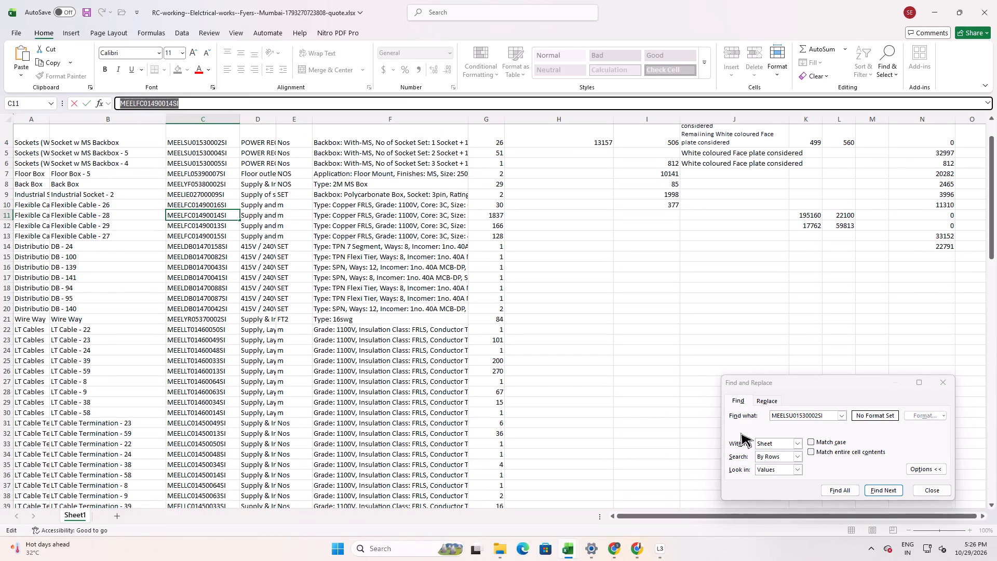
{"action": "key", "text": "alt+Tab"}
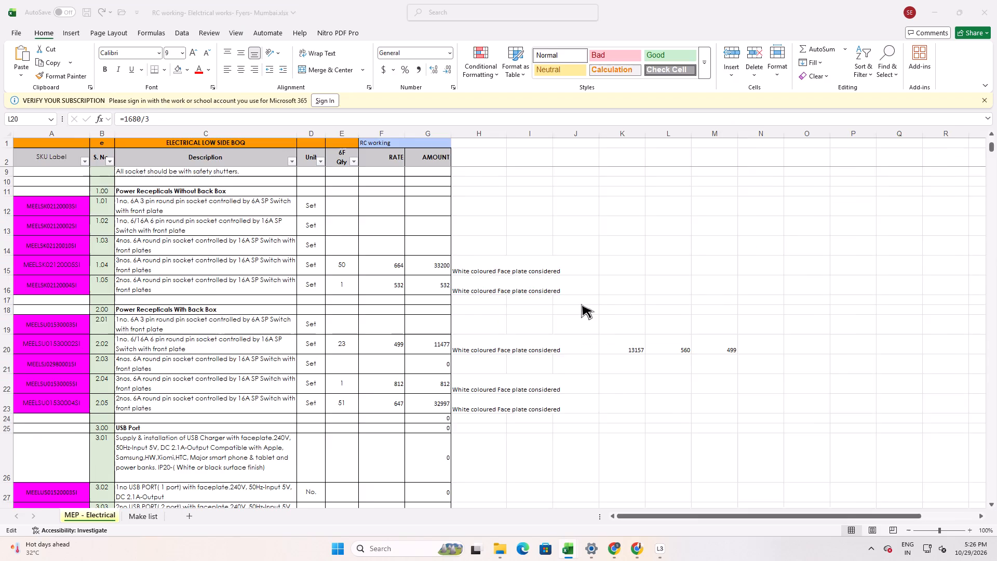
{"action": "left_click_drag", "start_coordinate": [830, 415], "coordinate": [637, 409]}
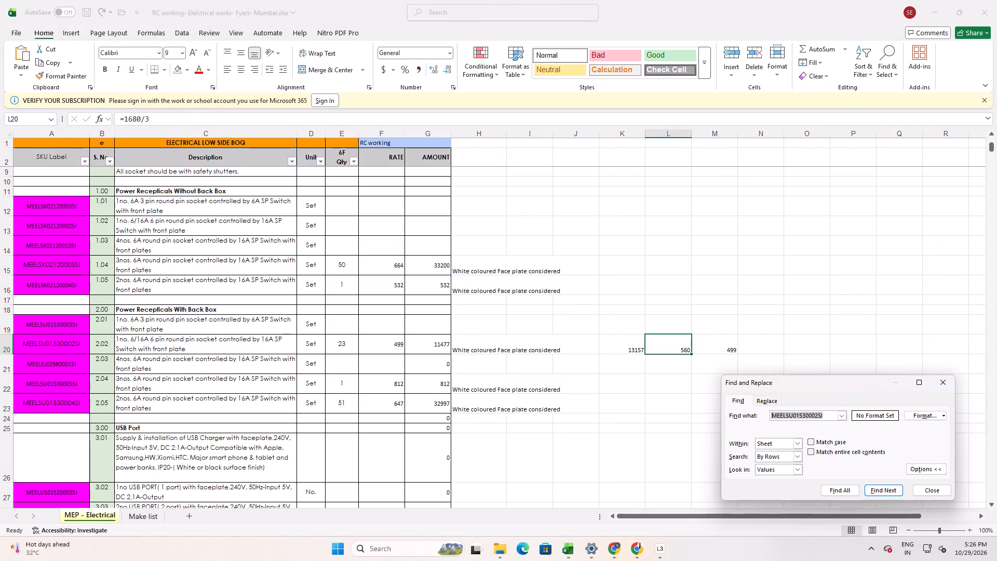
{"action": "key", "text": "ctrl+v"}
{"action": "left_click", "coordinate": [891, 492]}
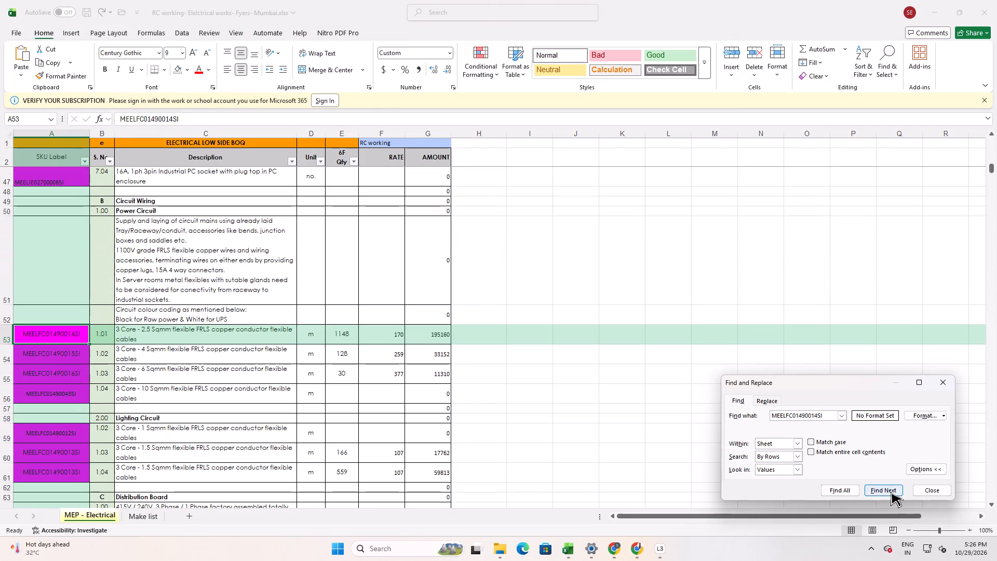
{"action": "left_click", "coordinate": [891, 492]}
{"action": "left_click", "coordinate": [891, 492]}
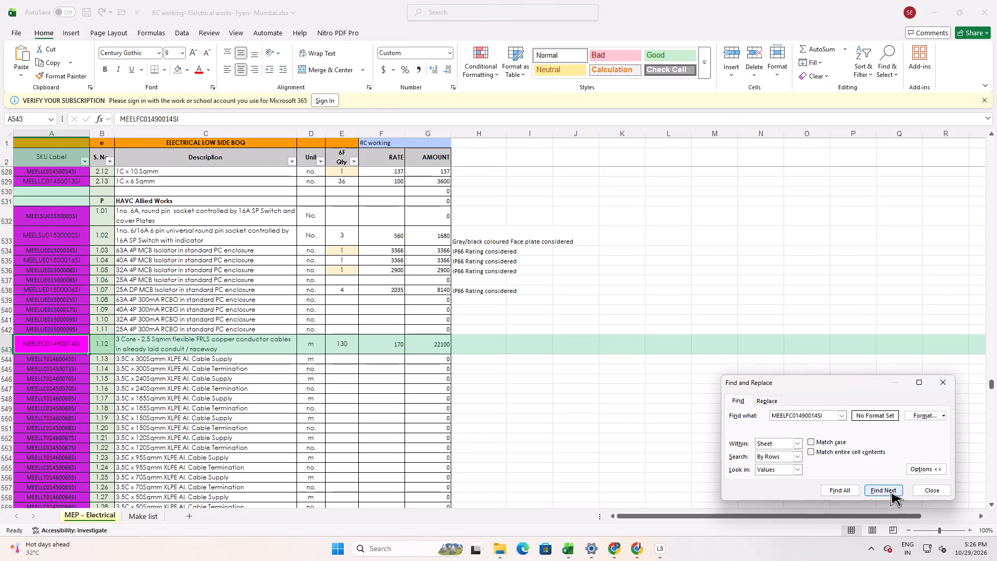
{"action": "left_click", "coordinate": [891, 492]}
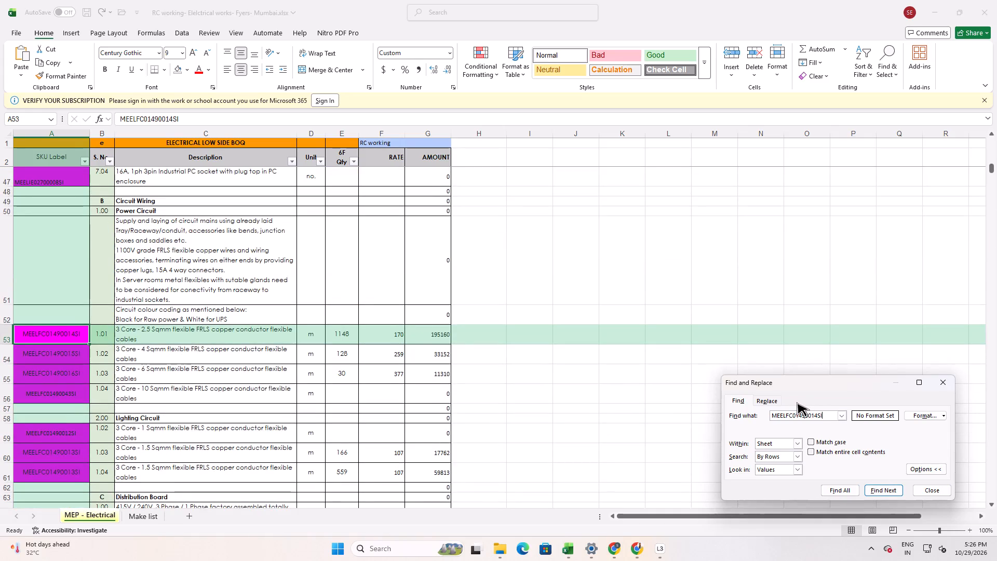
Return to the quote sheet and add the two RC quantities in H11 with the formula =130+1148.
{"action": "key", "text": "alt+Tab"}
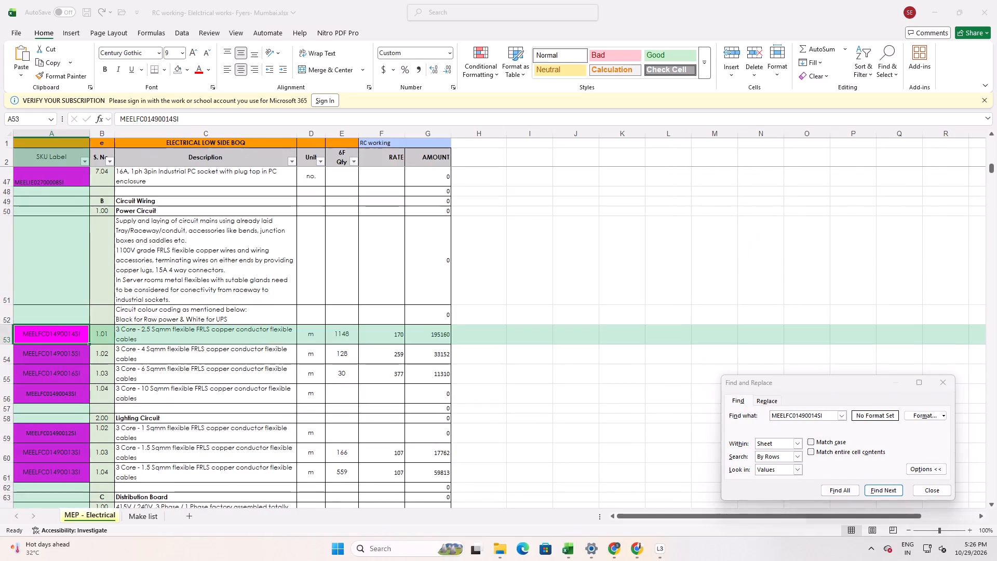
{"action": "key", "text": "alt+Tab"}
{"action": "key", "text": "alt+Tab"}
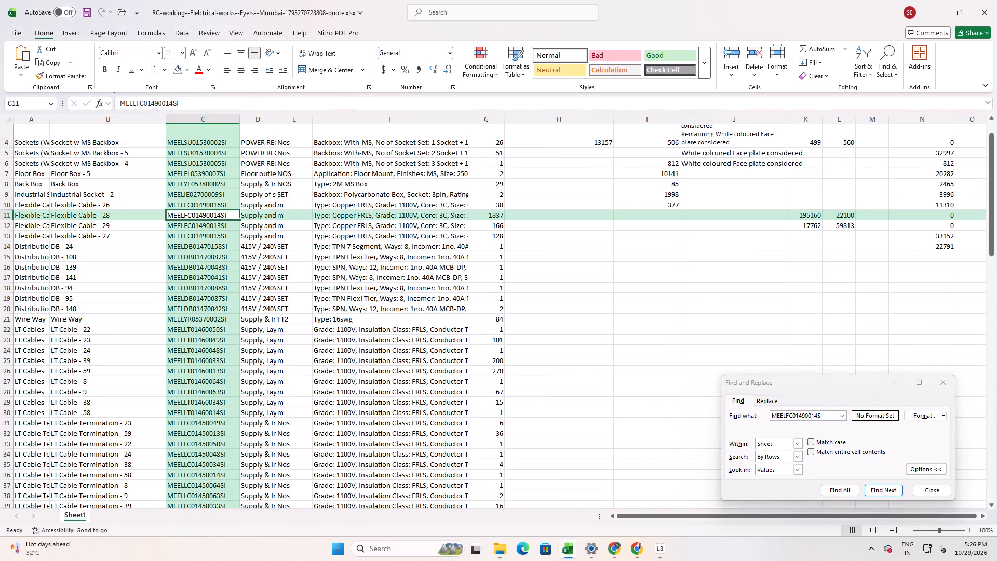
{"action": "left_click", "coordinate": [562, 219]}
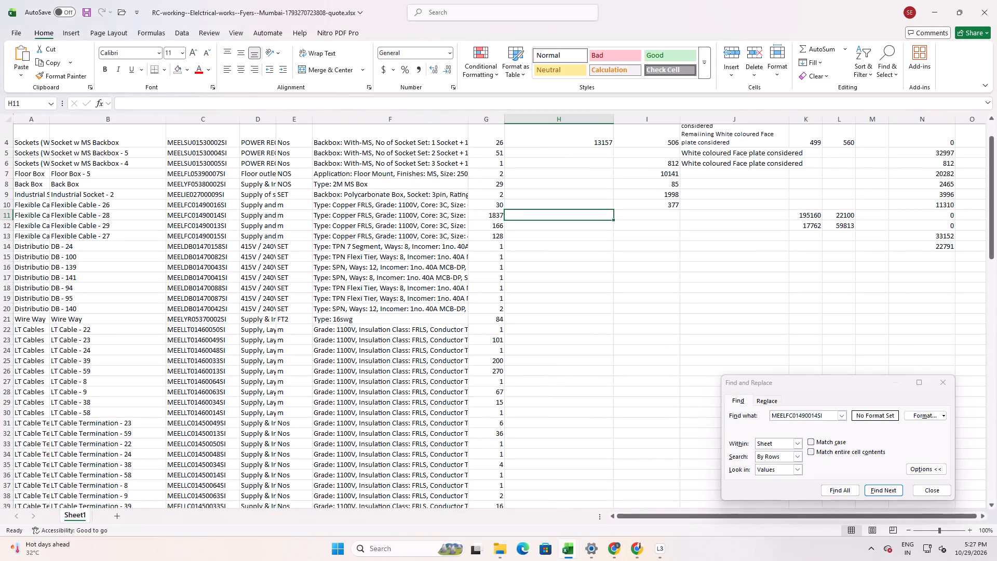
{"action": "key", "text": "equal"}
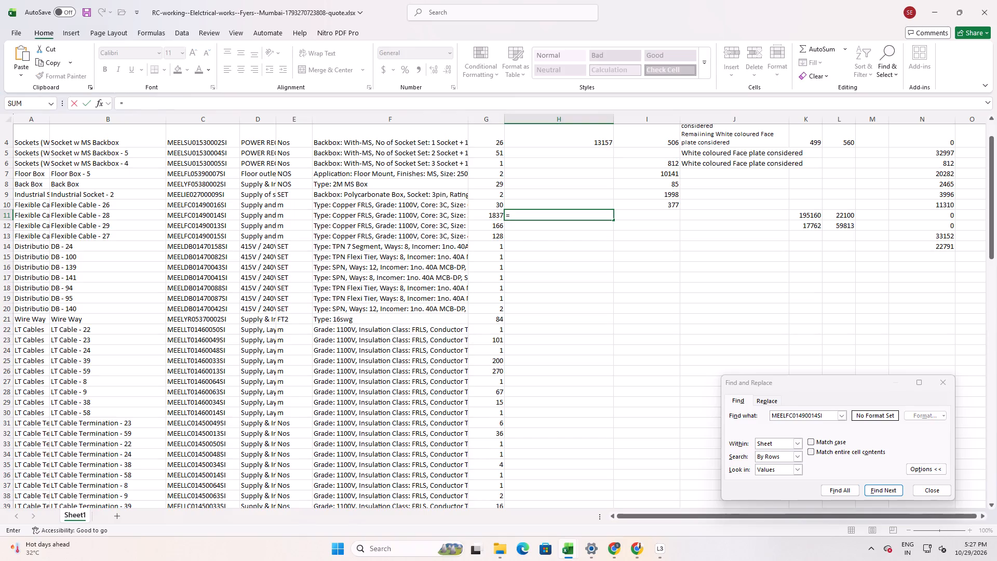
{"action": "type", "text": "130+1148"}
{"action": "key", "text": "Return"}
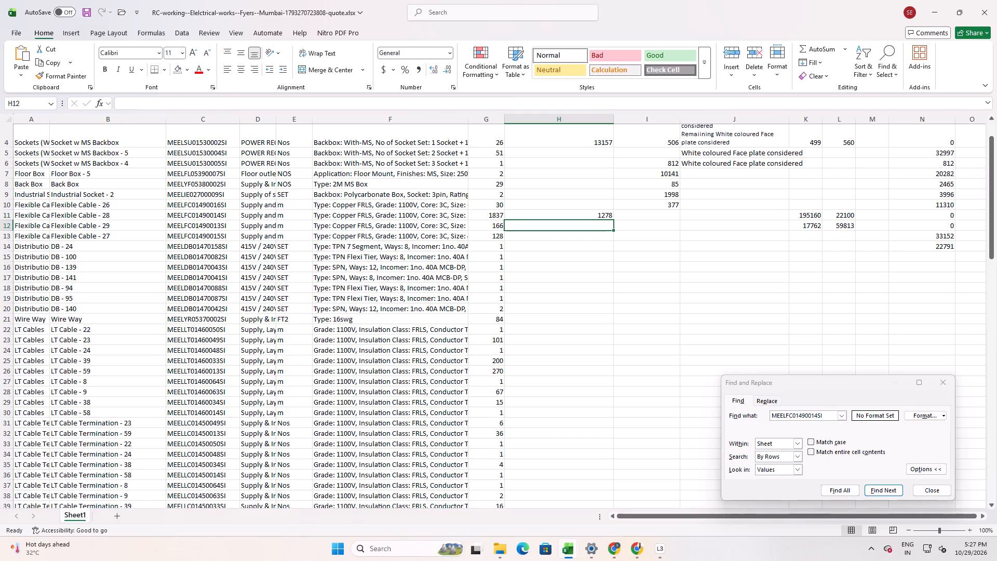
{"action": "key", "text": "Up"}
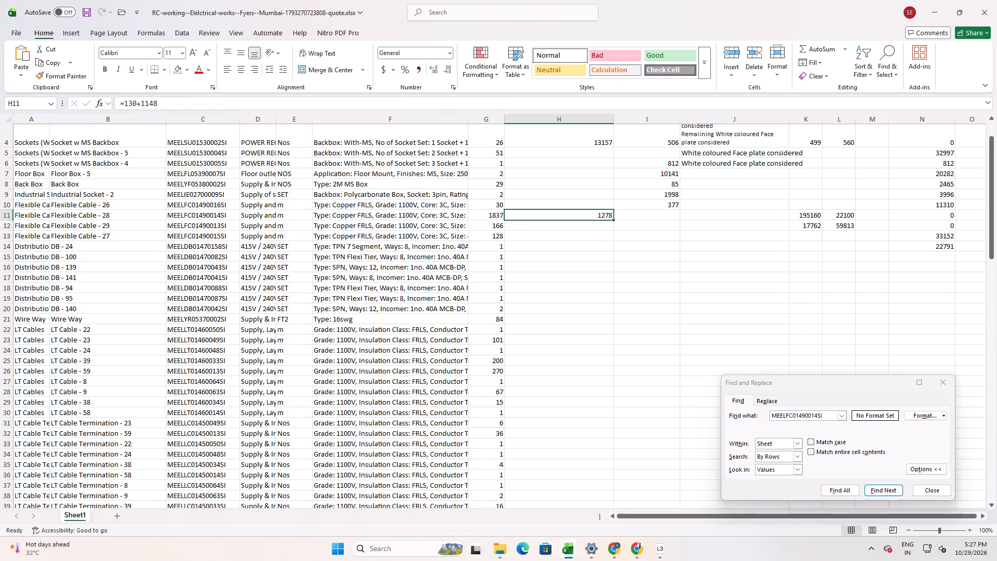
Recheck all MEELFC01490014SI occurrences and quantities in the RC working sheet against row 11 of the quote sheet.
{"action": "key", "text": "alt+Tab"}
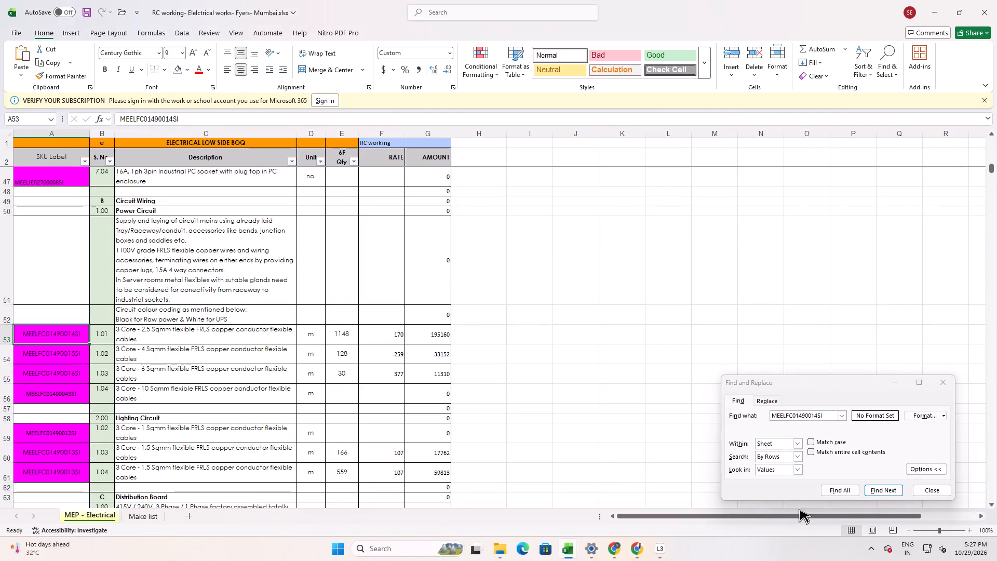
{"action": "left_click", "coordinate": [883, 495]}
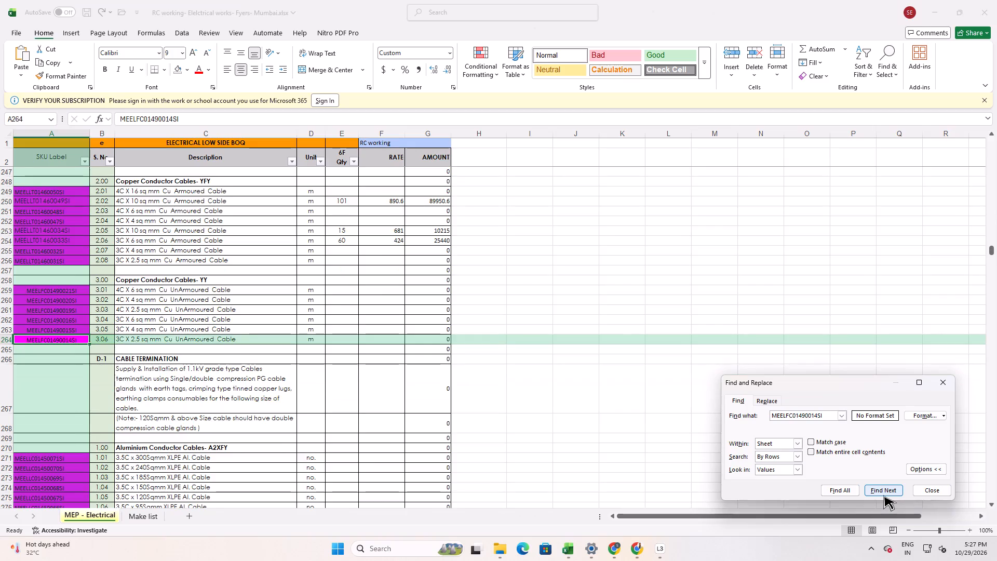
{"action": "left_click", "coordinate": [883, 495]}
{"action": "left_click", "coordinate": [883, 495]}
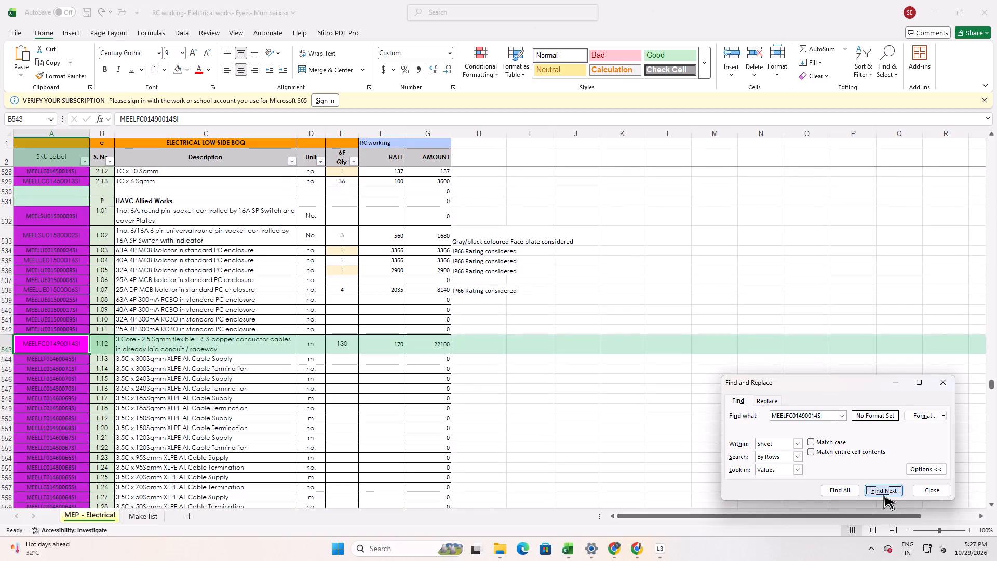
{"action": "key", "text": "alt+Tab"}
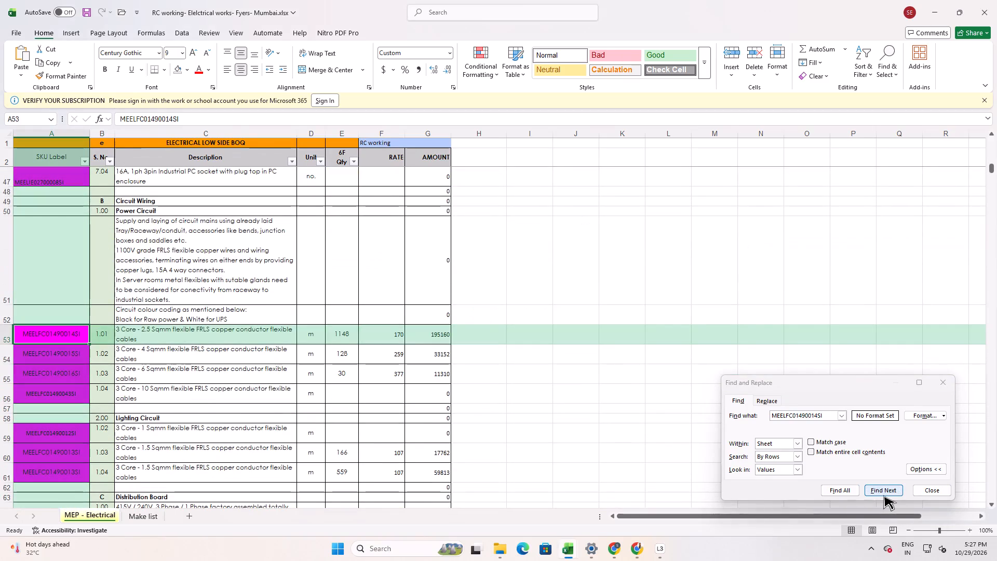
{"action": "key", "text": "alt+Tab"}
{"action": "key", "text": "alt+Tab"}
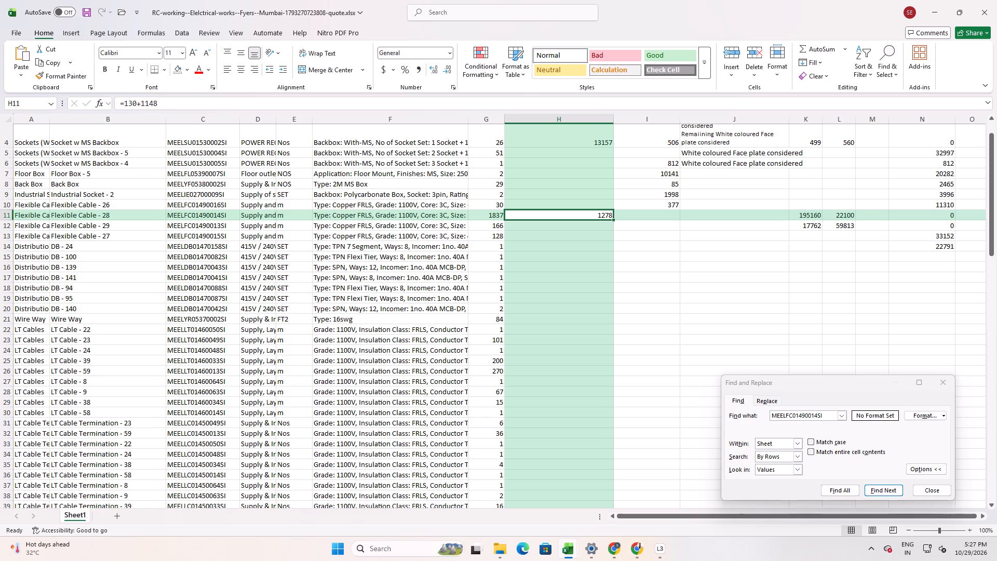
{"action": "scroll", "coordinate": [577, 295], "scroll_direction": "up", "scroll_amount": 5}
{"action": "scroll", "coordinate": [562, 298], "scroll_direction": "down", "scroll_amount": 1}
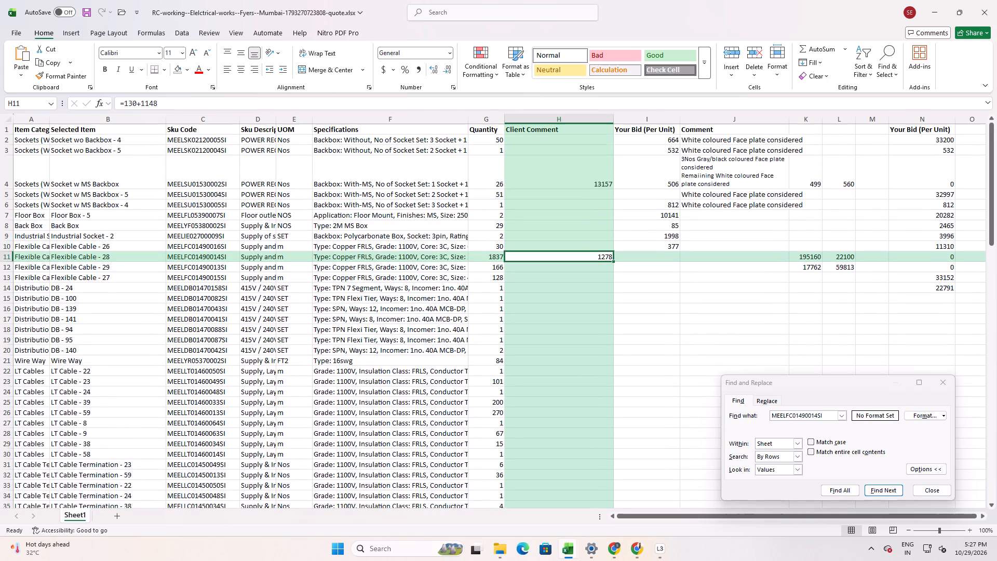
{"action": "scroll", "coordinate": [562, 298], "scroll_direction": "down", "scroll_amount": 1}
{"action": "key", "text": "alt+Tab"}
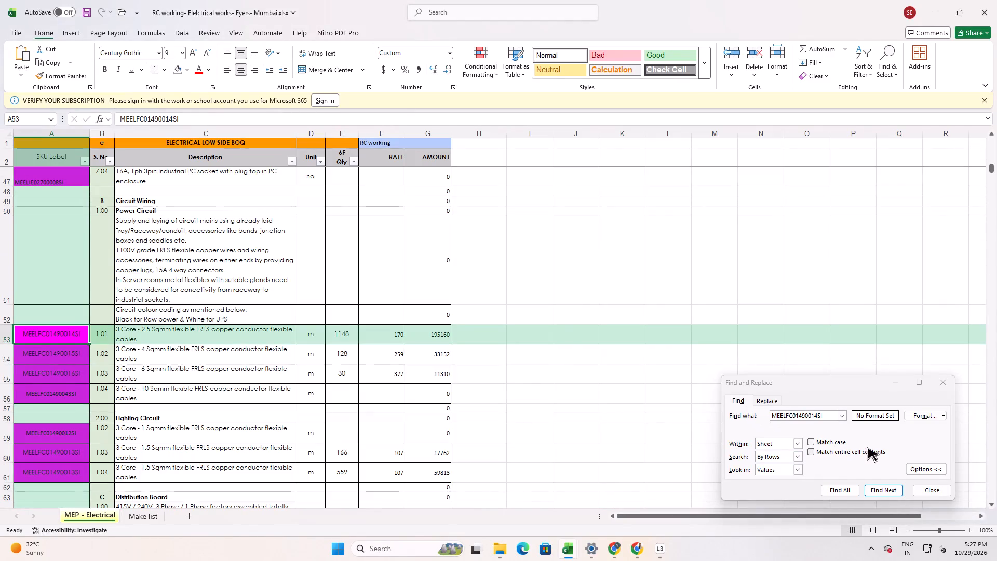
{"action": "key", "text": "alt+Tab"}
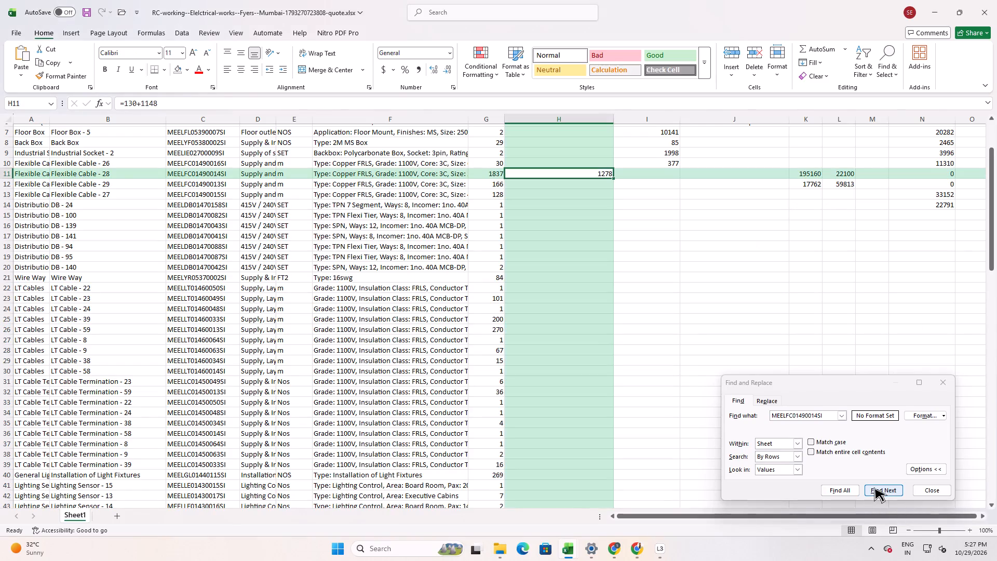
{"action": "key", "text": "alt+Tab"}
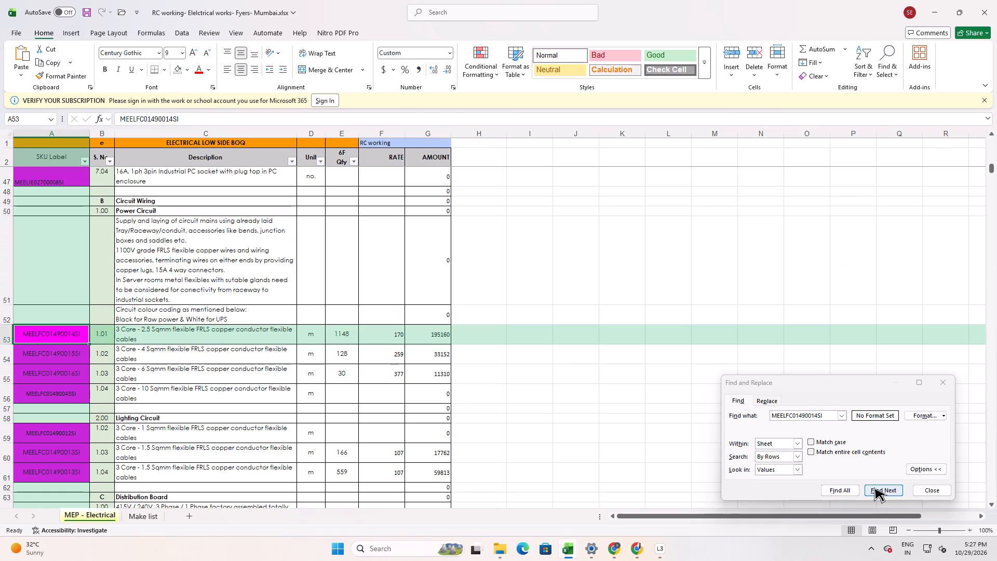
{"action": "left_click", "coordinate": [874, 487]}
{"action": "left_click", "coordinate": [874, 487]}
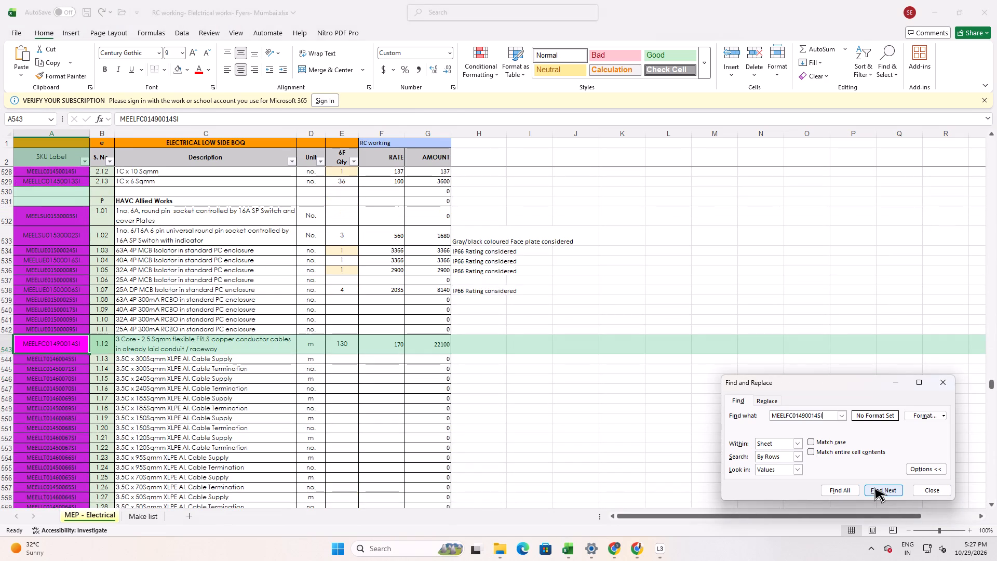
{"action": "left_click", "coordinate": [874, 487]}
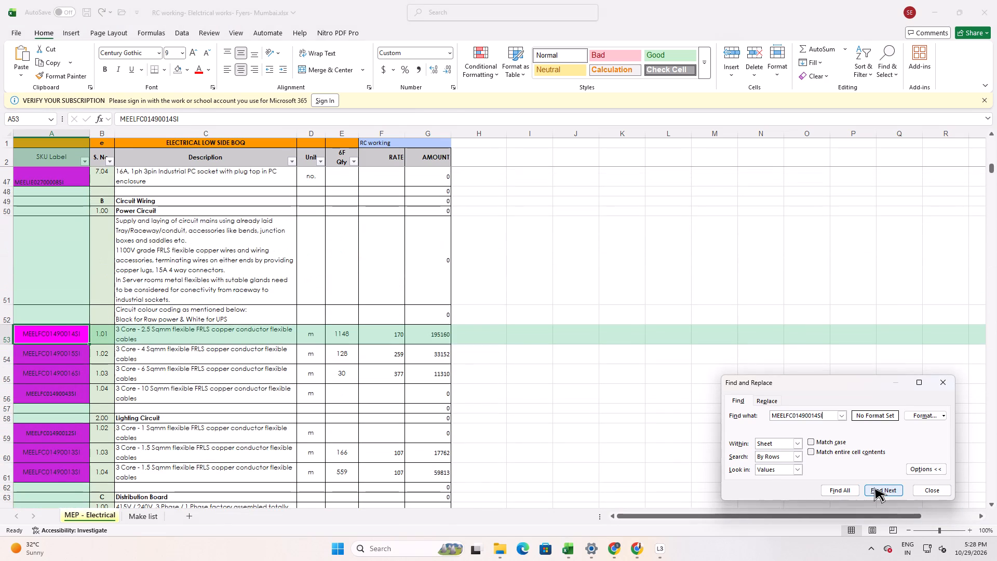
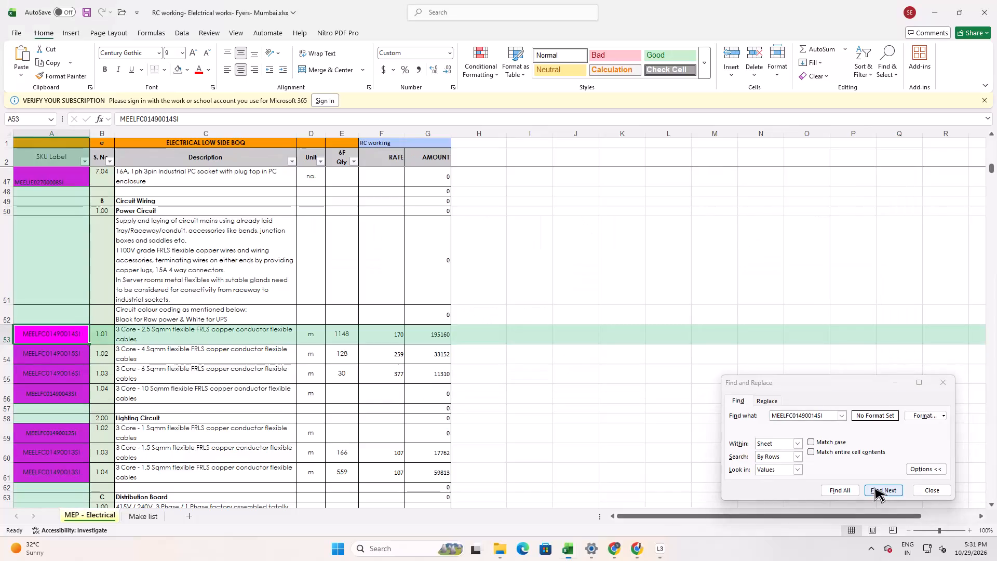
Switch from the RC working sheet back to the Fyers Mumbai quote sheet.
{"action": "key", "text": "alt+Tab"}
{"action": "key", "text": "alt+Tab"}
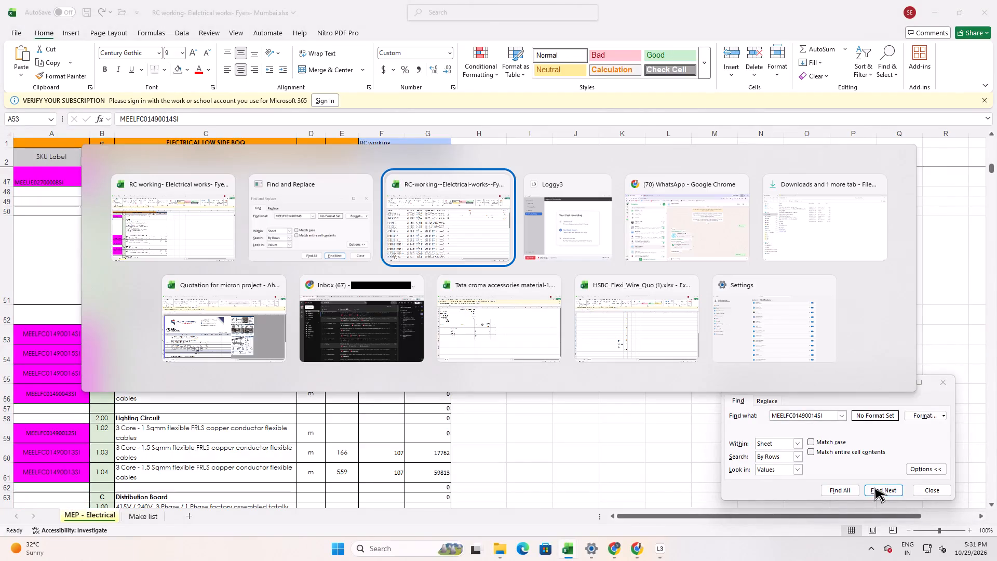
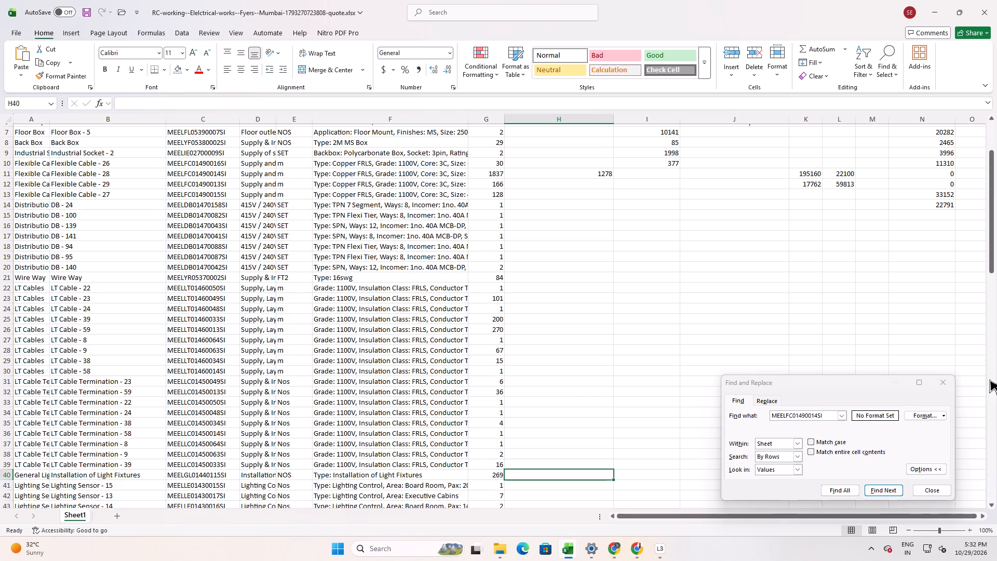
Add the two amounts in K11 and L11 for the Flexible Cable - 28 row with a sum formula in M11.
{"action": "scroll", "coordinate": [389, 227], "scroll_direction": "down", "scroll_amount": 4}
{"action": "scroll", "coordinate": [441, 276], "scroll_direction": "up", "scroll_amount": 10}
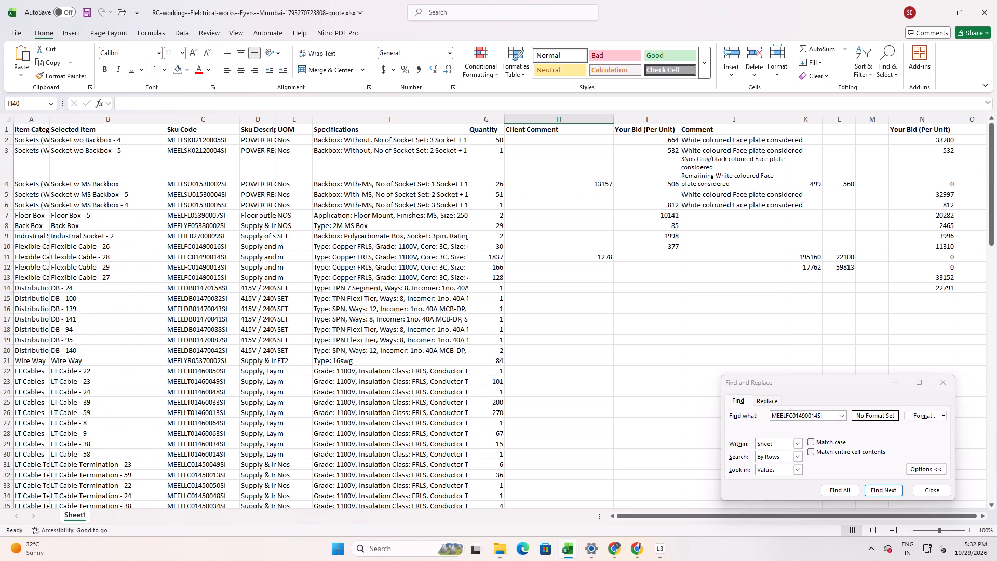
{"action": "left_click", "coordinate": [658, 259]}
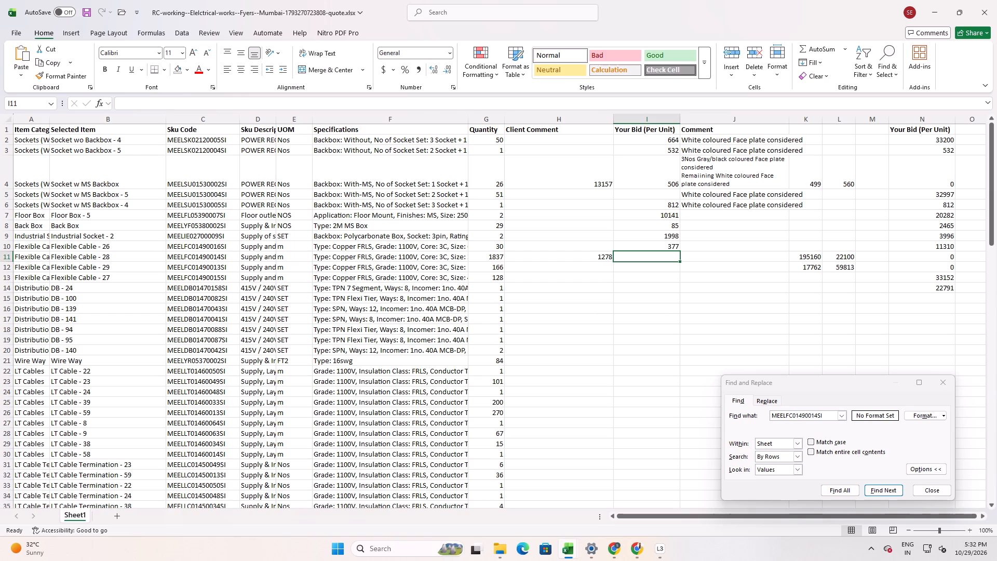
{"action": "left_click", "coordinate": [865, 258]}
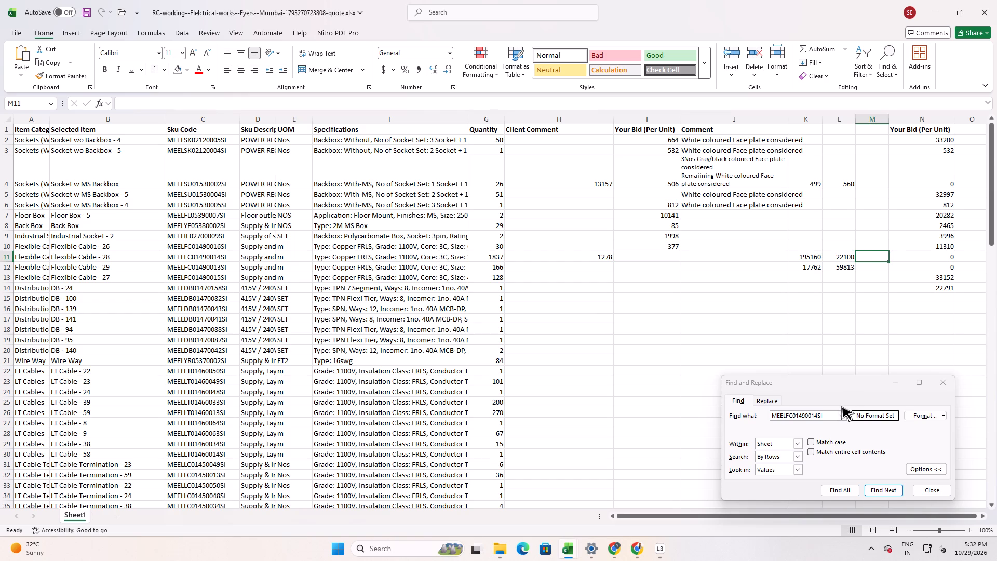
{"action": "key", "text": "equal"}
{"action": "key", "text": "Left"}
{"action": "key", "text": "Left"}
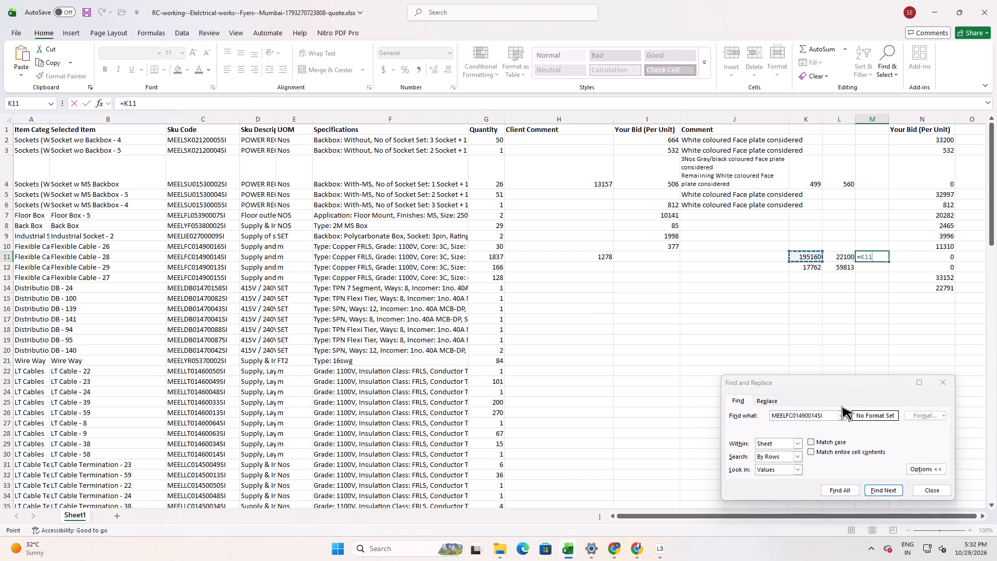
{"action": "key", "text": "plus"}
{"action": "key", "text": "Left"}
{"action": "key", "text": "Return"}
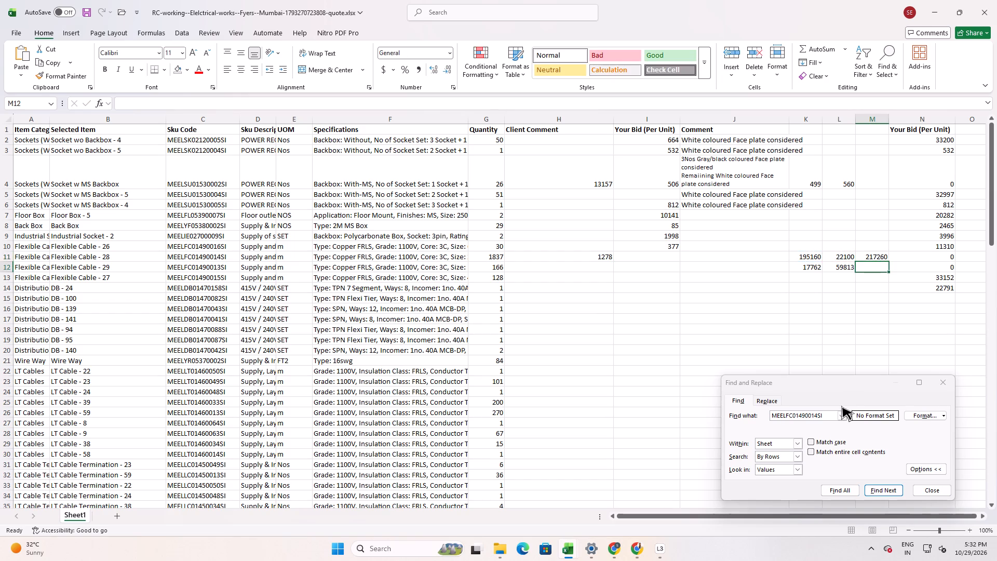
{"action": "key", "text": "Up"}
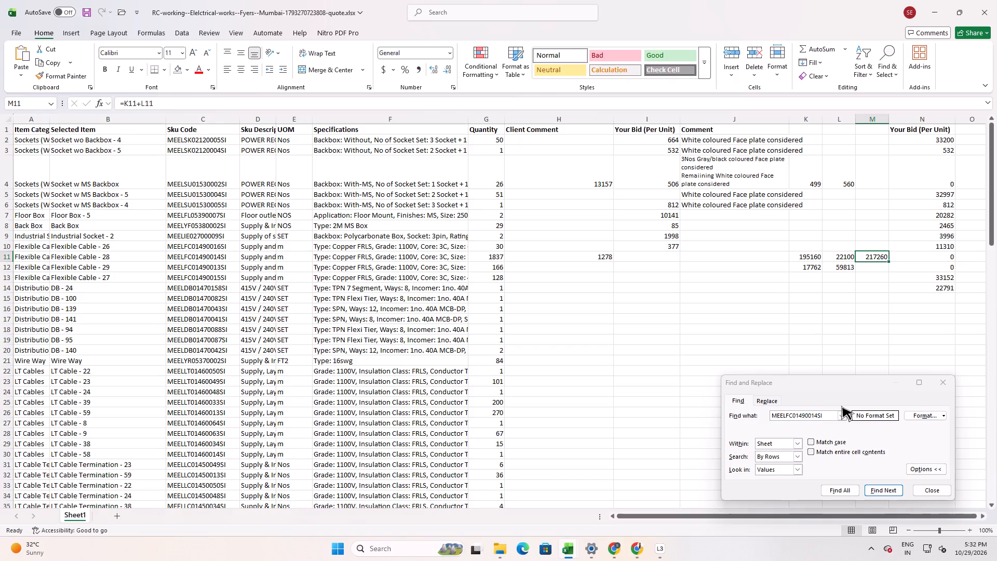
Check every occurrence of SKU MEELFC01490014SI in the RC working sheet, then return to the quote sheet's M11 sum.
{"action": "key", "text": "alt+Tab"}
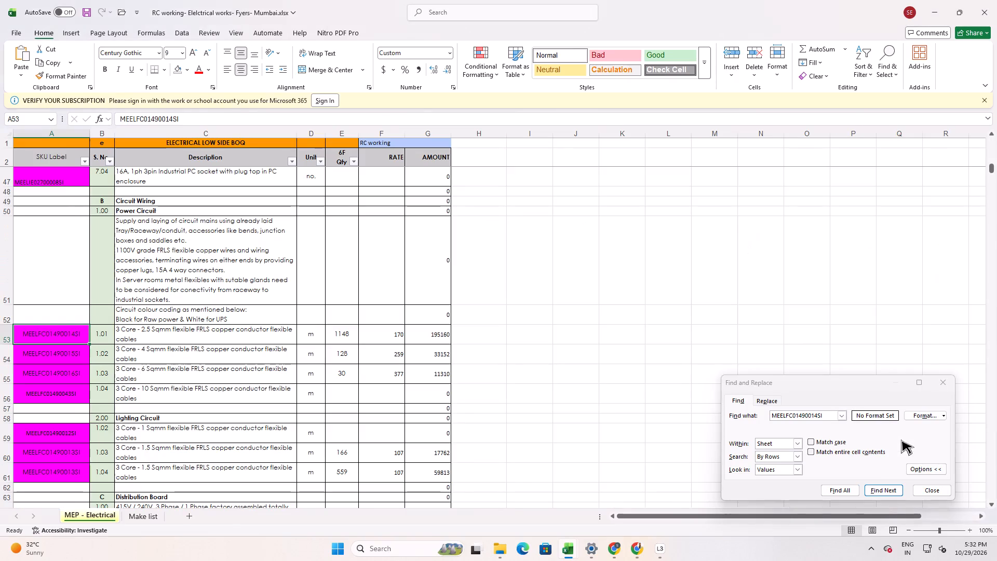
{"action": "left_click", "coordinate": [881, 490]}
{"action": "left_click", "coordinate": [881, 490]}
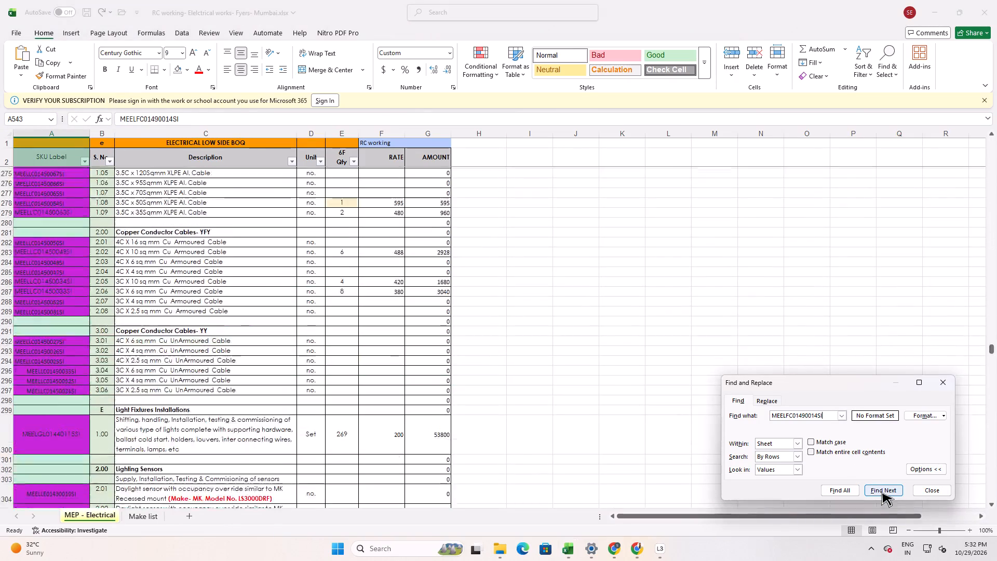
{"action": "left_click", "coordinate": [881, 489]}
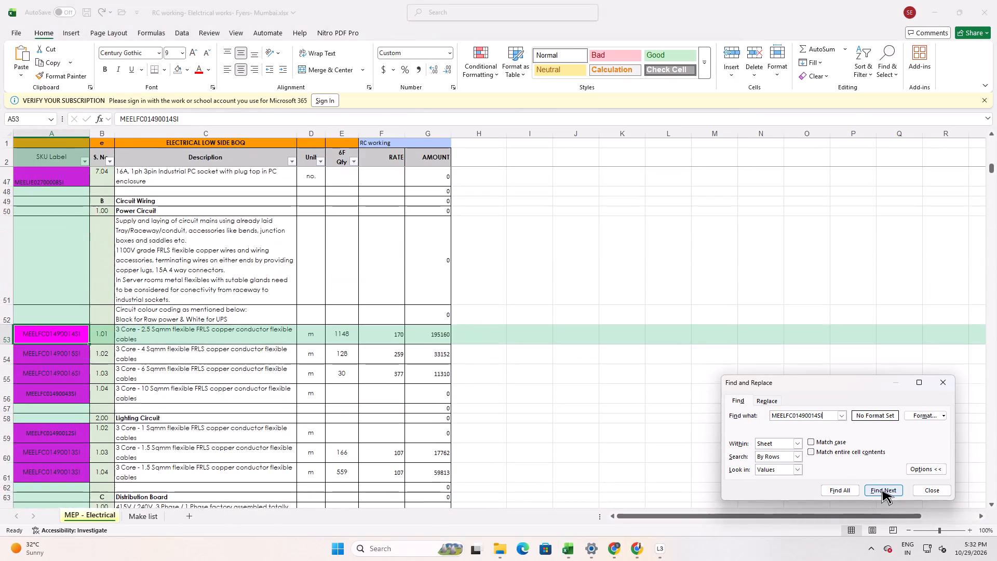
{"action": "key", "text": "alt+Tab"}
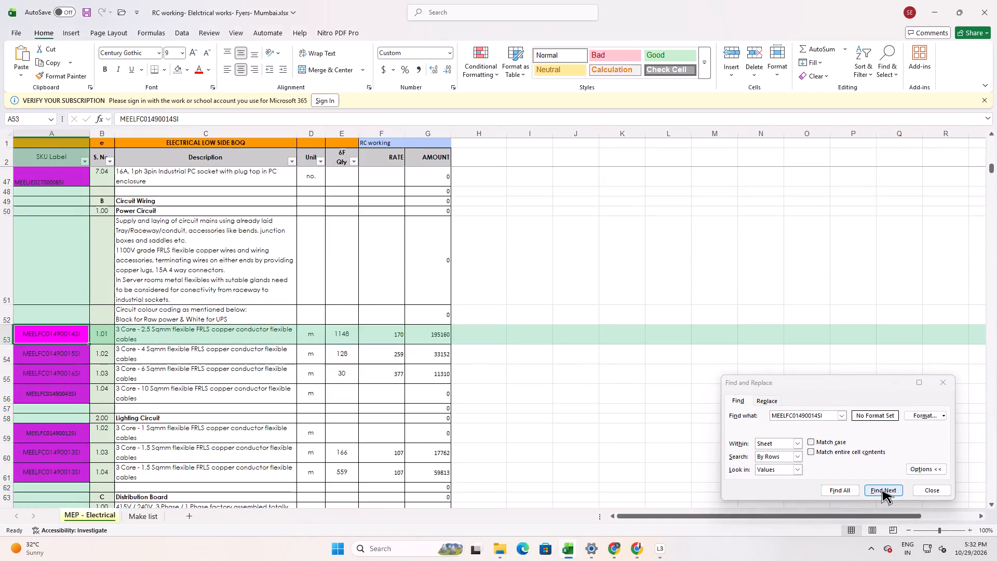
{"action": "left_click", "coordinate": [881, 489]}
{"action": "left_click", "coordinate": [881, 489]}
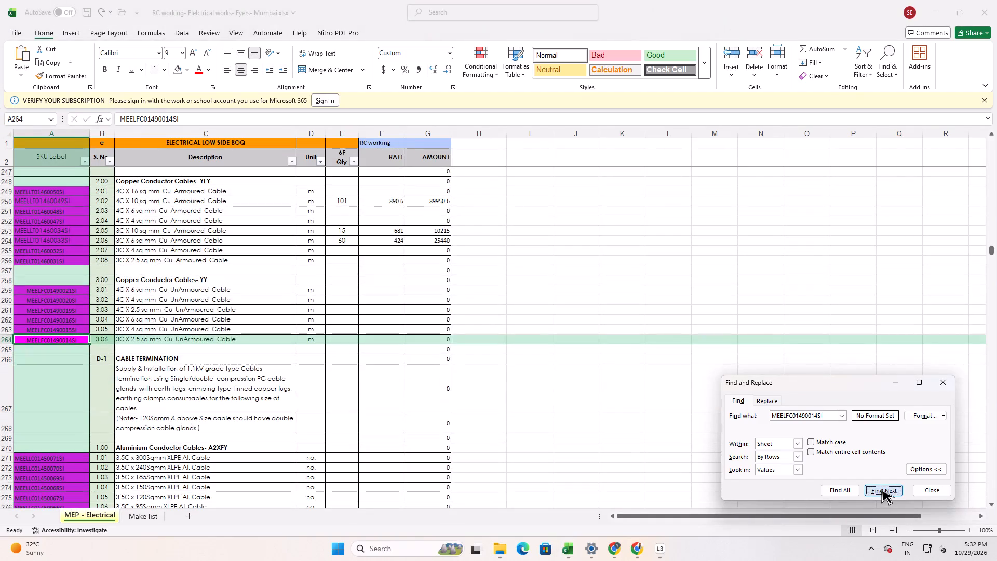
{"action": "key", "text": "alt+Tab"}
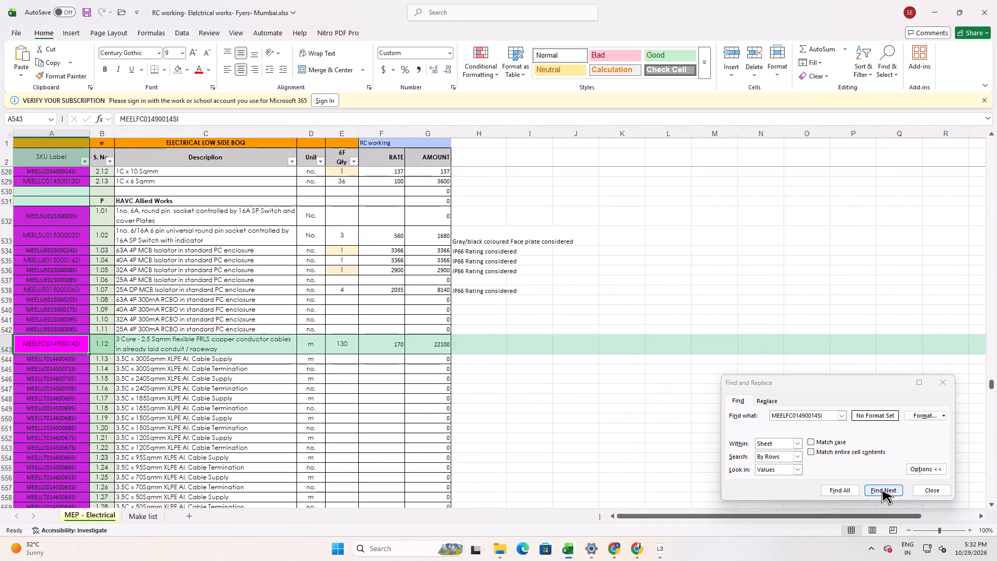
{"action": "key", "text": "alt+Tab"}
{"action": "key", "text": "alt+Tab"}
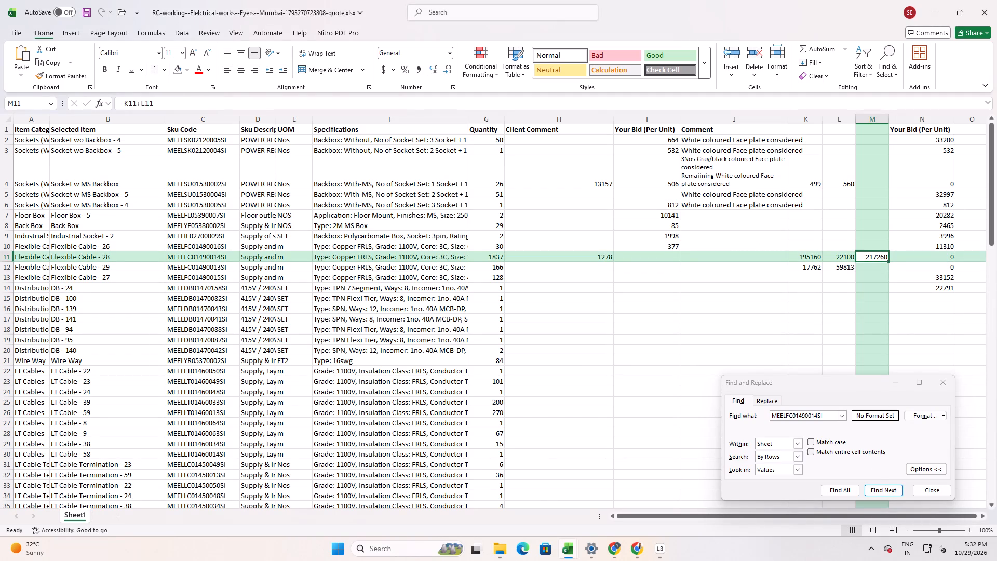
{"action": "left_click", "coordinate": [834, 310]}
{"action": "left_click", "coordinate": [867, 258]}
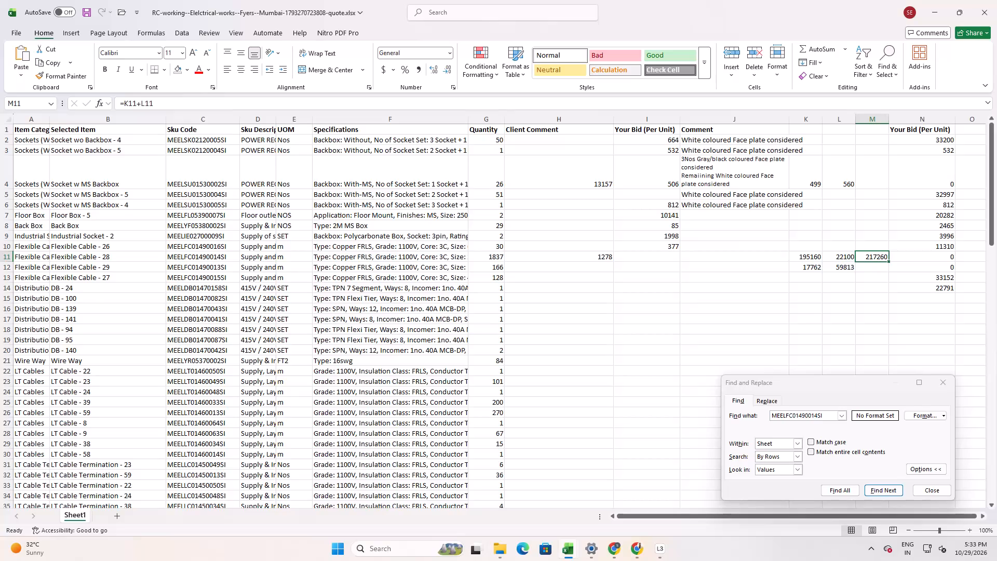
Look up SKU MEELFC01490014SI's rate in the RC working sheet and enter 170 as the unit bid in I11 of the quote sheet.
{"action": "left_click", "coordinate": [671, 256]}
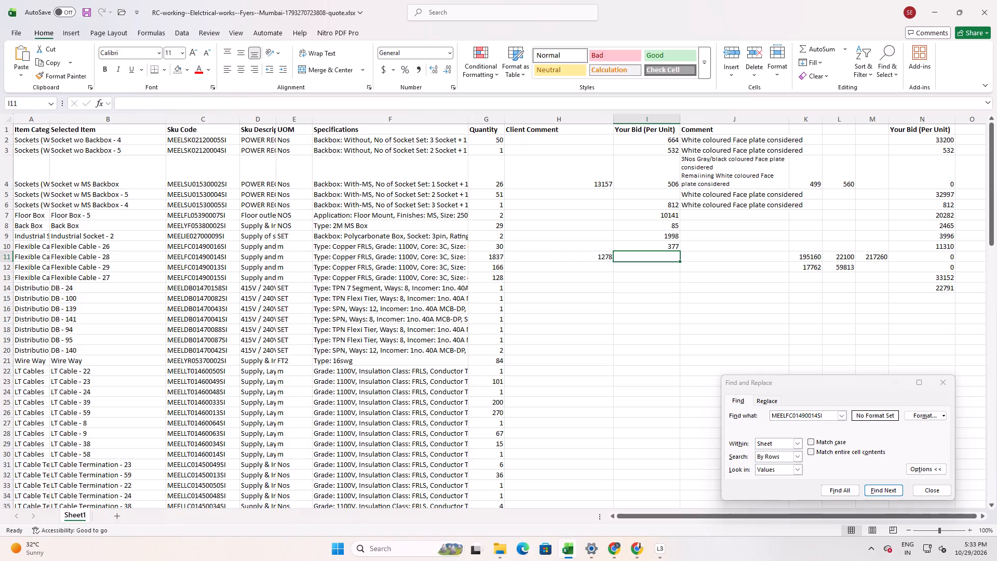
{"action": "key", "text": "alt+Tab"}
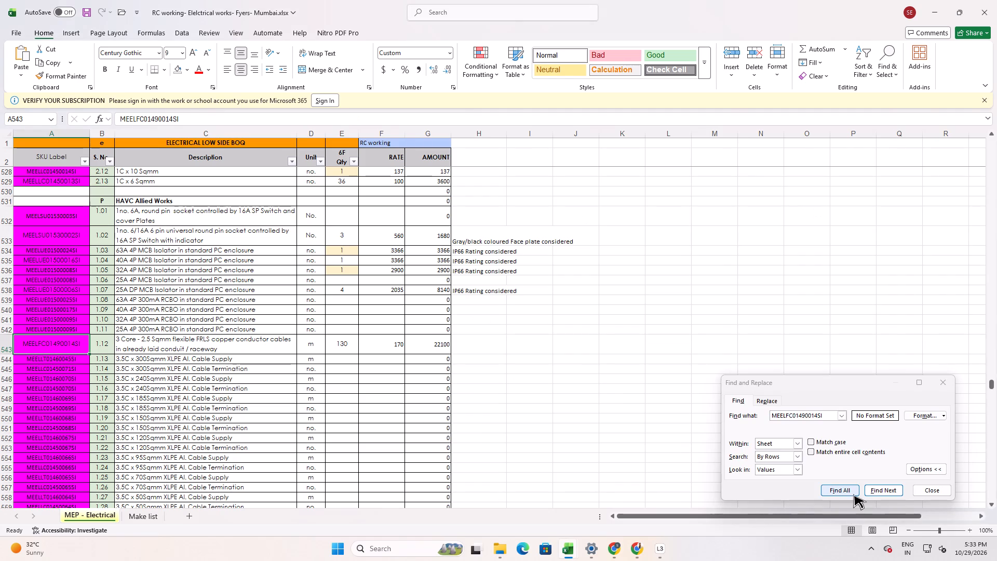
{"action": "left_click", "coordinate": [868, 493]}
{"action": "left_click", "coordinate": [868, 493]}
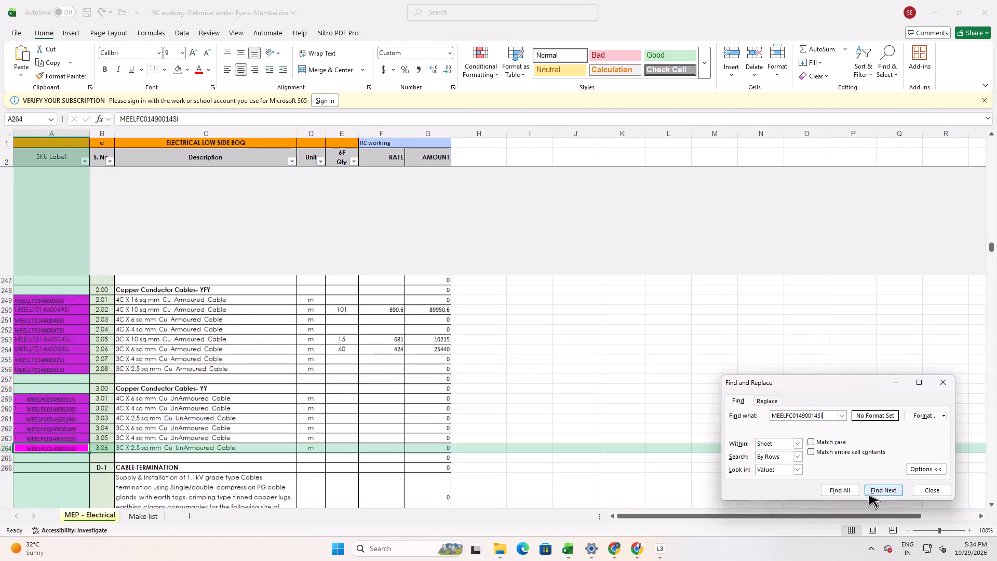
{"action": "left_click", "coordinate": [868, 493]}
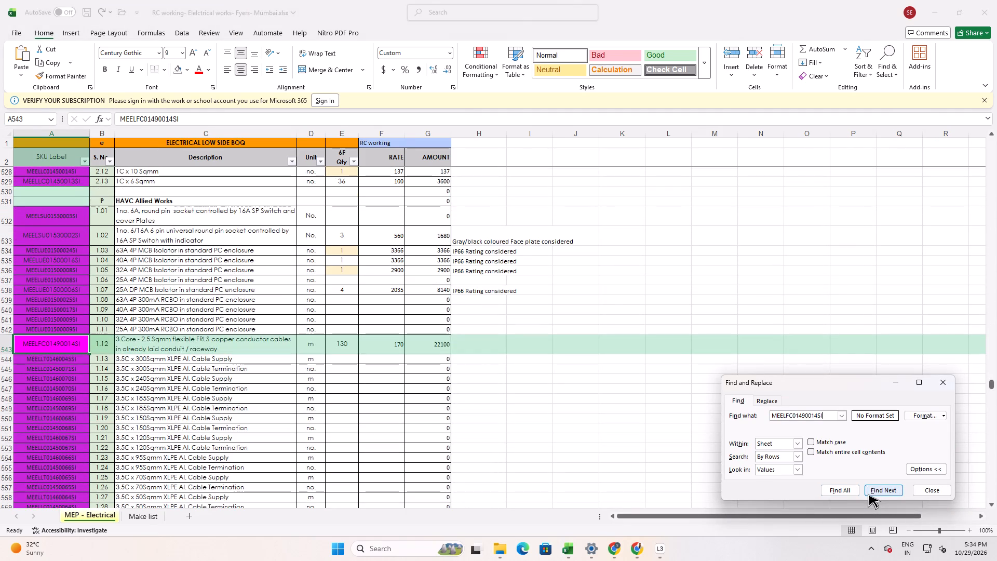
{"action": "left_click", "coordinate": [868, 493]}
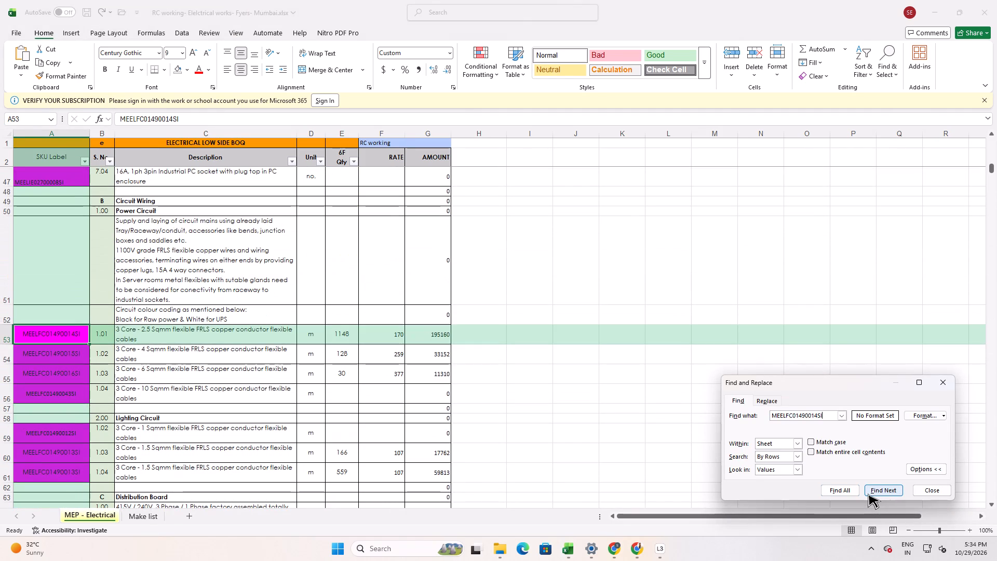
{"action": "key", "text": "alt+Tab"}
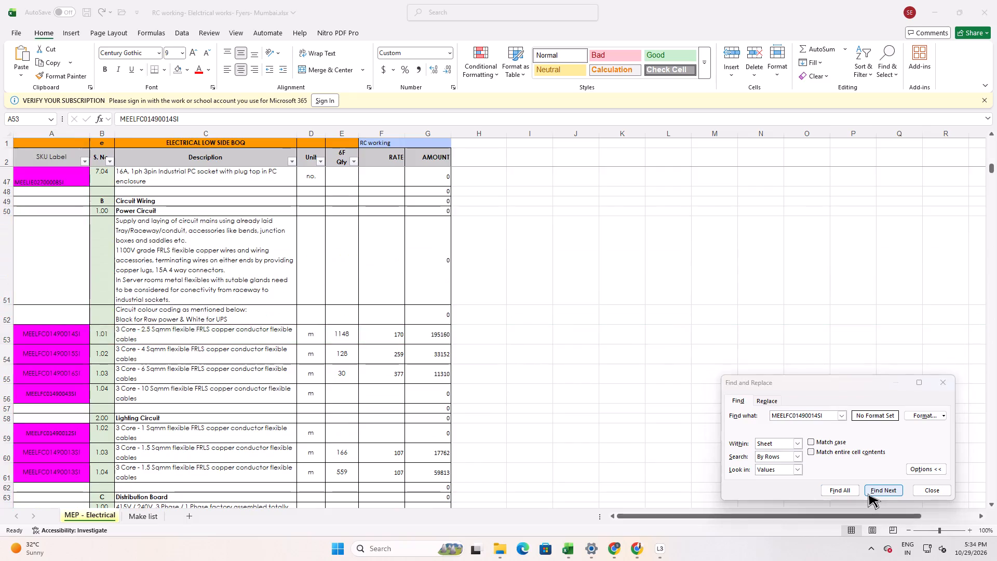
{"action": "key", "text": "alt+Tab"}
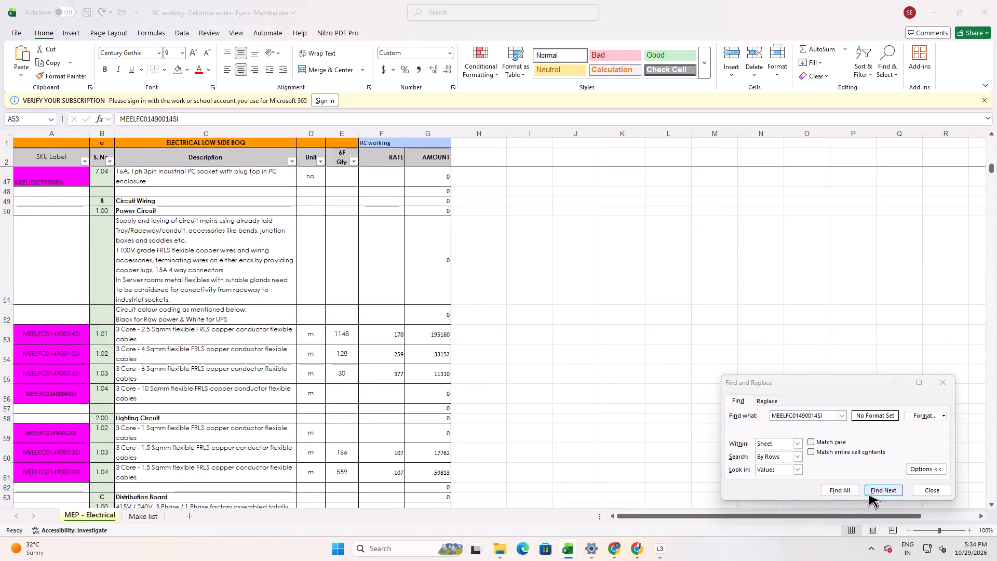
{"action": "key", "text": "alt+Tab"}
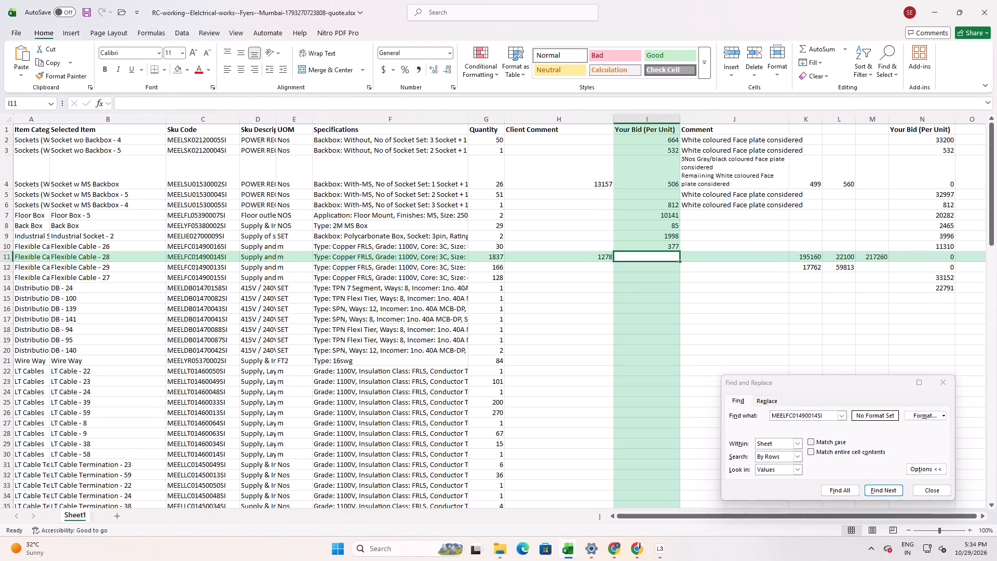
{"action": "left_click", "coordinate": [666, 334]}
{"action": "left_click", "coordinate": [671, 259]}
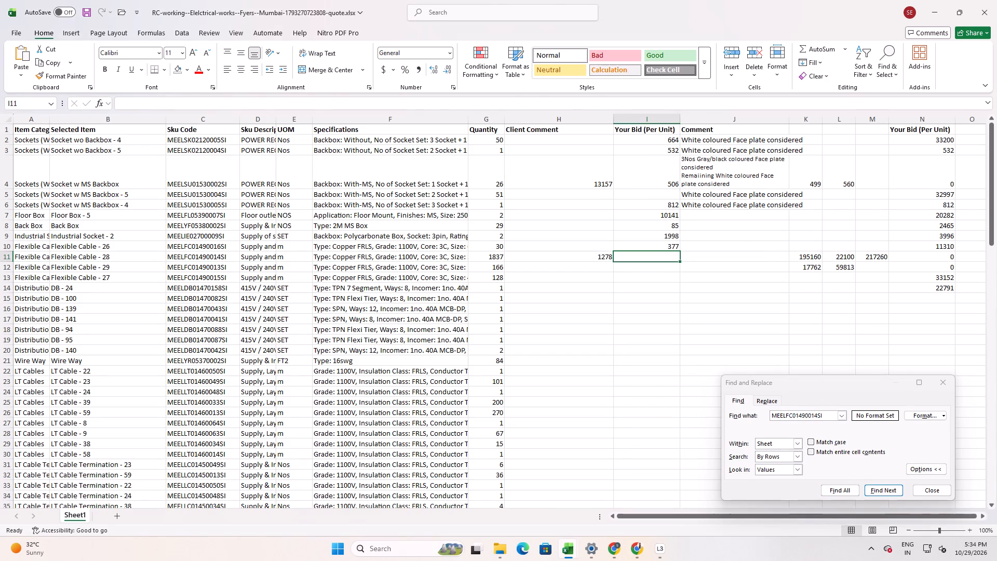
{"action": "type", "text": "170"}
{"action": "key", "text": "Return"}
{"action": "key", "text": "Up"}
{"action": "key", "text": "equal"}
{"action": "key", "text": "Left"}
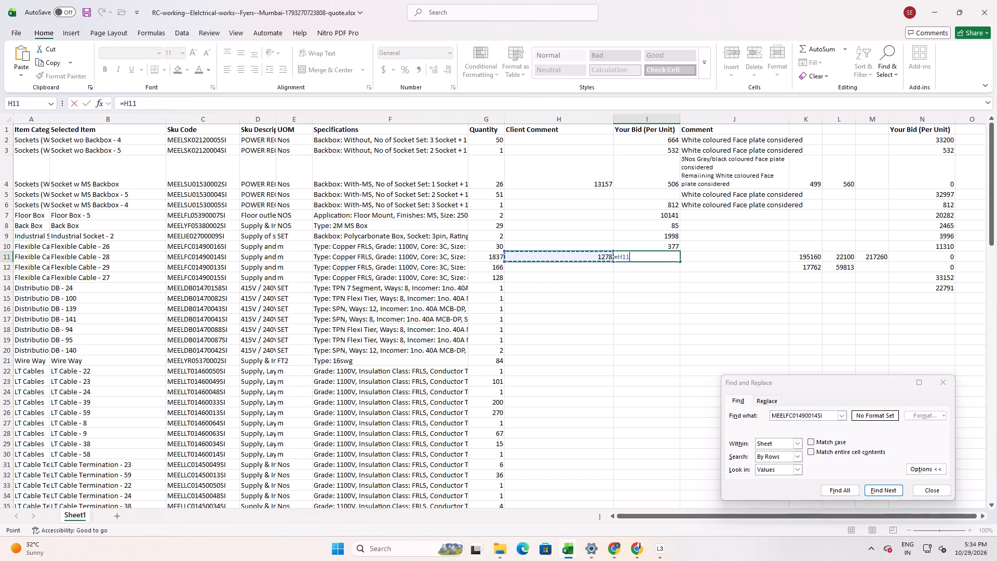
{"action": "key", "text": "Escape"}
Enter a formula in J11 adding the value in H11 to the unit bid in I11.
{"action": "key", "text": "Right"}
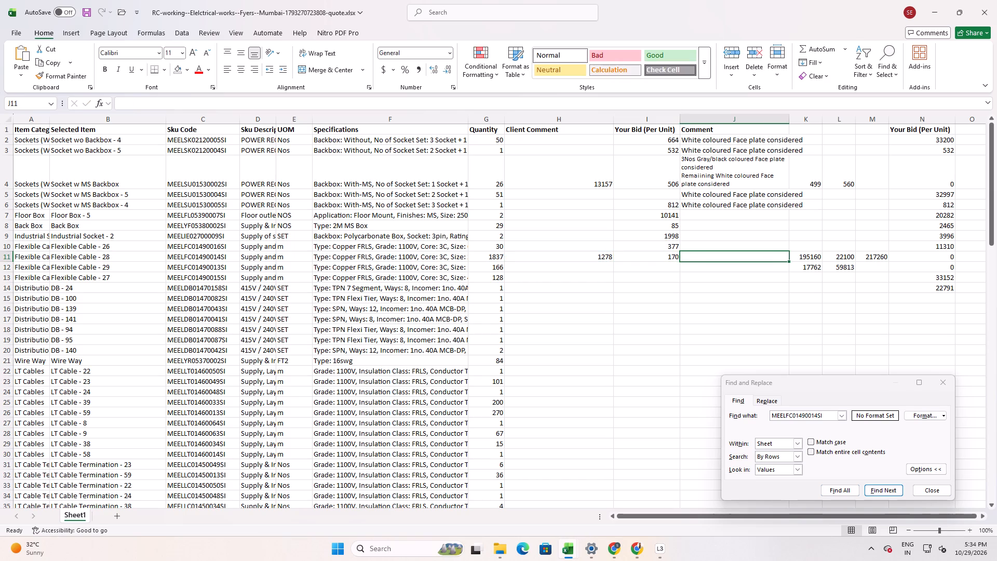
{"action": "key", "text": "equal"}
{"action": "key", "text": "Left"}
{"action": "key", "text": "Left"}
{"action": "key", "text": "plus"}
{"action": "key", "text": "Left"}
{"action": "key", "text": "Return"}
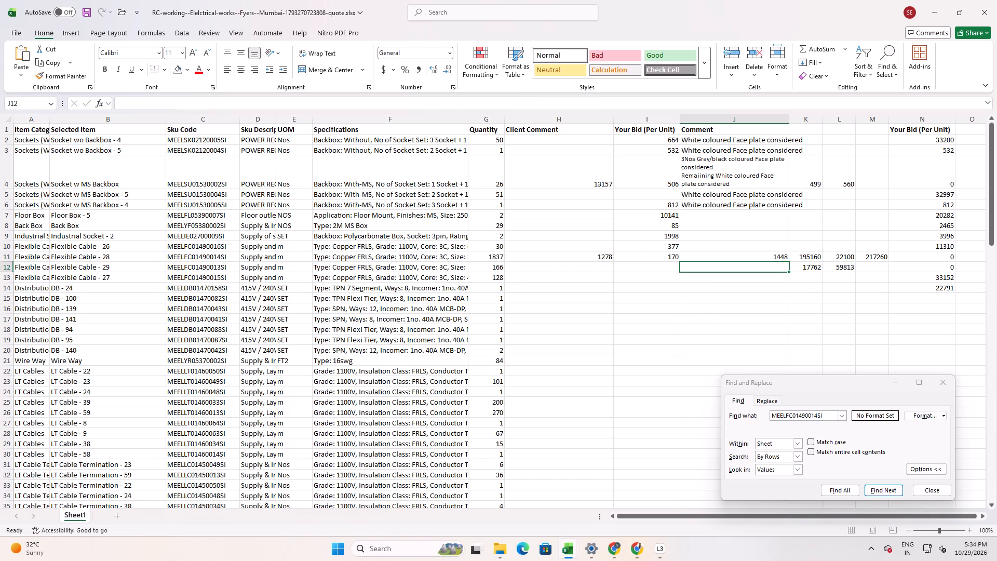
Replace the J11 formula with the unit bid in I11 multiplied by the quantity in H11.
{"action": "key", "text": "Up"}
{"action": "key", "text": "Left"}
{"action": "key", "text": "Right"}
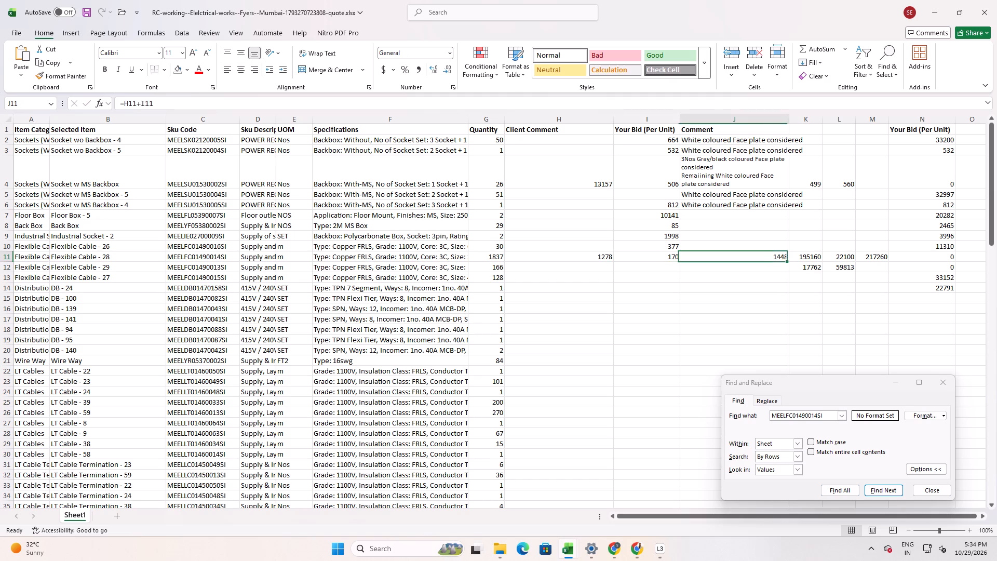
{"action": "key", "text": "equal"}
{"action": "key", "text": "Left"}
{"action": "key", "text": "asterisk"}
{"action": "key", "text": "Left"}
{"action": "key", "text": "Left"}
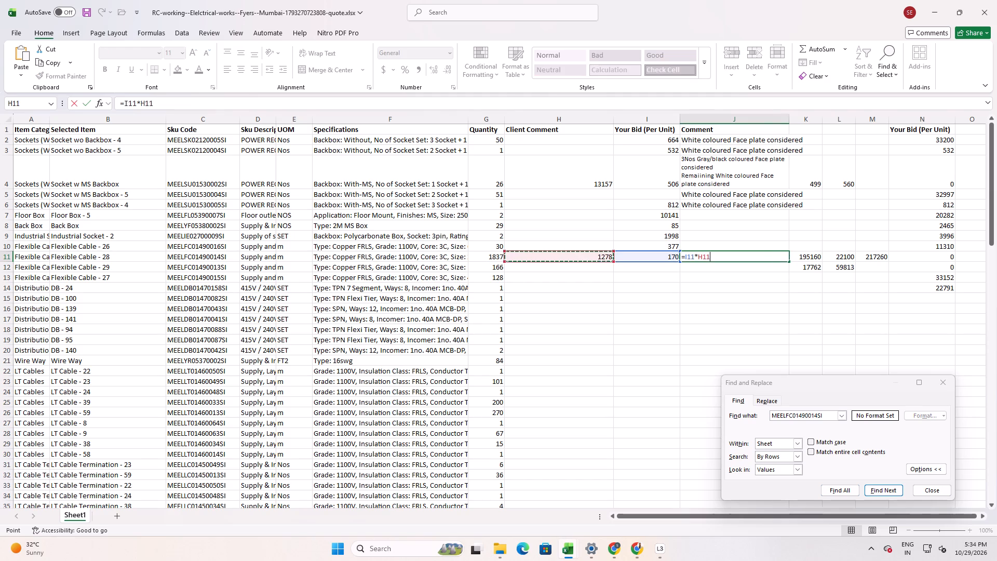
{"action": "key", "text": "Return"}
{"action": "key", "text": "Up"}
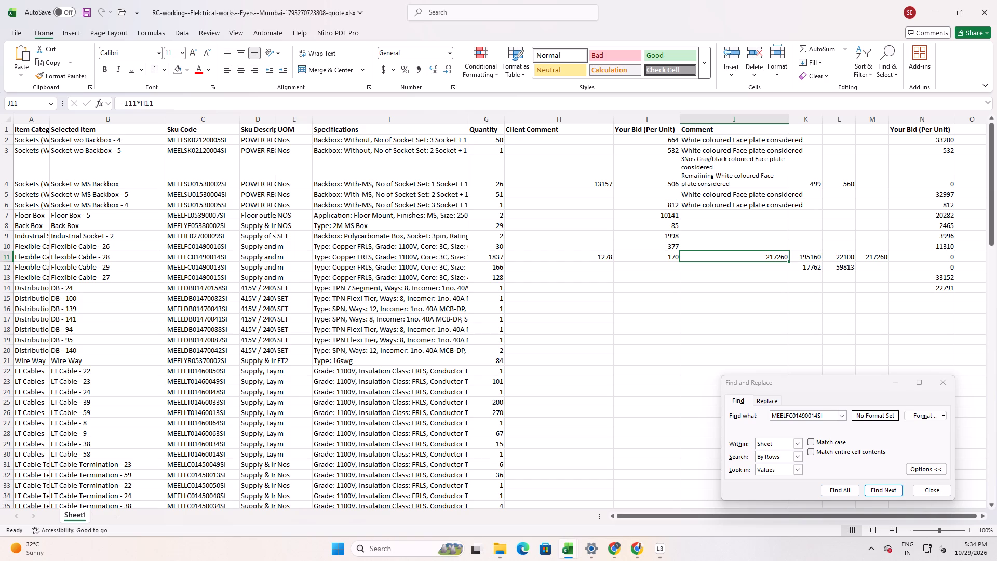
Replace the J11 formula with the unit bid in I11 multiplied by the listed Quantity in G11.
{"action": "key", "text": "Left"}
{"action": "key", "text": "Right"}
{"action": "key", "text": "equal"}
{"action": "key", "text": "Left"}
{"action": "key", "text": "asterisk"}
{"action": "key", "text": "Left"}
{"action": "key", "text": "Left"}
{"action": "key", "text": "Left"}
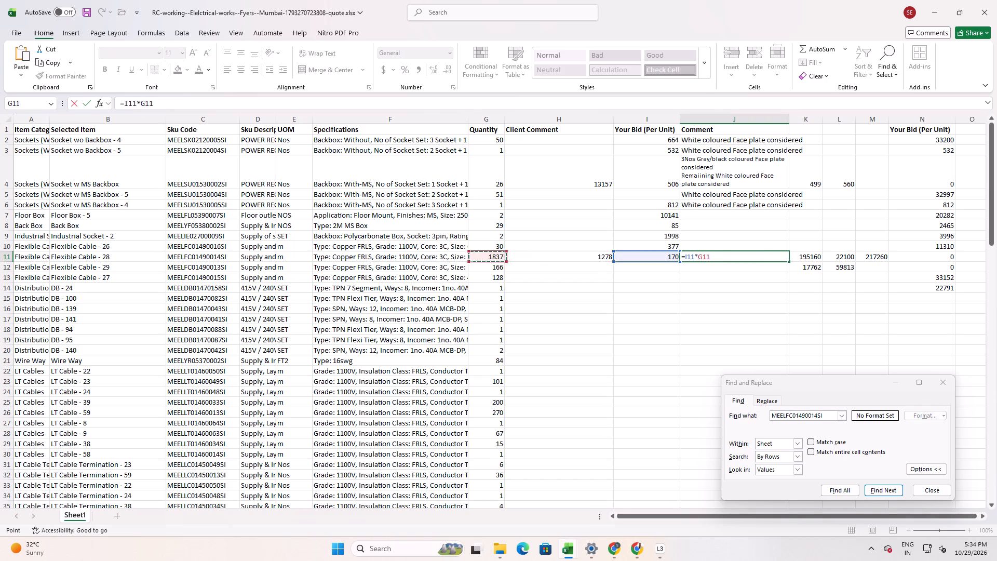
{"action": "key", "text": "Return"}
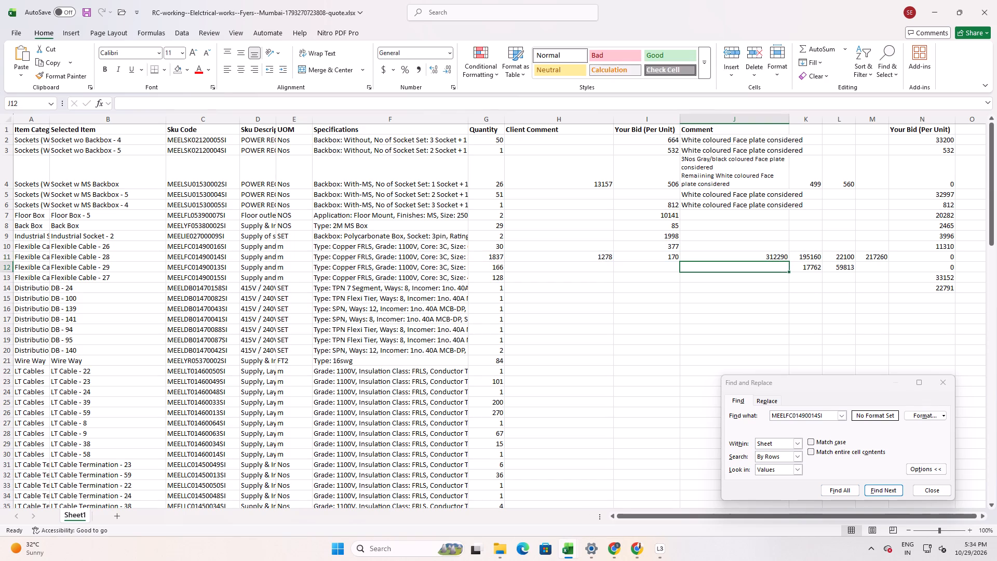
Calculate the amount difference in J12 by subtracting the working-sheet sum in M11 from the quote amount in J11.
{"action": "key", "text": "equal"}
{"action": "key", "text": "Up"}
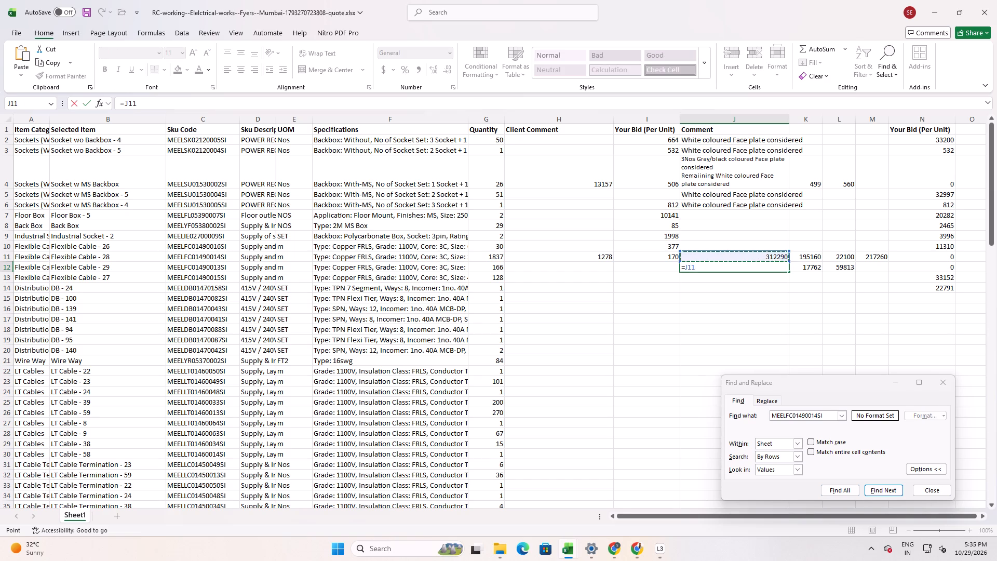
{"action": "key", "text": "minus"}
{"action": "key", "text": "Right"}
{"action": "key", "text": "Right"}
{"action": "key", "text": "Right"}
{"action": "key", "text": "Up"}
{"action": "key", "text": "Return"}
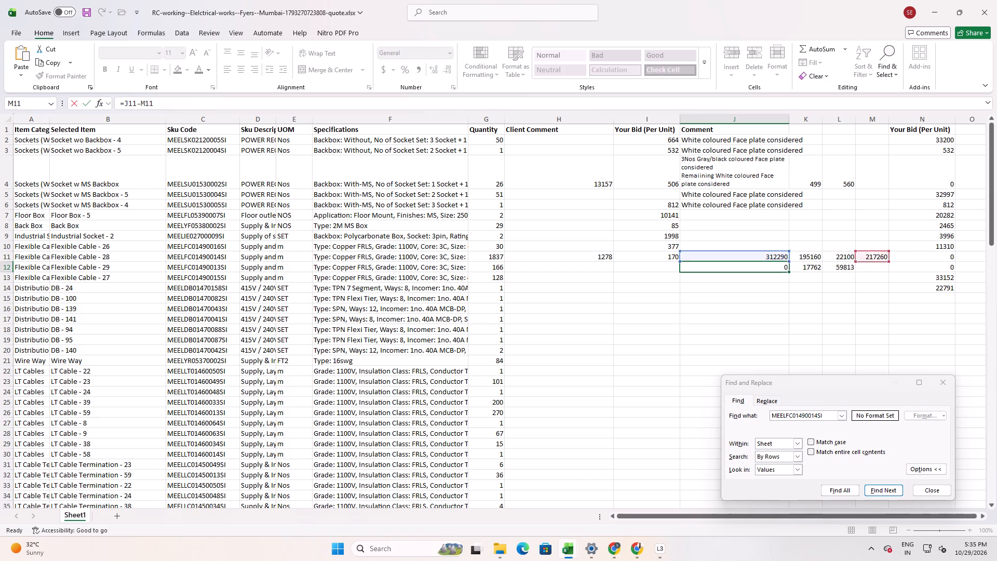
Delete the amount-difference formula from J12.
{"action": "key", "text": "Up"}
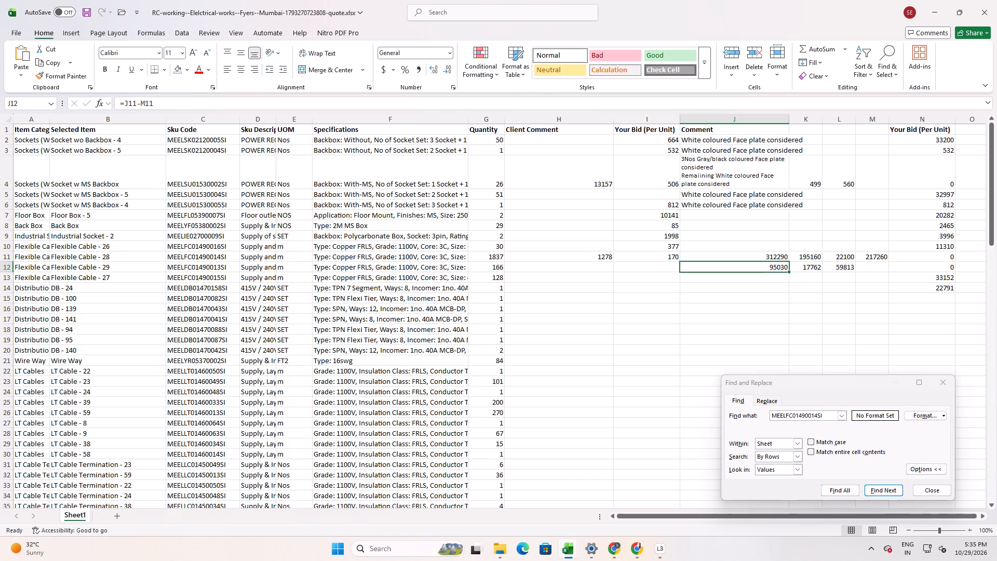
{"action": "key", "text": "Delete"}
{"action": "key", "text": "Left"}
{"action": "key", "text": "Up"}
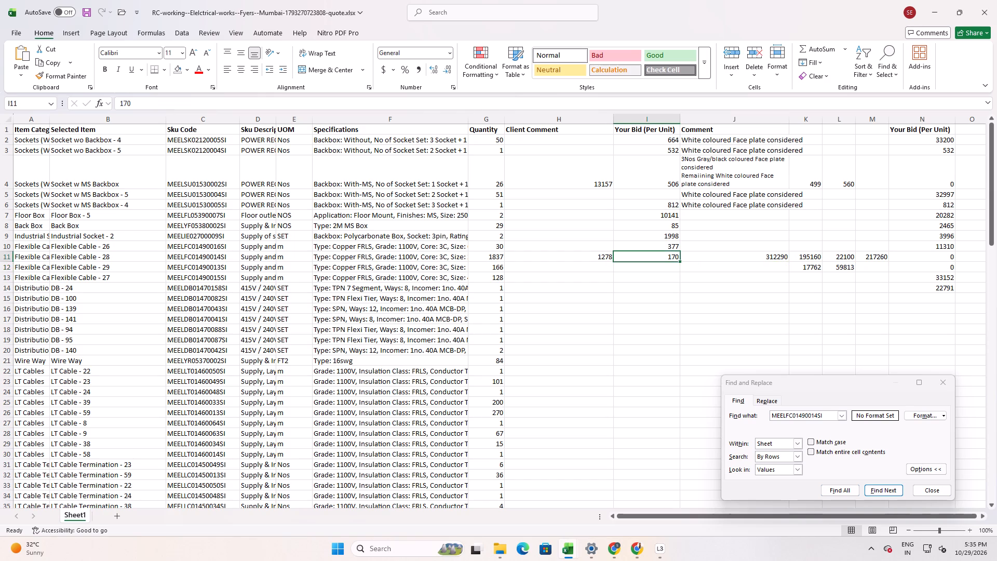
{"action": "key", "text": "Down"}
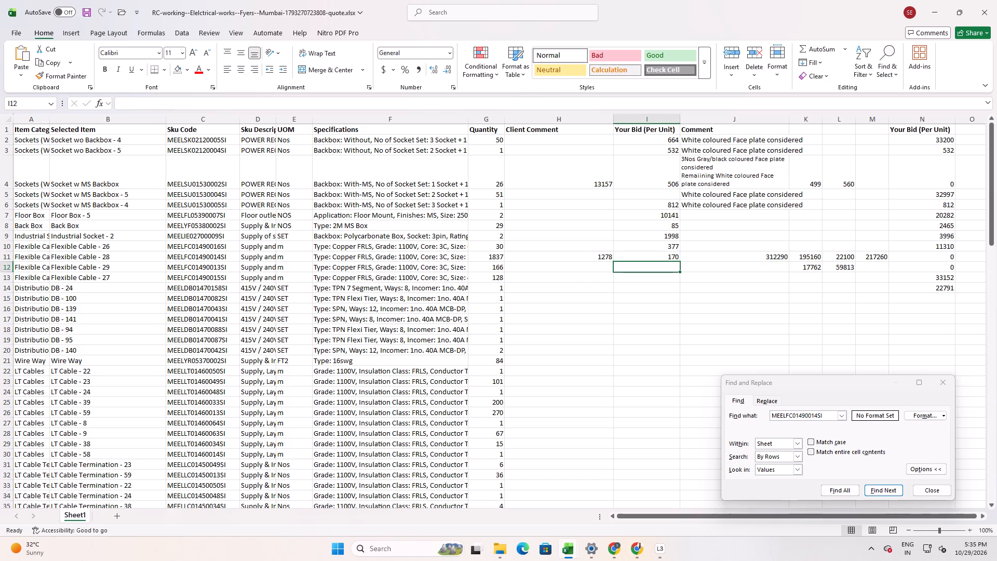
Find SKU MEELFC01490013SI in the RC working sheet and enter its rate, 107, as the unit bid in I12 of the quote sheet.
{"action": "left_click", "coordinate": [223, 270]}
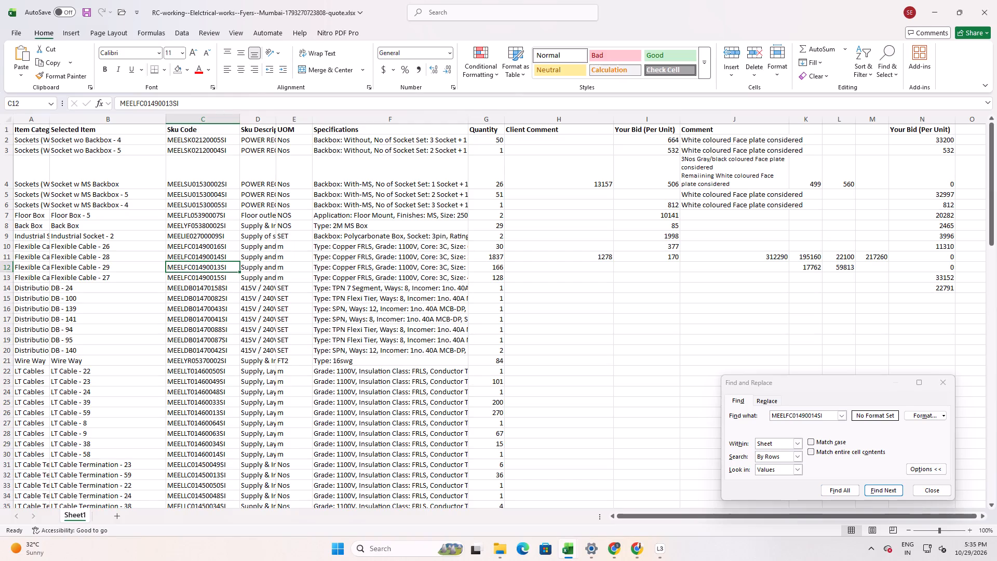
{"action": "left_click_drag", "start_coordinate": [207, 110], "coordinate": [116, 116]}
{"action": "key", "text": "ctrl+c"}
{"action": "key", "text": "alt+Tab"}
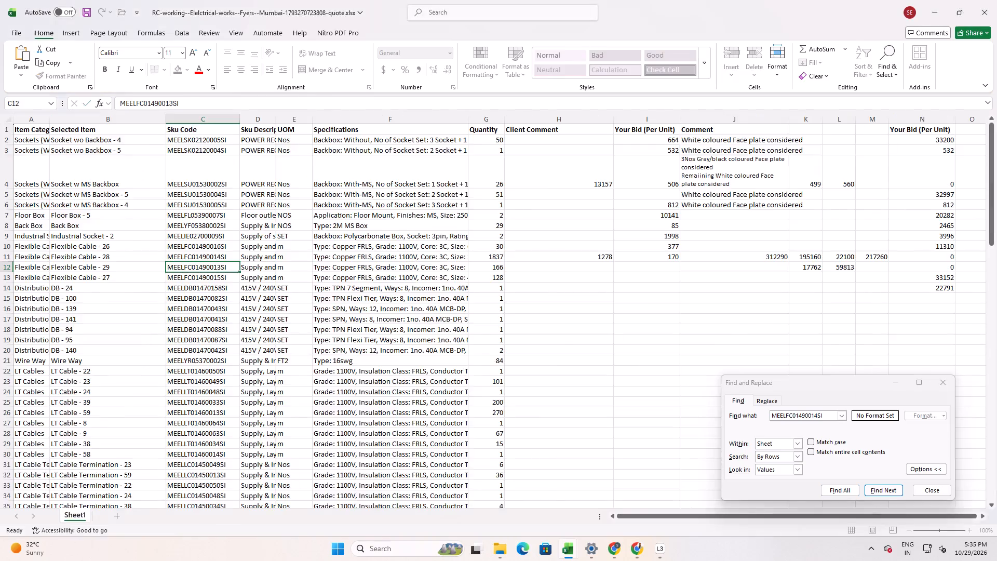
{"action": "left_click_drag", "start_coordinate": [824, 415], "coordinate": [706, 428]}
{"action": "key", "text": "ctrl+v"}
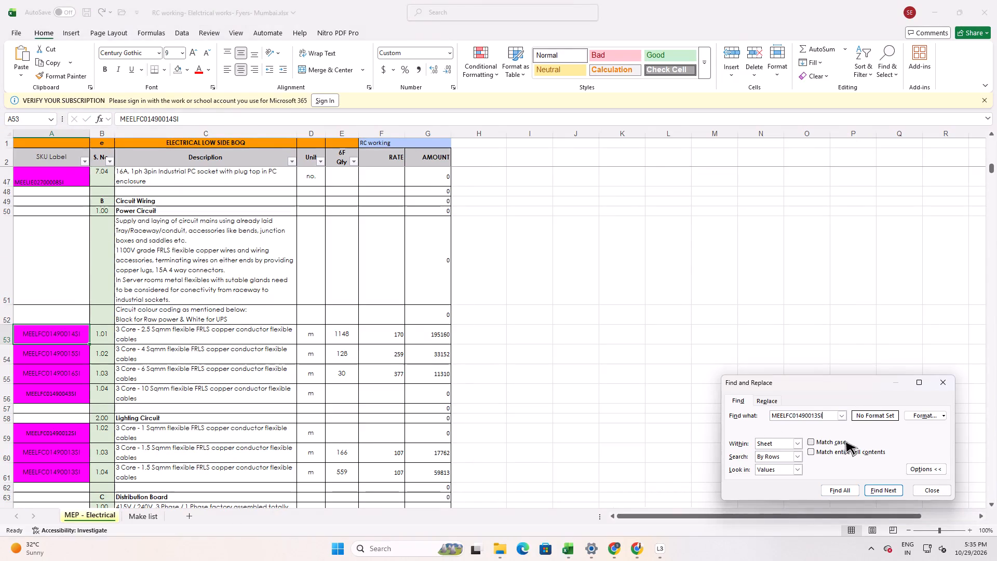
{"action": "left_click", "coordinate": [875, 492]}
{"action": "left_click", "coordinate": [875, 492]}
{"action": "double_click", "coordinate": [875, 492]}
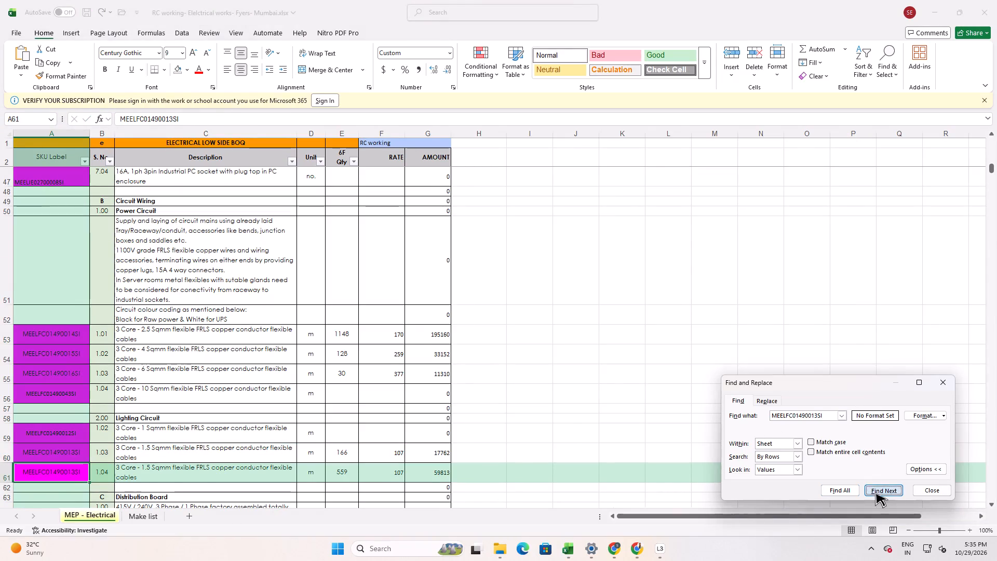
{"action": "key", "text": "alt+Tab"}
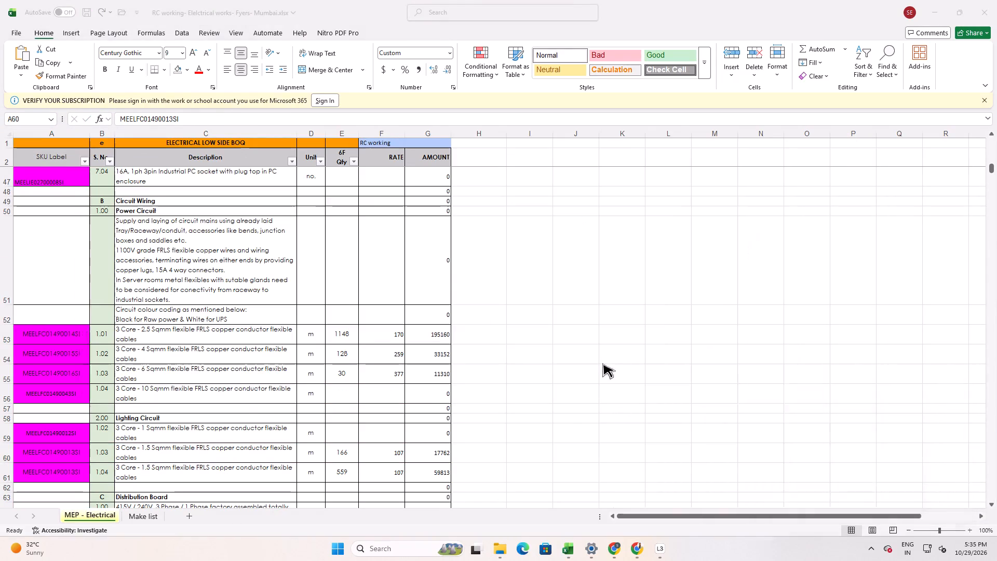
{"action": "key", "text": "alt+Tab"}
{"action": "key", "text": "alt+Tab"}
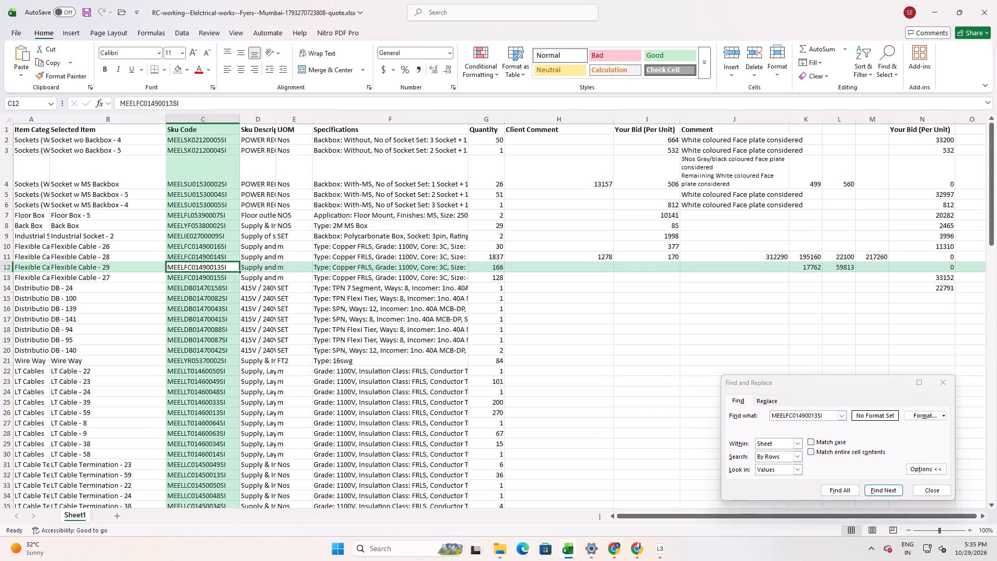
{"action": "left_click", "coordinate": [666, 265]}
{"action": "type", "text": "107"}
{"action": "key", "text": "Return"}
Check the RC working sheet for all occurrences of SKU MEELFC01490013SI.
{"action": "key", "text": "alt+Tab"}
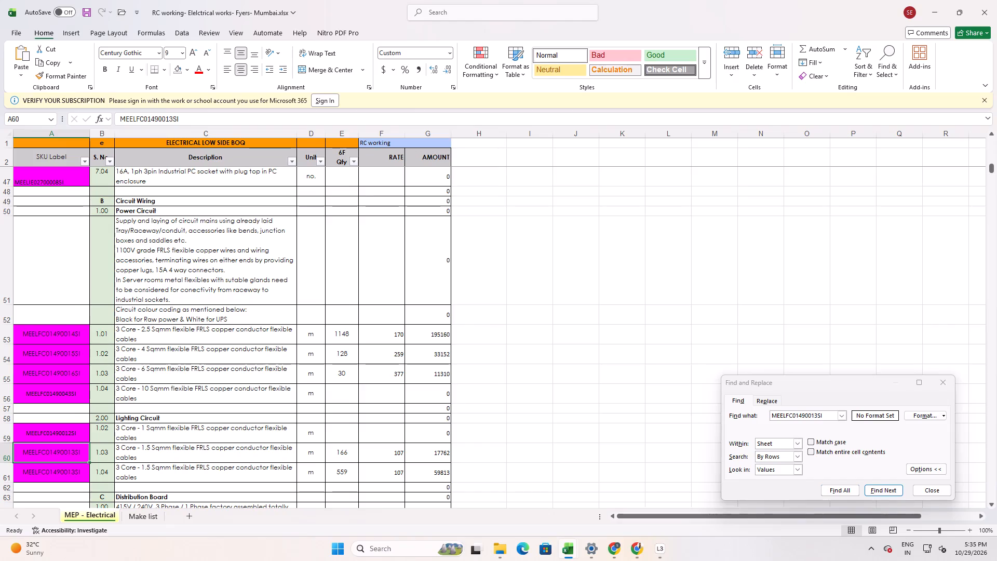
{"action": "left_click", "coordinate": [897, 488]}
{"action": "left_click", "coordinate": [897, 488]}
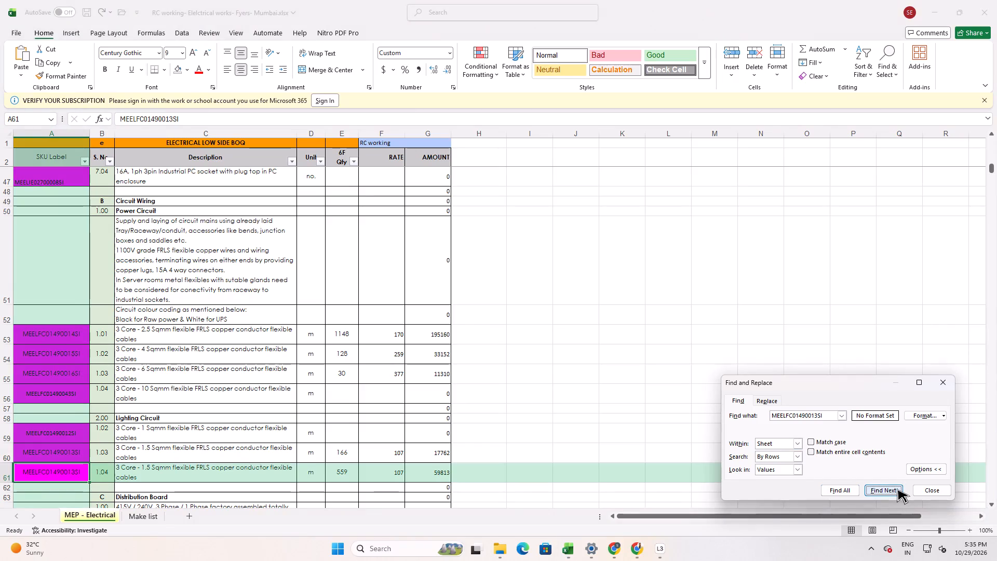
{"action": "left_click", "coordinate": [897, 488]}
{"action": "left_click", "coordinate": [894, 489]}
{"action": "left_click", "coordinate": [894, 489]}
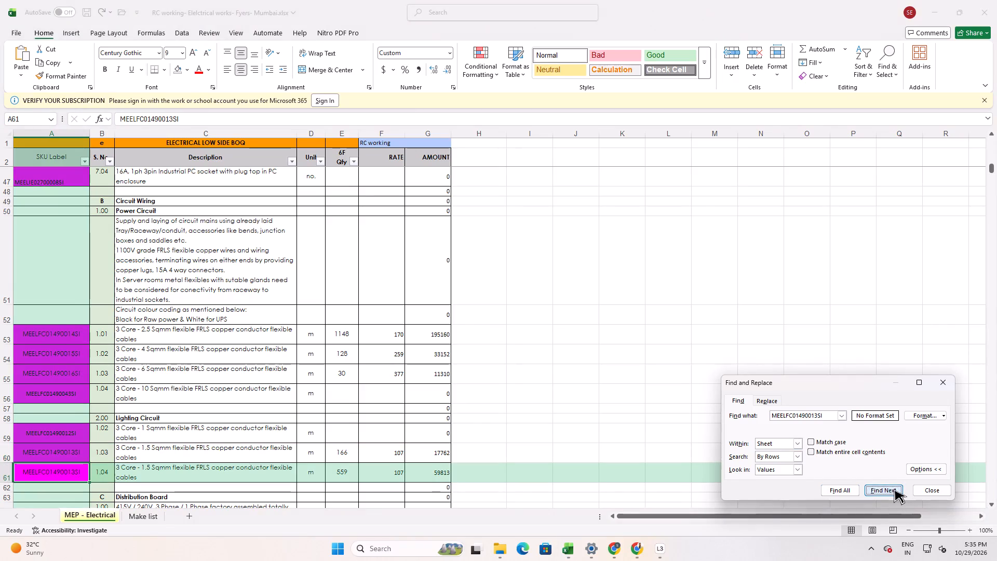
{"action": "left_click", "coordinate": [894, 489]}
{"action": "left_click", "coordinate": [894, 489]}
{"action": "key", "text": "alt+Tab"}
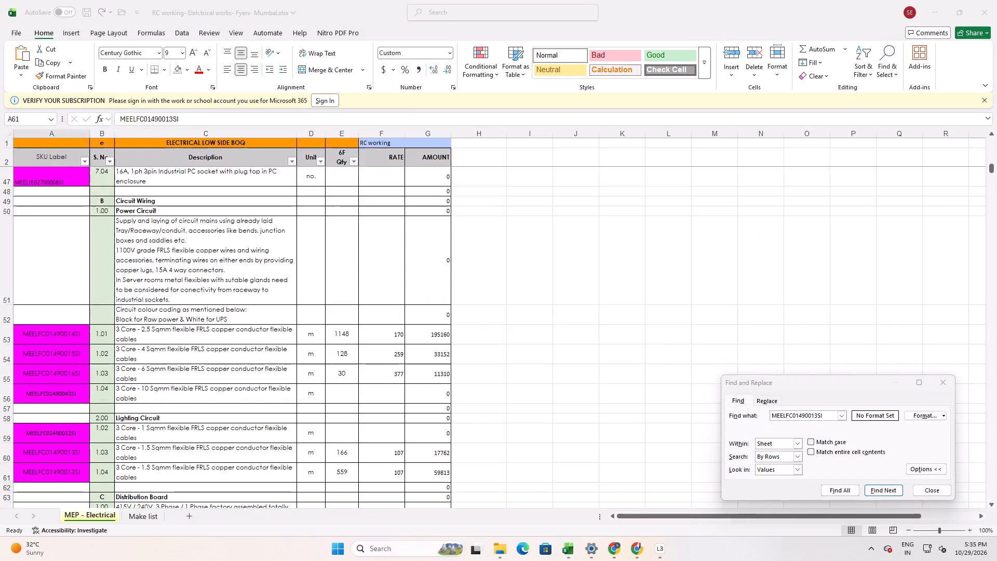
{"action": "key", "text": "alt+Tab"}
{"action": "key", "text": "alt+Tab"}
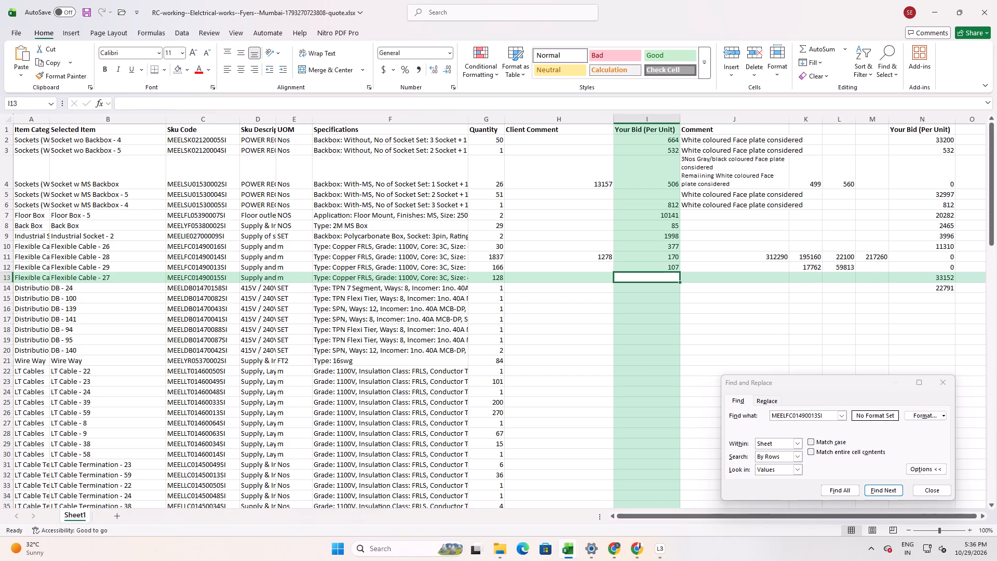
Find SKU MEELFC01490015SI in the RC working sheet and enter its rate, 259, as the unit bid in I13 of the quote sheet.
{"action": "left_click", "coordinate": [178, 278]}
{"action": "left_click_drag", "start_coordinate": [199, 104], "coordinate": [103, 118]}
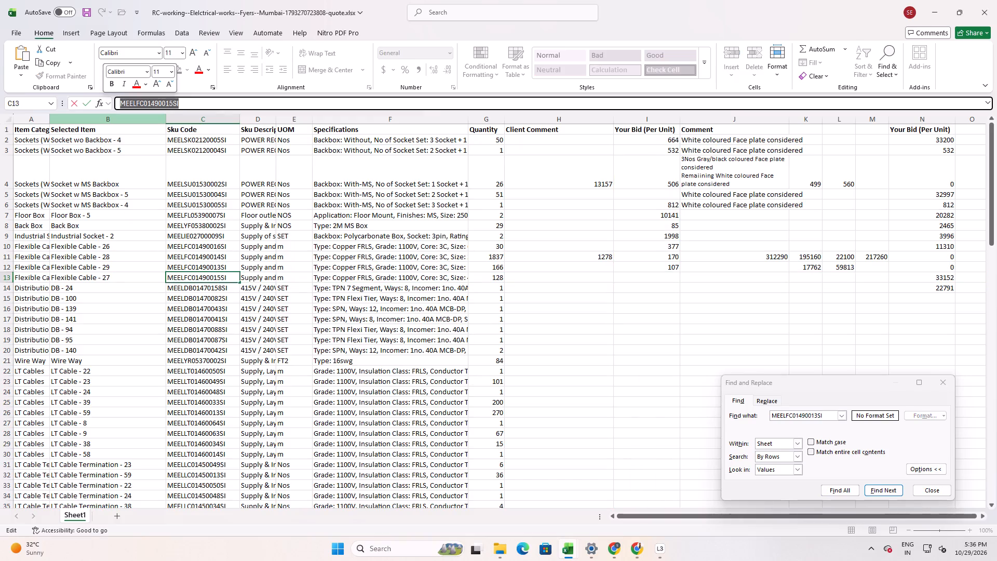
{"action": "key", "text": "ctrl+c"}
{"action": "key", "text": "alt+Tab"}
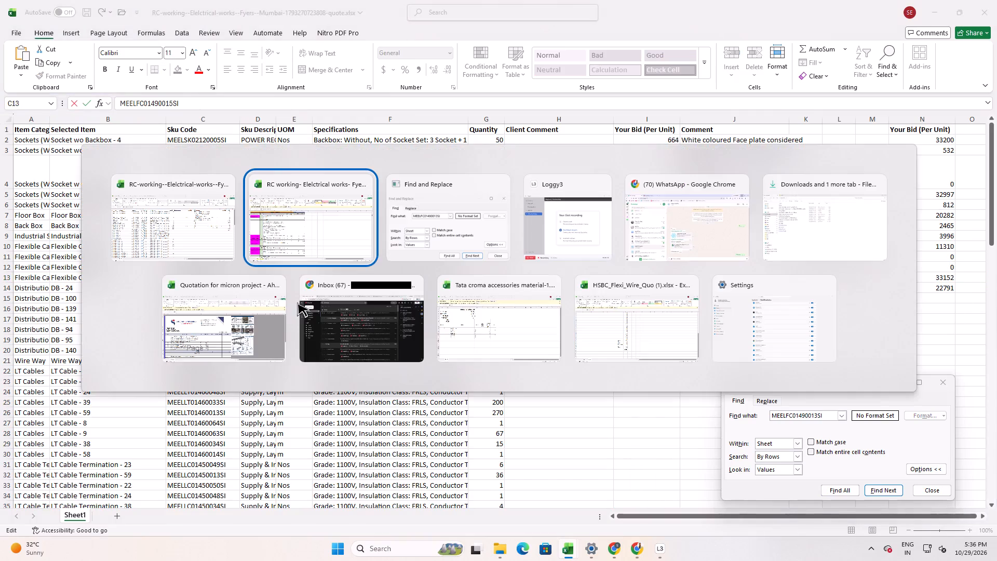
{"action": "double_click", "coordinate": [820, 417]}
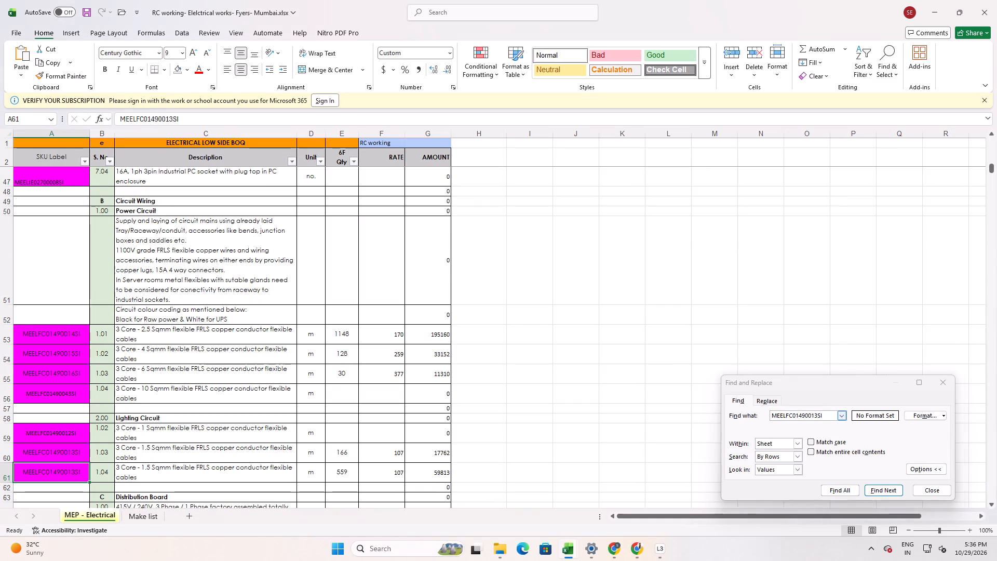
{"action": "key", "text": "ctrl+v"}
{"action": "left_click", "coordinate": [879, 487]}
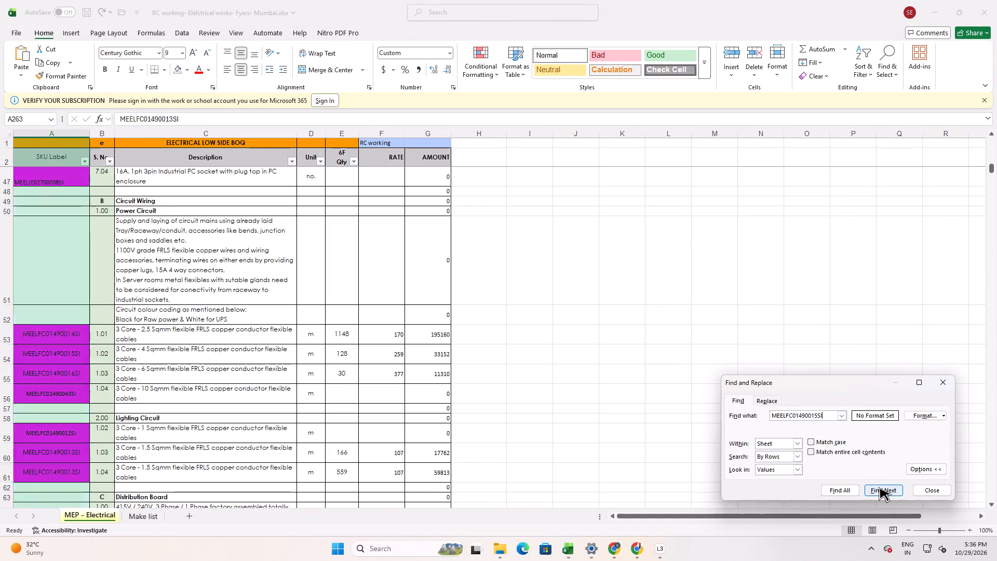
{"action": "left_click", "coordinate": [879, 487]}
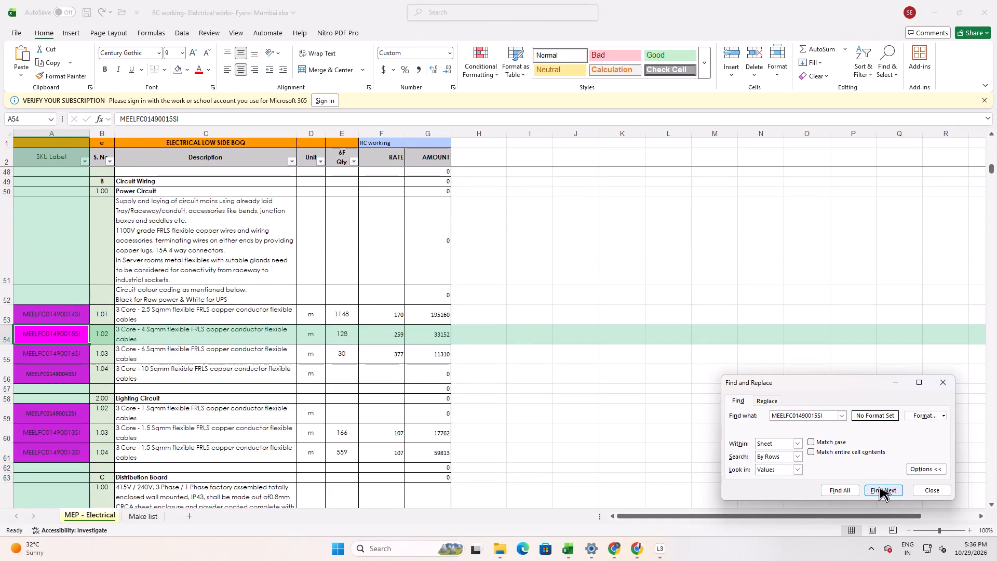
{"action": "left_click", "coordinate": [879, 487]}
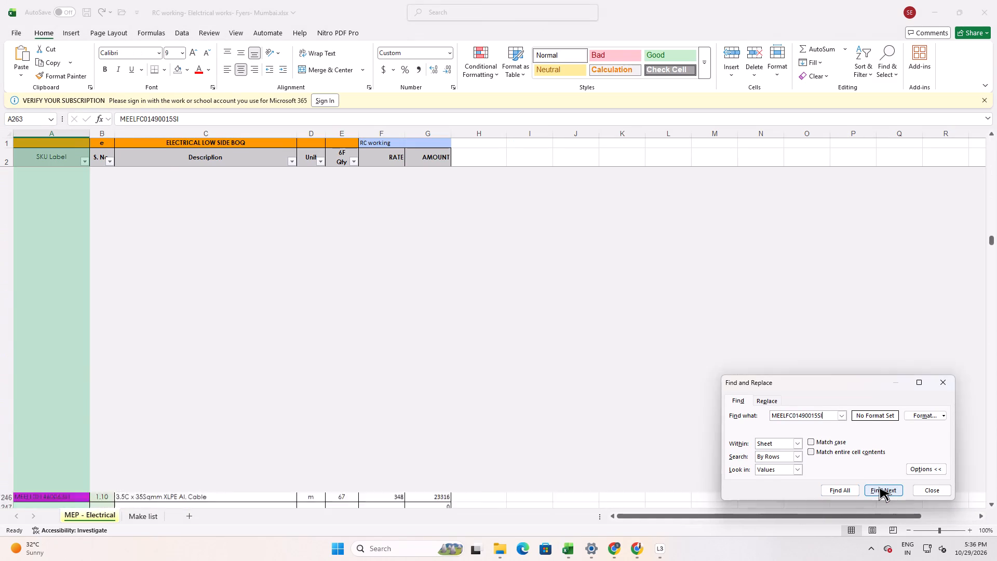
{"action": "left_click", "coordinate": [879, 487]}
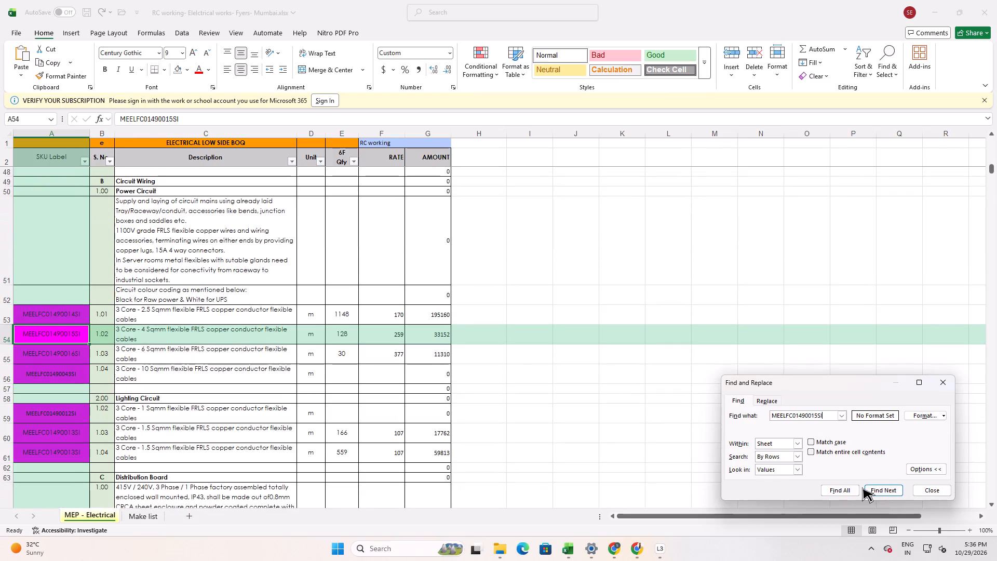
{"action": "key", "text": "alt+Tab"}
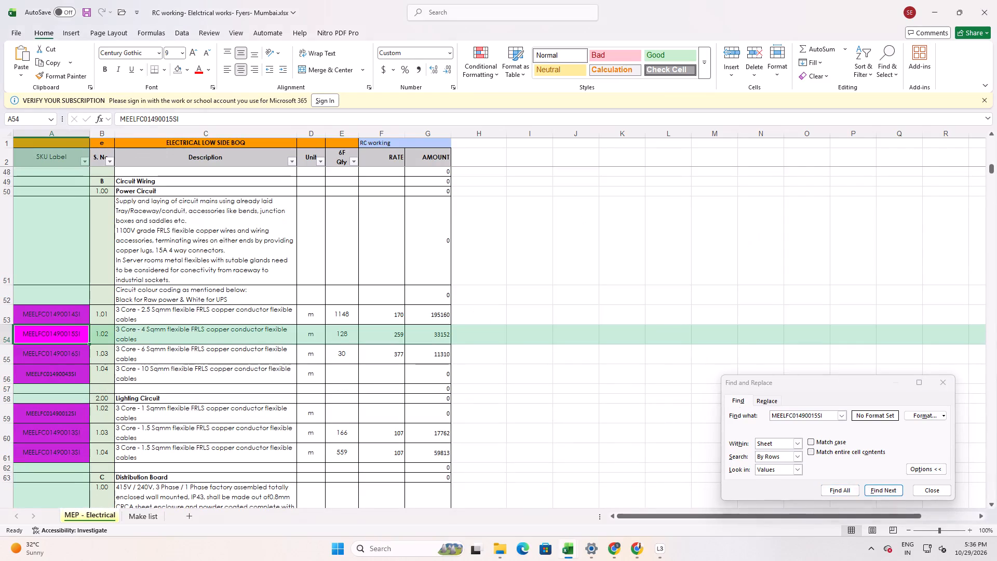
{"action": "key", "text": "alt+Tab"}
{"action": "key", "text": "alt+Tab"}
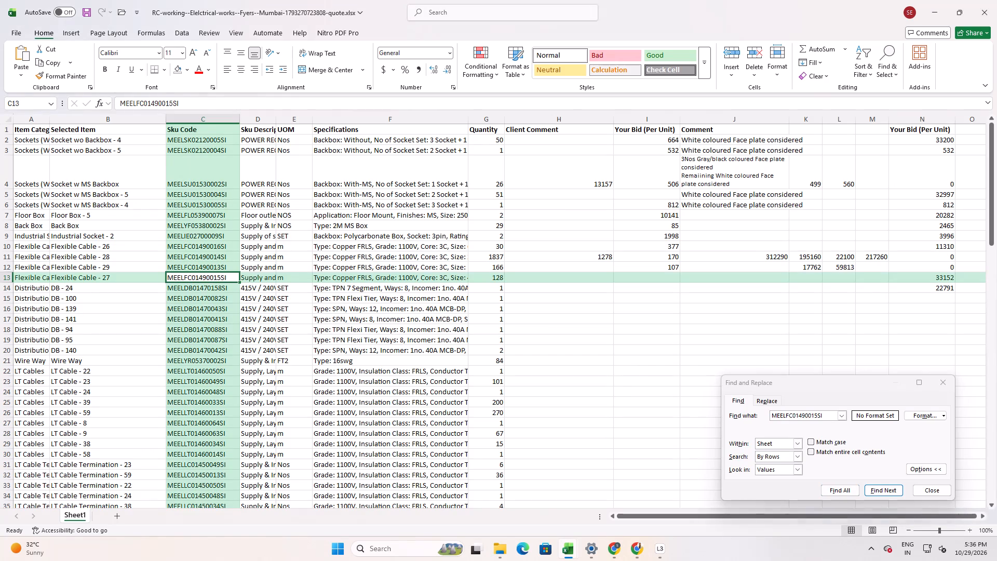
{"action": "left_click", "coordinate": [657, 279]}
{"action": "type", "text": "259"}
{"action": "key", "text": "Return"}
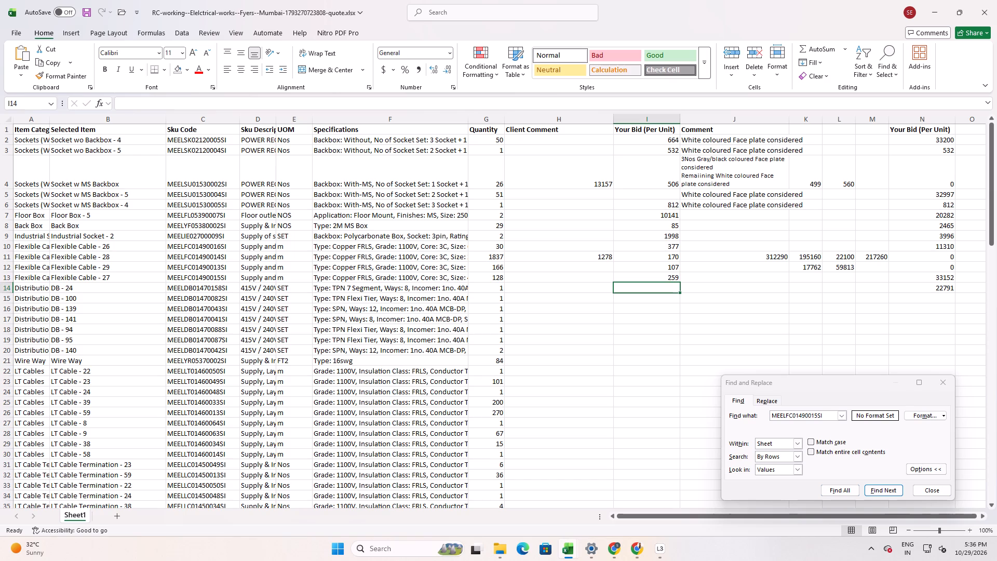
Find SKU MEELDB01470158SI in the RC working sheet and copy its rate, 22791, as a value into I14 of the quote sheet.
{"action": "scroll", "coordinate": [370, 345], "scroll_direction": "down", "scroll_amount": 3}
{"action": "scroll", "coordinate": [367, 328], "scroll_direction": "up", "scroll_amount": 2}
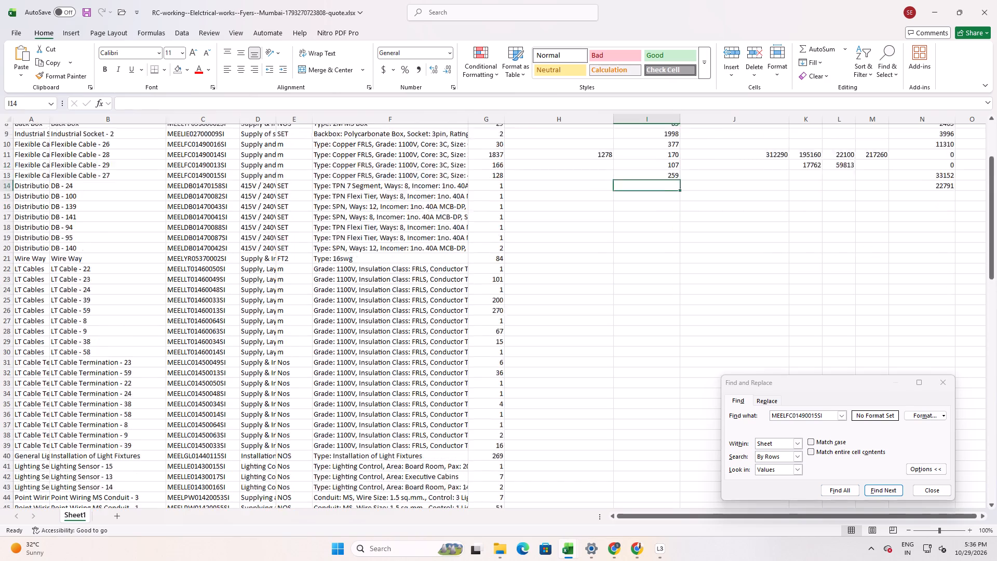
{"action": "scroll", "coordinate": [367, 328], "scroll_direction": "down", "scroll_amount": 1}
{"action": "scroll", "coordinate": [367, 328], "scroll_direction": "up", "scroll_amount": 1}
{"action": "left_click", "coordinate": [214, 248]}
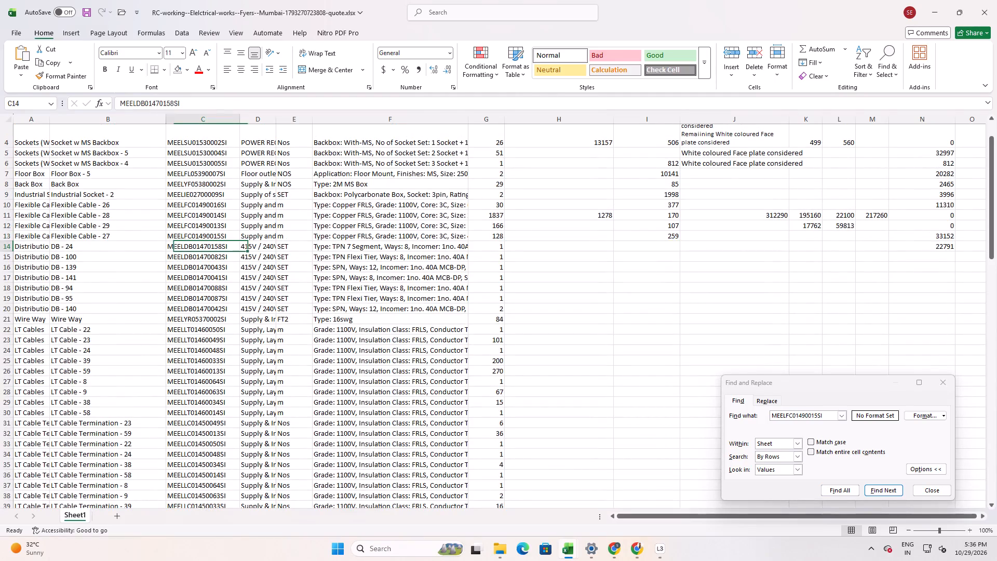
{"action": "left_click_drag", "start_coordinate": [197, 104], "coordinate": [71, 113]}
{"action": "key", "text": "ctrl+c"}
{"action": "key", "text": "alt+Tab"}
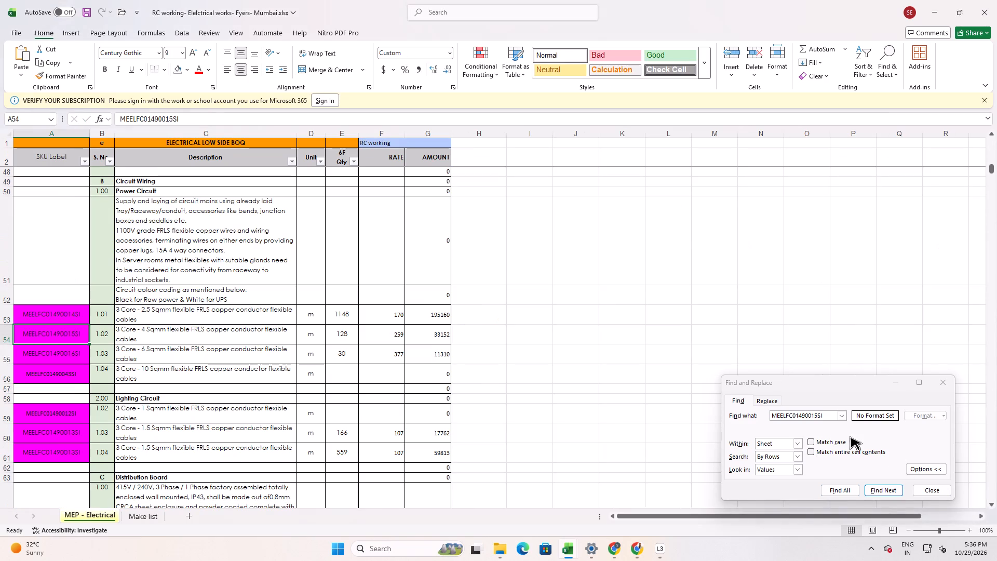
{"action": "double_click", "coordinate": [826, 417]}
{"action": "key", "text": "ctrl+v"}
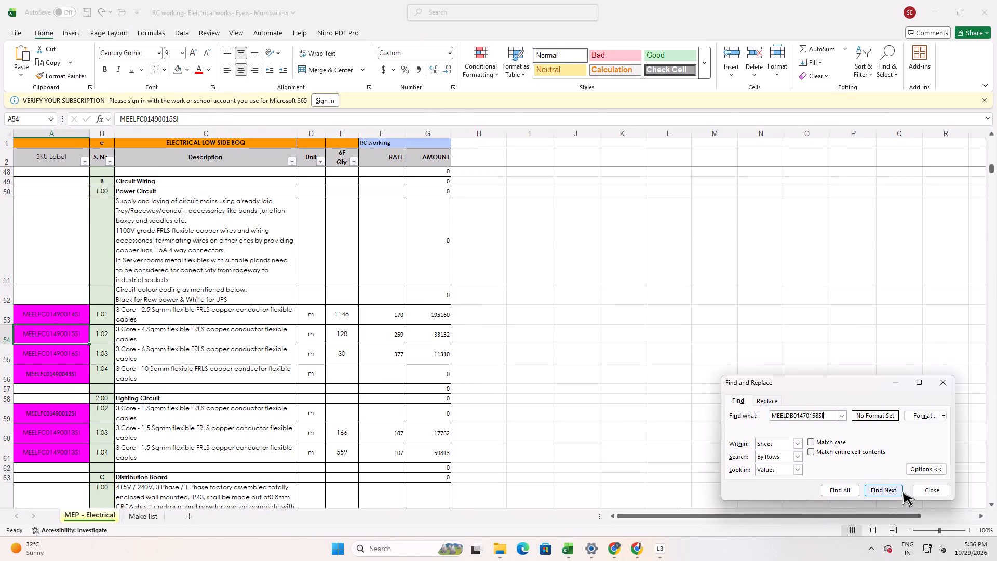
{"action": "left_click", "coordinate": [901, 492]}
{"action": "left_click", "coordinate": [897, 492]}
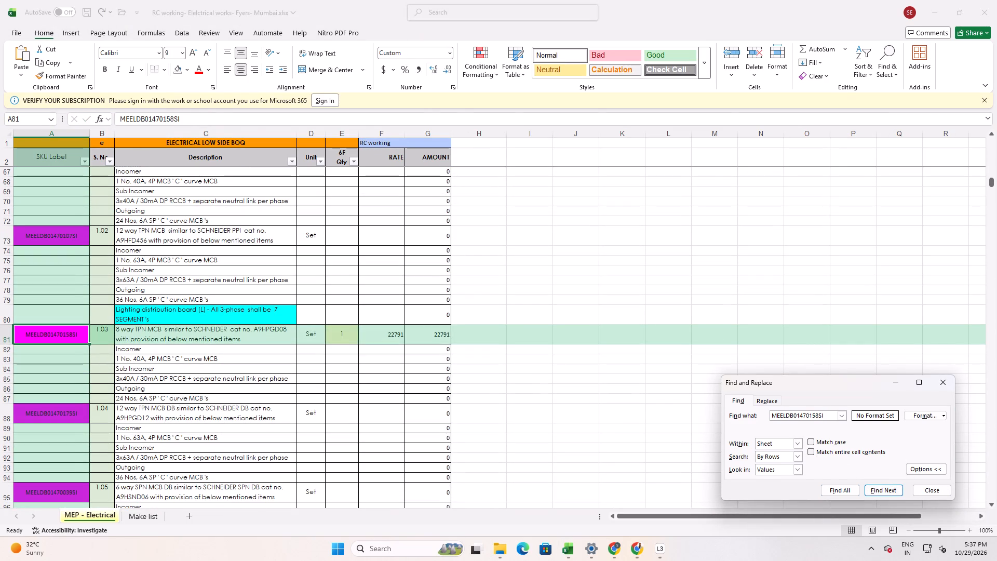
{"action": "left_click", "coordinate": [398, 338]}
{"action": "key", "text": "ctrl+c"}
{"action": "key", "text": "alt+Tab"}
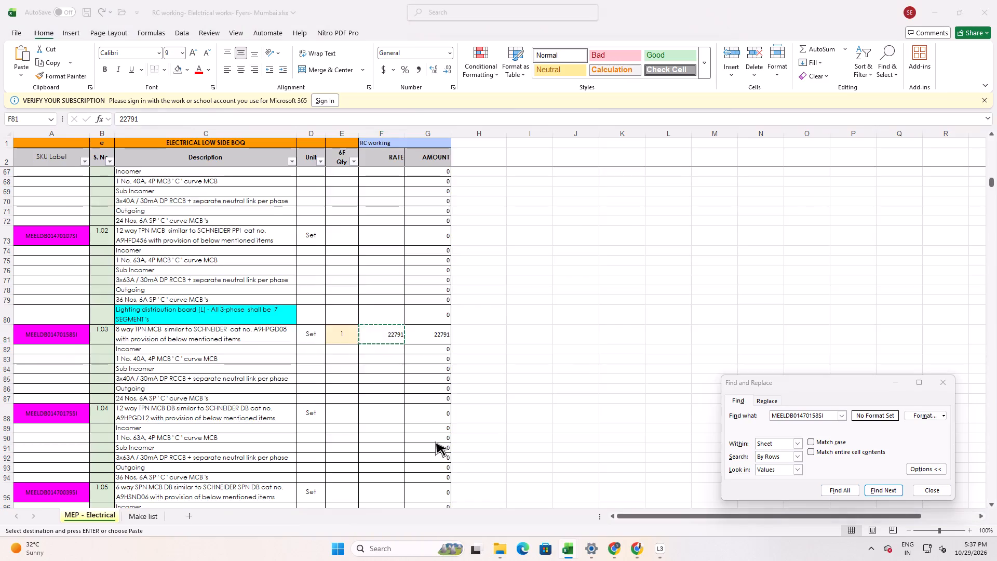
{"action": "key", "text": "alt+Tab"}
{"action": "left_click", "coordinate": [673, 251]}
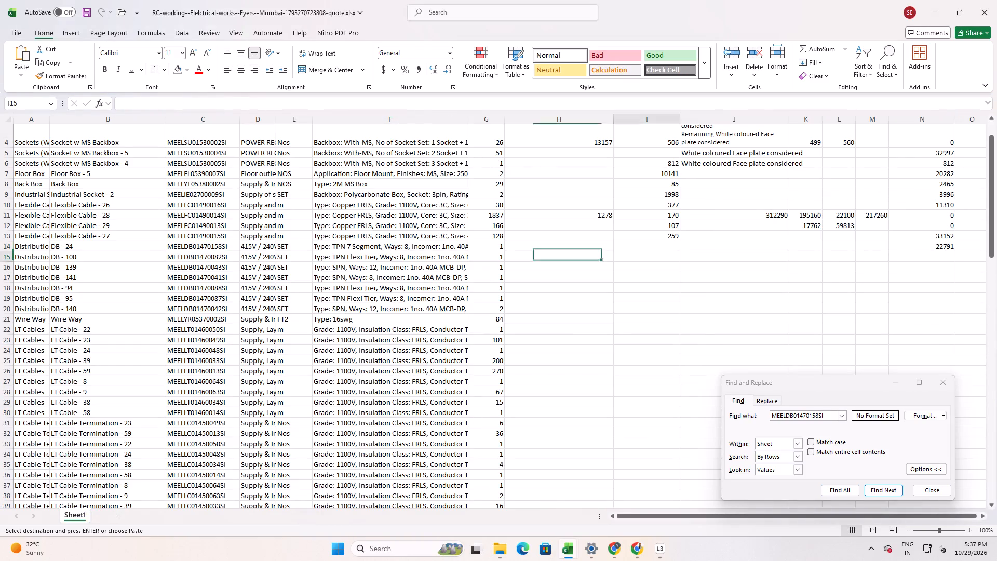
{"action": "left_click", "coordinate": [673, 247]}
{"action": "key", "text": "ctrl+shift+v"}
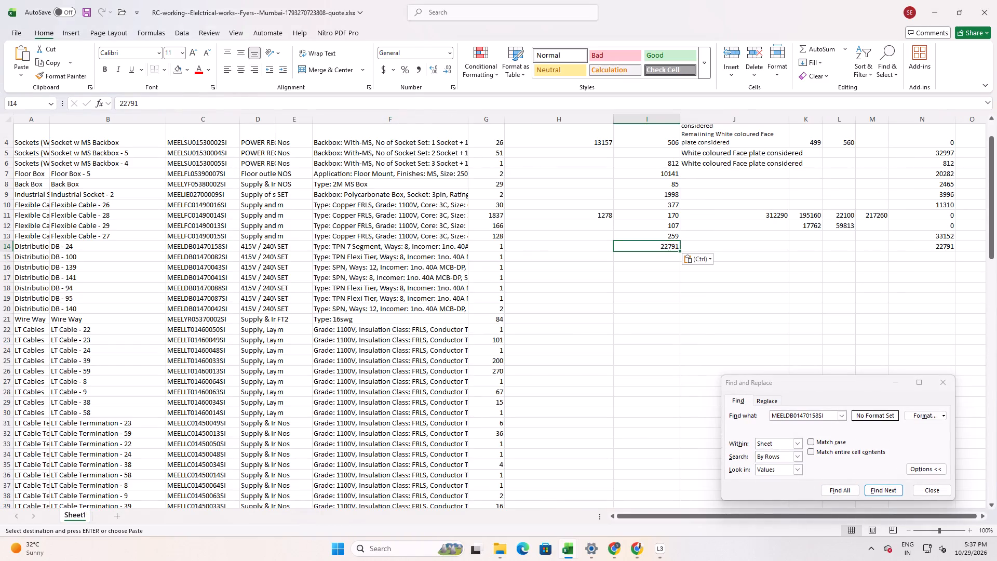
Find SKU MEELDB01470082SI in the RC working sheet and copy its rate, 34449, as a value into I15 of the quote sheet.
{"action": "left_click", "coordinate": [208, 253]}
{"action": "left_click_drag", "start_coordinate": [190, 103], "coordinate": [49, 129]}
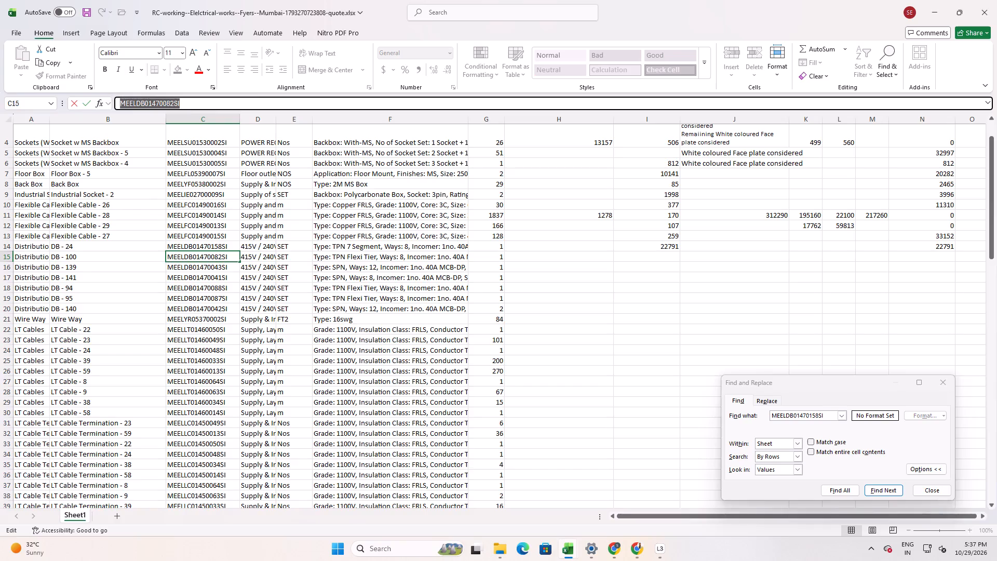
{"action": "key", "text": "ctrl+c"}
{"action": "key", "text": "alt+Tab"}
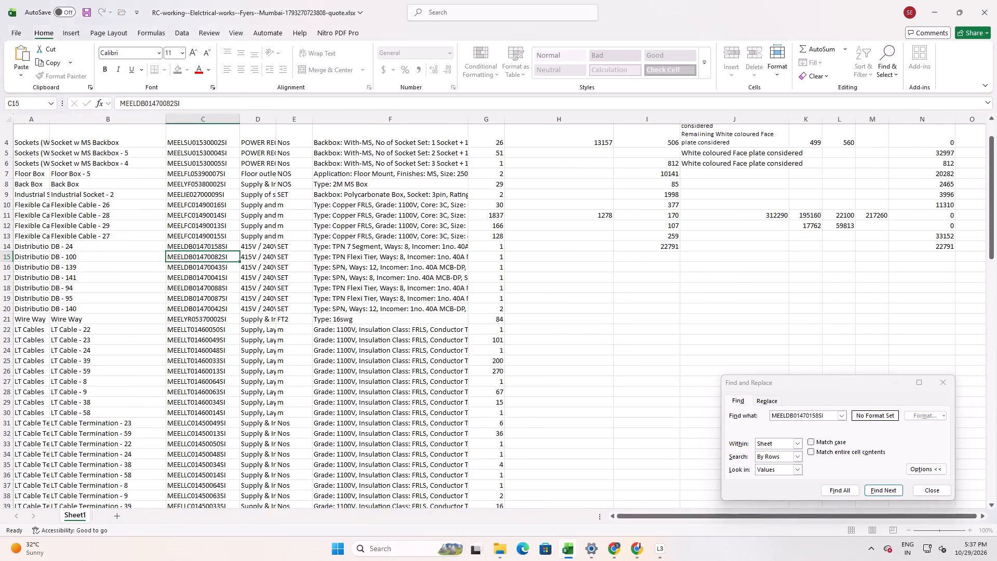
{"action": "double_click", "coordinate": [807, 416]}
{"action": "key", "text": "ctrl+v"}
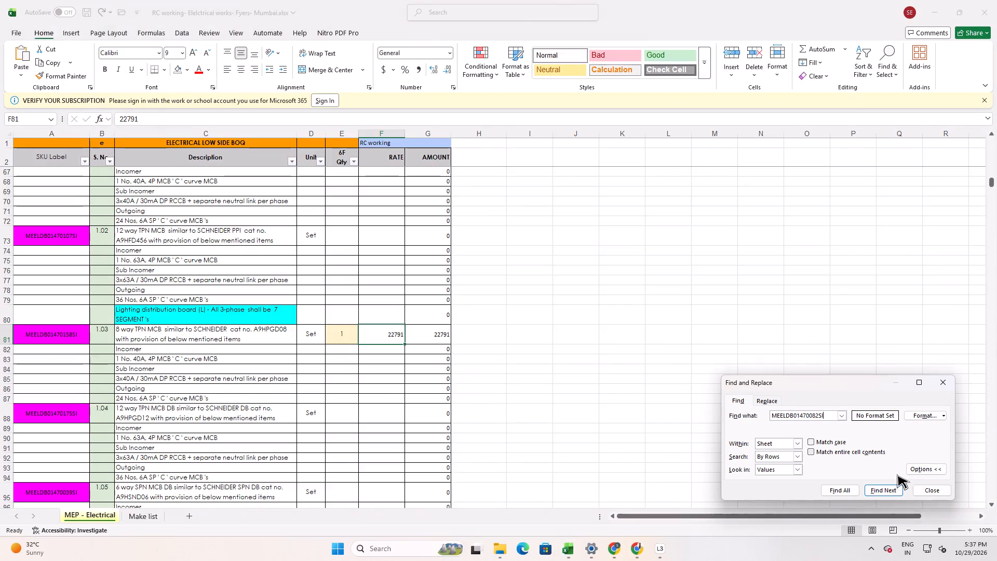
{"action": "left_click", "coordinate": [893, 488]}
{"action": "left_click", "coordinate": [392, 343]}
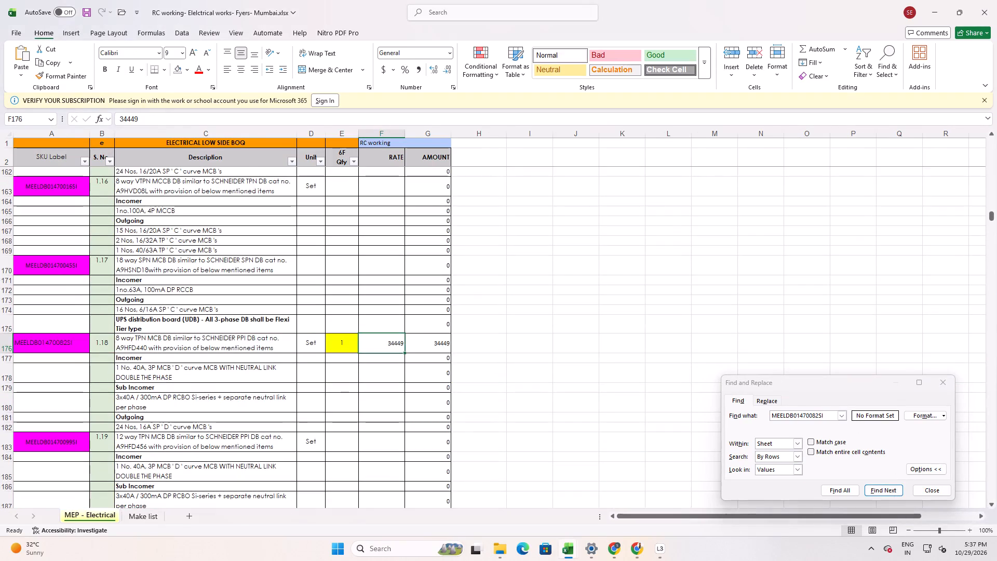
{"action": "key", "text": "ctrl+c"}
{"action": "key", "text": "alt+Tab"}
{"action": "key", "text": "alt+Tab"}
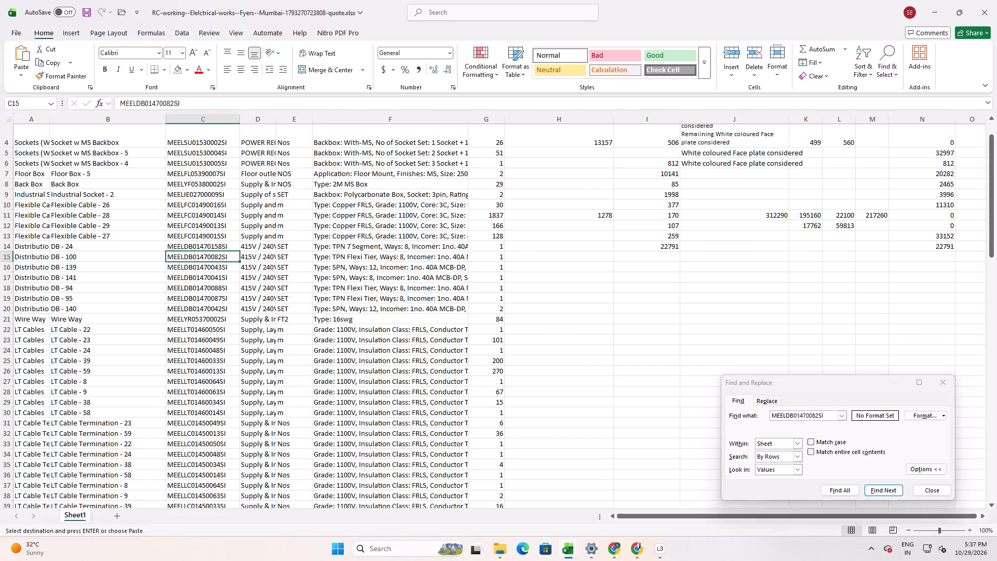
{"action": "left_click", "coordinate": [657, 254]}
{"action": "key", "text": "ctrl+shift+v"}
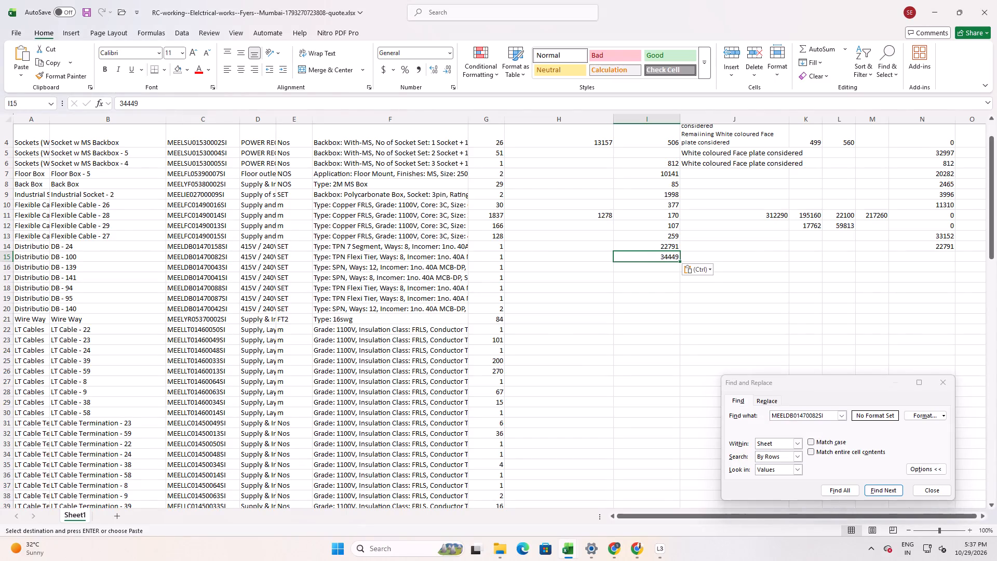
Find SKU MEELDB01470043SI in the RC working sheet and enter its rate, 5274, as the unit bid in I16 of the quote sheet.
{"action": "left_click", "coordinate": [637, 272]}
{"action": "left_click", "coordinate": [218, 267]}
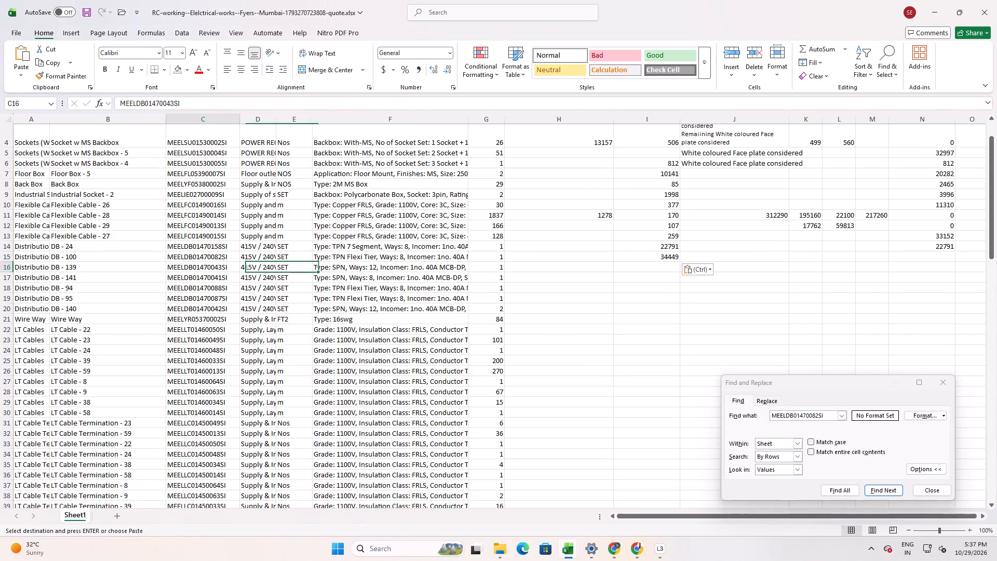
{"action": "left_click_drag", "start_coordinate": [210, 103], "coordinate": [0, 121]}
{"action": "key", "text": "ctrl+c"}
{"action": "key", "text": "alt+Tab"}
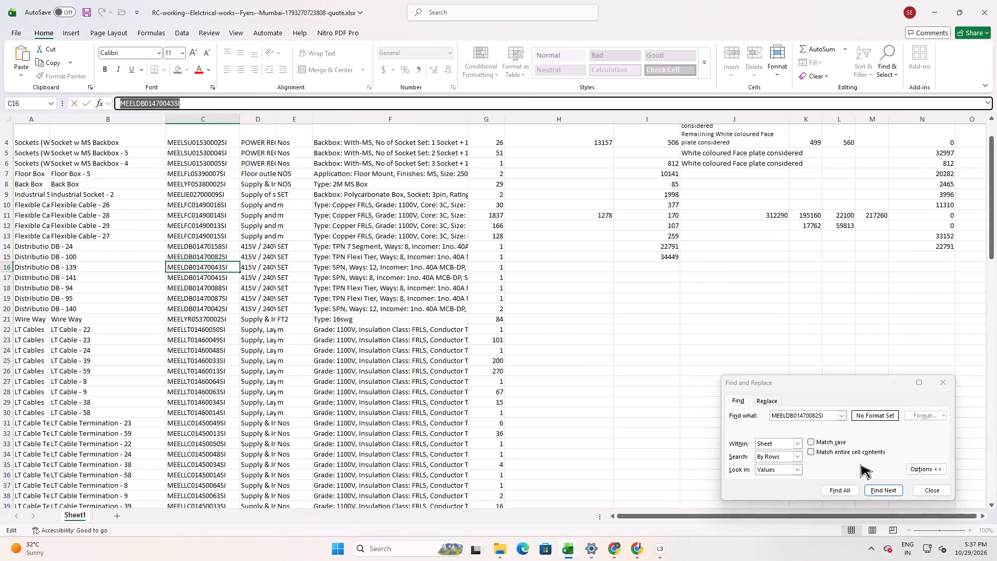
{"action": "left_click_drag", "start_coordinate": [827, 415], "coordinate": [656, 442]}
{"action": "key", "text": "ctrl+v"}
{"action": "left_click", "coordinate": [885, 491]}
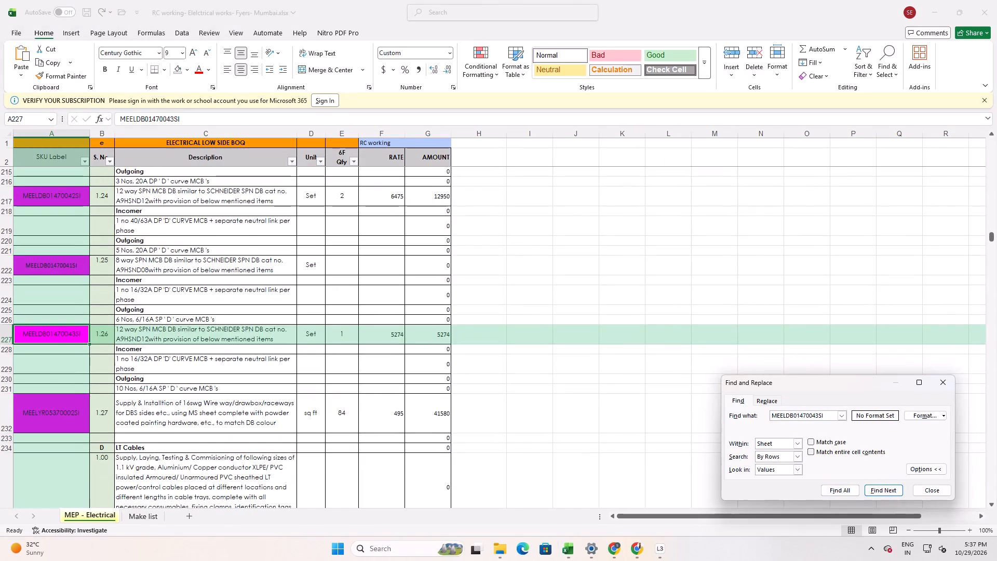
{"action": "key", "text": "alt+Tab"}
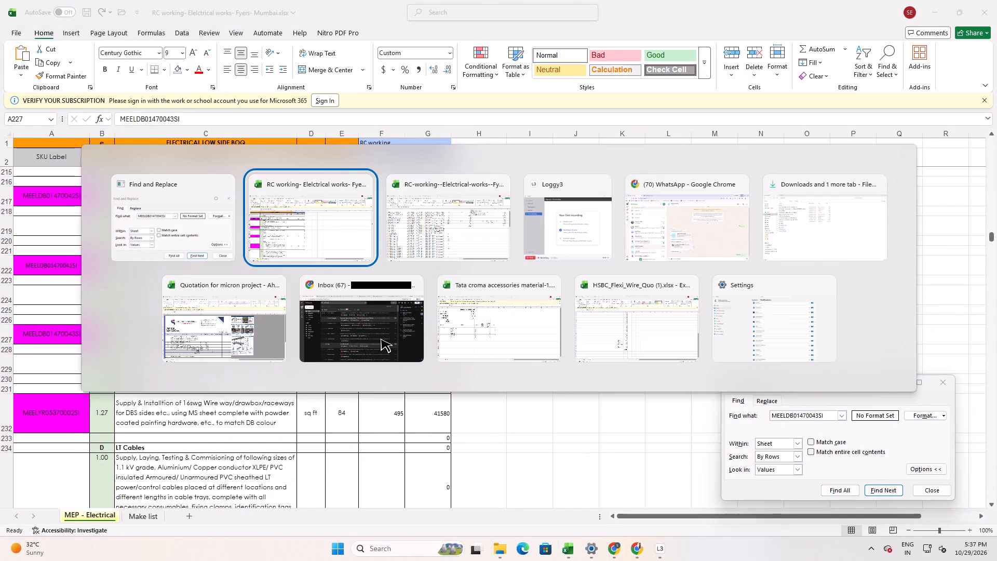
{"action": "key", "text": "alt+Tab"}
{"action": "key", "text": "alt+Tab"}
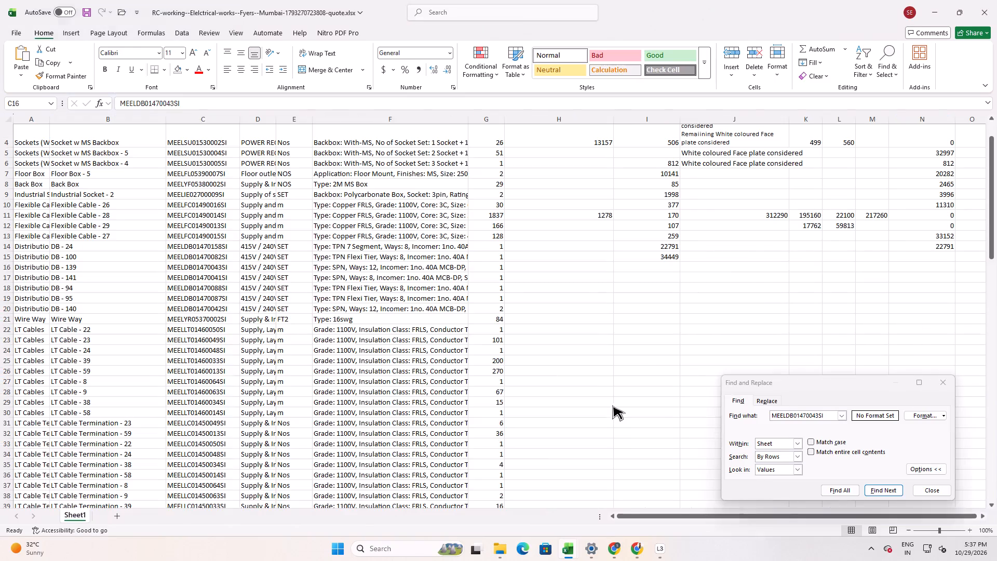
{"action": "left_click", "coordinate": [668, 268]}
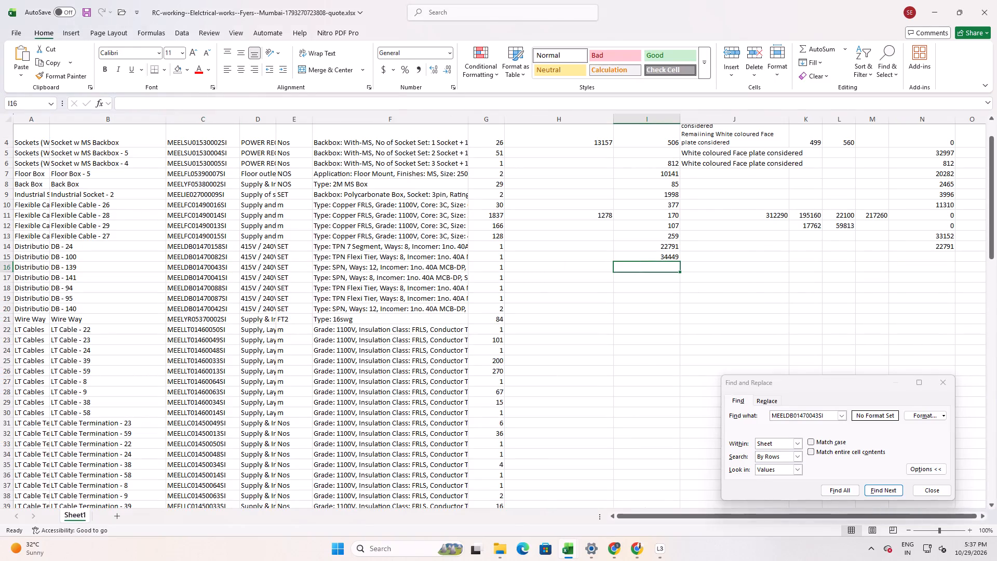
{"action": "type", "text": "5274"}
{"action": "key", "text": "Tab"}
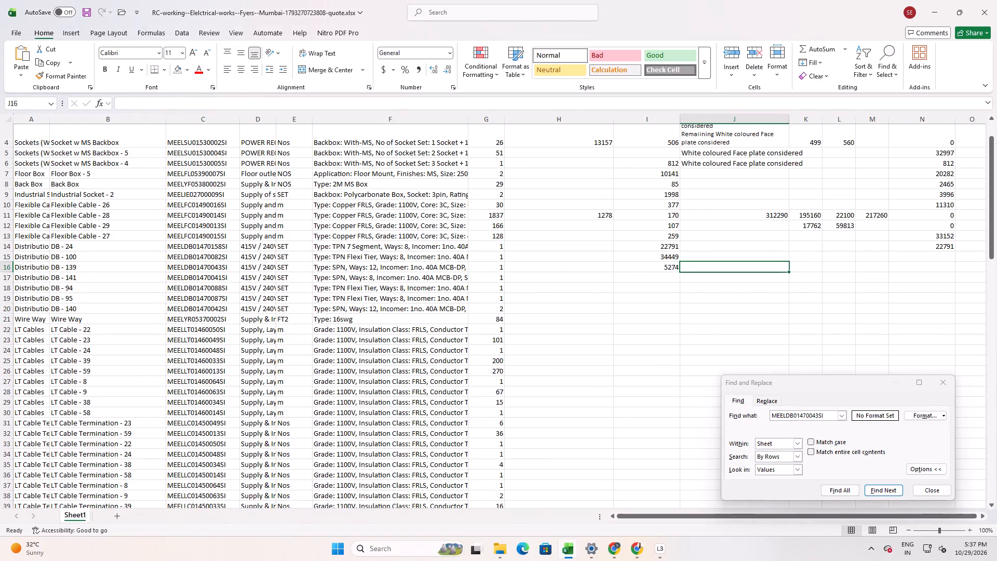
Find SKU MEELDB01470041SI in the RC working sheet and enter its rate, 4385, as the unit bid in I17 of the quote sheet.
{"action": "key", "text": "Down"}
{"action": "key", "text": "Left"}
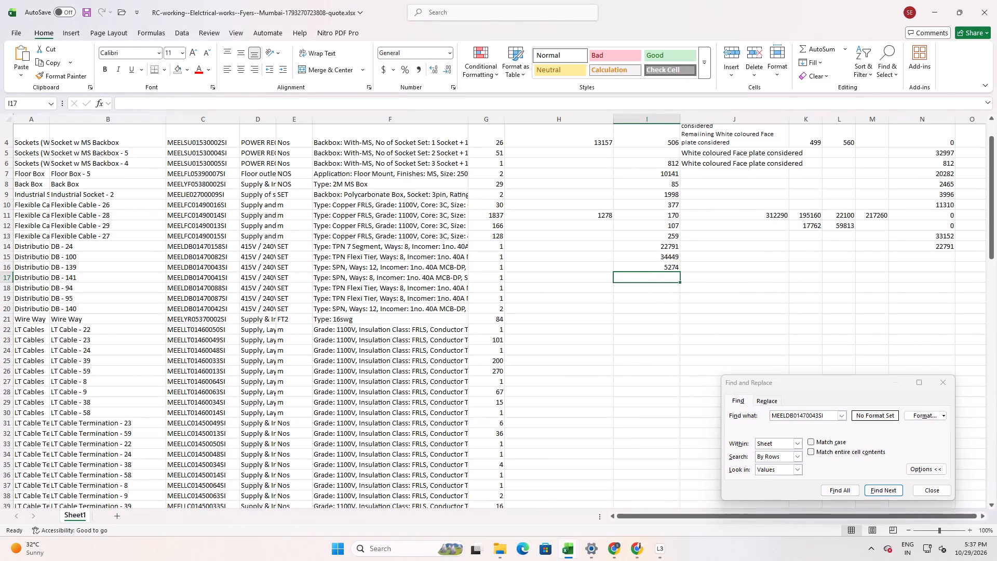
{"action": "left_click", "coordinate": [231, 279]}
{"action": "left_click_drag", "start_coordinate": [191, 103], "coordinate": [53, 127]}
{"action": "key", "text": "ctrl+c"}
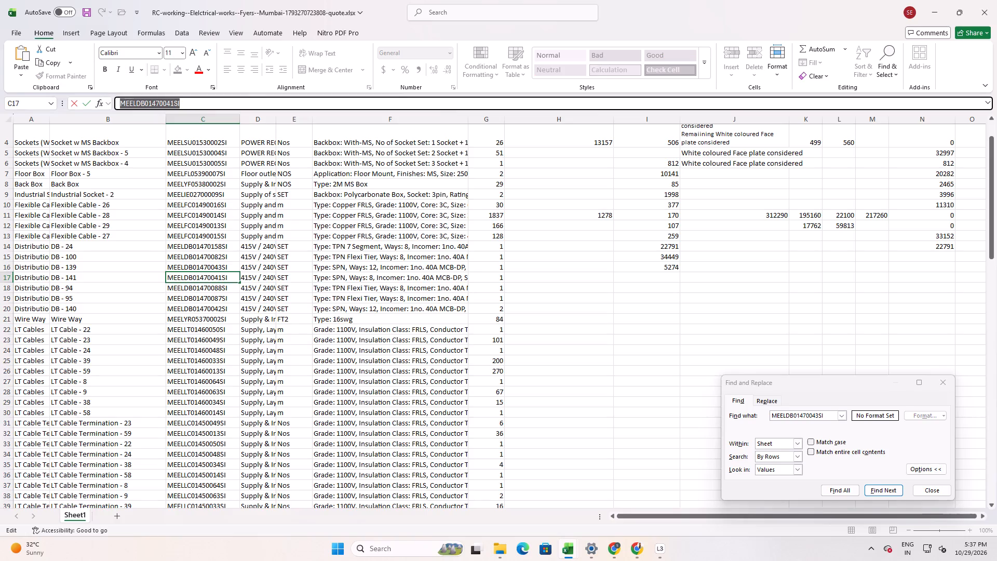
{"action": "key", "text": "alt+Tab"}
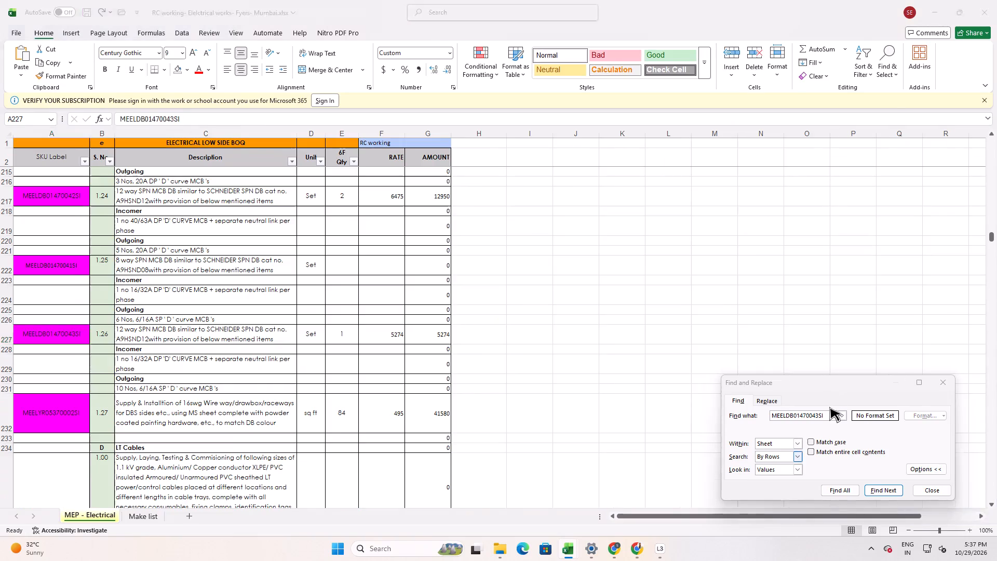
{"action": "left_click", "coordinate": [828, 411]}
{"action": "left_click_drag", "start_coordinate": [828, 415], "coordinate": [608, 420]}
{"action": "key", "text": "ctrl+v"}
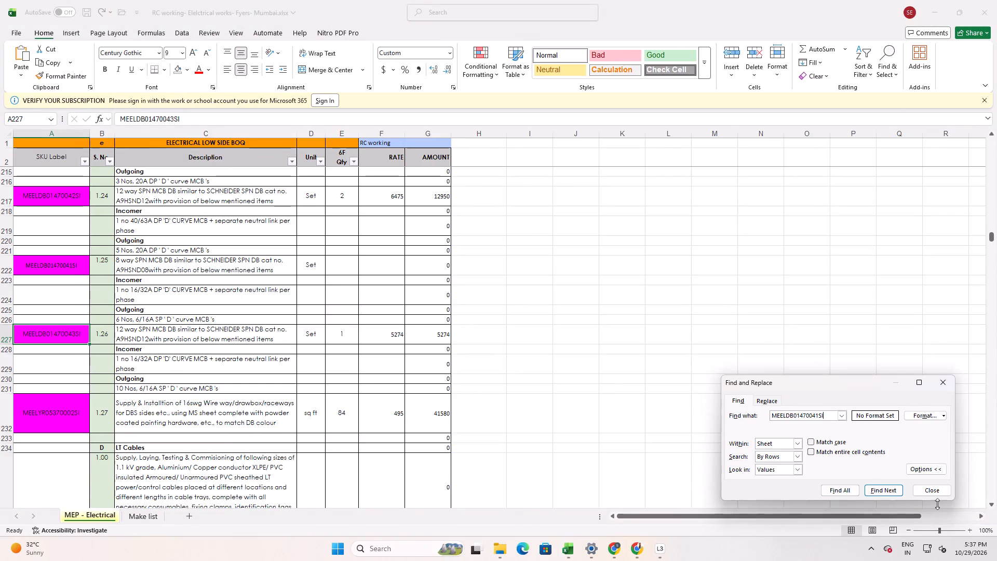
{"action": "left_click", "coordinate": [884, 498]}
{"action": "left_click", "coordinate": [883, 491]}
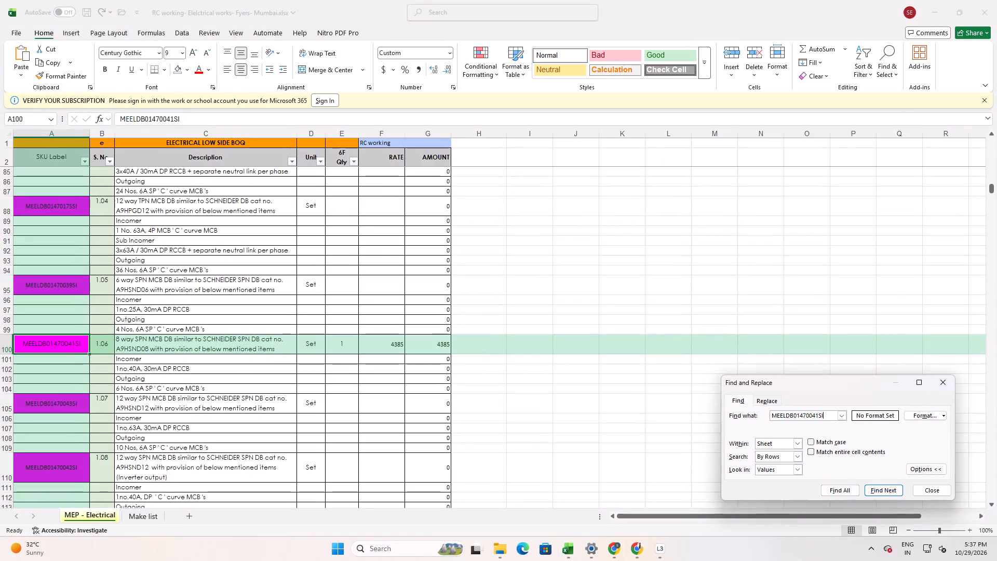
{"action": "key", "text": "alt+Tab"}
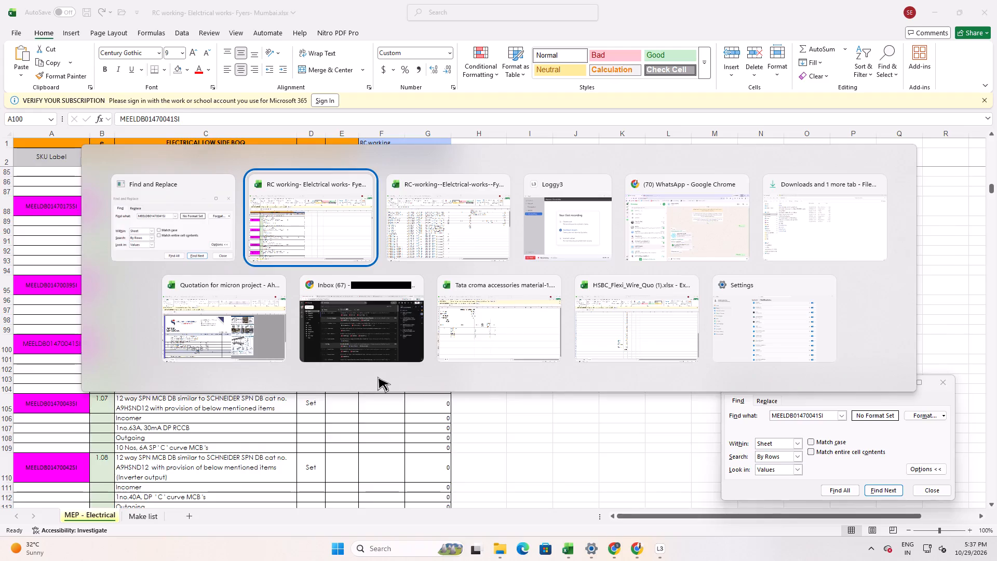
{"action": "key", "text": "alt+Tab"}
{"action": "left_click", "coordinate": [673, 277]}
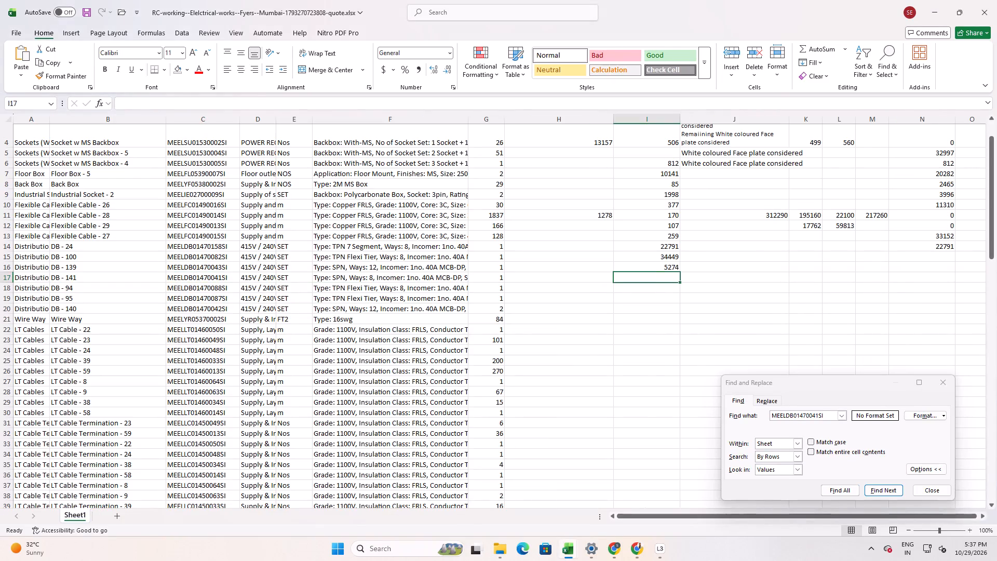
{"action": "key", "text": "4"}
{"action": "type", "text": "385"}
{"action": "key", "text": "Return"}
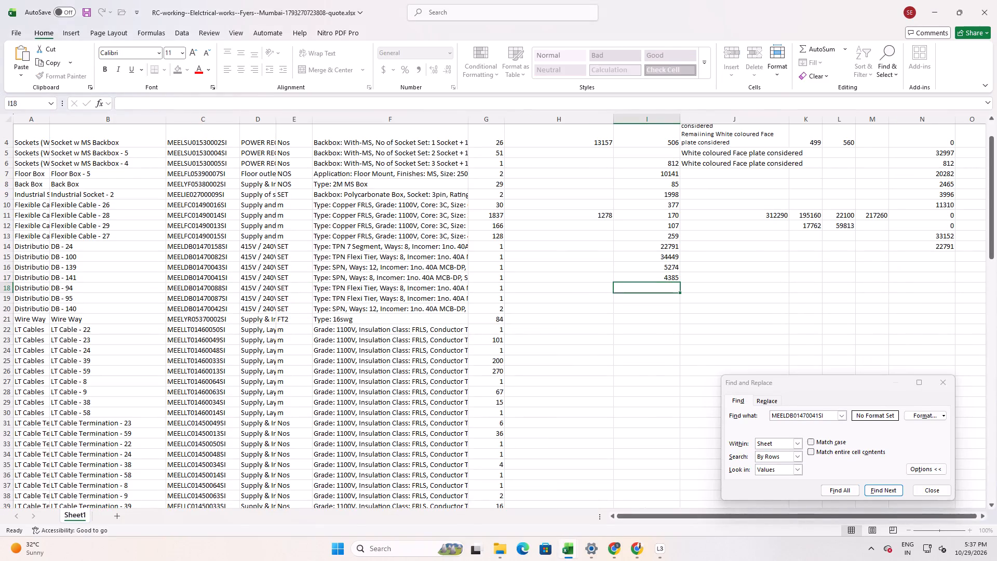
Find SKU MEELDB01470088SI in the RC working sheet and copy its rate, 18145, as a value into I18 of the quote sheet.
{"action": "left_click", "coordinate": [195, 286]}
{"action": "left_click_drag", "start_coordinate": [205, 105], "coordinate": [120, 115]}
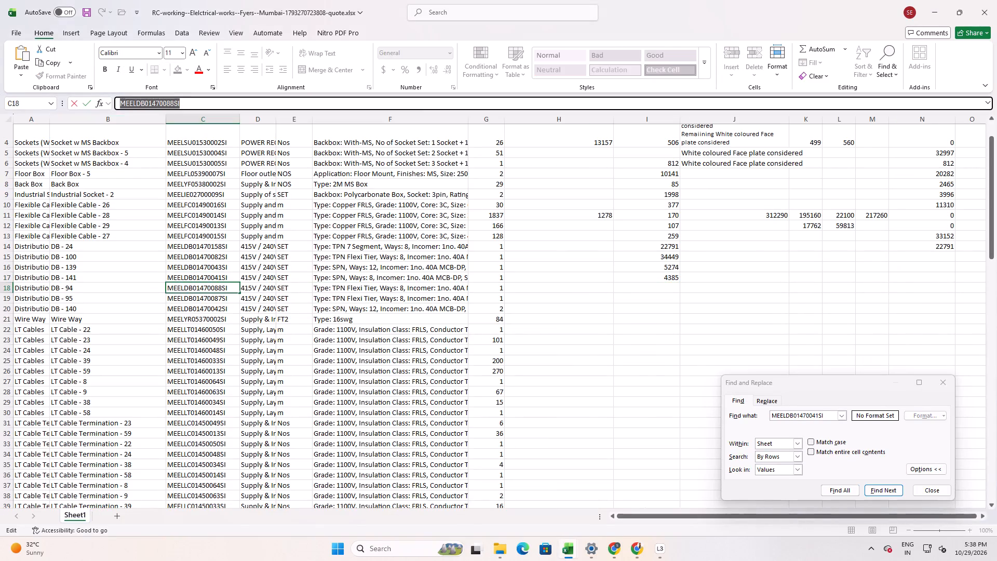
{"action": "key", "text": "ctrl+c"}
{"action": "key", "text": "alt+Tab"}
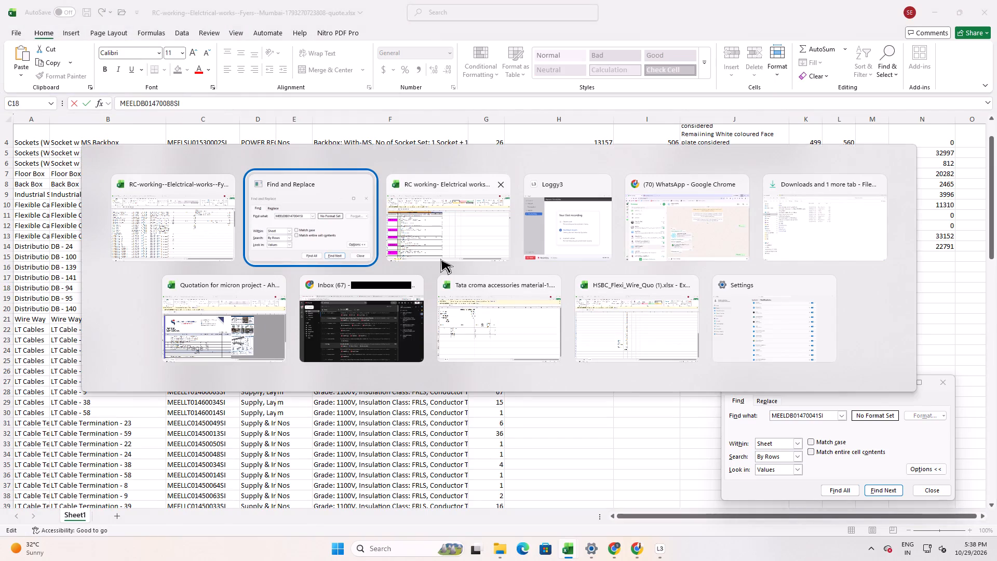
{"action": "key", "text": "alt+Tab"}
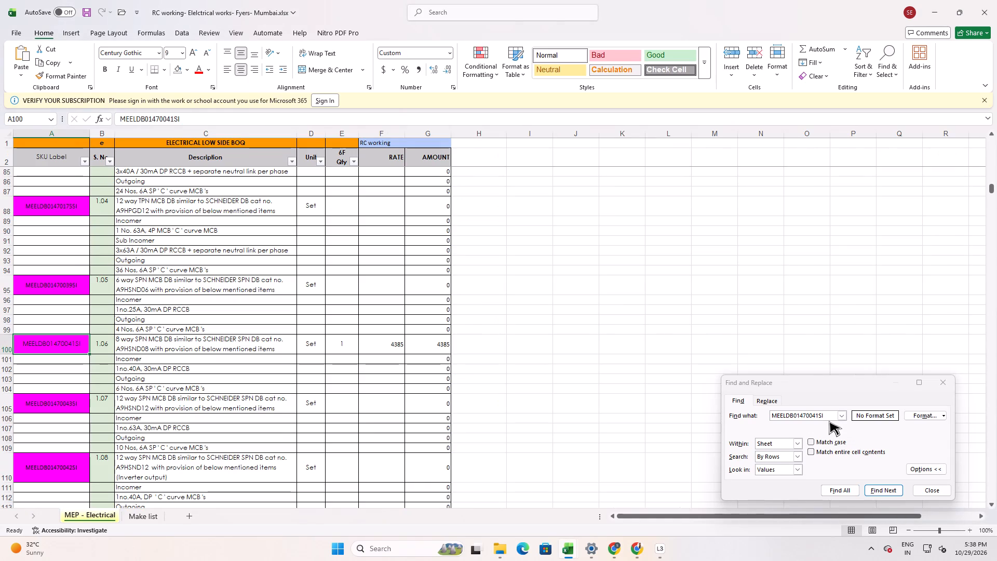
{"action": "left_click_drag", "start_coordinate": [828, 416], "coordinate": [732, 425]}
{"action": "key", "text": "ctrl+v"}
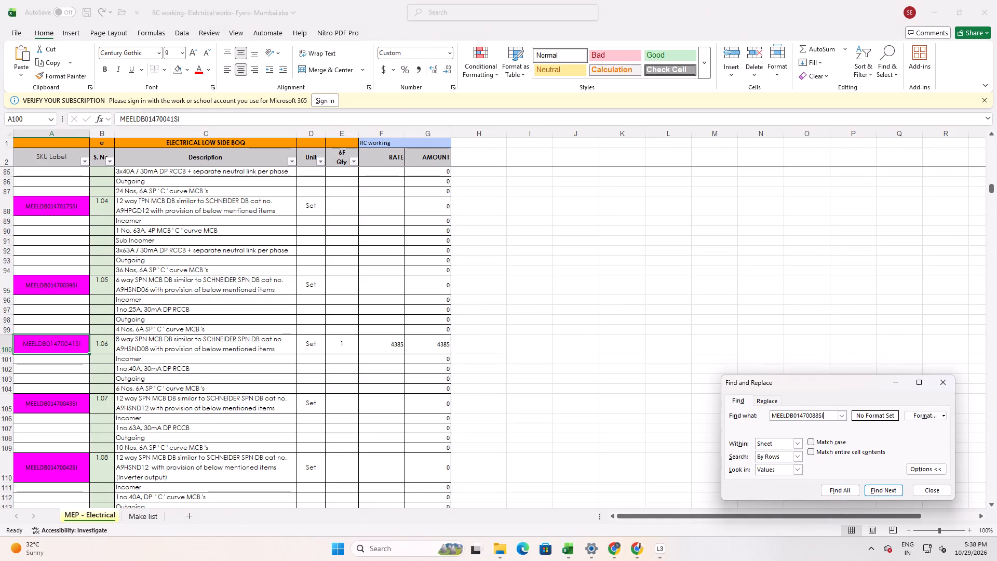
{"action": "left_click", "coordinate": [890, 491]}
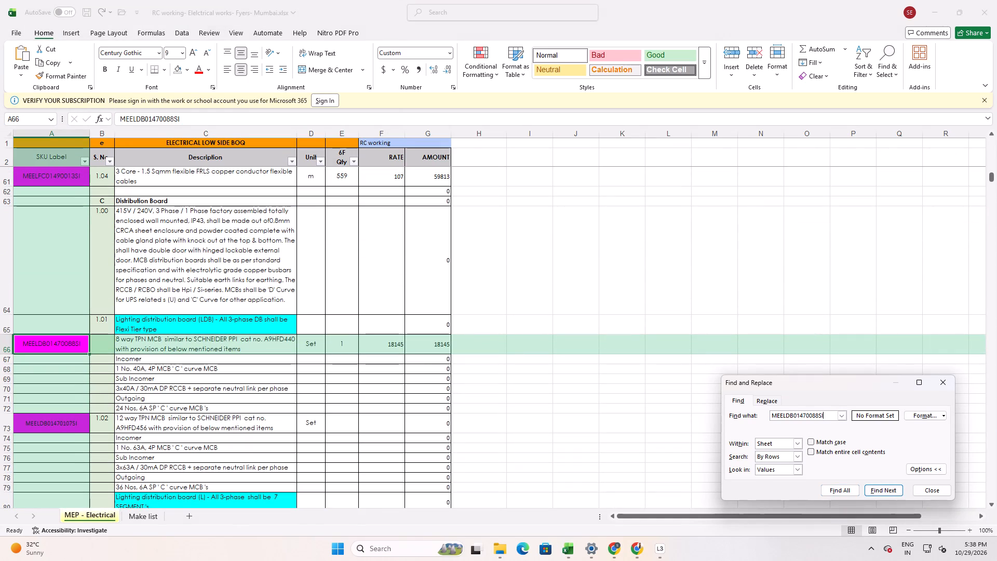
{"action": "left_click", "coordinate": [377, 340]}
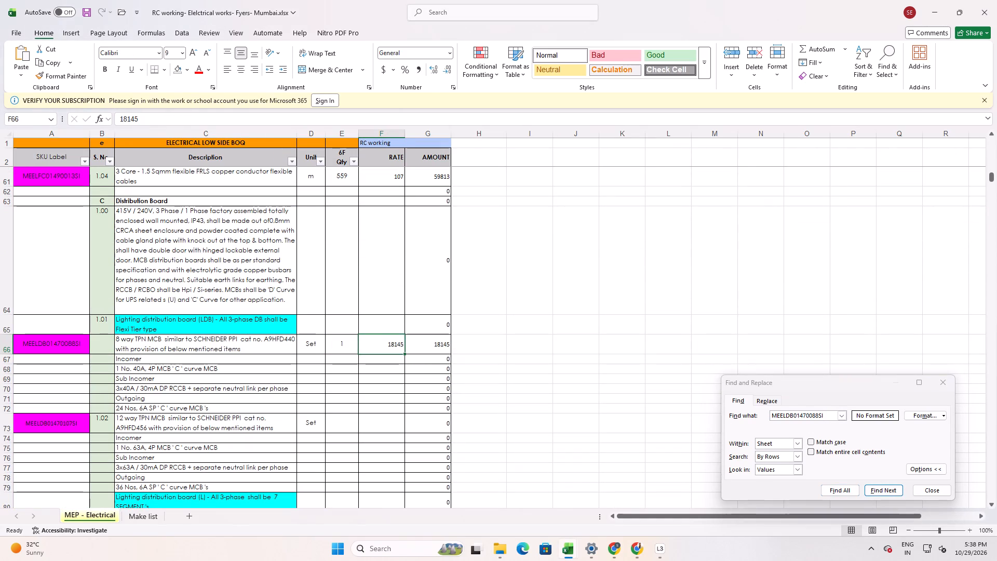
{"action": "key", "text": "ctrl+c"}
{"action": "key", "text": "alt+Tab"}
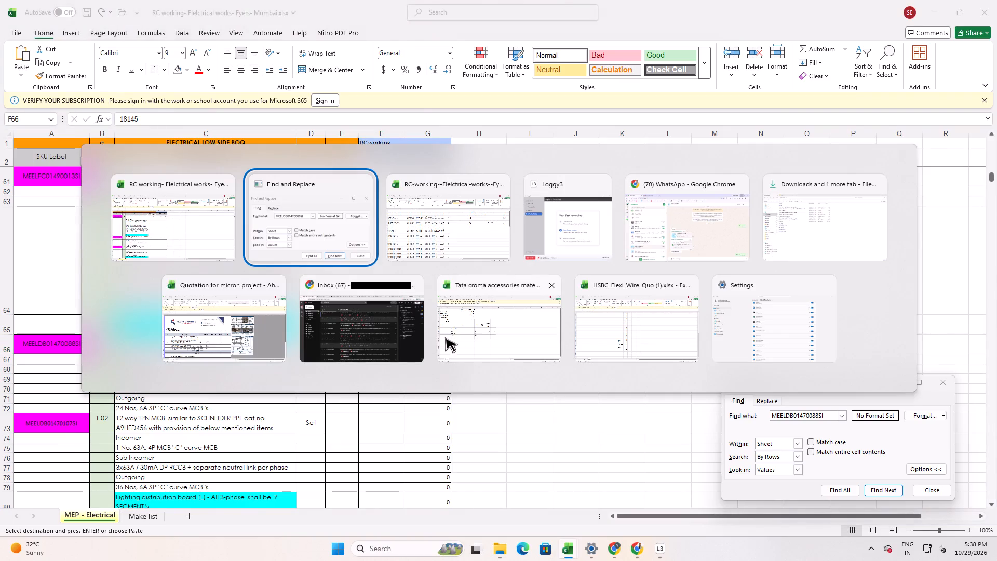
{"action": "key", "text": "alt+Tab"}
{"action": "left_click", "coordinate": [647, 287]}
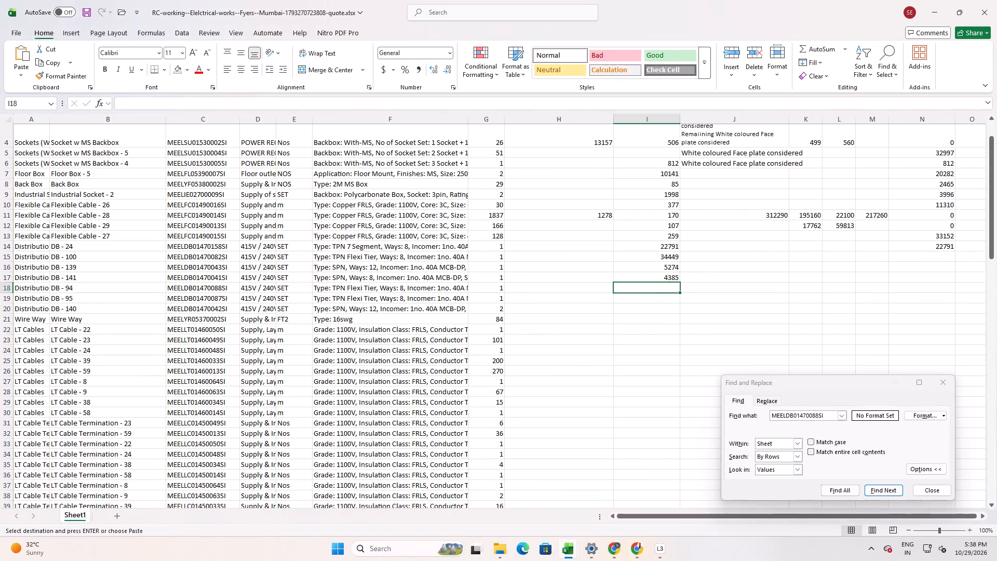
{"action": "key", "text": "ctrl+shift+v"}
Find SKU MEELDB01470087SI in the RC working sheet and copy its rate, 19062, as a value into I19 of the quote sheet.
{"action": "left_click", "coordinate": [643, 299]}
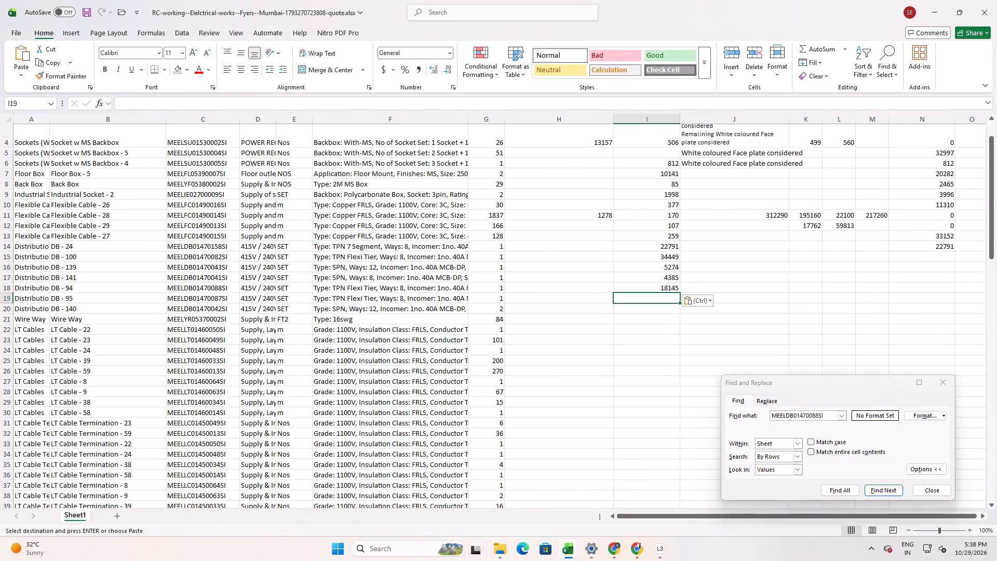
{"action": "left_click", "coordinate": [194, 296]}
{"action": "left_click_drag", "start_coordinate": [192, 109], "coordinate": [101, 128]}
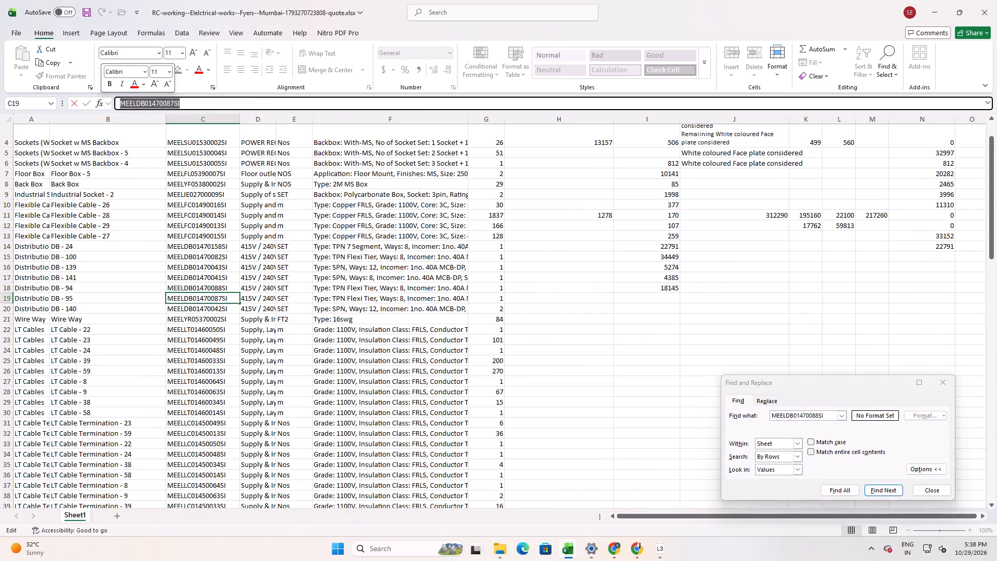
{"action": "key", "text": "ctrl+c"}
{"action": "key", "text": "alt+Tab"}
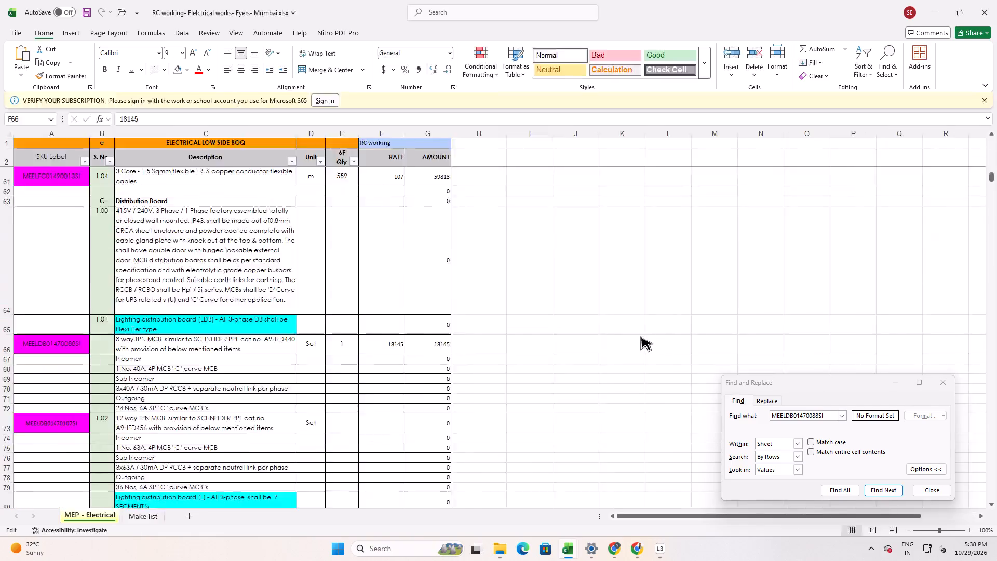
{"action": "left_click_drag", "start_coordinate": [826, 415], "coordinate": [715, 399]}
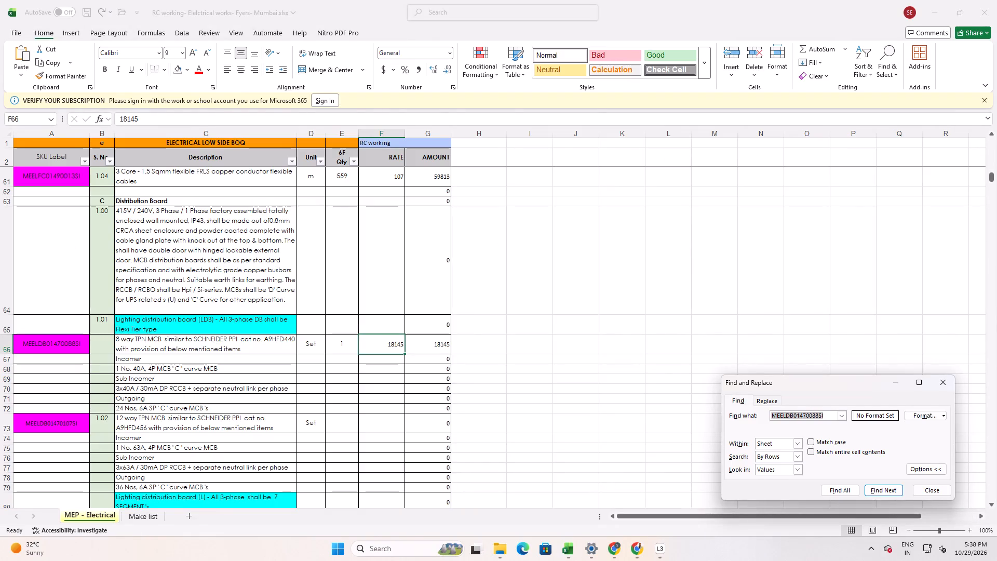
{"action": "key", "text": "ctrl+v"}
{"action": "left_click", "coordinate": [882, 490]}
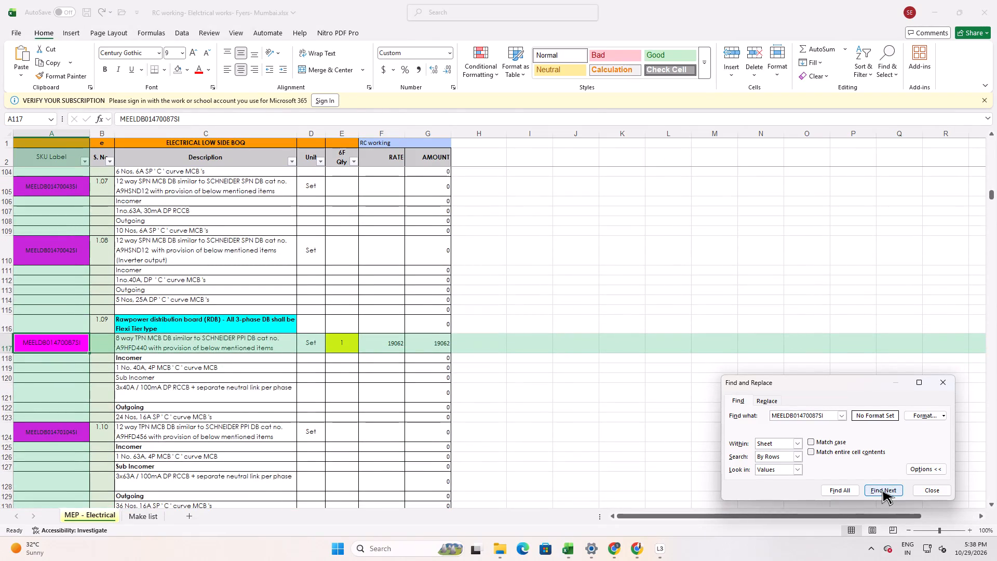
{"action": "left_click", "coordinate": [882, 490]}
{"action": "left_click", "coordinate": [882, 490]}
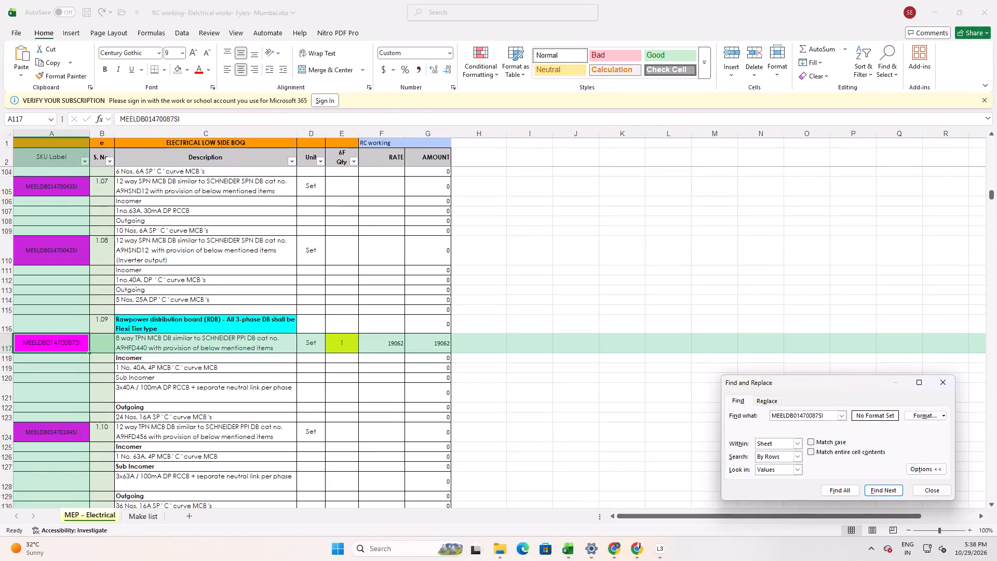
{"action": "left_click", "coordinate": [384, 346]}
{"action": "key", "text": "ctrl+c"}
{"action": "key", "text": "alt+Tab"}
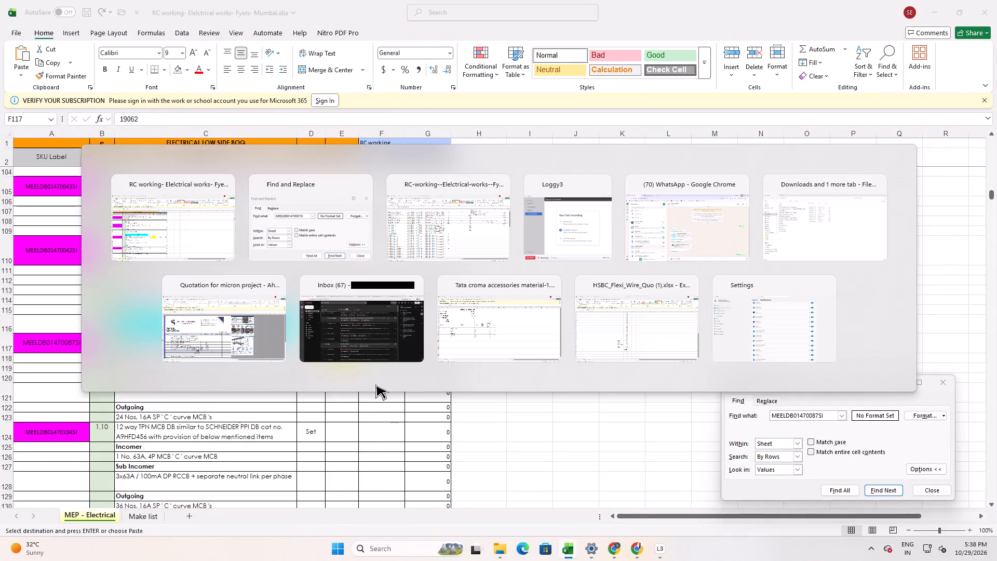
{"action": "key", "text": "alt+Tab"}
{"action": "left_click", "coordinate": [662, 296]}
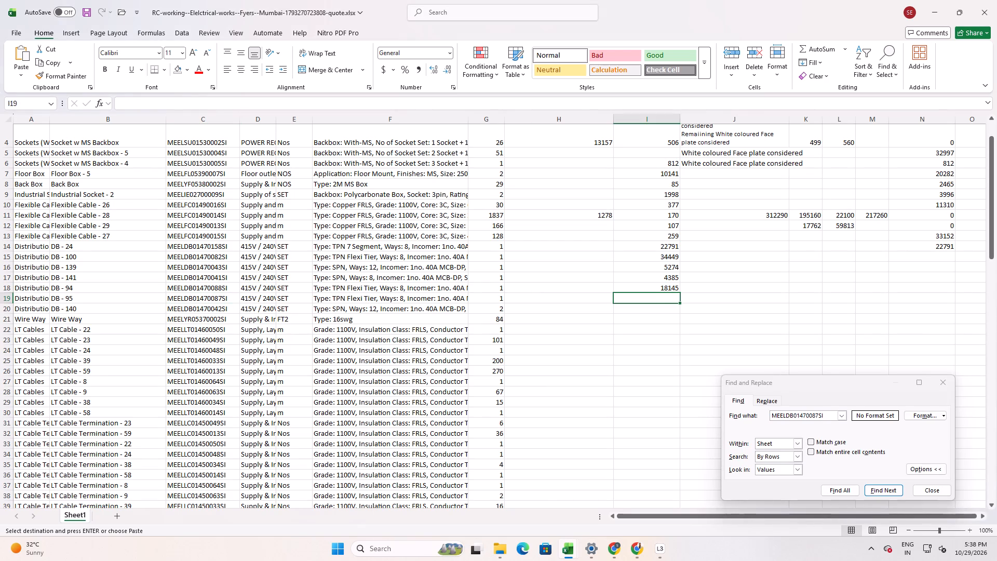
{"action": "key", "text": "ctrl+shift+v"}
Find SKU MEELDB01470042SI in the RC working sheet and enter its rate, 6475, as the unit bid in I20 of the quote sheet.
{"action": "left_click", "coordinate": [230, 306]}
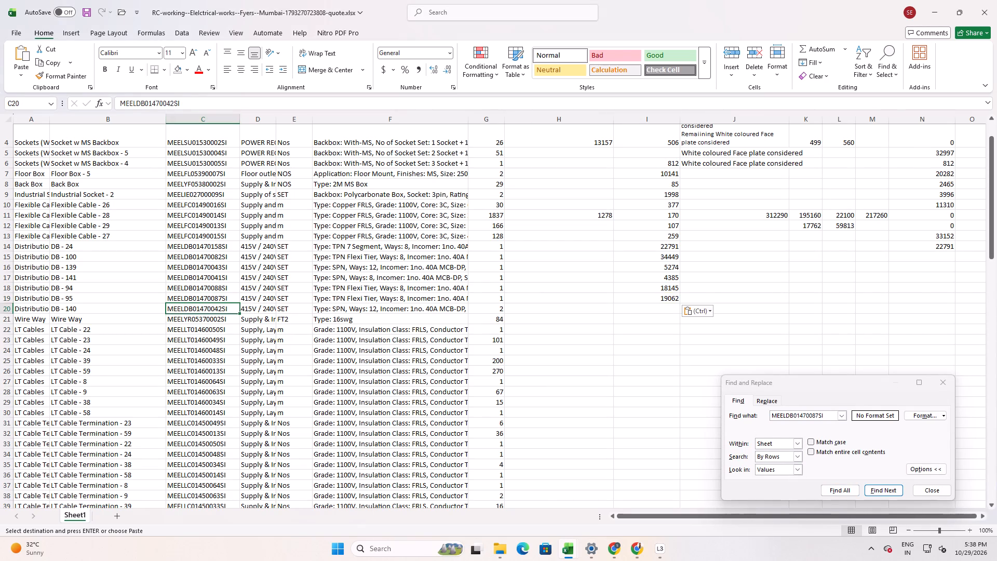
{"action": "left_click_drag", "start_coordinate": [192, 99], "coordinate": [52, 131]}
{"action": "key", "text": "ctrl+c"}
{"action": "key", "text": "alt+Tab"}
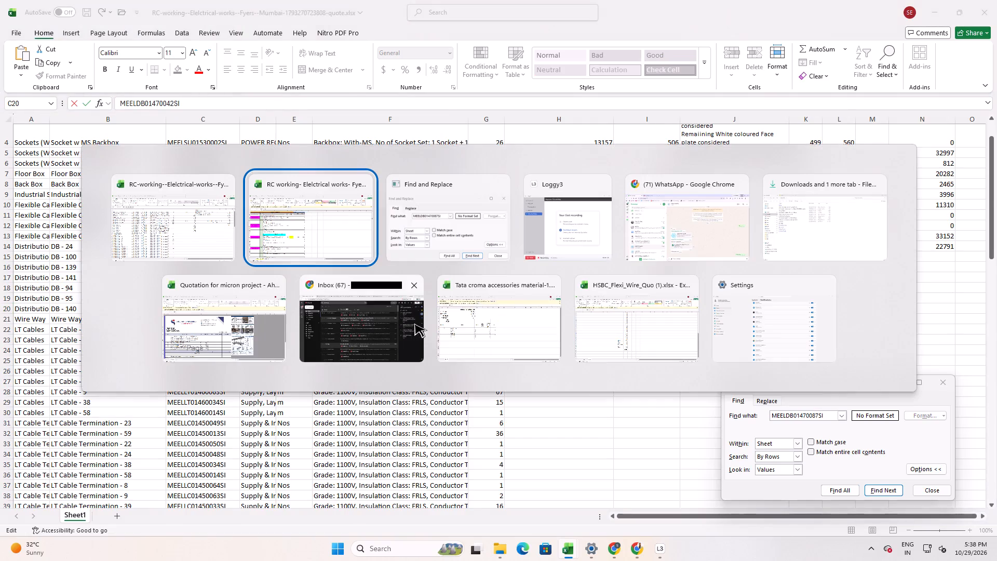
{"action": "left_click_drag", "start_coordinate": [827, 417], "coordinate": [681, 446]}
{"action": "key", "text": "ctrl+v"}
{"action": "left_click", "coordinate": [881, 493]}
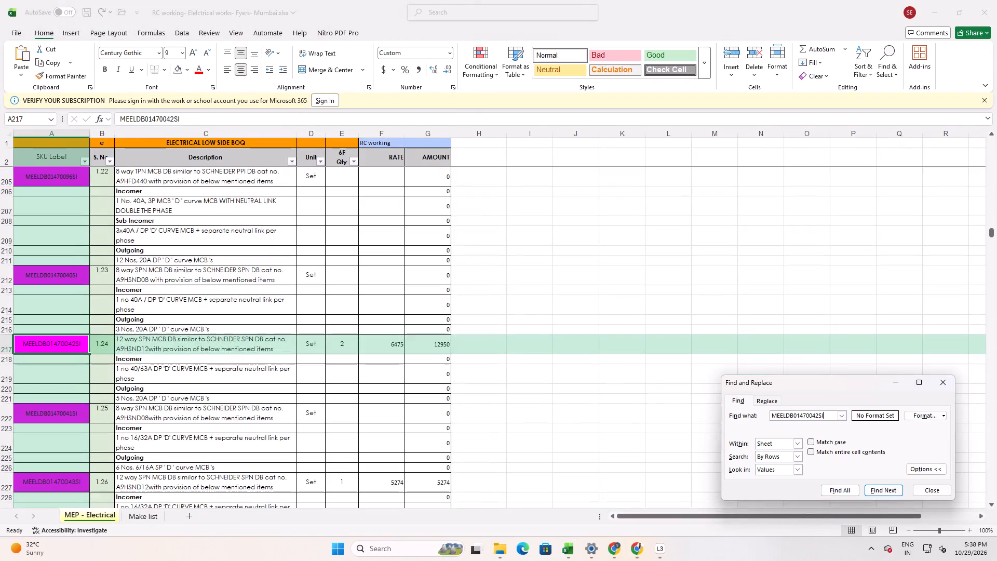
{"action": "key", "text": "alt+Tab"}
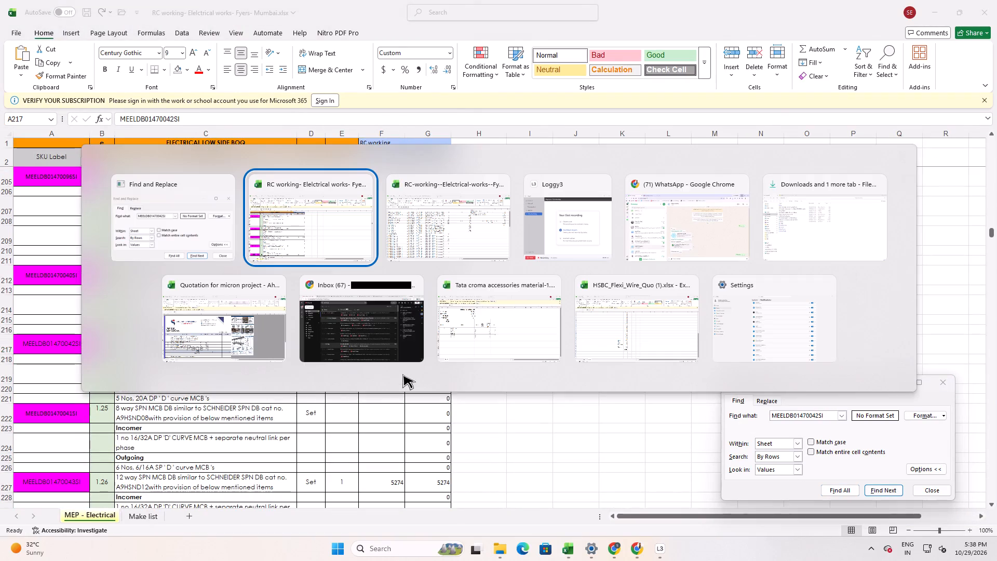
{"action": "key", "text": "alt+Tab"}
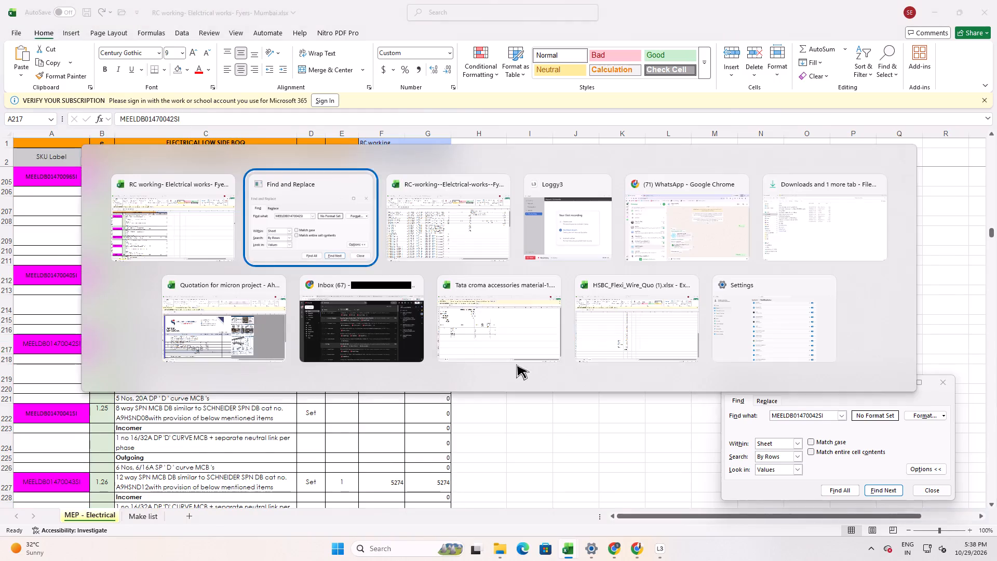
{"action": "key", "text": "alt+Tab"}
{"action": "left_click", "coordinate": [630, 311]}
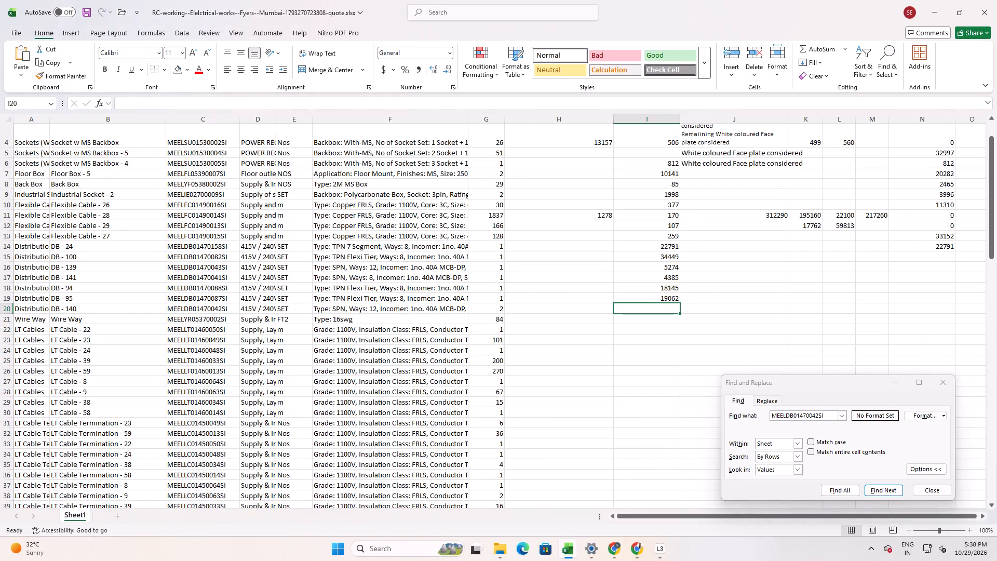
{"action": "type", "text": "6475"}
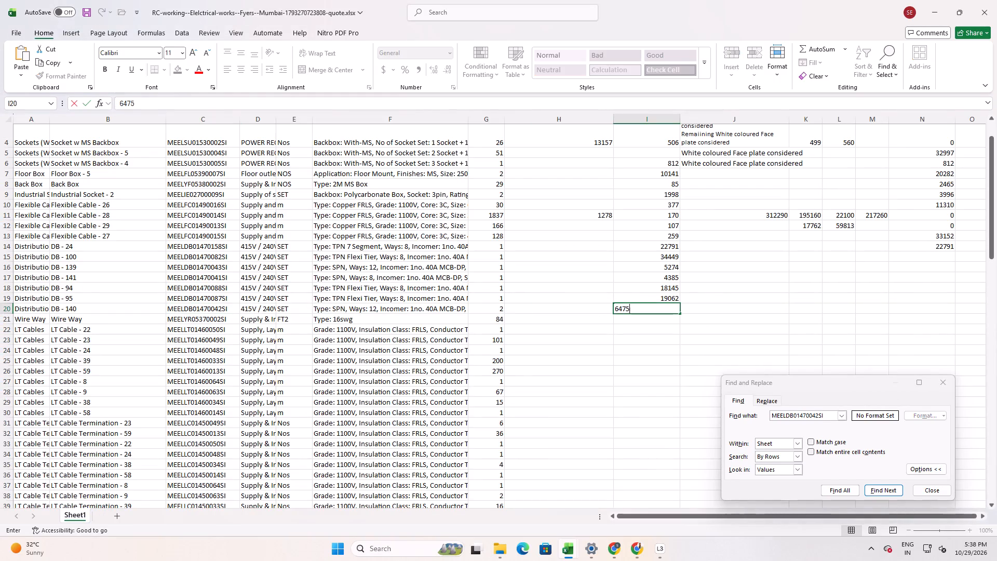
{"action": "key", "text": "Return"}
Find SKU MEELYR05370002SI in the RC working sheet, check for repeat occurrences, and enter its rate, 495, in I21 of the quote sheet.
{"action": "left_click", "coordinate": [194, 314]}
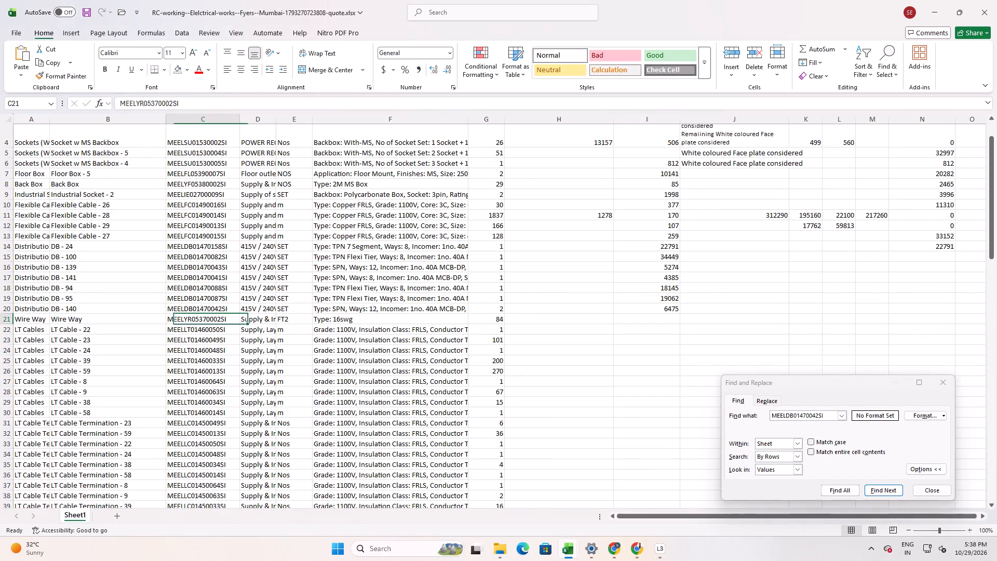
{"action": "left_click_drag", "start_coordinate": [199, 108], "coordinate": [156, 119]}
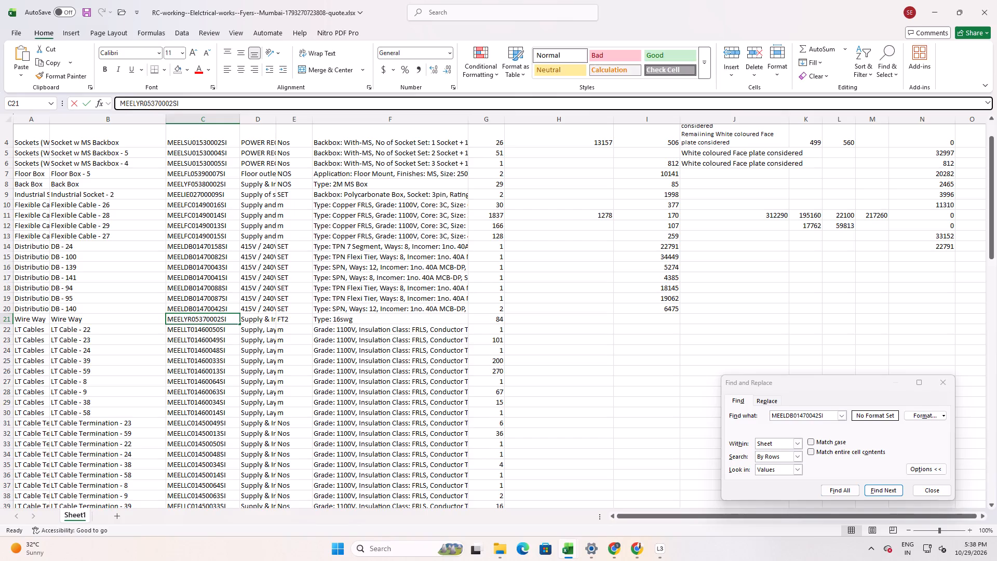
{"action": "left_click_drag", "start_coordinate": [156, 119], "coordinate": [116, 131]}
{"action": "key", "text": "ctrl+c"}
{"action": "key", "text": "alt+Tab"}
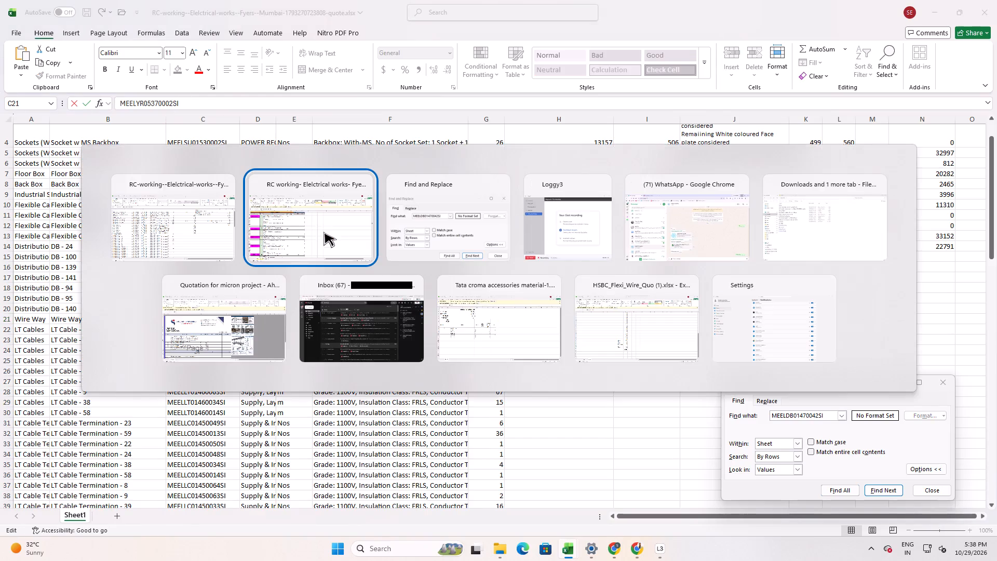
{"action": "left_click_drag", "start_coordinate": [825, 415], "coordinate": [624, 429]}
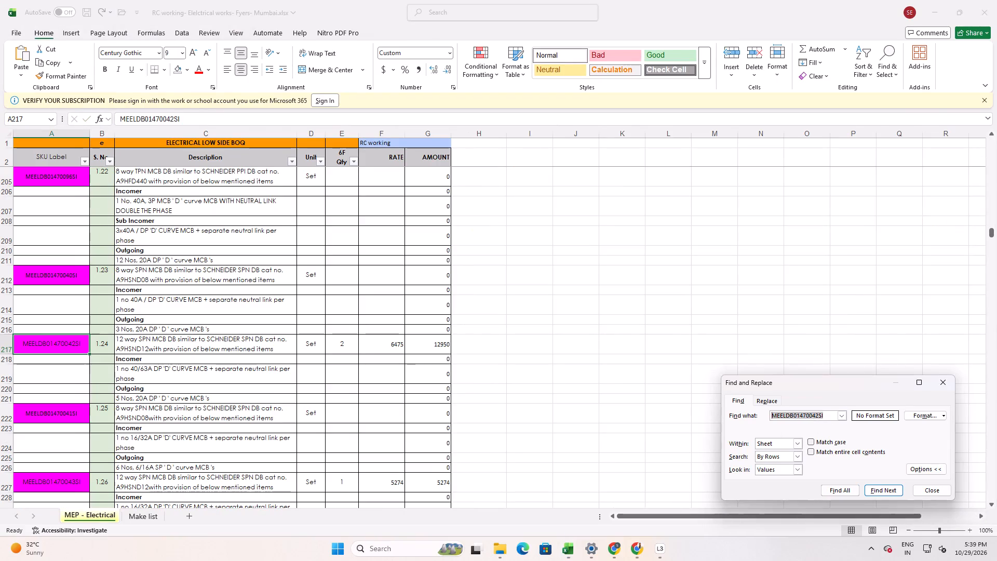
{"action": "key", "text": "ctrl+v"}
{"action": "left_click", "coordinate": [898, 487]}
{"action": "left_click", "coordinate": [898, 487]}
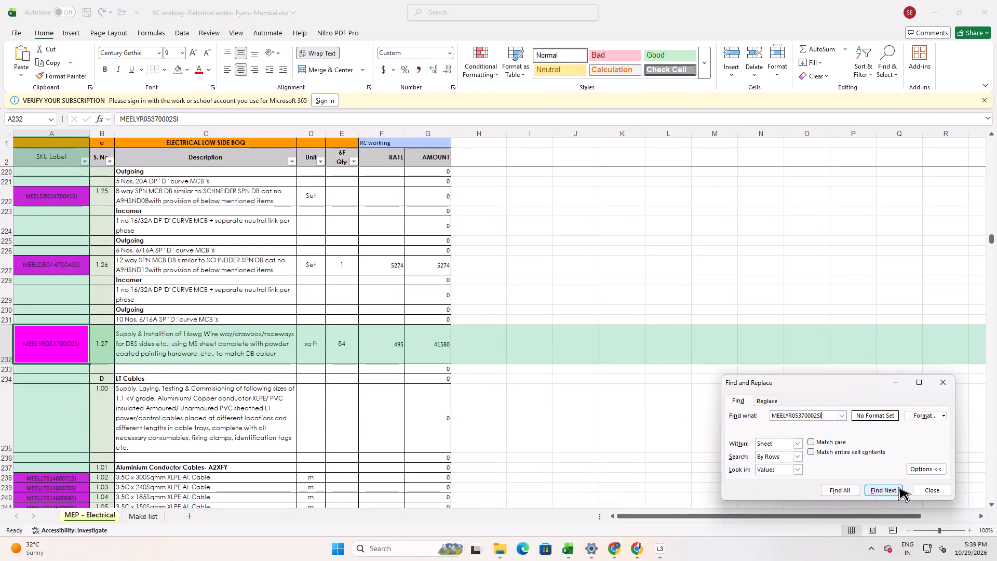
{"action": "left_click", "coordinate": [898, 487]}
{"action": "left_click", "coordinate": [898, 487]}
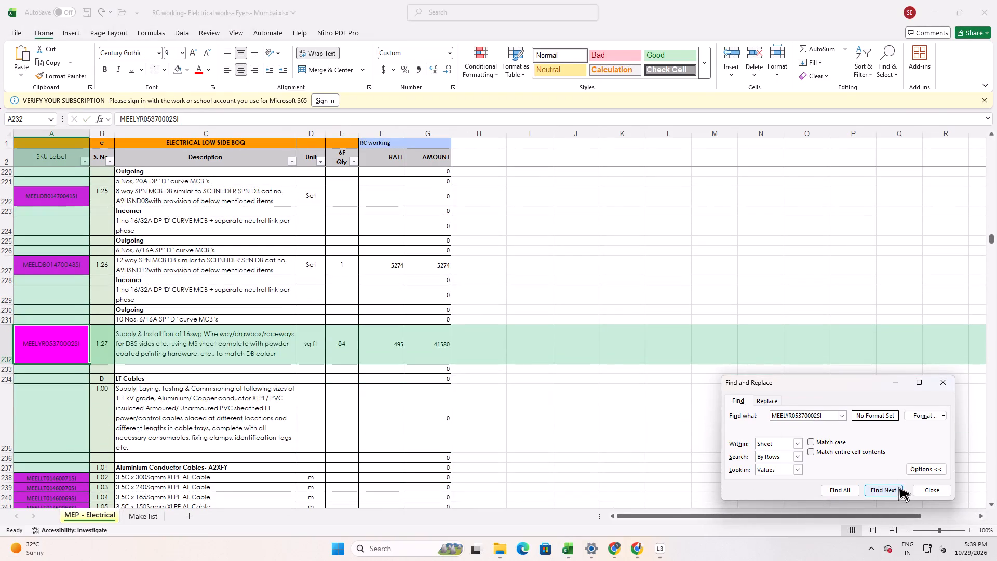
{"action": "key", "text": "alt+Tab"}
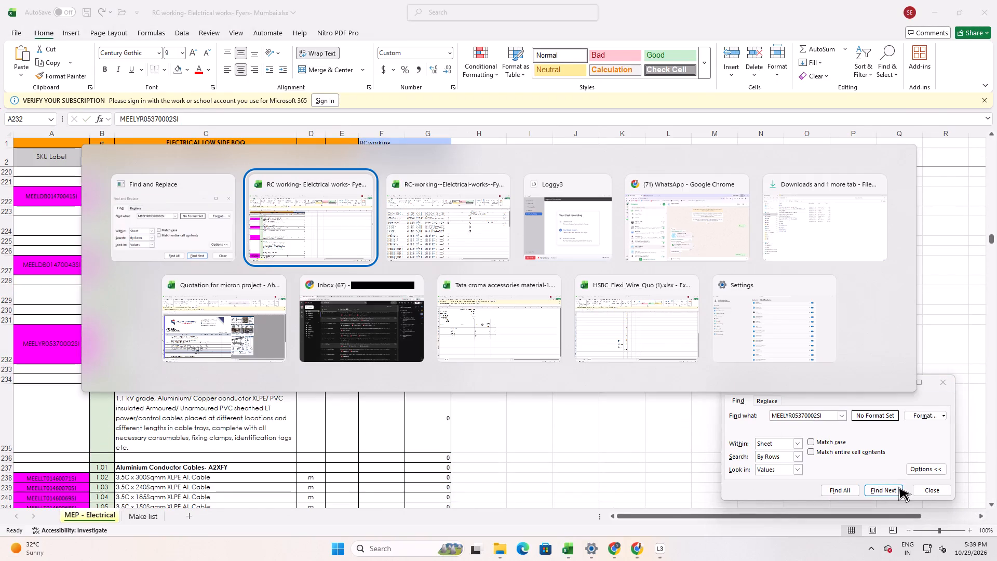
{"action": "key", "text": "alt+Tab"}
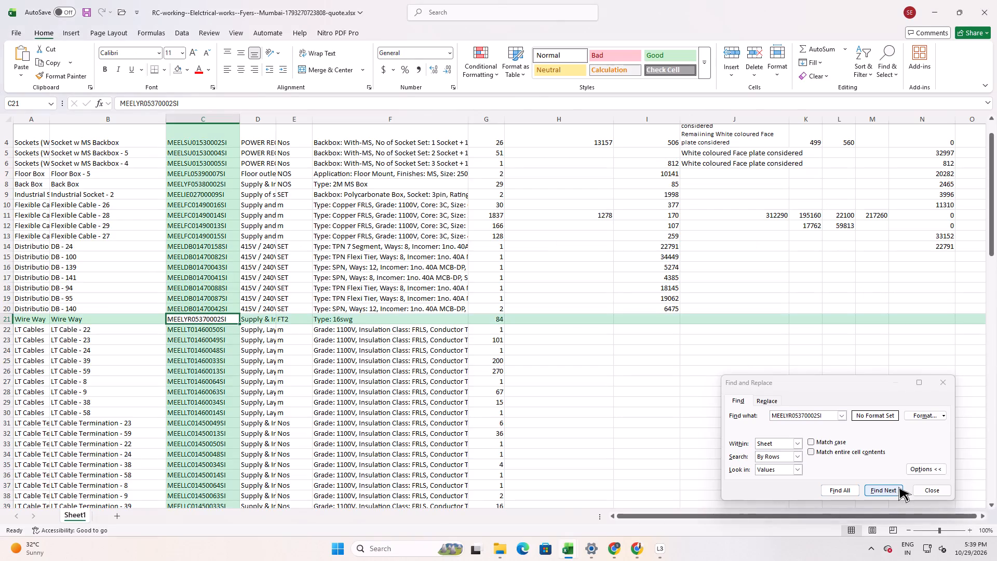
{"action": "left_click", "coordinate": [667, 318]}
{"action": "key", "text": "alt+Tab"}
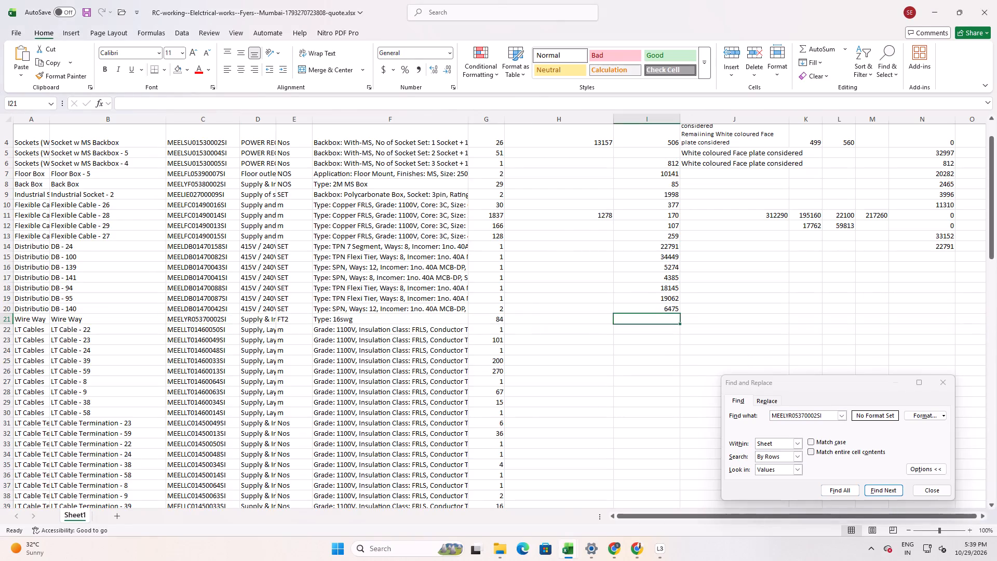
{"action": "key", "text": "alt+Tab"}
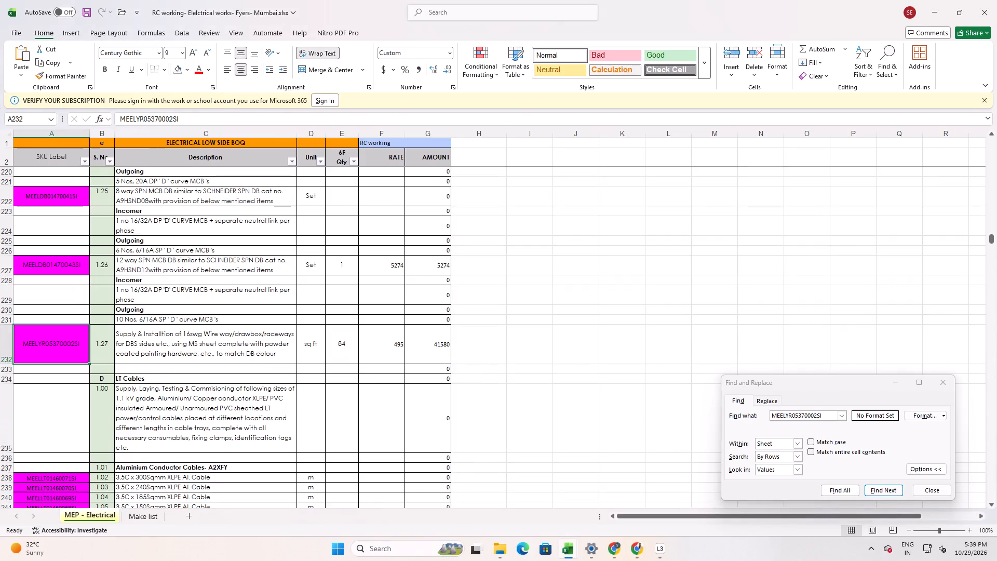
{"action": "left_click", "coordinate": [394, 354]}
{"action": "key", "text": "ctrl+c"}
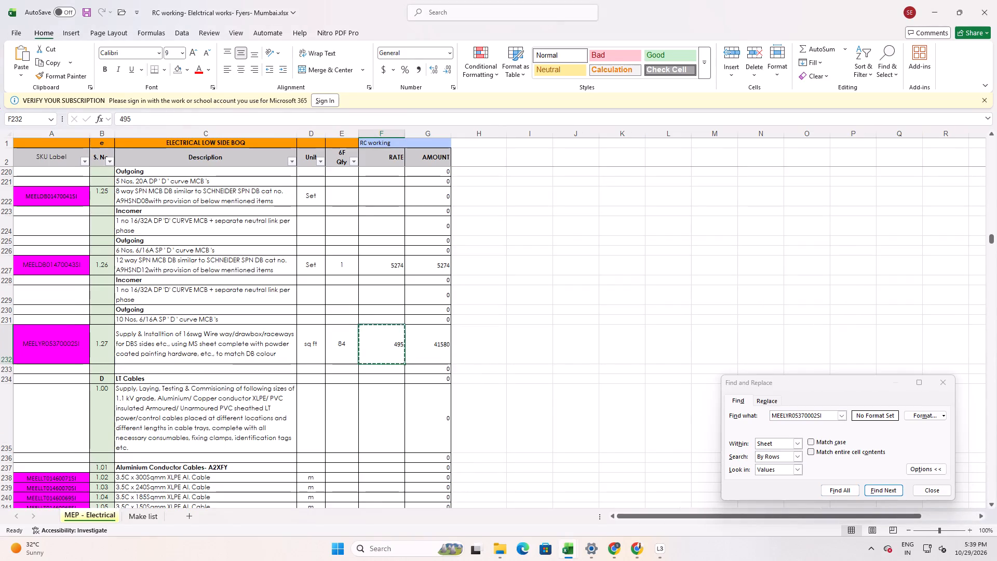
{"action": "key", "text": "alt+Tab"}
{"action": "key", "text": "alt+Tab"}
{"action": "key", "text": "alt+Tab"}
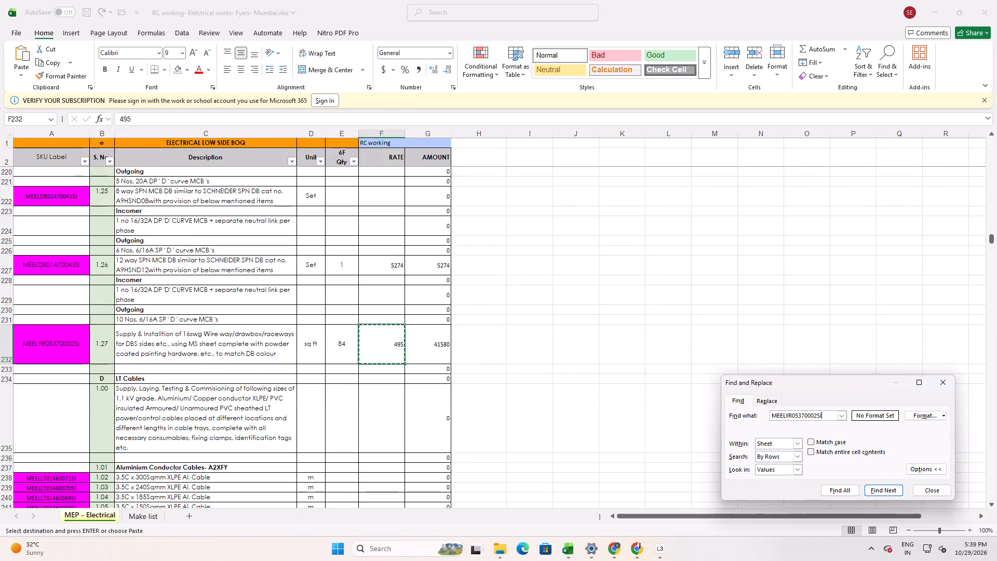
{"action": "key", "text": "alt+Tab"}
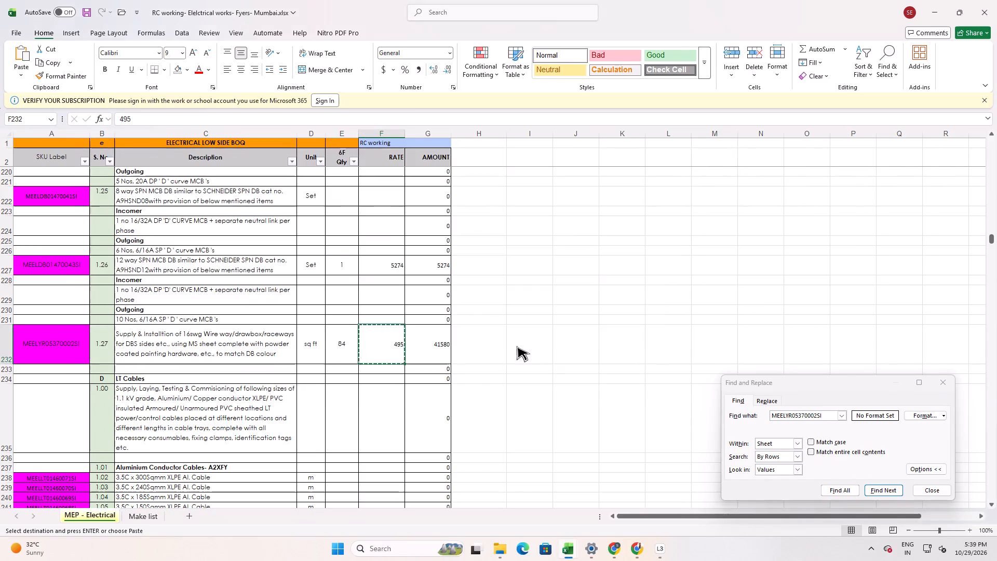
{"action": "key", "text": "alt+Tab"}
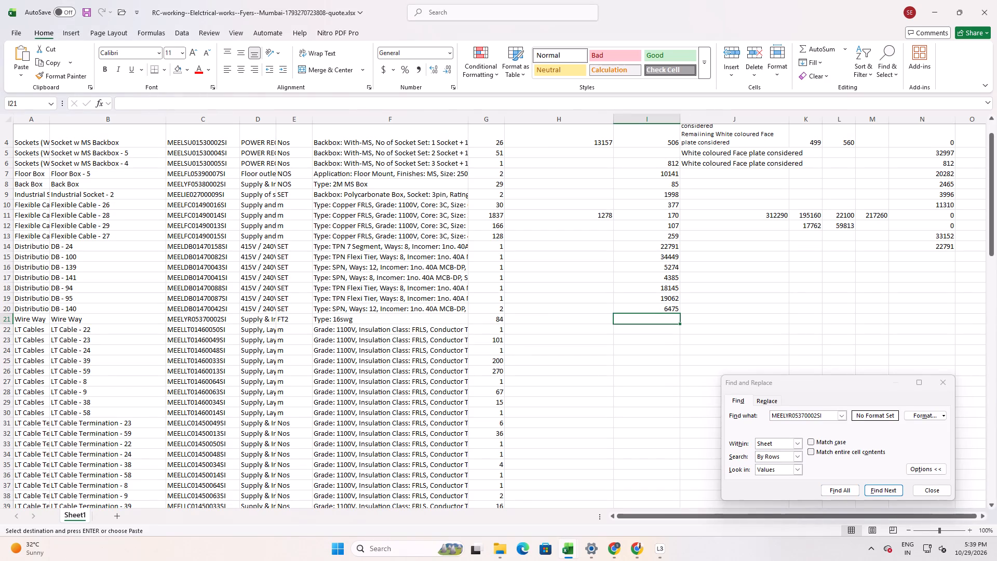
{"action": "left_click", "coordinate": [666, 317]}
{"action": "type", "text": "495"}
{"action": "key", "text": "Return"}
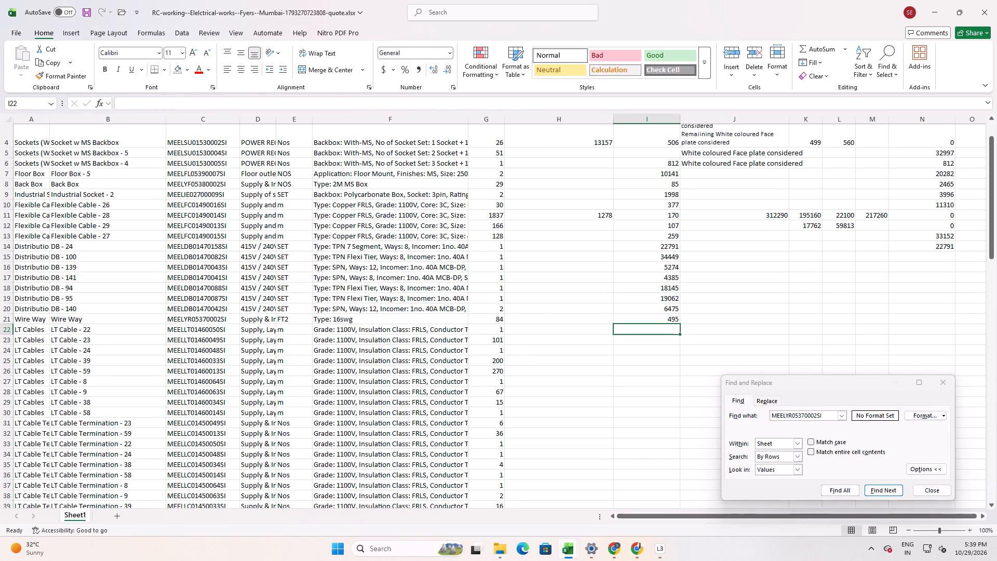
Find SKU MEELLT01460050SI in the RC working sheet, check its repeat occurrences, and enter the rate 1303 in I22 of the quote sheet.
{"action": "scroll", "coordinate": [666, 317], "scroll_direction": "down", "scroll_amount": 1}
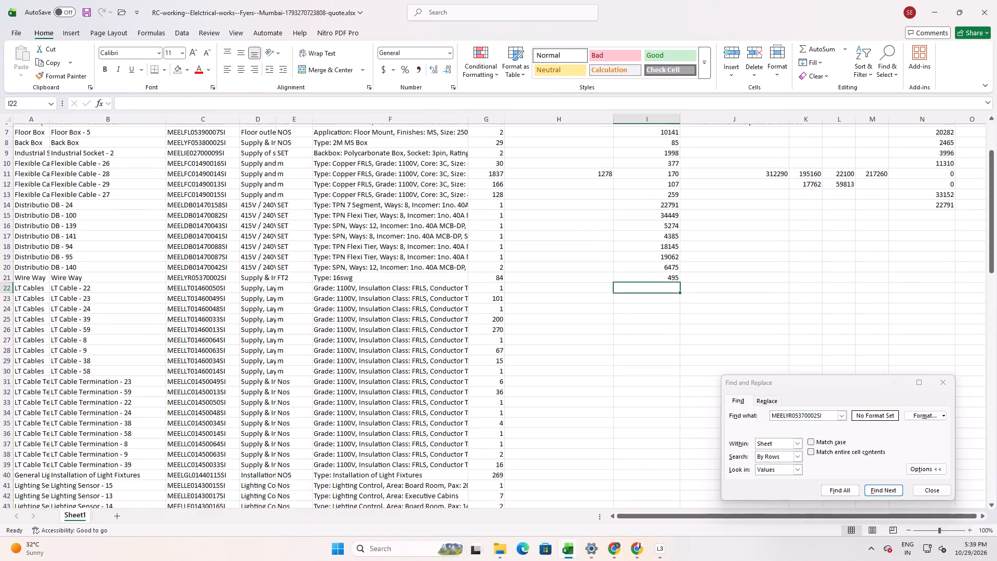
{"action": "key", "text": "alt+Tab"}
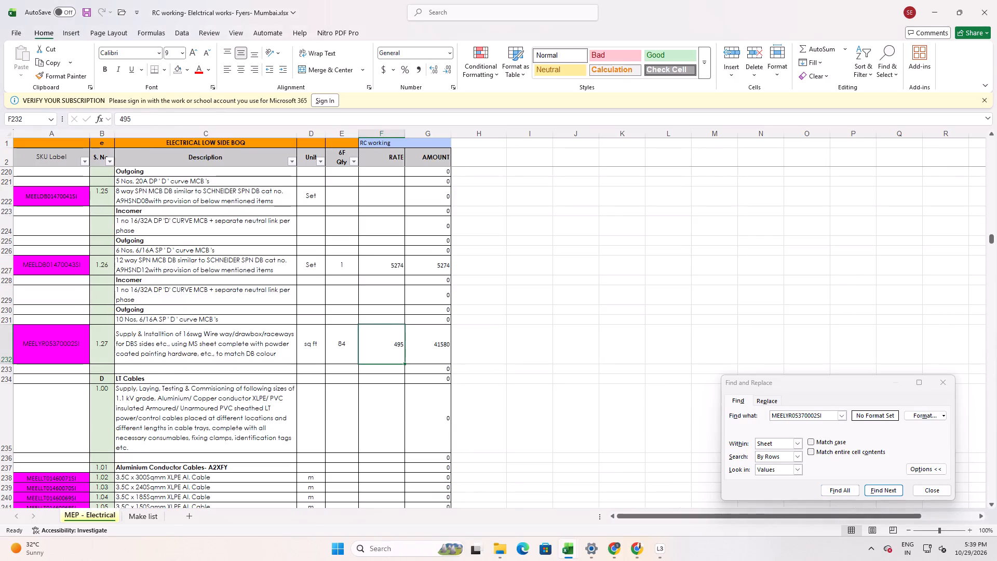
{"action": "key", "text": "alt+Tab"}
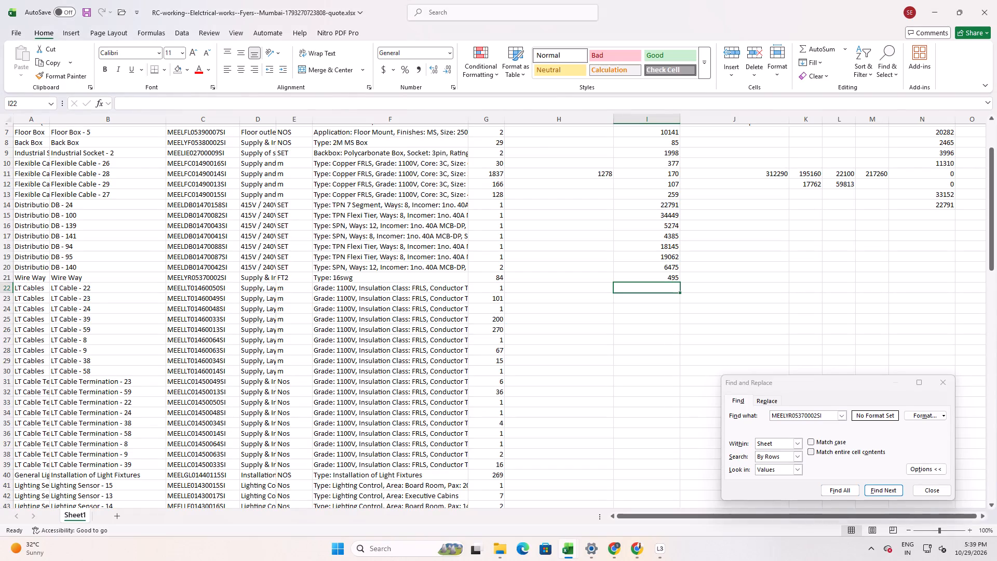
{"action": "left_click", "coordinate": [220, 292]}
{"action": "left_click_drag", "start_coordinate": [190, 101], "coordinate": [68, 119]}
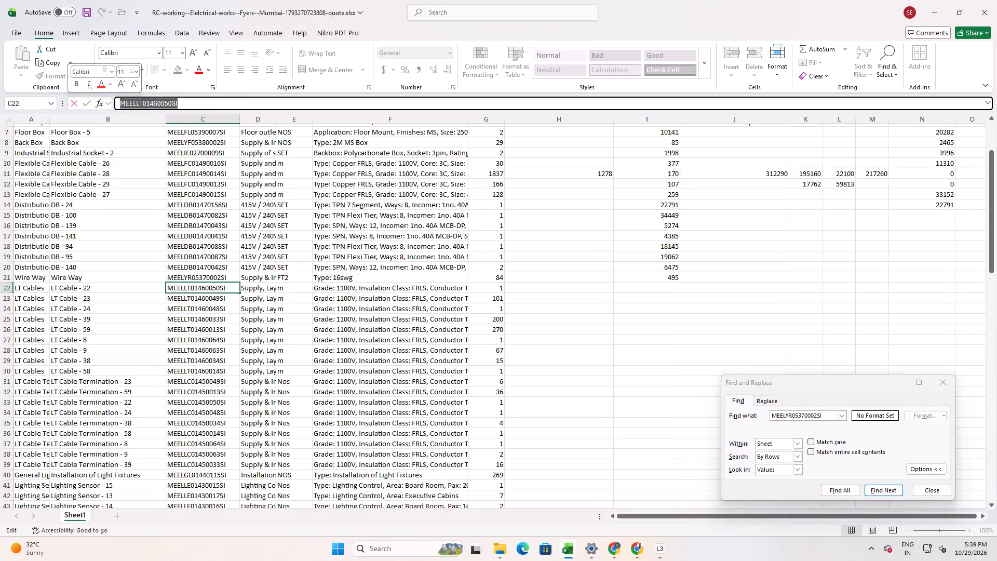
{"action": "key", "text": "ctrl+c"}
{"action": "key", "text": "alt+Tab"}
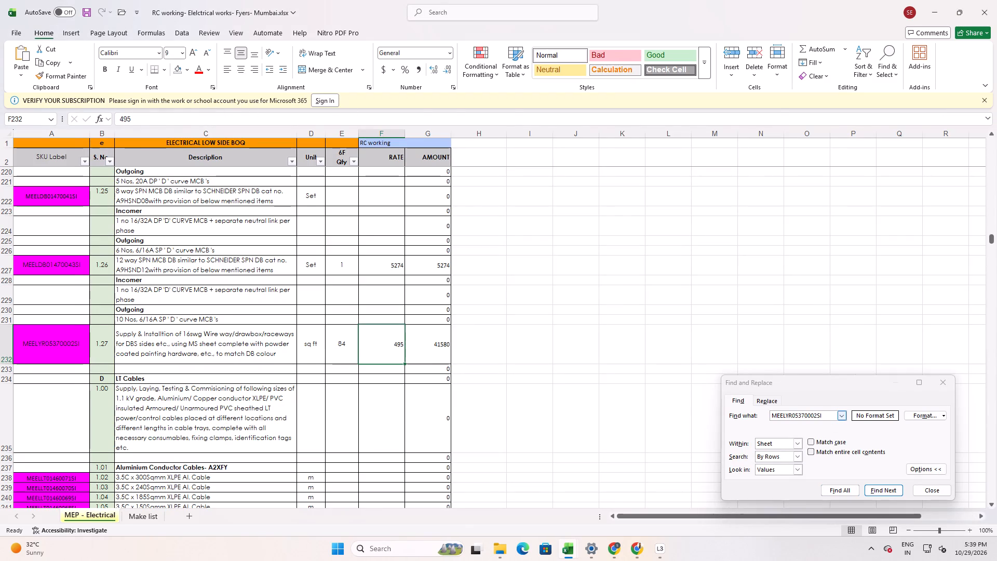
{"action": "left_click_drag", "start_coordinate": [825, 416], "coordinate": [478, 454]}
{"action": "key", "text": "ctrl+v"}
{"action": "left_click", "coordinate": [881, 489]}
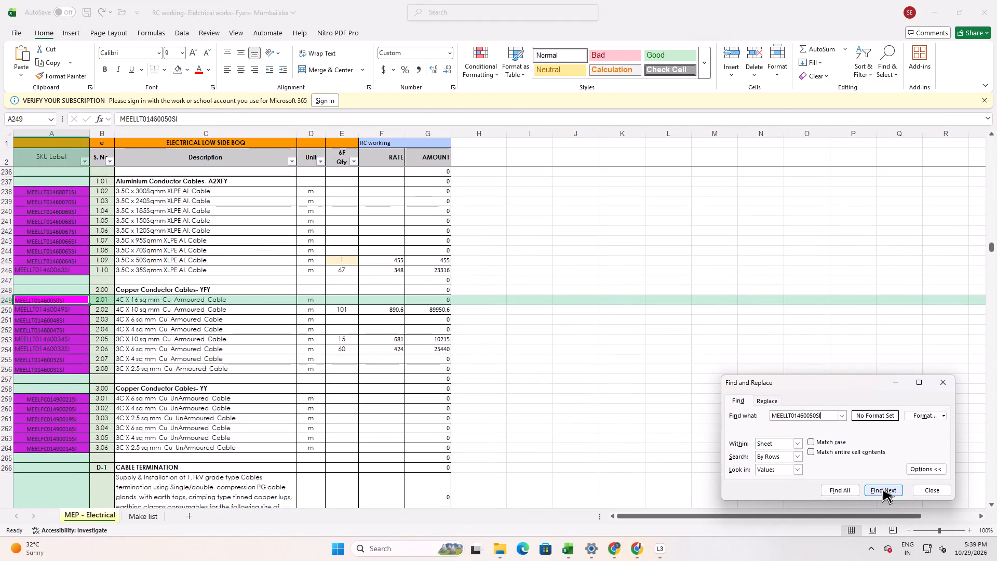
{"action": "left_click", "coordinate": [882, 489]}
{"action": "left_click", "coordinate": [882, 489]}
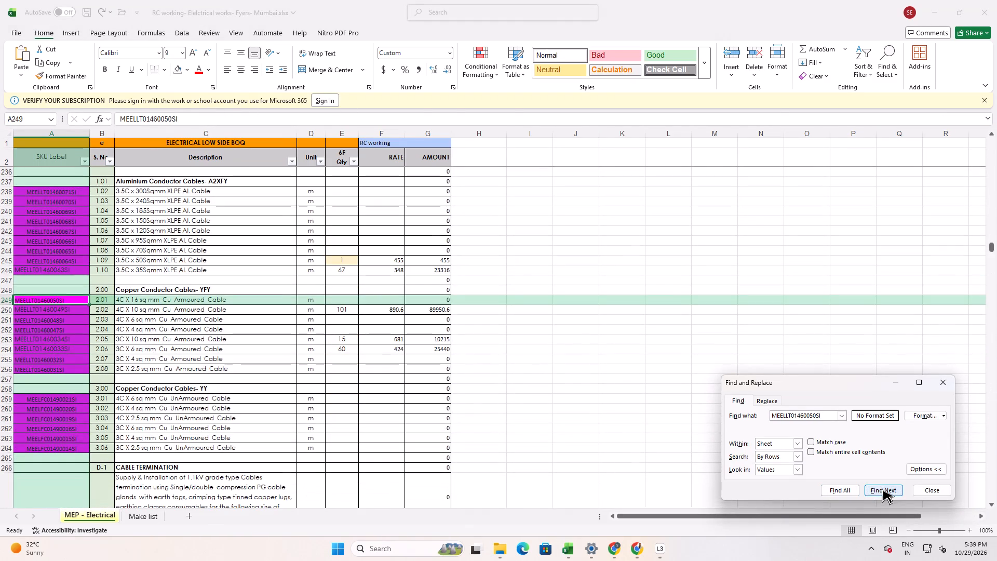
{"action": "left_click", "coordinate": [882, 489]}
{"action": "left_click", "coordinate": [882, 489]}
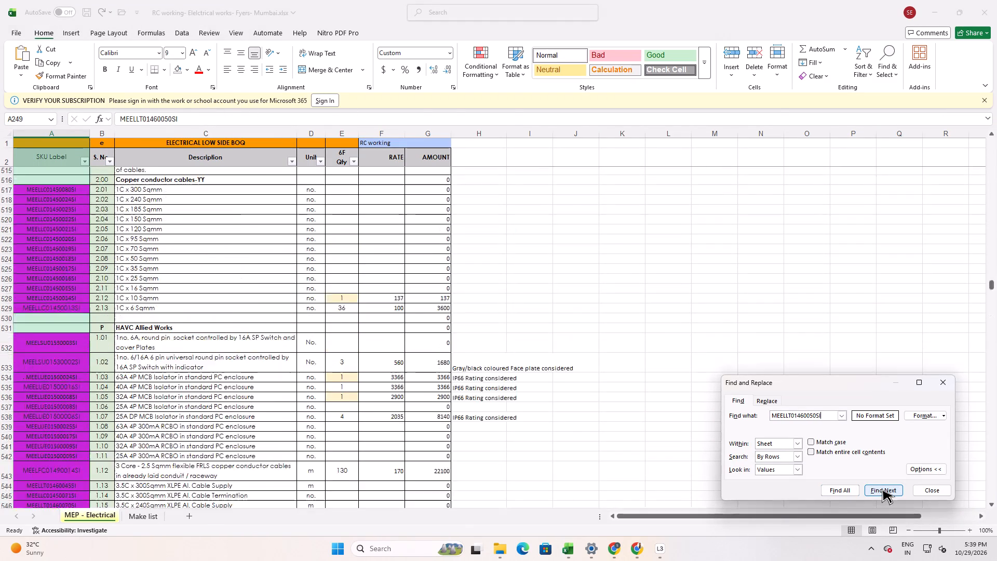
{"action": "left_click", "coordinate": [882, 489]}
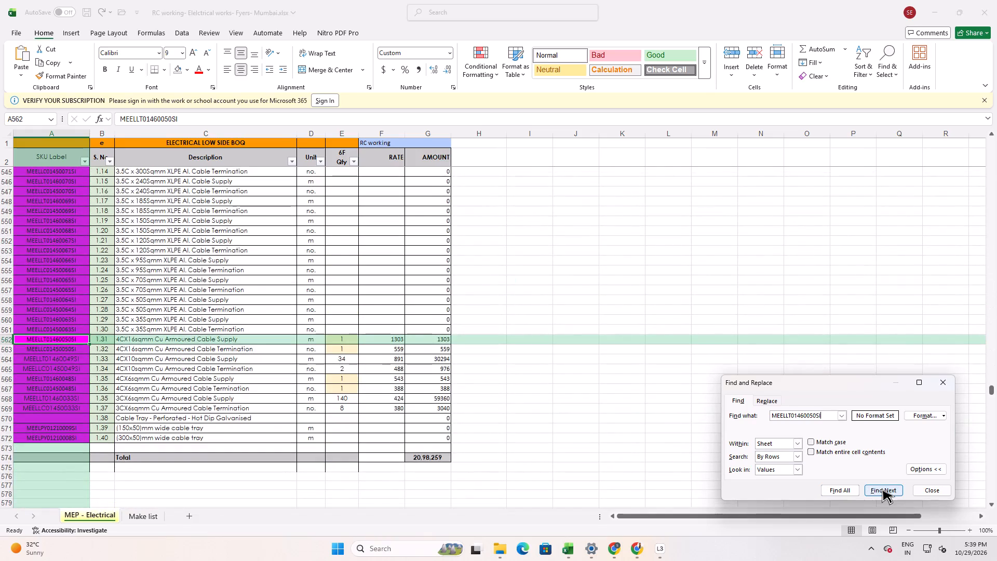
{"action": "key", "text": "alt+Tab"}
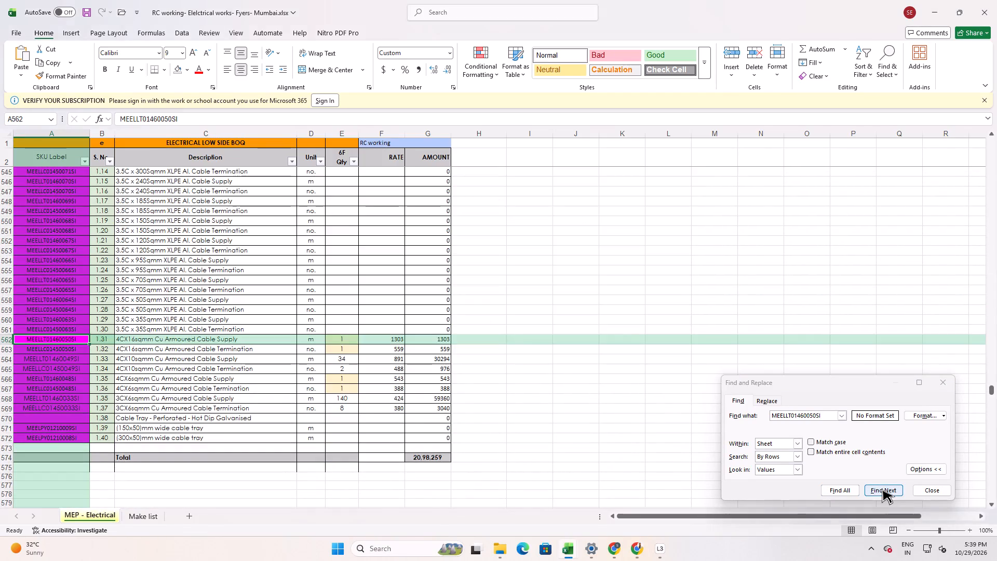
{"action": "key", "text": "alt+Tab"}
{"action": "key", "text": "alt+Tab"}
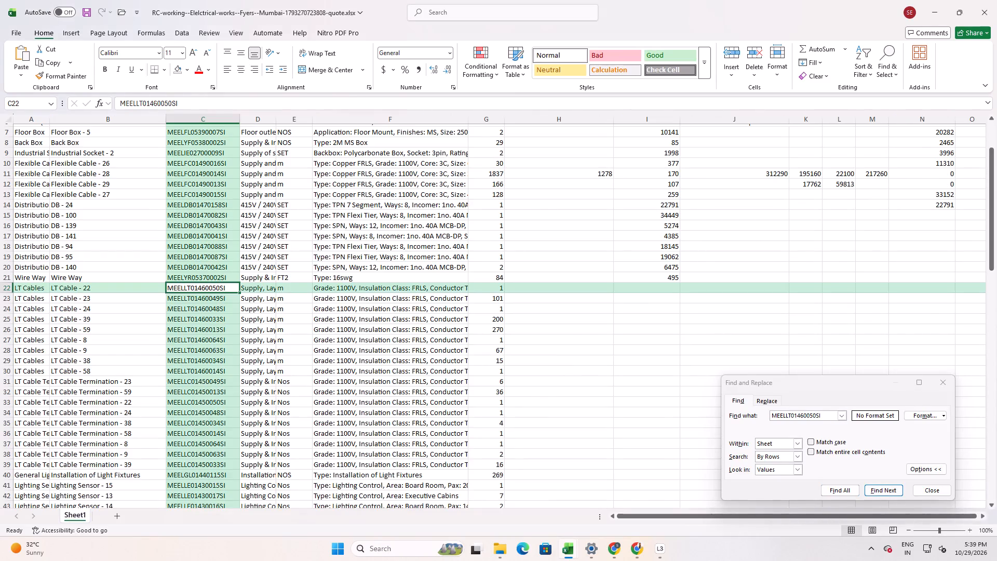
{"action": "left_click", "coordinate": [669, 290]}
{"action": "type", "text": "1303"}
{"action": "key", "text": "Return"}
Find SKU MEELLT01460049SI from C23 in the RC working sheet and compare the rates of its occurrences.
{"action": "left_click", "coordinate": [195, 299]}
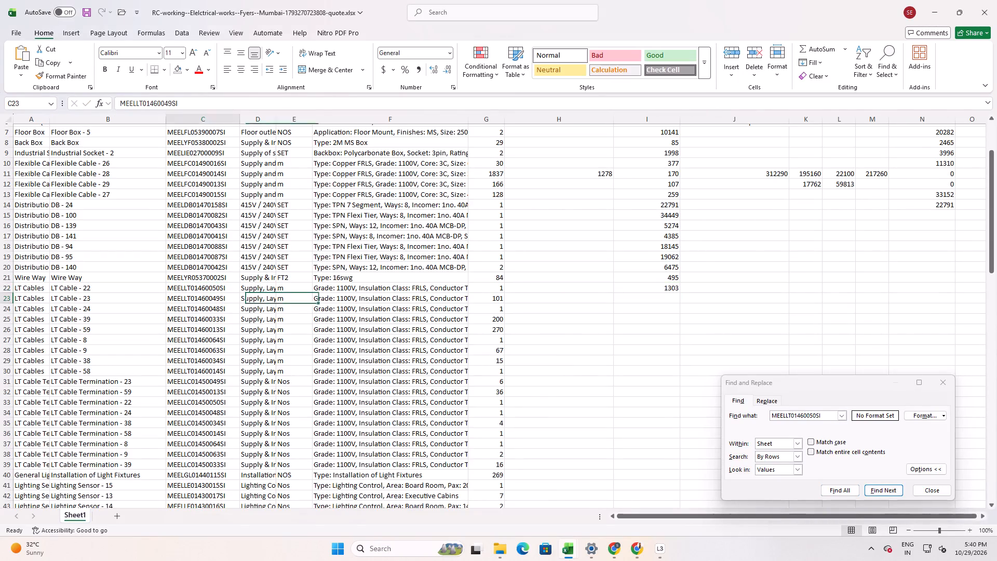
{"action": "left_click_drag", "start_coordinate": [187, 103], "coordinate": [31, 146]}
{"action": "key", "text": "ctrl+c"}
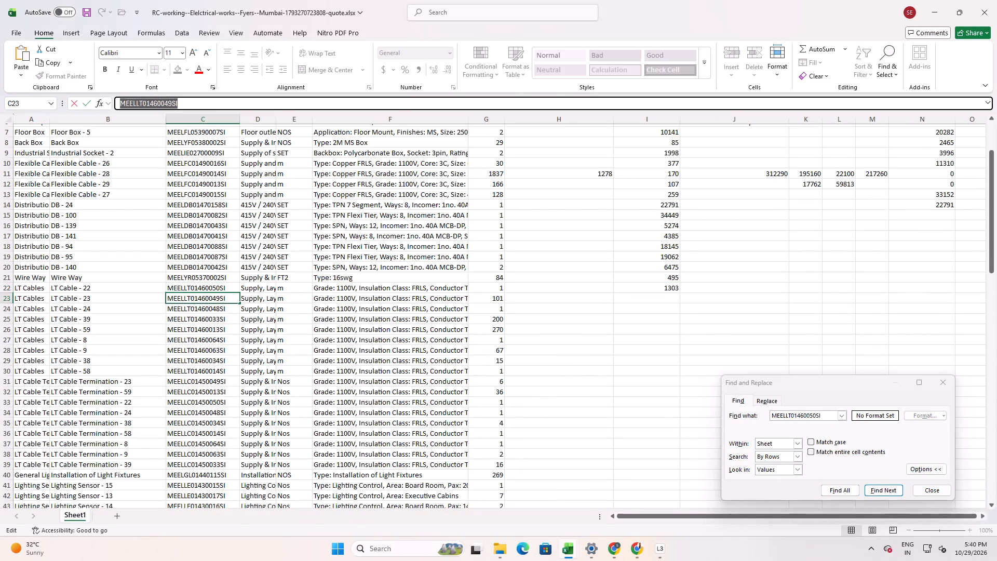
{"action": "key", "text": "alt+Tab"}
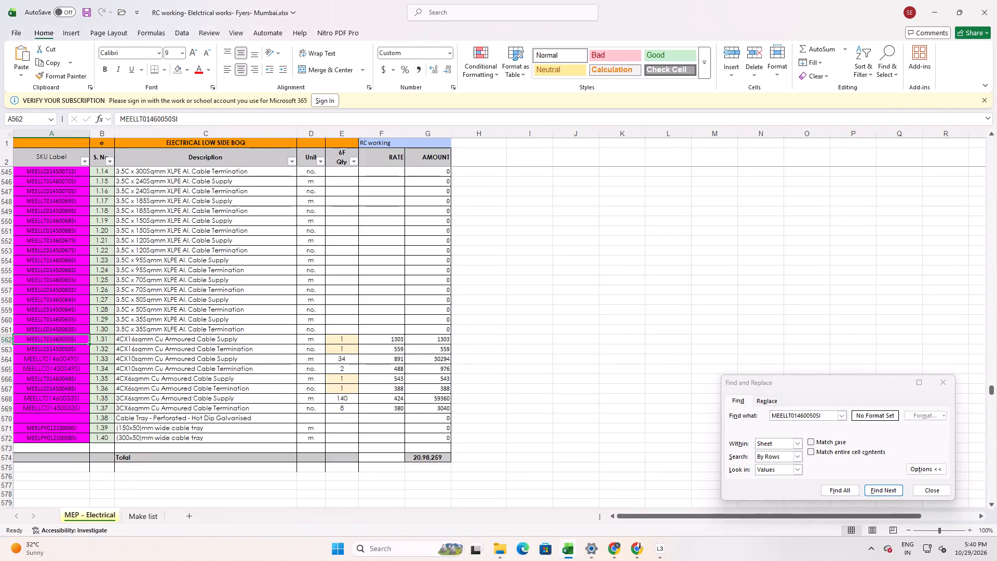
{"action": "left_click_drag", "start_coordinate": [824, 413], "coordinate": [705, 436]}
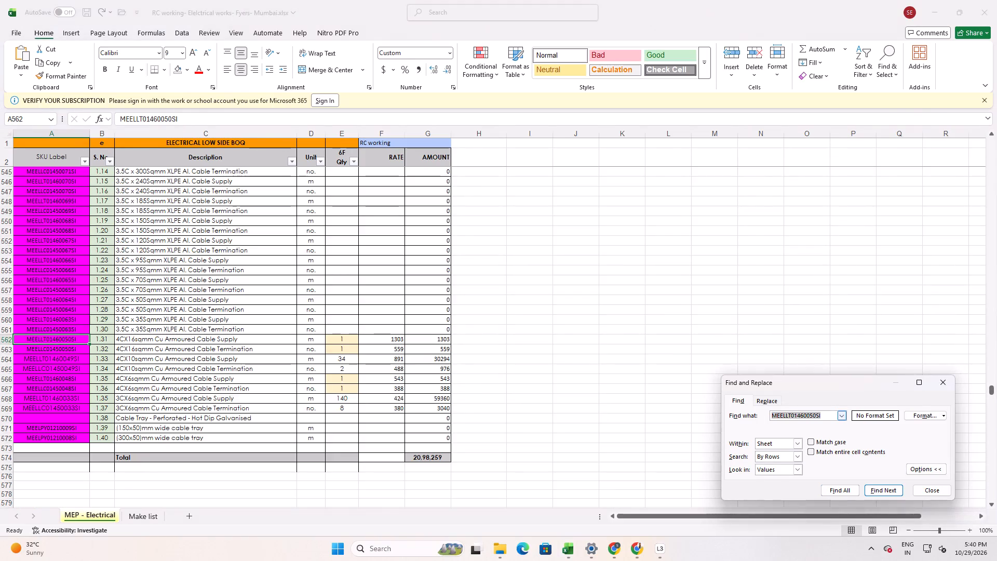
{"action": "key", "text": "ctrl+v"}
{"action": "left_click", "coordinate": [887, 489]}
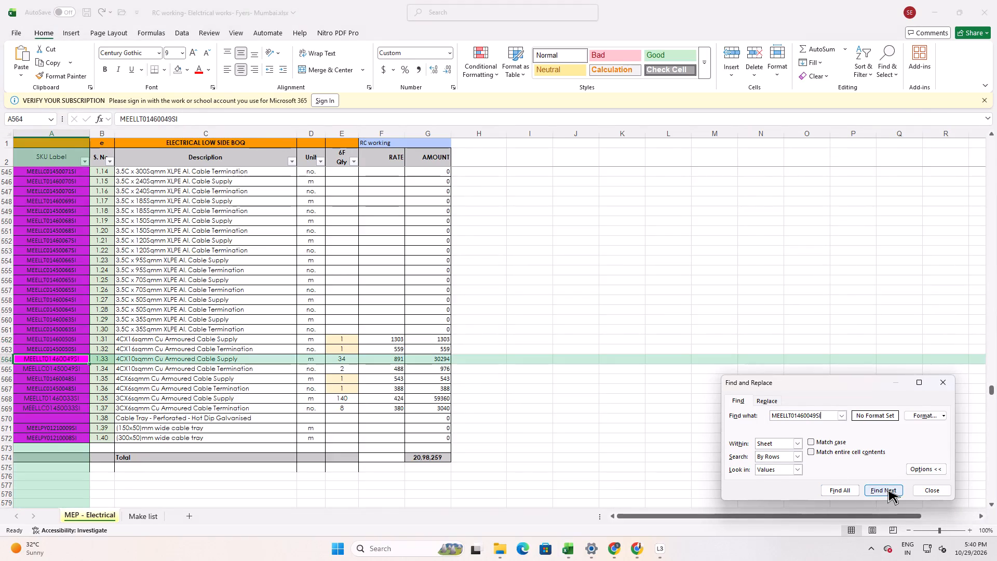
{"action": "left_click", "coordinate": [887, 489]}
{"action": "left_click", "coordinate": [887, 489]}
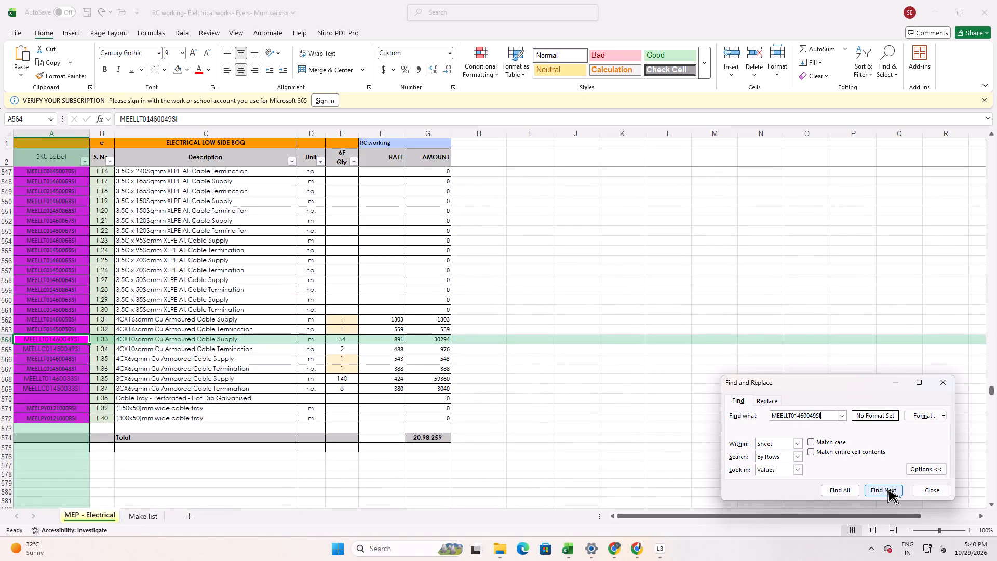
{"action": "left_click", "coordinate": [887, 489]}
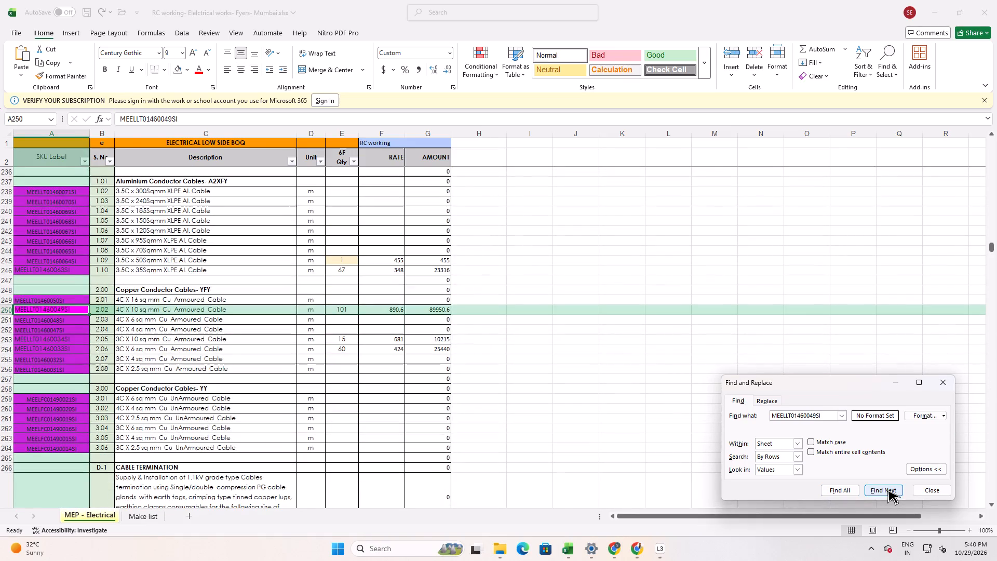
{"action": "key", "text": "alt+Tab"}
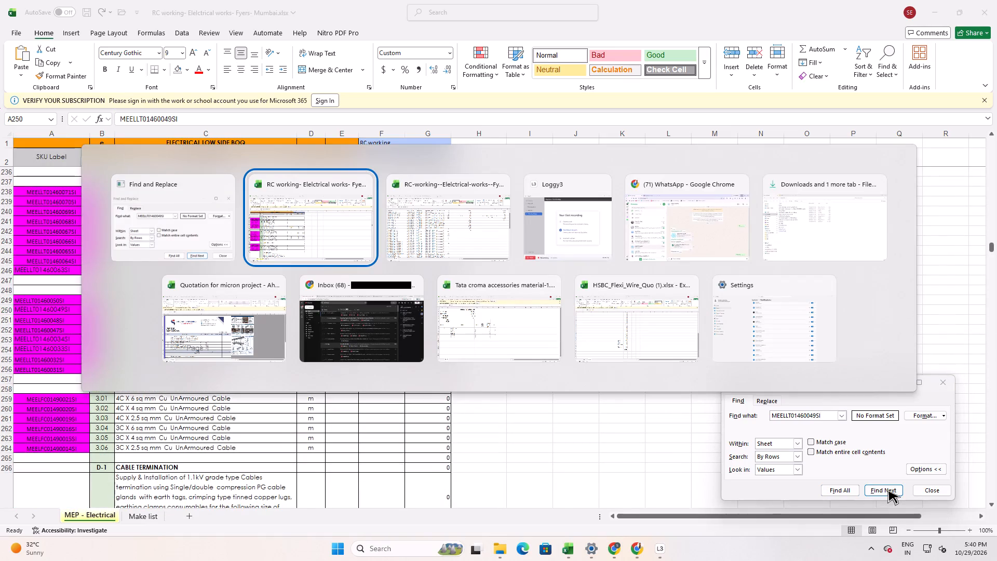
{"action": "key", "text": "alt+Tab"}
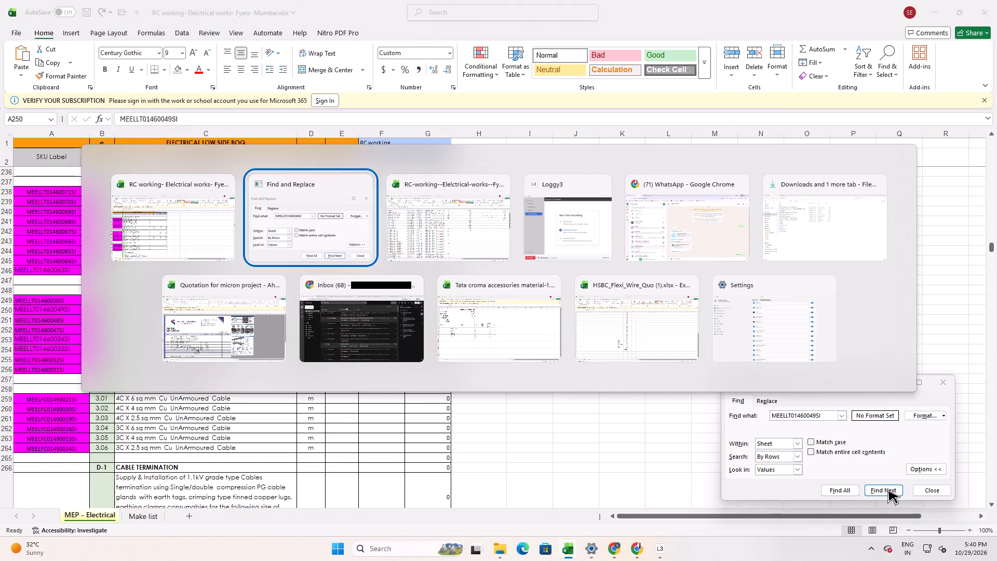
{"action": "key", "text": "alt+Tab"}
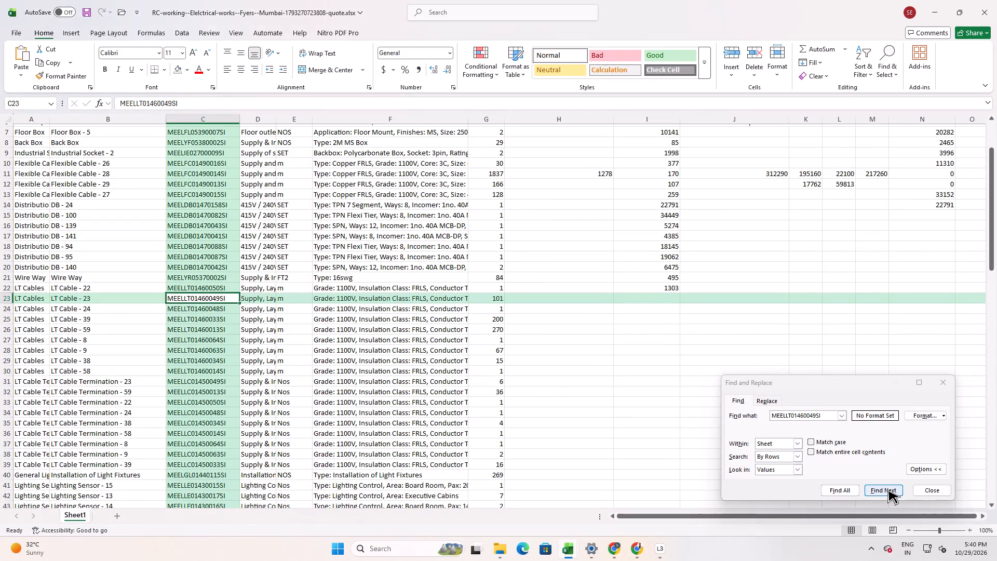
Recheck the occurrences of MEELLT01460049SI in the RC working sheet and enter the rate 890.6 in I23 of the quote sheet.
{"action": "key", "text": "alt+Tab"}
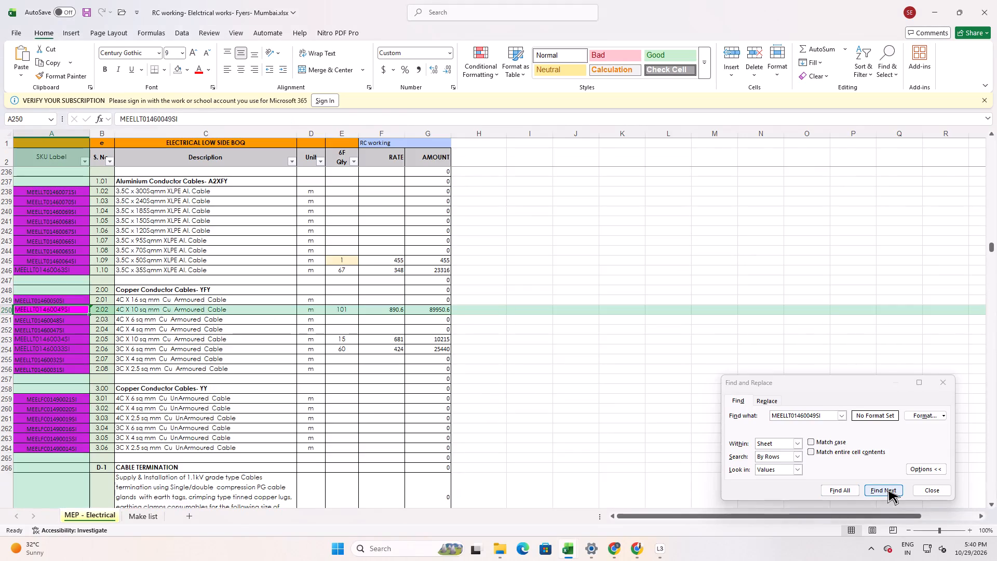
{"action": "left_click", "coordinate": [887, 489]}
{"action": "left_click", "coordinate": [887, 489]}
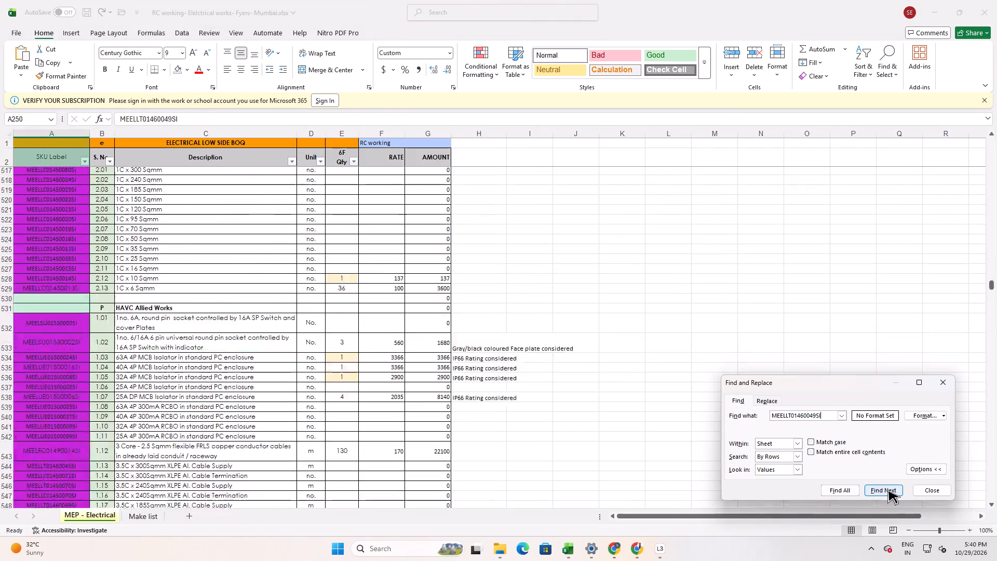
{"action": "left_click", "coordinate": [887, 489]}
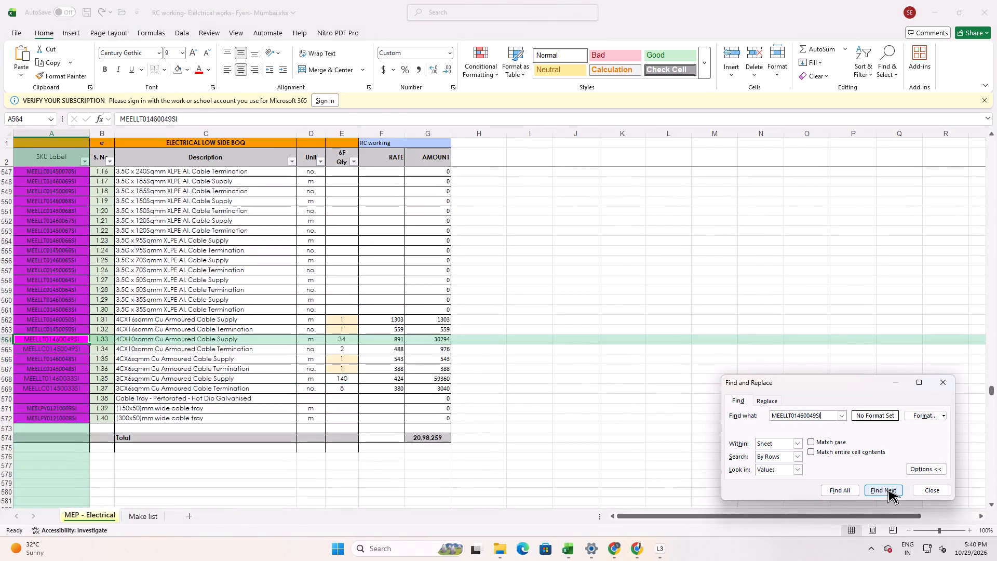
{"action": "left_click", "coordinate": [887, 489]}
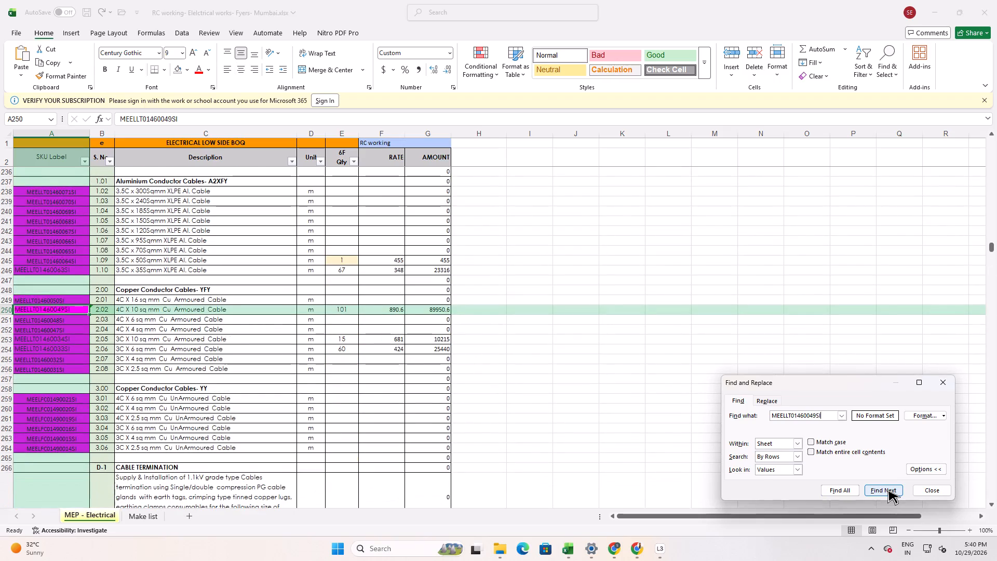
{"action": "left_click", "coordinate": [887, 489]}
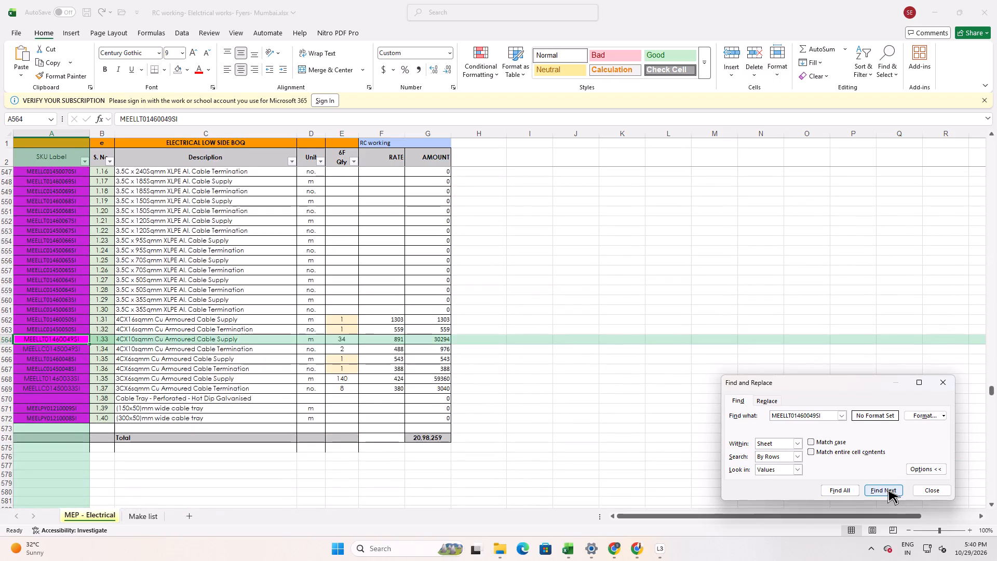
{"action": "left_click", "coordinate": [887, 489]}
{"action": "key", "text": "alt+Tab"}
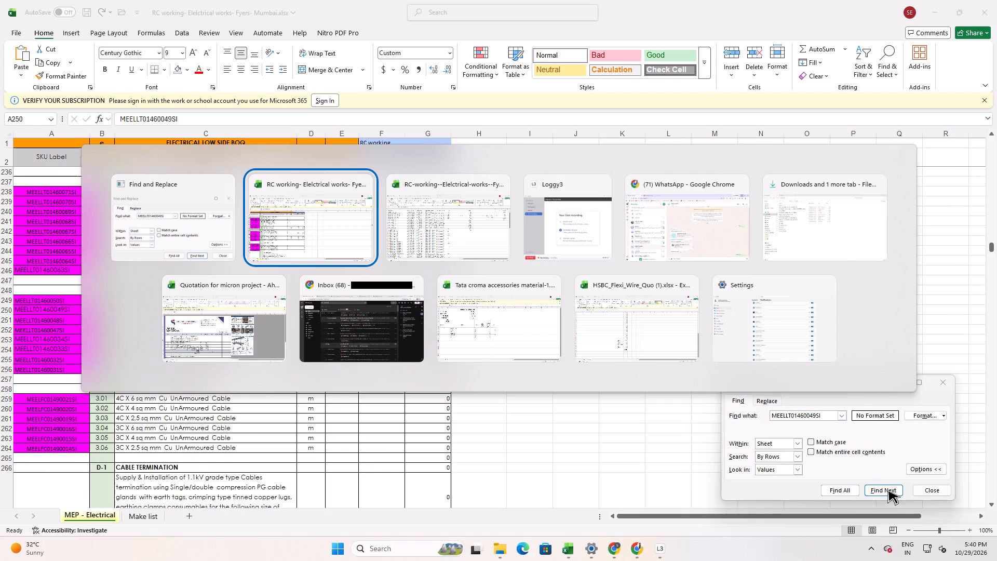
{"action": "key", "text": "alt+Tab"}
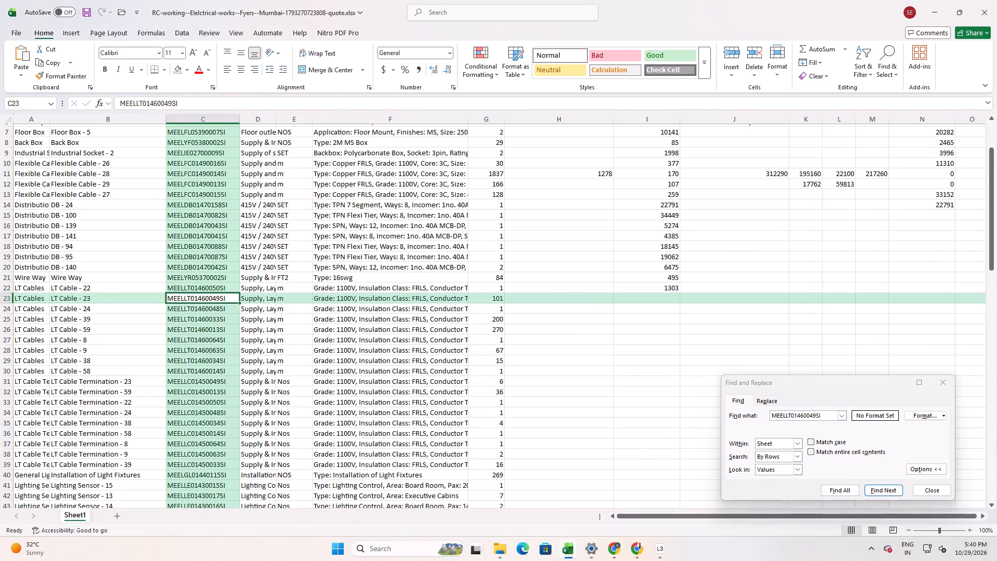
{"action": "left_click", "coordinate": [667, 300]}
{"action": "type", "text": "890"}
{"action": "type", "text": ".6"}
{"action": "key", "text": "Return"}
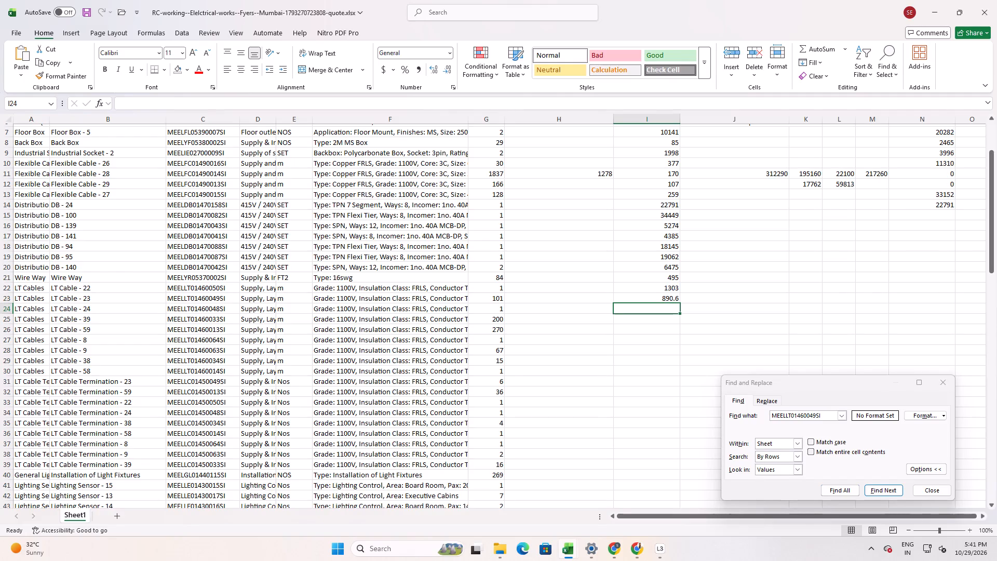
In the RC working sheet, find the repeat occurrence of MEELLT01460049SI in row 564 and fill that entire row yellow.
{"action": "key", "text": "alt+Tab"}
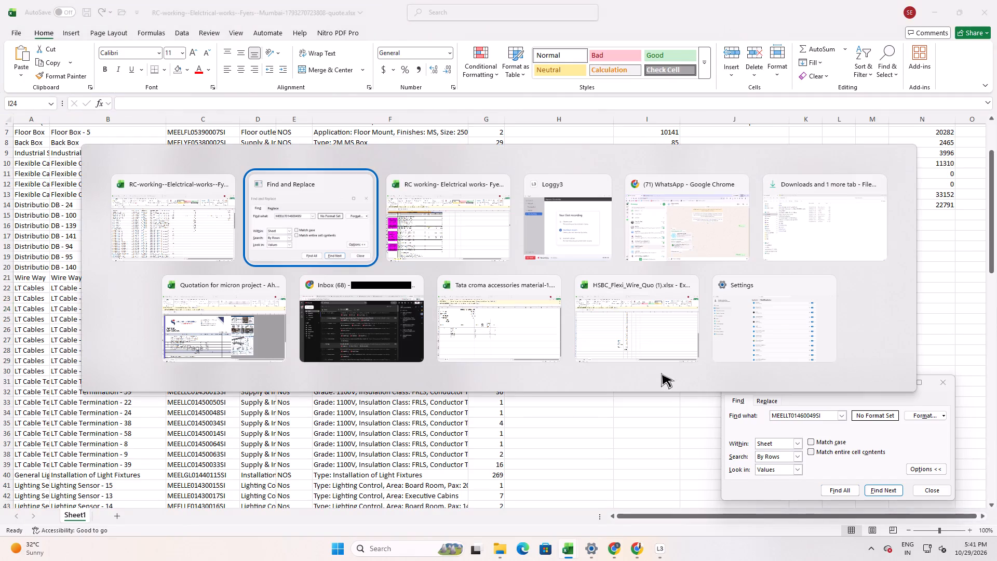
{"action": "key", "text": "alt+Tab"}
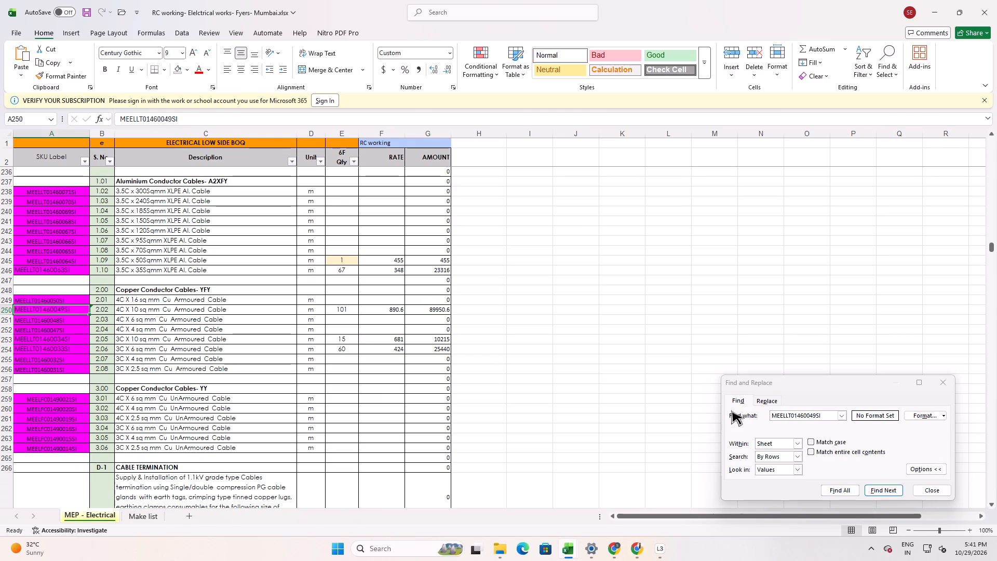
{"action": "left_click", "coordinate": [898, 491]}
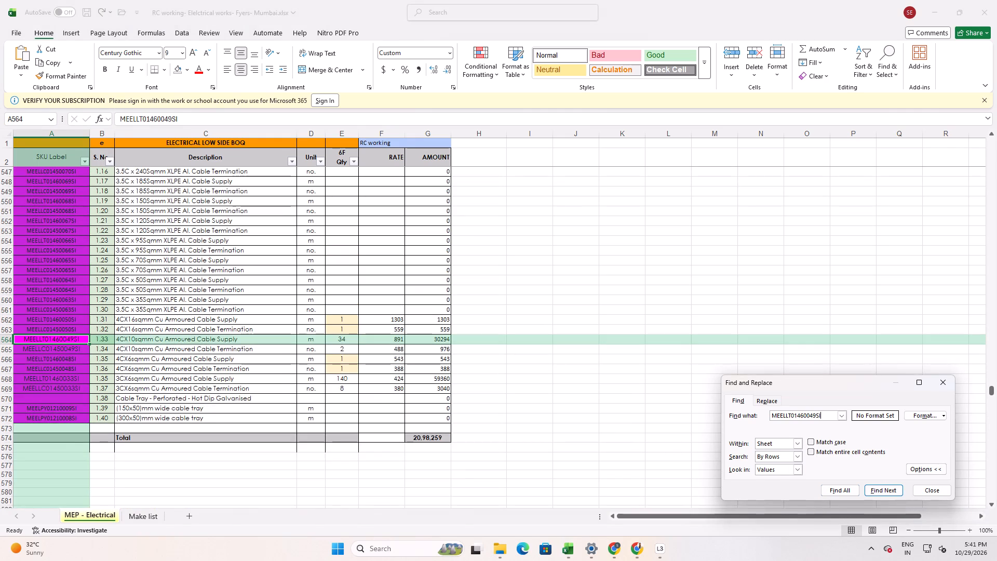
{"action": "left_click", "coordinate": [188, 70]}
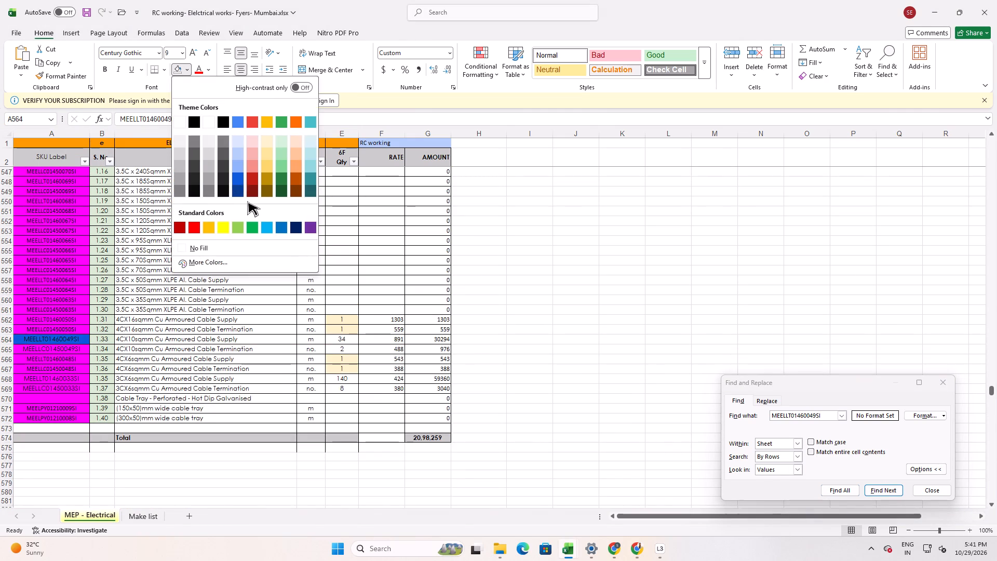
{"action": "left_click", "coordinate": [4, 335]}
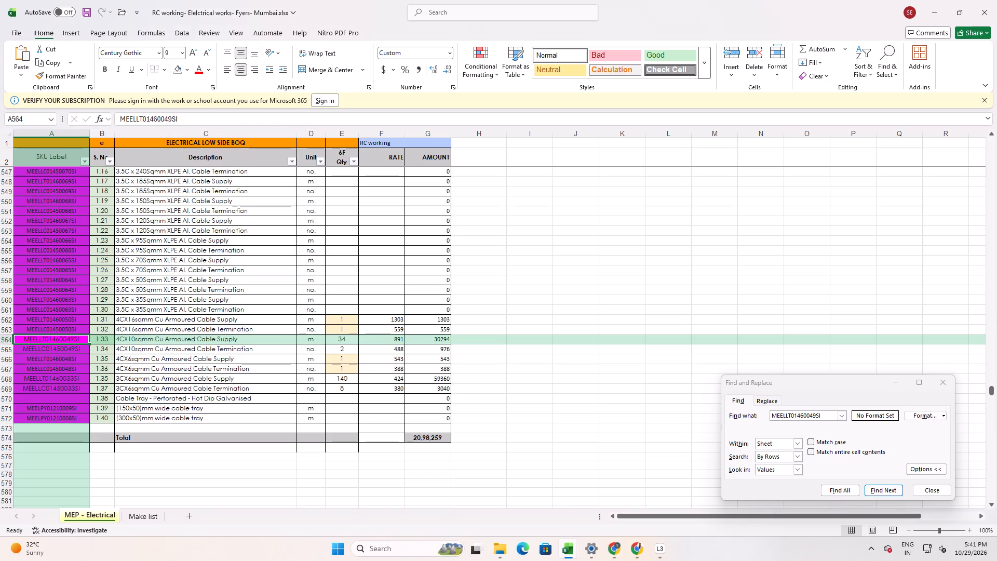
{"action": "left_click", "coordinate": [4, 335]}
{"action": "left_click", "coordinate": [0, 348]}
{"action": "left_click", "coordinate": [3, 340]}
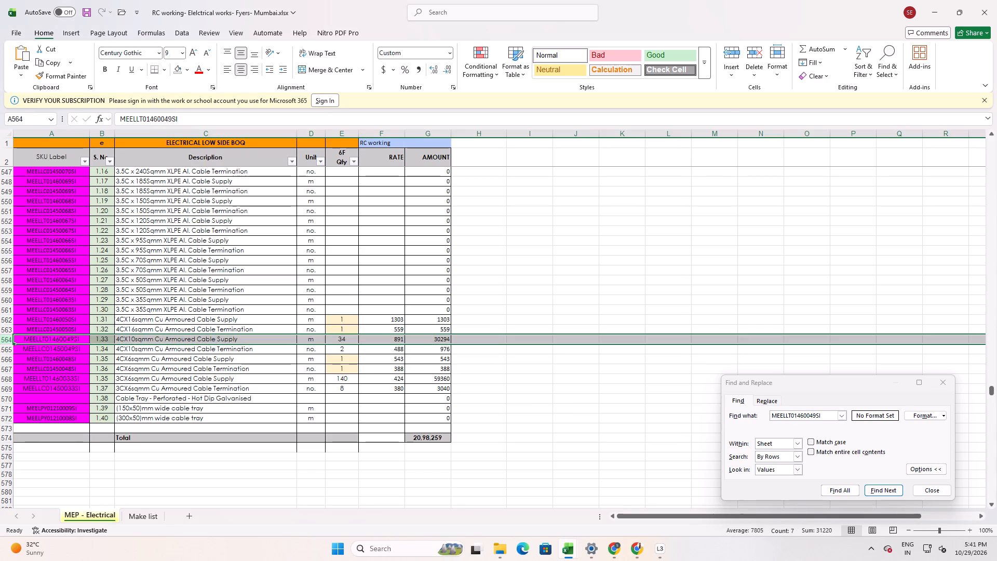
{"action": "left_click", "coordinate": [186, 70]}
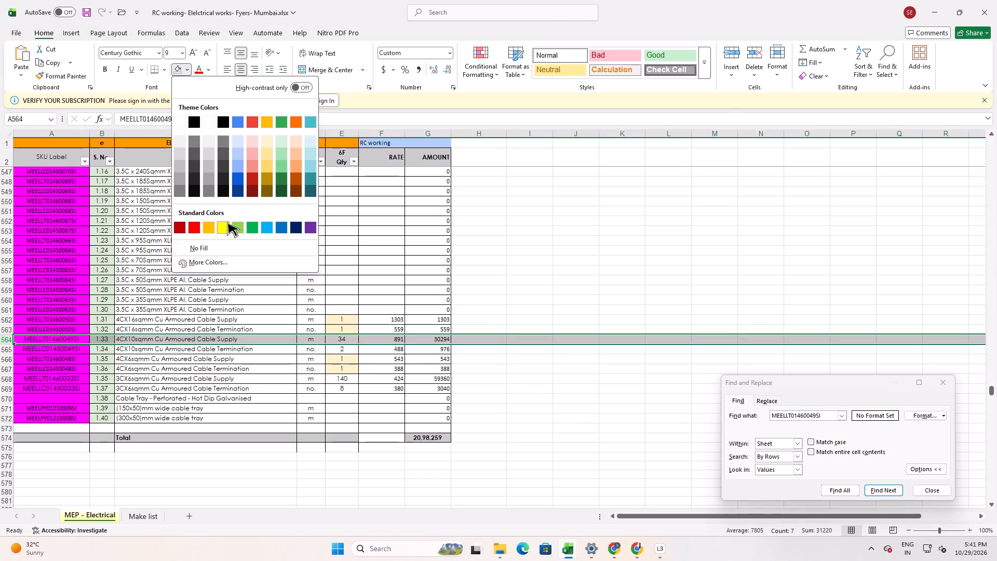
{"action": "left_click", "coordinate": [227, 222]}
{"action": "left_click", "coordinate": [469, 271]}
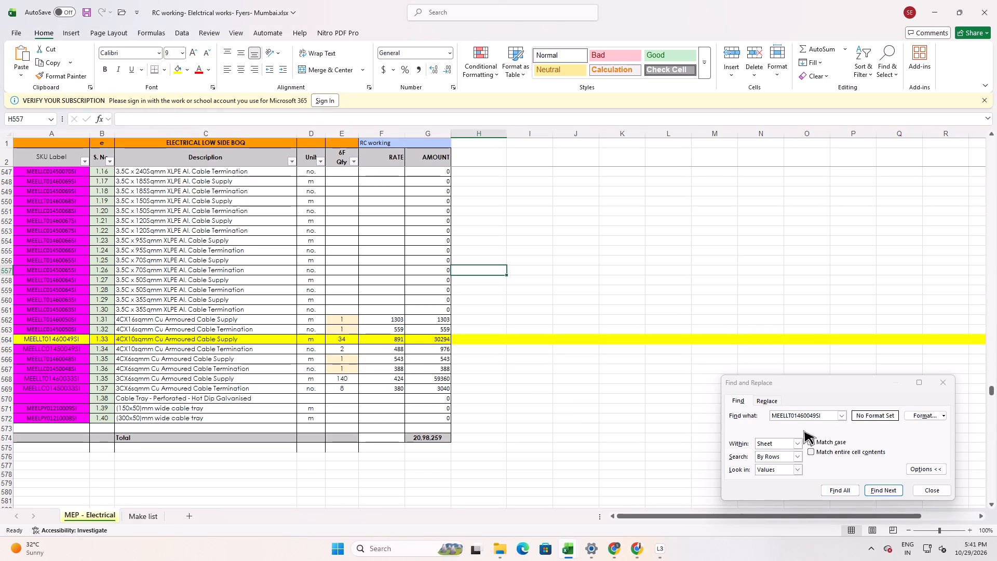
Cycle through the occurrences of MEELLT01460049SI in the RC working sheet once more, and return to the quote sheet.
{"action": "left_click", "coordinate": [867, 487]}
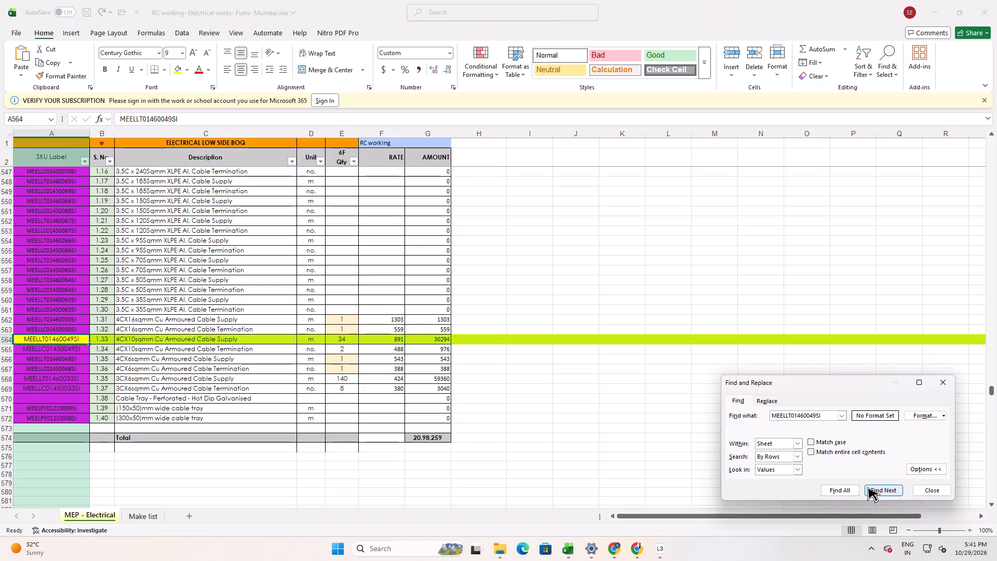
{"action": "left_click", "coordinate": [867, 487]}
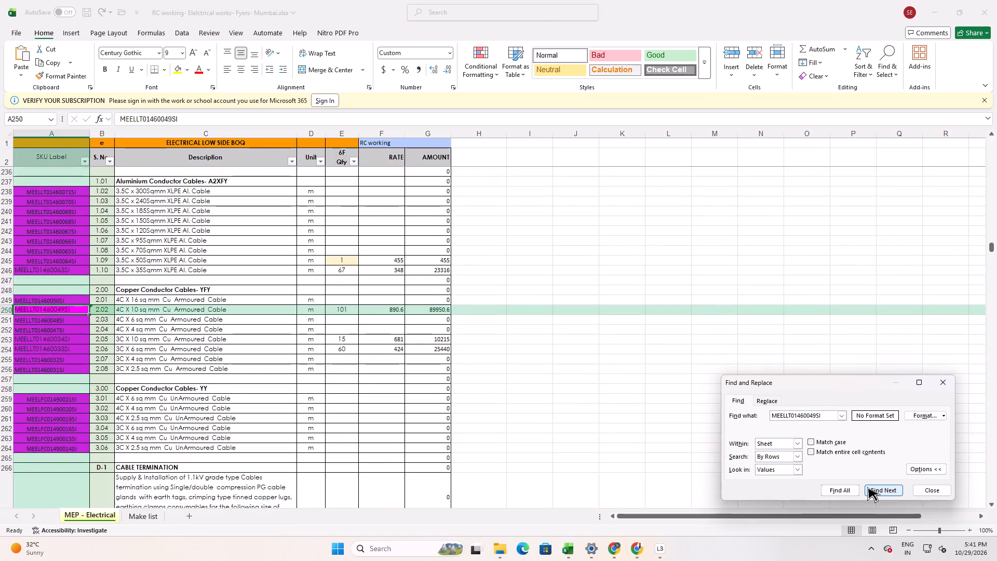
{"action": "left_click", "coordinate": [867, 487]}
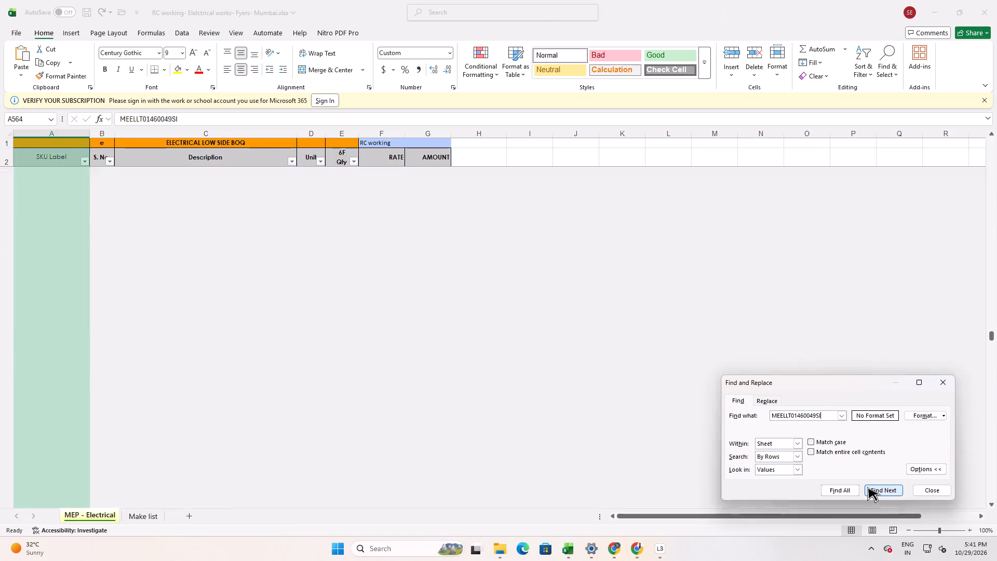
{"action": "key", "text": "alt+Tab"}
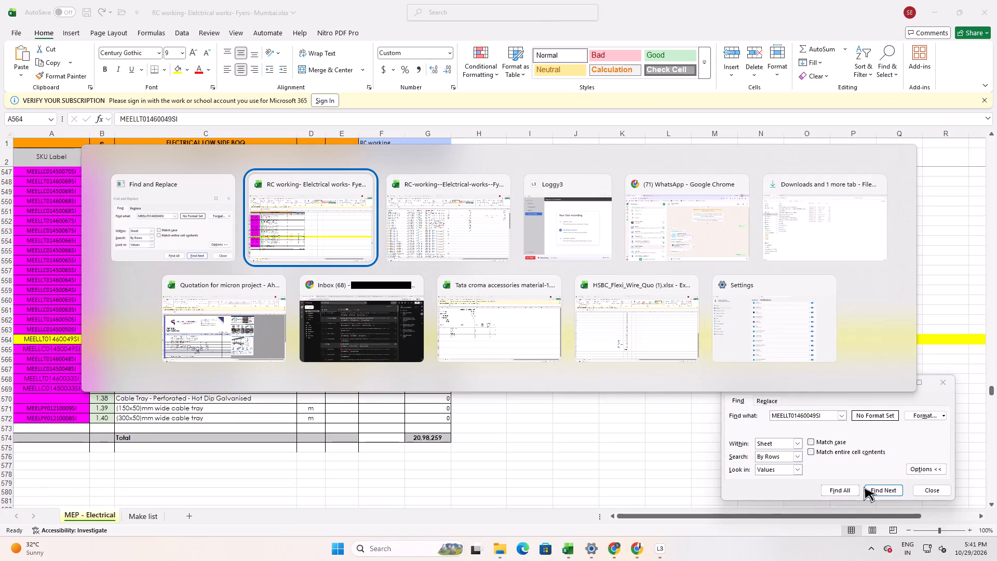
{"action": "key", "text": "alt+Tab"}
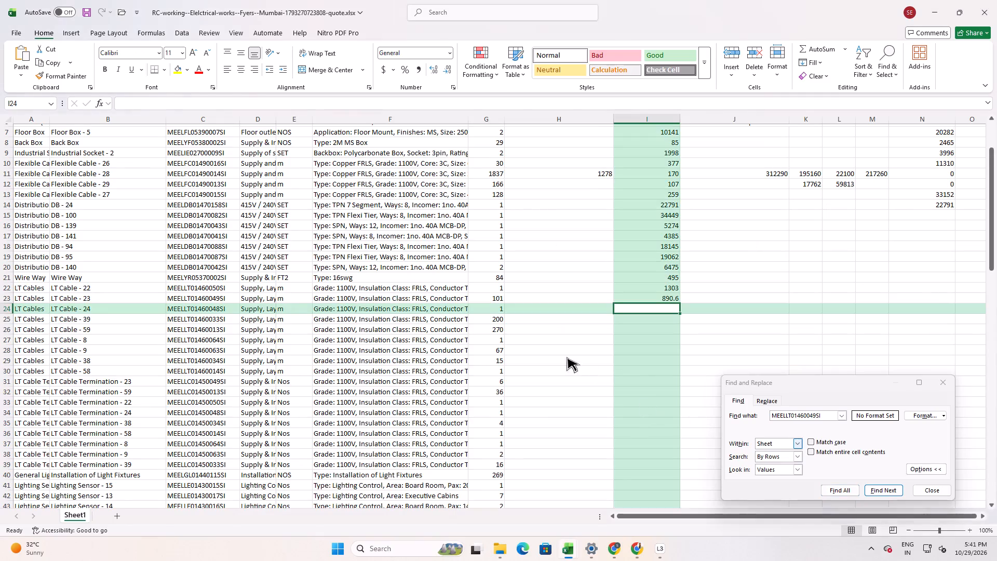
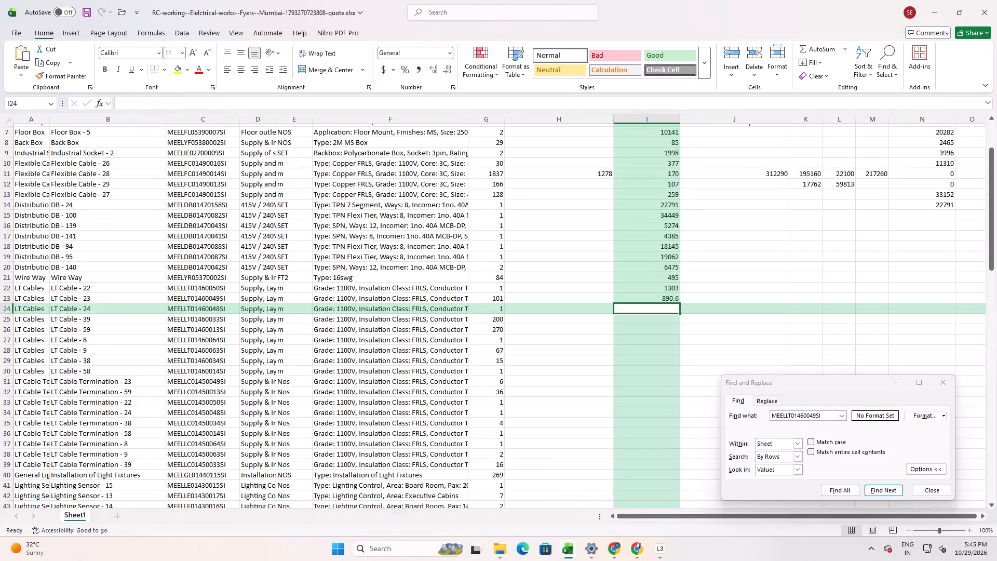
Find SKU MEELLT01460048SI from C24 in the RC working sheet, compare its occurrences' rates, and return to the quote sheet.
{"action": "left_click", "coordinate": [254, 322]}
{"action": "left_click", "coordinate": [219, 306]}
{"action": "left_click_drag", "start_coordinate": [183, 104], "coordinate": [49, 91]}
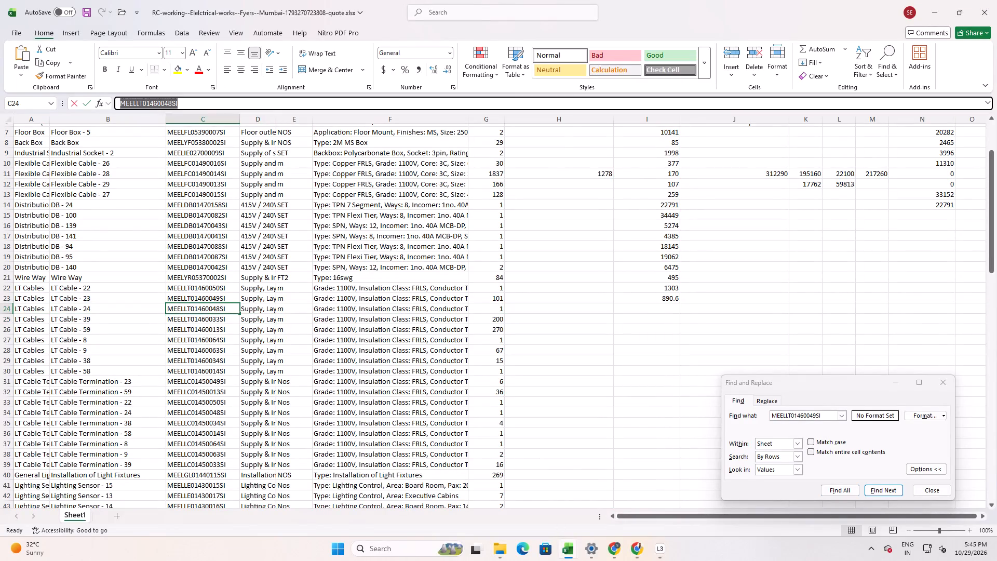
{"action": "left_click_drag", "start_coordinate": [49, 91], "coordinate": [47, 91]}
{"action": "key", "text": "ctrl+c"}
{"action": "key", "text": "alt+Tab"}
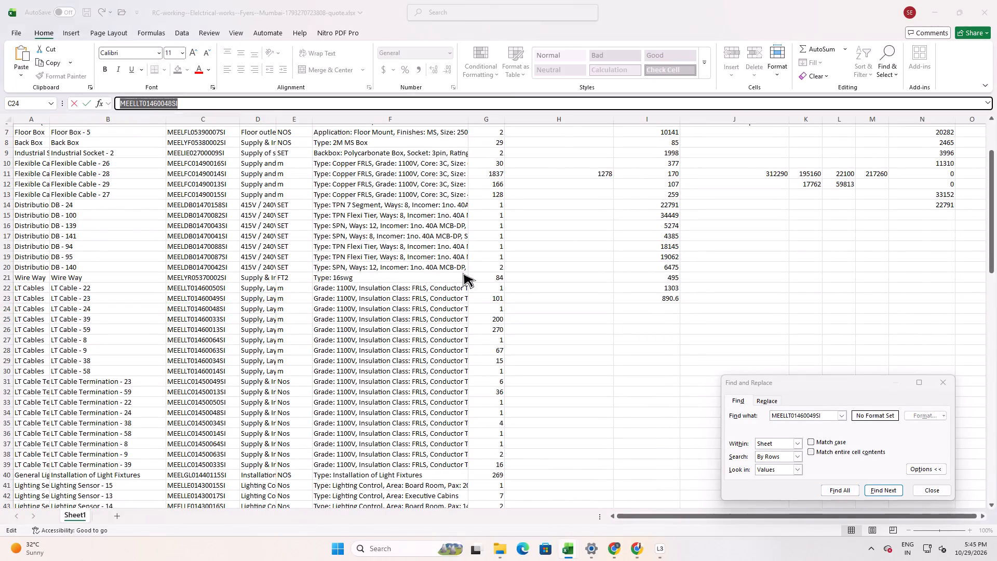
{"action": "key", "text": "alt+Tab"}
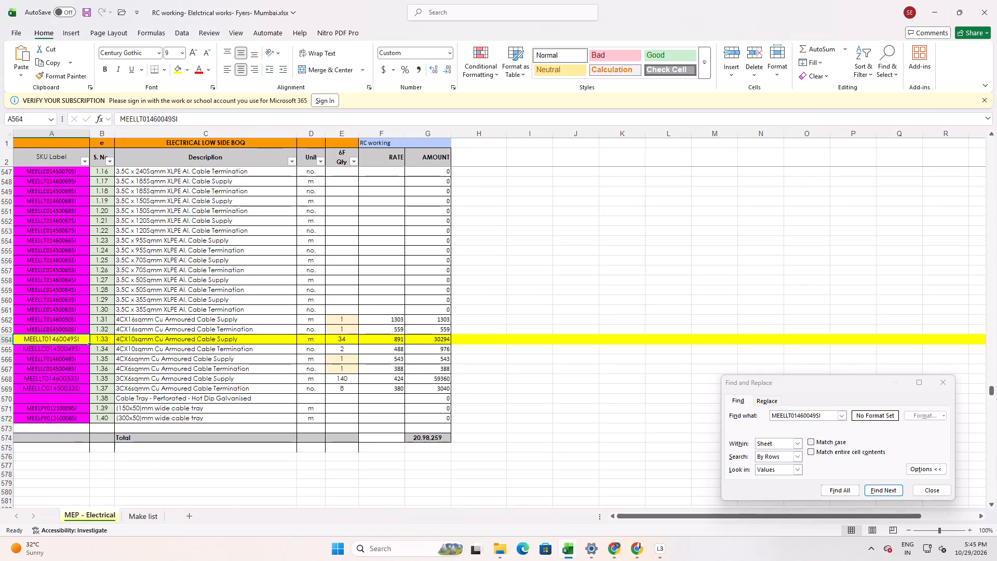
{"action": "left_click_drag", "start_coordinate": [826, 416], "coordinate": [632, 410]}
{"action": "key", "text": "ctrl+v"}
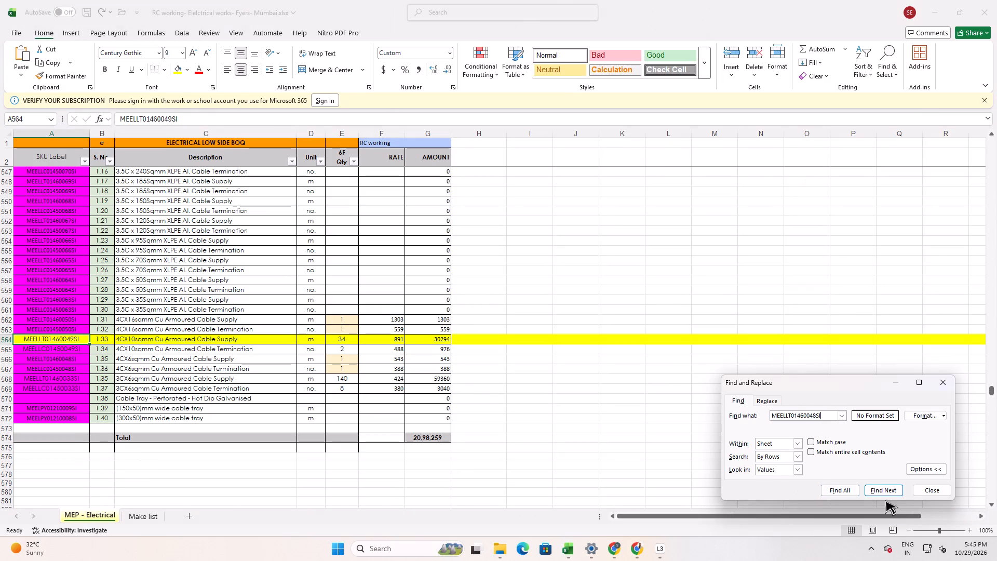
{"action": "left_click", "coordinate": [886, 494]}
{"action": "left_click", "coordinate": [886, 493]}
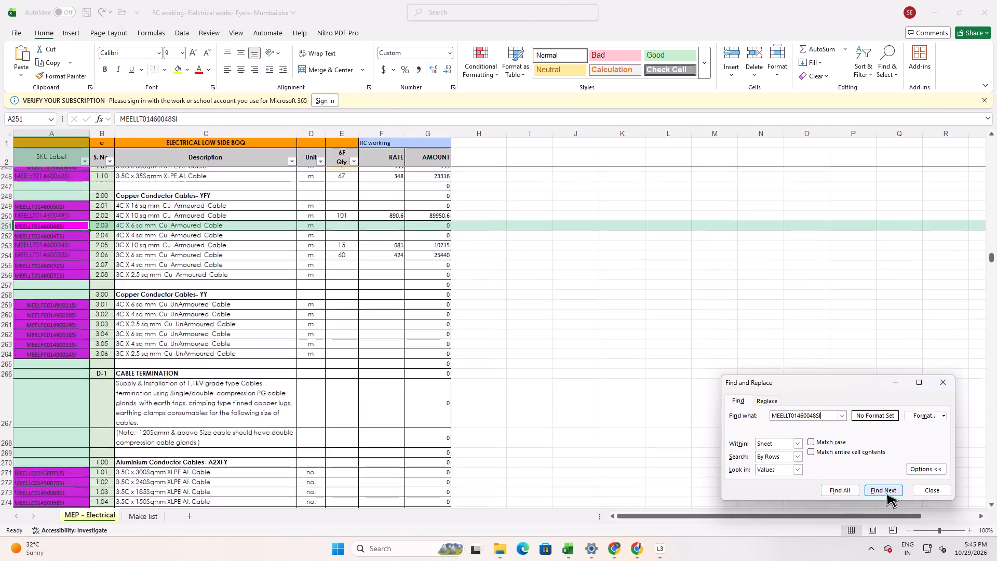
{"action": "left_click", "coordinate": [886, 493]}
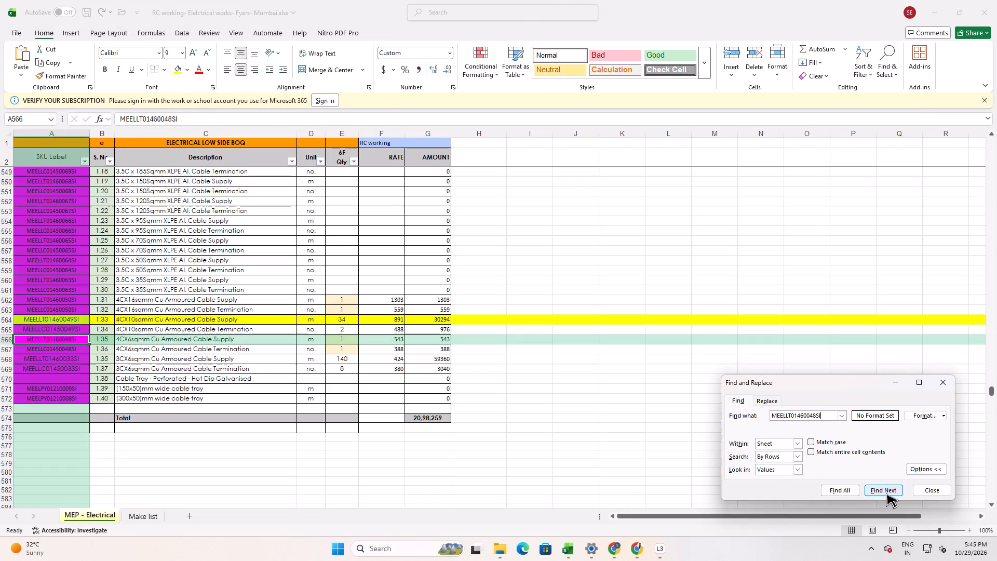
{"action": "left_click", "coordinate": [886, 493]}
{"action": "left_click", "coordinate": [886, 493]}
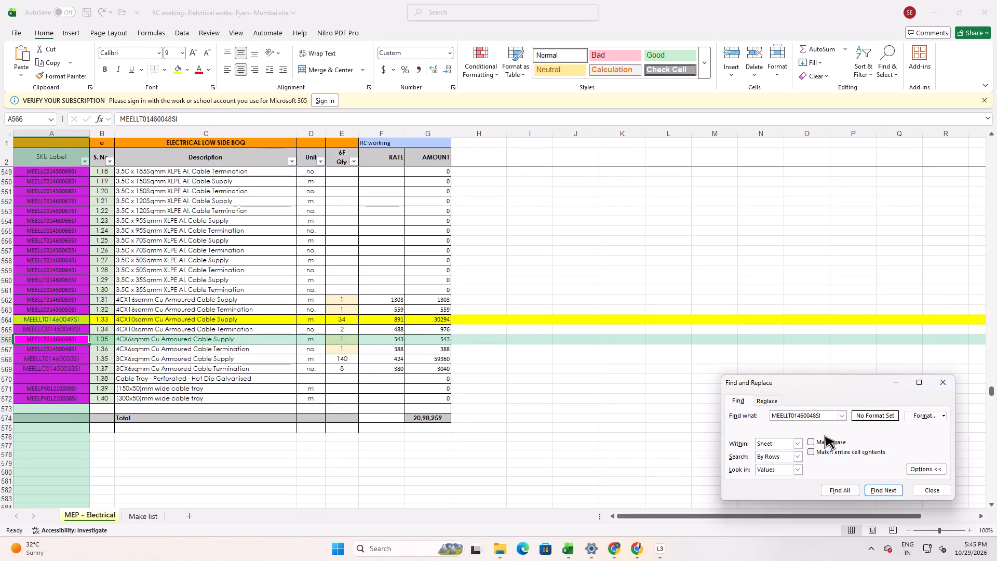
{"action": "key", "text": "alt+Tab"}
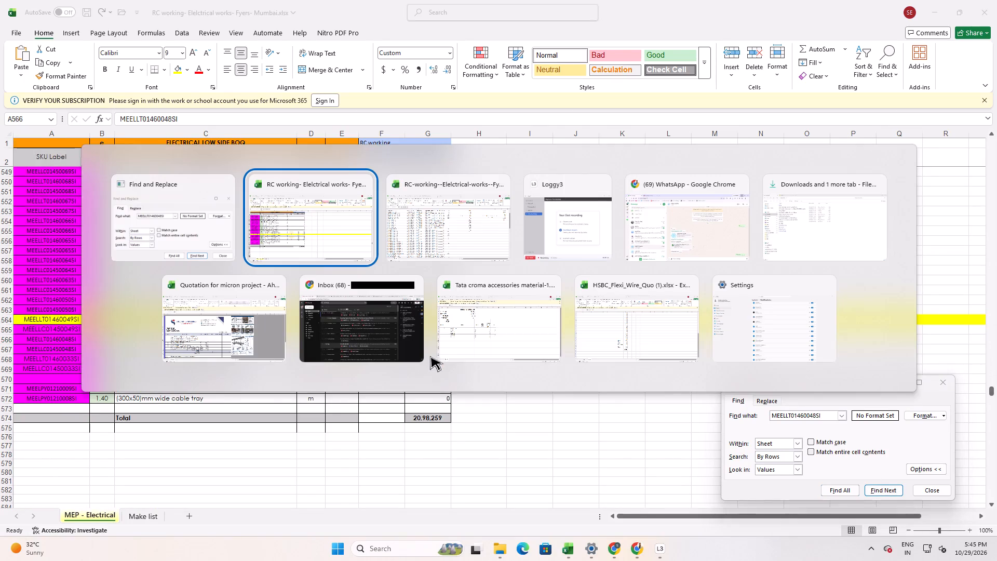
{"action": "key", "text": "alt+Tab"}
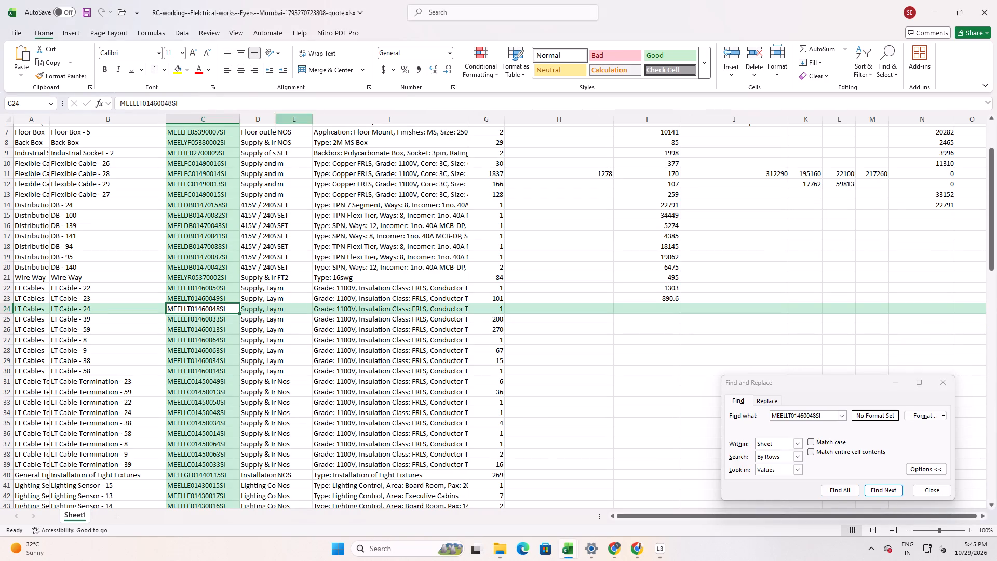
Widen the Sku Description column to read the full descriptions, and narrow it back to about its header's width.
{"action": "left_click_drag", "start_coordinate": [275, 115], "coordinate": [611, 168]}
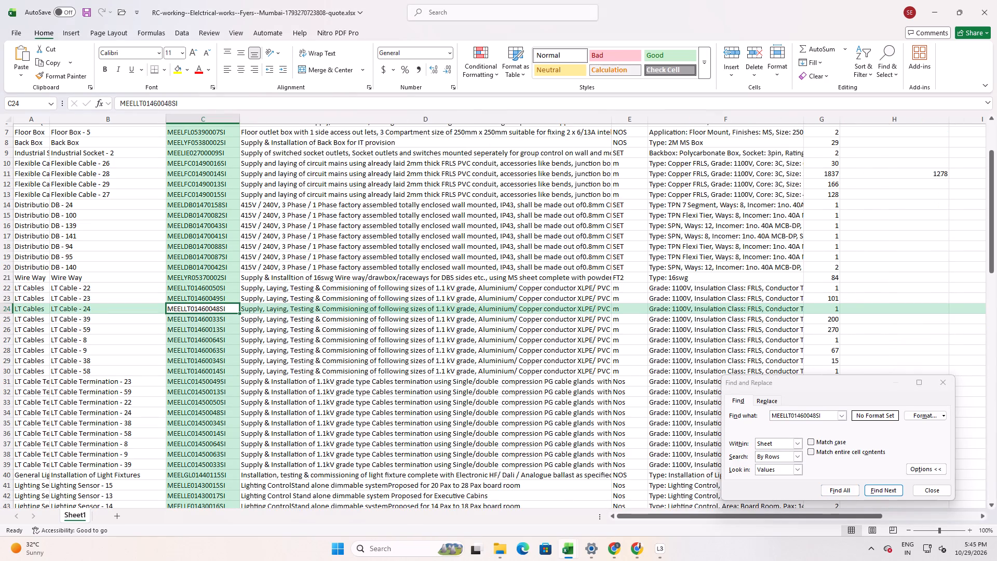
{"action": "left_click_drag", "start_coordinate": [611, 121], "coordinate": [624, 123]}
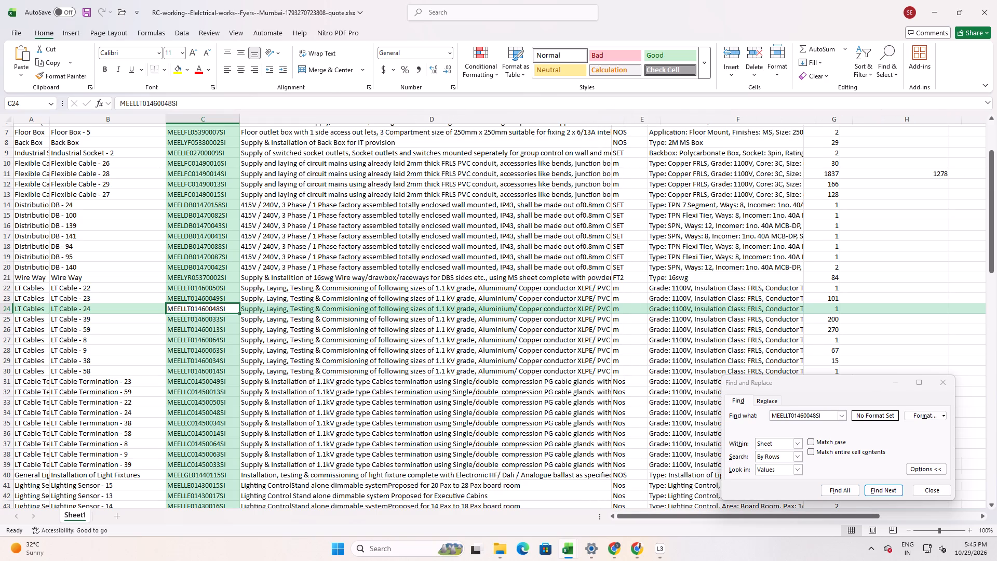
{"action": "left_click_drag", "start_coordinate": [621, 121], "coordinate": [528, 112]}
{"action": "left_click", "coordinate": [524, 162]}
{"action": "left_click_drag", "start_coordinate": [625, 119], "coordinate": [331, 120]}
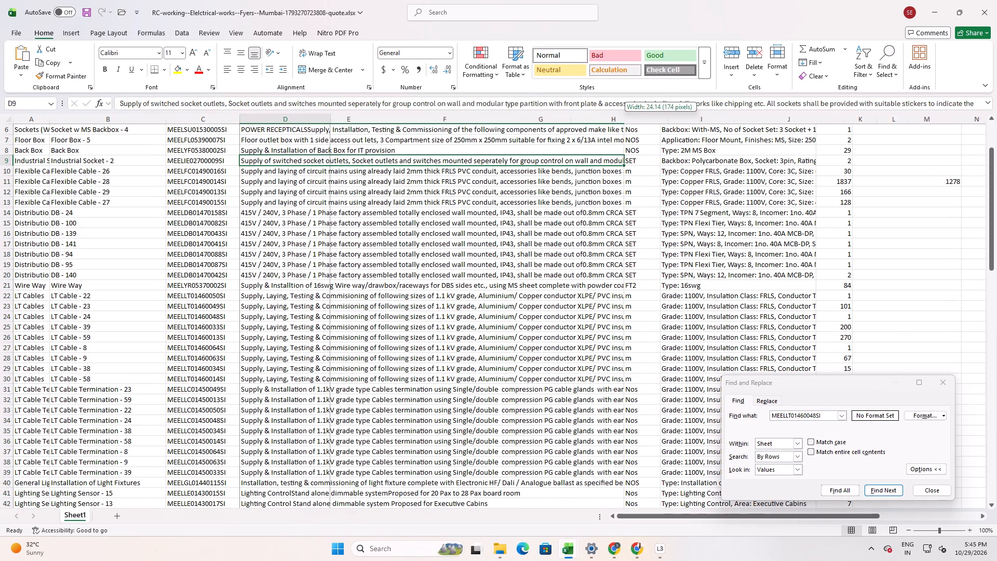
{"action": "left_click_drag", "start_coordinate": [331, 120], "coordinate": [315, 122]}
{"action": "left_click", "coordinate": [594, 259]}
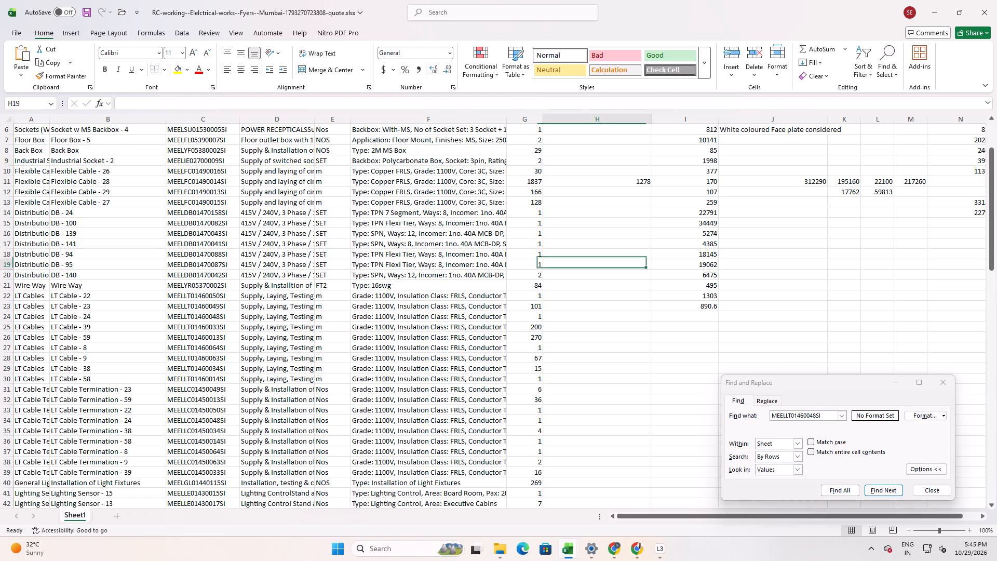
{"action": "scroll", "coordinate": [497, 324], "scroll_direction": "up", "scroll_amount": 4}
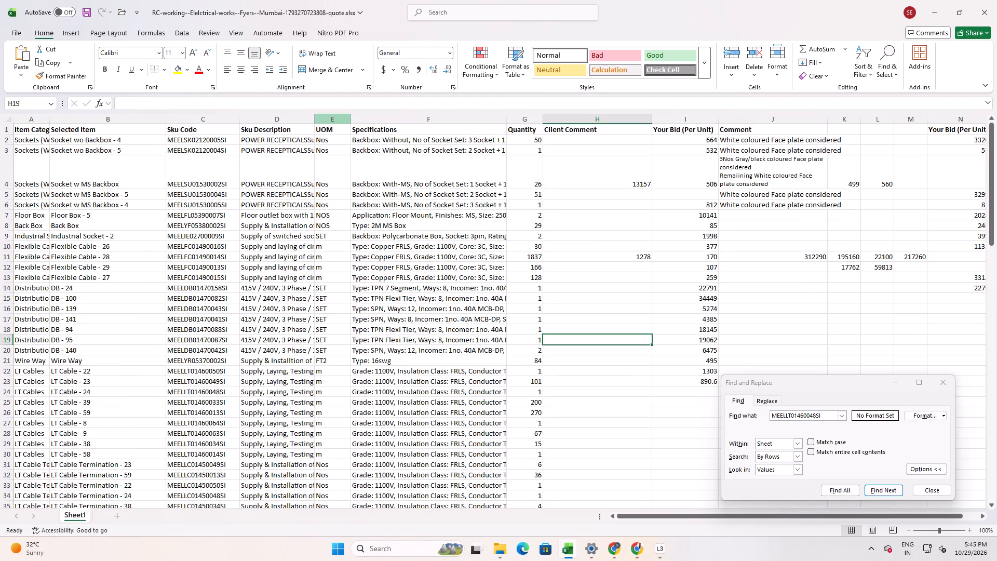
{"action": "left_click_drag", "start_coordinate": [316, 119], "coordinate": [288, 128]}
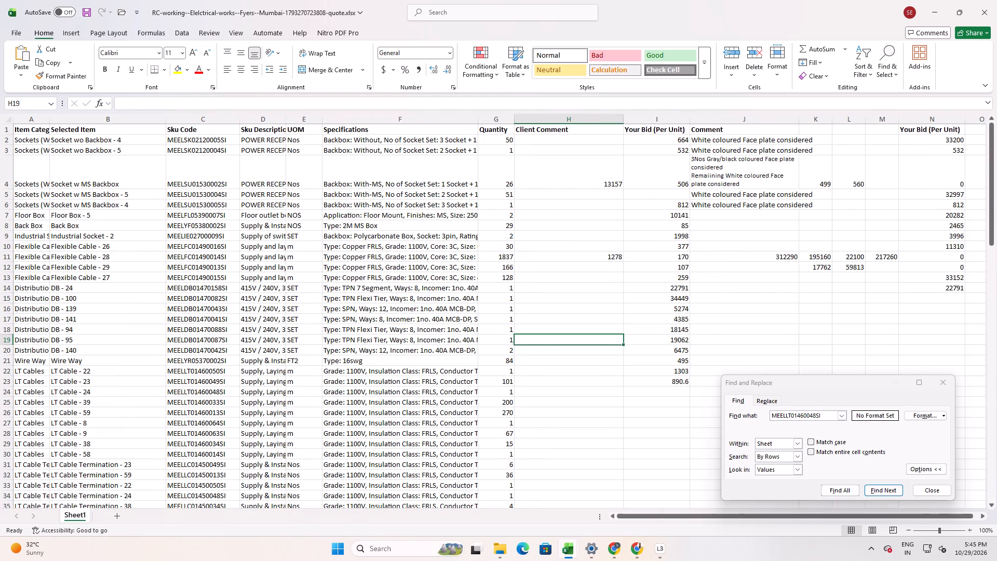
Expand the Specifications column to read its full text, and shrink the Specifications and Client Comment columns to about their header widths.
{"action": "left_click", "coordinate": [389, 386]}
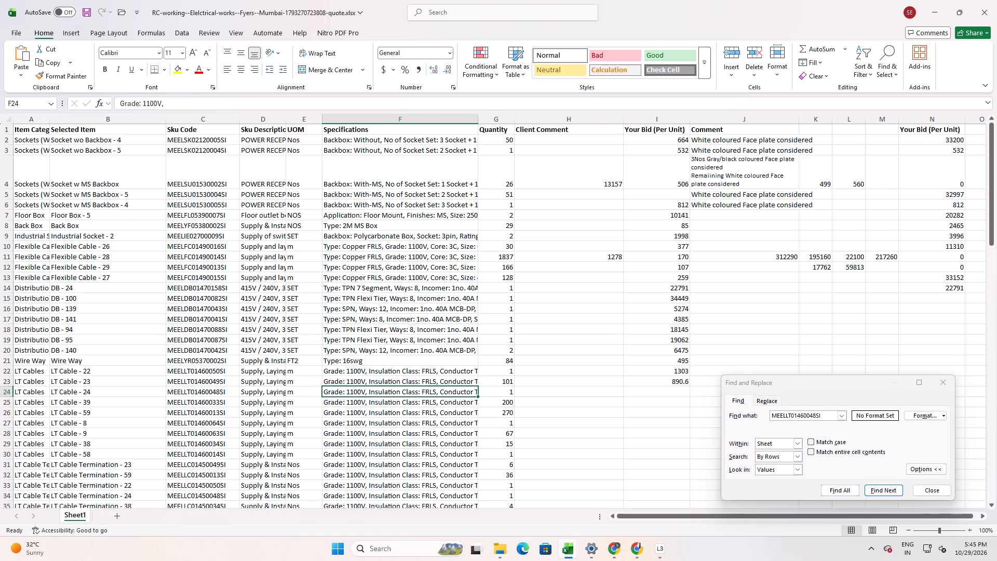
{"action": "left_click_drag", "start_coordinate": [479, 123], "coordinate": [932, 198]}
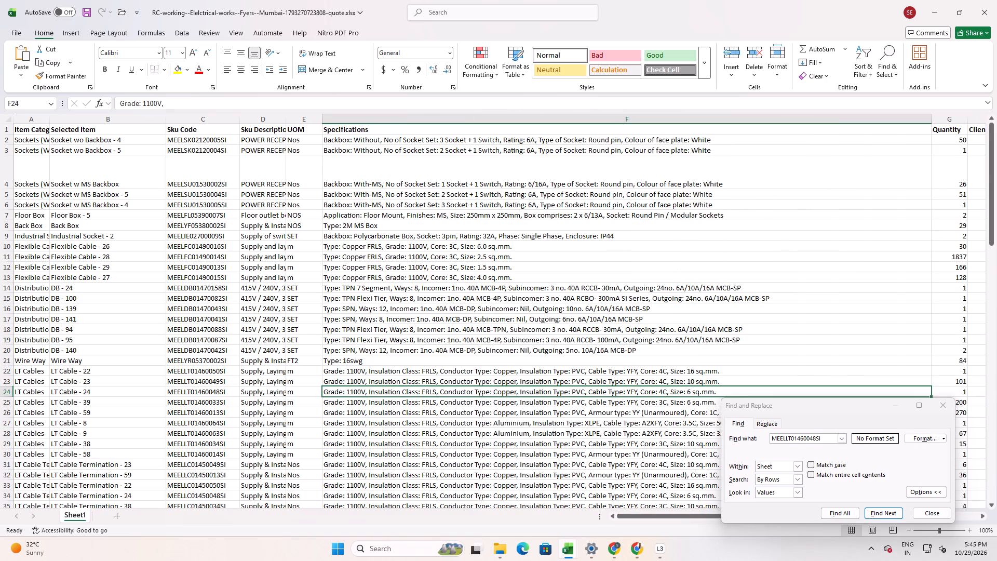
{"action": "left_click_drag", "start_coordinate": [933, 120], "coordinate": [369, 128]}
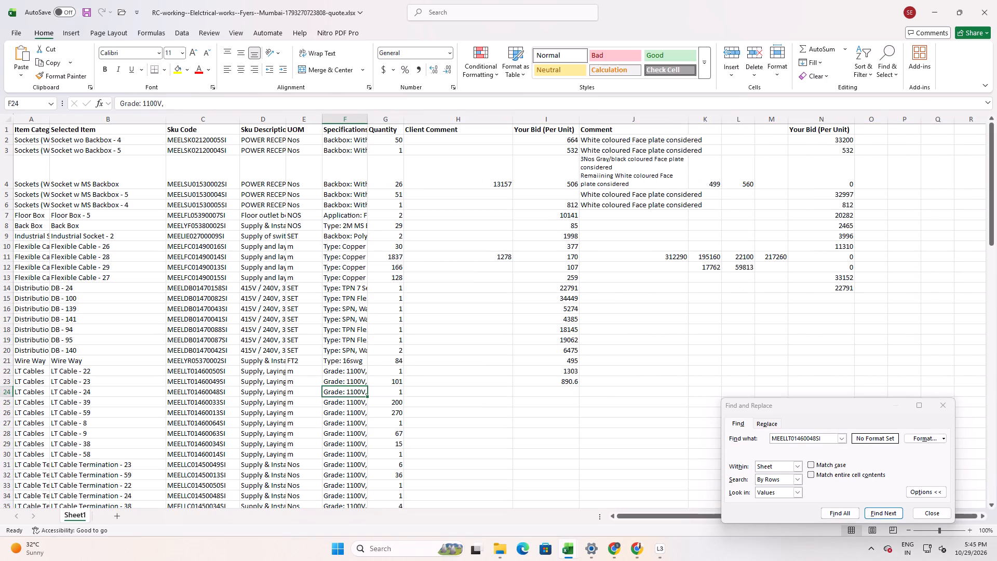
{"action": "left_click_drag", "start_coordinate": [514, 122], "coordinate": [458, 141]}
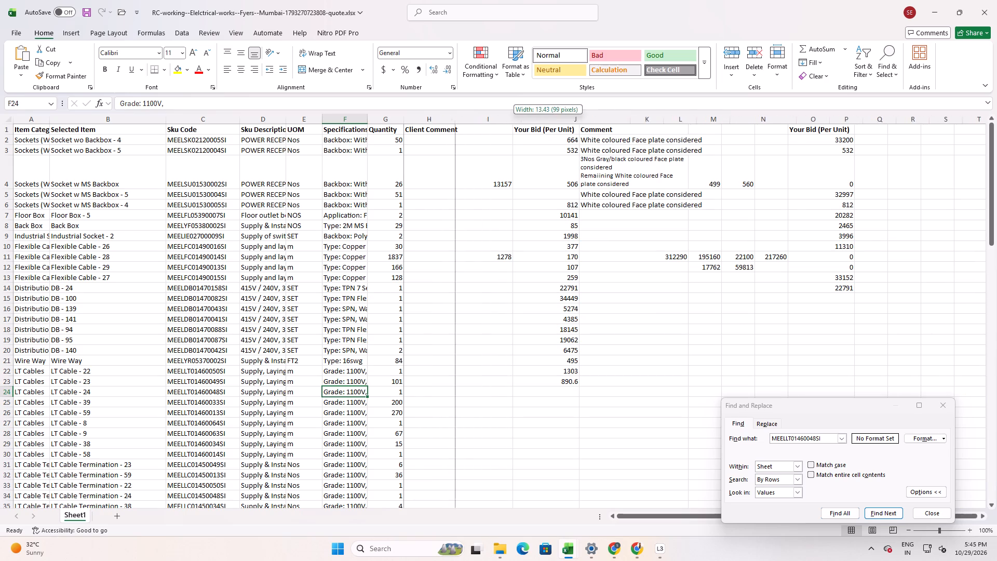
{"action": "left_click_drag", "start_coordinate": [458, 141], "coordinate": [462, 143]}
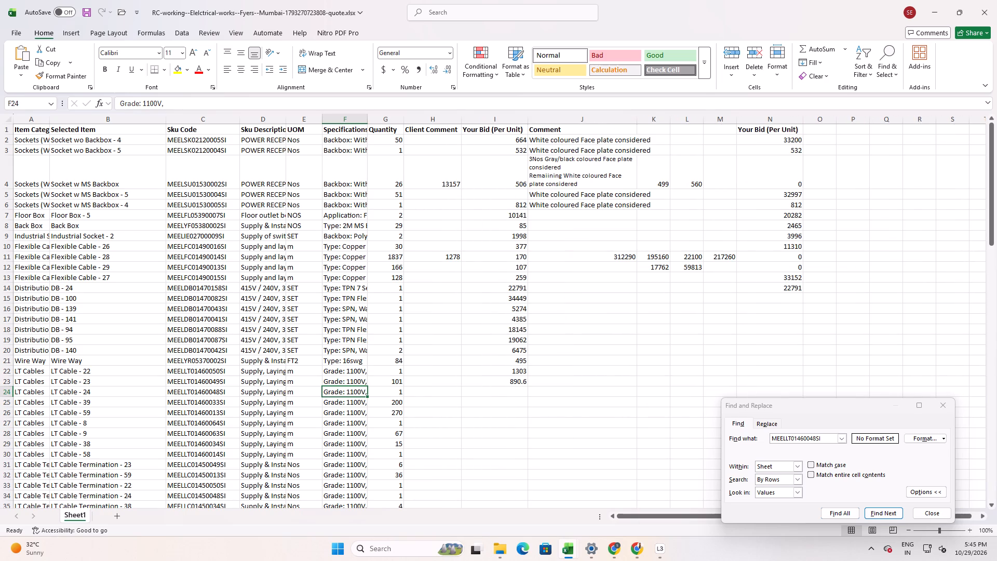
Apply J3's format with wrapped text to the comment in J4, and widen the Comment column so each remark fits on one line.
{"action": "left_click_drag", "start_coordinate": [638, 117], "coordinate": [675, 125]}
{"action": "left_click", "coordinate": [584, 149]}
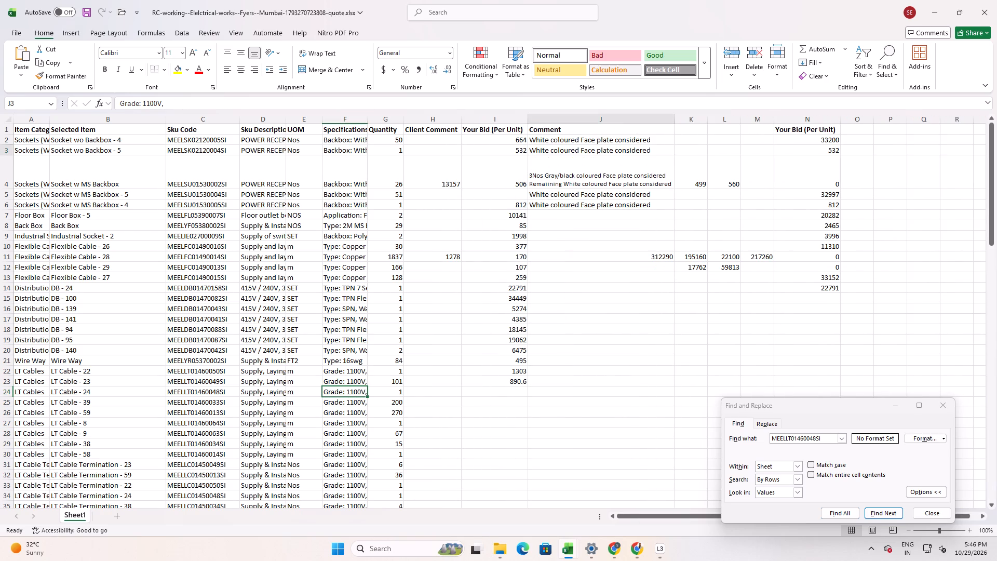
{"action": "left_click", "coordinate": [57, 72]}
{"action": "left_click", "coordinate": [574, 181]}
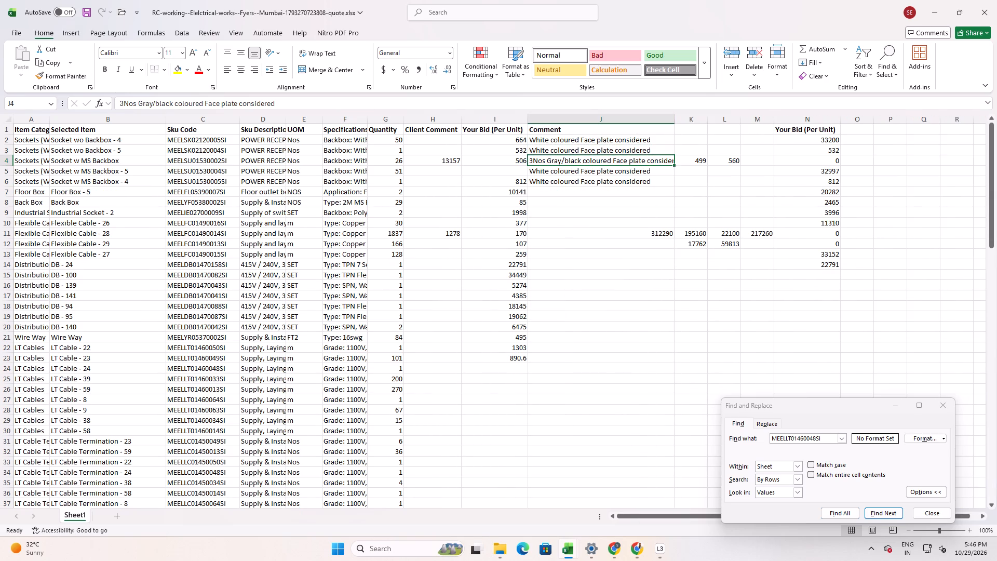
{"action": "left_click", "coordinate": [325, 55]}
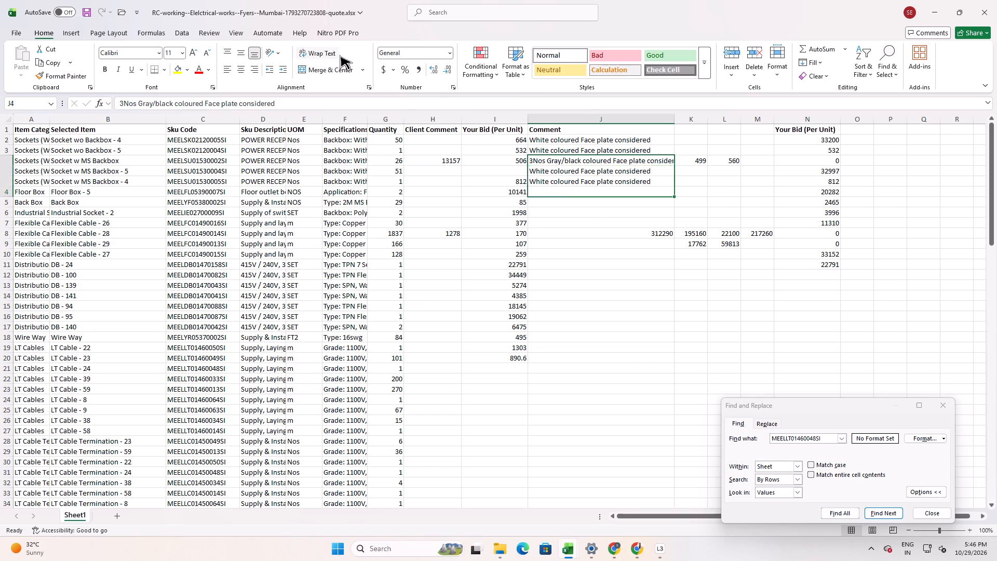
{"action": "left_click_drag", "start_coordinate": [677, 117], "coordinate": [677, 119]}
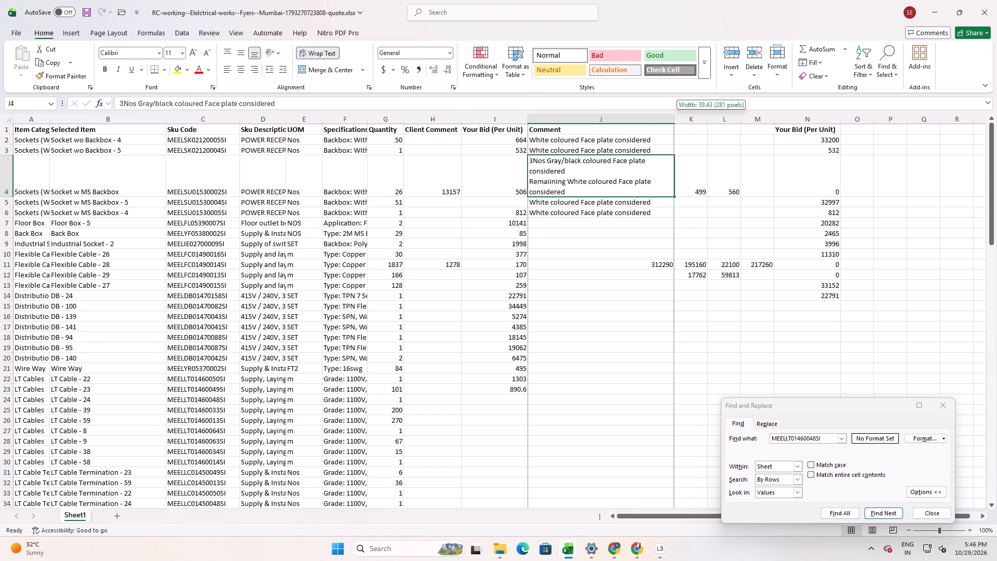
{"action": "left_click_drag", "start_coordinate": [677, 119], "coordinate": [692, 122]}
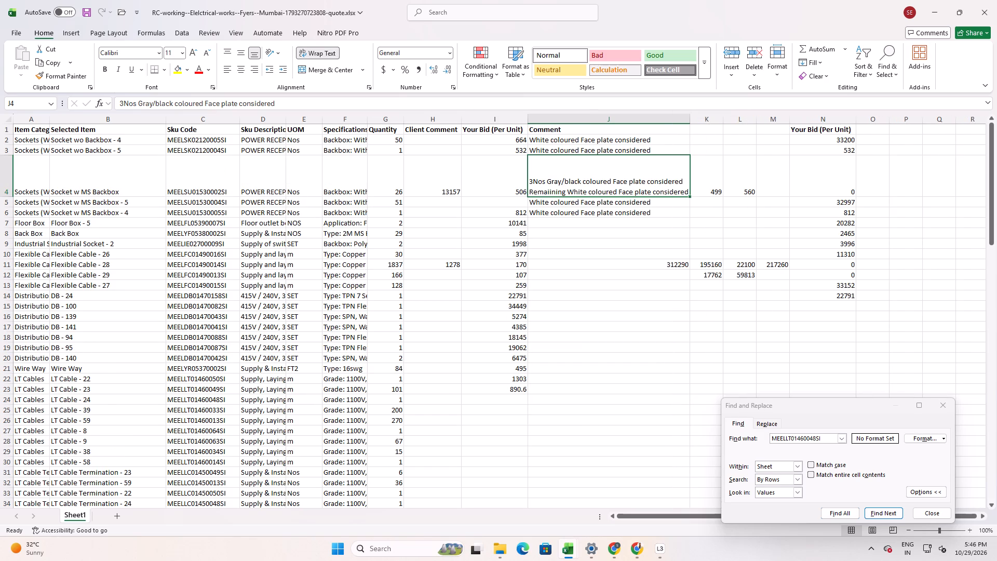
Reduce the height of row 4 to fit the two-line comment in J4.
{"action": "left_click", "coordinate": [10, 200]}
{"action": "double_click", "coordinate": [6, 197]}
{"action": "left_click", "coordinate": [598, 271]}
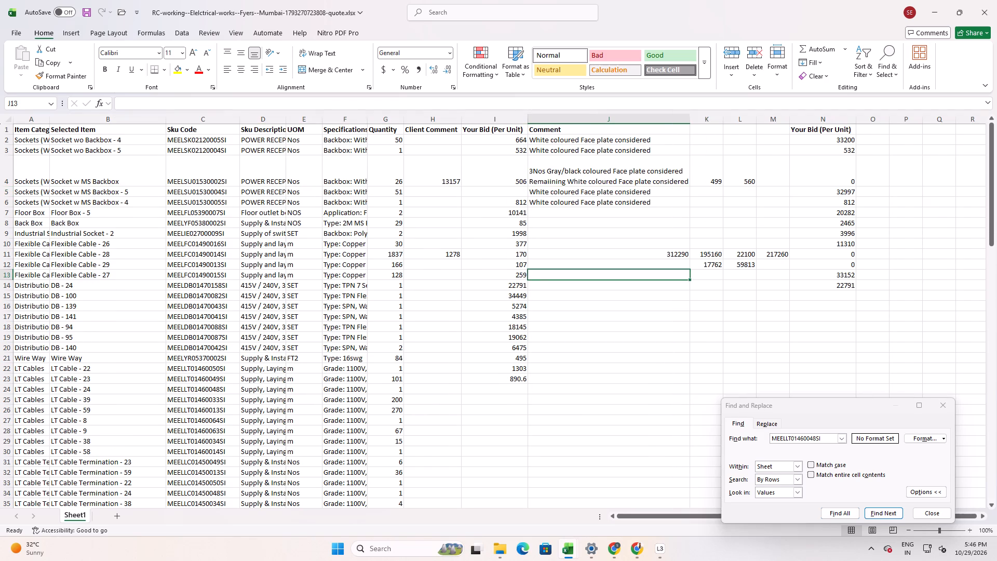
{"action": "left_click", "coordinate": [587, 176]}
{"action": "left_click_drag", "start_coordinate": [6, 189], "coordinate": [6, 185]}
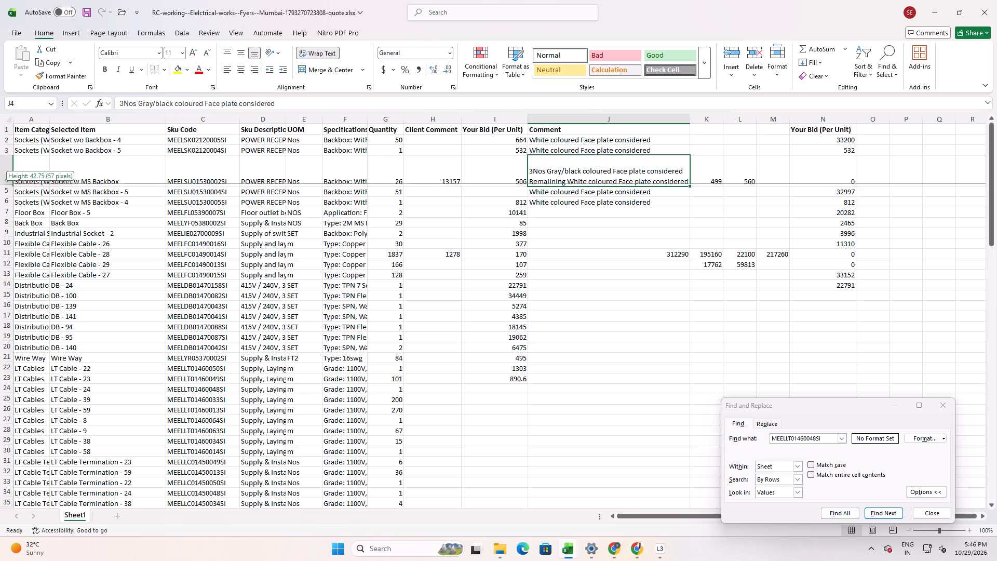
{"action": "left_click_drag", "start_coordinate": [6, 185], "coordinate": [7, 177]}
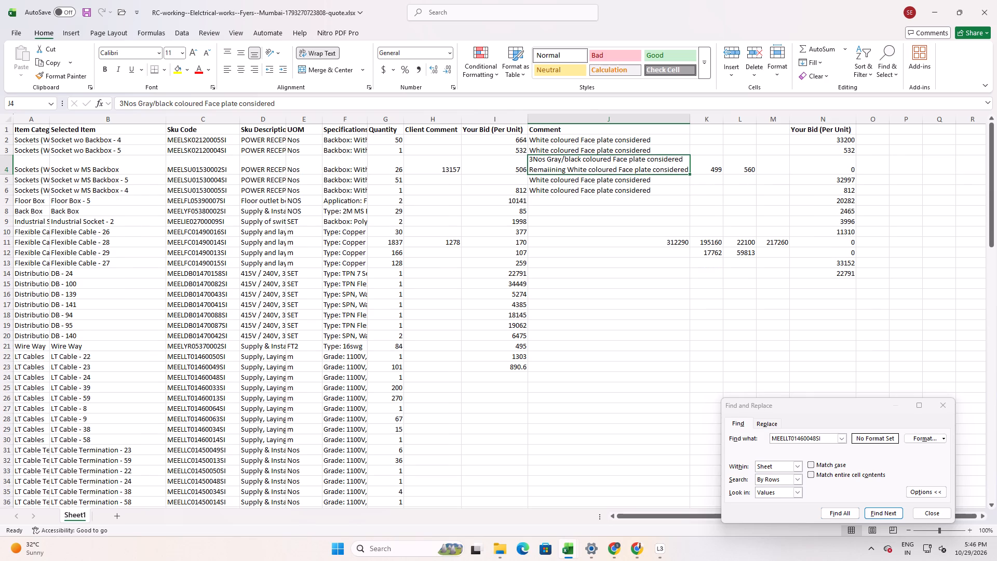
{"action": "left_click", "coordinate": [530, 242]}
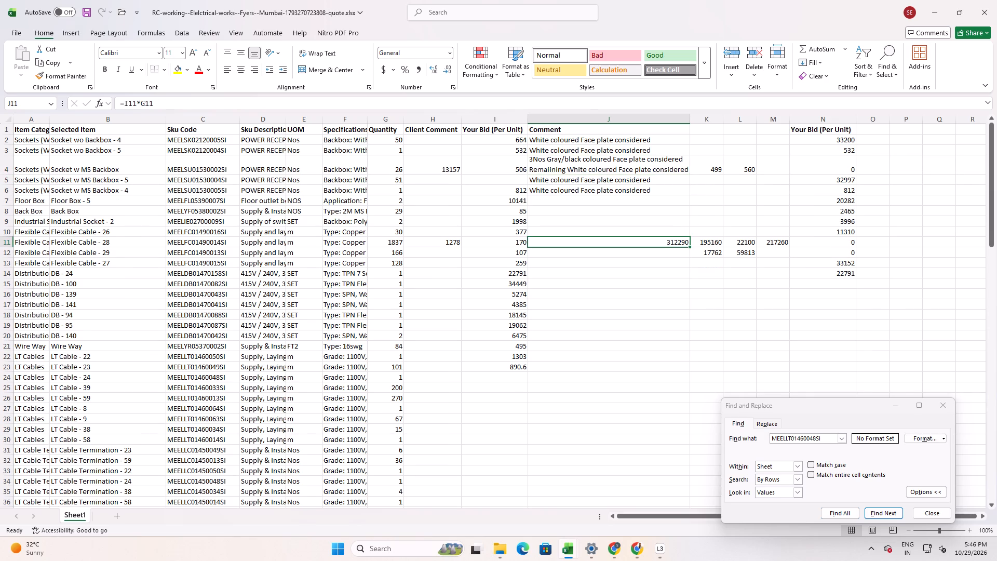
Recheck MEELLT01460048SI in row 566 of the RC working sheet and enter the rate 543 in I24 of the quote sheet.
{"action": "left_click", "coordinate": [515, 377]}
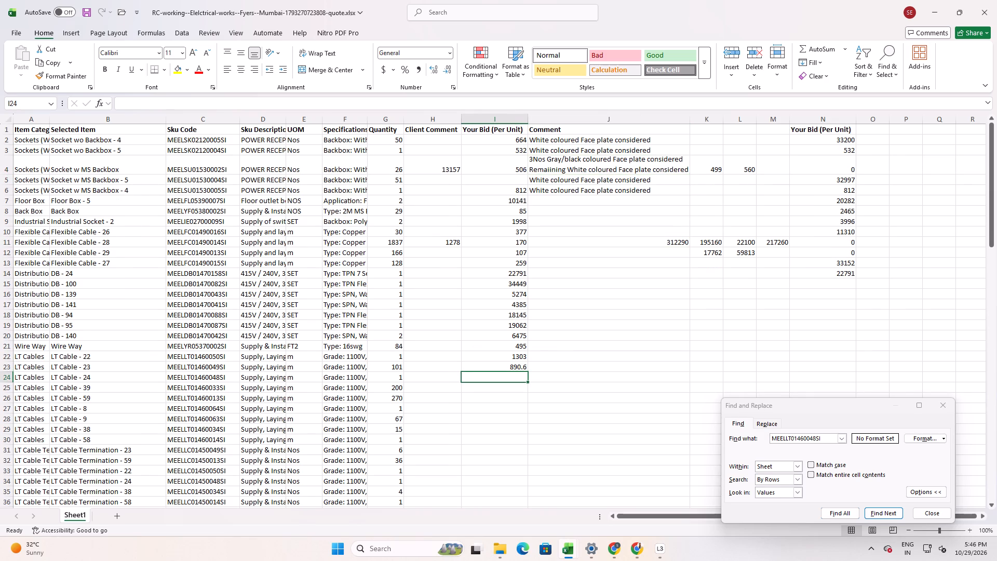
{"action": "key", "text": "alt+Tab"}
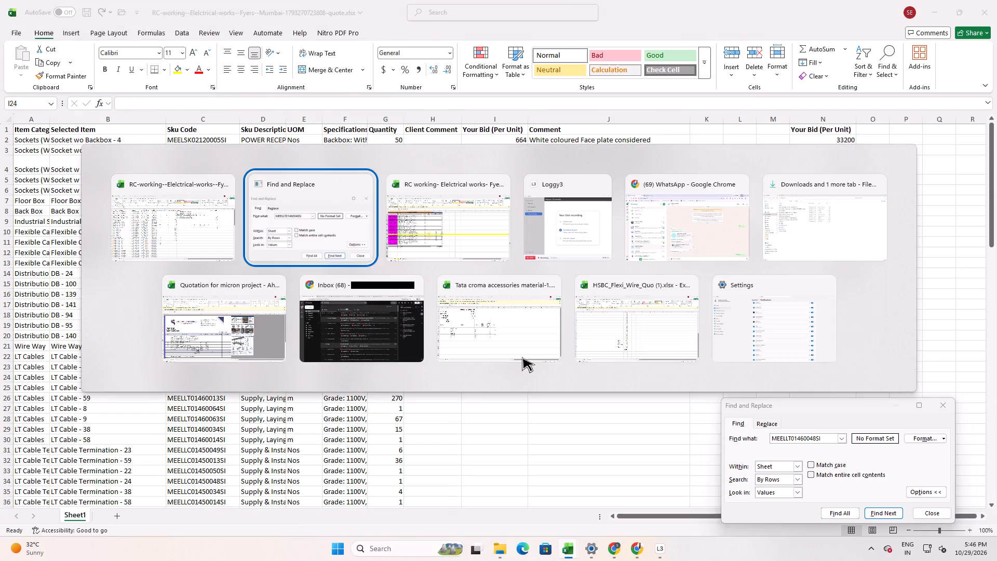
{"action": "key", "text": "alt+Tab"}
{"action": "key", "text": "alt+Tab"}
{"action": "key", "text": "alt+Tab"}
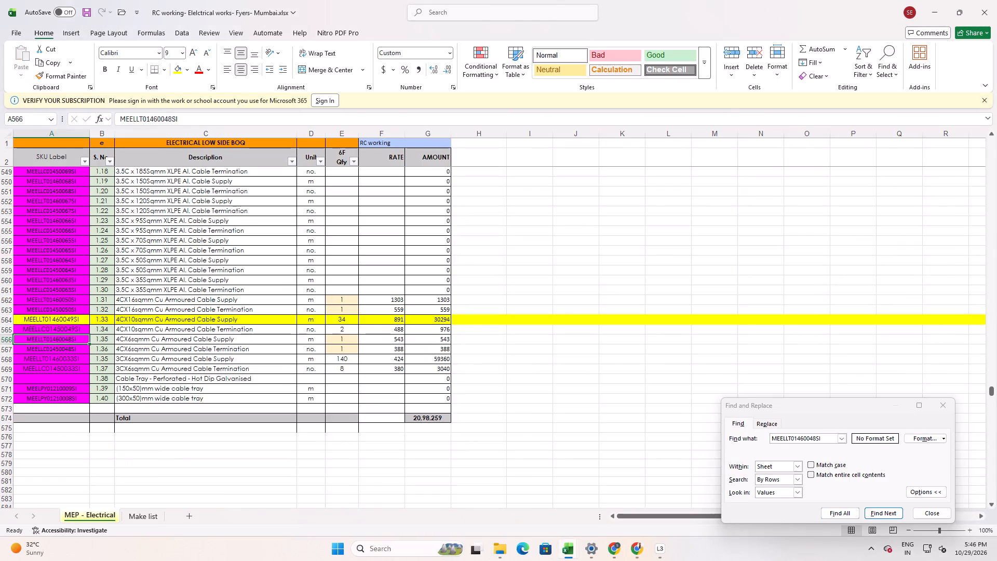
{"action": "key", "text": "alt+Tab"}
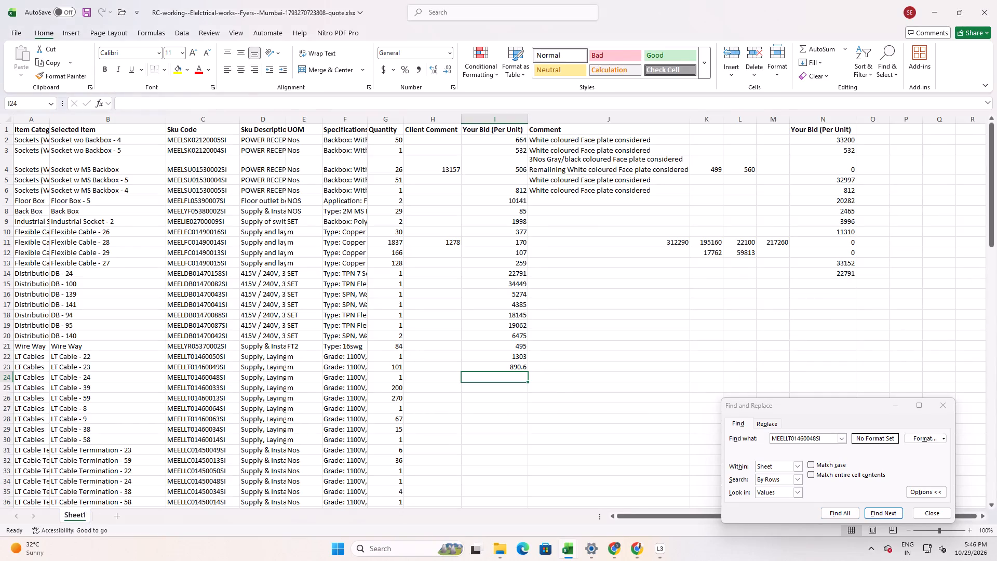
{"action": "type", "text": "543"}
{"action": "key", "text": "Return"}
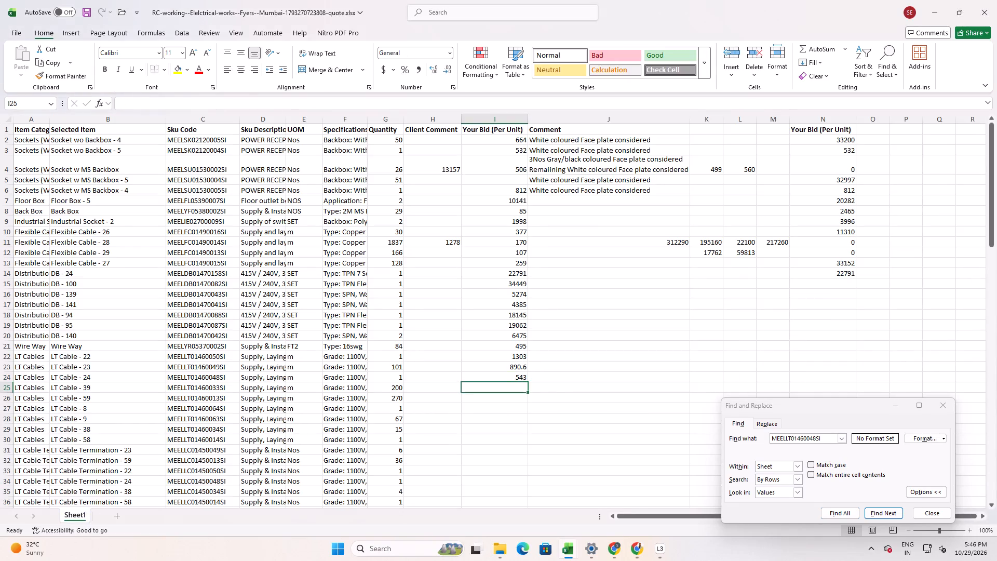
Copy the SKU code MEELLT01460033SI from C25 and search the RC working sheet for each of its occurrences.
{"action": "left_click", "coordinate": [226, 387]}
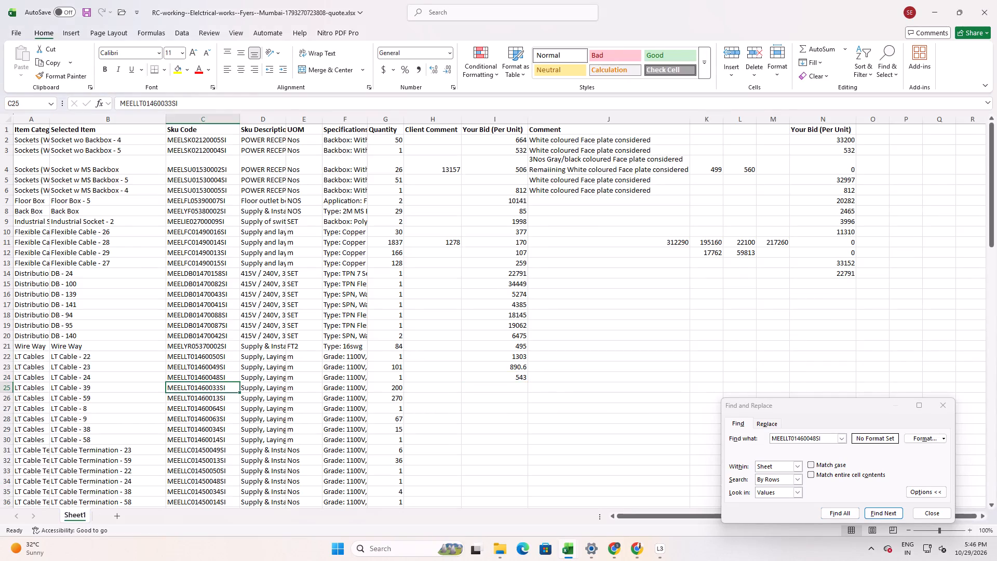
{"action": "left_click", "coordinate": [215, 94]}
{"action": "left_click_drag", "start_coordinate": [210, 104], "coordinate": [66, 112]}
{"action": "key", "text": "ctrl+c"}
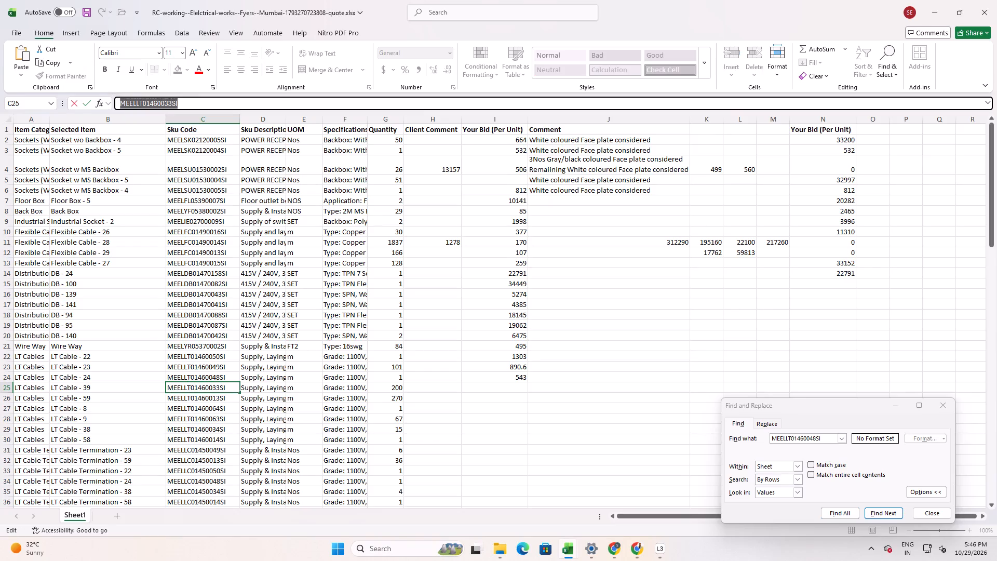
{"action": "key", "text": "alt+Tab"}
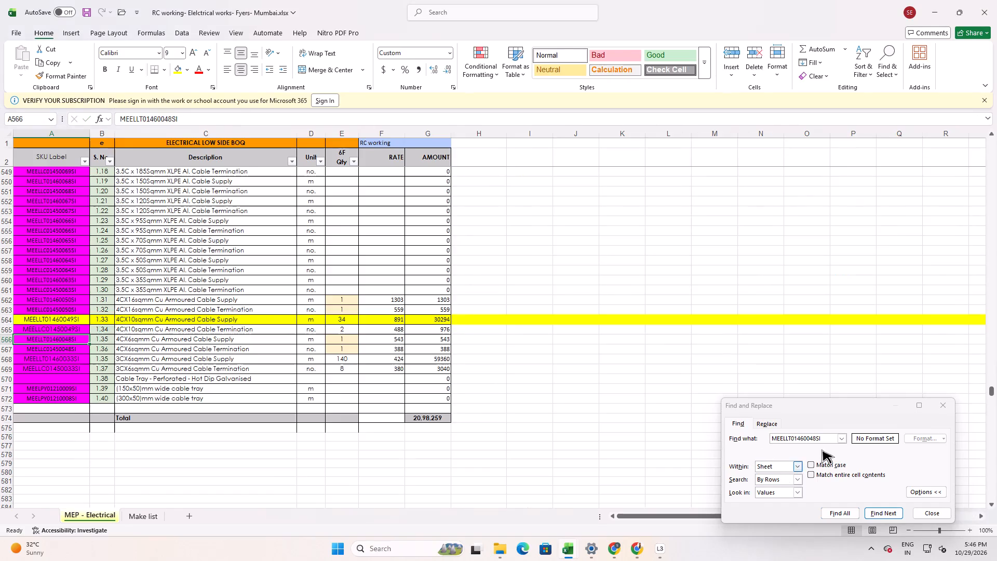
{"action": "left_click_drag", "start_coordinate": [829, 438], "coordinate": [520, 414]}
{"action": "key", "text": "ctrl+v"}
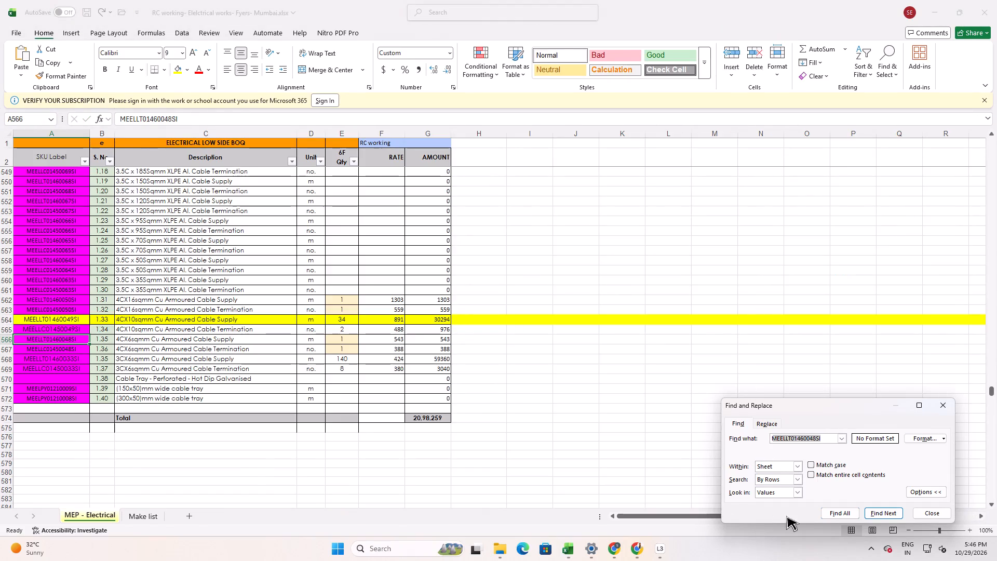
{"action": "left_click", "coordinate": [893, 515]}
{"action": "left_click", "coordinate": [893, 515]}
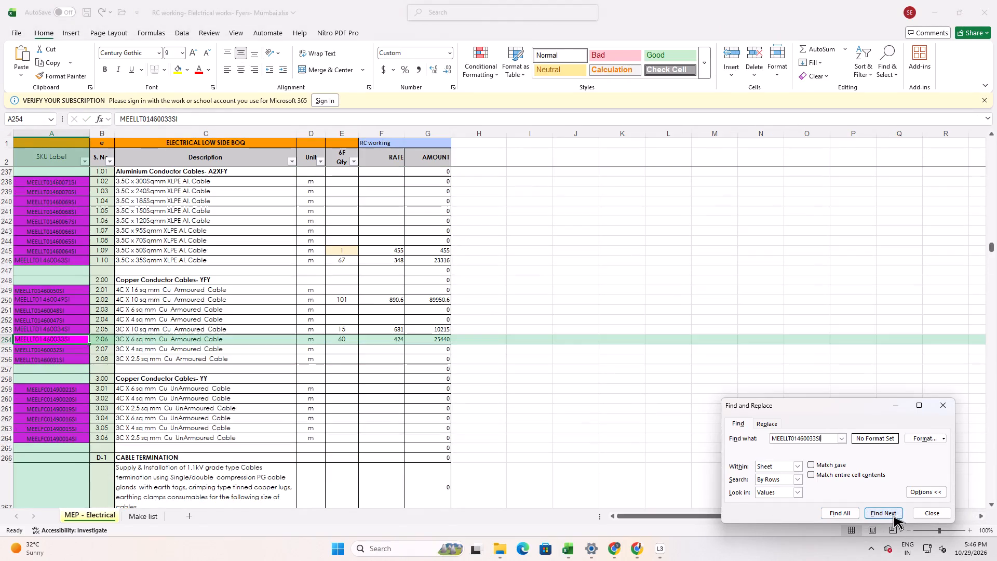
{"action": "left_click", "coordinate": [893, 515]}
{"action": "left_click", "coordinate": [893, 515]}
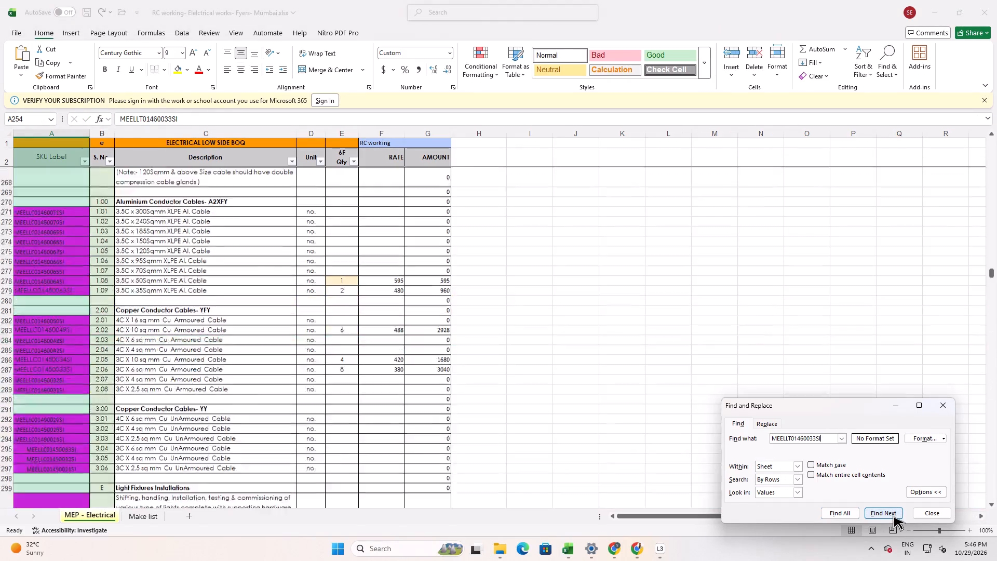
Recheck both MEELLT01460033SI rows, 254 and 568, in the RC working sheet and enter the rate 424 in I25 of the quote sheet.
{"action": "key", "text": "alt+Tab"}
{"action": "key", "text": "alt+Tab"}
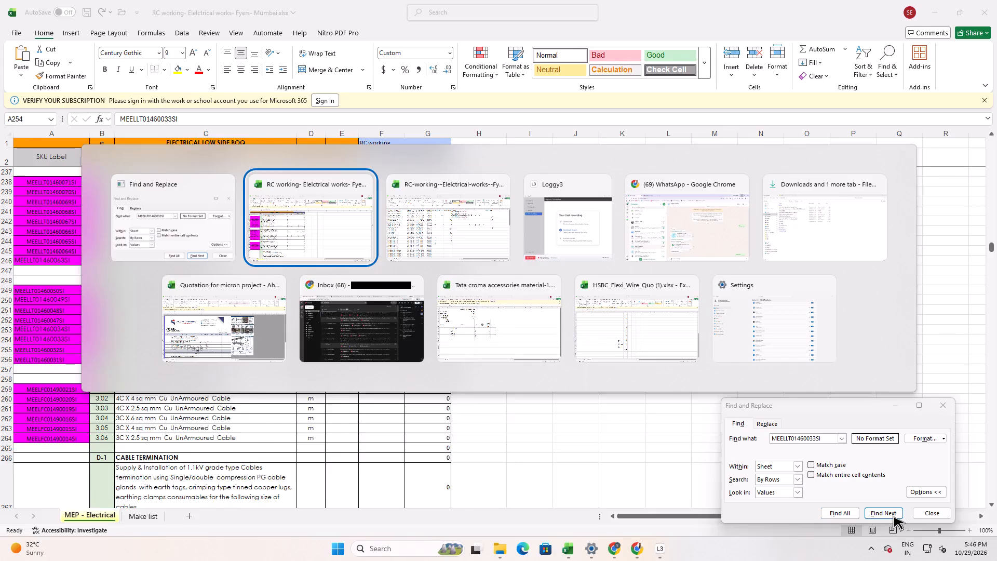
{"action": "left_click", "coordinate": [519, 392]}
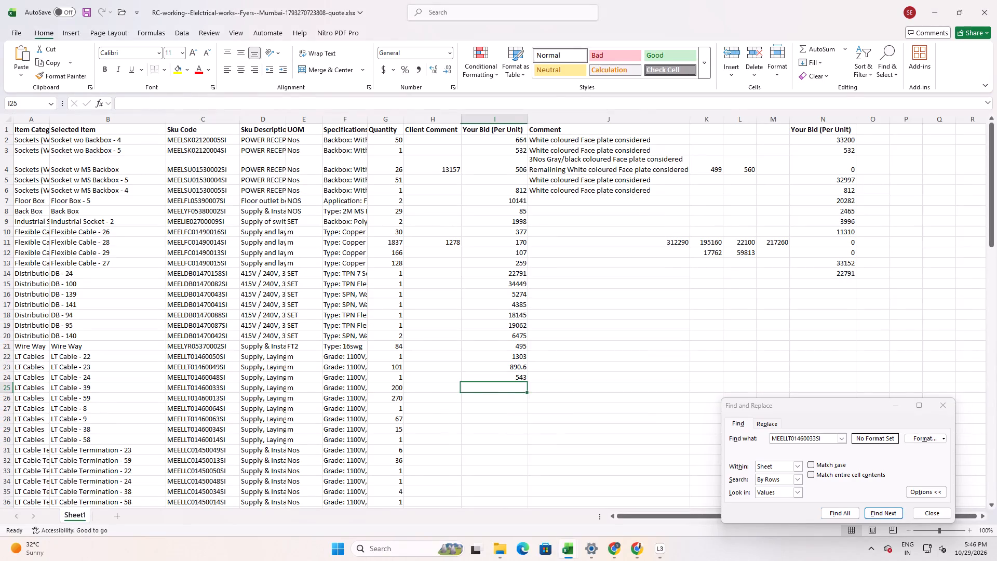
{"action": "key", "text": "alt+Tab"}
{"action": "key", "text": "alt+Tab"}
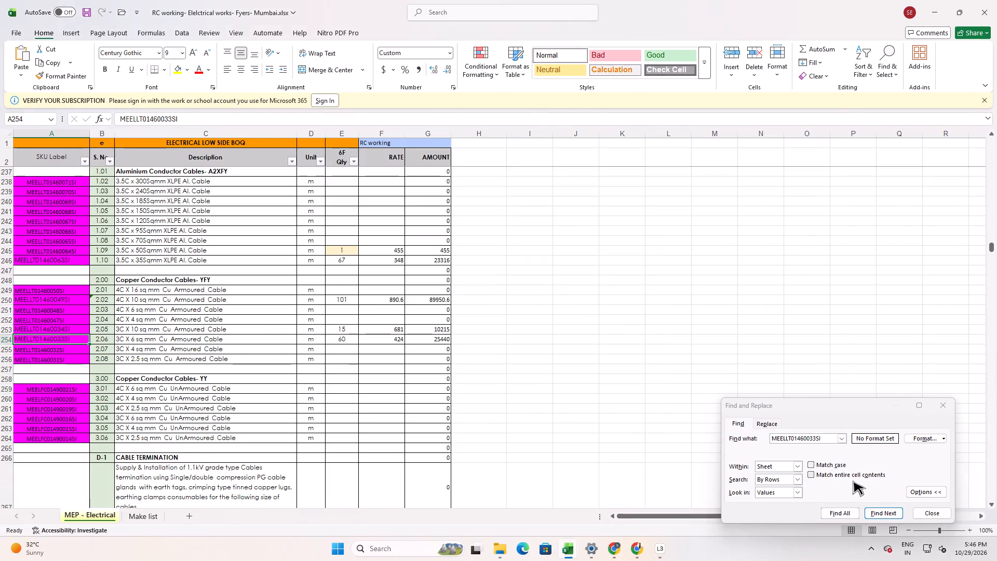
{"action": "left_click", "coordinate": [893, 511]}
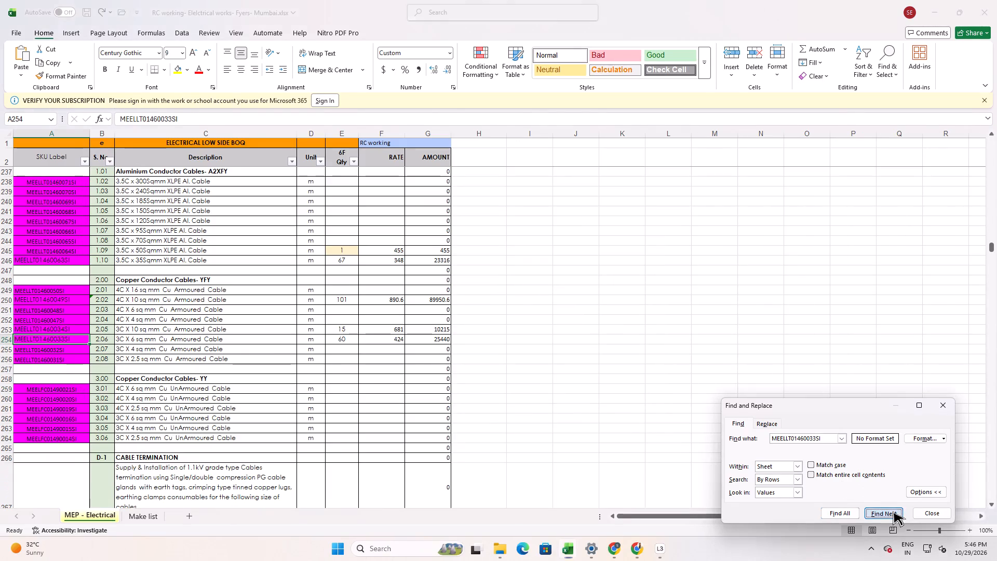
{"action": "left_click", "coordinate": [893, 511]}
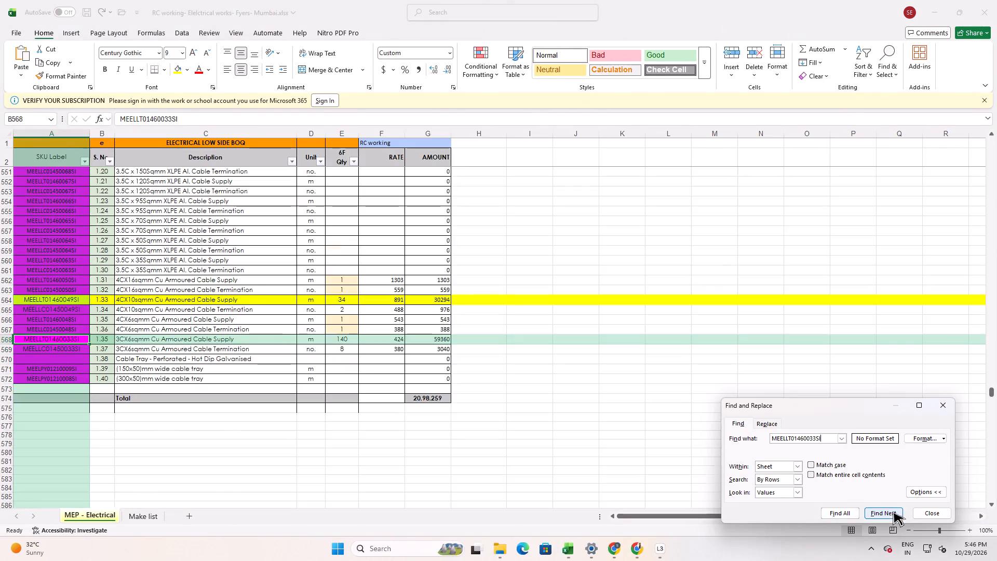
{"action": "key", "text": "alt+Tab"}
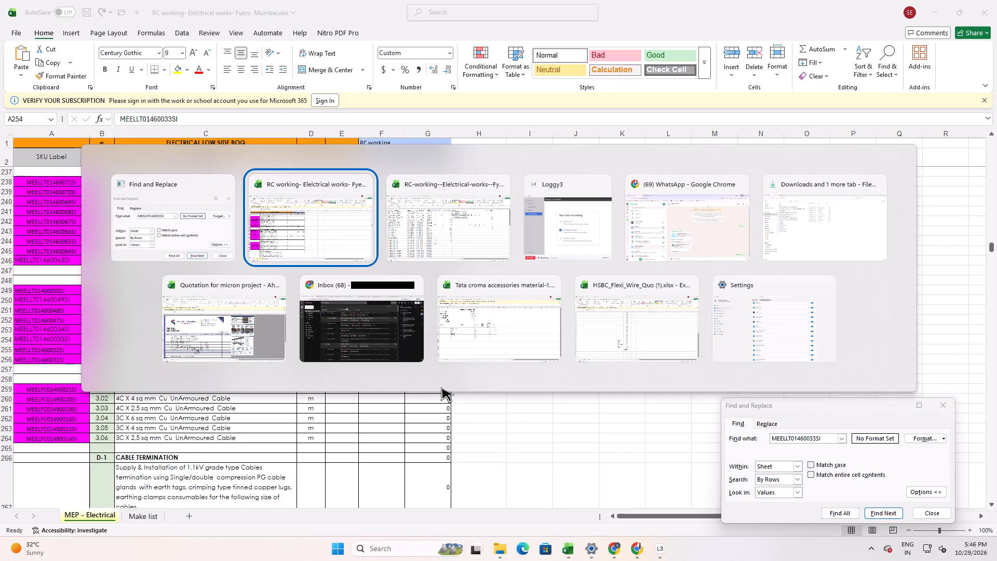
{"action": "key", "text": "alt+Tab"}
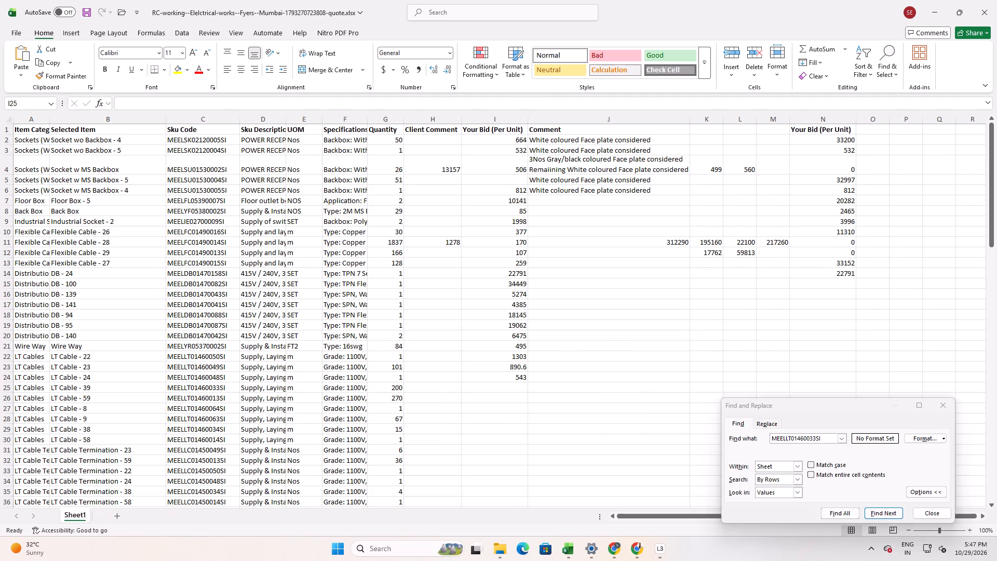
{"action": "type", "text": "424"}
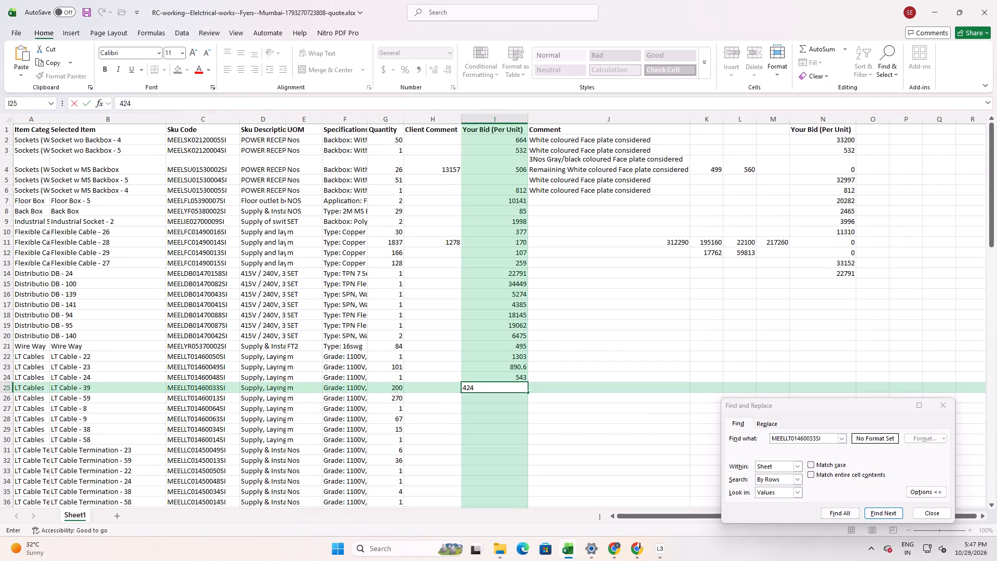
{"action": "key", "text": "Return"}
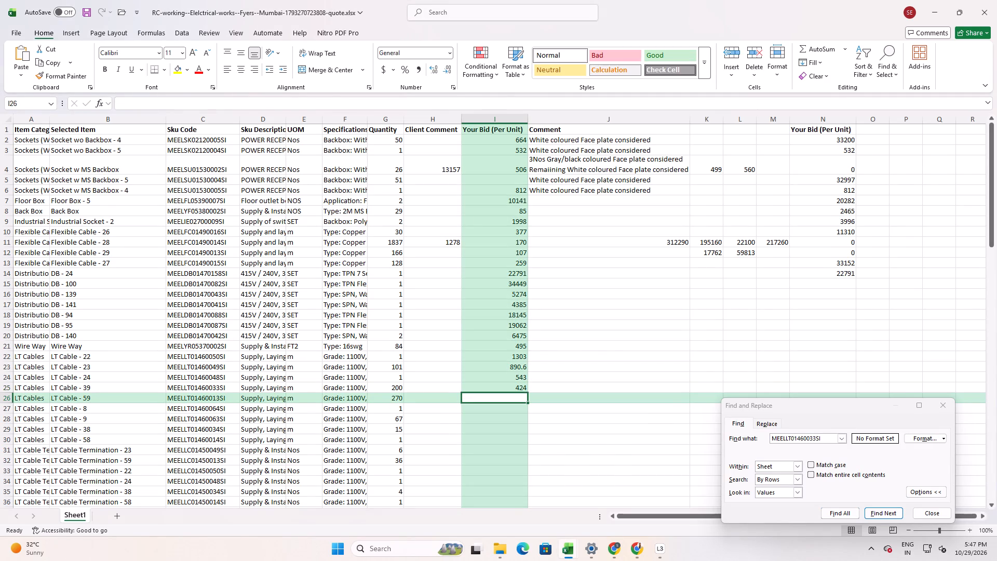
Look up MEELLT01460013SI from C26 in the RC working sheet and enter its rate 118 in I26 of the quote sheet.
{"action": "left_click", "coordinate": [205, 400]}
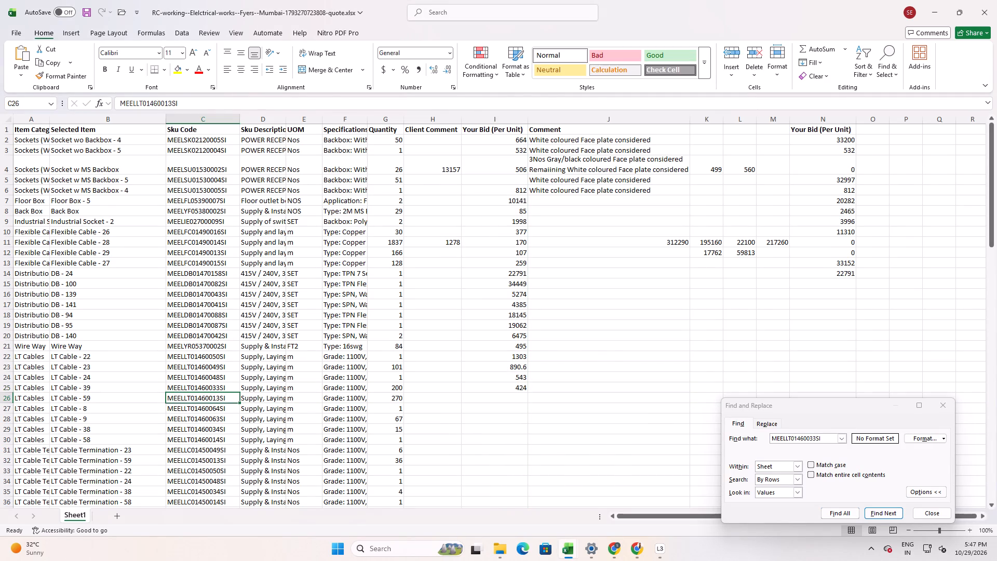
{"action": "left_click_drag", "start_coordinate": [194, 111], "coordinate": [146, 117]}
{"action": "left_click_drag", "start_coordinate": [191, 103], "coordinate": [49, 123]}
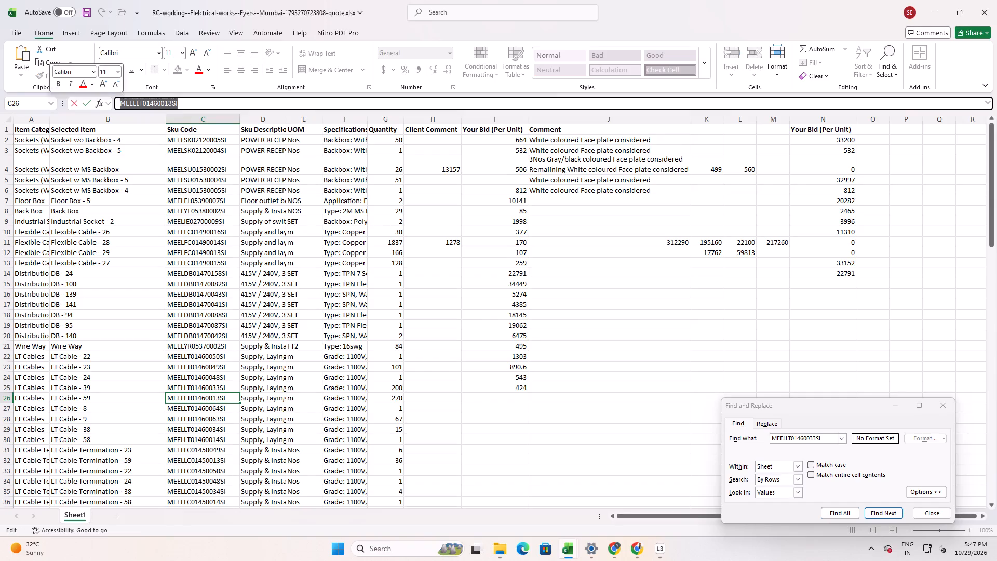
{"action": "key", "text": "ctrl+c"}
{"action": "key", "text": "alt+Tab"}
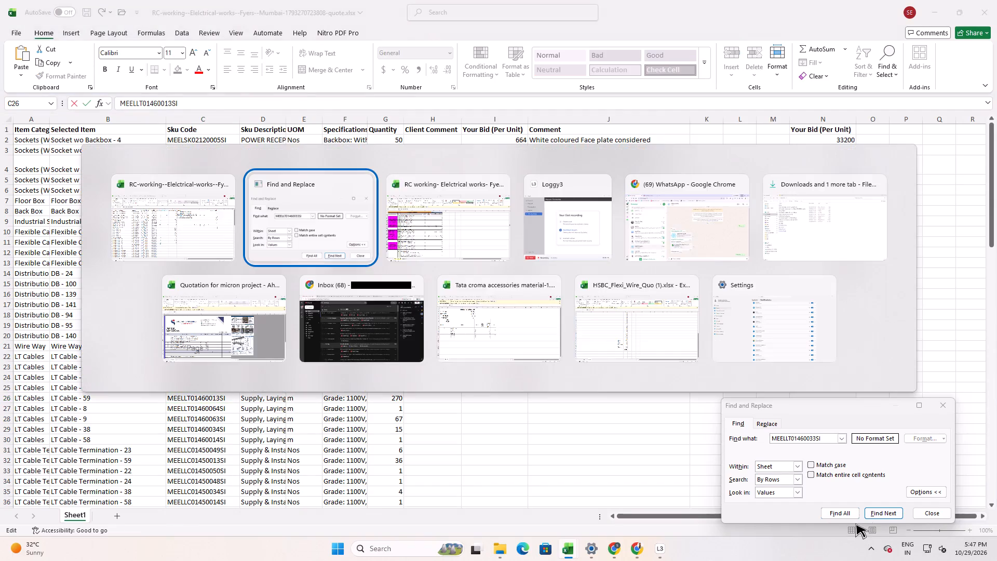
{"action": "key", "text": "alt+Tab"}
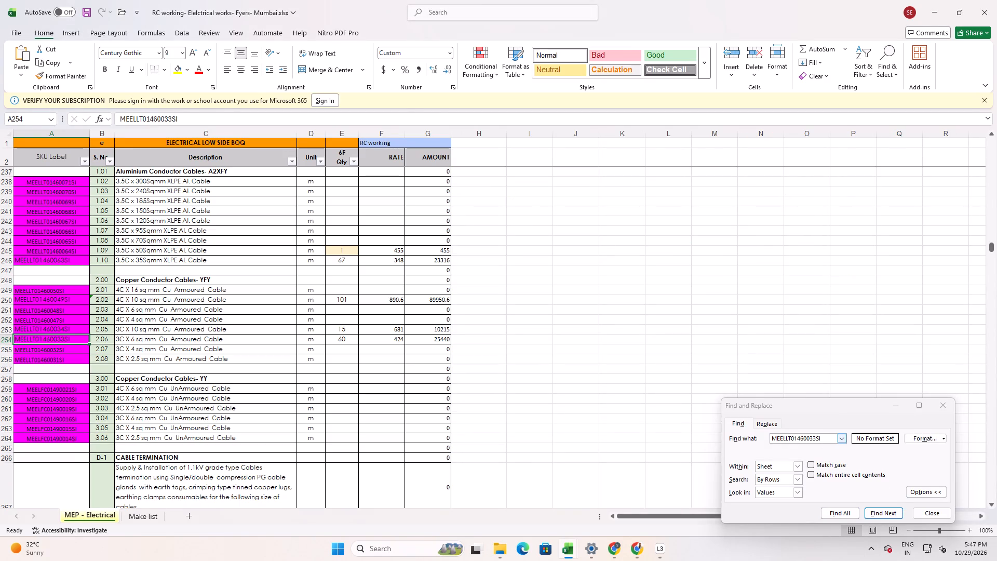
{"action": "double_click", "coordinate": [824, 439]}
{"action": "key", "text": "ctrl+v"}
{"action": "left_click", "coordinate": [881, 513]}
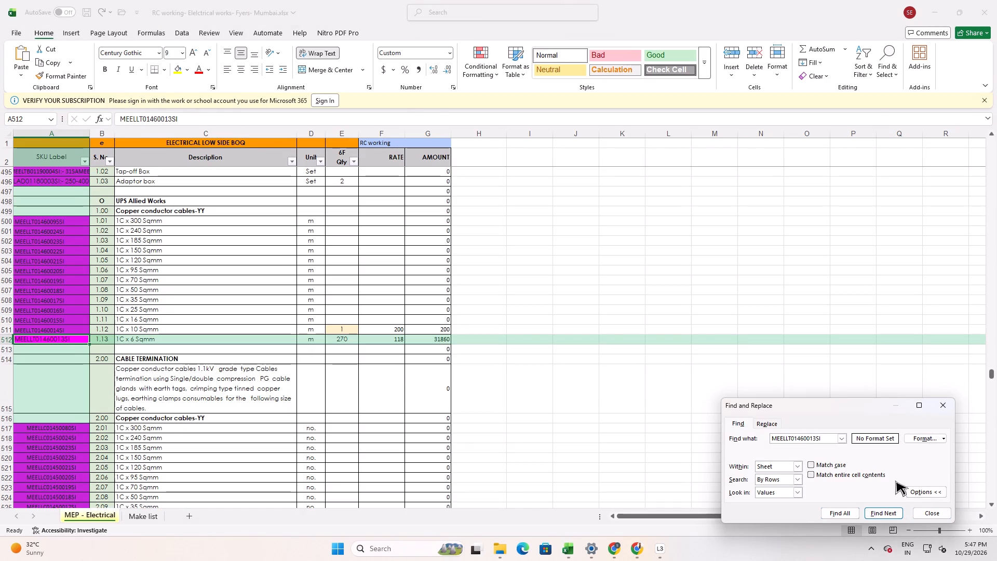
{"action": "left_click", "coordinate": [888, 513]}
{"action": "key", "text": "alt+Tab"}
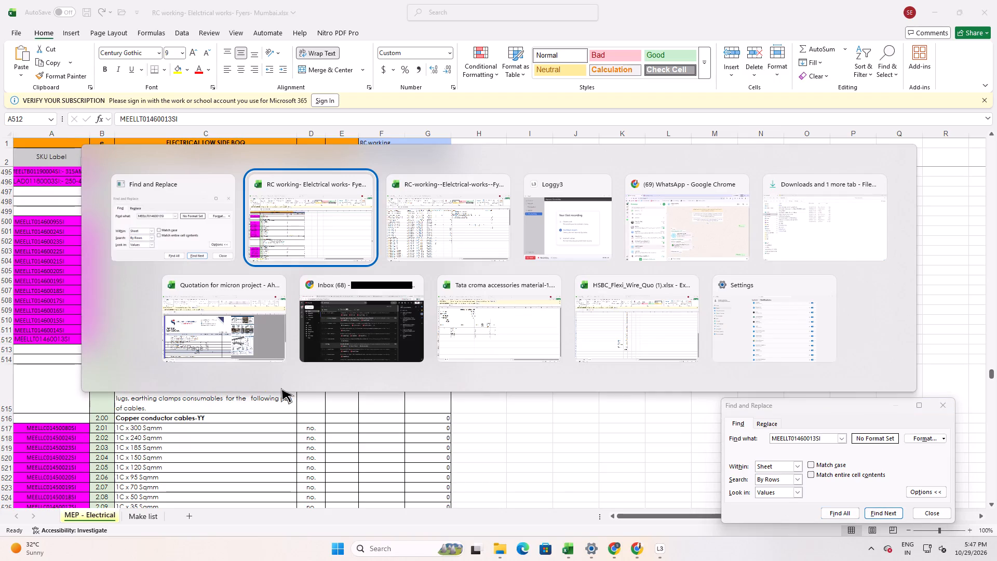
{"action": "key", "text": "alt+Tab"}
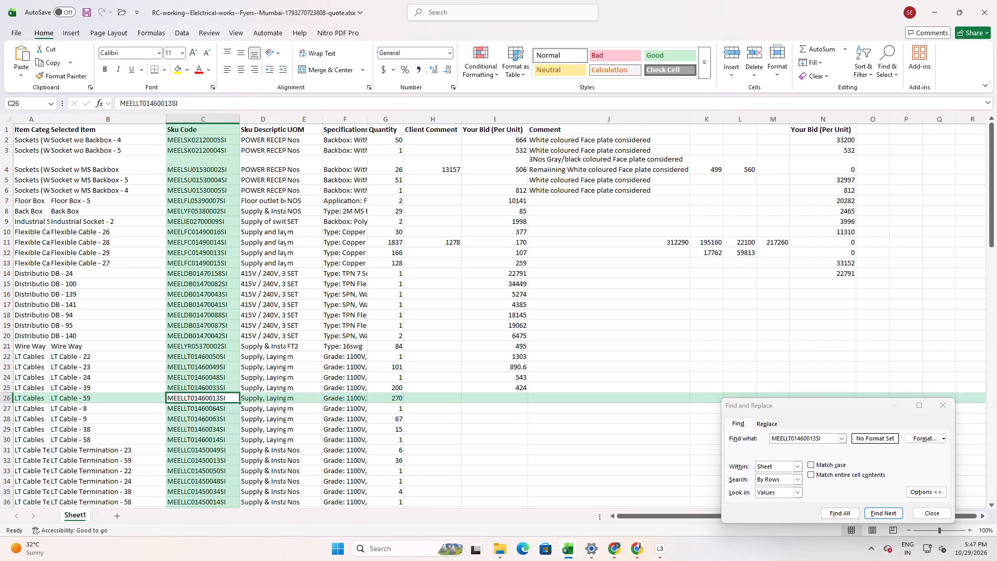
{"action": "left_click", "coordinate": [485, 398]}
{"action": "type", "text": "118"}
{"action": "key", "text": "Return"}
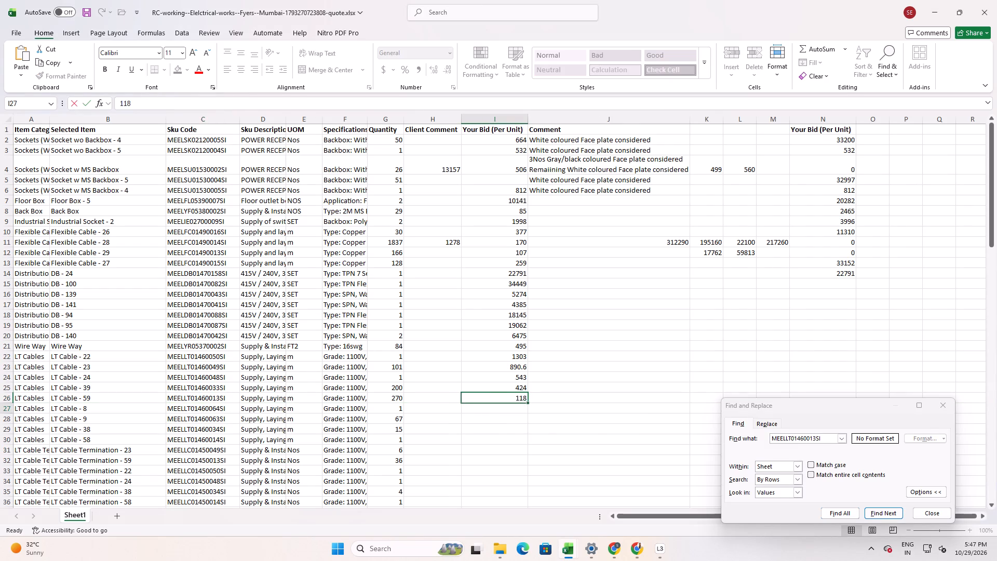
Look up MEELLT01460064SI from C27 in the RC working sheet and enter its row 245 rate, 455, in I27 of the quote sheet.
{"action": "left_click", "coordinate": [182, 412]}
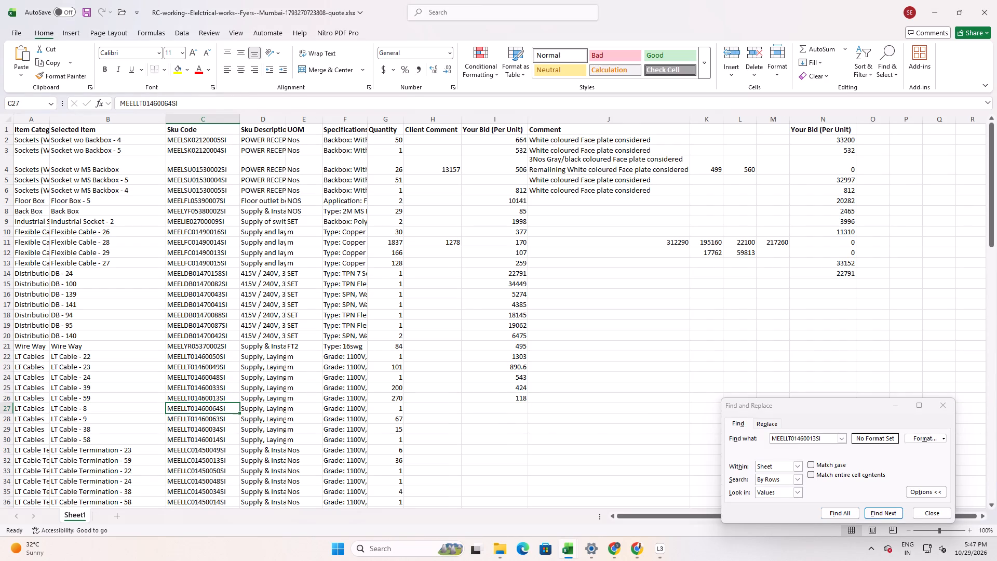
{"action": "double_click", "coordinate": [226, 408]}
{"action": "left_click_drag", "start_coordinate": [226, 408], "coordinate": [94, 409]}
{"action": "key", "text": "ctrl+c"}
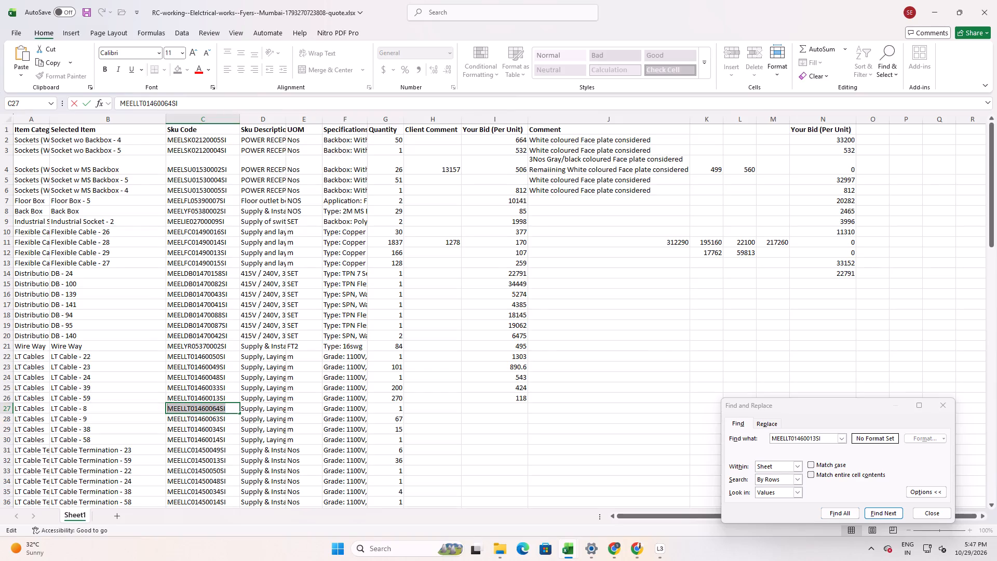
{"action": "key", "text": "alt+Tab"}
{"action": "key", "text": "alt+Tab"}
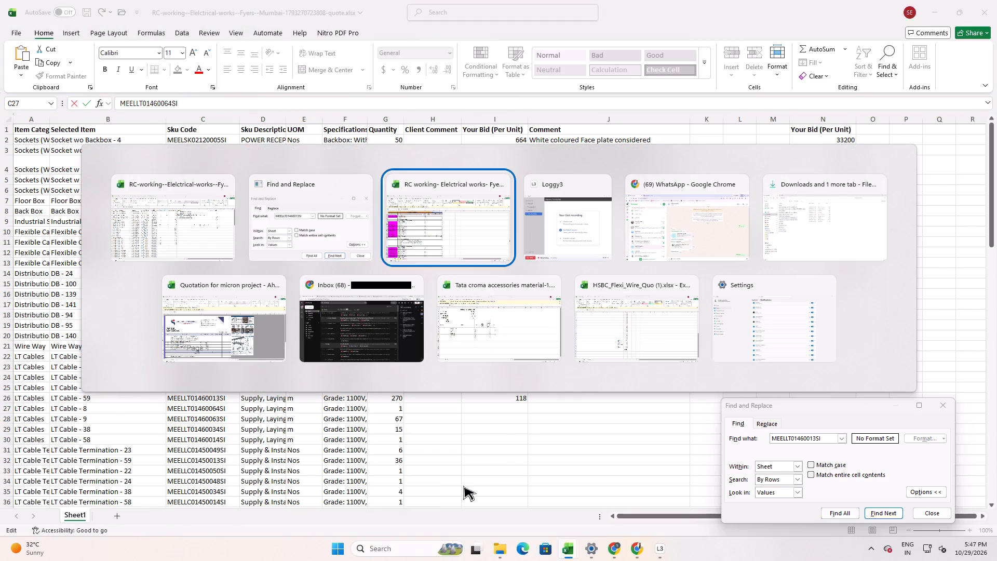
{"action": "left_click_drag", "start_coordinate": [828, 440], "coordinate": [591, 440]}
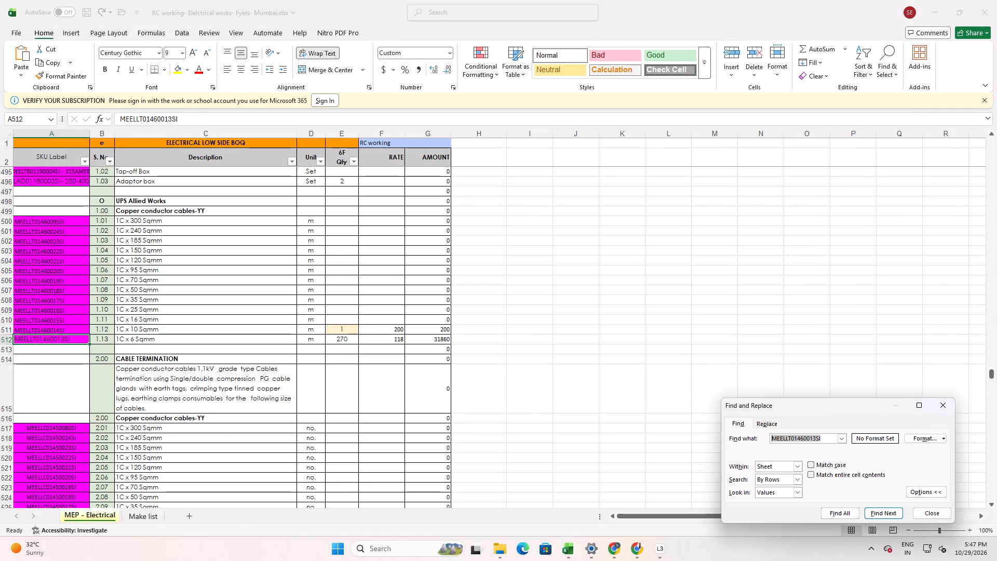
{"action": "key", "text": "ctrl+v"}
{"action": "key", "text": "Return"}
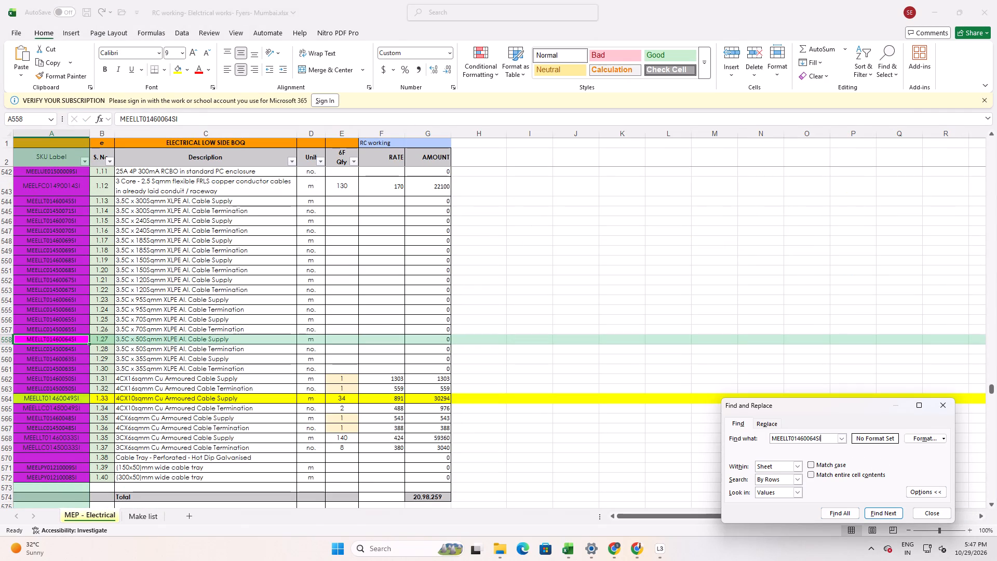
{"action": "left_click", "coordinate": [894, 508]}
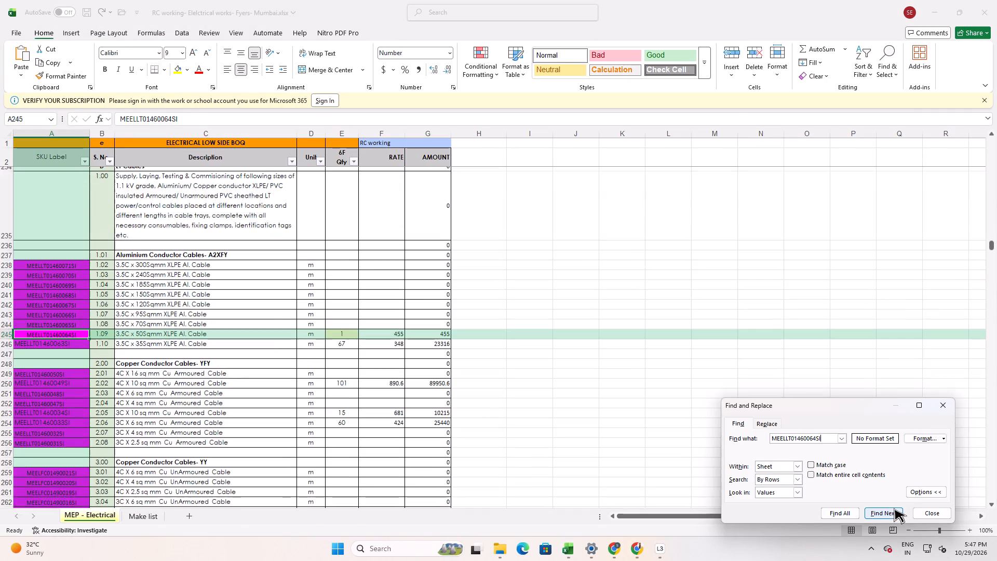
{"action": "left_click", "coordinate": [894, 508]}
{"action": "left_click", "coordinate": [894, 508]}
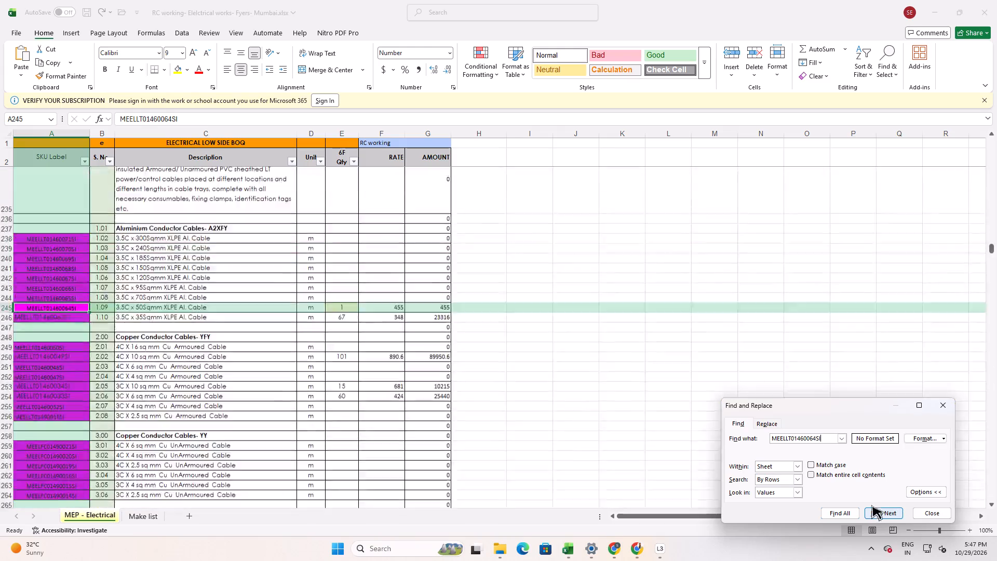
{"action": "key", "text": "alt+Tab"}
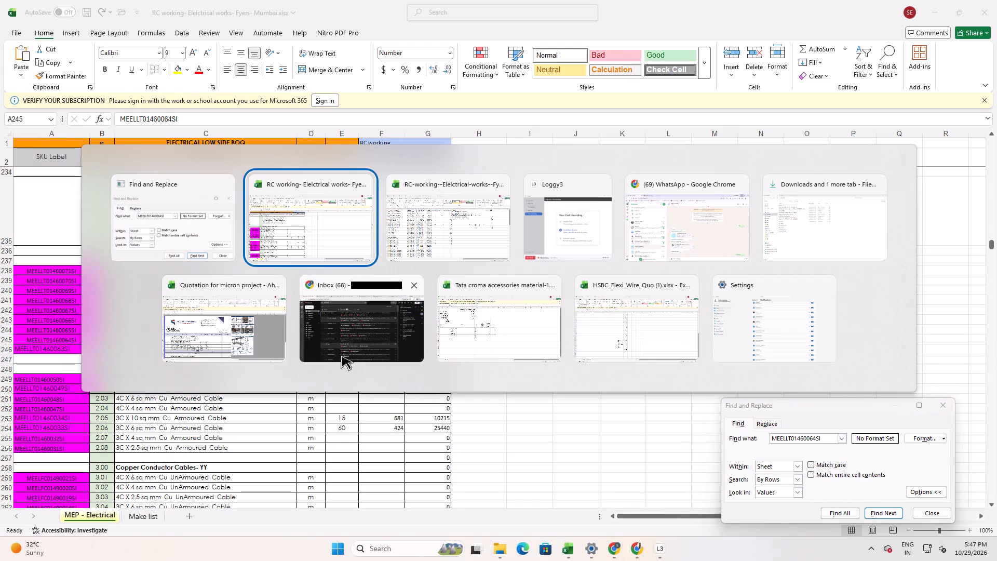
{"action": "key", "text": "alt+Tab"}
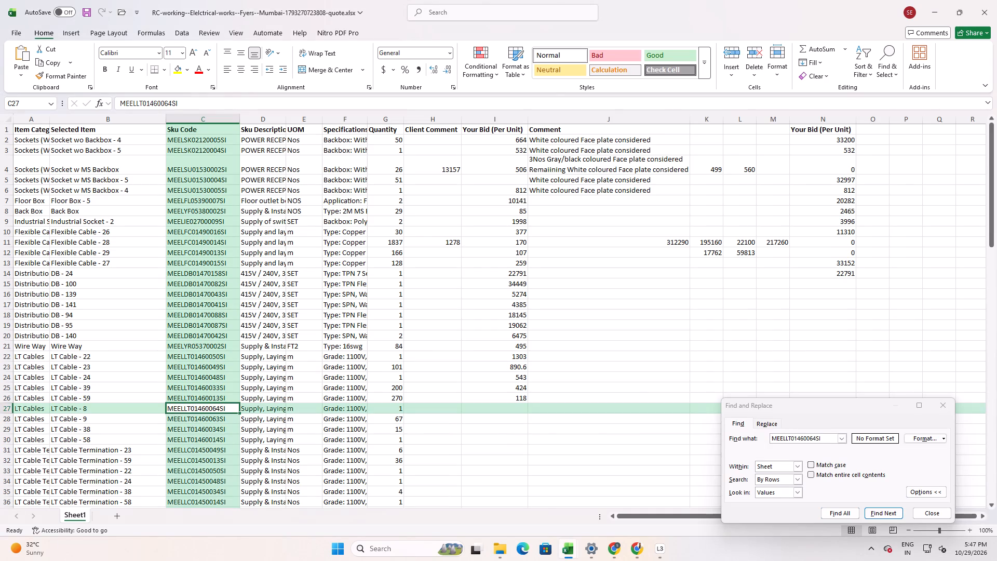
{"action": "left_click", "coordinate": [524, 407]}
{"action": "type", "text": "455"}
{"action": "key", "text": "Return"}
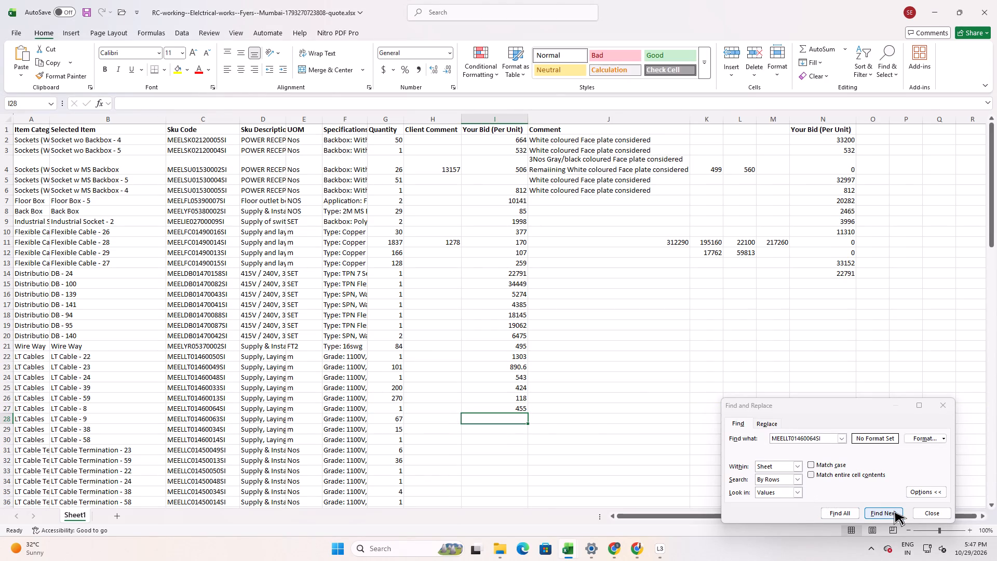
Look up MEELLT01460063SI from C28 in the RC working sheet and enter its row 246 rate, 348, in I28 of the quote sheet.
{"action": "left_click", "coordinate": [227, 418]}
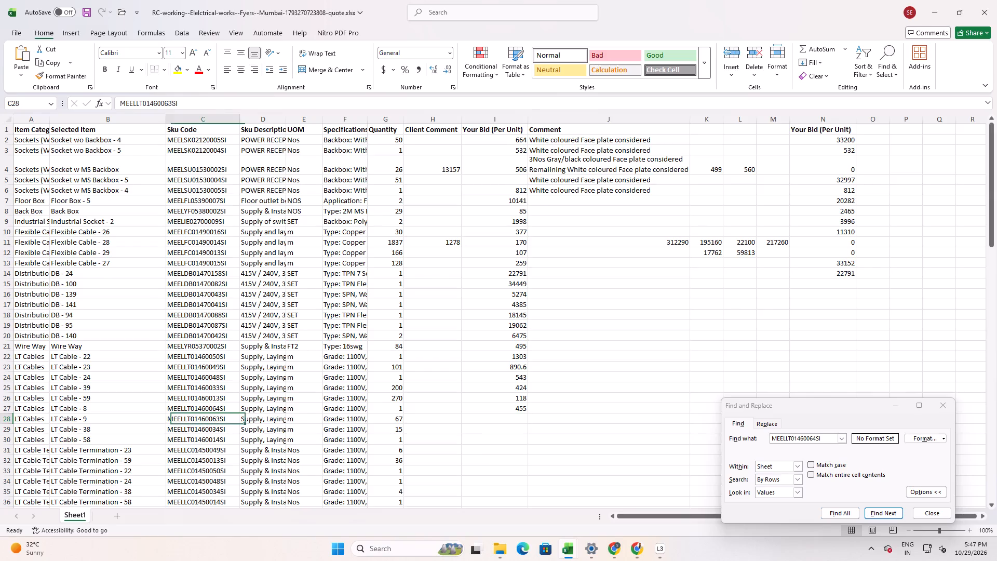
{"action": "left_click_drag", "start_coordinate": [193, 109], "coordinate": [63, 116]}
{"action": "key", "text": "ctrl+c"}
{"action": "key", "text": "alt+Tab"}
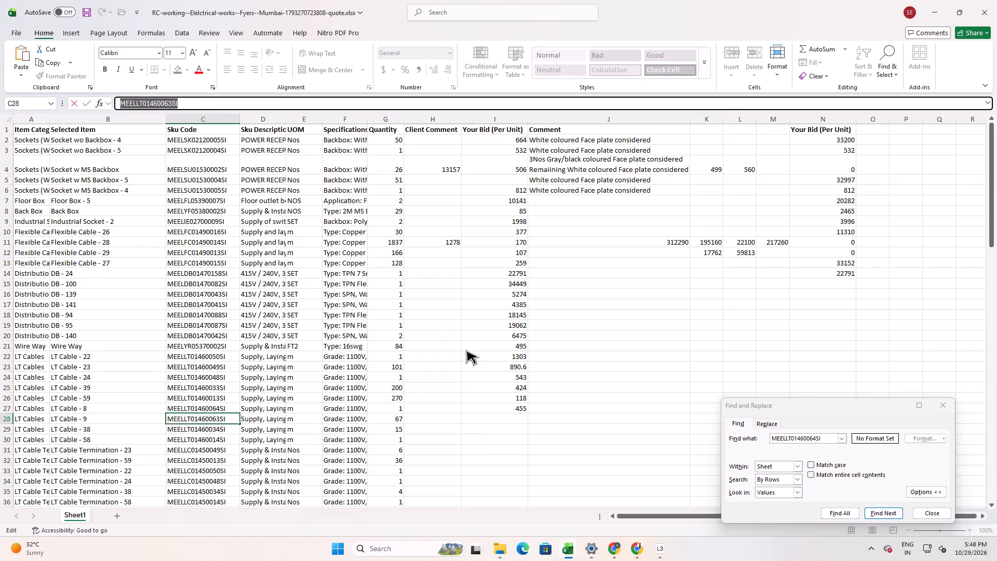
{"action": "key", "text": "alt+Tab"}
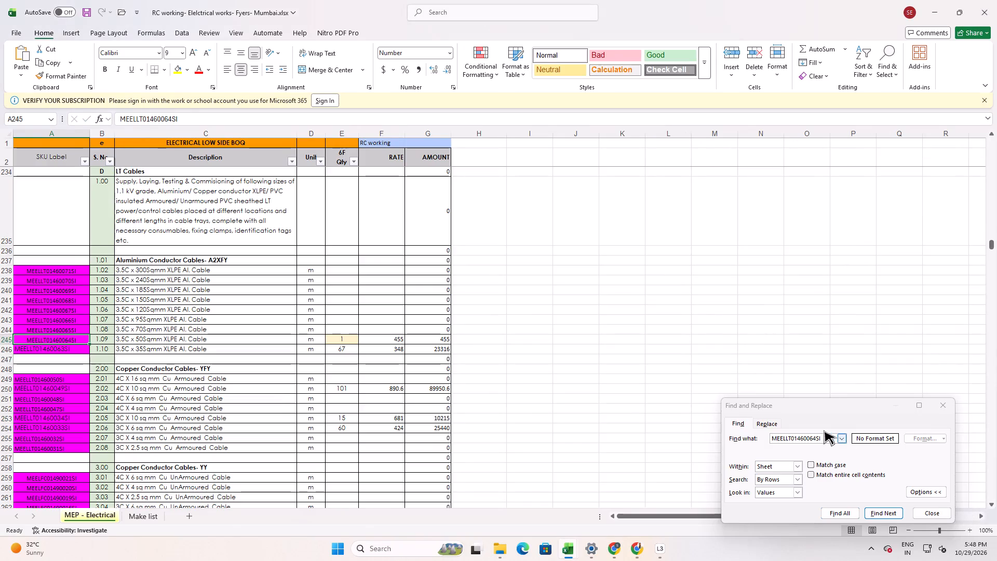
{"action": "left_click_drag", "start_coordinate": [824, 435], "coordinate": [590, 440]}
{"action": "key", "text": "ctrl+v"}
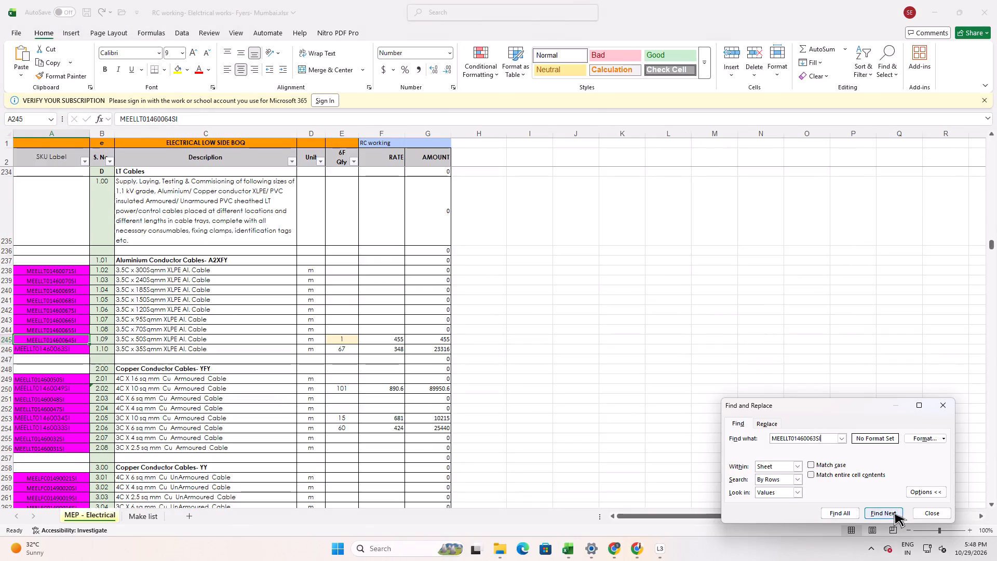
{"action": "left_click", "coordinate": [894, 512]}
{"action": "left_click", "coordinate": [893, 512]}
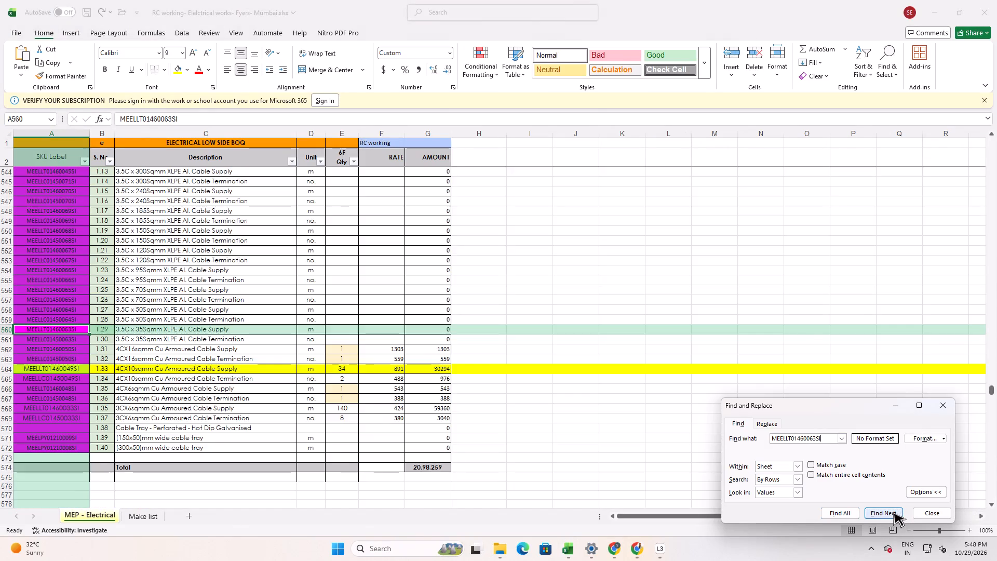
{"action": "left_click", "coordinate": [893, 512]}
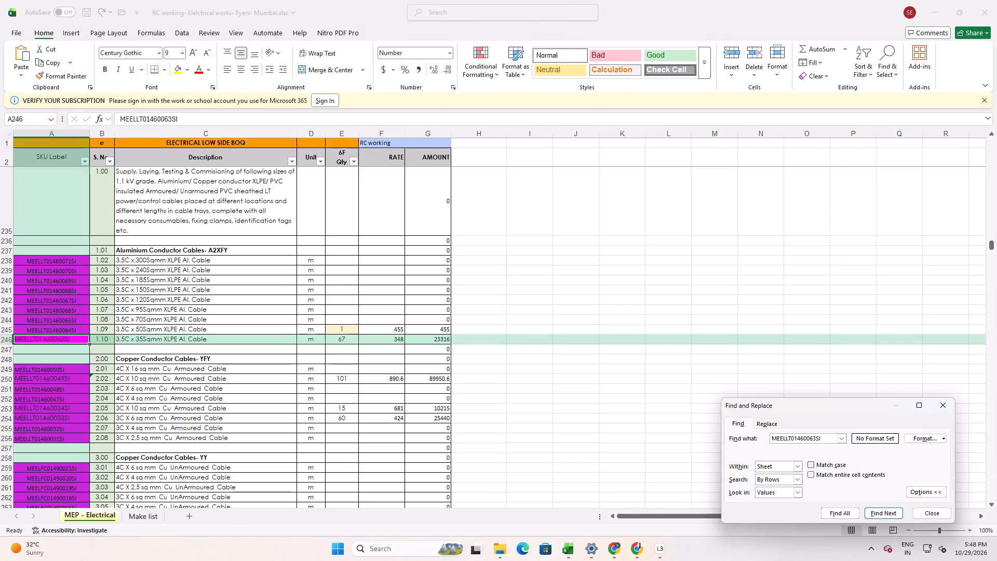
{"action": "key", "text": "alt+Tab"}
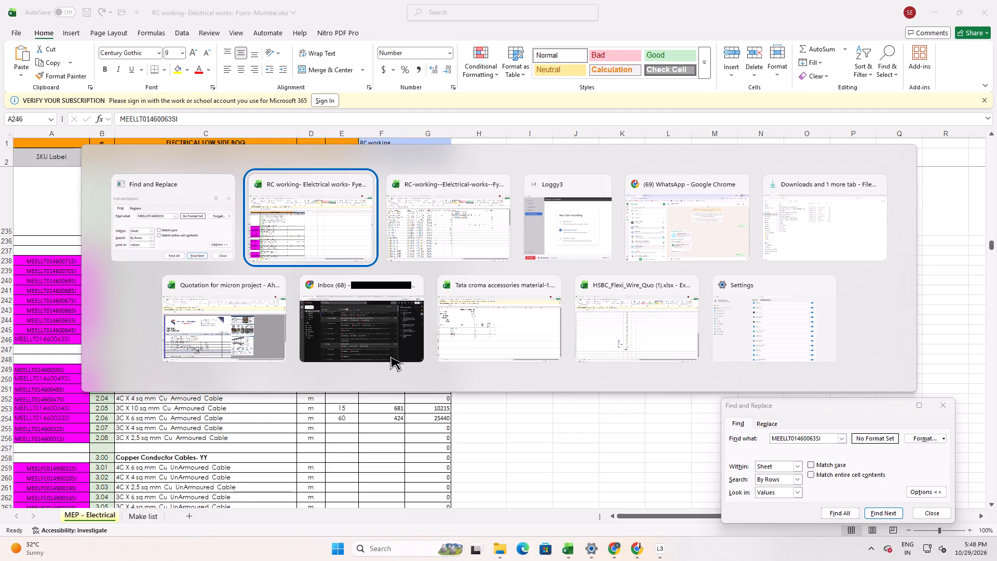
{"action": "key", "text": "alt+Tab"}
{"action": "left_click", "coordinate": [492, 419]}
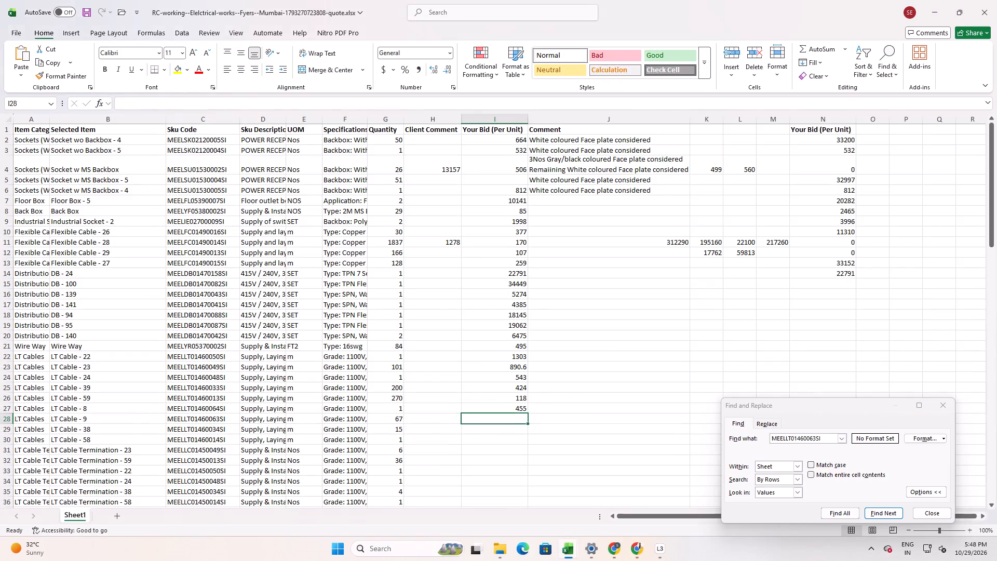
{"action": "type", "text": "348"}
{"action": "key", "text": "Return"}
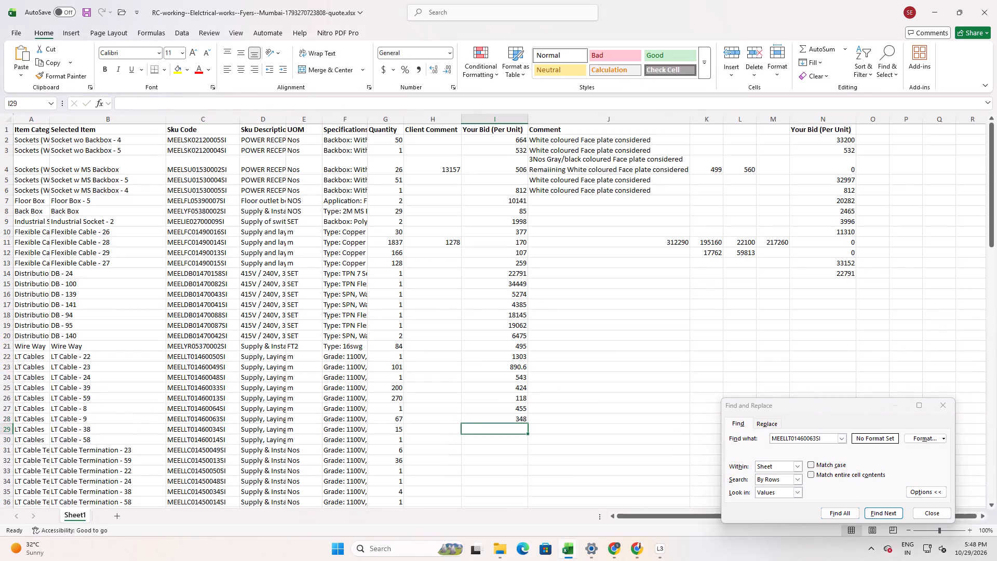
Look up MEELLT01460034SI from C29 in the RC working sheet and enter its row 253 rate, 681, in I29 of the quote sheet.
{"action": "left_click", "coordinate": [213, 430]}
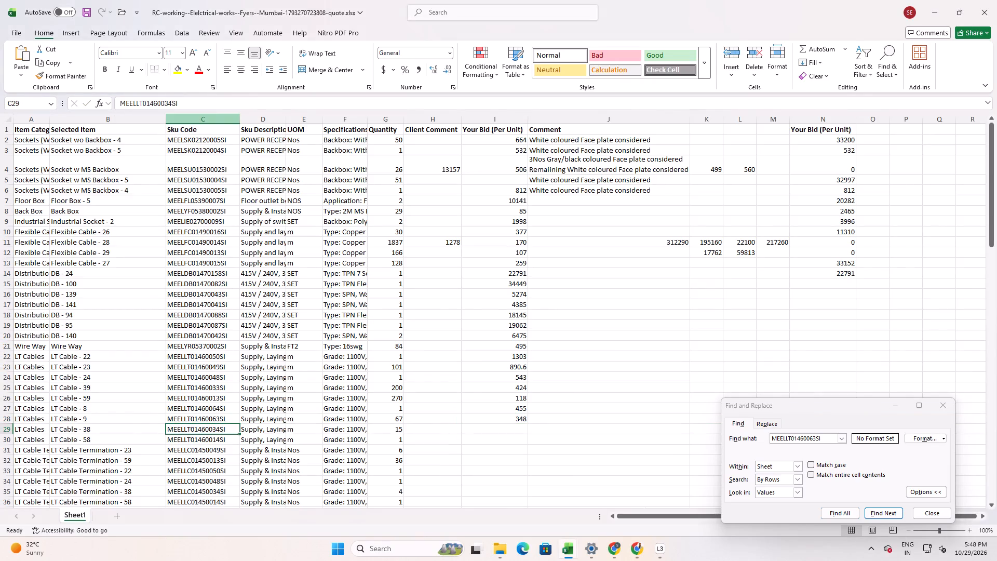
{"action": "left_click_drag", "start_coordinate": [201, 100], "coordinate": [57, 106]}
{"action": "key", "text": "ctrl+c"}
{"action": "key", "text": "alt+Tab"}
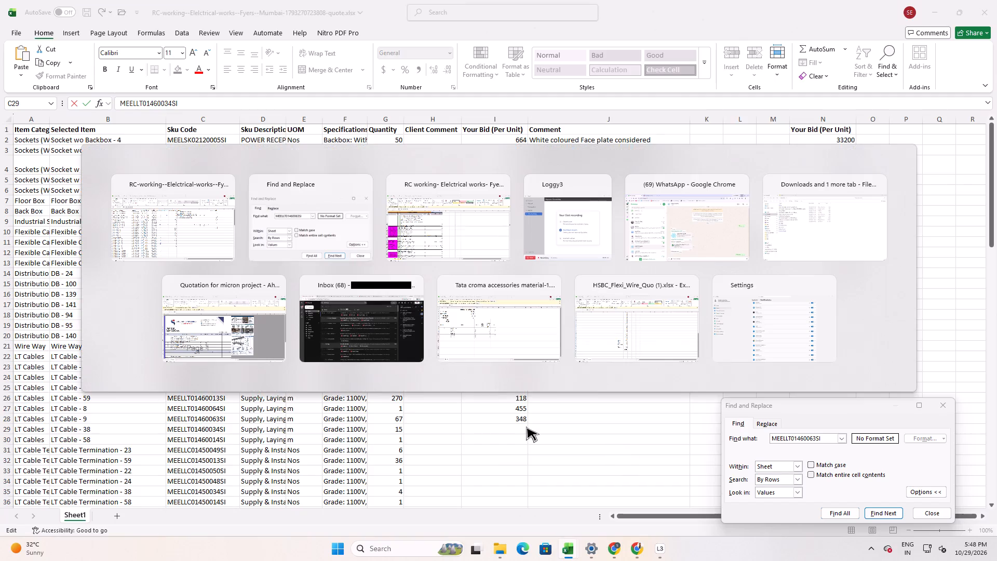
{"action": "key", "text": "alt+Tab"}
{"action": "left_click_drag", "start_coordinate": [830, 437], "coordinate": [518, 438]}
{"action": "key", "text": "ctrl+v"}
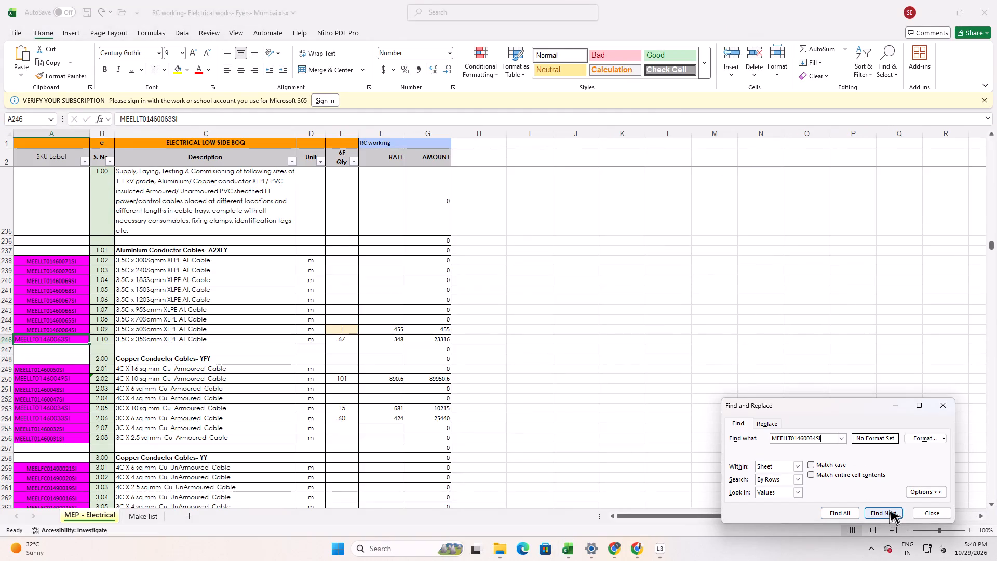
{"action": "left_click", "coordinate": [889, 510]}
{"action": "left_click", "coordinate": [882, 512]}
{"action": "left_click", "coordinate": [882, 512]}
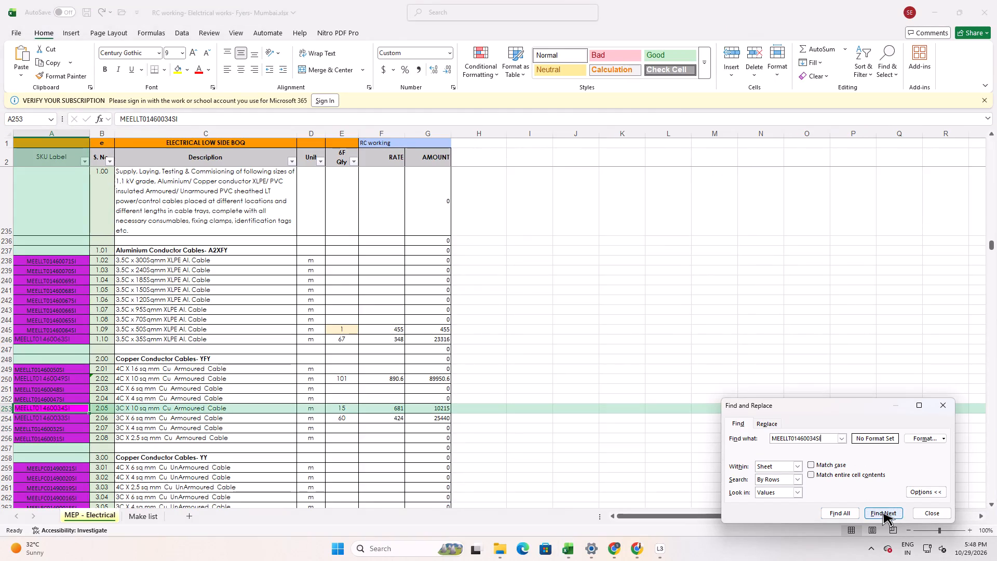
{"action": "left_click", "coordinate": [882, 512]}
{"action": "key", "text": "alt+Tab"}
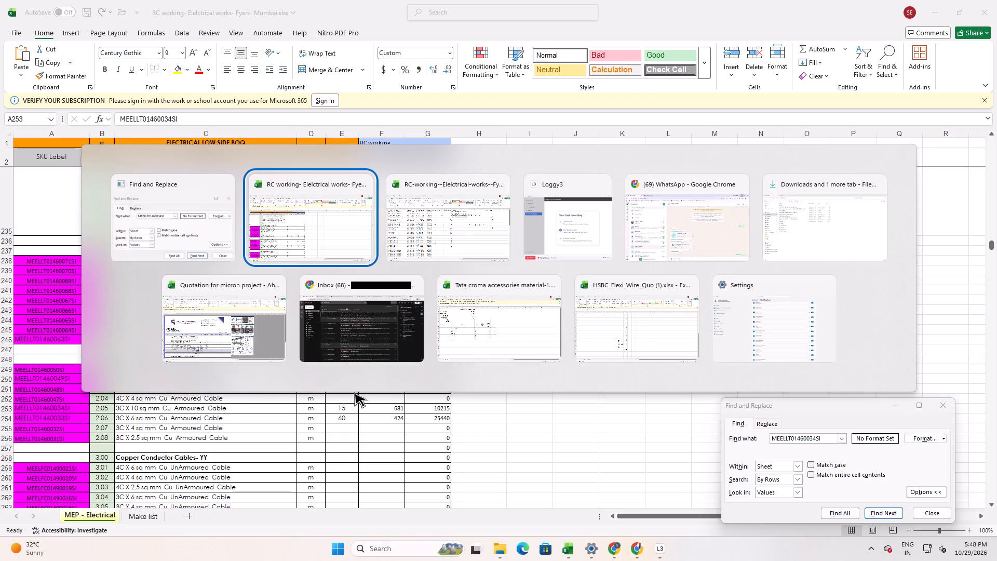
{"action": "key", "text": "alt+Tab"}
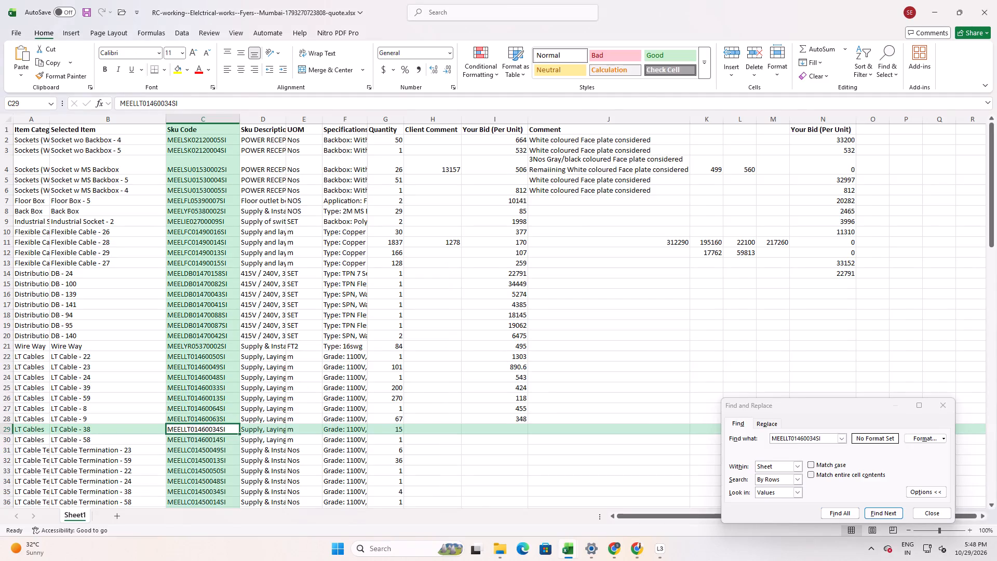
{"action": "left_click", "coordinate": [513, 430]}
{"action": "key", "text": "8"}
{"action": "key", "text": "BackSpace"}
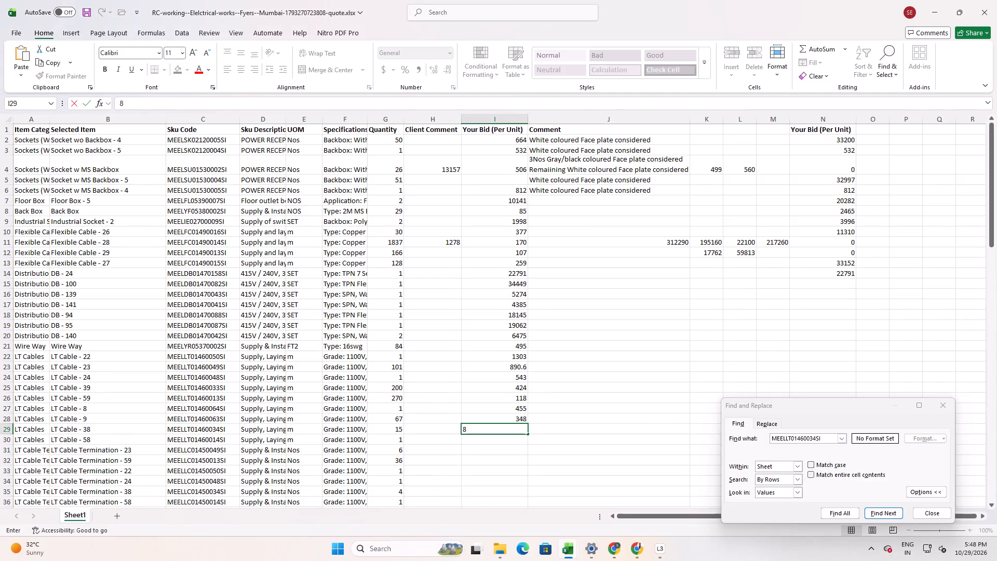
{"action": "type", "text": "681"}
{"action": "key", "text": "Return"}
Look up MEELLT01460014SI from C30 in the RC working sheet and enter its row 511 rate, 200, in I30 of the quote sheet.
{"action": "key", "text": "alt+Tab"}
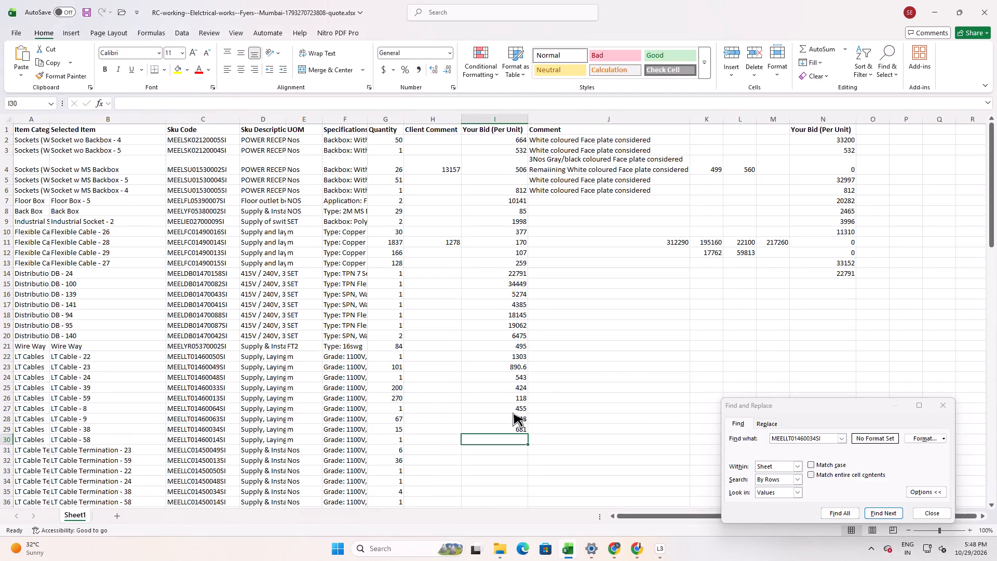
{"action": "key", "text": "alt+Tab"}
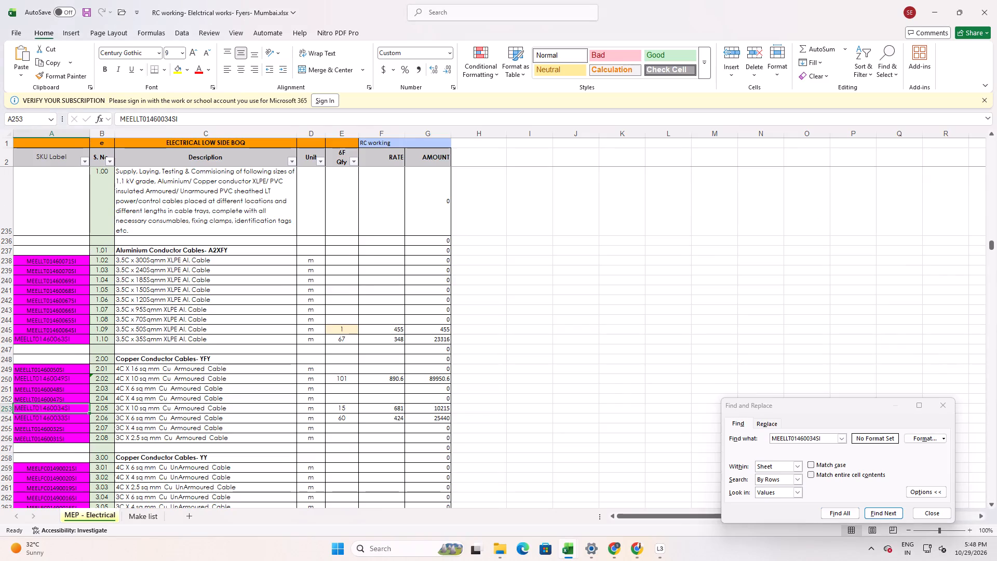
{"action": "key", "text": "alt+Tab"}
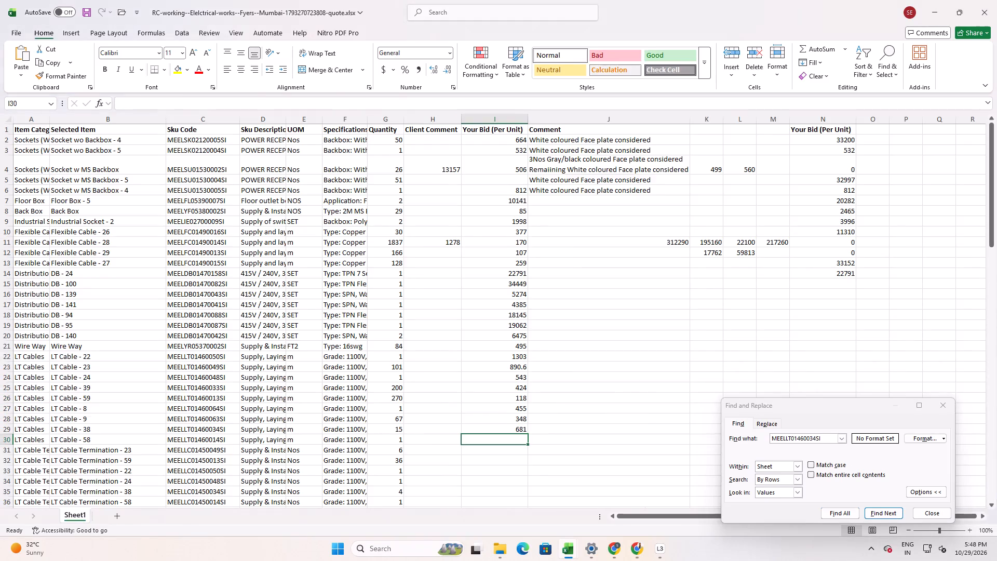
{"action": "left_click", "coordinate": [221, 438]}
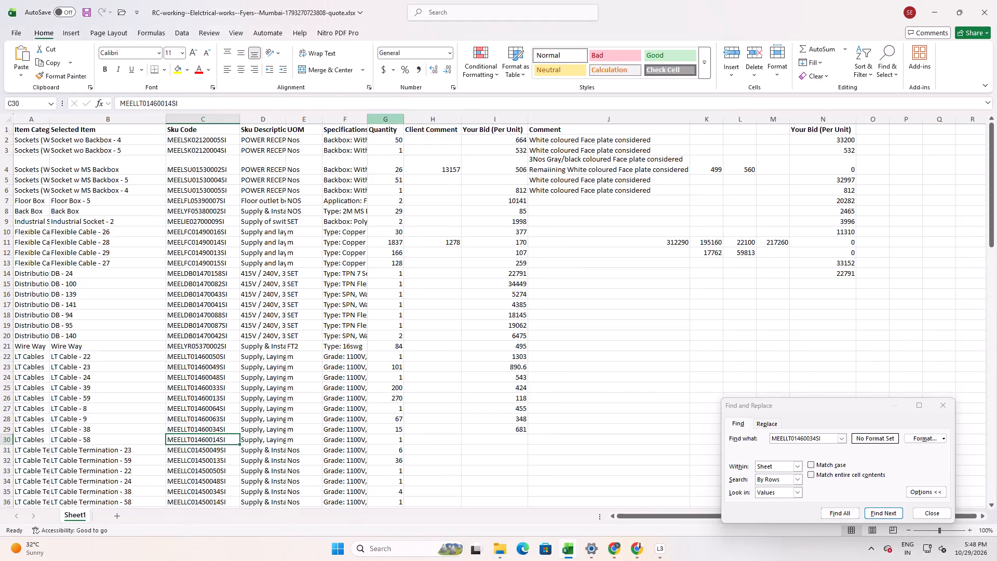
{"action": "left_click_drag", "start_coordinate": [193, 103], "coordinate": [0, 118]}
{"action": "key", "text": "ctrl+c"}
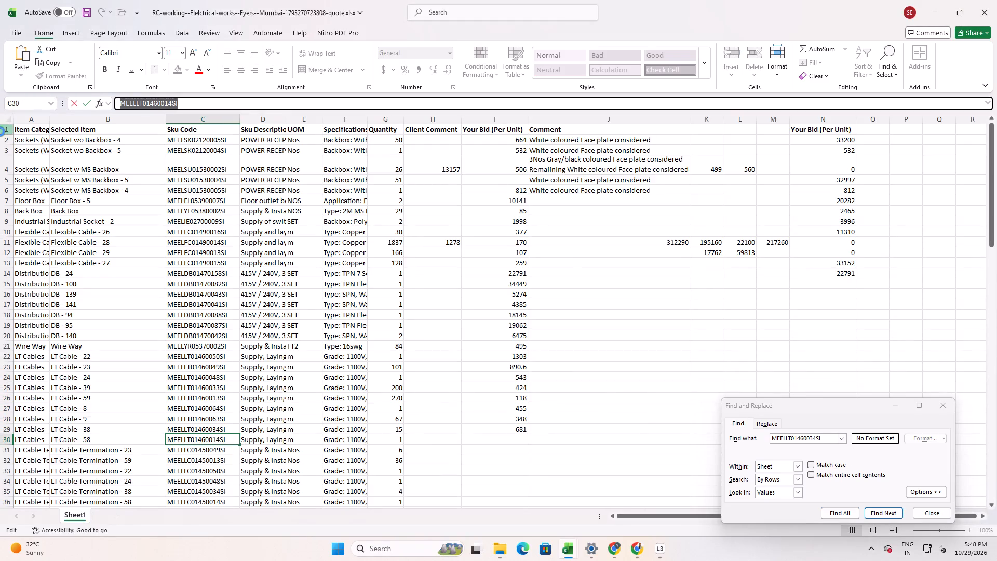
{"action": "key", "text": "alt+Tab"}
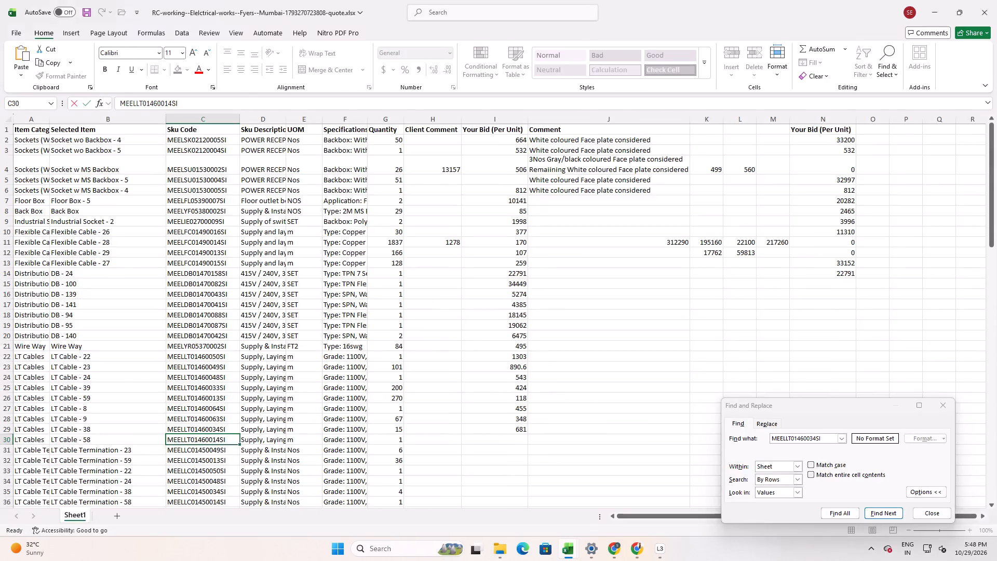
{"action": "left_click_drag", "start_coordinate": [826, 436], "coordinate": [567, 438]}
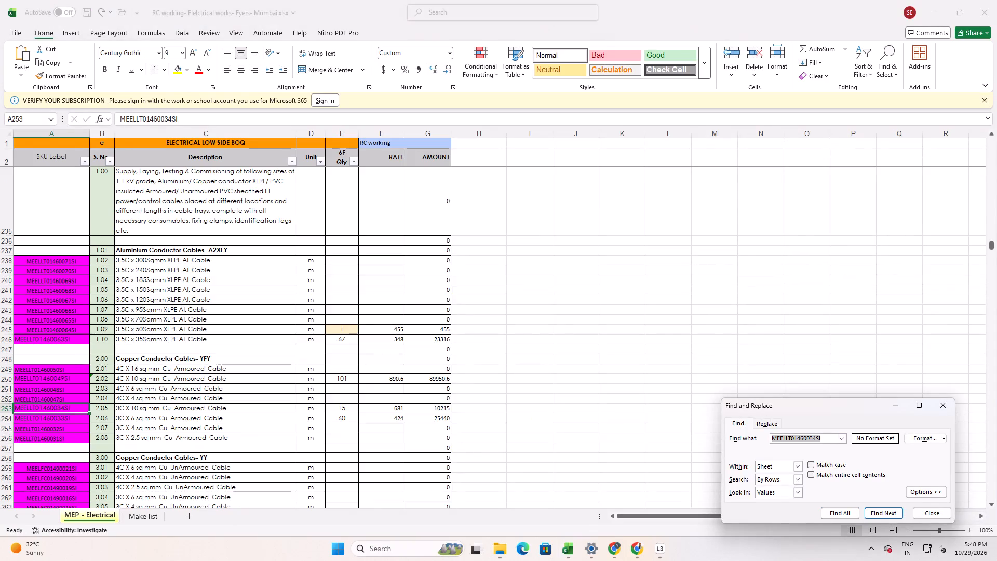
{"action": "key", "text": "ctrl+v"}
{"action": "left_click", "coordinate": [888, 514]}
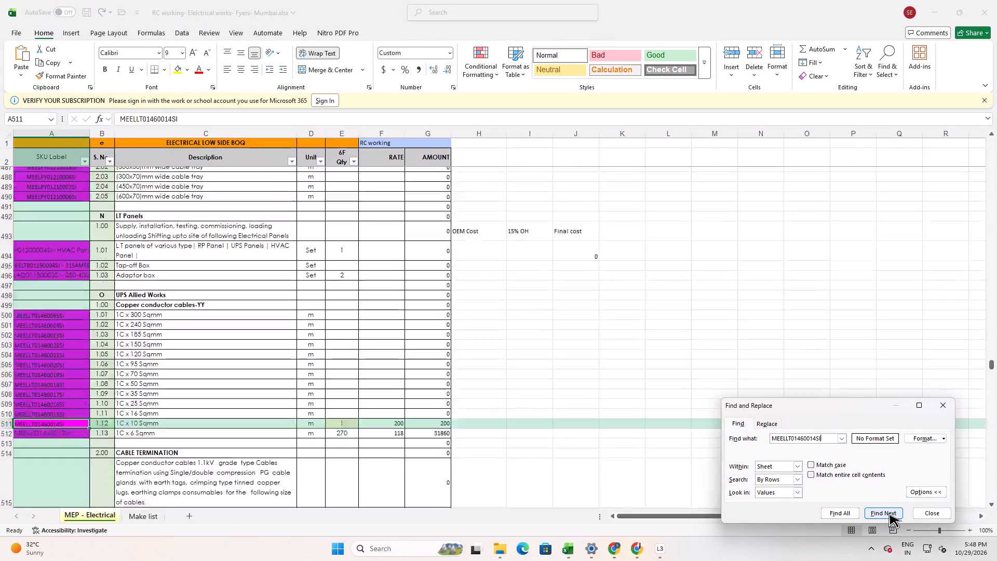
{"action": "left_click", "coordinate": [888, 513]}
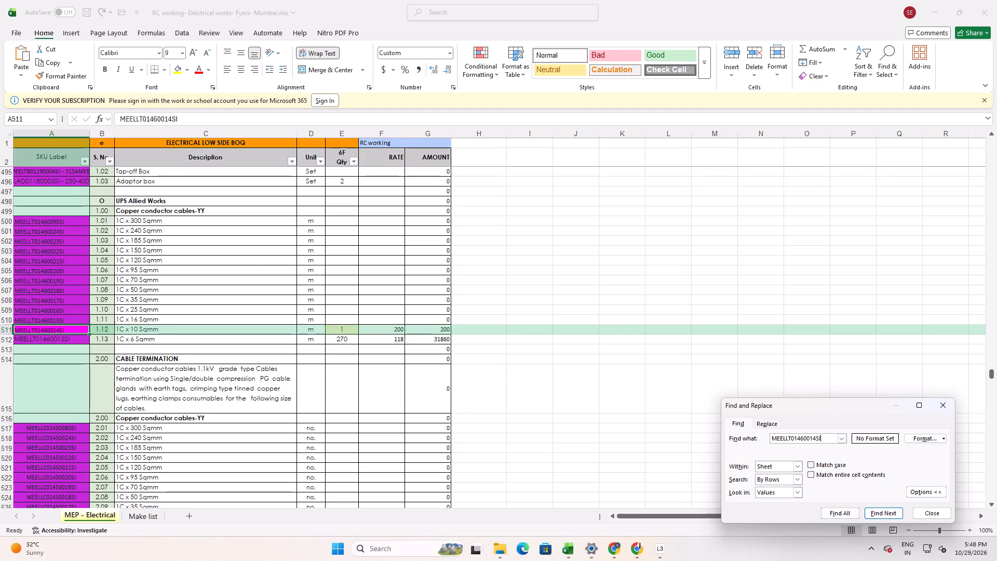
{"action": "key", "text": "alt+Tab"}
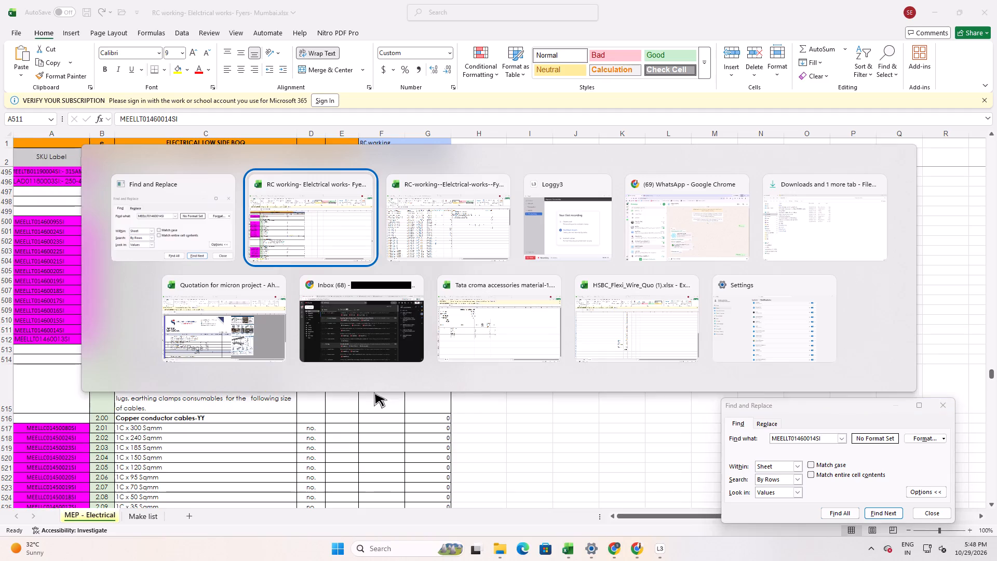
{"action": "key", "text": "alt+Tab"}
{"action": "left_click", "coordinate": [520, 440]}
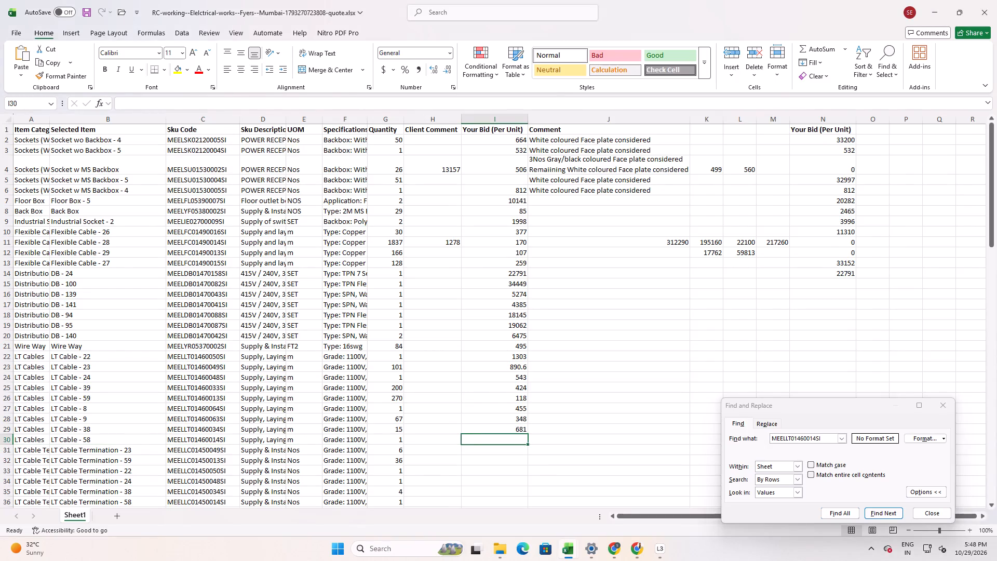
{"action": "type", "text": "200"}
{"action": "key", "text": "Return"}
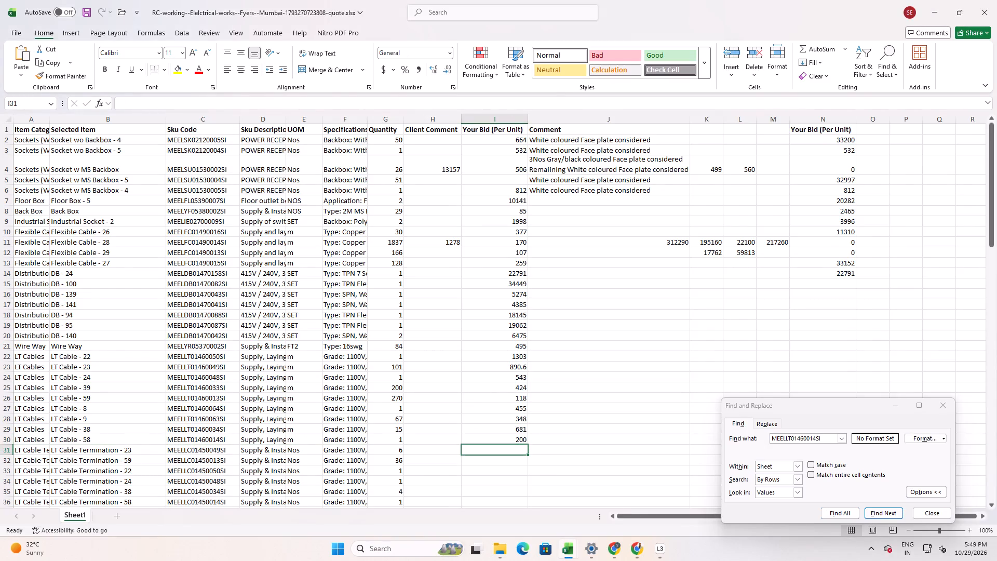
Look up MEELLC01450049SI from C31 in the RC working sheet and enter its row 283 rate, 488, in I31 of the quote sheet.
{"action": "left_click", "coordinate": [215, 451]}
{"action": "left_click_drag", "start_coordinate": [204, 104], "coordinate": [0, 106]}
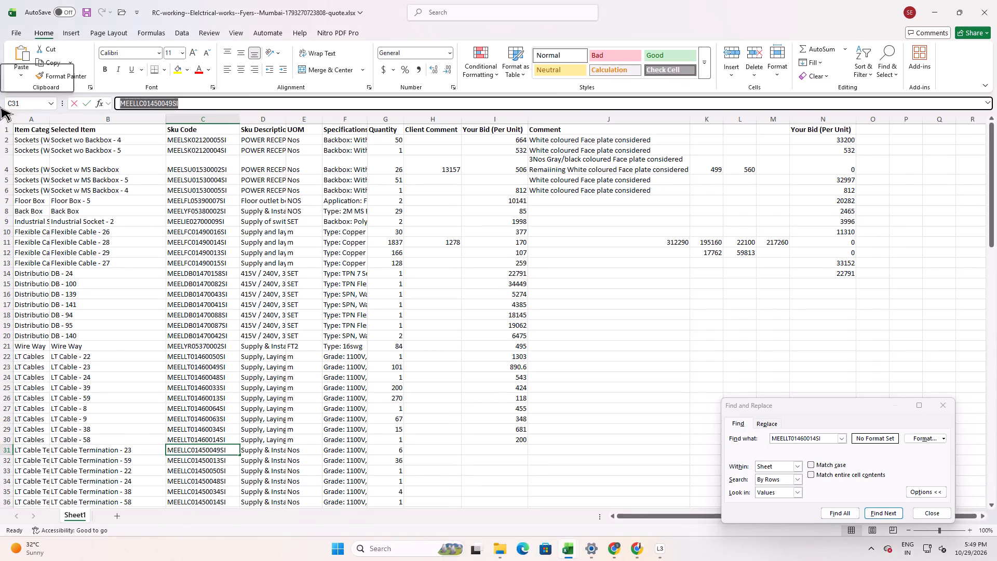
{"action": "key", "text": "ctrl+c"}
{"action": "key", "text": "alt+Tab"}
{"action": "key", "text": "alt+Tab"}
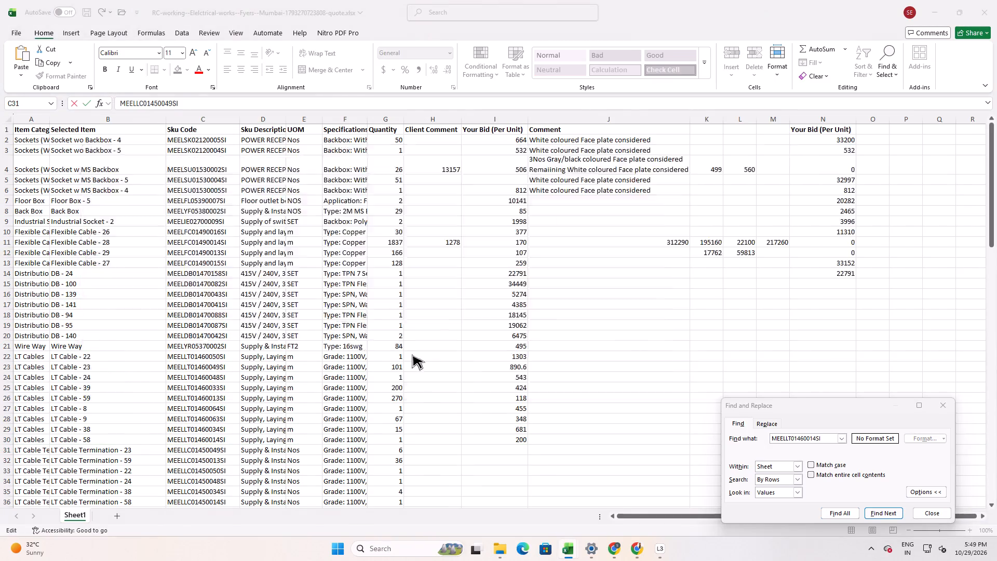
{"action": "left_click_drag", "start_coordinate": [826, 439], "coordinate": [531, 455]}
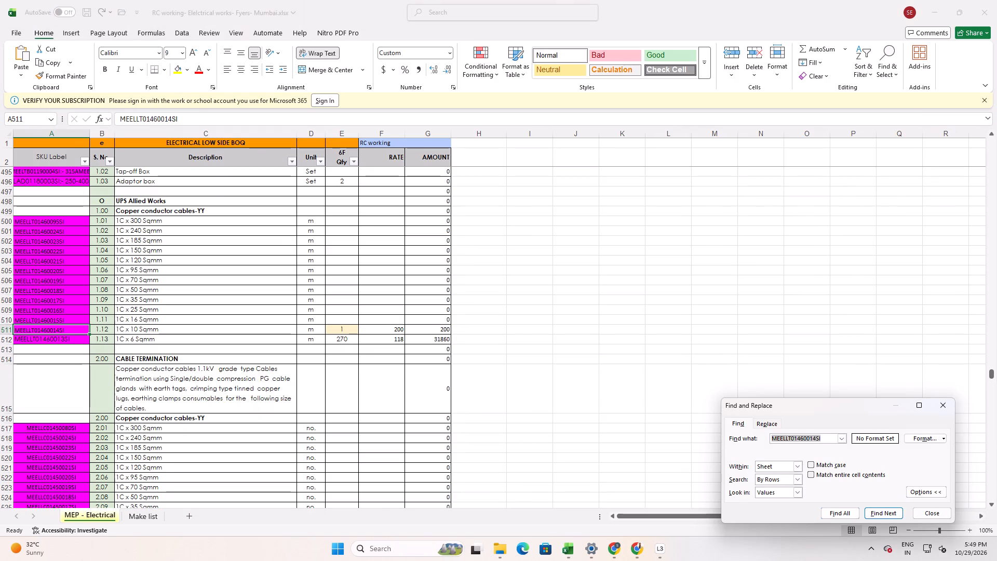
{"action": "key", "text": "ctrl+v"}
{"action": "left_click", "coordinate": [893, 511]}
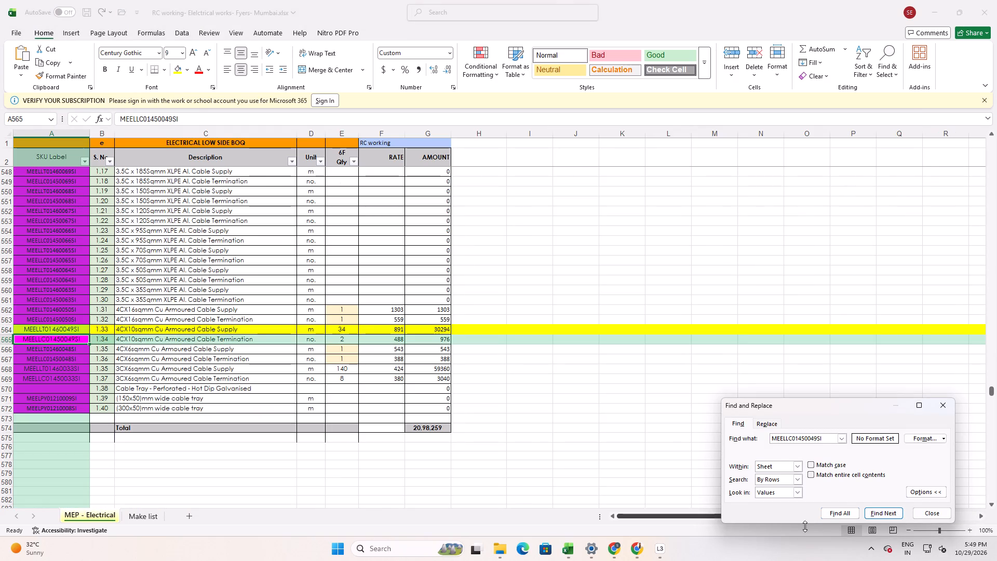
{"action": "left_click", "coordinate": [877, 512]}
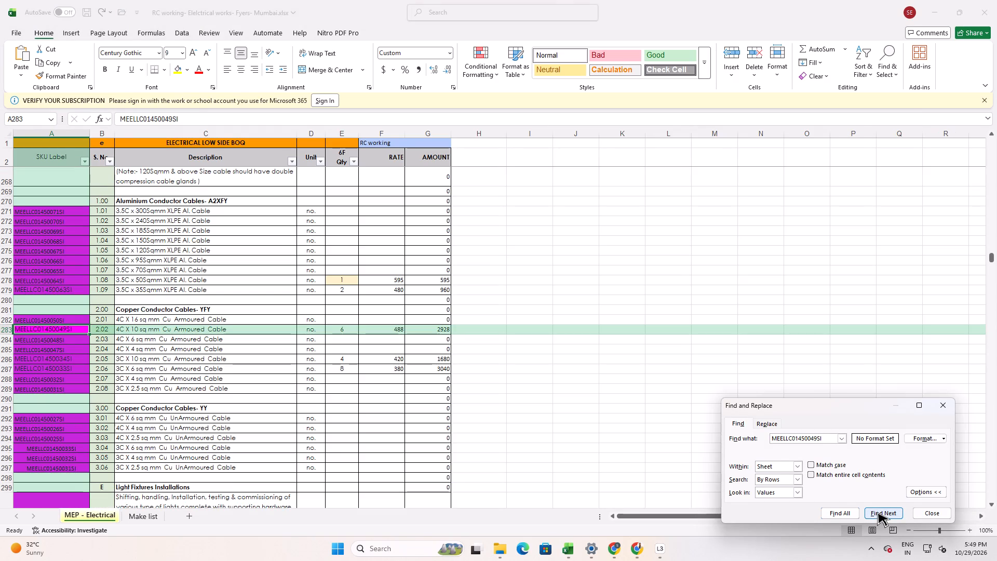
{"action": "key", "text": "alt+Tab"}
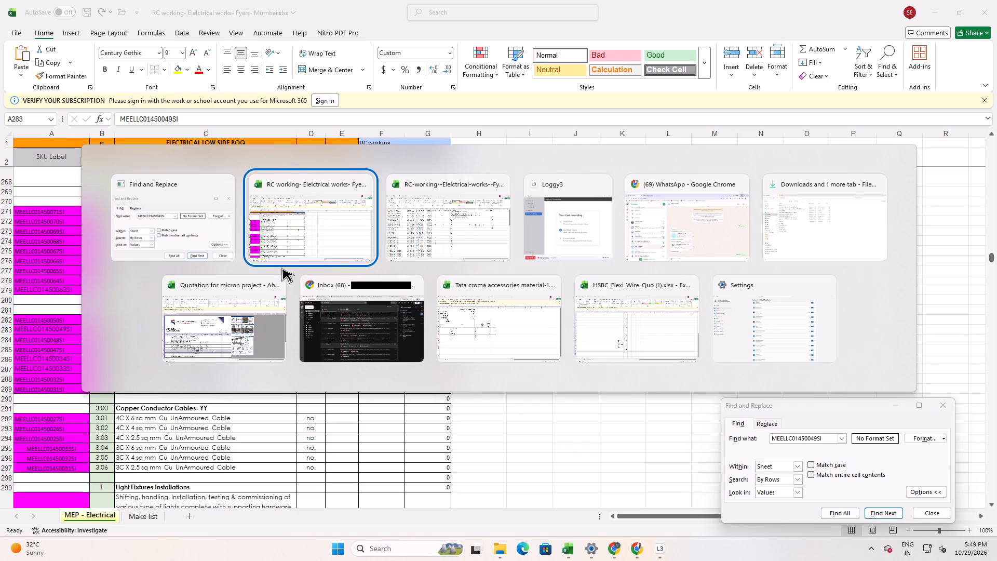
{"action": "left_click", "coordinate": [207, 227], "text": "alt"}
{"action": "key", "text": "alt+Tab"}
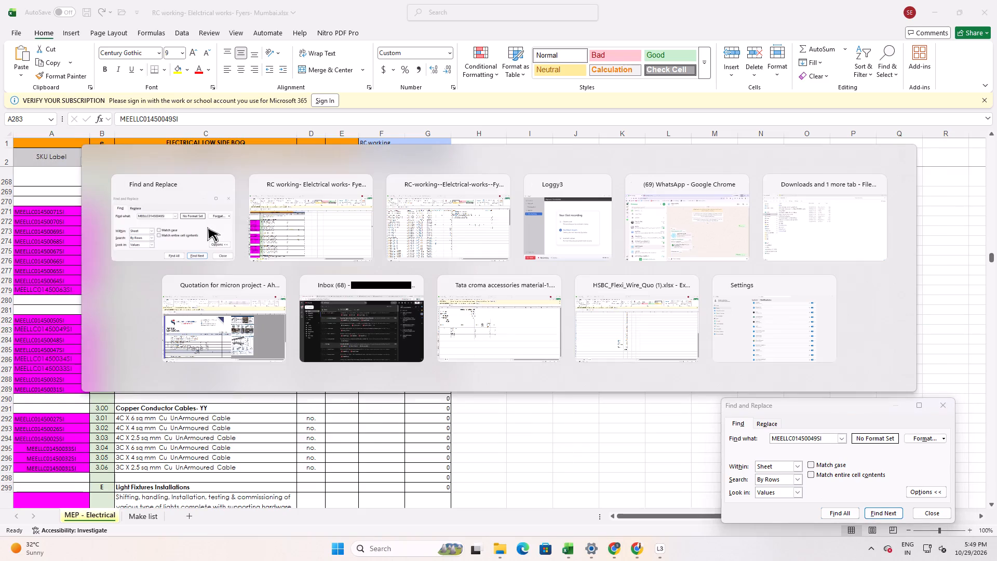
{"action": "key", "text": "alt+Tab"}
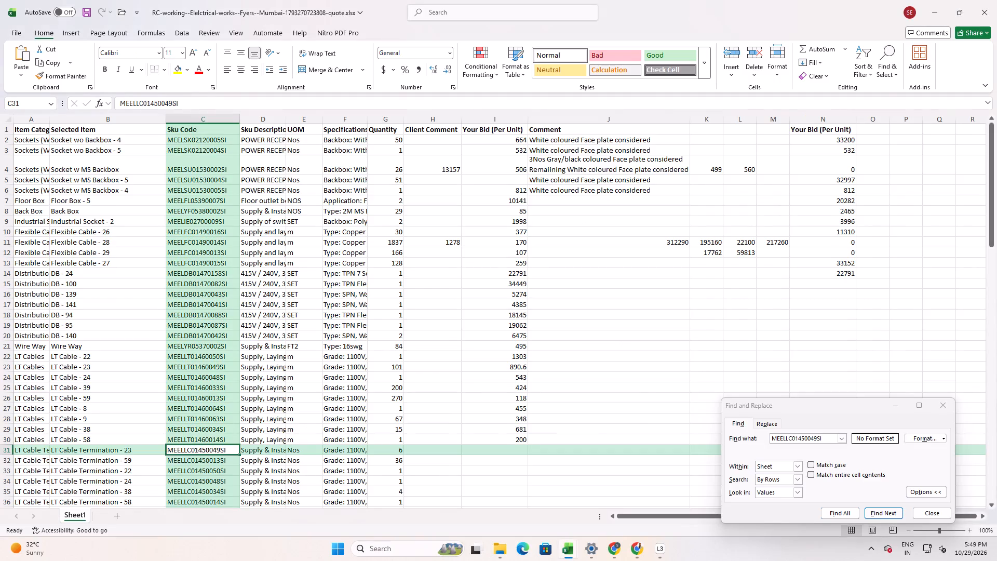
{"action": "left_click", "coordinate": [517, 450]}
{"action": "type", "text": "488"}
{"action": "key", "text": "Return"}
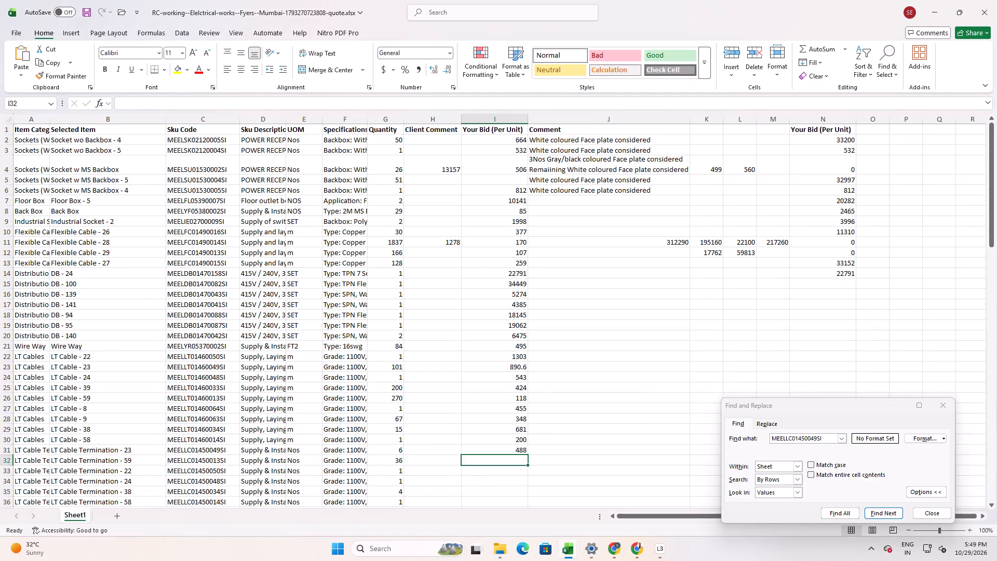
Find the repeated MEELLC01450049SI entry in the RC working sheet and highlight its whole row 565 in yellow.
{"action": "key", "text": "alt+Tab"}
{"action": "key", "text": "alt+Tab"}
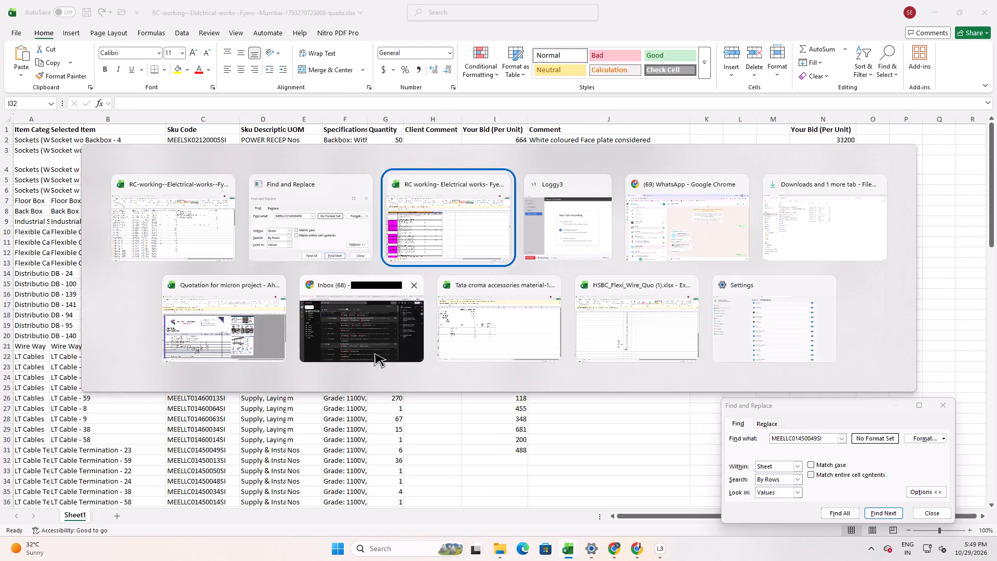
{"action": "left_click", "coordinate": [881, 515]}
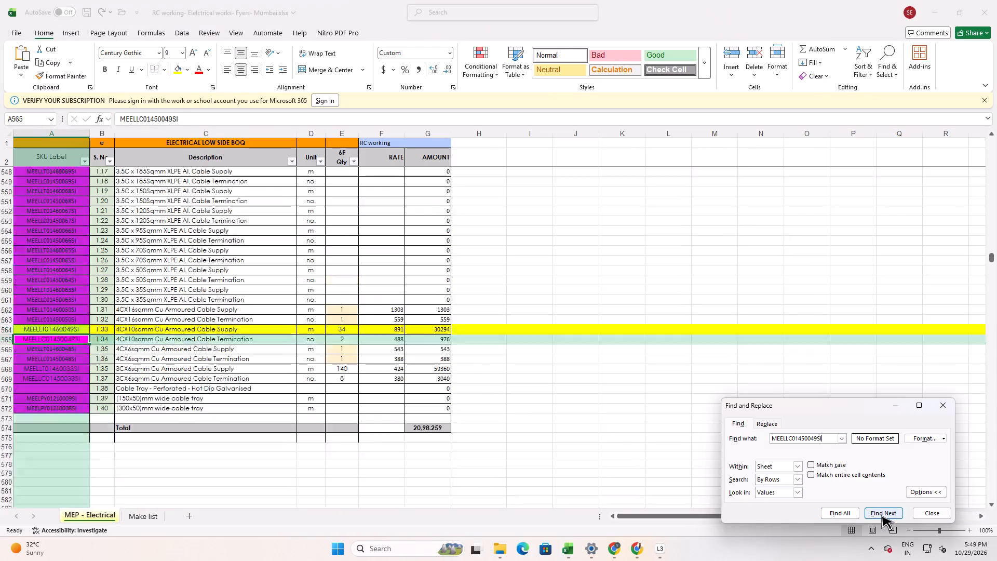
{"action": "left_click", "coordinate": [4, 337]}
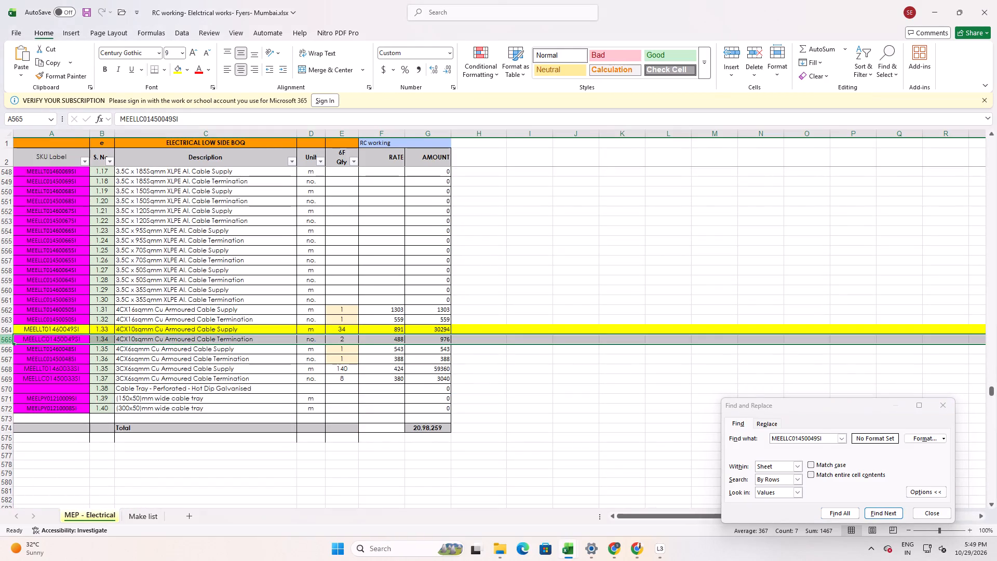
{"action": "left_click", "coordinate": [176, 72]}
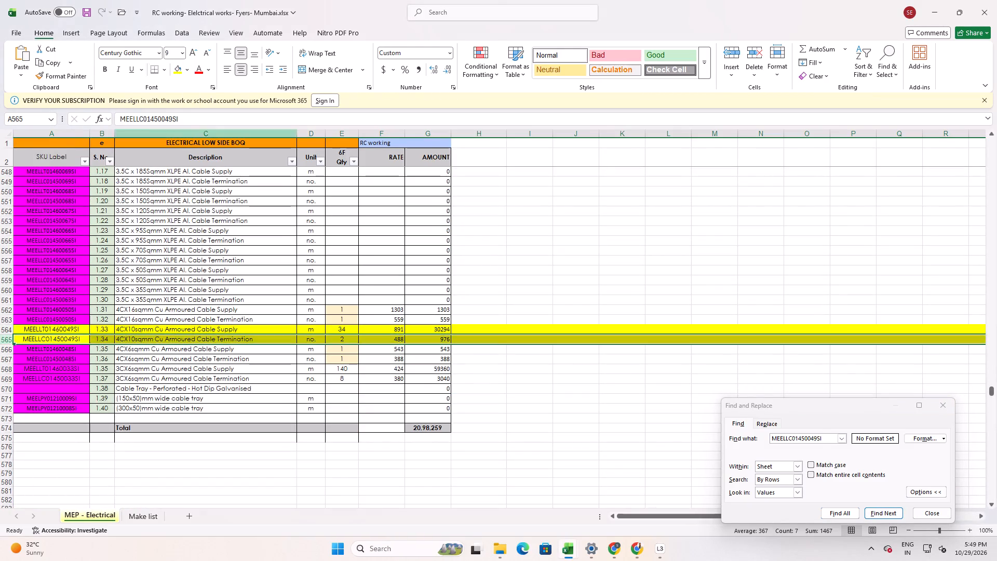
{"action": "left_click", "coordinate": [544, 306]}
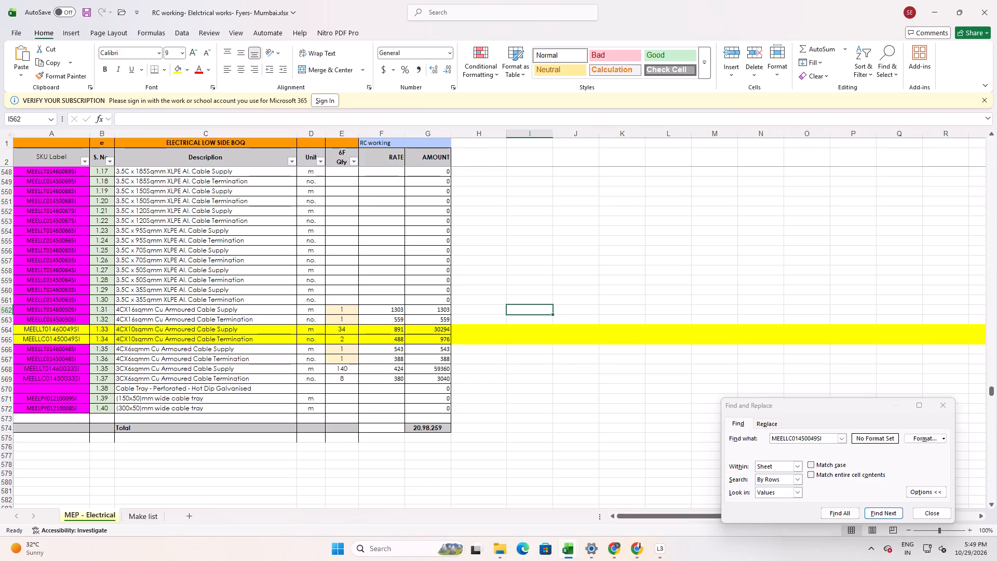
Return to the quote sheet and look through the rows below row 31 that still need a unit bid.
{"action": "key", "text": "alt+Tab"}
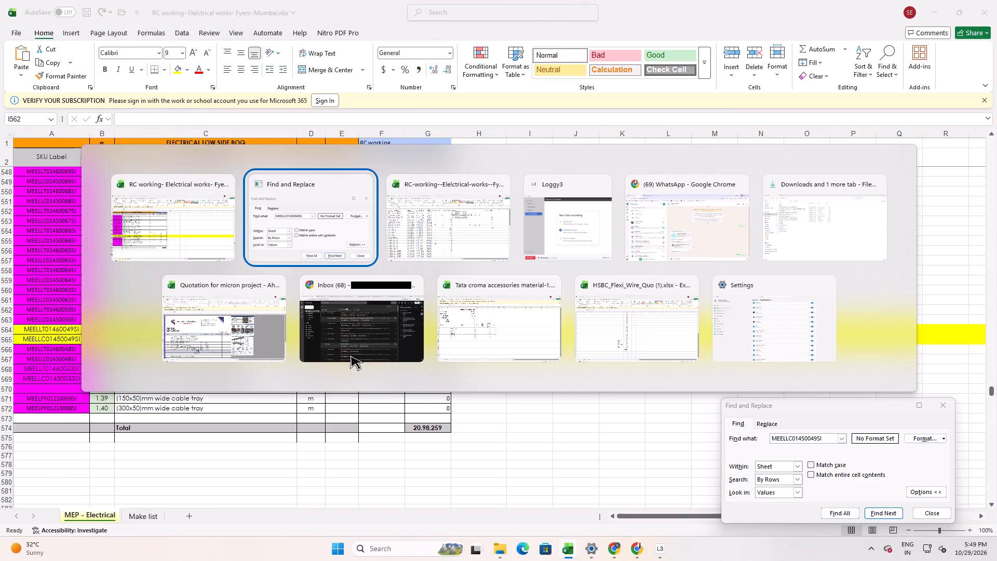
{"action": "key", "text": "alt+Tab"}
{"action": "scroll", "coordinate": [528, 406], "scroll_direction": "down", "scroll_amount": 3}
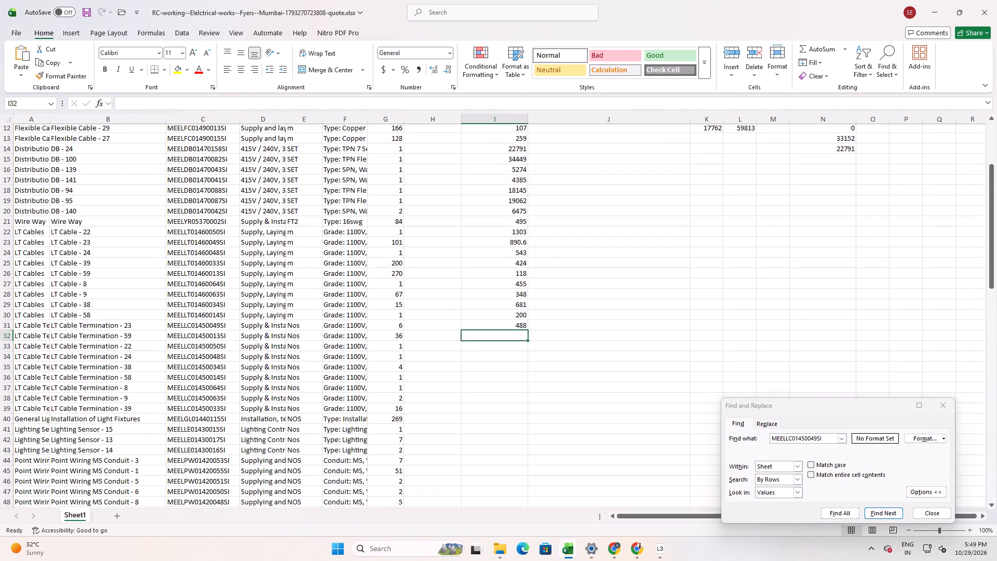
{"action": "scroll", "coordinate": [528, 406], "scroll_direction": "down", "scroll_amount": 5}
{"action": "scroll", "coordinate": [501, 438], "scroll_direction": "down", "scroll_amount": 15}
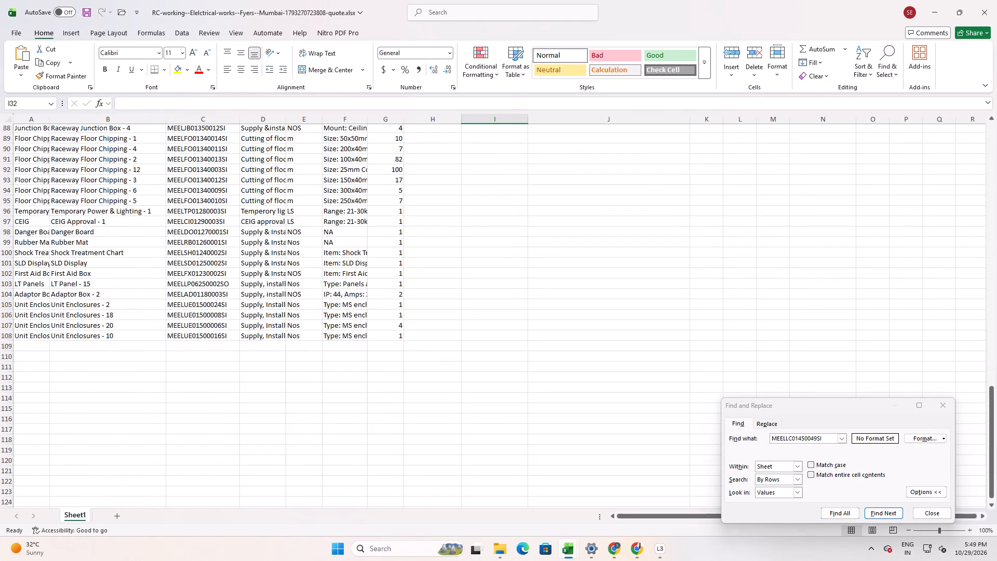
{"action": "scroll", "coordinate": [495, 452], "scroll_direction": "up", "scroll_amount": 20}
{"action": "scroll", "coordinate": [495, 452], "scroll_direction": "up", "scroll_amount": 1}
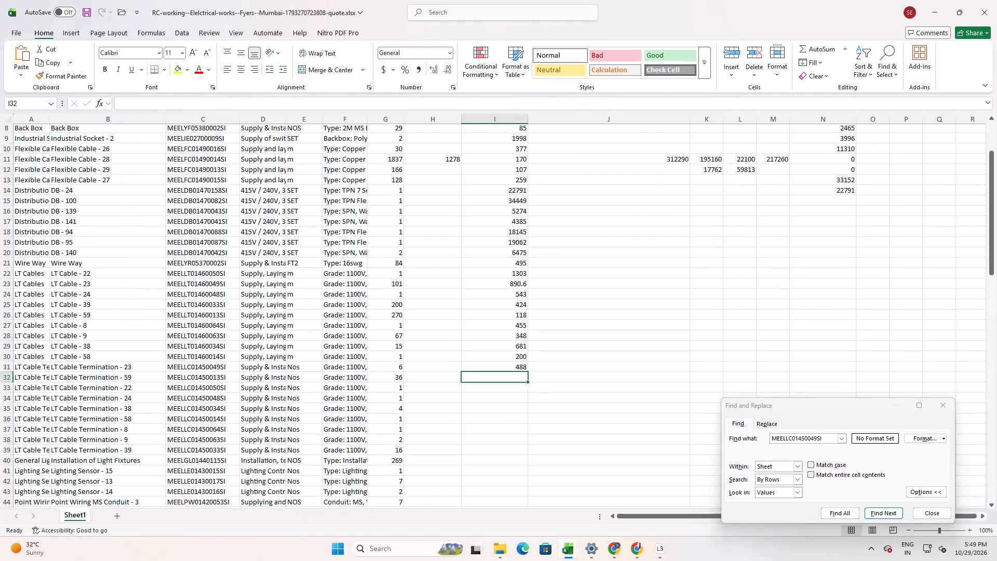
{"action": "scroll", "coordinate": [451, 419], "scroll_direction": "down", "scroll_amount": 5}
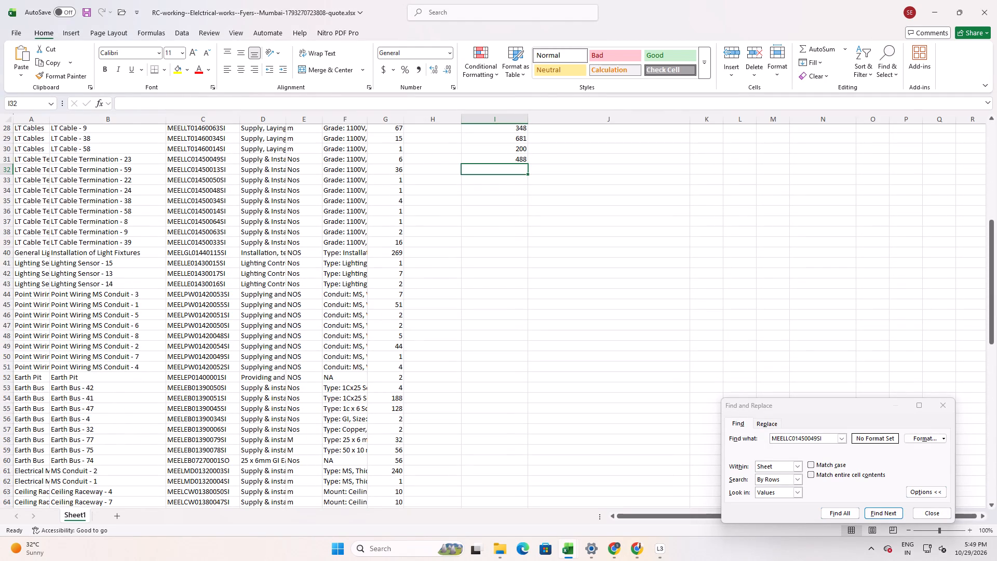
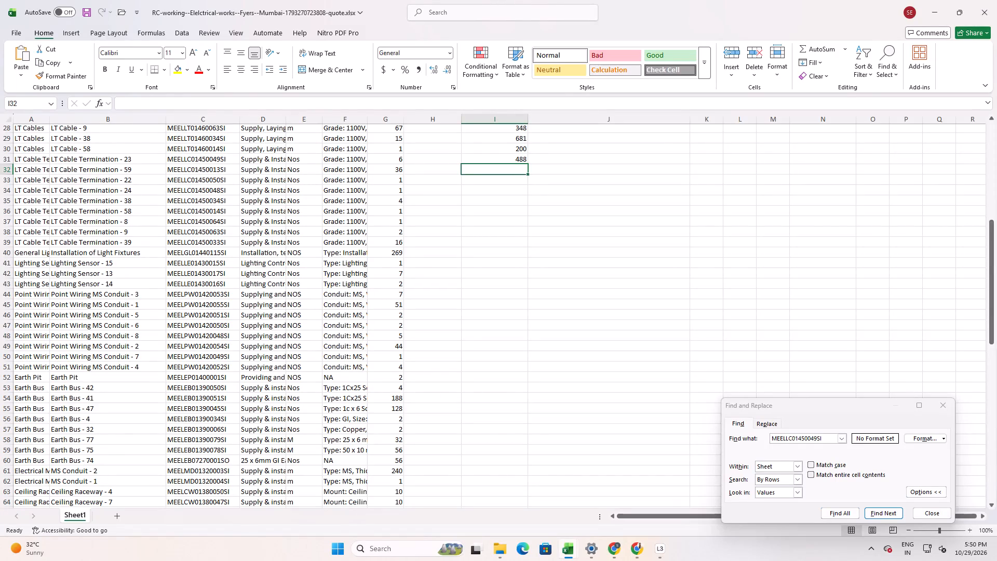
Find SKU MEELLC01450013SI in the BOQ workbook's MEP - Electrical sheet and enter its rate, 100, in cell I32 of the quote workbook.
{"action": "key", "text": "alt+Tab"}
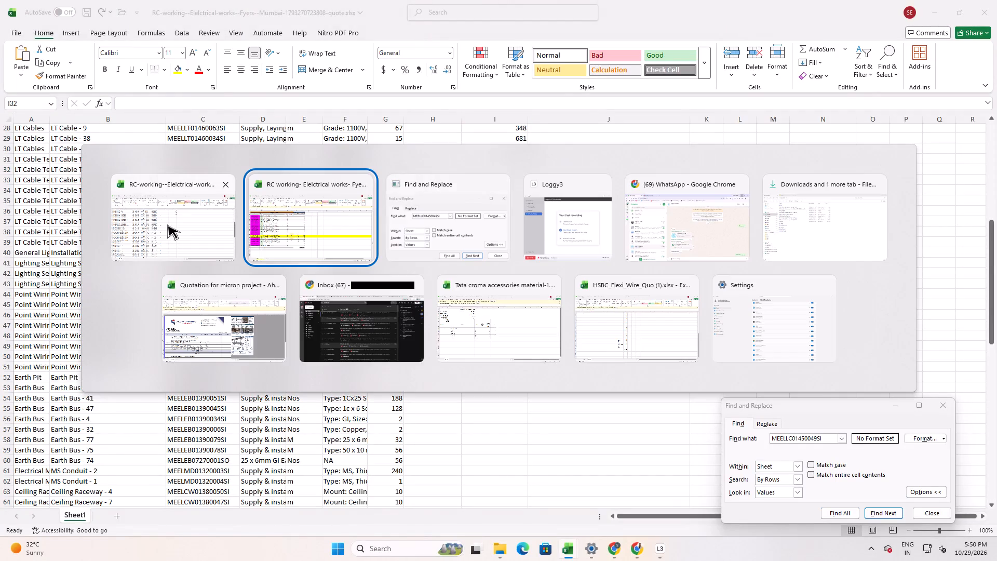
{"action": "left_click", "coordinate": [167, 224], "text": "alt"}
{"action": "left_click", "coordinate": [201, 168]}
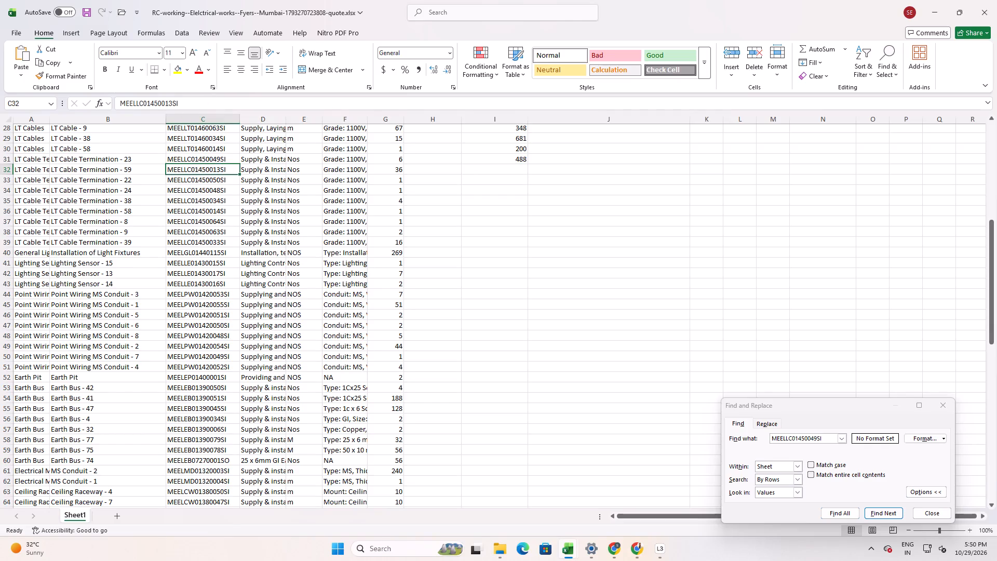
{"action": "left_click_drag", "start_coordinate": [198, 100], "coordinate": [0, 104]}
{"action": "key", "text": "ctrl+c"}
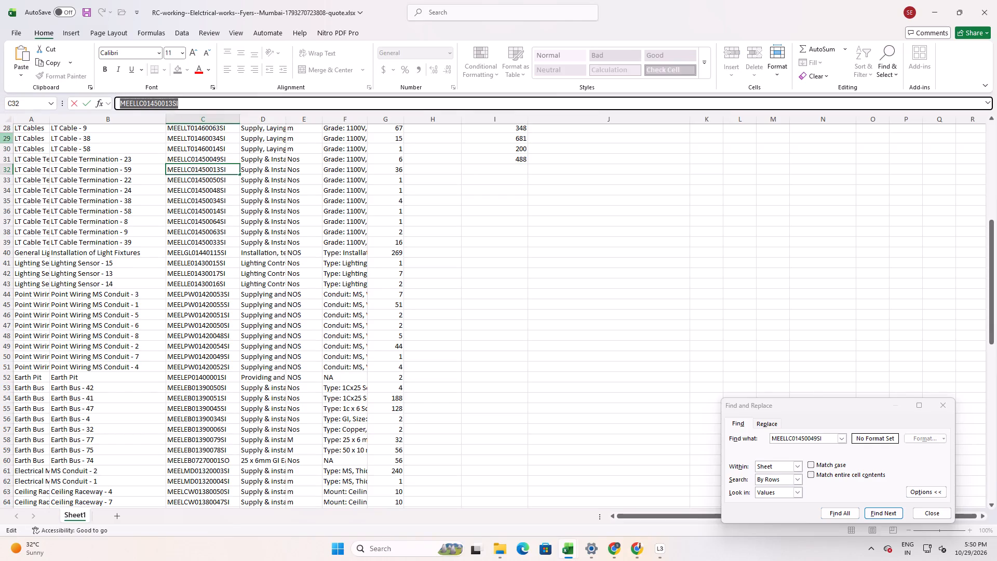
{"action": "key", "text": "alt+Tab"}
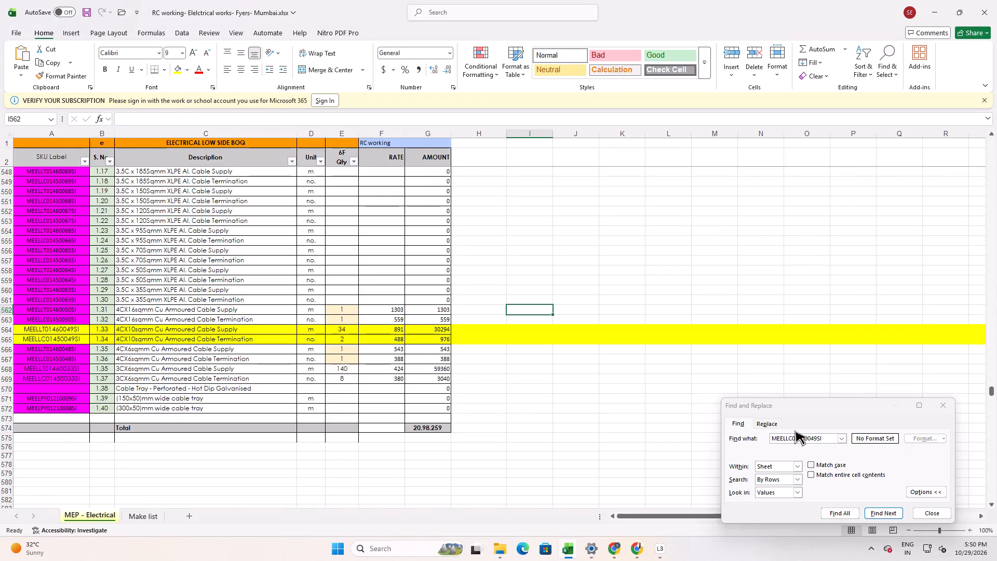
{"action": "left_click_drag", "start_coordinate": [830, 438], "coordinate": [639, 438]}
{"action": "key", "text": "ctrl+v"}
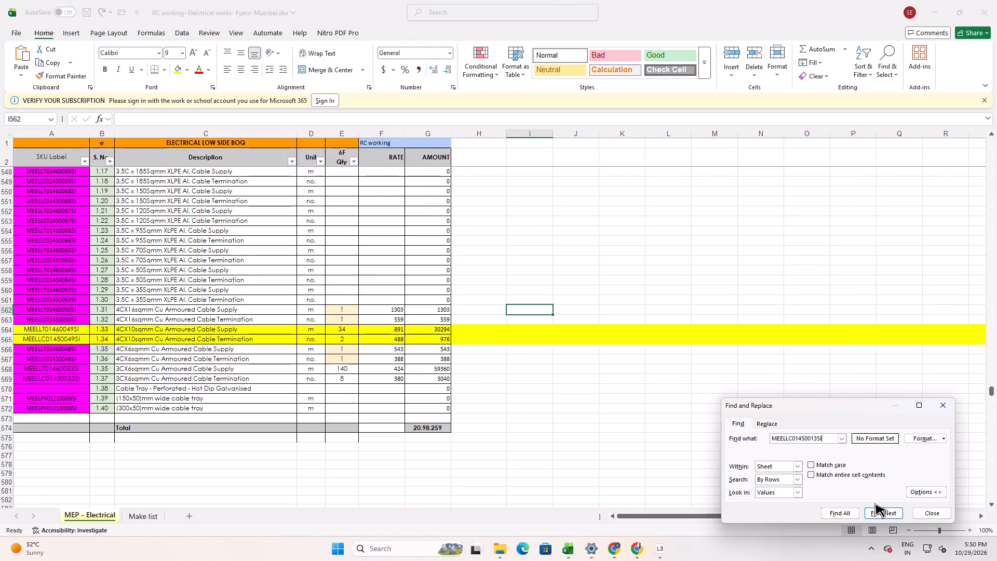
{"action": "left_click", "coordinate": [883, 515]}
{"action": "left_click", "coordinate": [883, 515]}
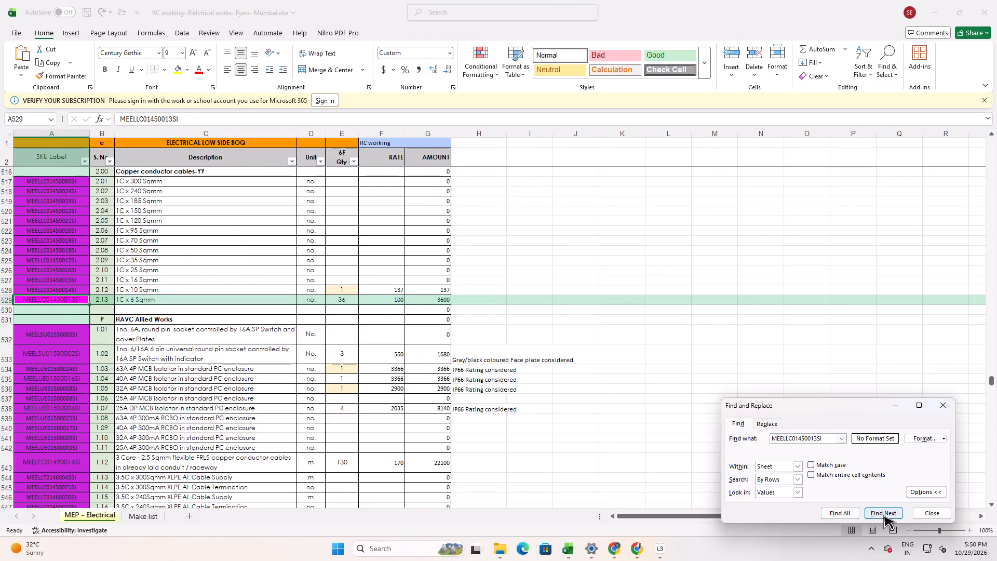
{"action": "key", "text": "alt+Tab"}
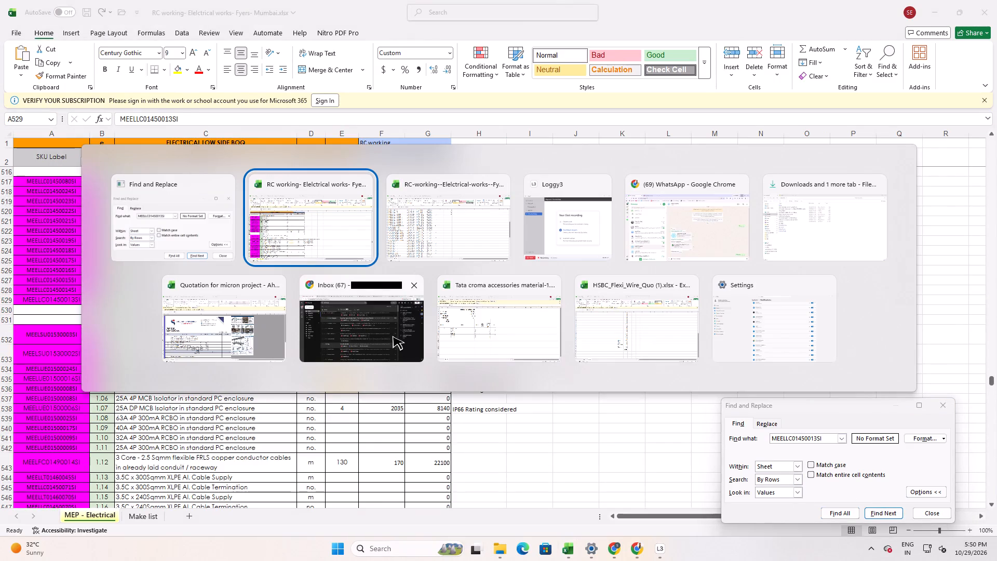
{"action": "key", "text": "alt+Tab"}
{"action": "key", "text": "alt+Tab"}
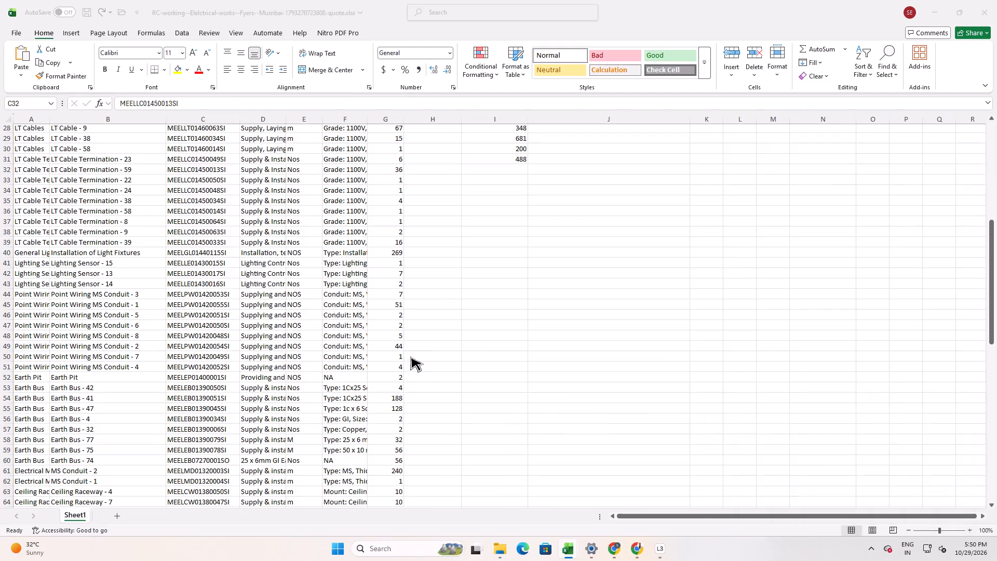
{"action": "left_click", "coordinate": [518, 170]}
{"action": "type", "text": "100"}
{"action": "key", "text": "Return"}
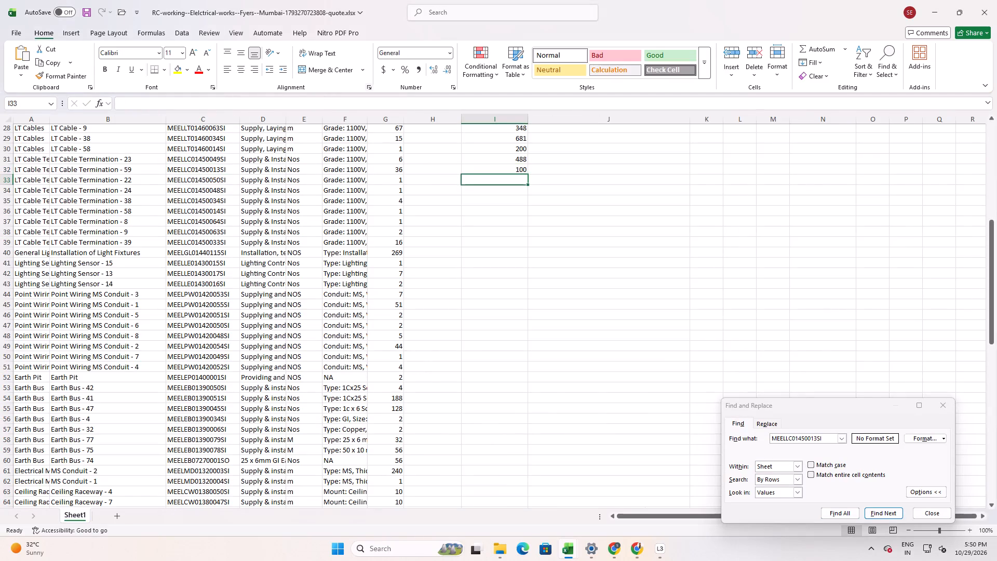
Find SKU MEELLC01450050SI in the BOQ workbook and enter its rate, 559, in cell I33 of the quote workbook.
{"action": "left_click", "coordinate": [204, 179]}
{"action": "left_click_drag", "start_coordinate": [193, 105], "coordinate": [0, 105]}
{"action": "key", "text": "ctrl+c"}
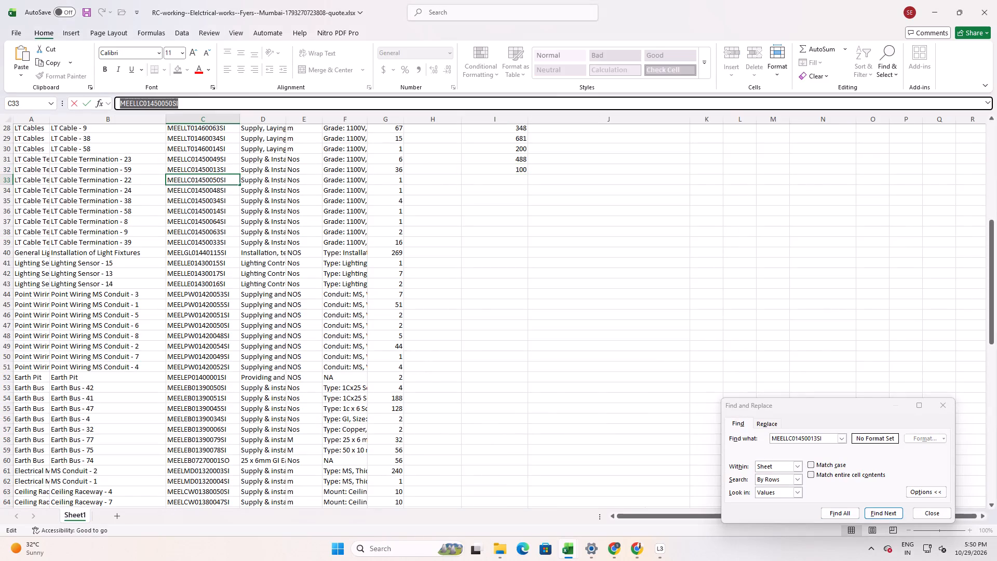
{"action": "key", "text": "alt+Tab"}
{"action": "left_click_drag", "start_coordinate": [827, 436], "coordinate": [621, 439]}
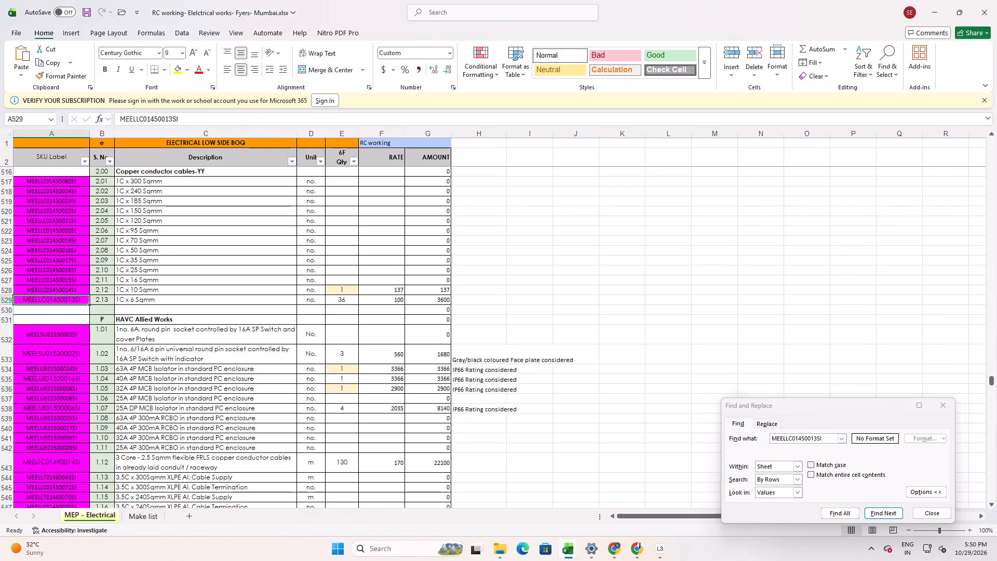
{"action": "left_click_drag", "start_coordinate": [621, 439], "coordinate": [619, 439]}
{"action": "key", "text": "ctrl+v"}
{"action": "left_click", "coordinate": [883, 515]}
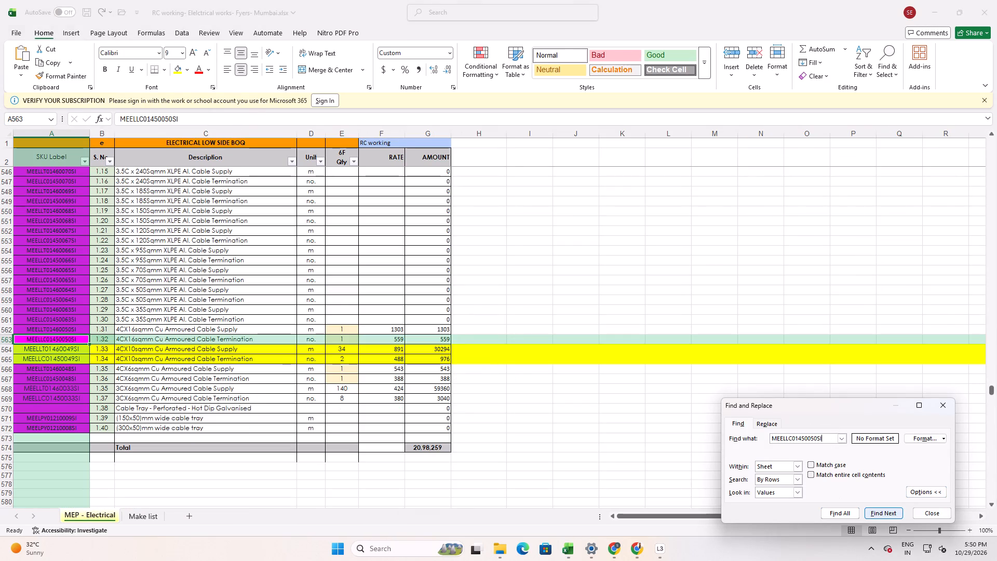
{"action": "left_click", "coordinate": [873, 510]}
{"action": "left_click", "coordinate": [873, 510]}
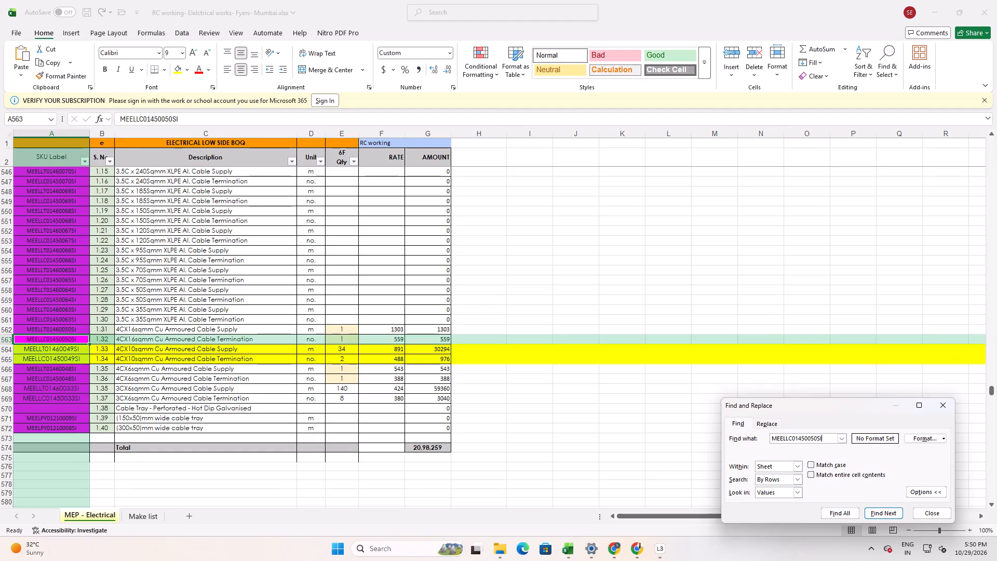
{"action": "key", "text": "alt+Tab"}
{"action": "key", "text": "alt+Tab"}
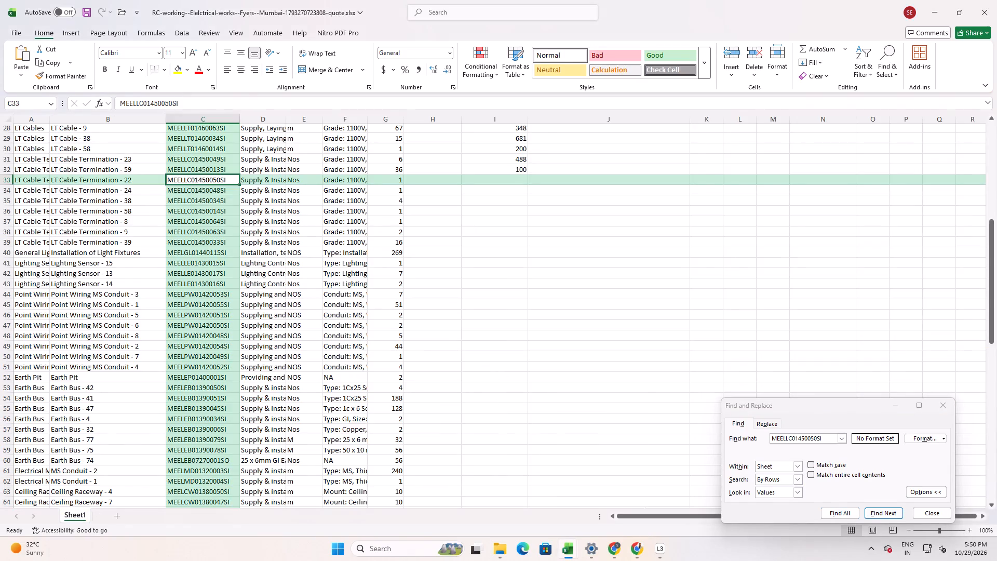
{"action": "left_click", "coordinate": [527, 177]}
{"action": "type", "text": "559"}
{"action": "key", "text": "Return"}
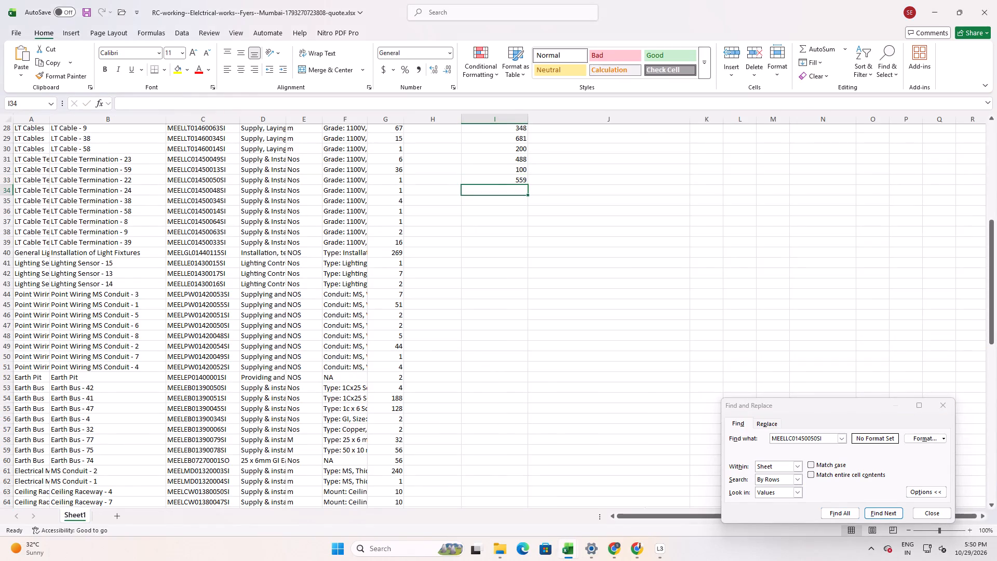
Find the MEELLC01450048SI entry that has a rate in the BOQ workbook and enter 388 in cell I34 of the quote workbook.
{"action": "left_click", "coordinate": [170, 190]}
{"action": "left_click_drag", "start_coordinate": [205, 104], "coordinate": [5, 110]}
{"action": "key", "text": "ctrl+c"}
{"action": "key", "text": "alt+Tab"}
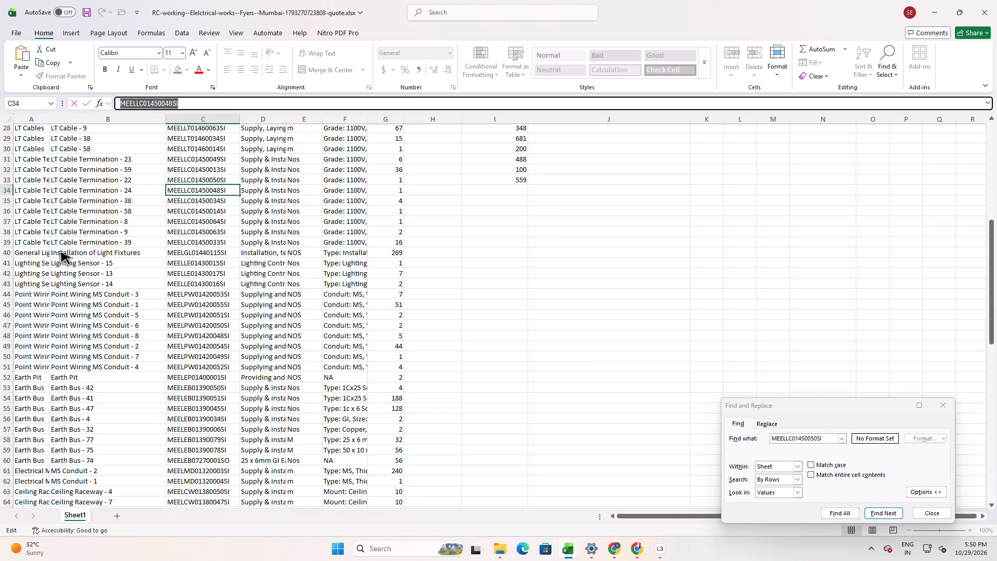
{"action": "key", "text": "alt+Tab"}
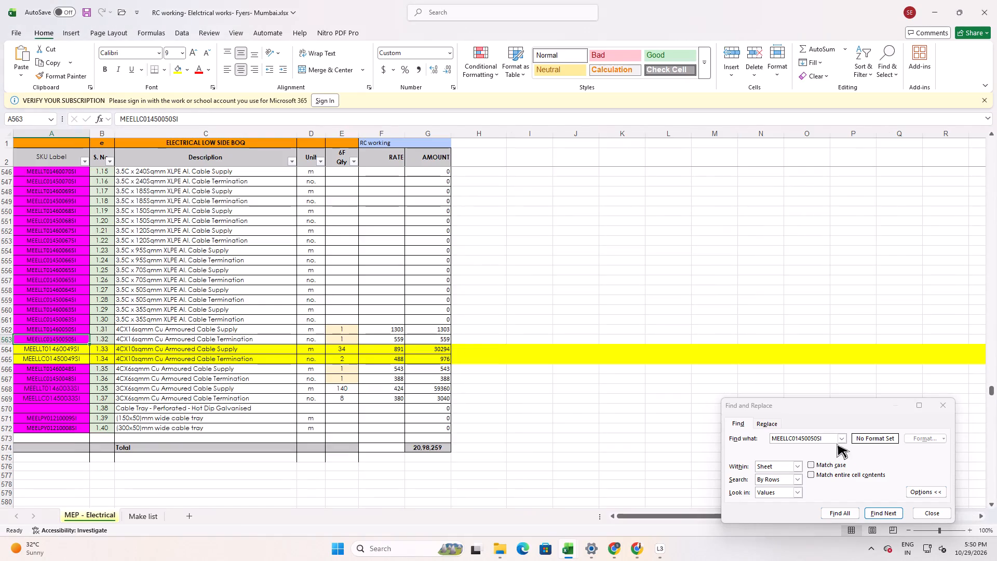
{"action": "left_click_drag", "start_coordinate": [828, 438], "coordinate": [612, 438]}
{"action": "key", "text": "ctrl+v"}
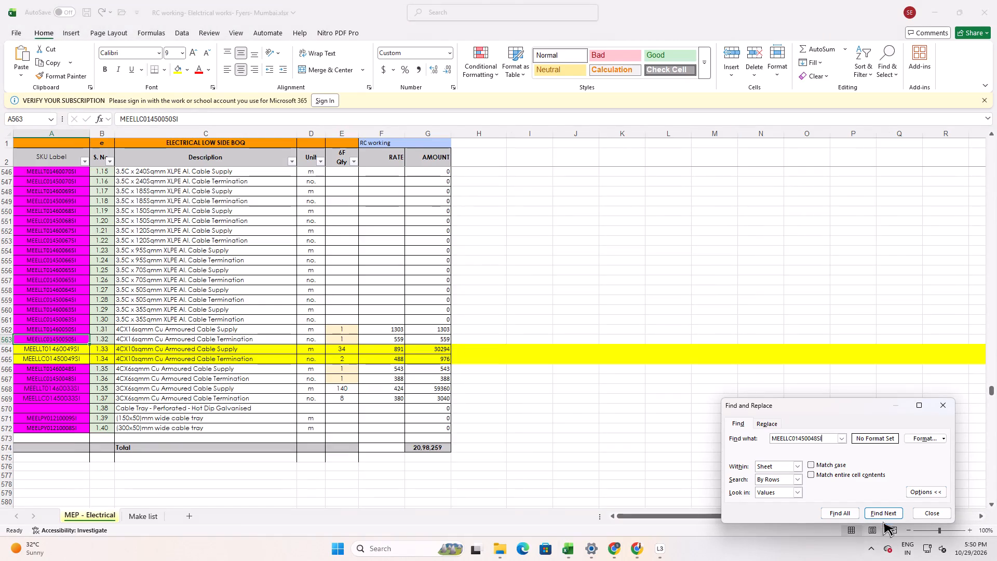
{"action": "left_click", "coordinate": [884, 510]}
{"action": "left_click", "coordinate": [884, 510]}
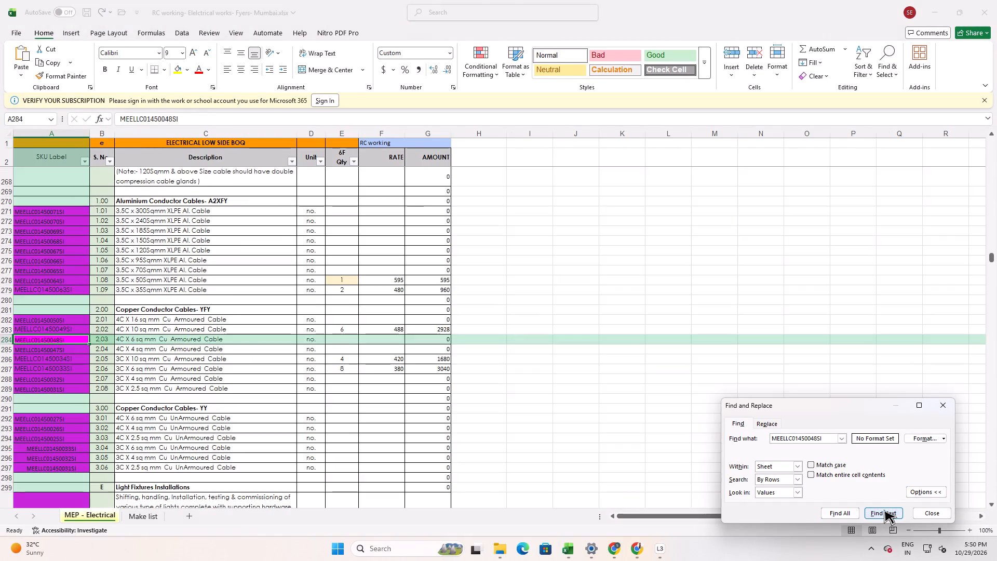
{"action": "left_click", "coordinate": [884, 510]}
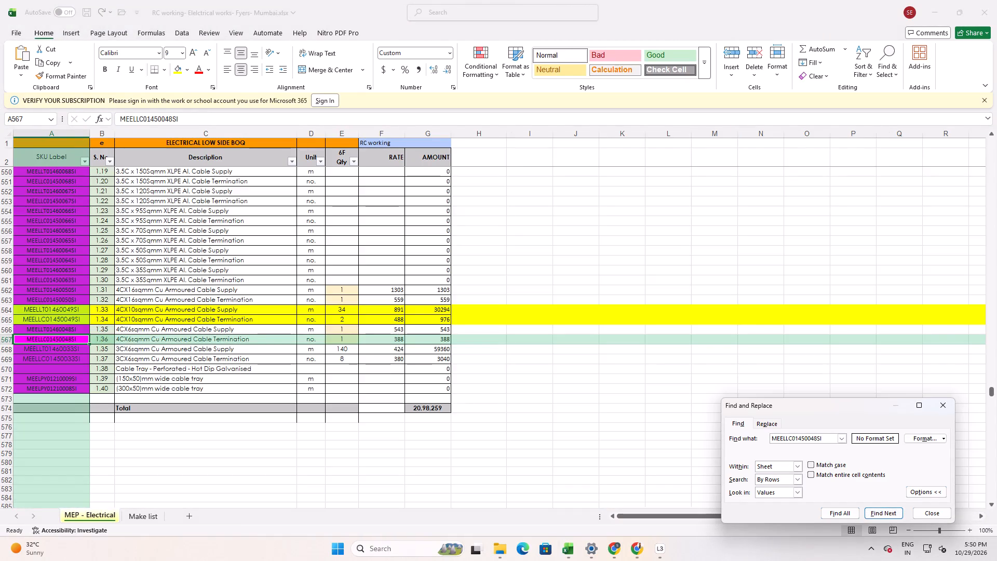
{"action": "left_click", "coordinate": [381, 341]}
{"action": "key", "text": "alt+Tab"}
{"action": "key", "text": "alt+Tab"}
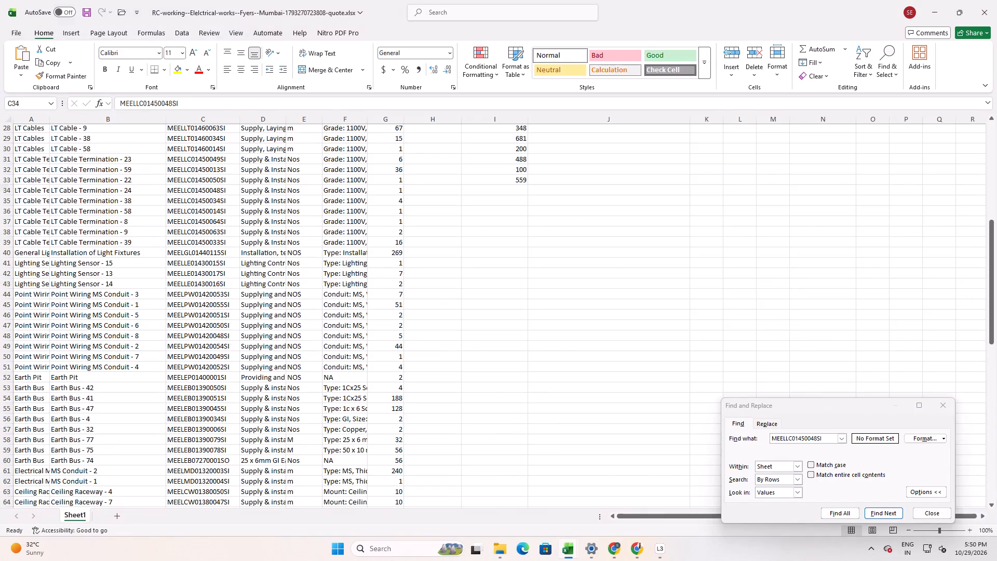
{"action": "left_click", "coordinate": [482, 186]}
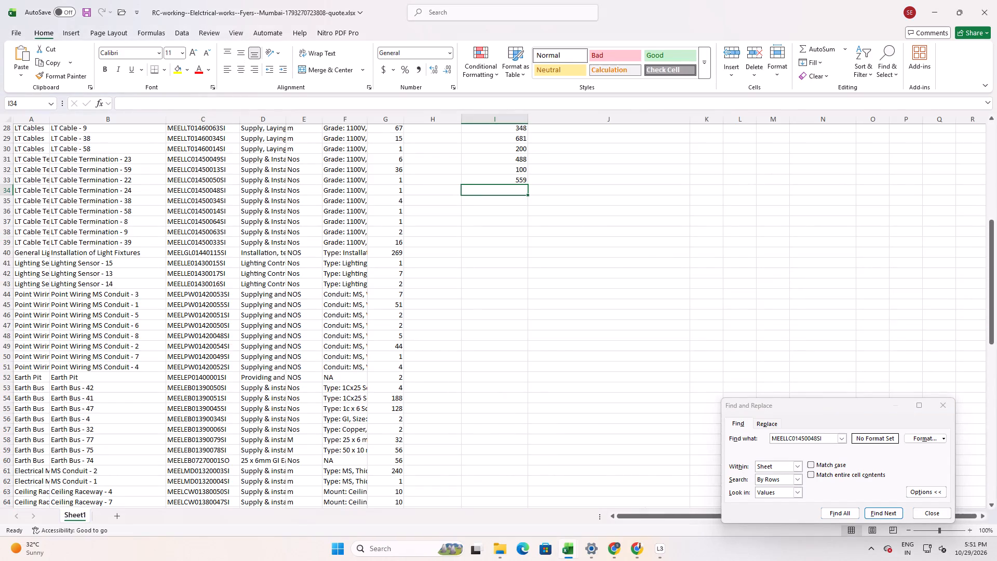
{"action": "type", "text": "388"}
{"action": "key", "text": "Return"}
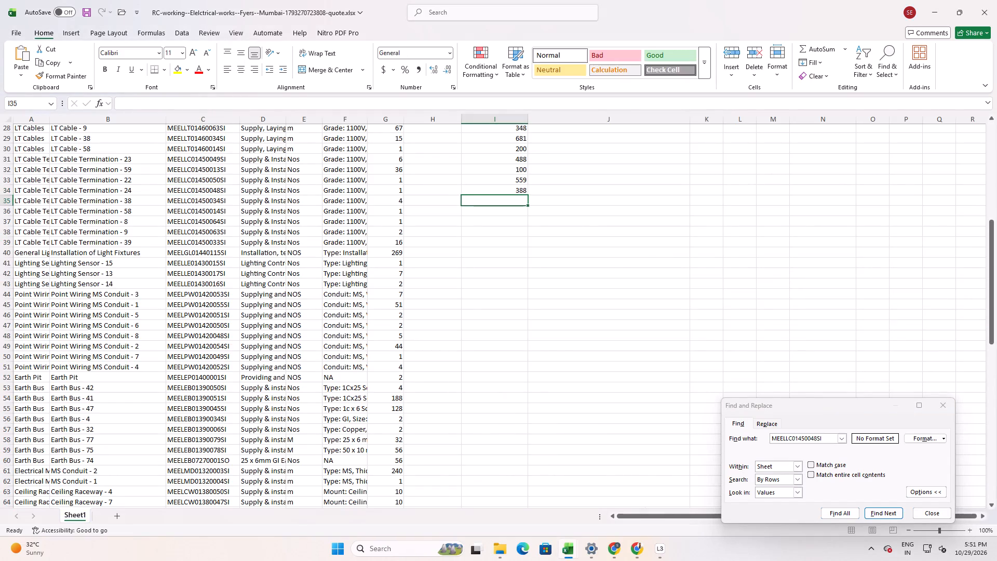
Find SKU MEELLC01450034SI in the BOQ workbook and enter its rate, 420, in cell I35 of the quote workbook.
{"action": "left_click", "coordinate": [173, 202]}
{"action": "left_click_drag", "start_coordinate": [179, 101], "coordinate": [59, 109]}
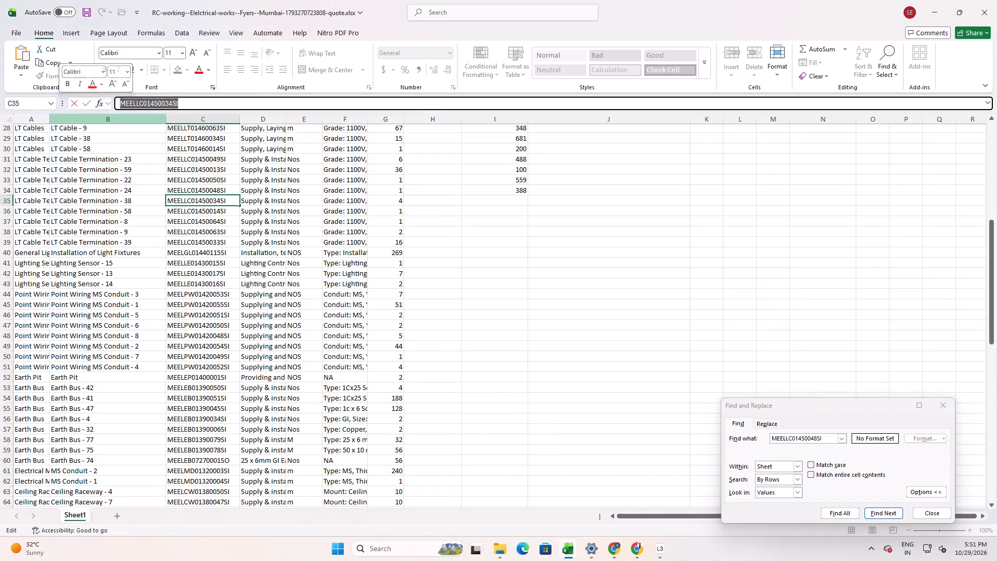
{"action": "key", "text": "ctrl+c"}
{"action": "key", "text": "alt+Tab"}
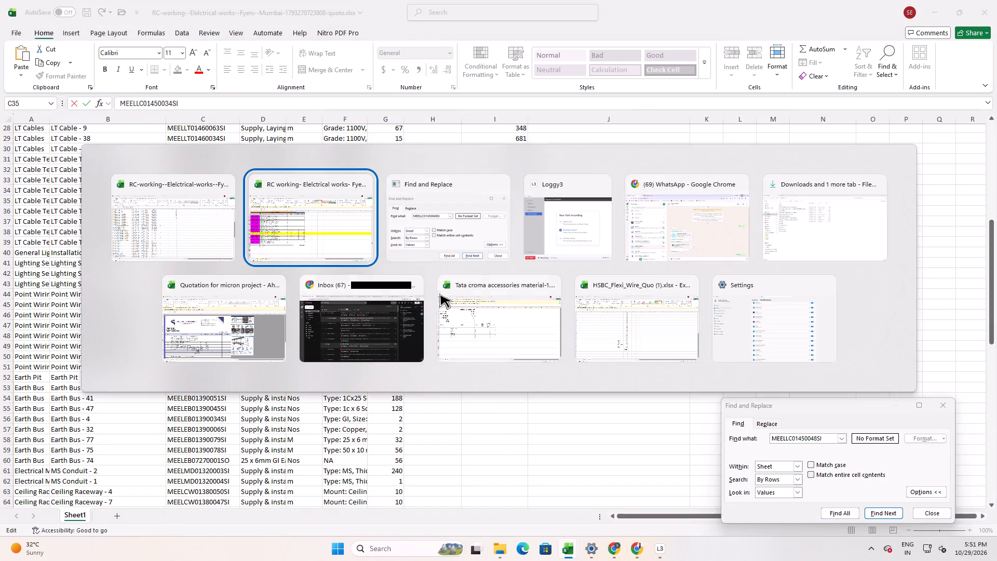
{"action": "left_click_drag", "start_coordinate": [829, 440], "coordinate": [589, 436]}
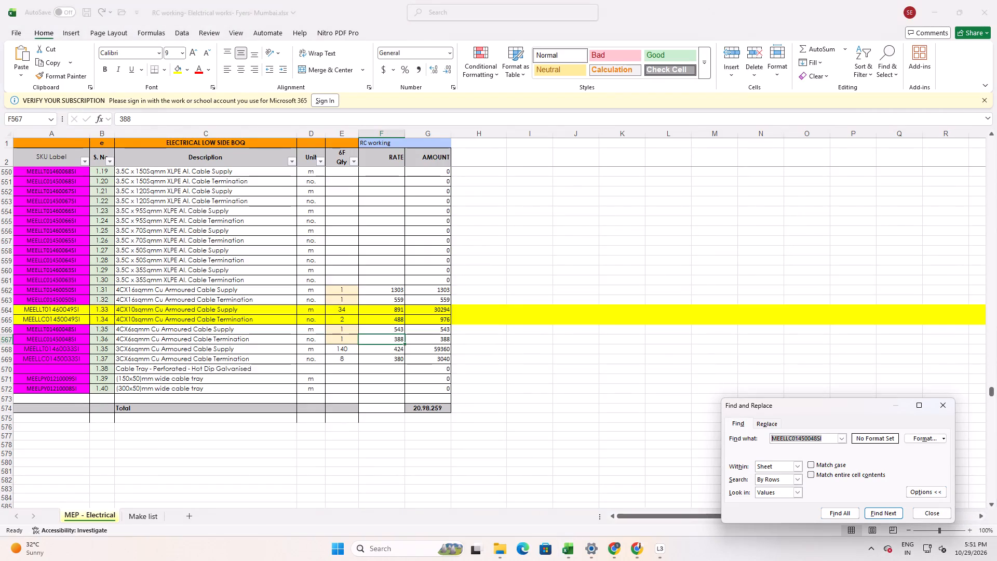
{"action": "key", "text": "ctrl+v"}
{"action": "left_click", "coordinate": [892, 510]}
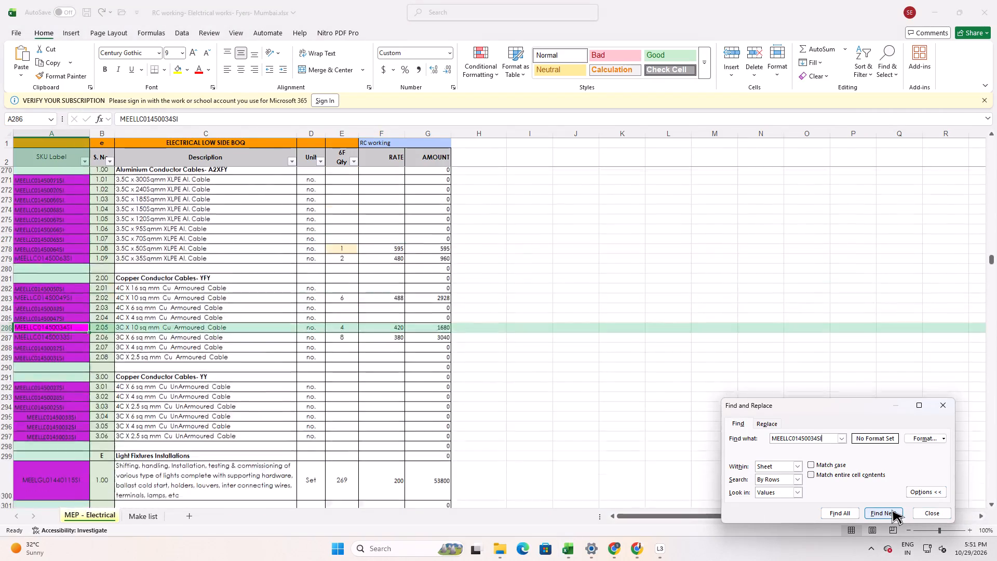
{"action": "left_click", "coordinate": [892, 510]}
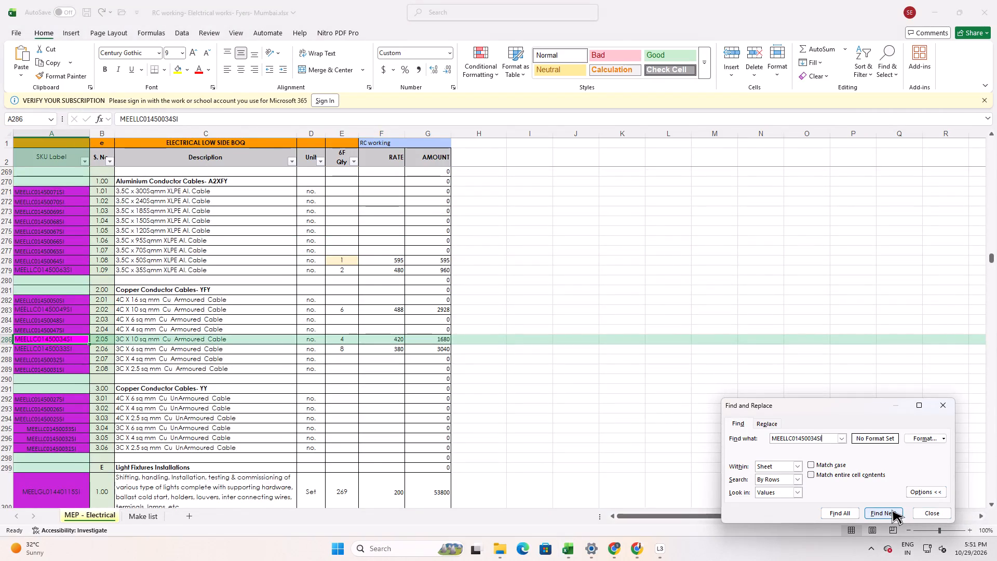
{"action": "left_click", "coordinate": [891, 510]}
{"action": "left_click", "coordinate": [891, 510]}
{"action": "left_click", "coordinate": [891, 510]}
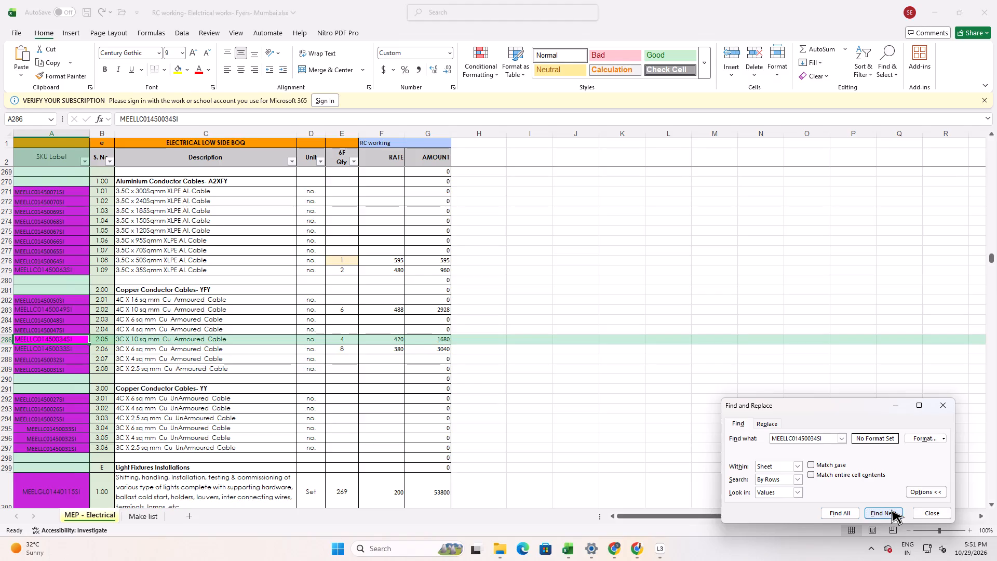
{"action": "left_click", "coordinate": [891, 510]}
{"action": "left_click", "coordinate": [891, 510]}
{"action": "left_click", "coordinate": [891, 510]}
{"action": "key", "text": "alt+Tab"}
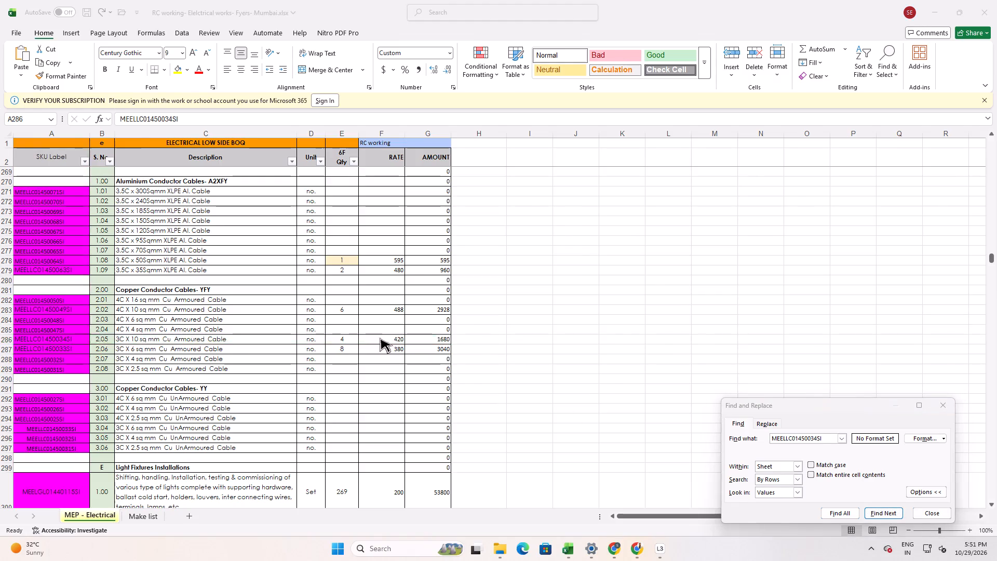
{"action": "key", "text": "alt+Tab"}
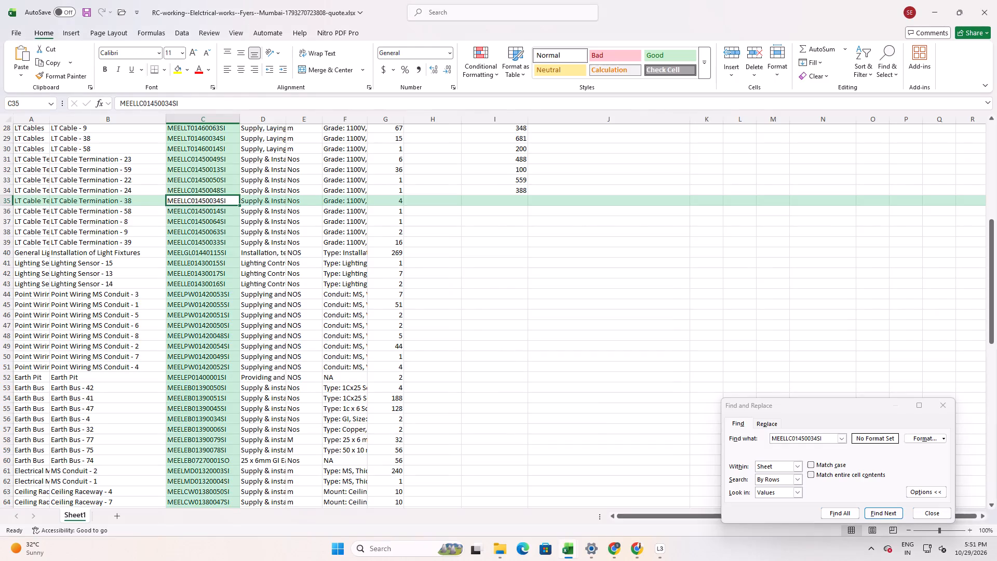
{"action": "left_click", "coordinate": [507, 199]}
{"action": "type", "text": "420"}
{"action": "key", "text": "Return"}
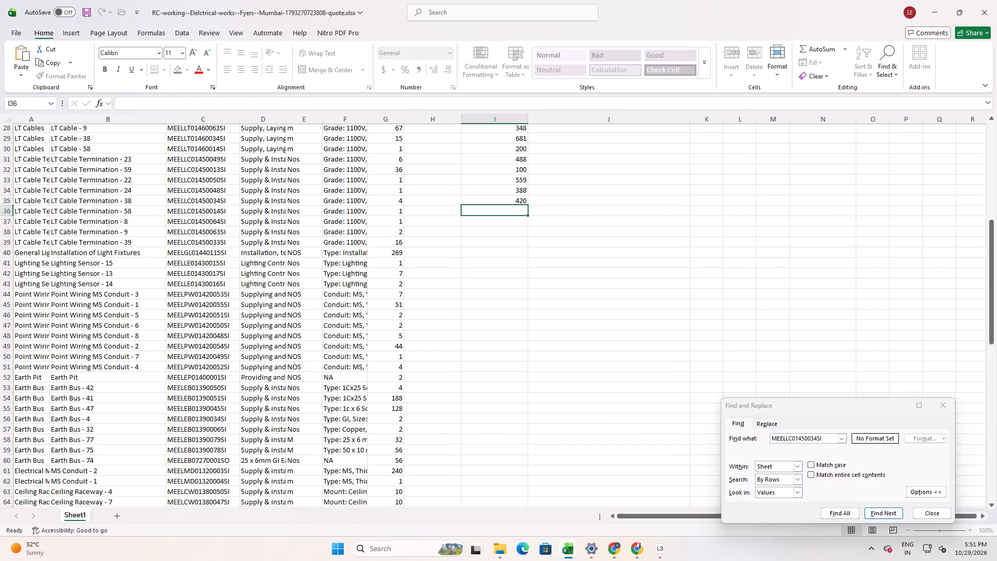
Find SKU MEELLC01450014SI in the BOQ workbook and enter its rate, 137, in cell I36 of the quote workbook.
{"action": "left_click", "coordinate": [217, 212]}
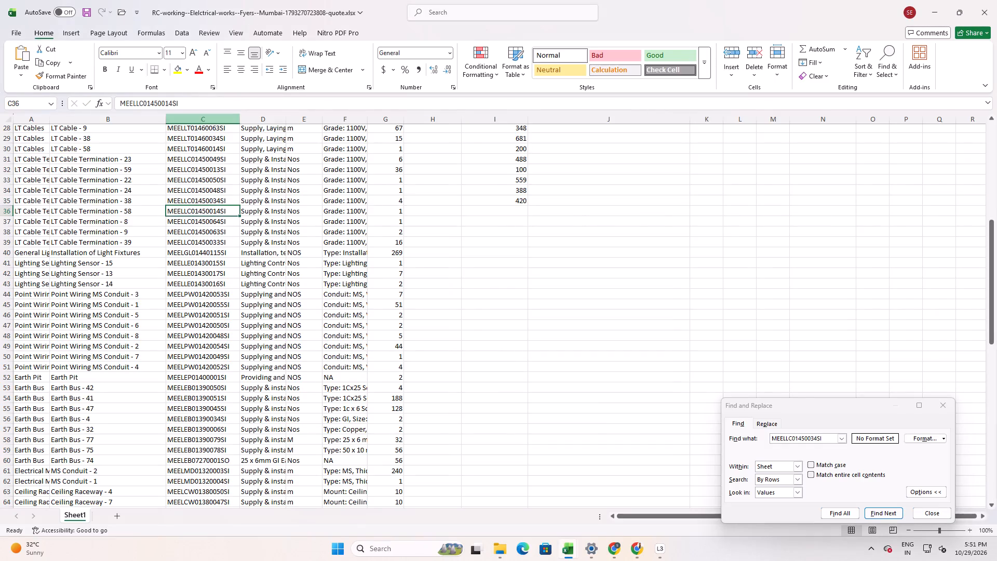
{"action": "left_click_drag", "start_coordinate": [196, 105], "coordinate": [0, 105]}
{"action": "key", "text": "ctrl+c"}
{"action": "key", "text": "alt+Tab"}
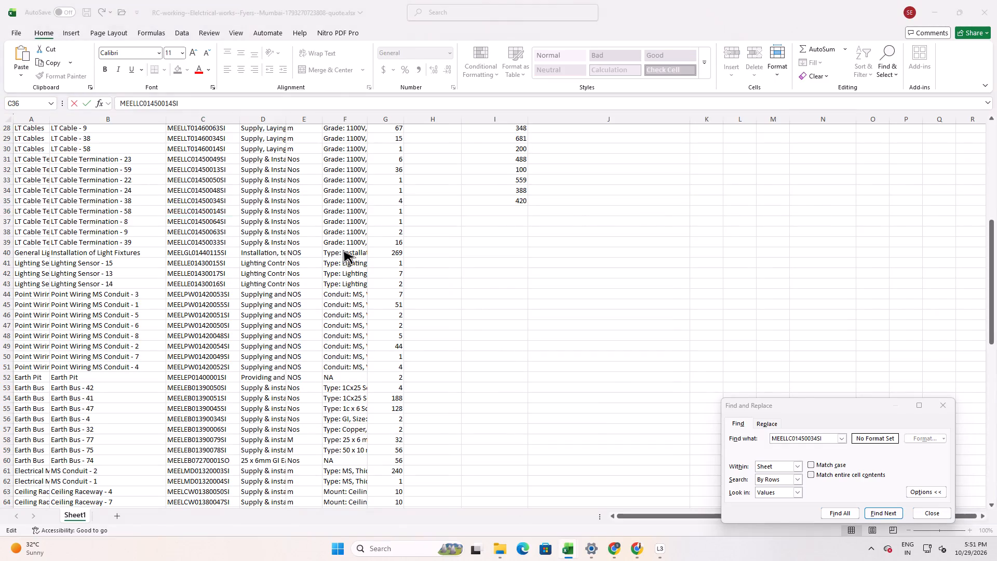
{"action": "key", "text": "alt+Tab"}
{"action": "left_click_drag", "start_coordinate": [828, 439], "coordinate": [575, 429]}
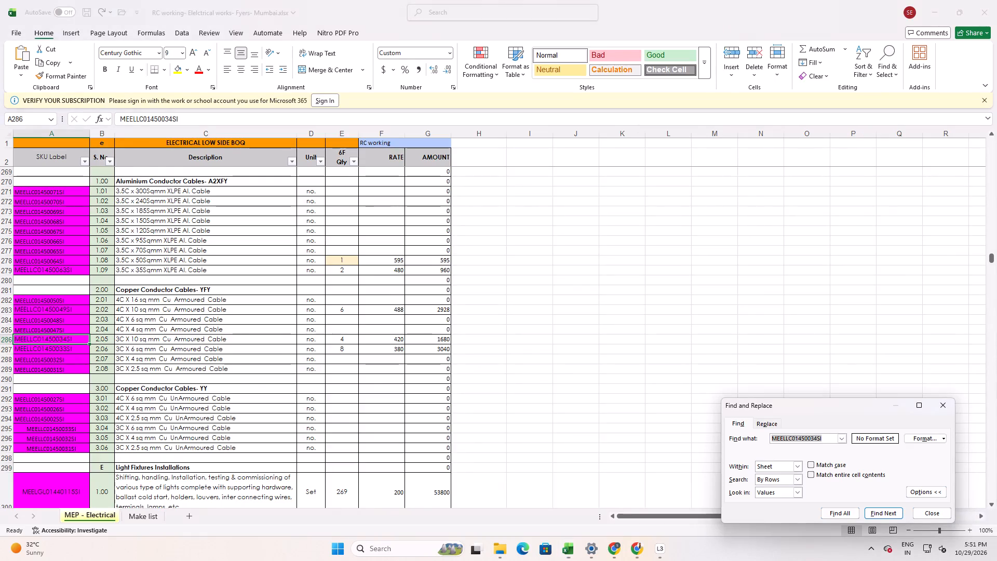
{"action": "key", "text": "ctrl+v"}
{"action": "left_click", "coordinate": [885, 512]}
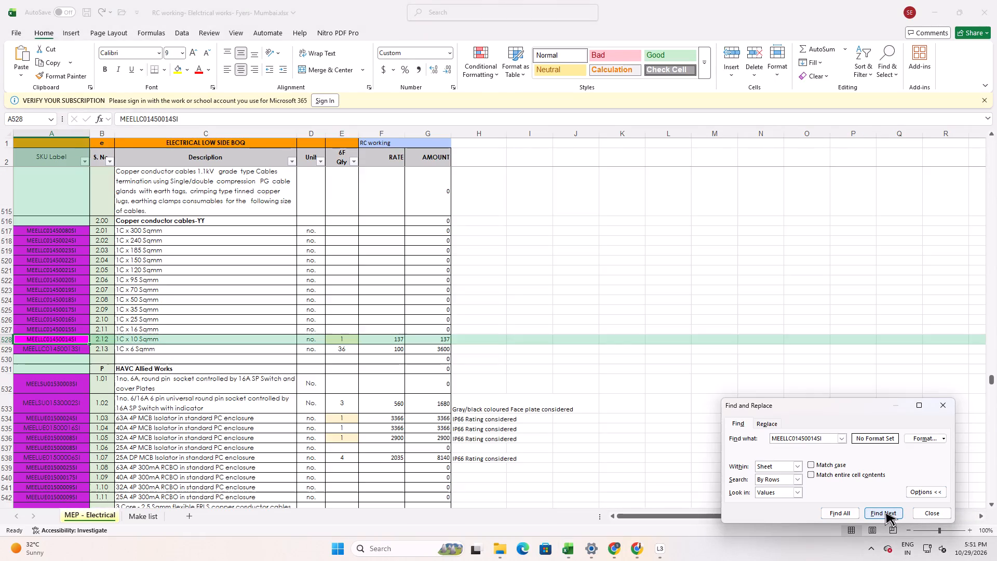
{"action": "left_click", "coordinate": [885, 512]}
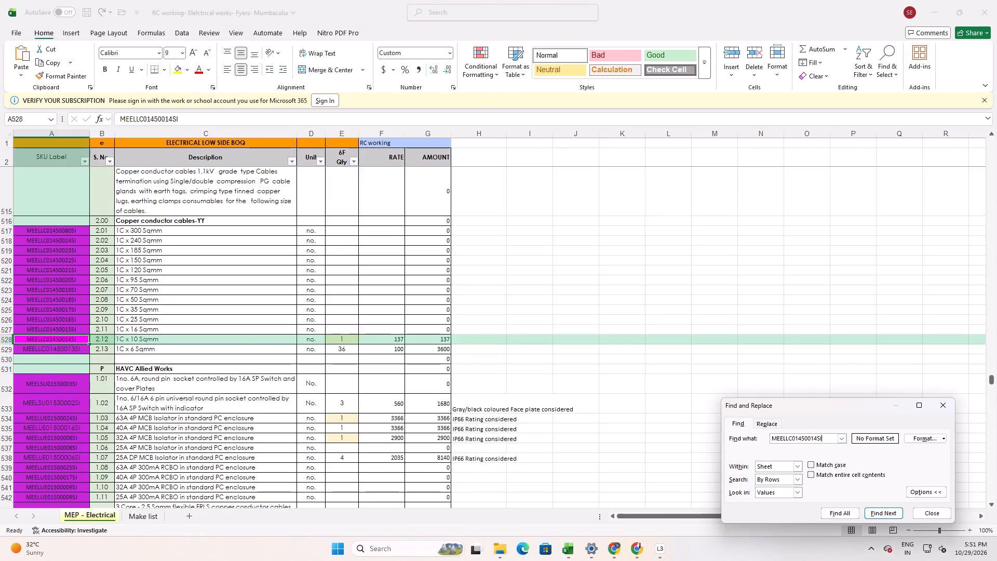
{"action": "left_click", "coordinate": [394, 344]}
{"action": "key", "text": "alt+Tab"}
{"action": "key", "text": "alt+Tab"}
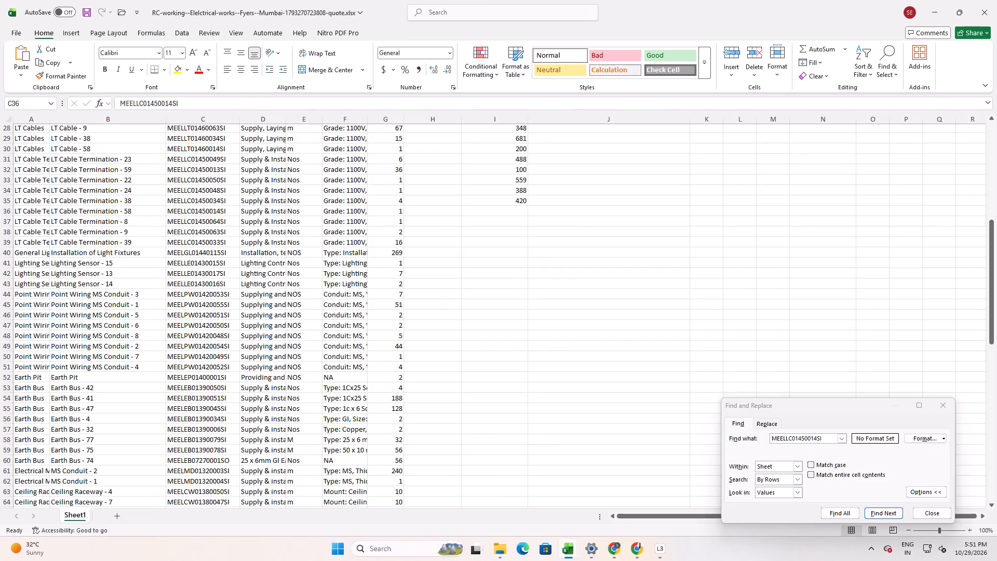
{"action": "left_click", "coordinate": [499, 213]}
{"action": "type", "text": "137"}
{"action": "key", "text": "Return"}
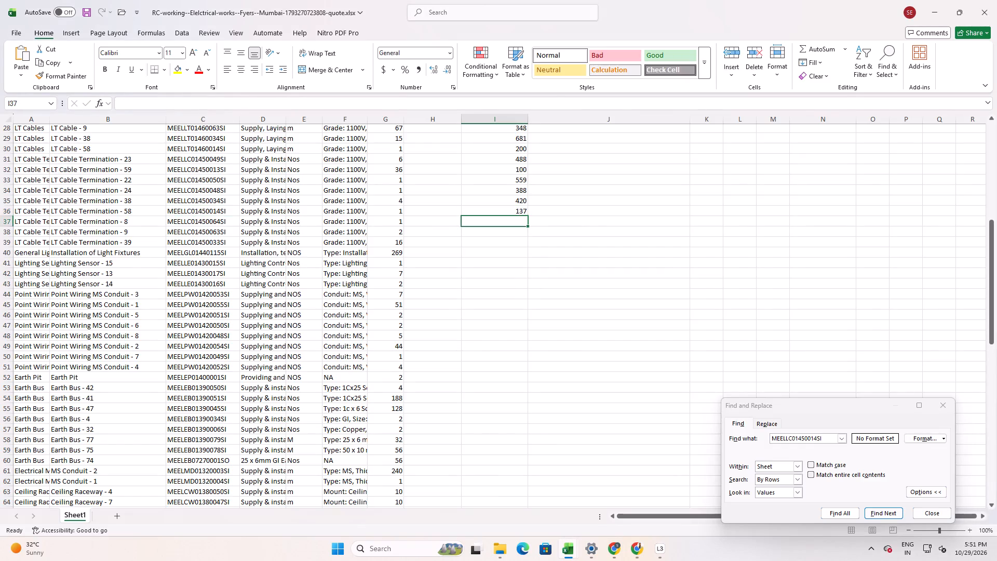
Find the MEELLC01450064SI entry that has a rate in the BOQ workbook and enter 595 in cell I37 of the quote workbook.
{"action": "left_click", "coordinate": [230, 220]}
{"action": "left_click_drag", "start_coordinate": [194, 103], "coordinate": [1, 103]}
{"action": "key", "text": "ctrl+c"}
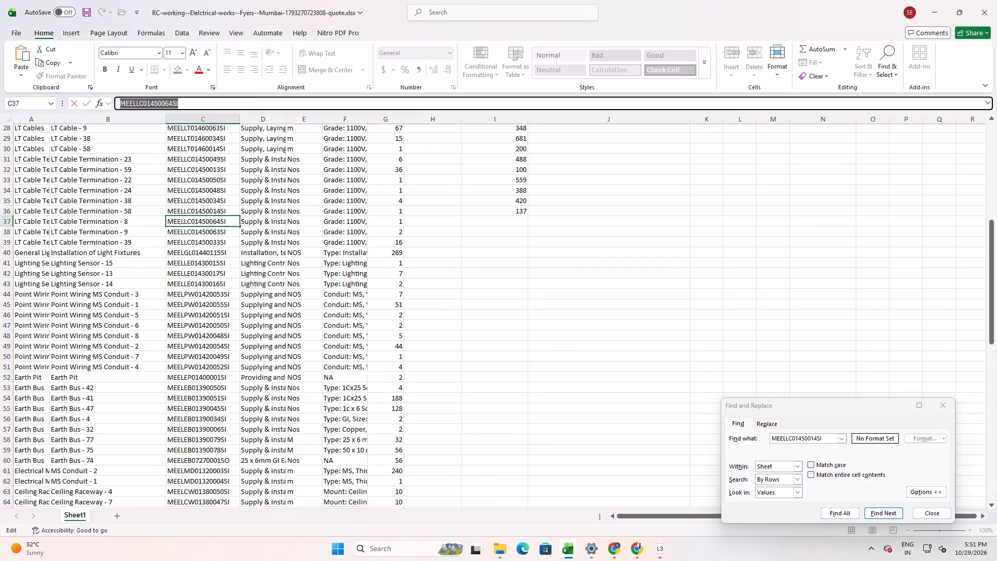
{"action": "key", "text": "alt+Tab"}
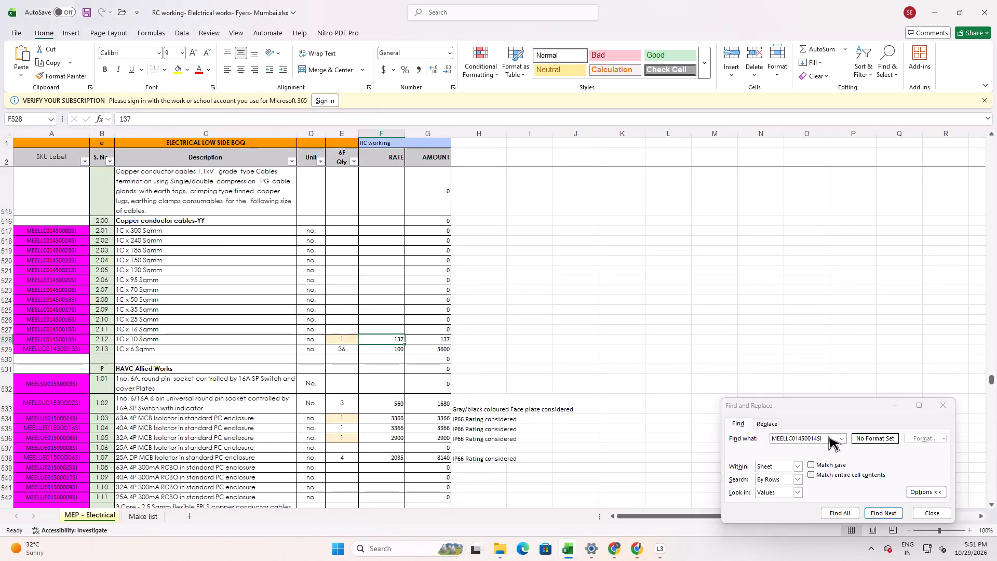
{"action": "left_click_drag", "start_coordinate": [828, 436], "coordinate": [578, 418]}
{"action": "key", "text": "ctrl+v"}
{"action": "left_click", "coordinate": [875, 514]}
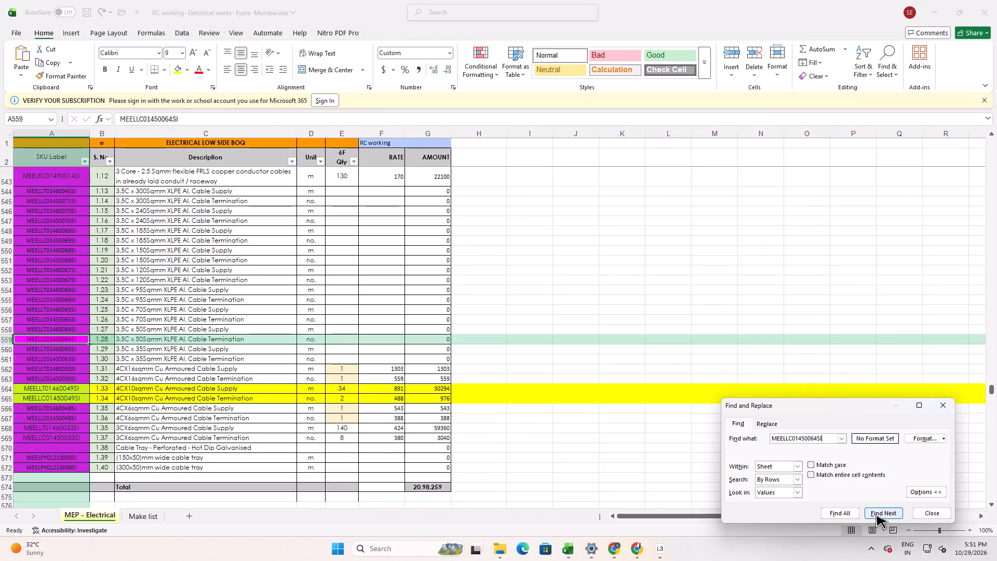
{"action": "left_click", "coordinate": [890, 513]}
{"action": "left_click", "coordinate": [890, 513]}
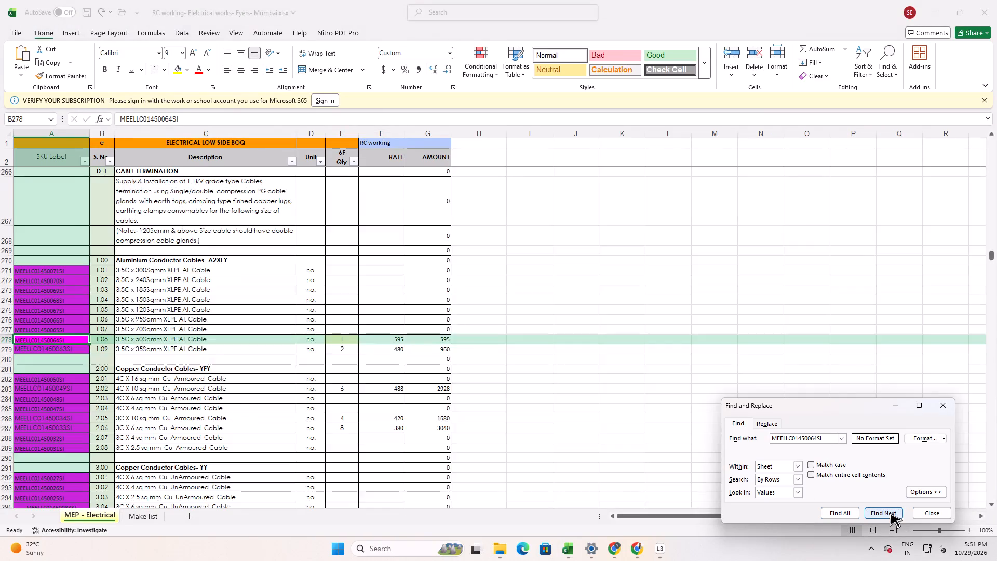
{"action": "left_click", "coordinate": [890, 513]}
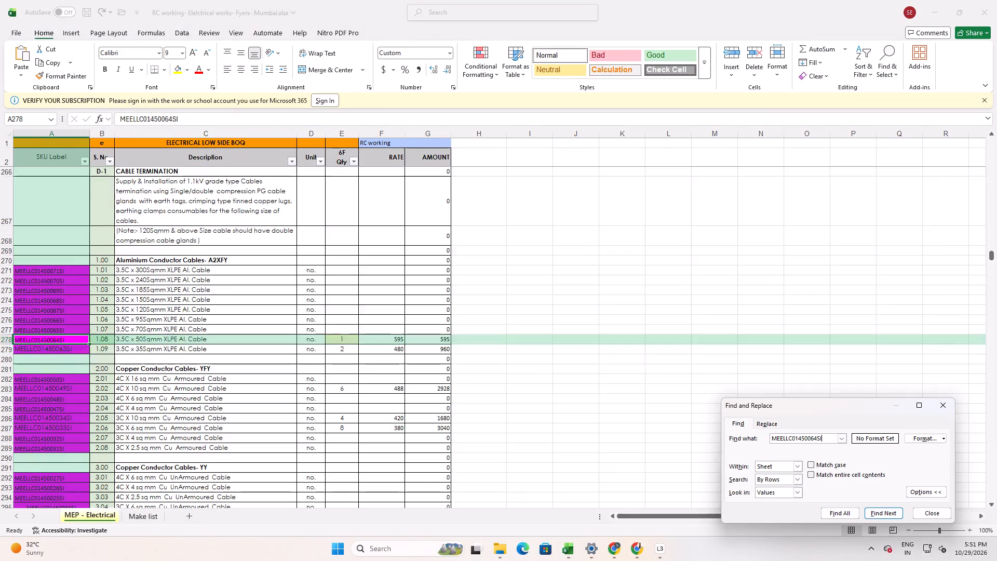
{"action": "key", "text": "alt+Tab"}
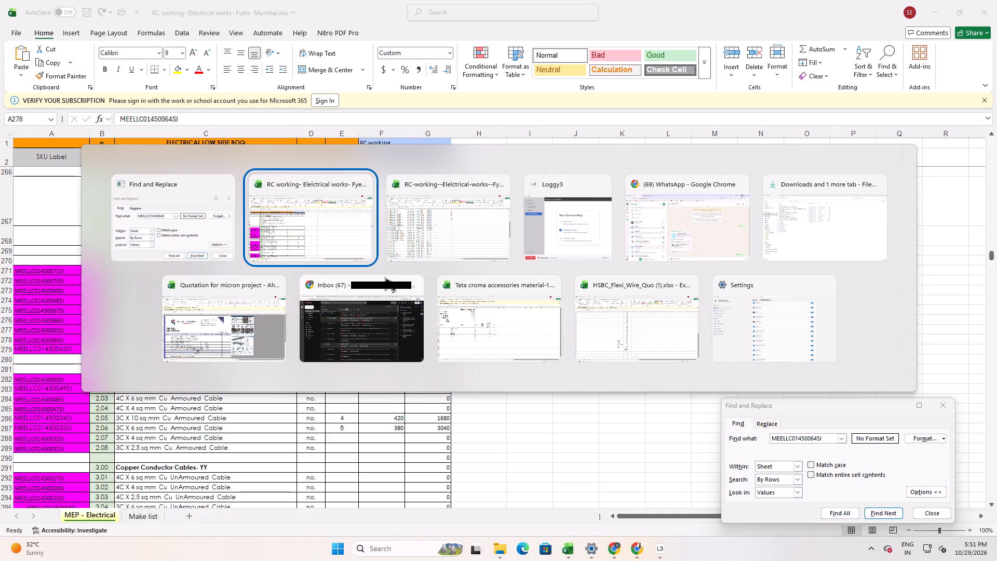
{"action": "key", "text": "alt+Tab"}
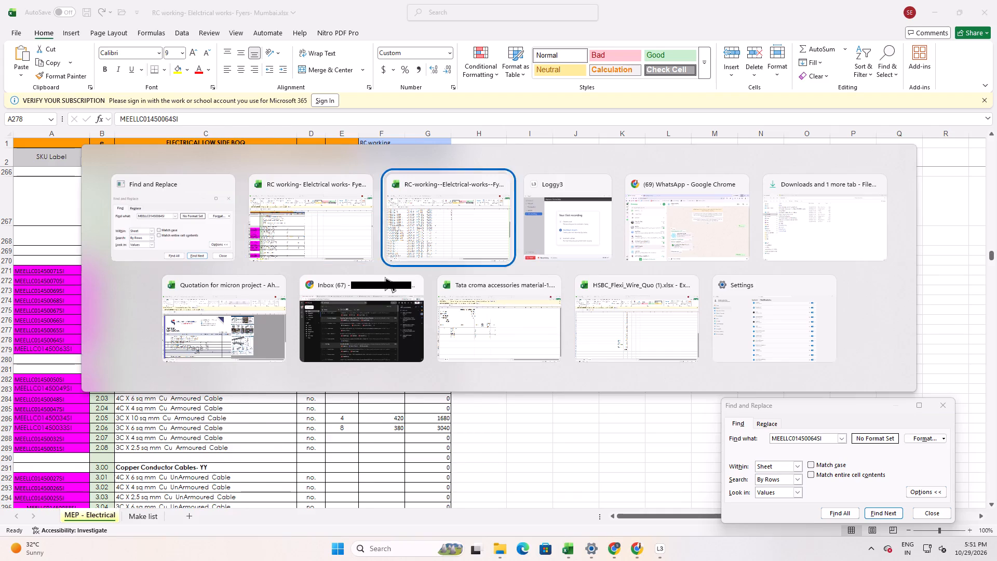
{"action": "left_click", "coordinate": [514, 219]}
{"action": "type", "text": "595"}
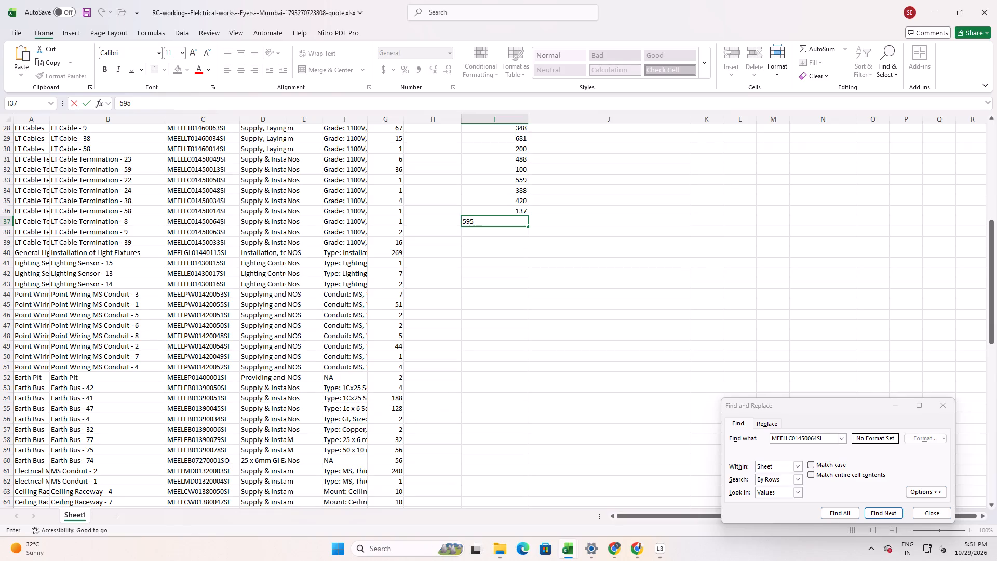
{"action": "left_click", "coordinate": [487, 237]}
{"action": "left_click", "coordinate": [513, 233]}
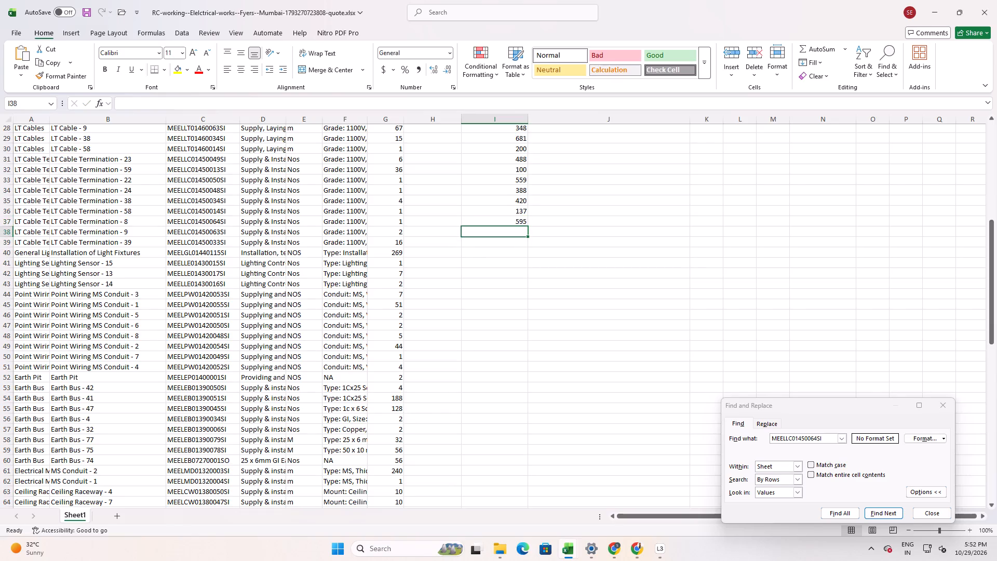
Find the MEELLC01450063SI entry that has a rate in the BOQ workbook and enter 480 in cell I38 of the quote workbook.
{"action": "left_click", "coordinate": [187, 236]}
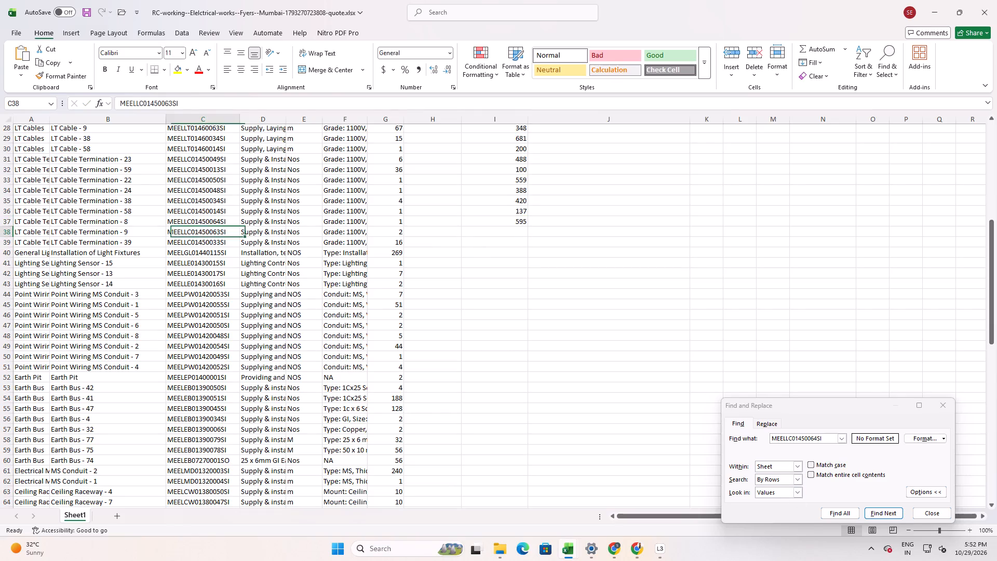
{"action": "left_click_drag", "start_coordinate": [188, 104], "coordinate": [47, 112]}
{"action": "key", "text": "ctrl+c"}
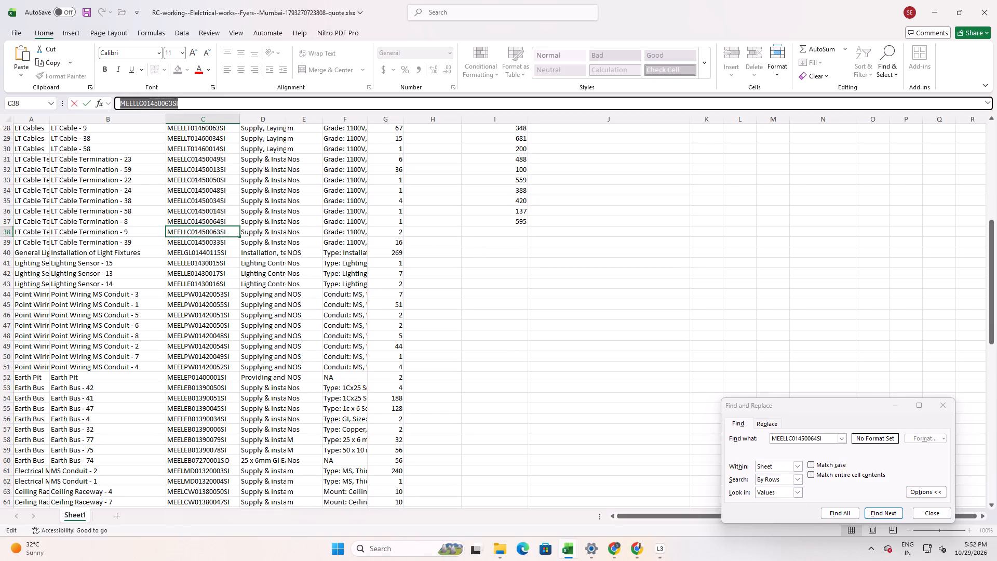
{"action": "key", "text": "alt+Tab"}
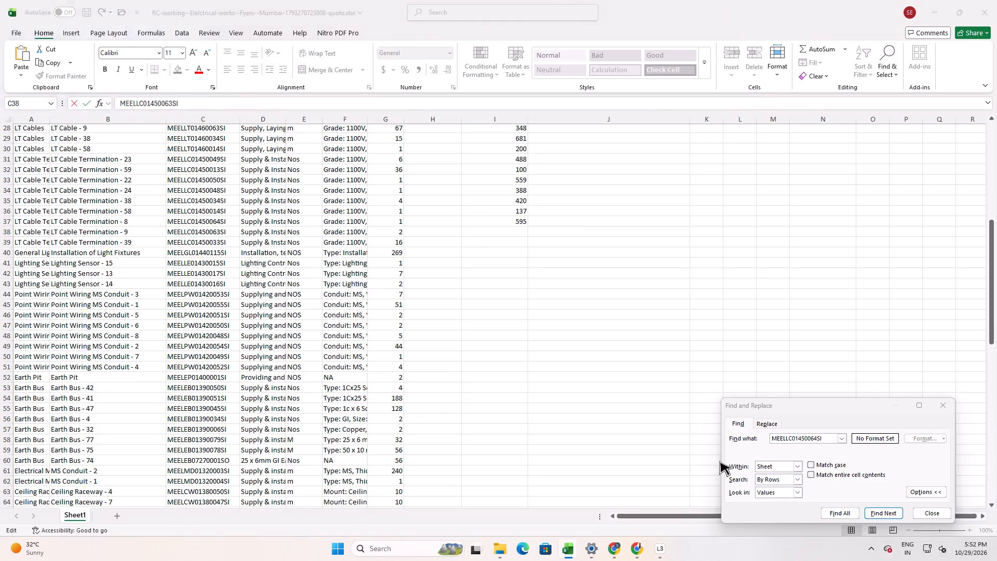
{"action": "key", "text": "alt+Tab"}
{"action": "double_click", "coordinate": [821, 437]}
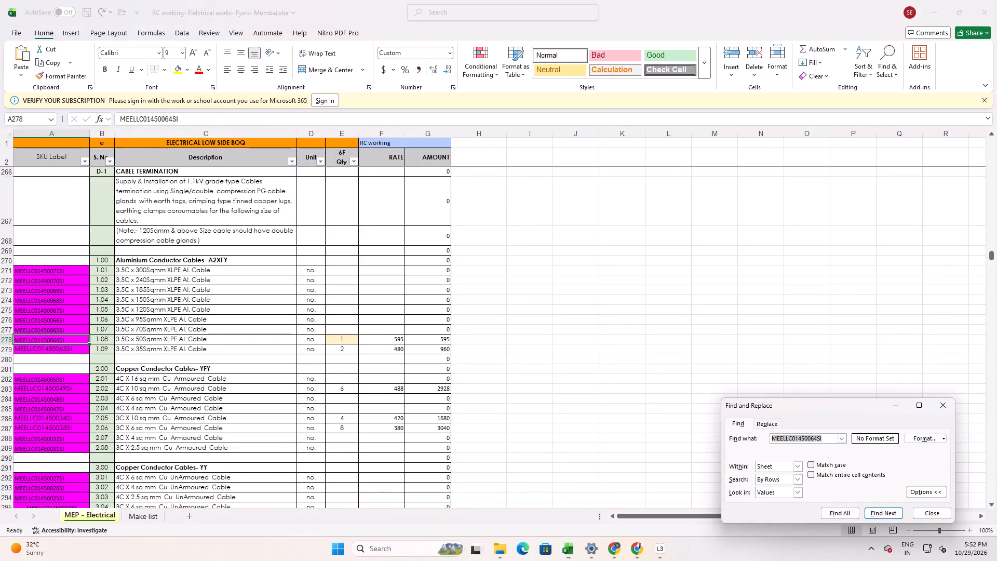
{"action": "key", "text": "ctrl+v"}
{"action": "left_click", "coordinate": [887, 512]}
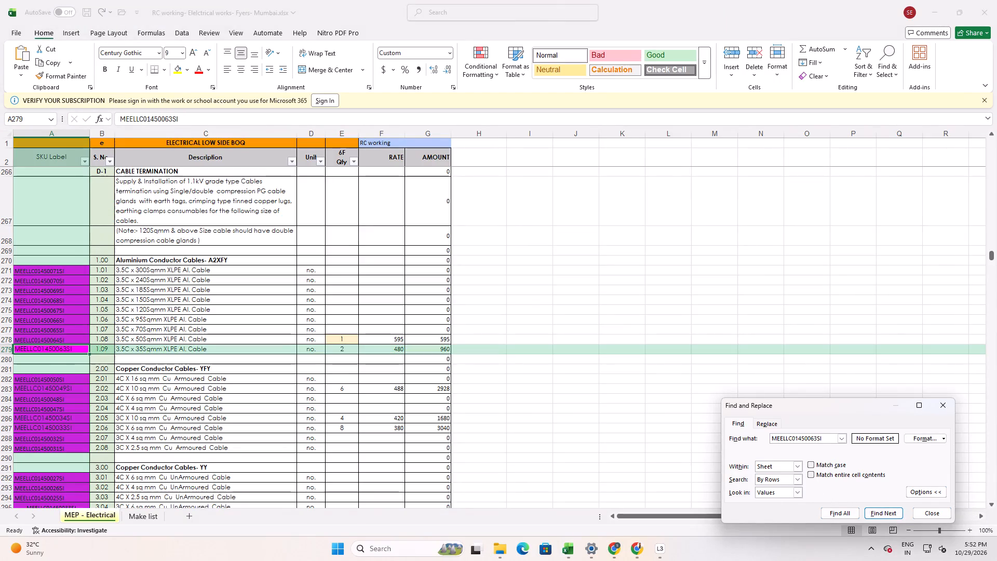
{"action": "left_click", "coordinate": [868, 510]}
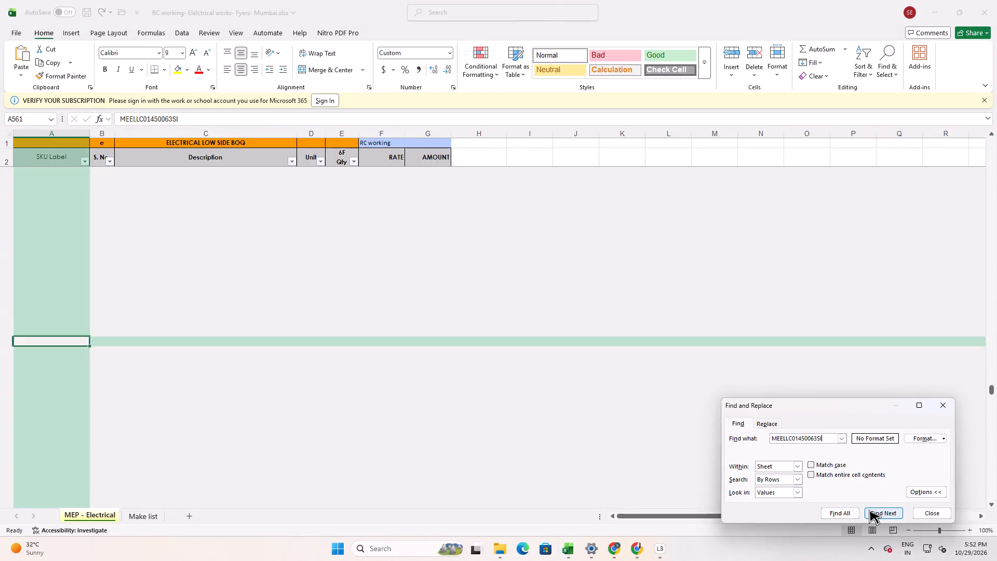
{"action": "left_click", "coordinate": [869, 510]}
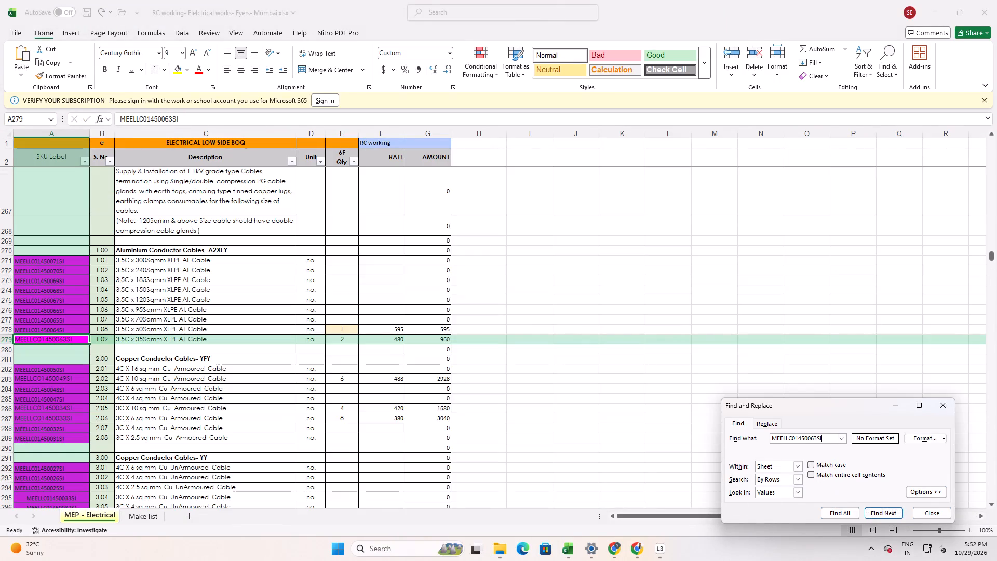
{"action": "key", "text": "alt+Tab"}
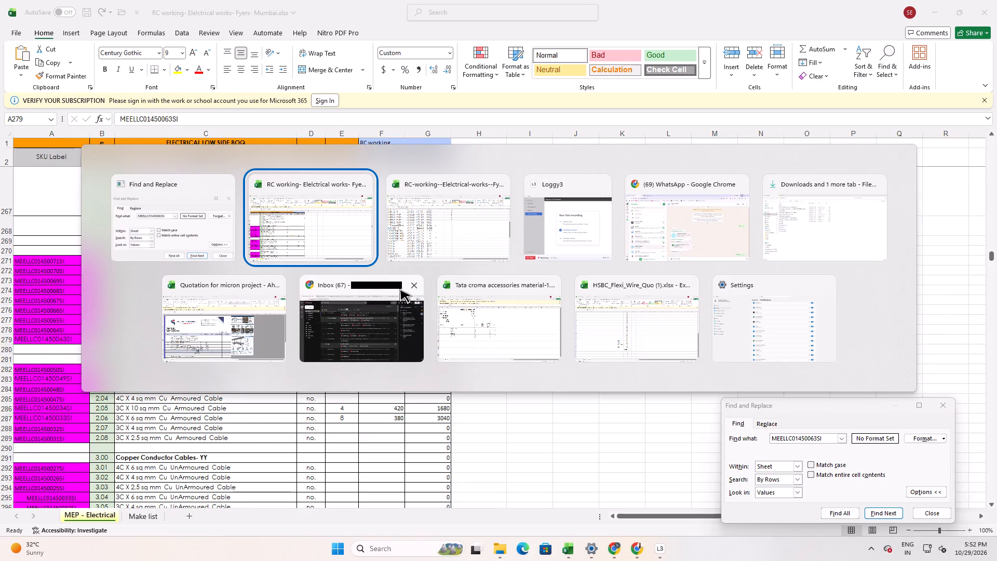
{"action": "key", "text": "alt+Tab"}
{"action": "left_click", "coordinate": [513, 231]}
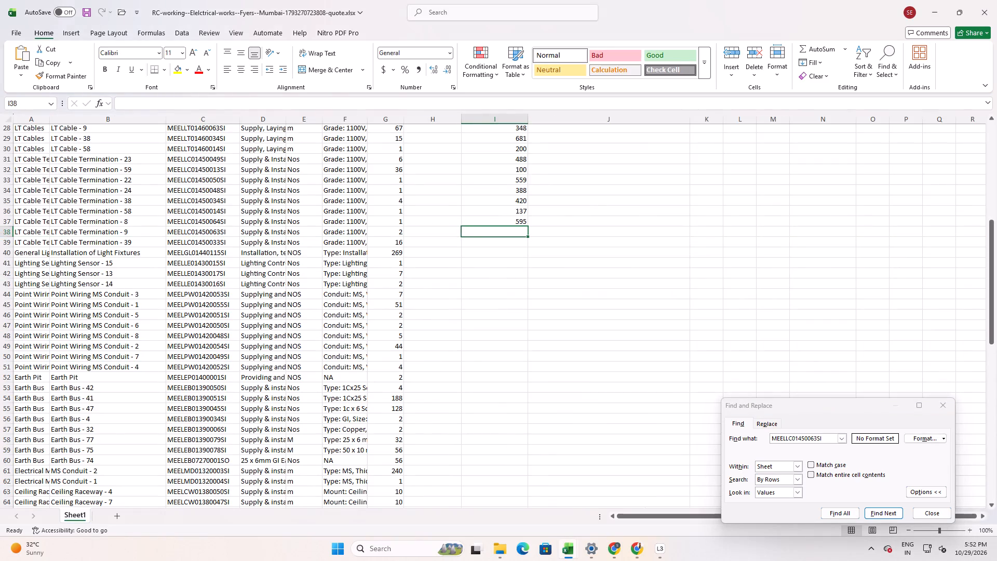
{"action": "type", "text": "480"}
{"action": "key", "text": "Return"}
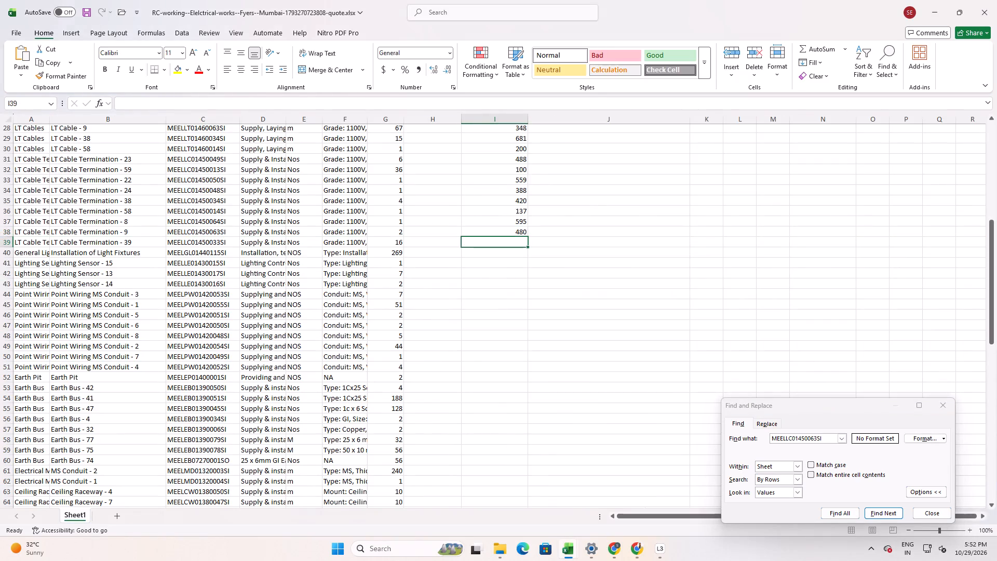
Find the MEELLC01450033SI entry that has a rate in the BOQ workbook and enter 380 in cell I39 of the quote workbook.
{"action": "left_click", "coordinate": [175, 247]}
{"action": "left_click_drag", "start_coordinate": [189, 104], "coordinate": [42, 112]}
{"action": "key", "text": "ctrl+c"}
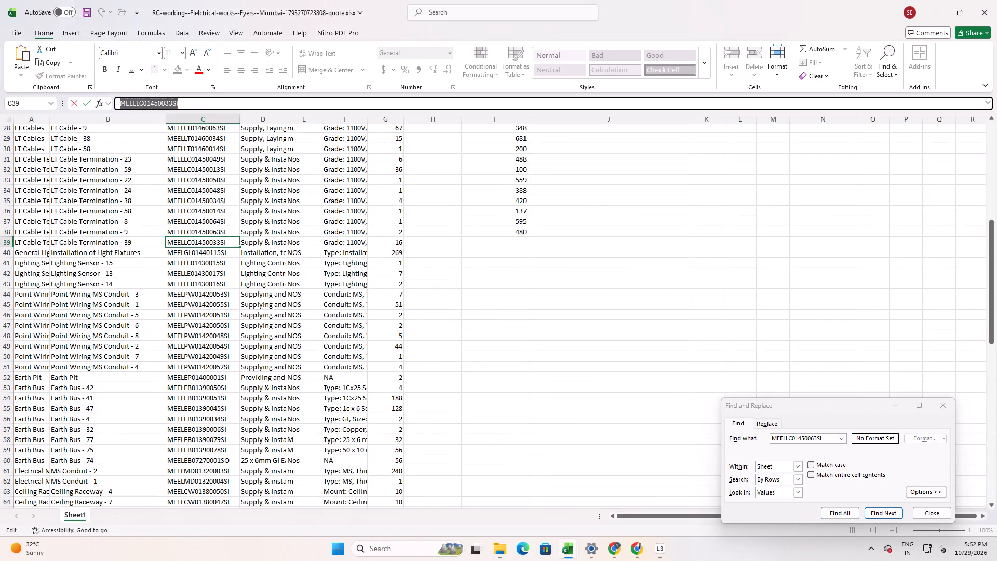
{"action": "key", "text": "alt+Tab"}
{"action": "key", "text": "alt+Tab"}
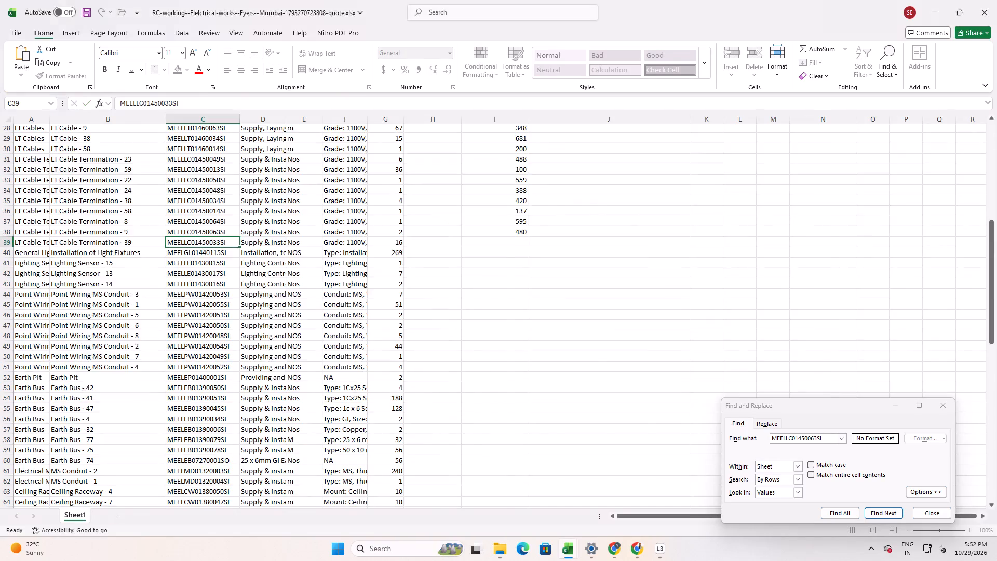
{"action": "left_click_drag", "start_coordinate": [824, 439], "coordinate": [542, 435]}
{"action": "key", "text": "ctrl+v"}
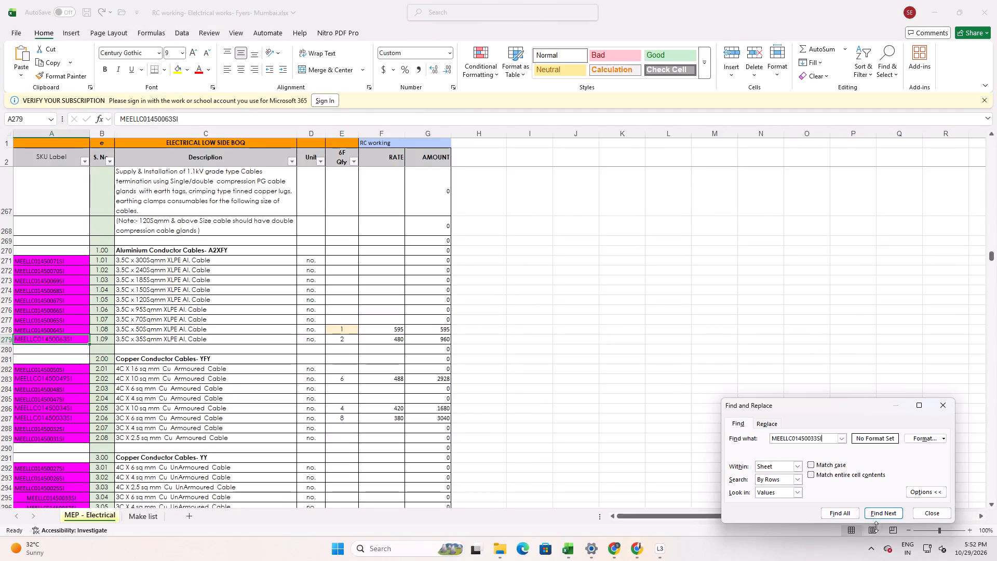
{"action": "left_click", "coordinate": [882, 514]}
{"action": "left_click", "coordinate": [875, 512]}
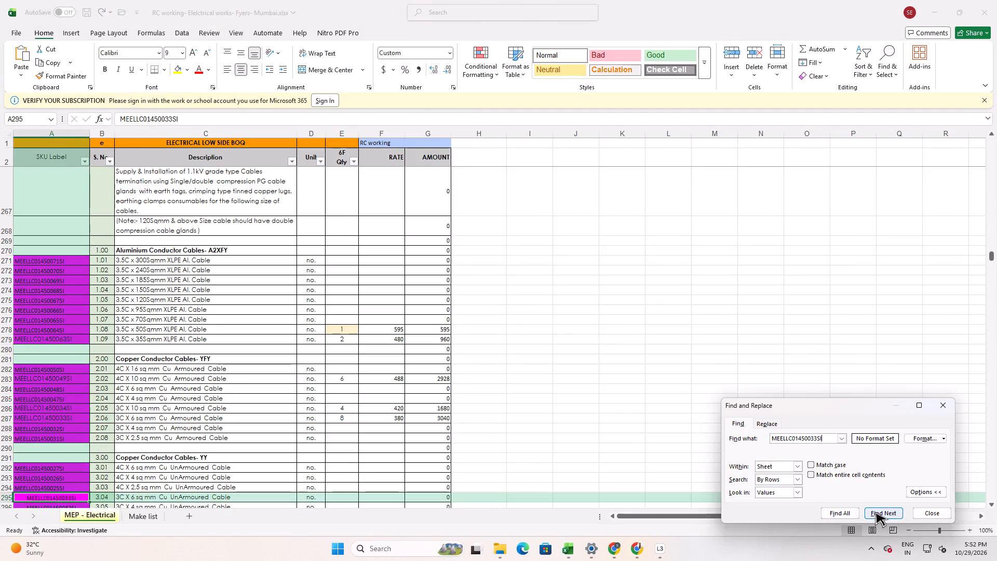
{"action": "left_click", "coordinate": [875, 512]}
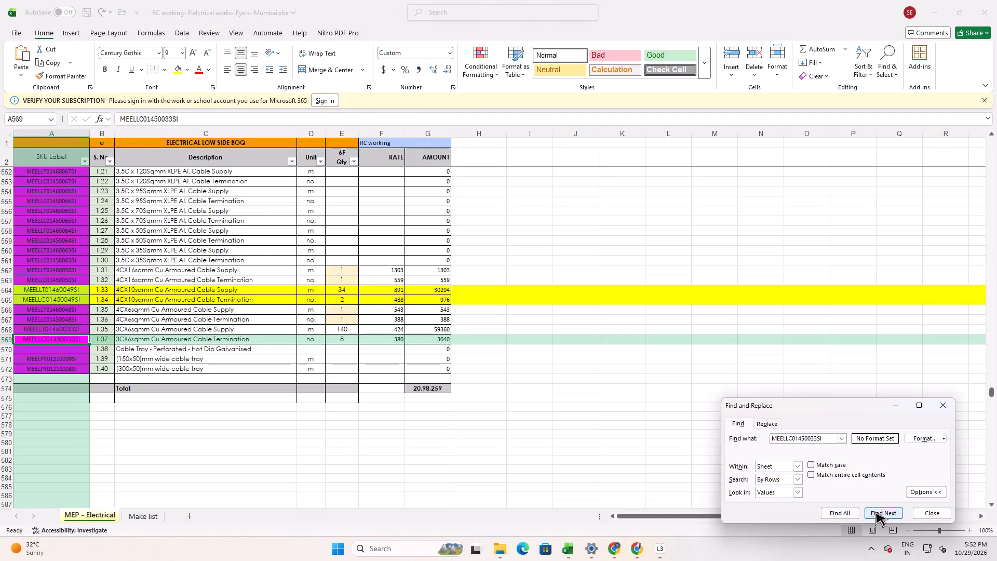
{"action": "left_click", "coordinate": [875, 512]}
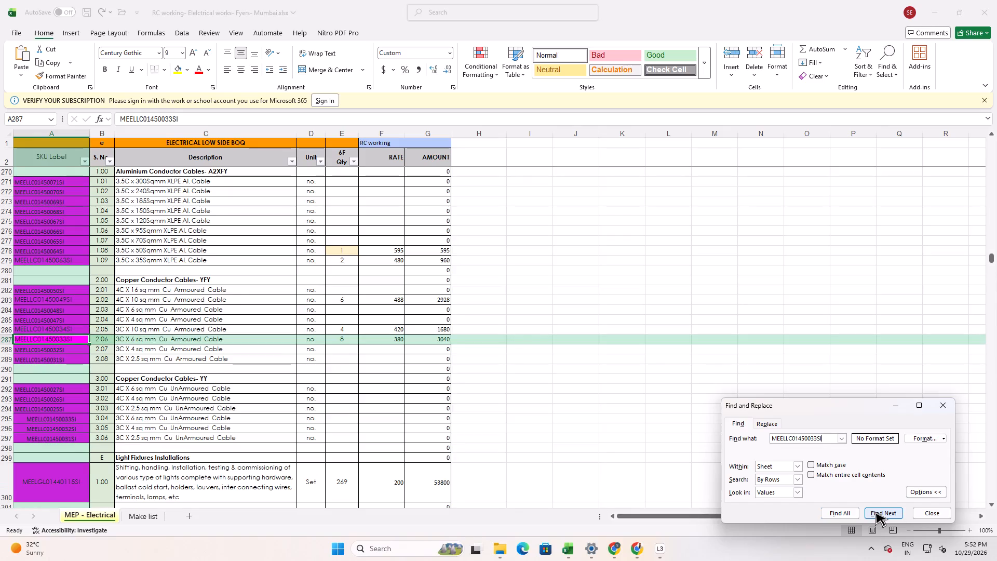
{"action": "left_click", "coordinate": [875, 512]}
{"action": "left_click", "coordinate": [875, 512]}
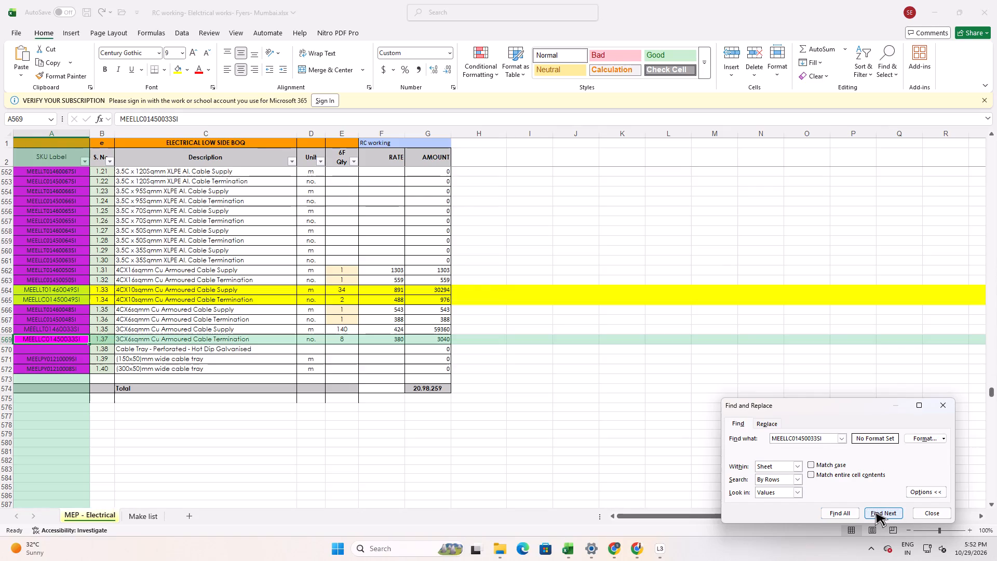
{"action": "key", "text": "alt+Tab"}
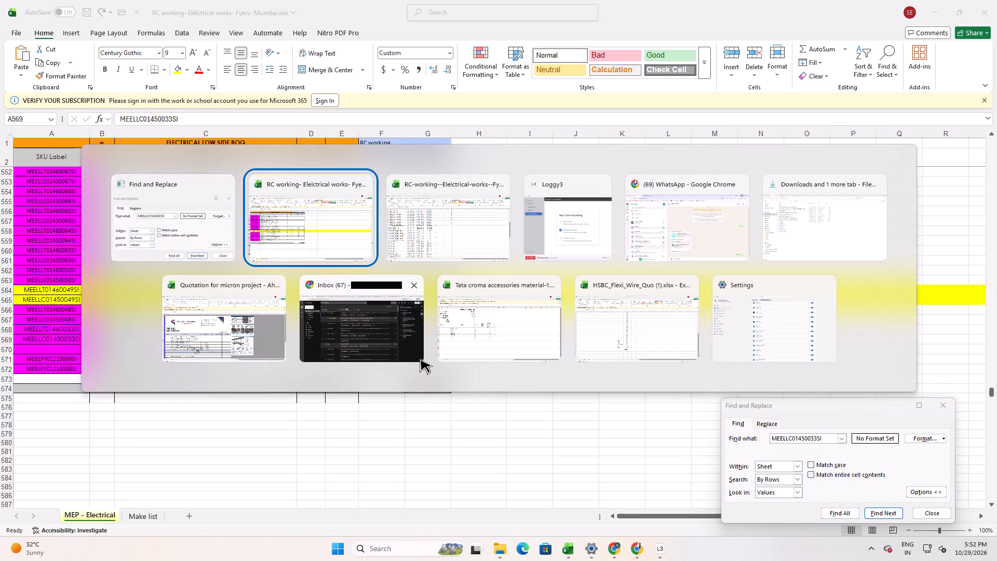
{"action": "key", "text": "alt+Tab"}
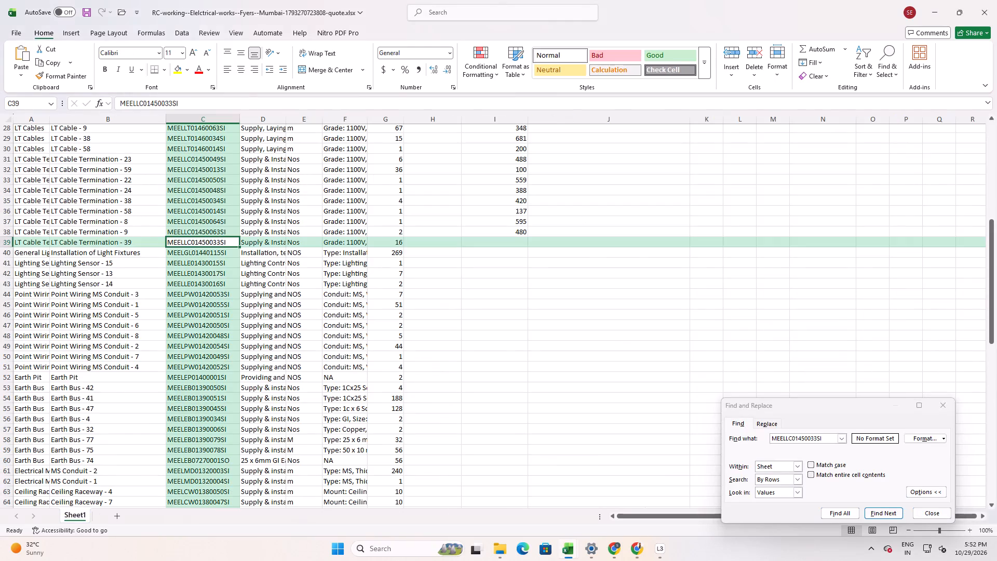
{"action": "left_click", "coordinate": [513, 239]}
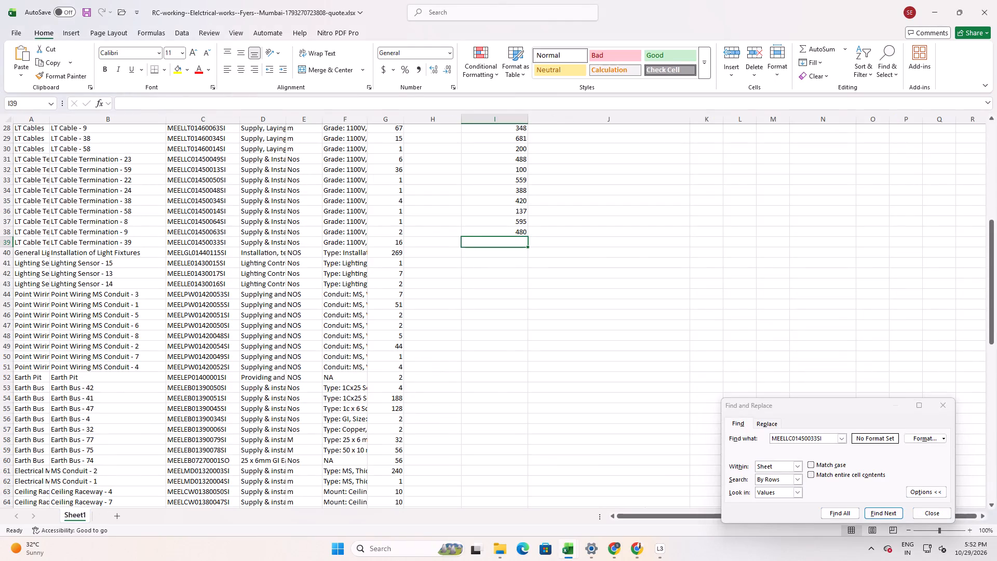
{"action": "type", "text": "380"}
{"action": "key", "text": "Return"}
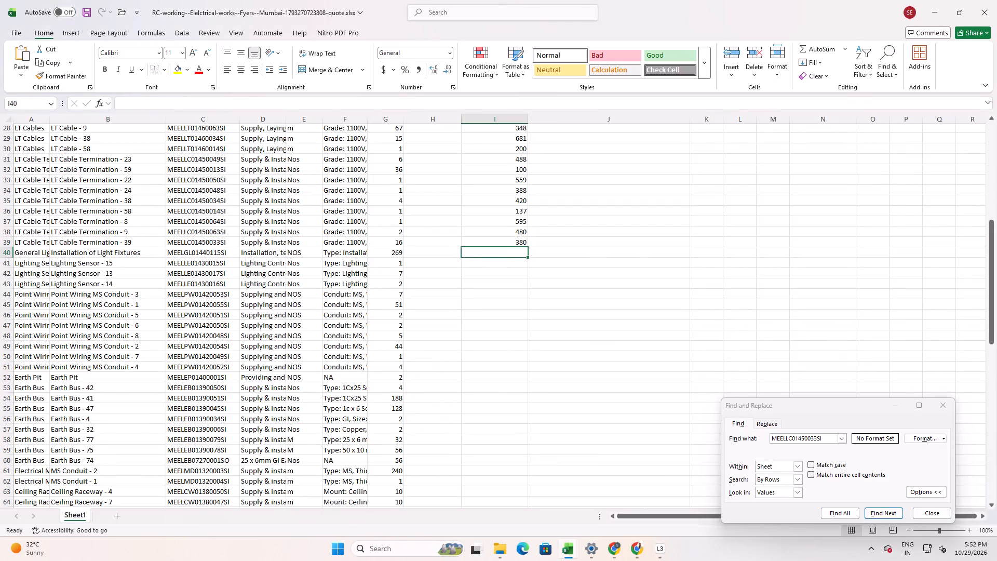
Find SKU MEELGL01440115SI in the BOQ workbook and enter its rate, 200, in cell I40 of the quote workbook.
{"action": "left_click", "coordinate": [223, 253]}
{"action": "left_click_drag", "start_coordinate": [194, 105], "coordinate": [87, 111]}
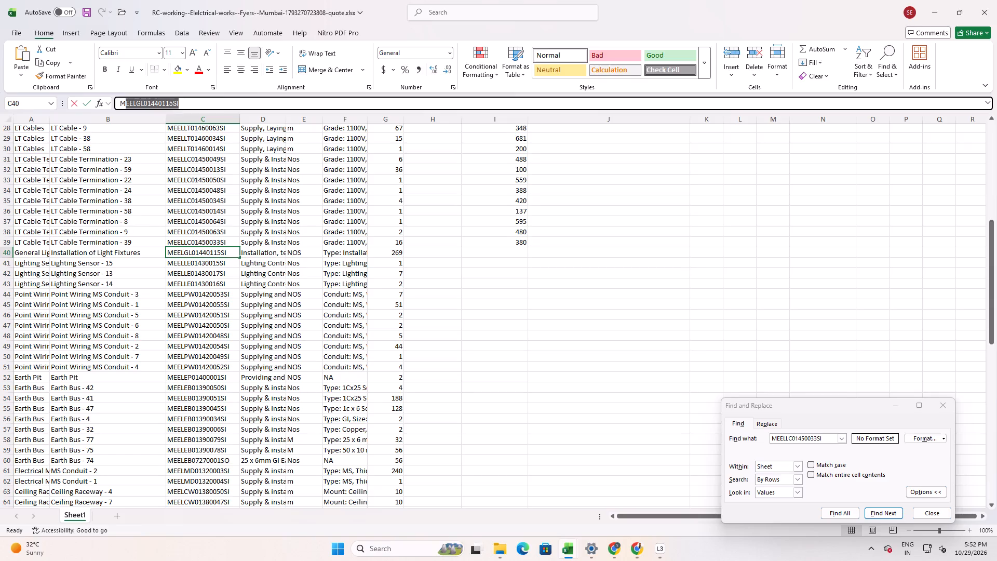
{"action": "left_click_drag", "start_coordinate": [87, 111], "coordinate": [65, 111]}
{"action": "key", "text": "ctrl+c"}
{"action": "key", "text": "alt+Tab"}
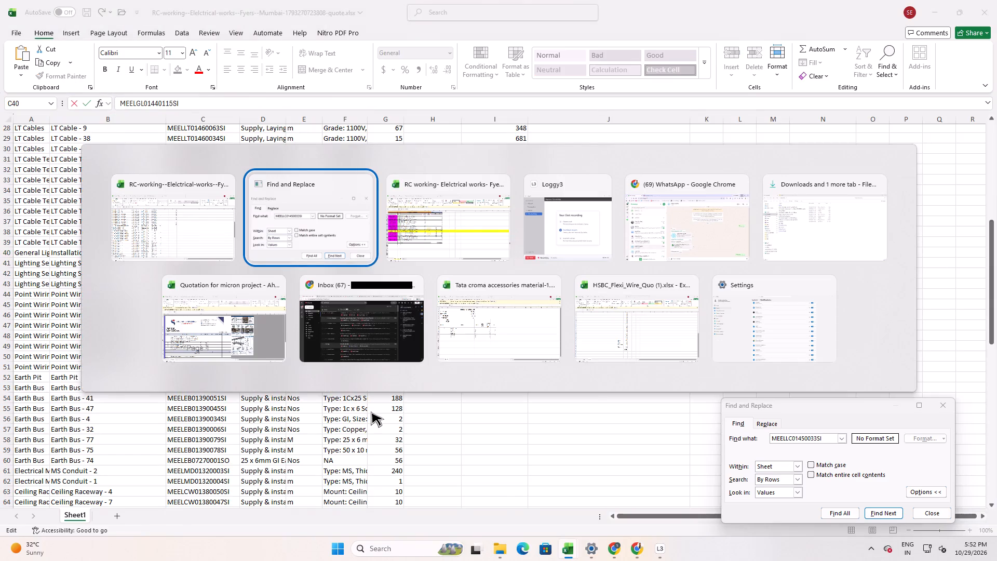
{"action": "key", "text": "alt+Tab"}
{"action": "left_click_drag", "start_coordinate": [828, 438], "coordinate": [673, 421]}
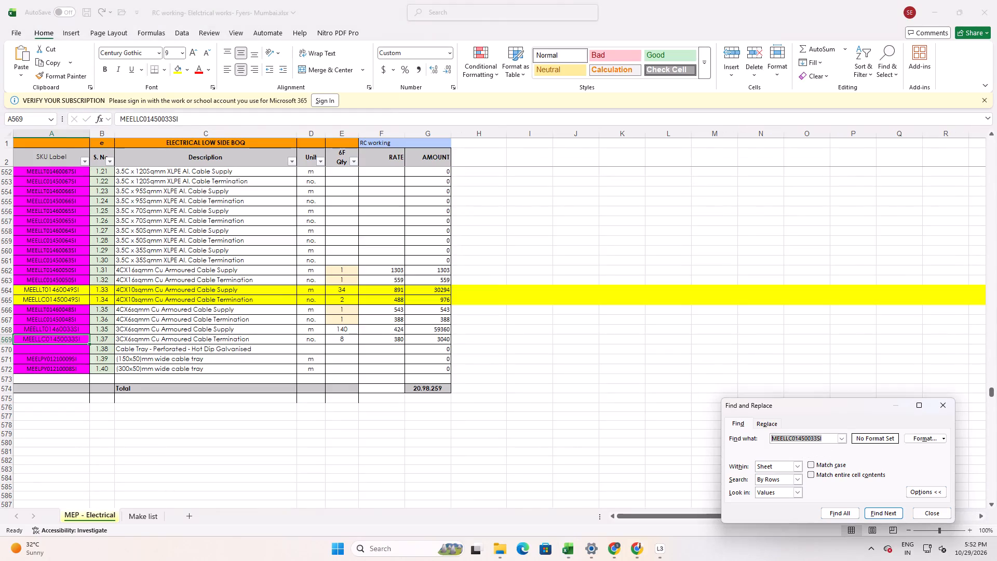
{"action": "key", "text": "ctrl+v"}
{"action": "left_click", "coordinate": [878, 514]}
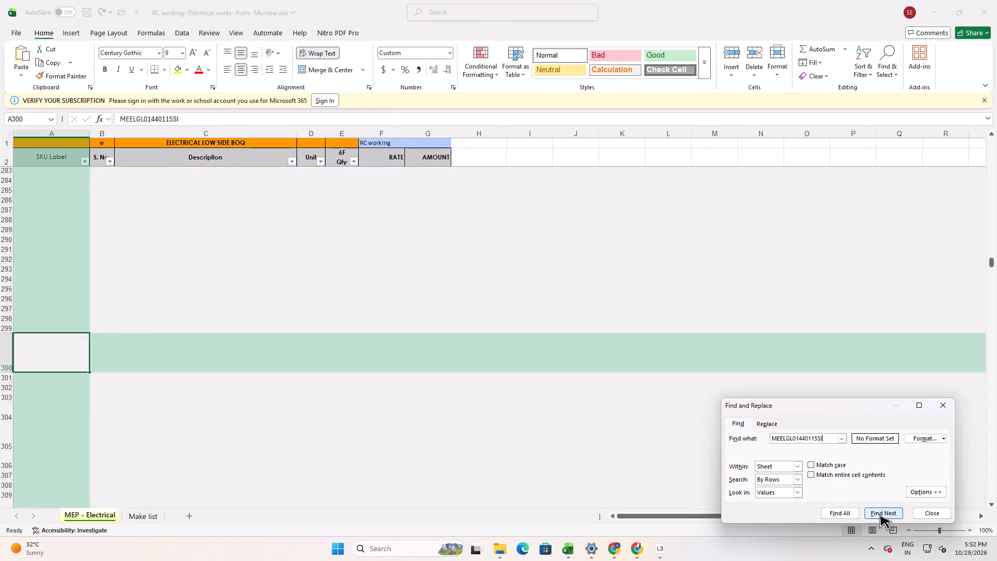
{"action": "left_click", "coordinate": [881, 514]}
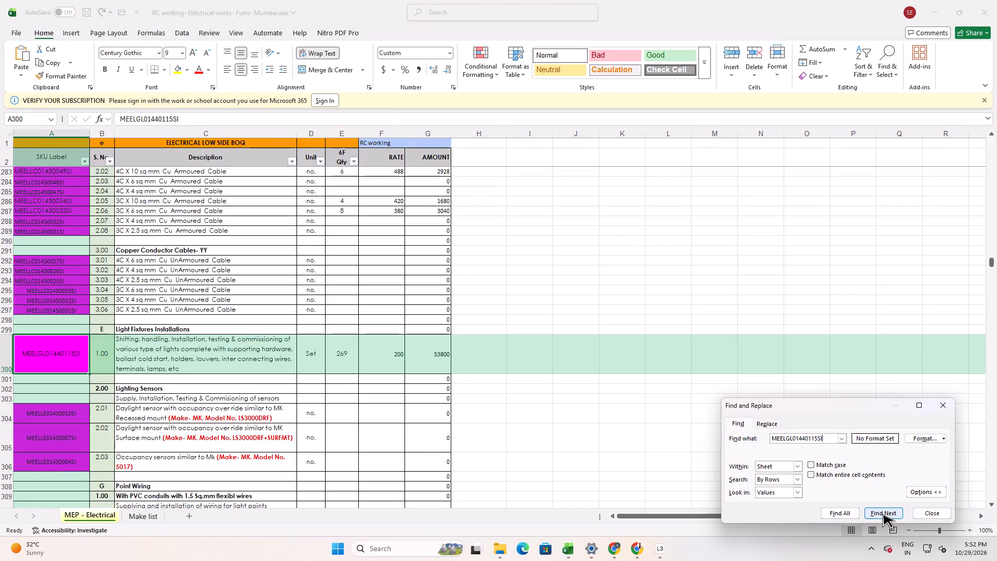
{"action": "left_click", "coordinate": [882, 513]}
{"action": "left_click", "coordinate": [882, 513]}
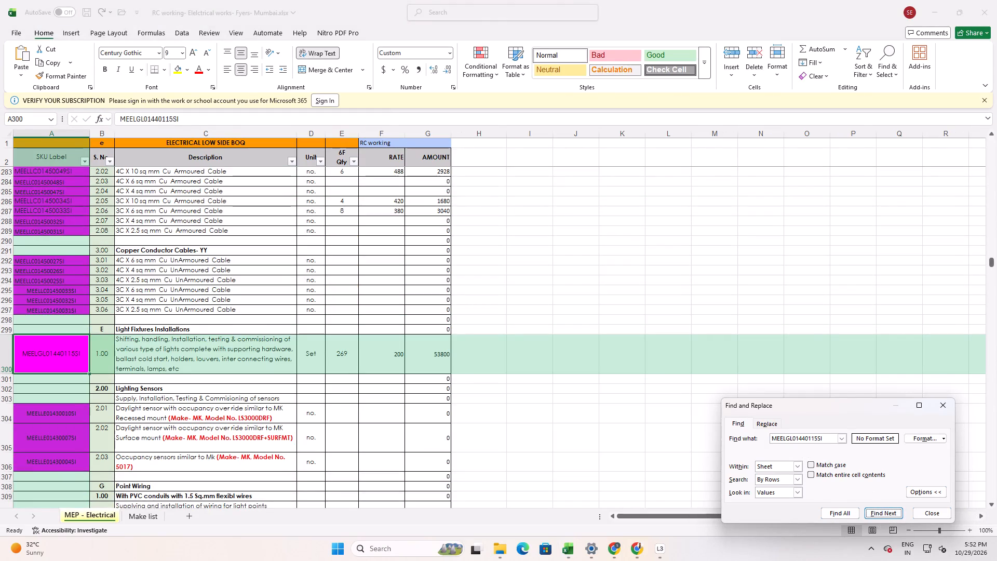
{"action": "key", "text": "alt+Tab"}
{"action": "left_click", "coordinate": [536, 425], "text": "alt"}
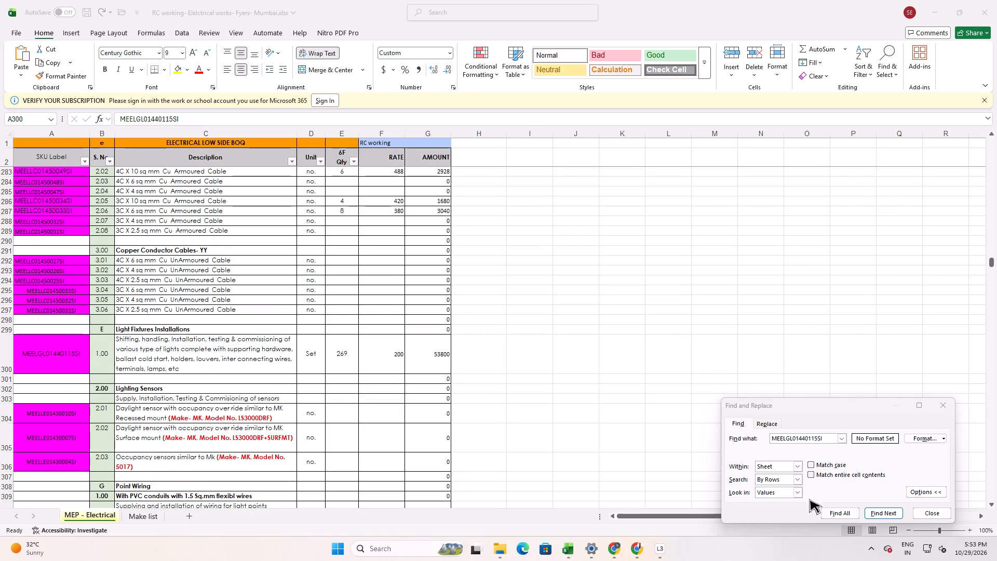
{"action": "key", "text": "alt+Tab"}
{"action": "key", "text": "alt+Tab"}
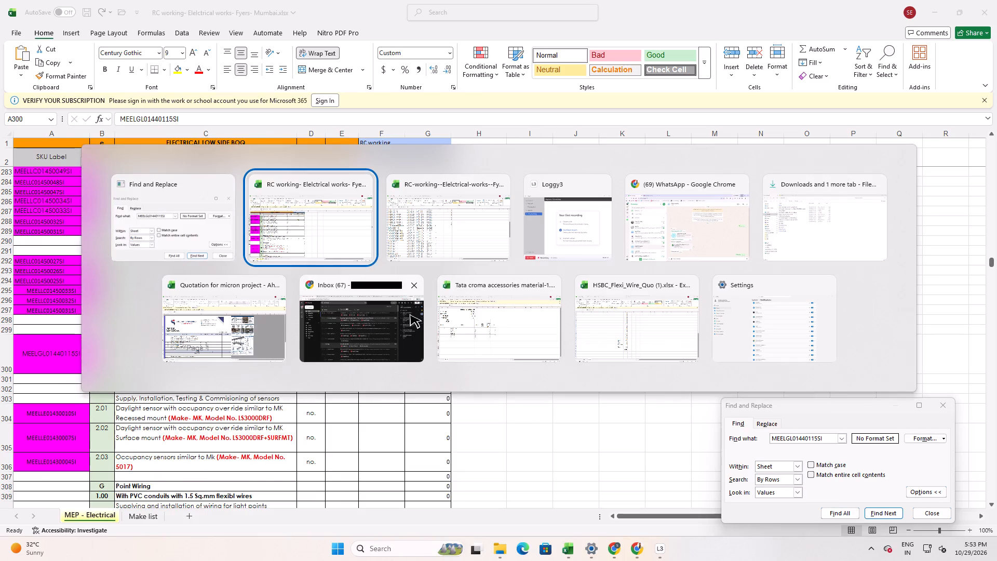
{"action": "key", "text": "alt+Tab"}
{"action": "left_click", "coordinate": [512, 253]}
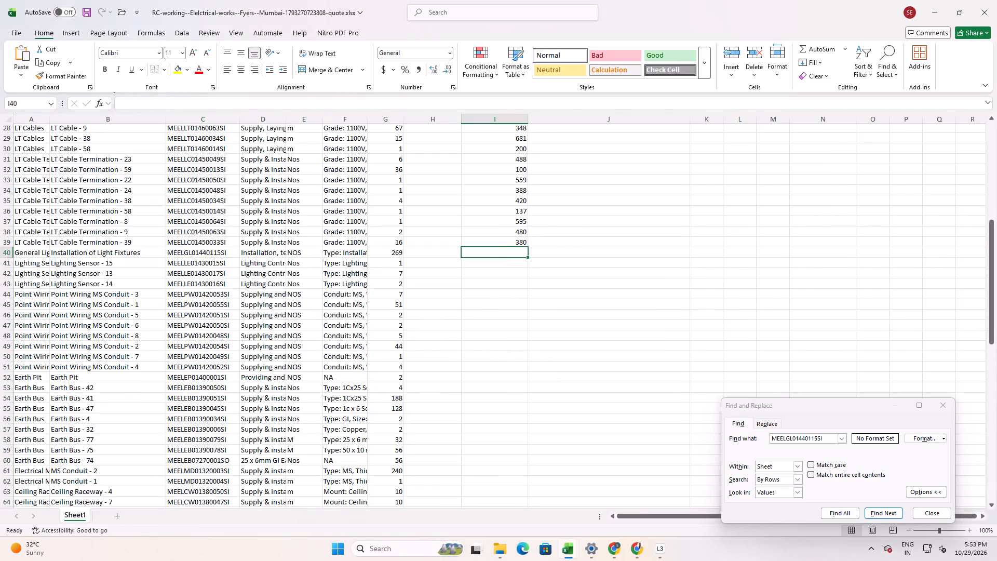
{"action": "type", "text": "200"}
{"action": "key", "text": "Return"}
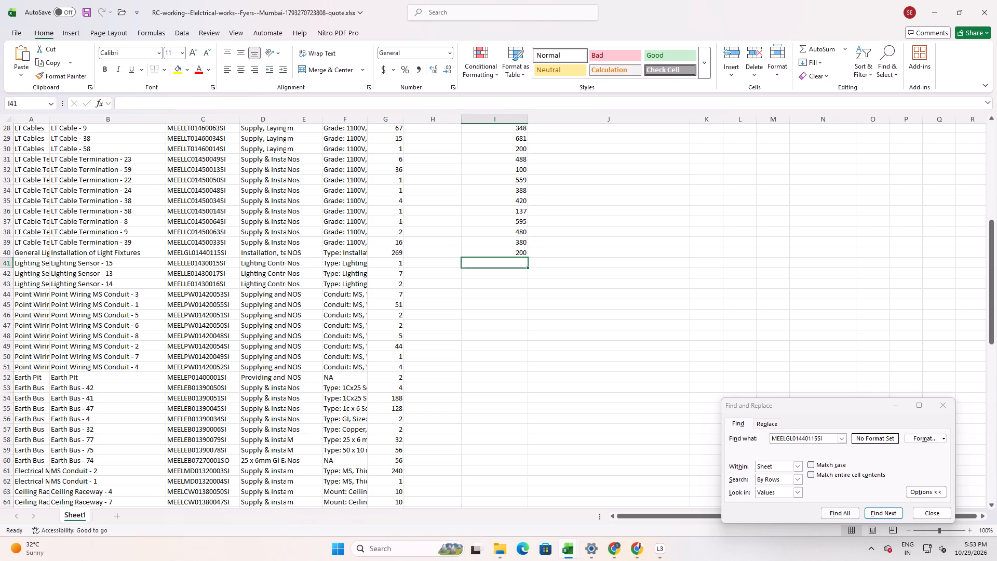
Search the BOQ workbook's MEP - Electrical sheet for the row 41 lighting sensor SKU, MEELLE01430015SI.
{"action": "left_click", "coordinate": [216, 266]}
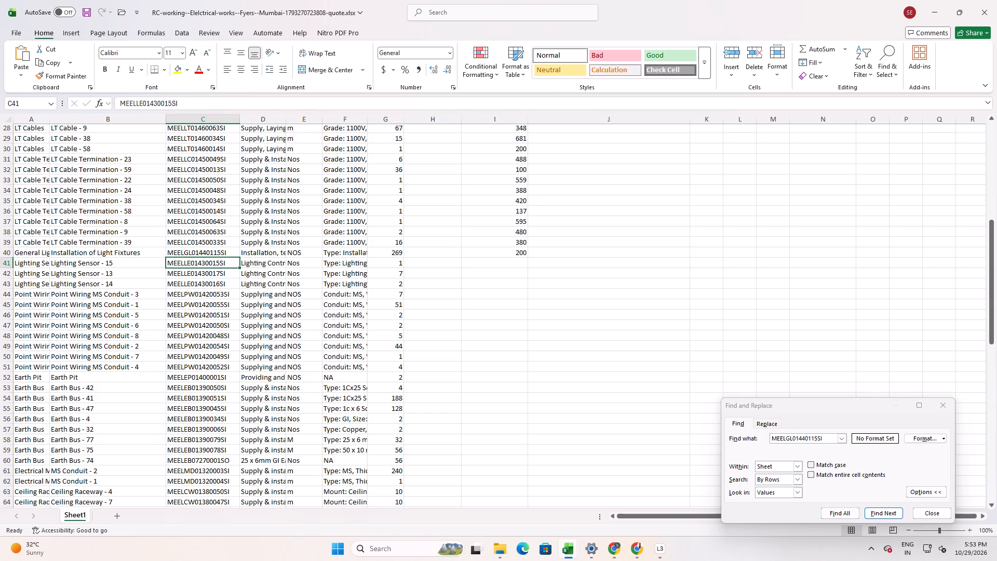
{"action": "left_click_drag", "start_coordinate": [199, 108], "coordinate": [38, 83]}
{"action": "key", "text": "ctrl+c"}
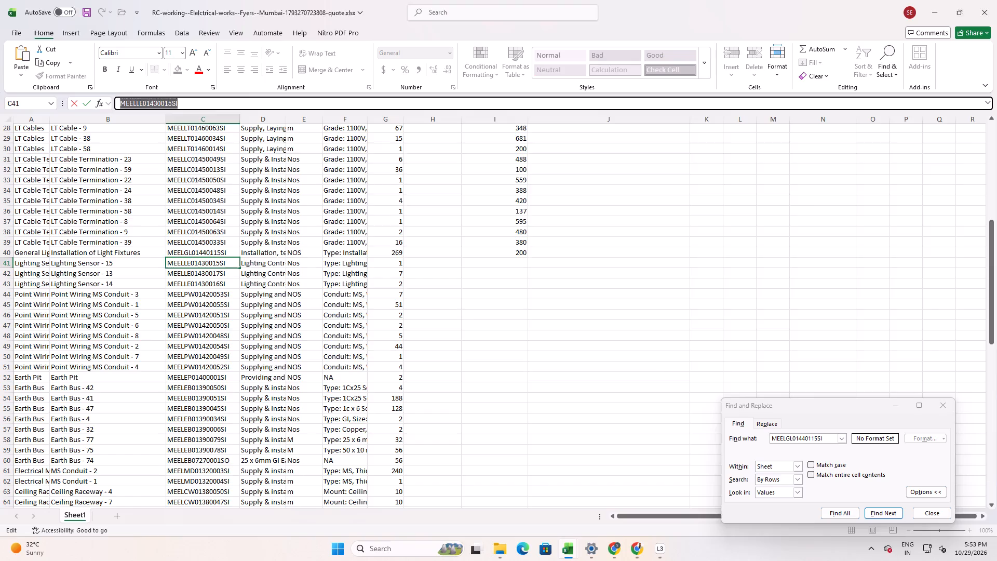
{"action": "key", "text": "alt+Tab"}
{"action": "key", "text": "alt+Tab"}
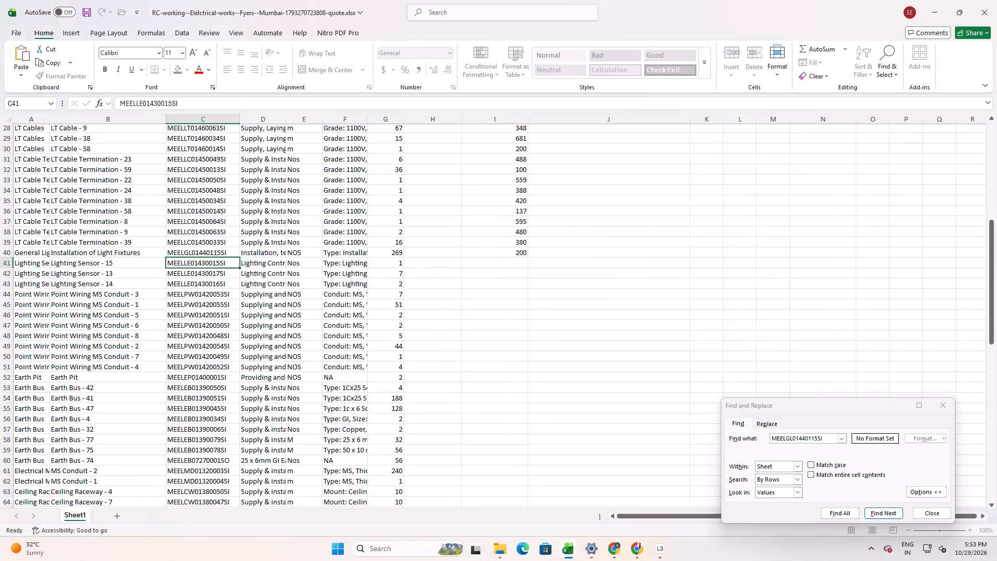
{"action": "left_click_drag", "start_coordinate": [833, 438], "coordinate": [623, 425]}
{"action": "key", "text": "ctrl+v"}
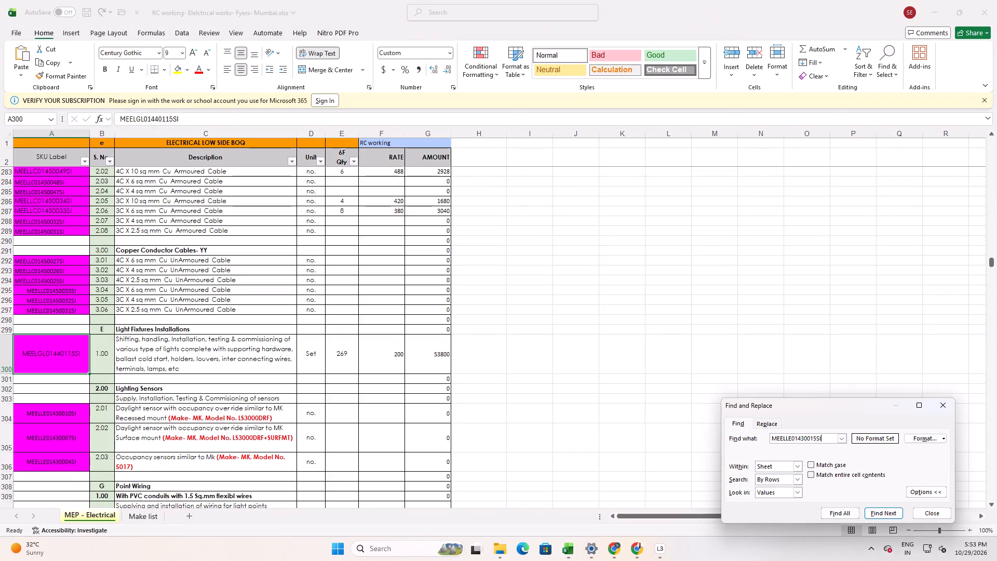
{"action": "left_click", "coordinate": [884, 511]}
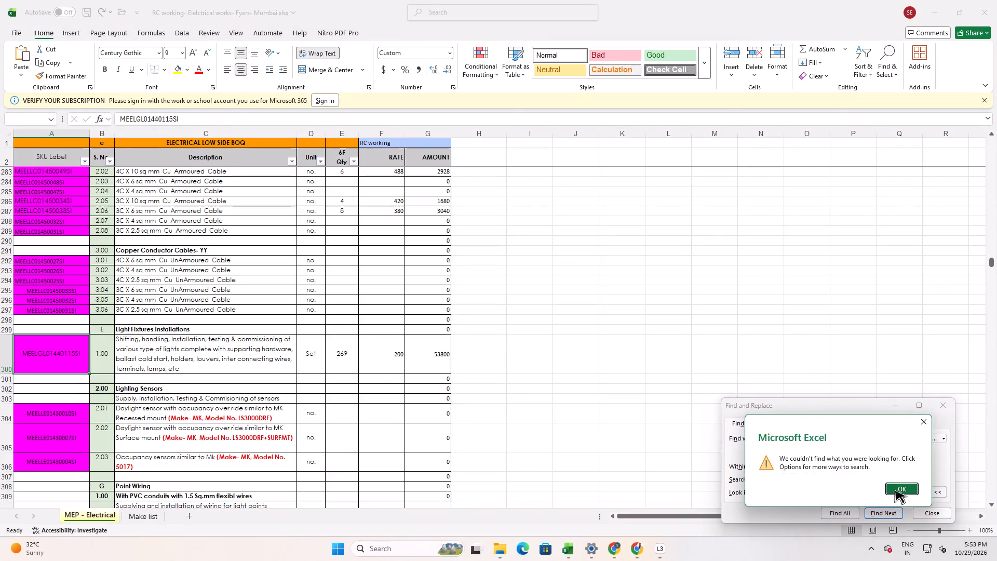
{"action": "left_click", "coordinate": [896, 491]}
{"action": "left_click_drag", "start_coordinate": [826, 439], "coordinate": [688, 437]}
{"action": "key", "text": "ctrl+v"}
{"action": "left_click", "coordinate": [895, 515]}
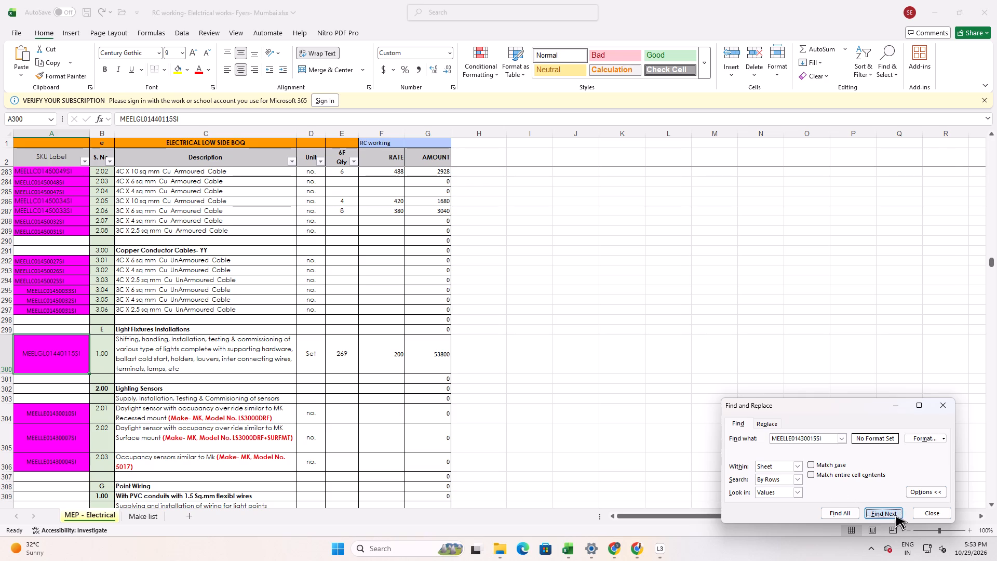
{"action": "left_click", "coordinate": [895, 515]}
{"action": "left_click", "coordinate": [896, 489]}
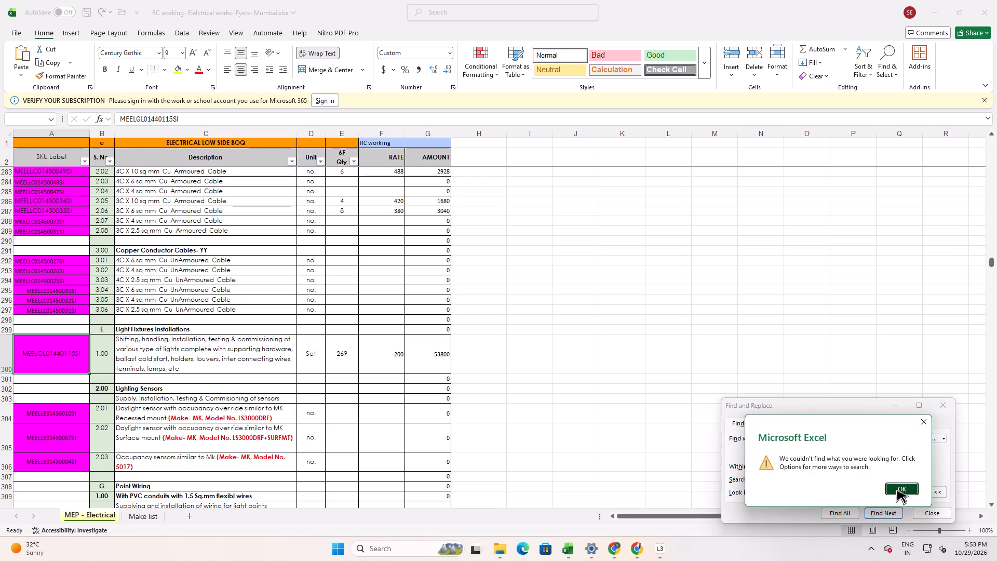
Select the whole SKU Label column in the BOQ workbook and search it for MEELLE01430015SI.
{"action": "double_click", "coordinate": [48, 127]}
{"action": "left_click", "coordinate": [53, 133]}
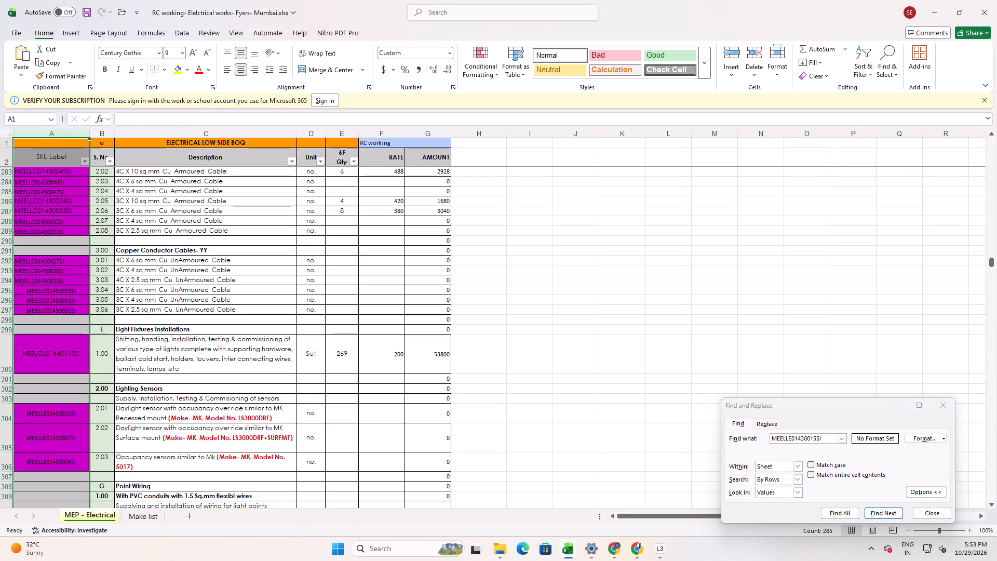
{"action": "left_click_drag", "start_coordinate": [831, 439], "coordinate": [656, 430]}
{"action": "key", "text": "ctrl+c"}
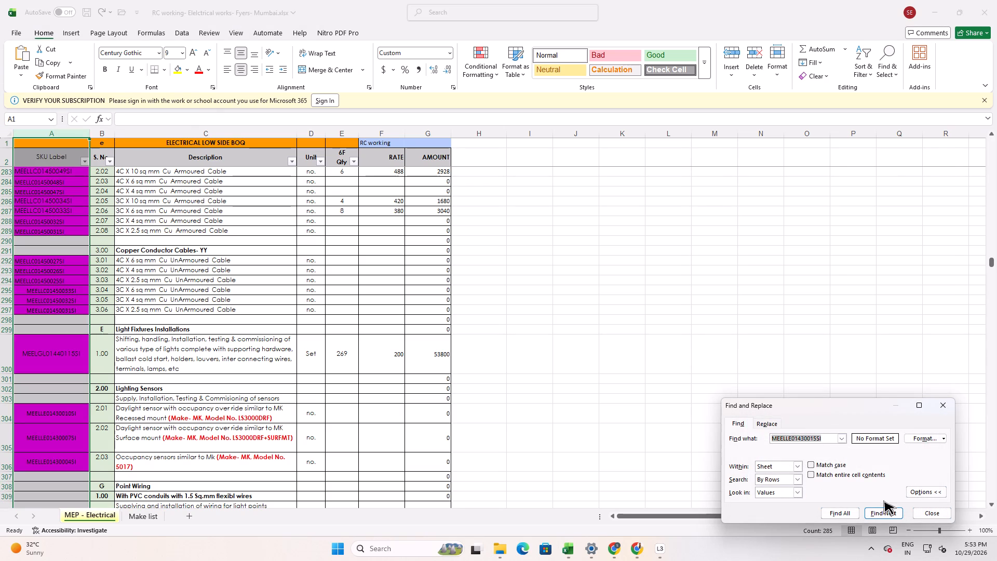
{"action": "key", "text": "ctrl+v"}
{"action": "left_click", "coordinate": [883, 511]}
{"action": "left_click", "coordinate": [883, 511]}
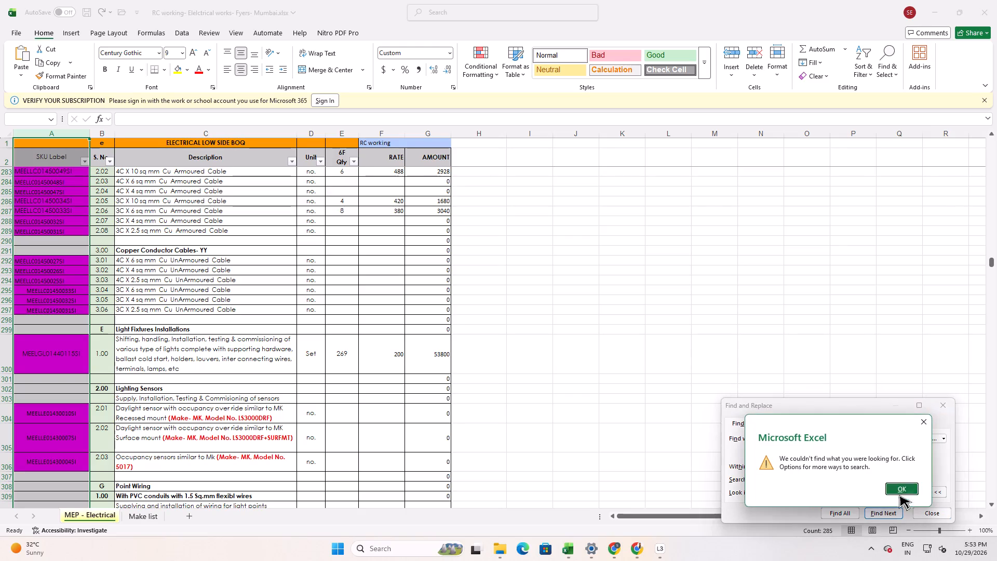
{"action": "left_click", "coordinate": [901, 489]}
Copy the SKU from cell C41 of the quote workbook and search the BOQ workbook for MEELLE01430015SI again.
{"action": "key", "text": "alt+Tab"}
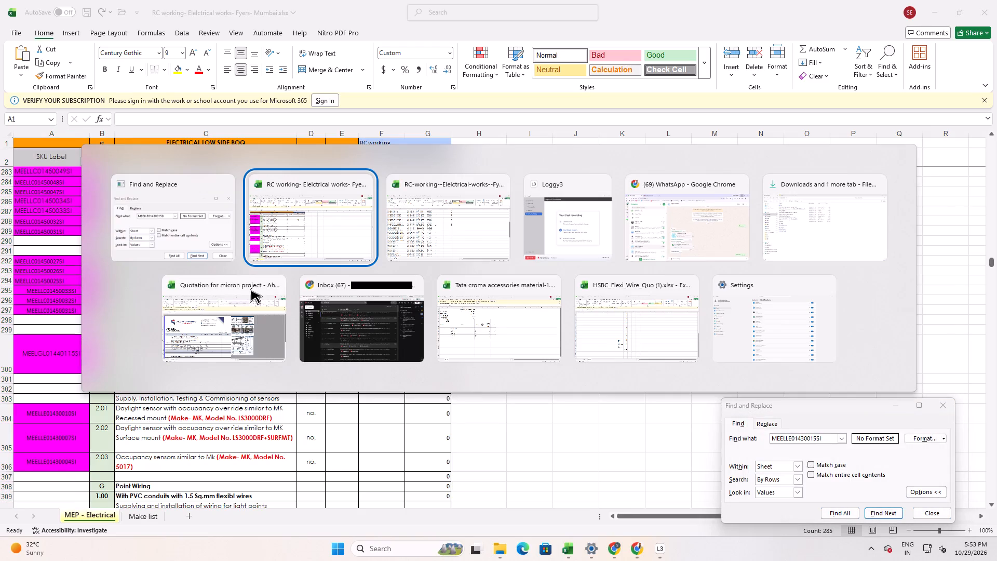
{"action": "key", "text": "alt+Tab"}
{"action": "left_click", "coordinate": [213, 286]}
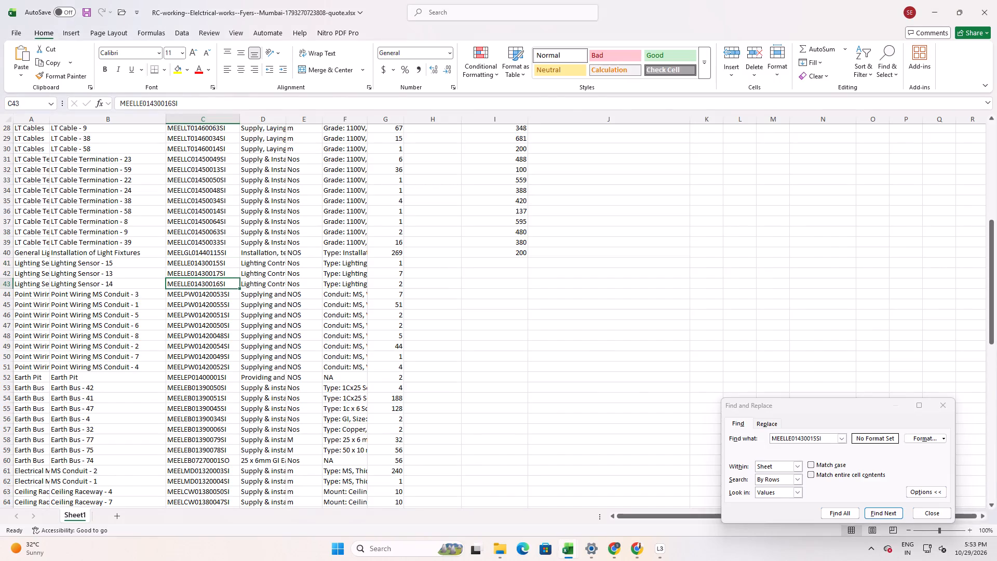
{"action": "left_click", "coordinate": [221, 263]}
{"action": "double_click", "coordinate": [235, 264]}
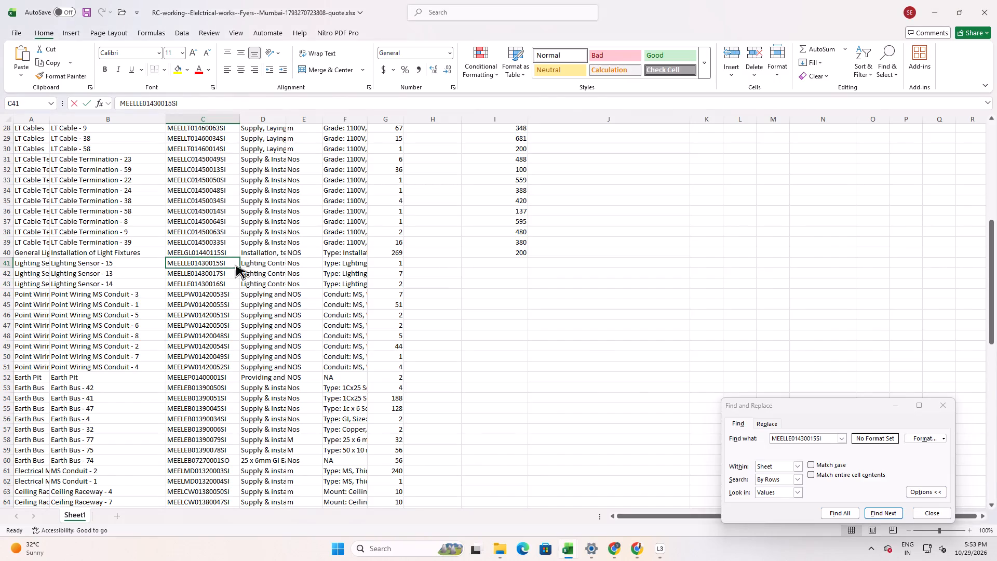
{"action": "left_click_drag", "start_coordinate": [235, 264], "coordinate": [83, 263]}
{"action": "key", "text": "ctrl+c"}
{"action": "key", "text": "alt+Tab"}
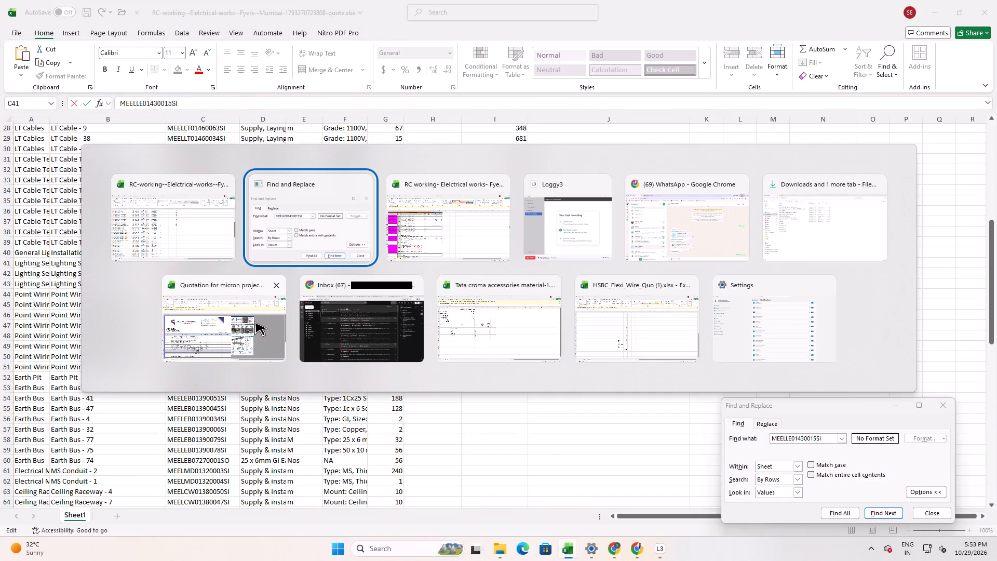
{"action": "key", "text": "alt+Tab"}
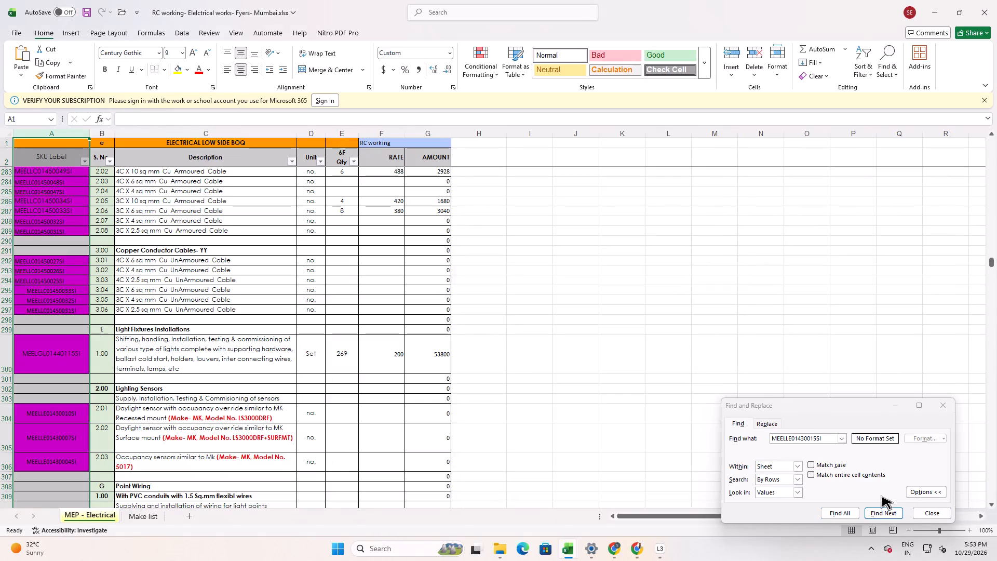
{"action": "left_click_drag", "start_coordinate": [829, 438], "coordinate": [625, 431]}
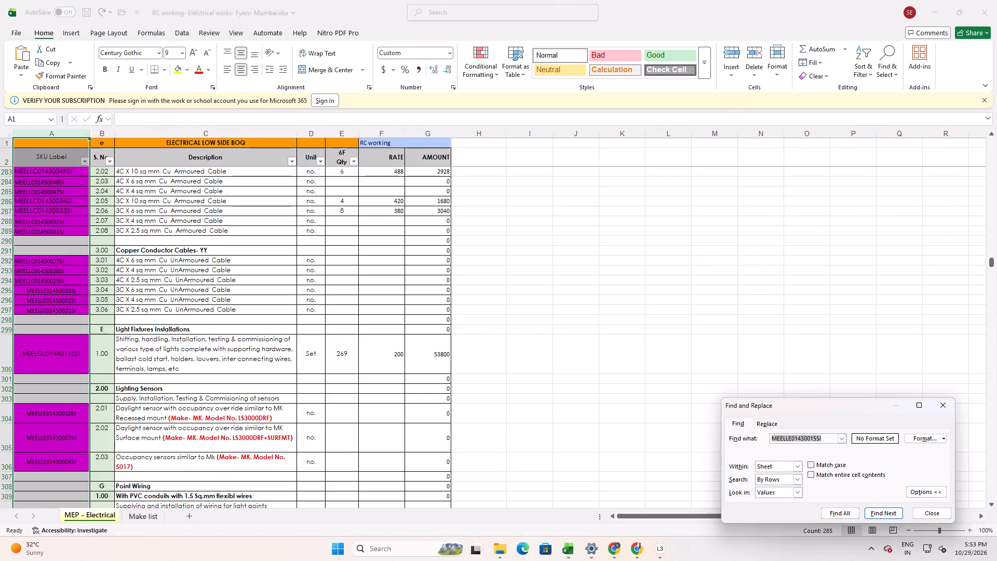
{"action": "key", "text": "ctrl+v"}
{"action": "left_click", "coordinate": [880, 514]}
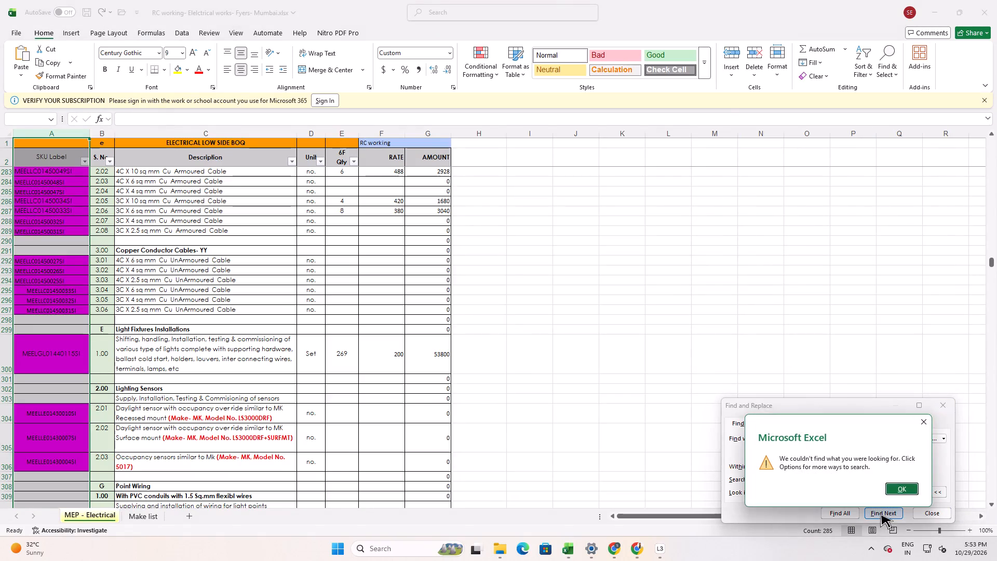
{"action": "left_click", "coordinate": [897, 489]}
{"action": "left_click", "coordinate": [886, 515]}
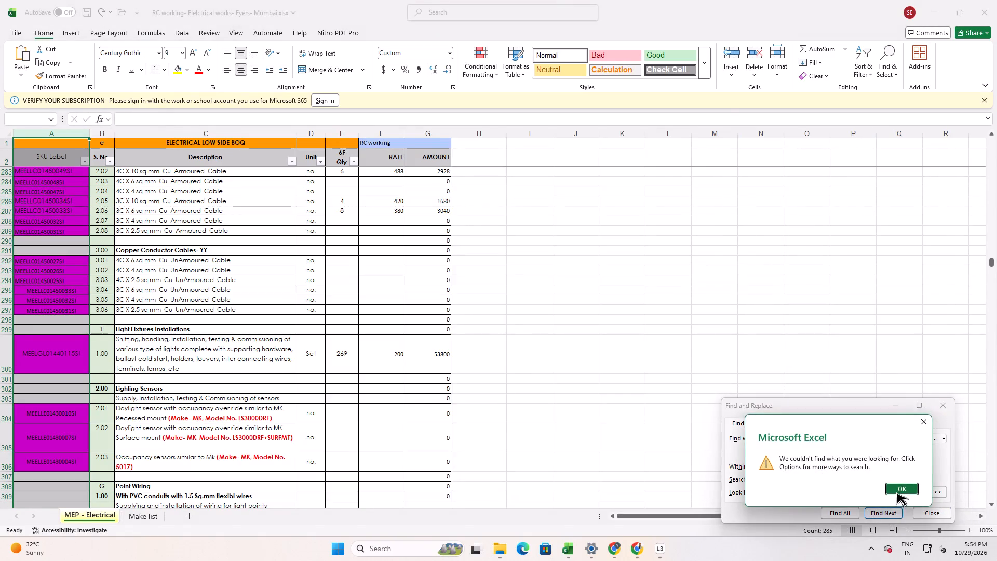
{"action": "left_click", "coordinate": [896, 491]}
Examine the Lighting Sensors and Point Wiring sections of the BOQ workbook for the quote's row 41 lighting sensor.
{"action": "key", "text": "alt+Tab"}
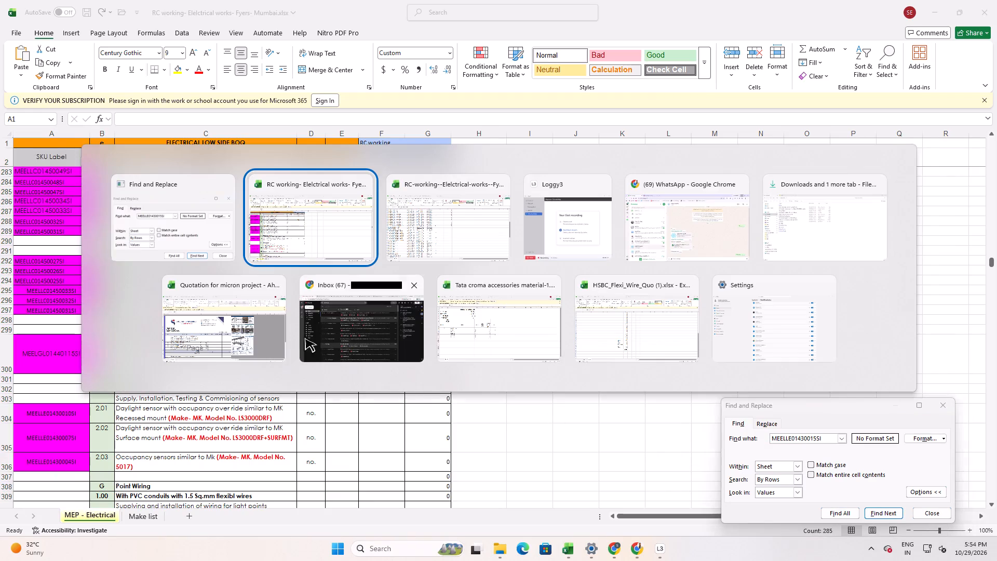
{"action": "key", "text": "alt+Tab"}
{"action": "key", "text": "alt+Tab"}
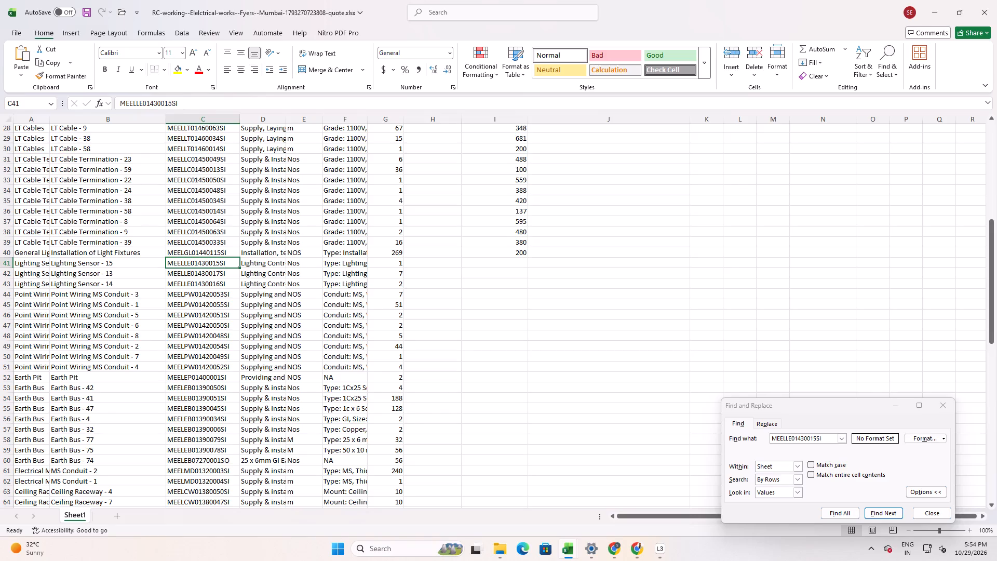
{"action": "key", "text": "alt+Tab"}
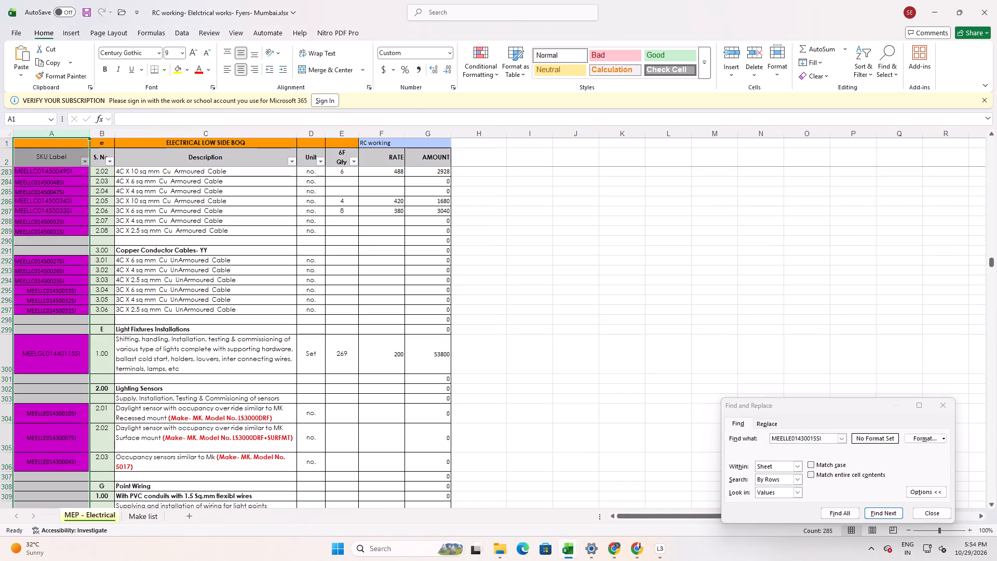
{"action": "left_click", "coordinate": [218, 365]}
{"action": "scroll", "coordinate": [220, 375], "scroll_direction": "down", "scroll_amount": 4}
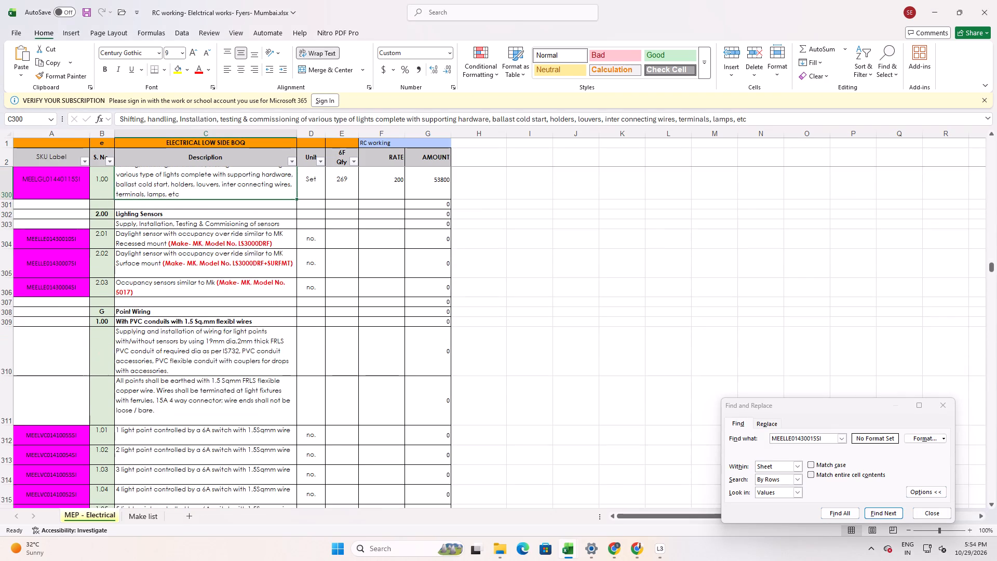
{"action": "scroll", "coordinate": [221, 374], "scroll_direction": "down", "scroll_amount": 5}
{"action": "scroll", "coordinate": [223, 366], "scroll_direction": "up", "scroll_amount": 3}
{"action": "scroll", "coordinate": [223, 366], "scroll_direction": "down", "scroll_amount": 3}
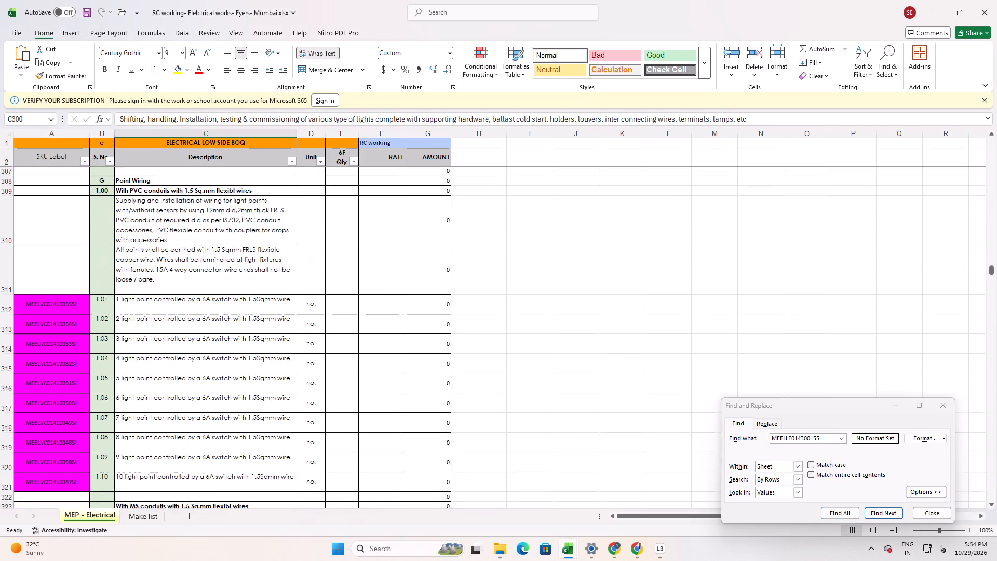
{"action": "scroll", "coordinate": [222, 366], "scroll_direction": "down", "scroll_amount": 5}
Widen columns F and D in the quote workbook to show more of the item specifications and descriptions.
{"action": "key", "text": "alt+Tab"}
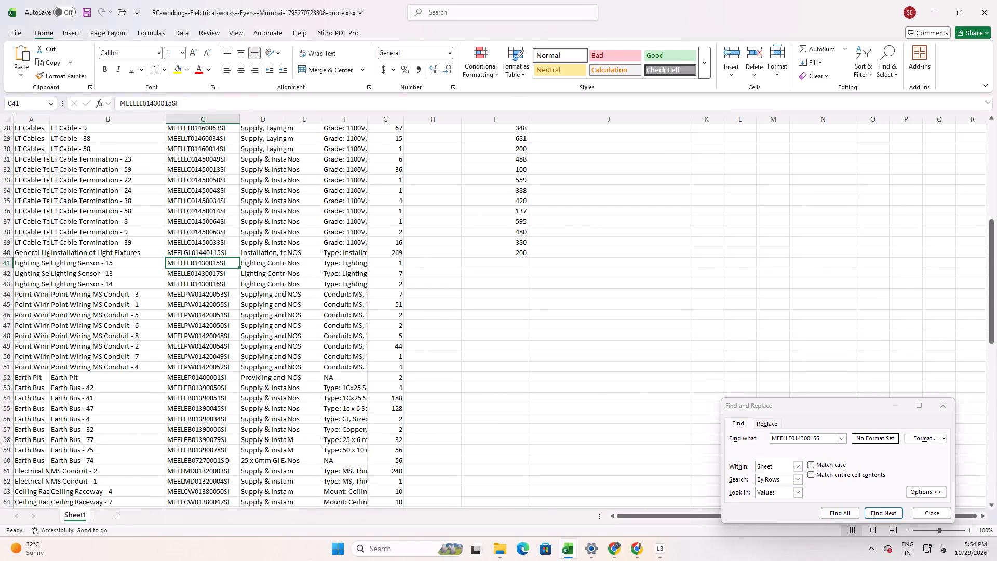
{"action": "left_click_drag", "start_coordinate": [371, 120], "coordinate": [563, 152]}
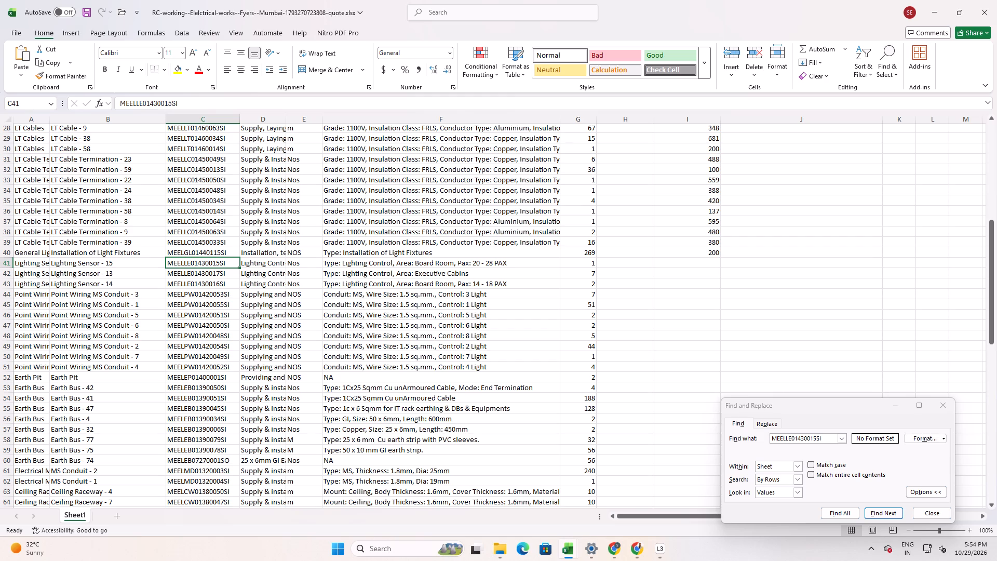
{"action": "left_click_drag", "start_coordinate": [288, 122], "coordinate": [368, 132]}
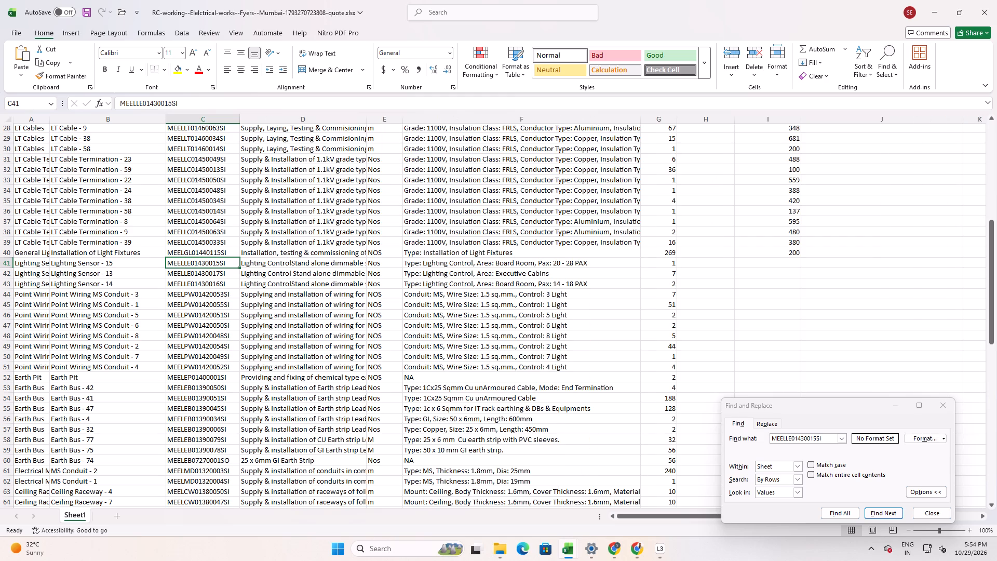
Copy SKU MEELLE01430017SI from cell C42 of the quote workbook and search the BOQ workbook for it.
{"action": "left_click", "coordinate": [232, 273]}
{"action": "left_click_drag", "start_coordinate": [195, 102], "coordinate": [53, 88]}
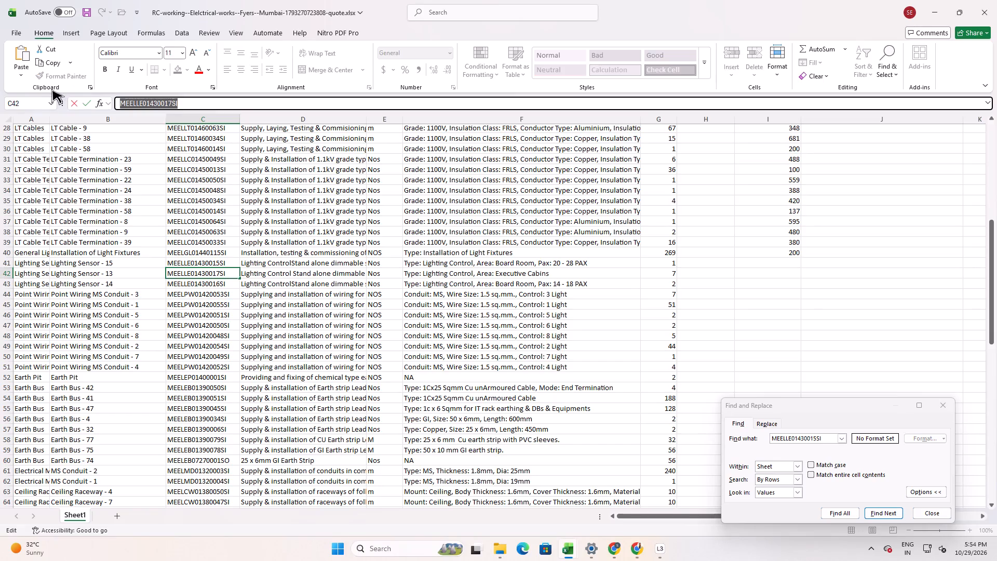
{"action": "key", "text": "ctrl+c"}
{"action": "key", "text": "alt+Tab"}
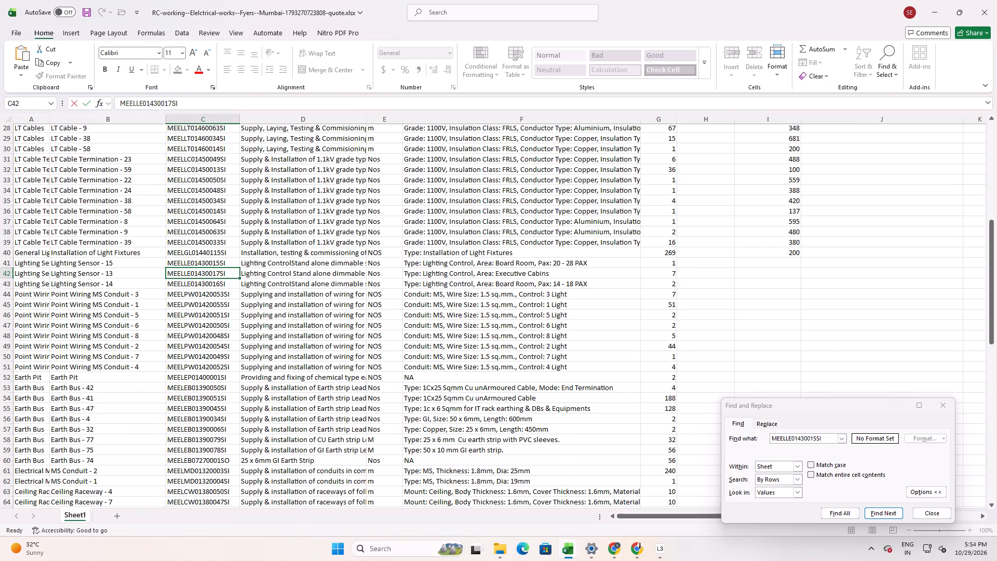
{"action": "left_click_drag", "start_coordinate": [828, 435], "coordinate": [601, 432]}
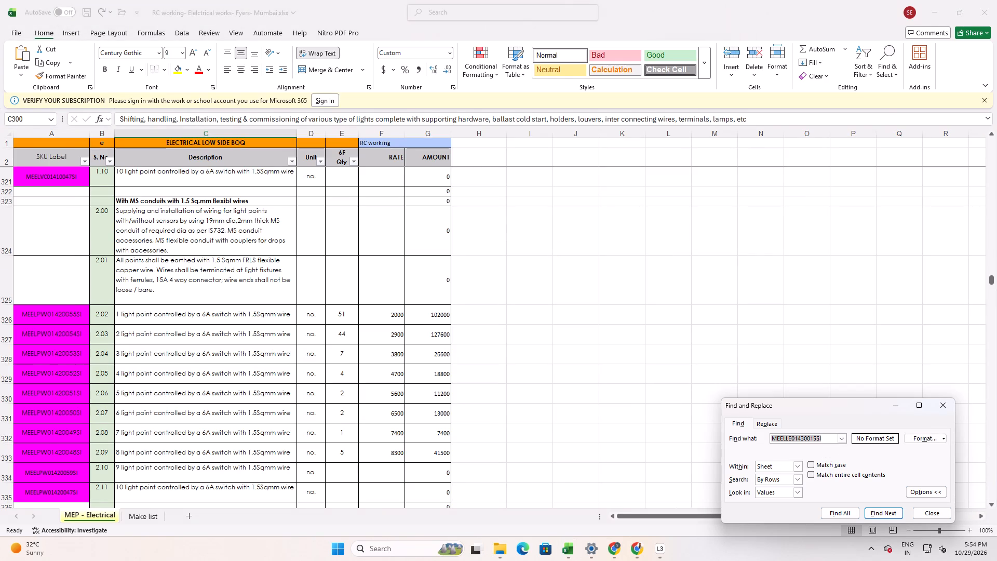
{"action": "key", "text": "ctrl+v"}
{"action": "left_click", "coordinate": [893, 513]}
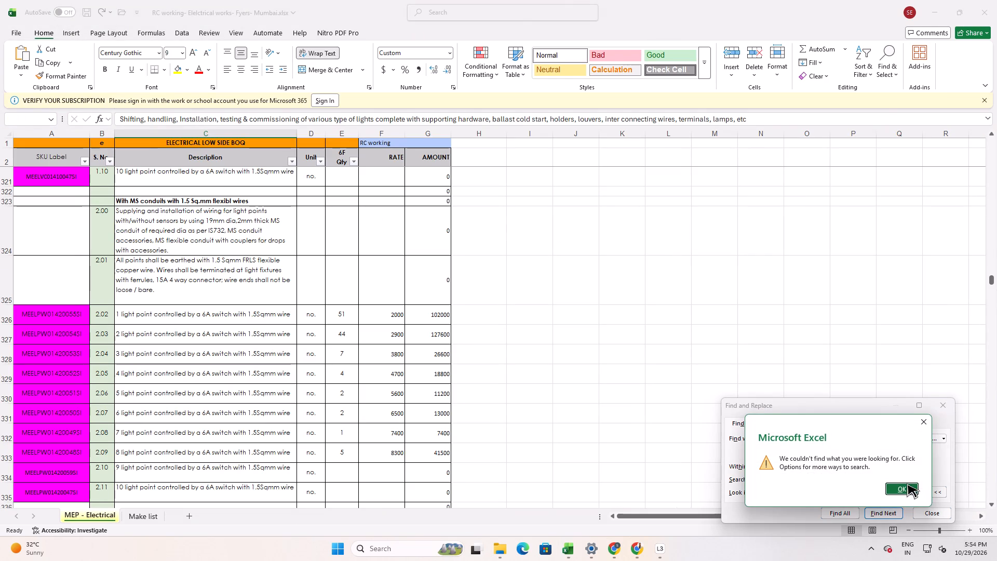
{"action": "left_click", "coordinate": [907, 483]}
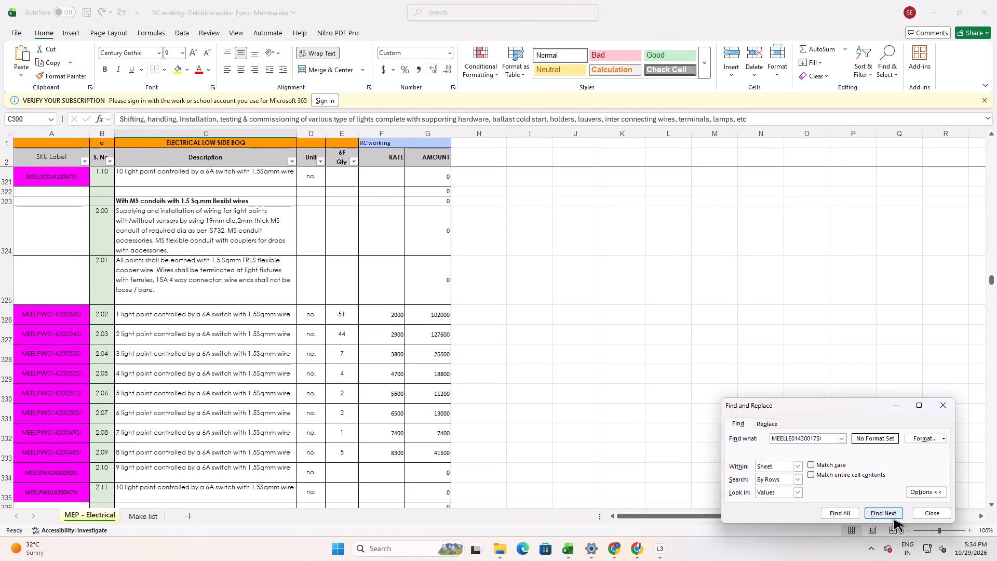
{"action": "left_click", "coordinate": [893, 518]}
{"action": "left_click", "coordinate": [911, 490]}
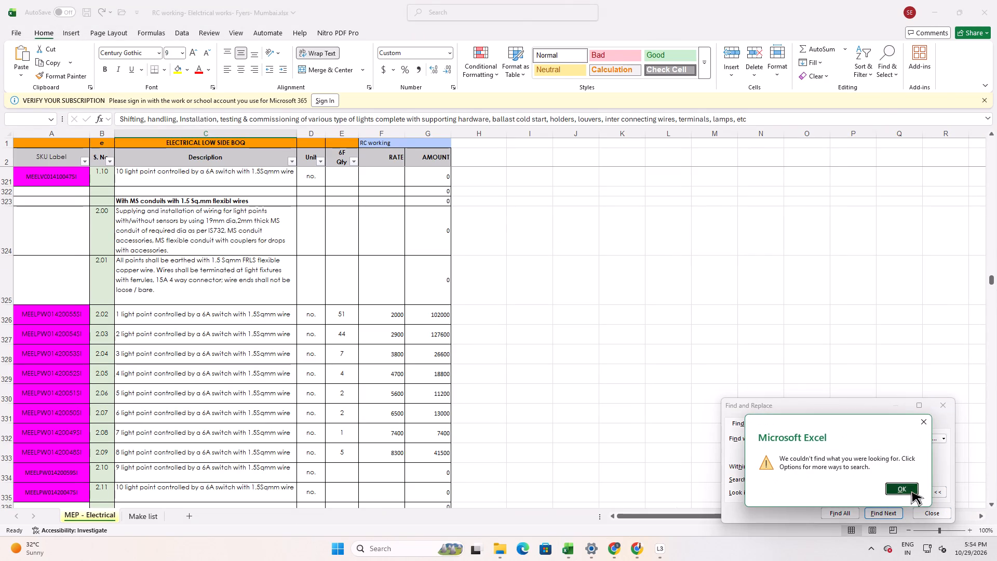
Select cell C43 in the quote workbook, and repeat the BOQ workbook search for MEELLE01430017SI.
{"action": "key", "text": "alt+Tab"}
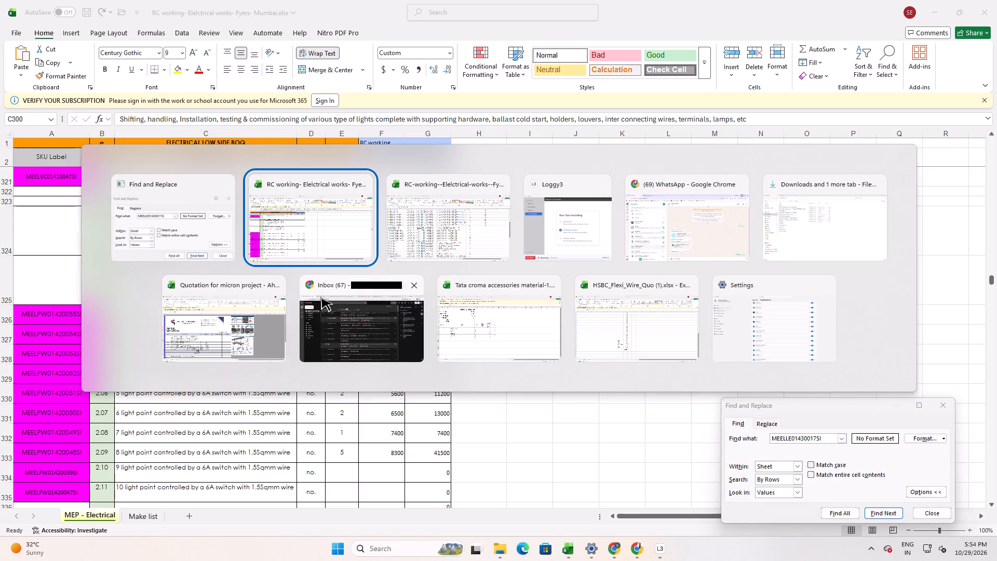
{"action": "key", "text": "alt+Tab"}
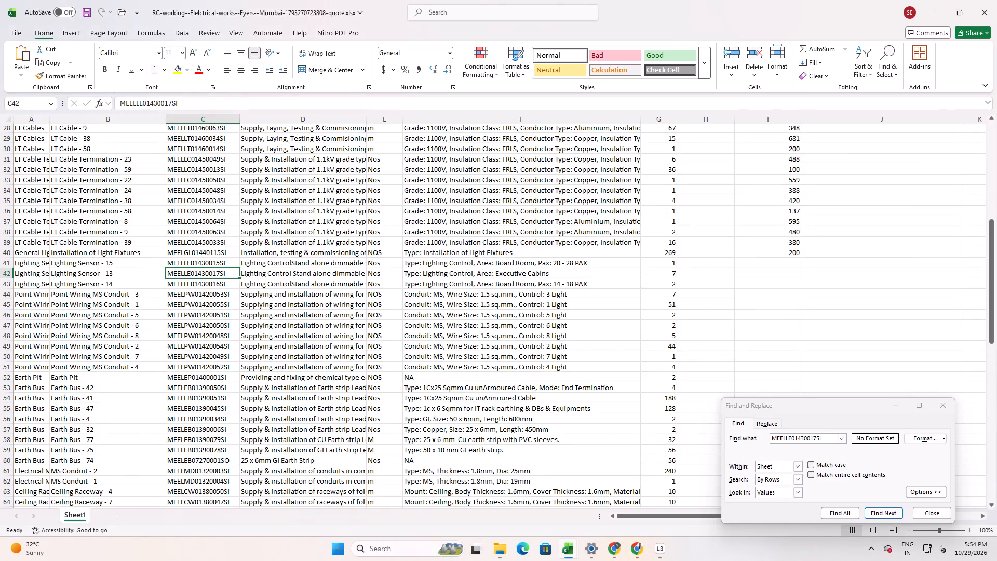
{"action": "left_click", "coordinate": [220, 286]}
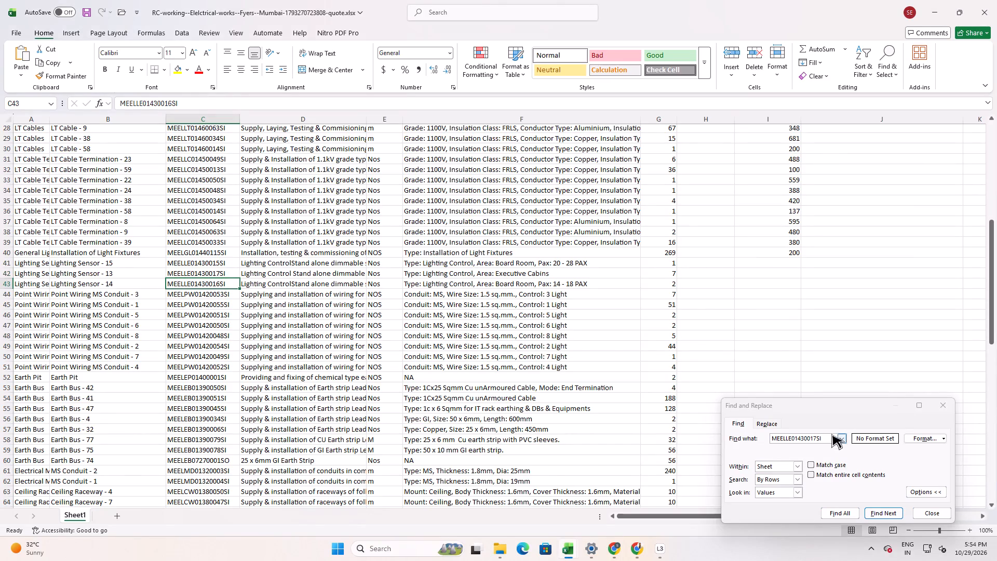
{"action": "left_click_drag", "start_coordinate": [826, 436], "coordinate": [656, 438]}
{"action": "key", "text": "ctrl+c"}
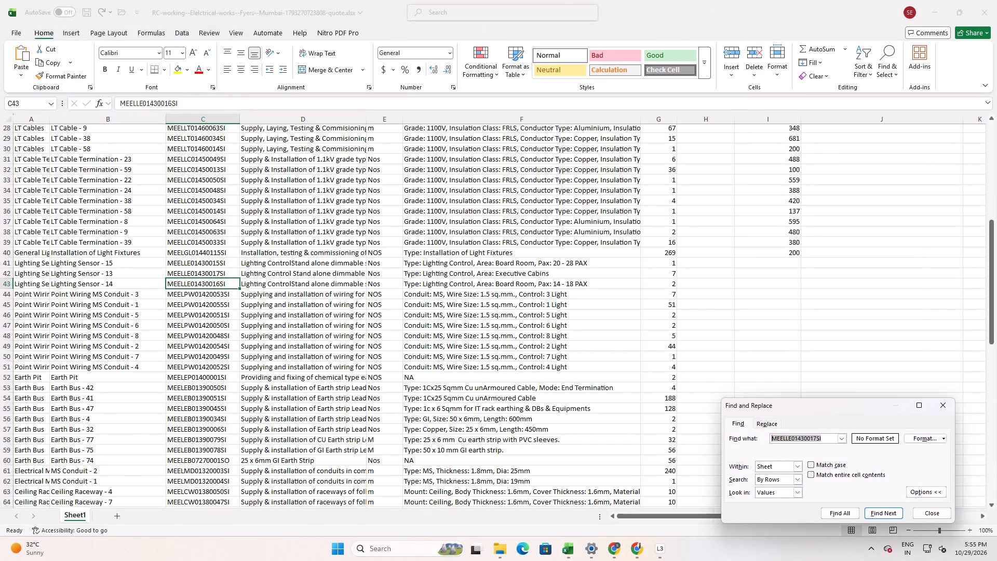
{"action": "key", "text": "alt+Tab"}
{"action": "key", "text": "alt+Tab"}
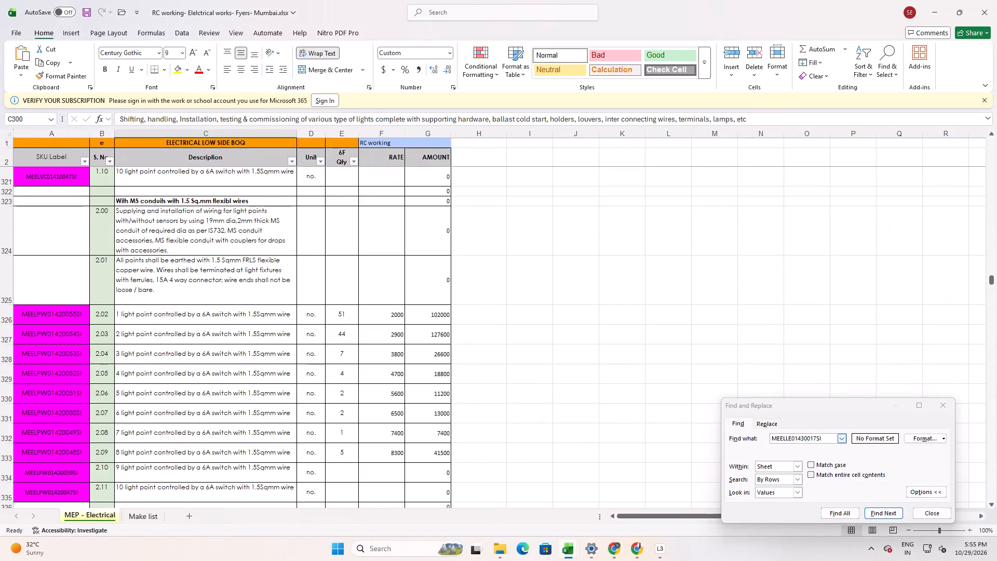
{"action": "left_click_drag", "start_coordinate": [824, 439], "coordinate": [716, 447]}
{"action": "key", "text": "ctrl+v"}
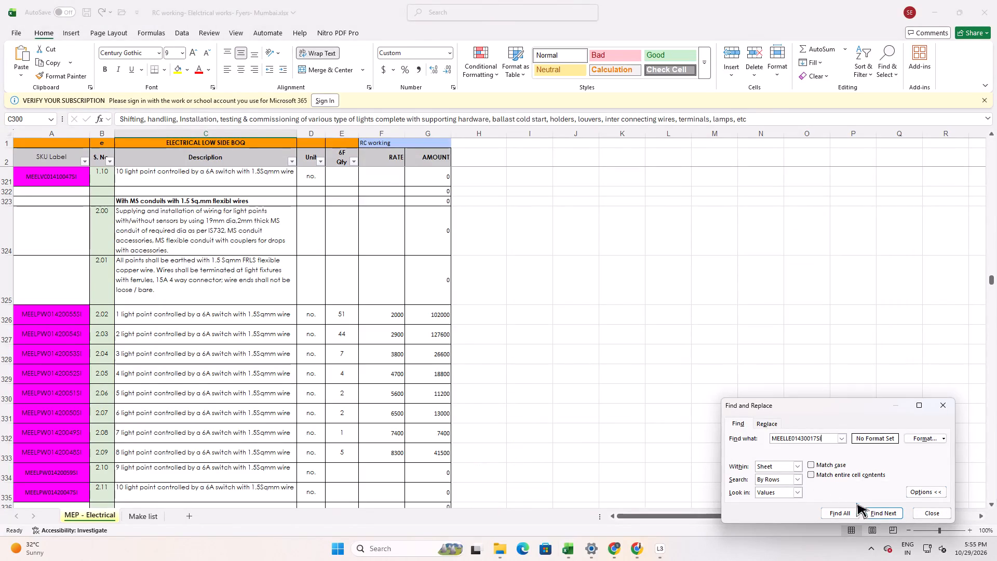
{"action": "left_click", "coordinate": [884, 519]}
{"action": "left_click", "coordinate": [887, 513]}
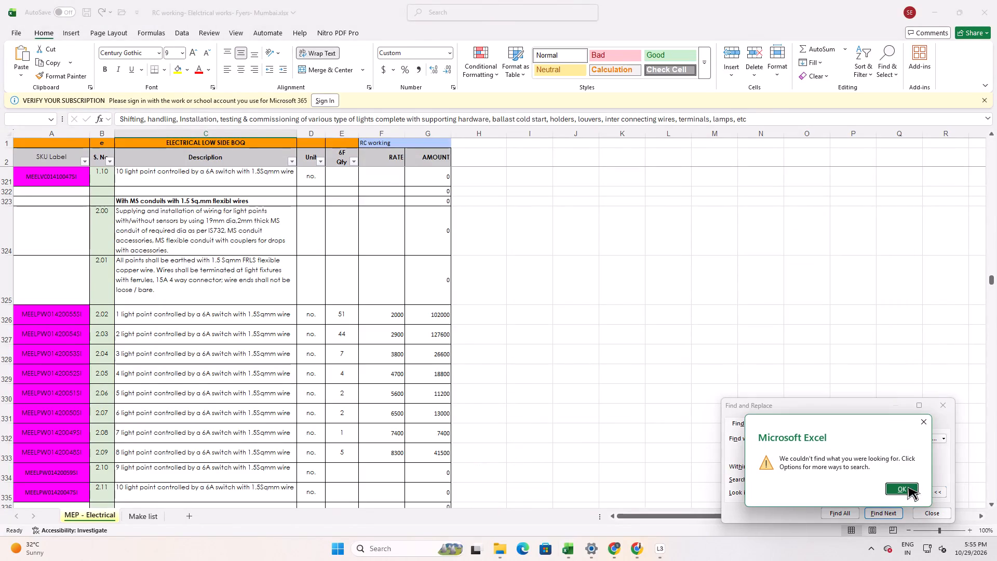
{"action": "left_click", "coordinate": [906, 493]}
Copy SKU MEELLE01430016SI from cell C43 of the quote workbook and search the BOQ workbook for it.
{"action": "key", "text": "alt+Tab"}
{"action": "key", "text": "alt+Tab"}
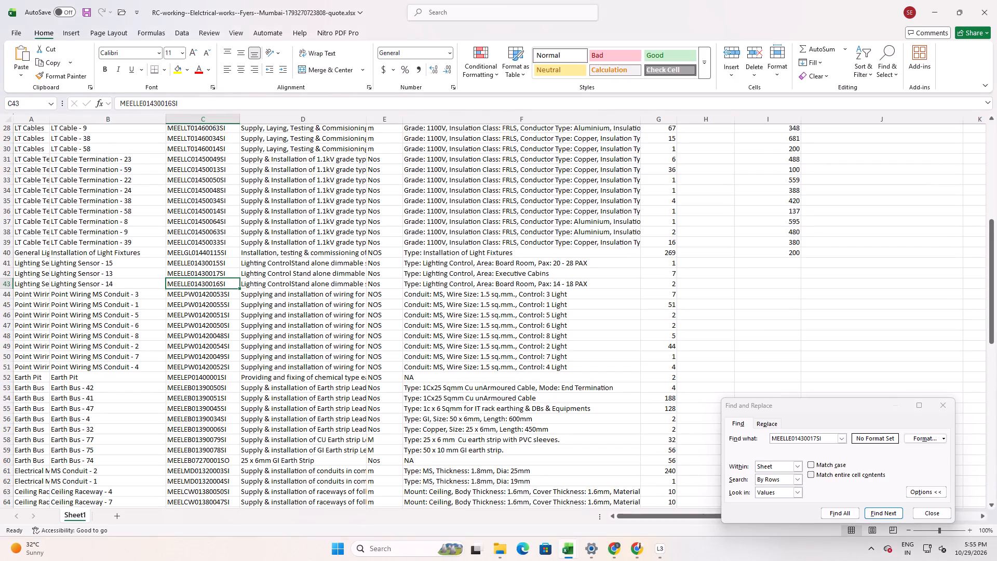
{"action": "key", "text": "alt+Tab"}
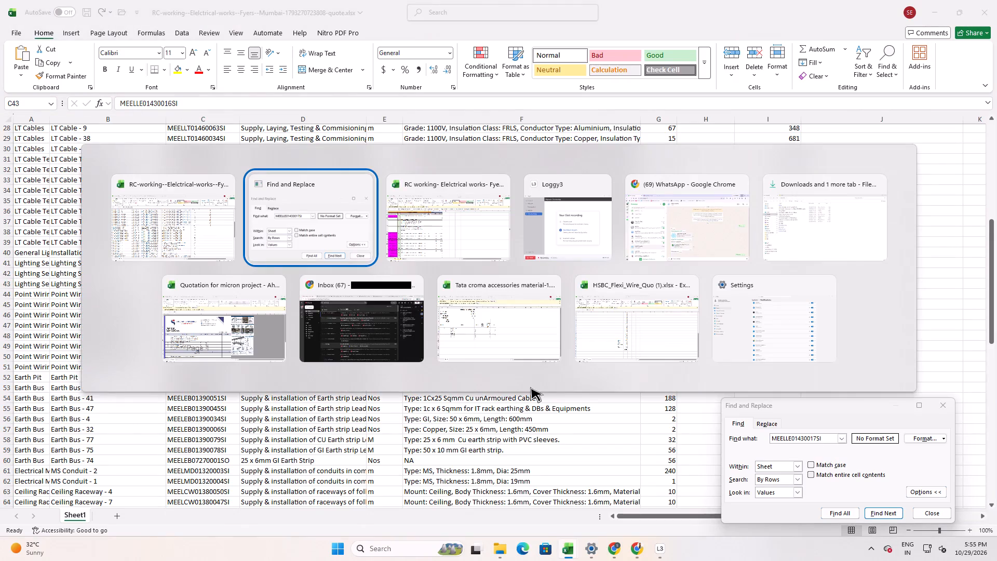
{"action": "left_click", "coordinate": [159, 218], "text": "alt"}
{"action": "double_click", "coordinate": [221, 284]}
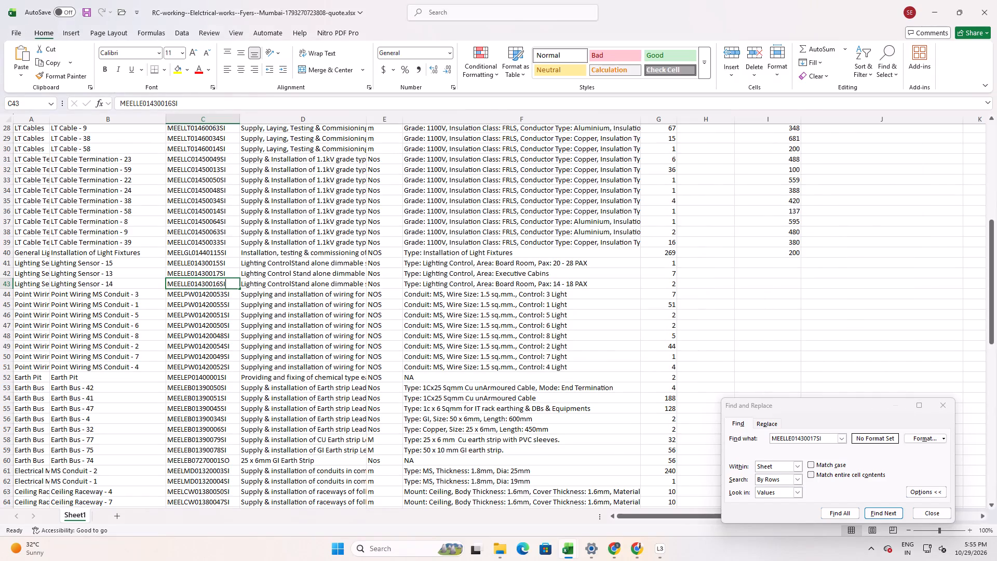
{"action": "left_click_drag", "start_coordinate": [230, 284], "coordinate": [65, 281]}
{"action": "key", "text": "ctrl+c"}
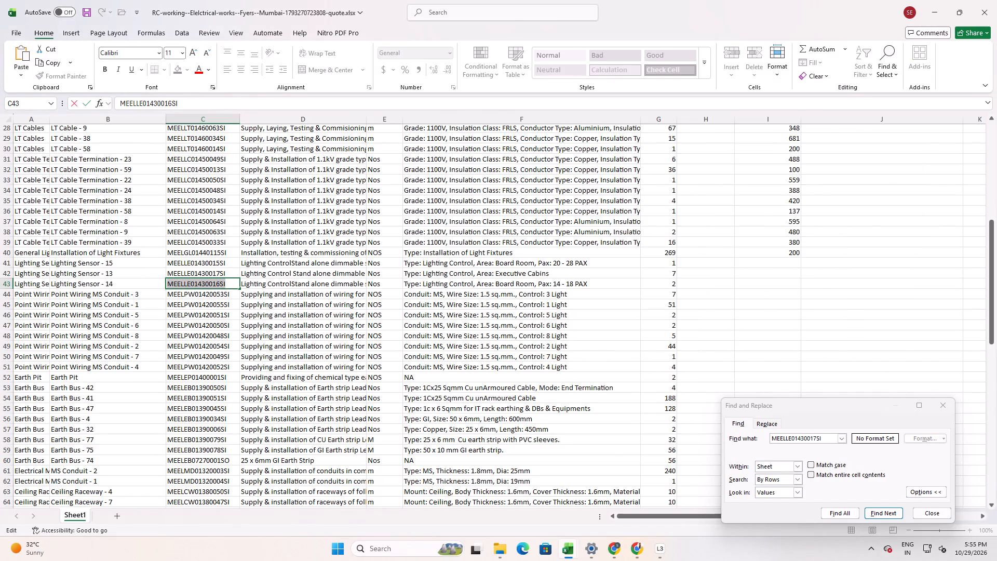
{"action": "key", "text": "alt+Tab"}
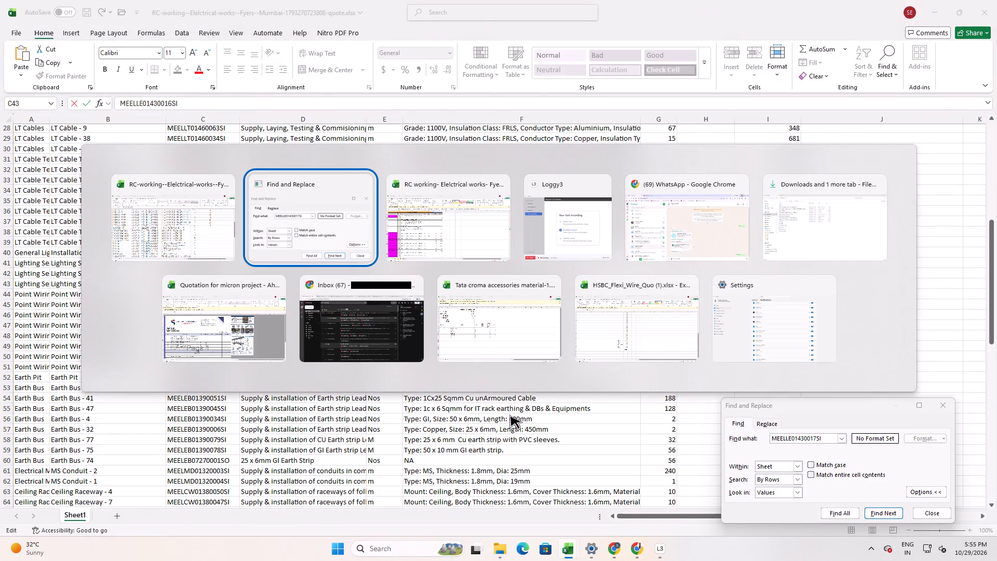
{"action": "key", "text": "alt+Tab"}
{"action": "left_click", "coordinate": [825, 439]}
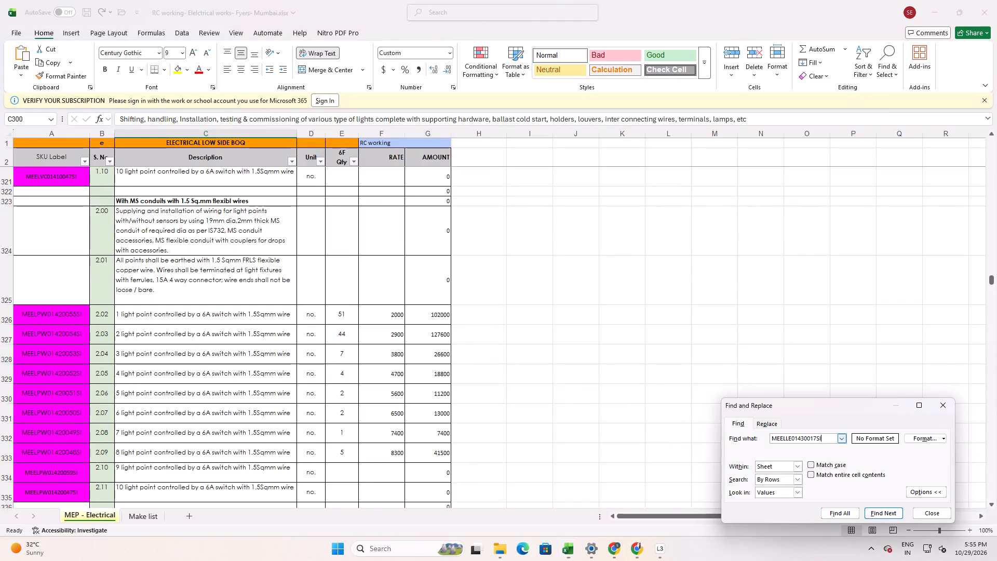
{"action": "left_click_drag", "start_coordinate": [825, 439], "coordinate": [663, 438]}
{"action": "key", "text": "ctrl+v"}
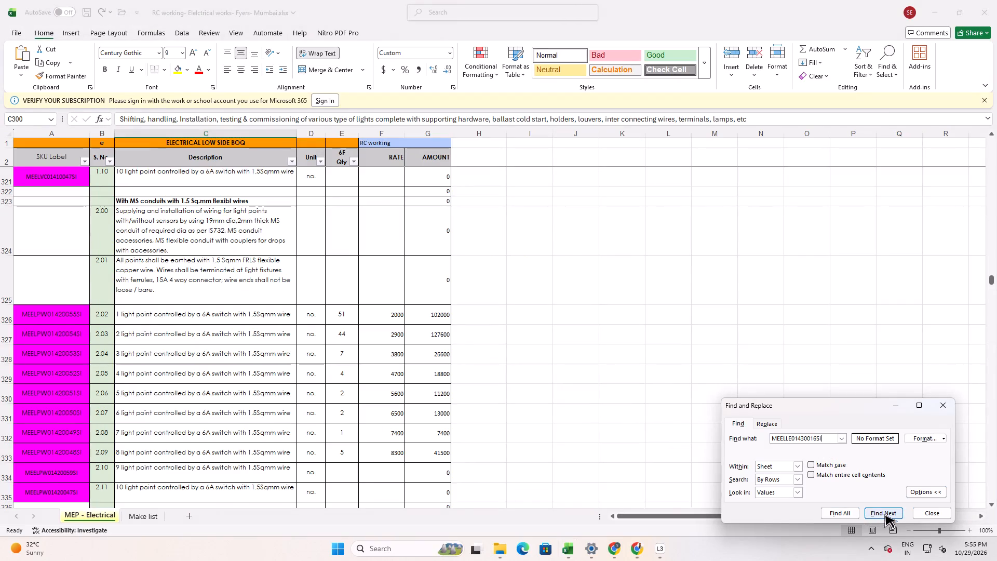
{"action": "left_click", "coordinate": [885, 514]}
{"action": "left_click", "coordinate": [886, 514]}
{"action": "left_click", "coordinate": [899, 489]}
{"action": "left_click", "coordinate": [940, 412]}
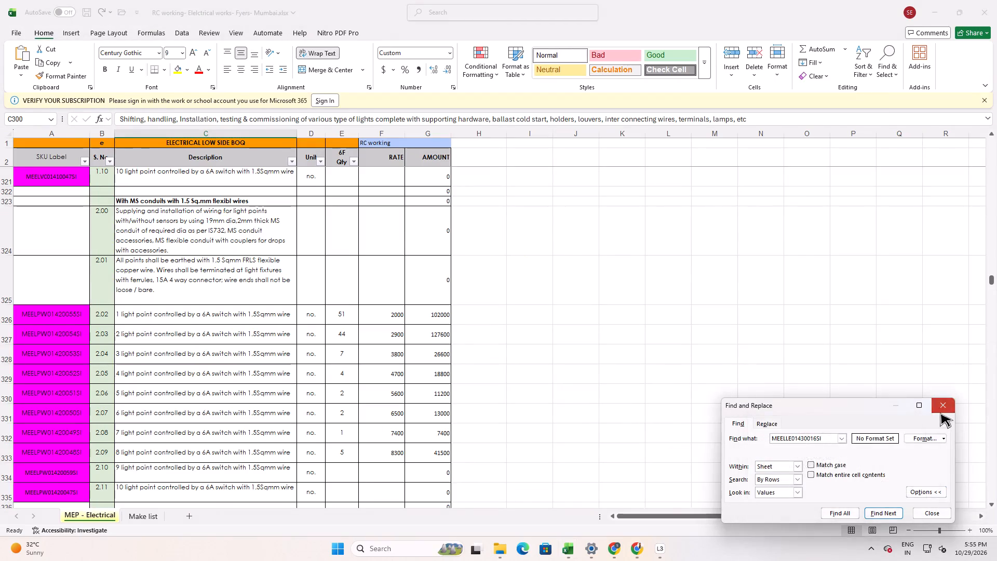
Copy SKU MEELPW01420053SI from cell C44 of the quote workbook and find its rate in the BOQ workbook.
{"action": "key", "text": "alt+Tab"}
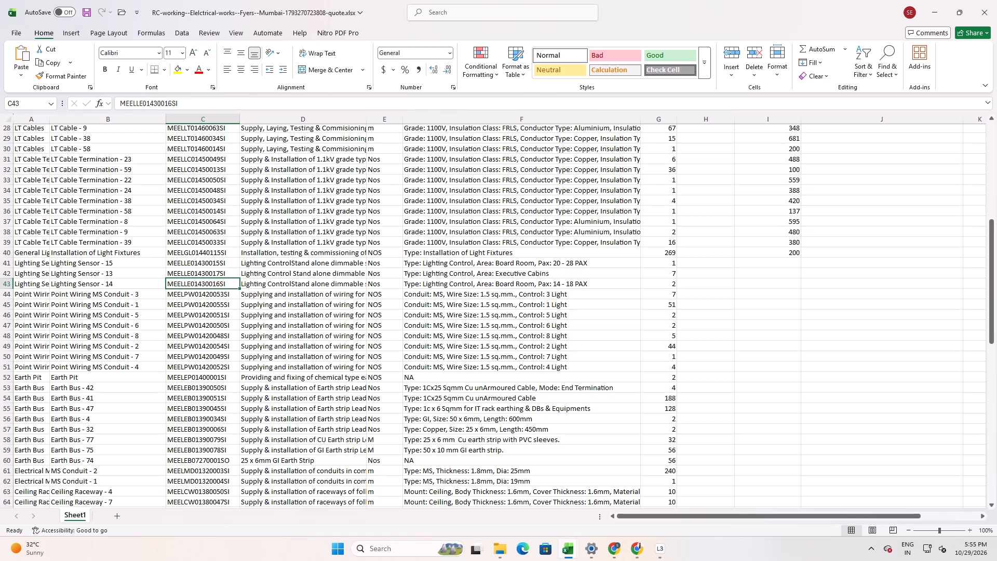
{"action": "left_click", "coordinate": [229, 297]}
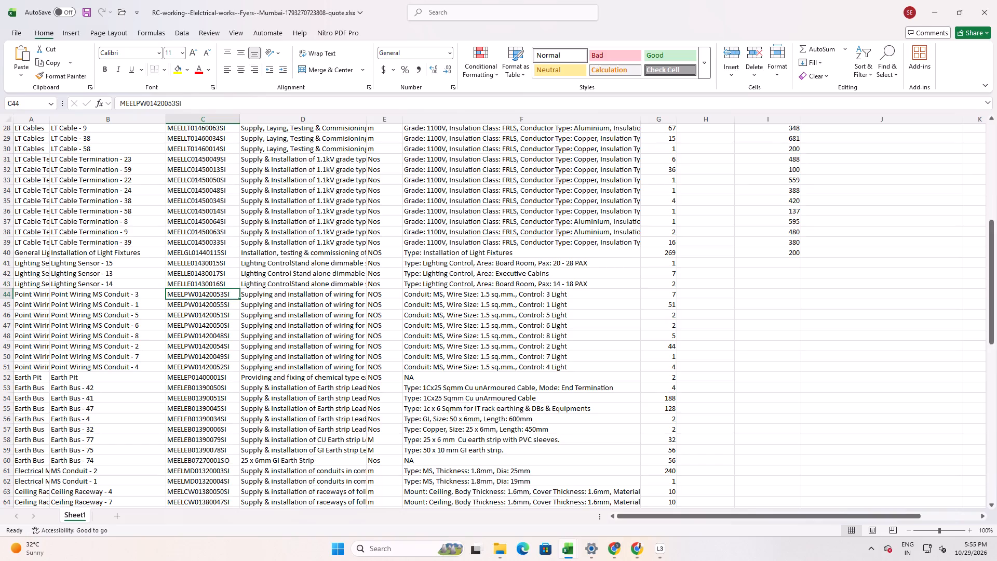
{"action": "double_click", "coordinate": [230, 297]}
{"action": "left_click_drag", "start_coordinate": [233, 296], "coordinate": [86, 295]}
{"action": "key", "text": "ctrl+c"}
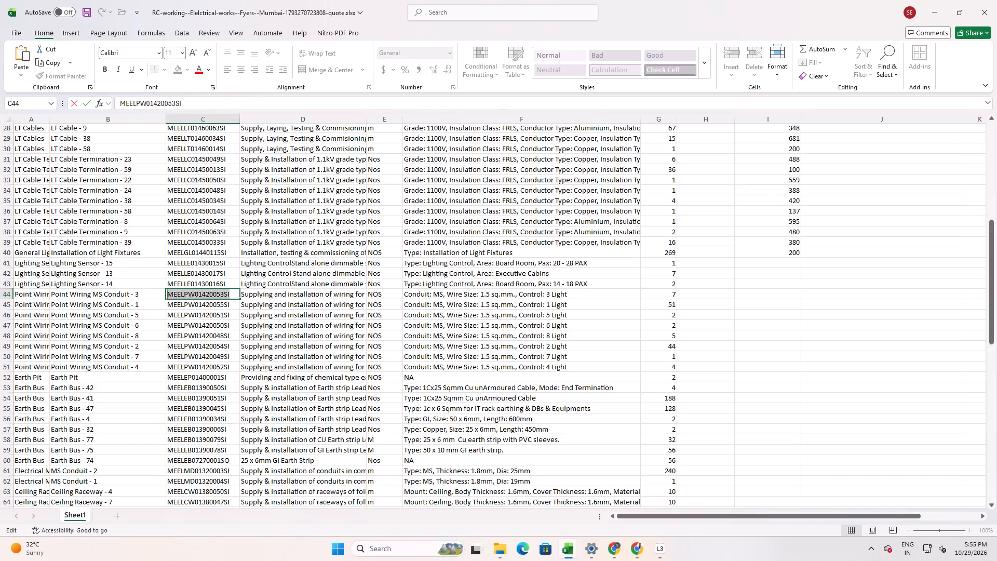
{"action": "key", "text": "alt+Tab"}
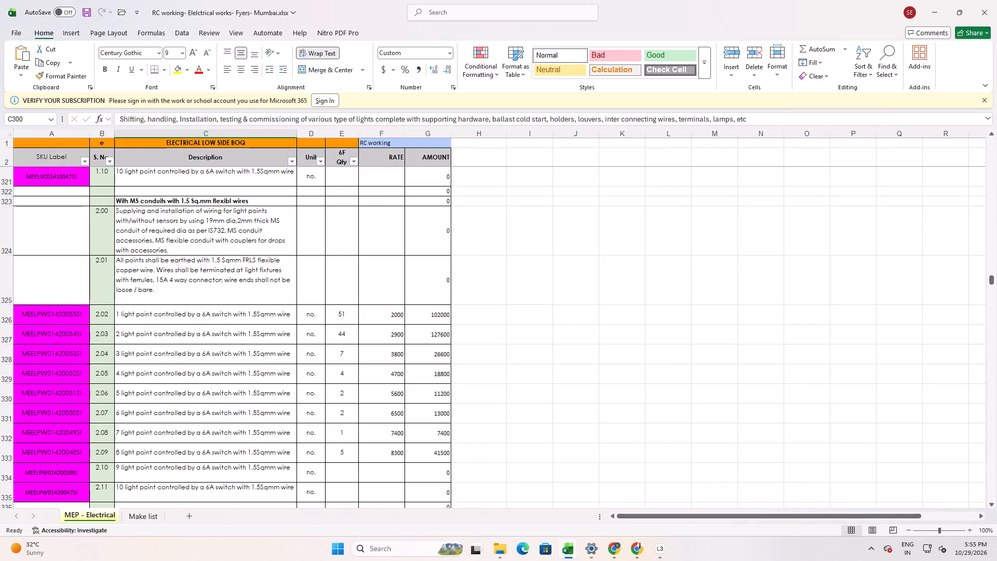
{"action": "key", "text": "ctrl+f"}
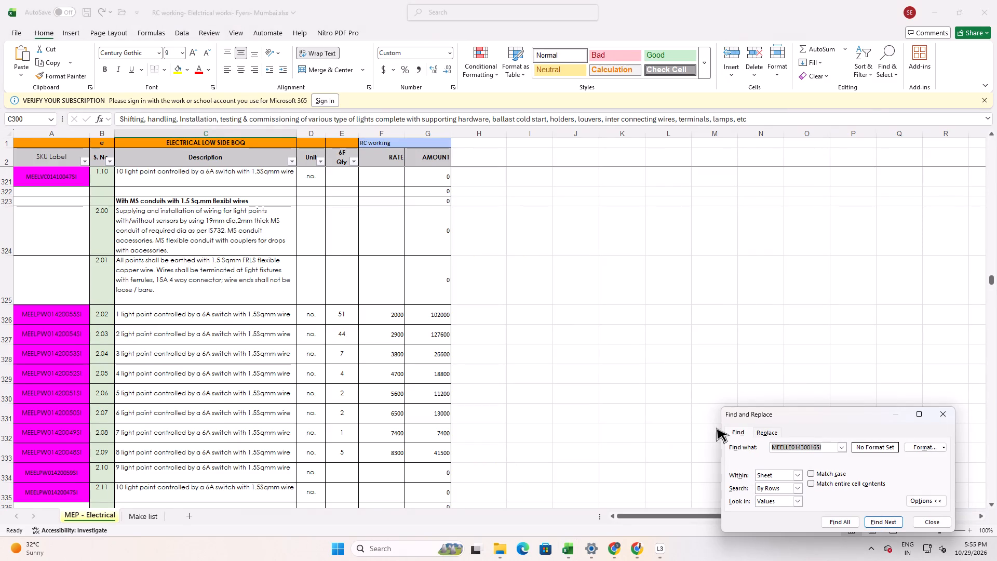
{"action": "key", "text": "ctrl+v"}
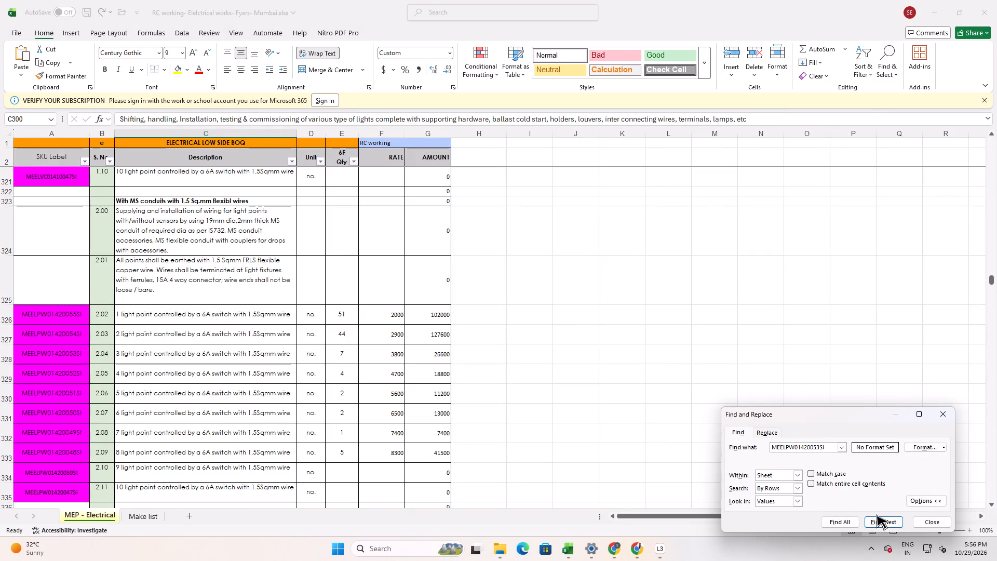
{"action": "left_click", "coordinate": [879, 519]}
{"action": "left_click", "coordinate": [875, 523]}
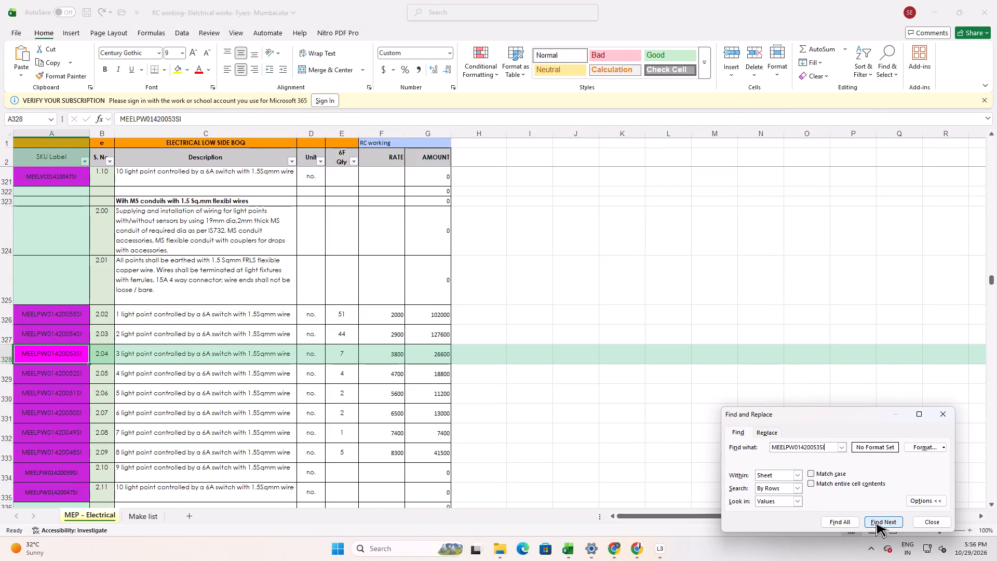
{"action": "left_click", "coordinate": [875, 523]}
{"action": "left_click", "coordinate": [396, 357]}
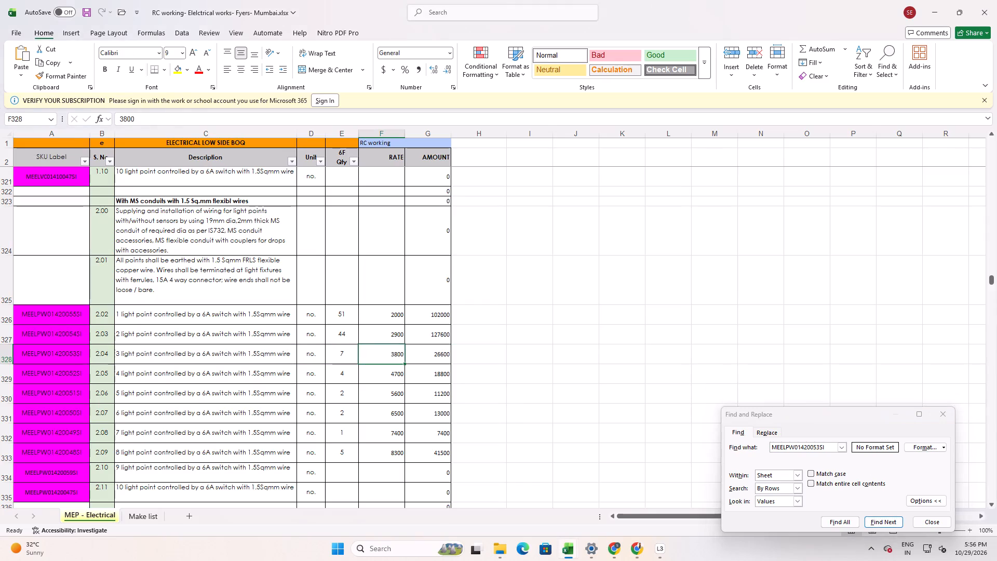
Enter the rate 3800 in cell I44 of the quote workbook for Point Wiring MS Conduit - 3.
{"action": "key", "text": "alt+Tab"}
{"action": "key", "text": "alt+Tab"}
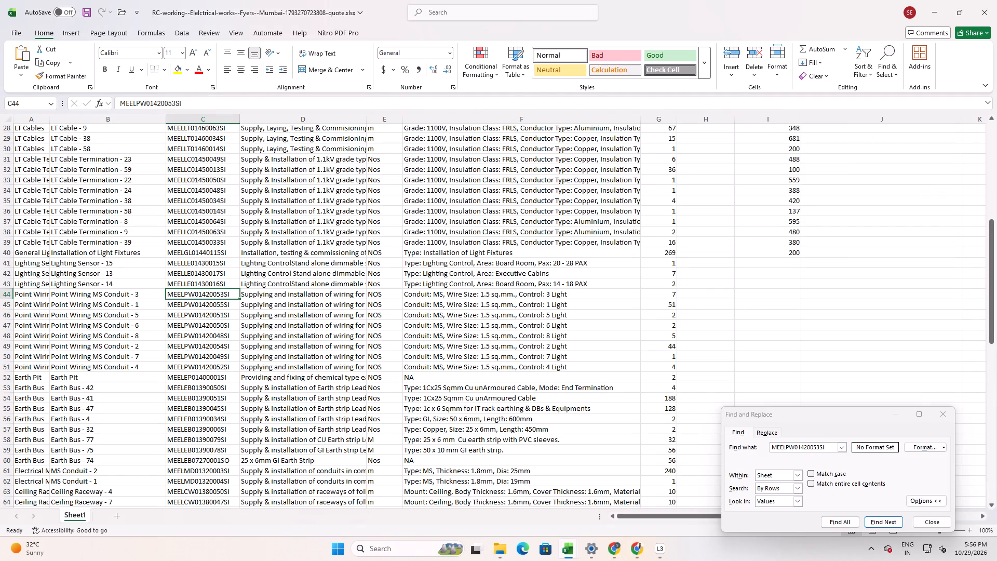
{"action": "left_click", "coordinate": [778, 293]}
{"action": "type", "text": "3800"}
{"action": "key", "text": "Return"}
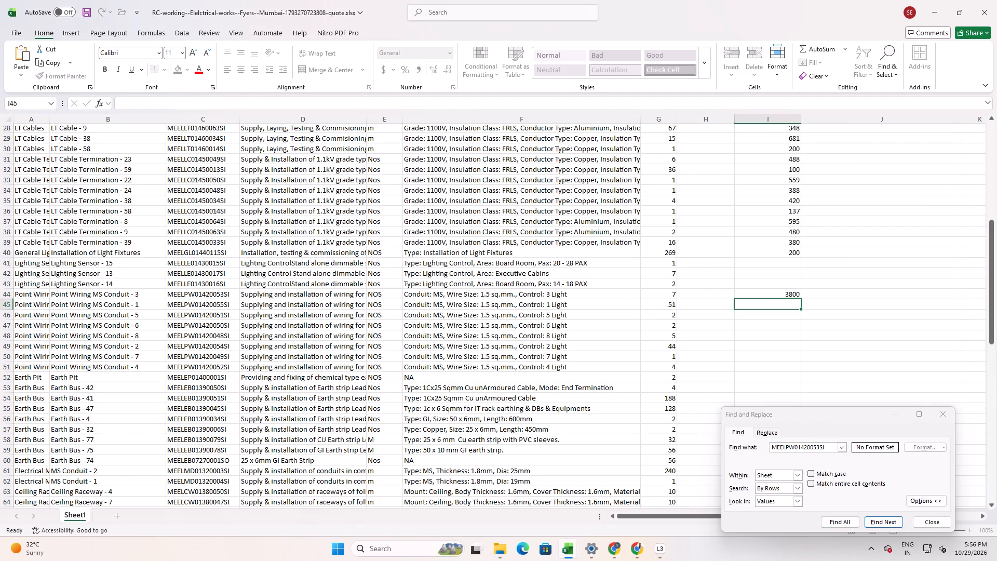
Copy SKU MEELPW01420055SI from cell C45 of the quote workbook and search the BOQ workbook for it.
{"action": "left_click", "coordinate": [208, 306]}
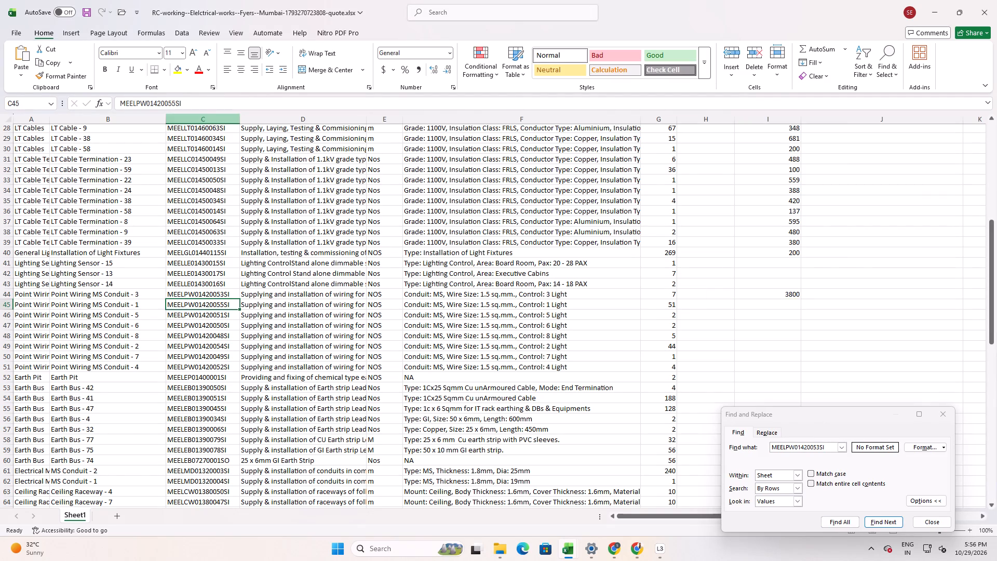
{"action": "left_click_drag", "start_coordinate": [197, 105], "coordinate": [0, 96]}
{"action": "key", "text": "ctrl+c"}
{"action": "key", "text": "alt+Tab"}
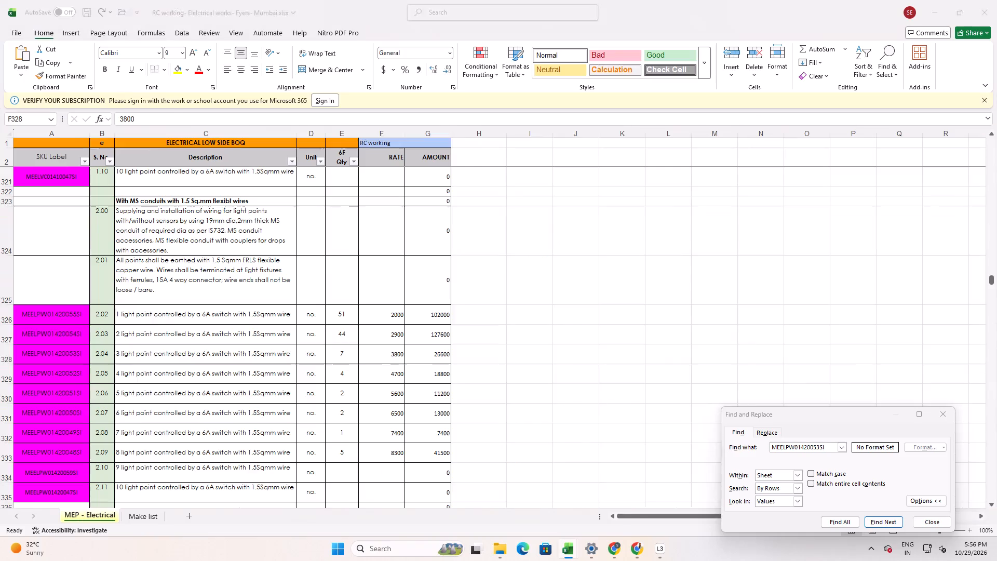
{"action": "left_click_drag", "start_coordinate": [829, 446], "coordinate": [540, 447]}
{"action": "key", "text": "ctrl+v"}
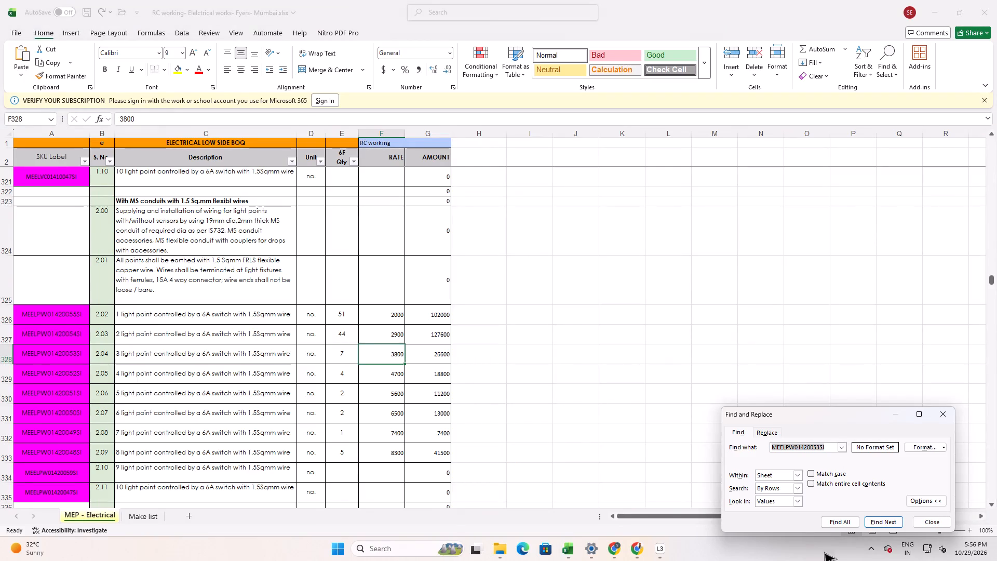
{"action": "left_click", "coordinate": [898, 521]}
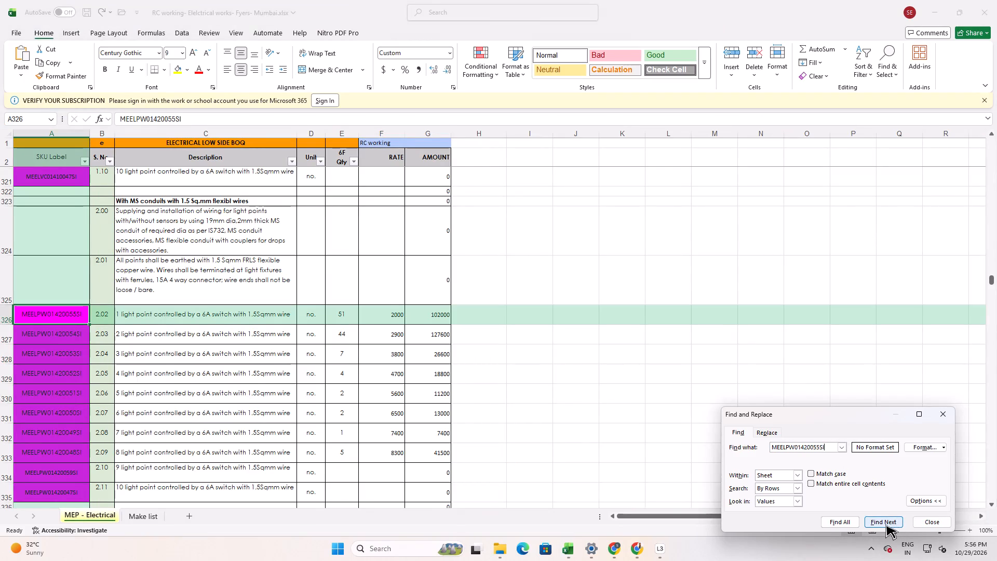
Enter the rate 2000 in cell I45 of the quote workbook for Point Wiring MS Conduit - 1.
{"action": "key", "text": "alt+Tab"}
{"action": "key", "text": "alt+Tab"}
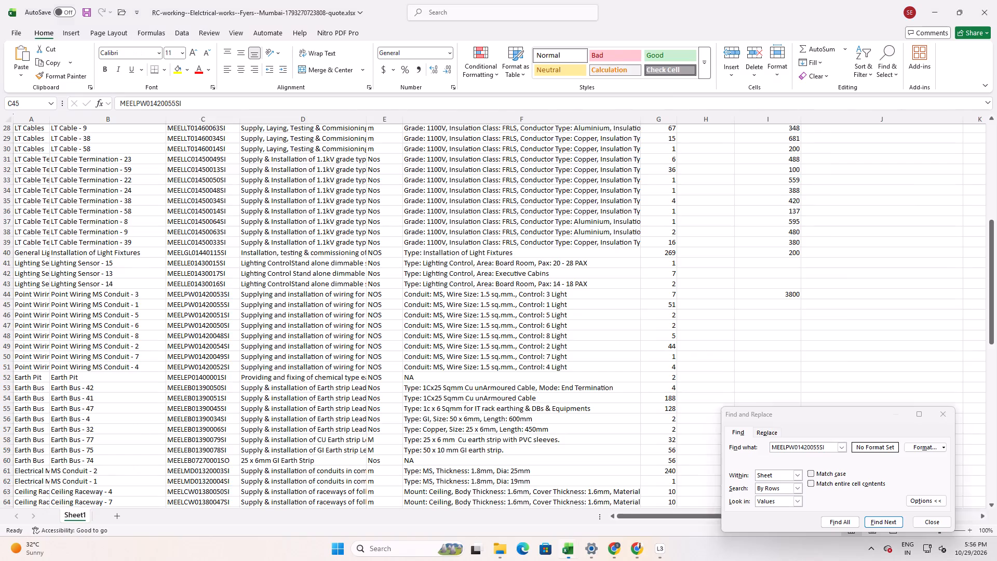
{"action": "left_click", "coordinate": [786, 303]}
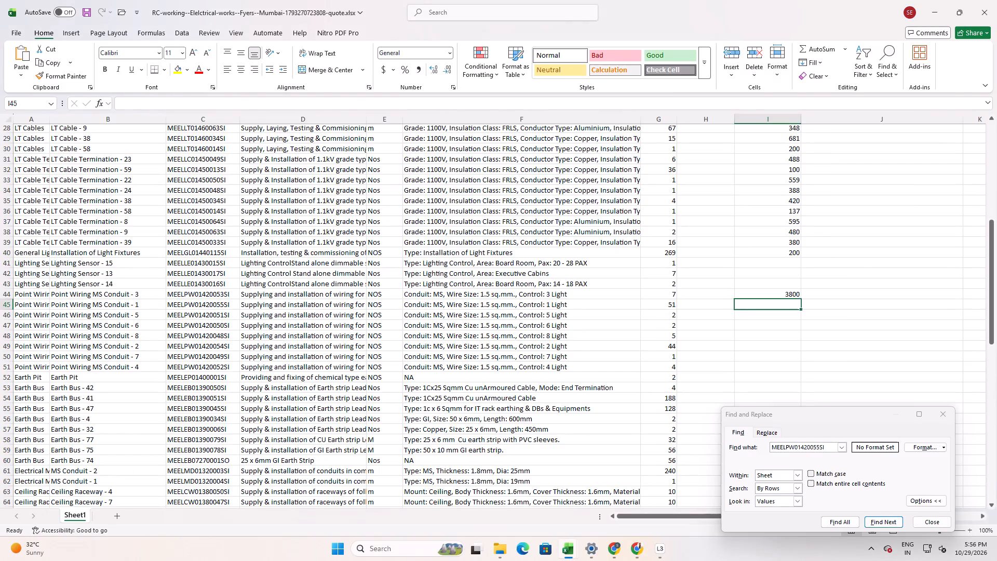
{"action": "type", "text": "2000"}
{"action": "key", "text": "Return"}
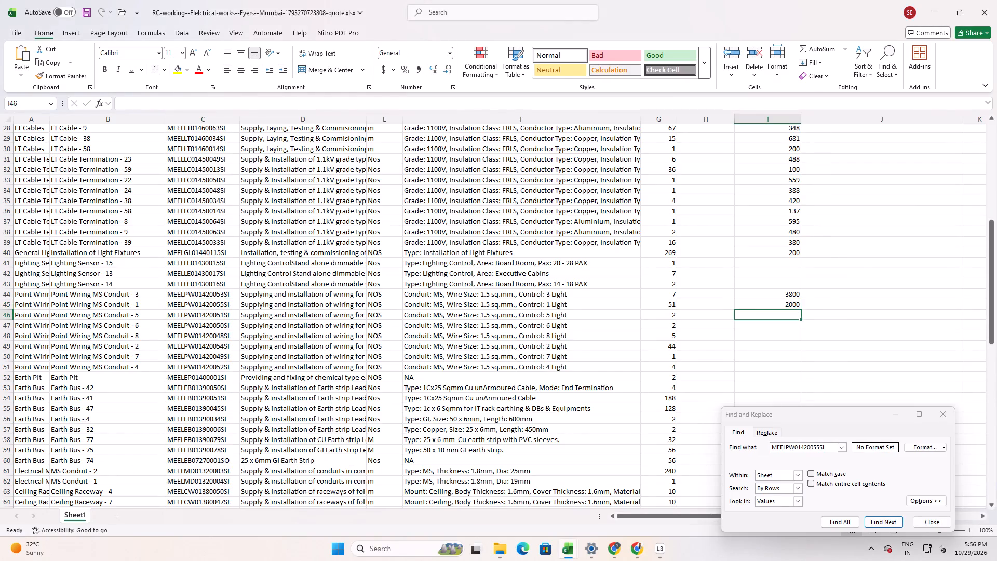
Copy SKU MEELPW01420051SI from cell C46 of the quote workbook and find its rate in the BOQ workbook.
{"action": "left_click", "coordinate": [223, 311]}
{"action": "left_click_drag", "start_coordinate": [194, 103], "coordinate": [80, 116]}
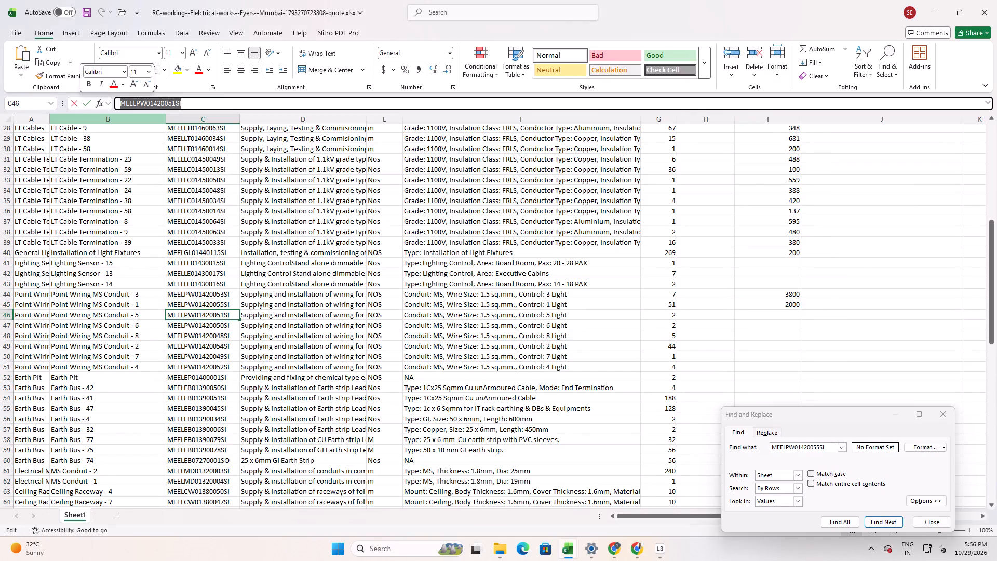
{"action": "key", "text": "ctrl+c"}
{"action": "key", "text": "alt+Tab"}
{"action": "key", "text": "alt+Tab"}
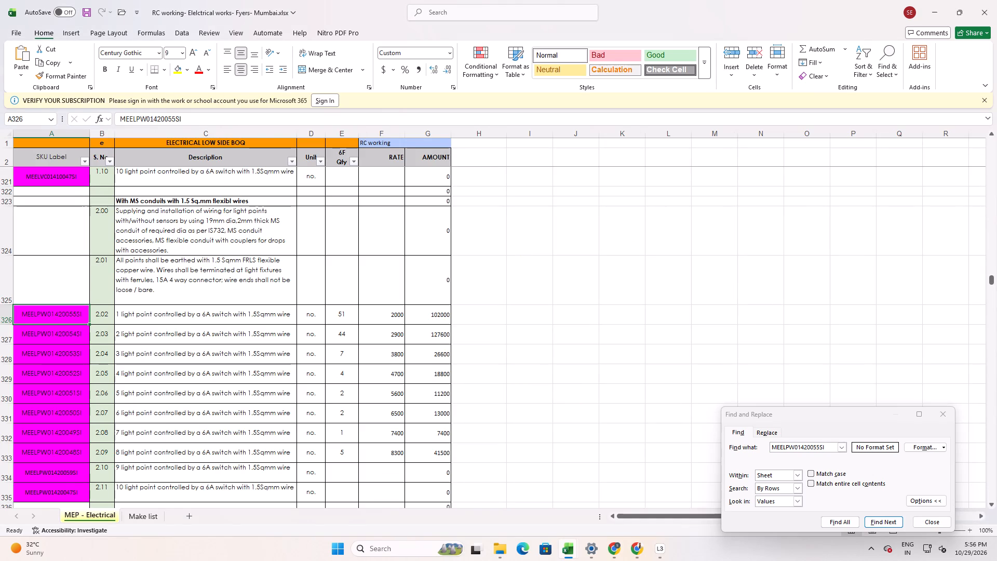
{"action": "left_click_drag", "start_coordinate": [230, 121], "coordinate": [95, 110]}
{"action": "left_click_drag", "start_coordinate": [831, 448], "coordinate": [635, 450]}
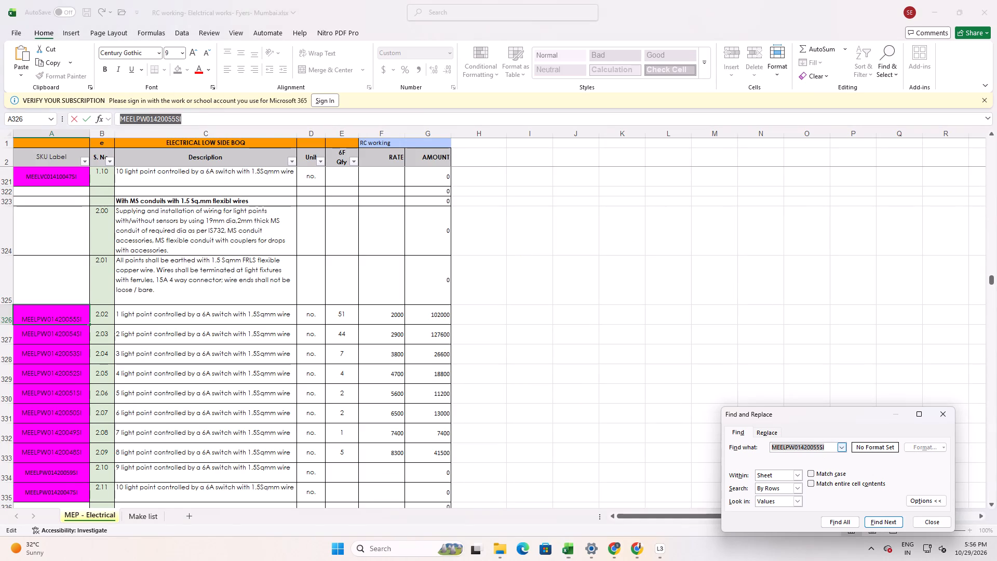
{"action": "left_click_drag", "start_coordinate": [635, 450], "coordinate": [634, 450]}
{"action": "key", "text": "ctrl+v"}
{"action": "left_click", "coordinate": [872, 520]}
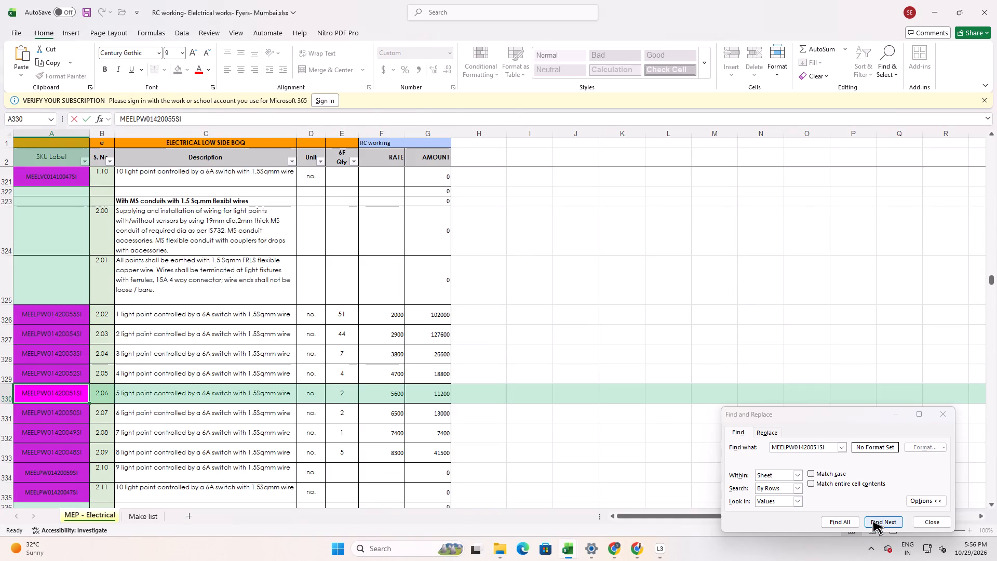
{"action": "left_click", "coordinate": [872, 520]}
{"action": "left_click", "coordinate": [872, 520]}
{"action": "left_click", "coordinate": [373, 396]}
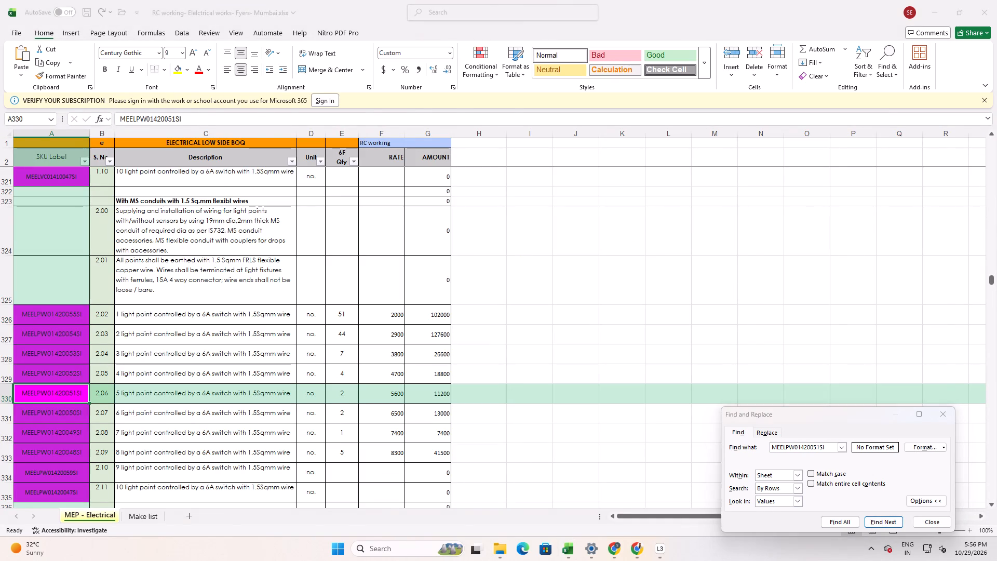
Enter the rate 5600 in cell I46 of the quote workbook for Point Wiring MS Conduit - 5.
{"action": "key", "text": "alt+Tab"}
{"action": "key", "text": "alt+Tab"}
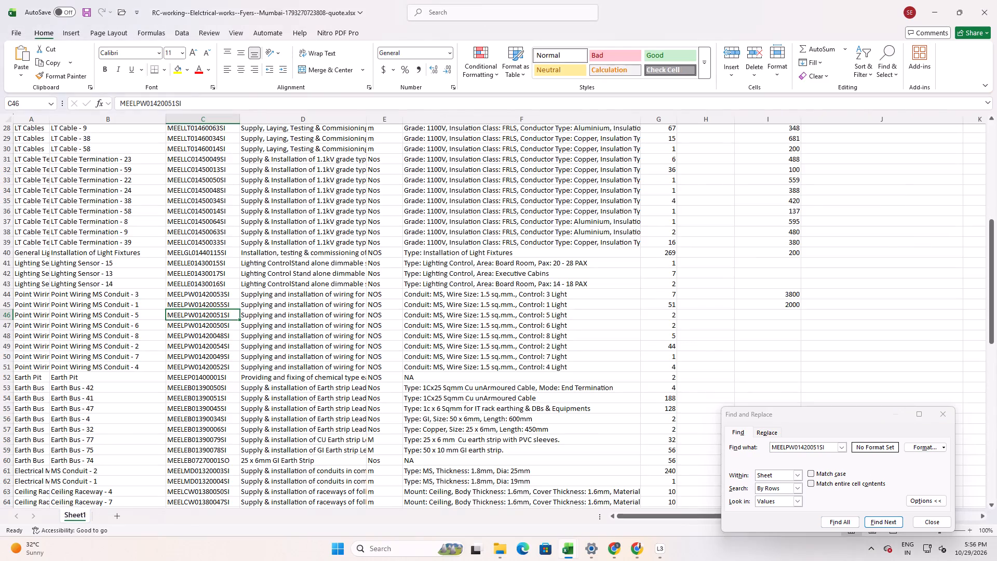
{"action": "left_click", "coordinate": [771, 317]}
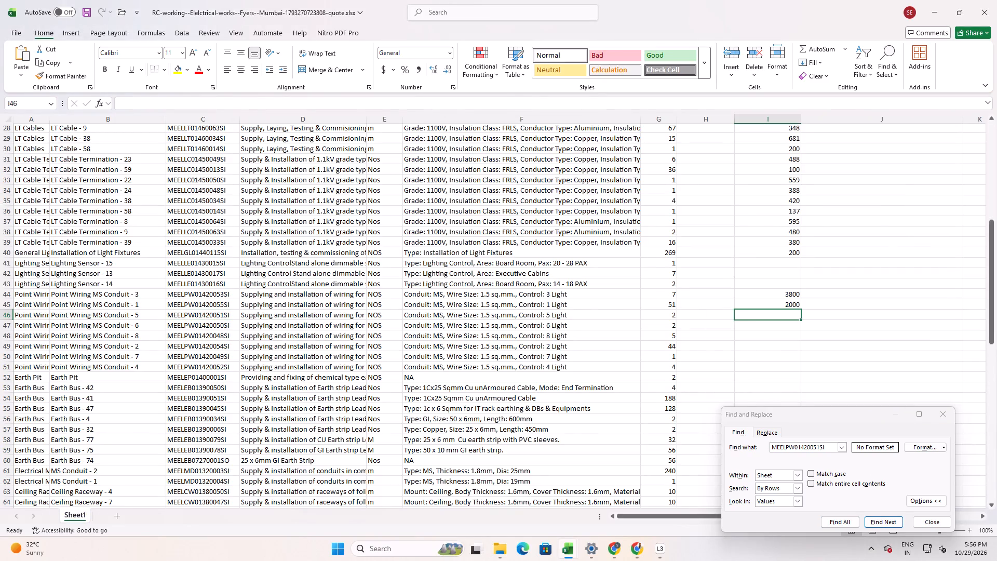
{"action": "type", "text": "5600"}
{"action": "key", "text": "Return"}
Copy SKU MEELPW01420050SI from cell C47 of the quote workbook and search the BOQ workbook for it.
{"action": "key", "text": "alt+Tab"}
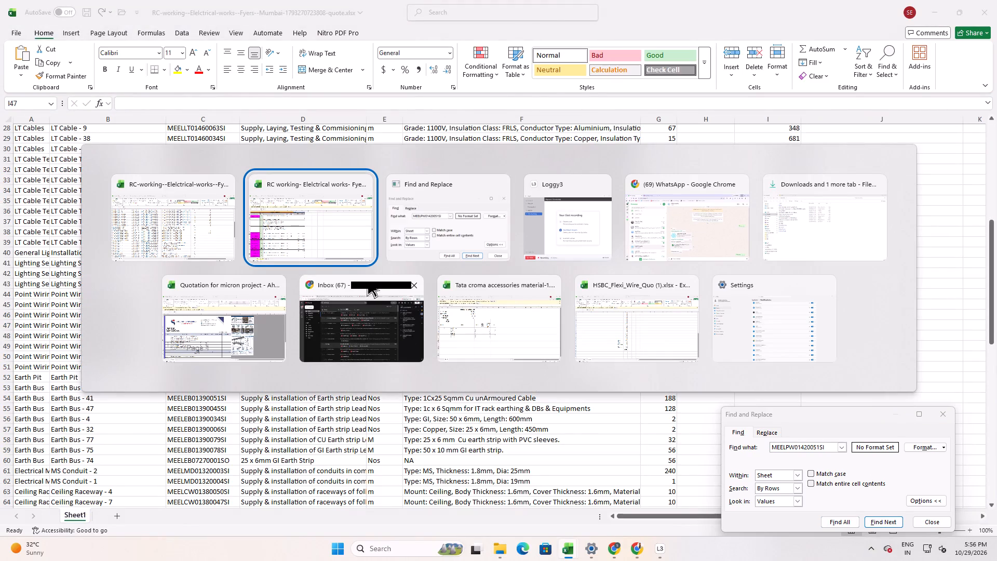
{"action": "left_click", "coordinate": [163, 228], "text": "alt"}
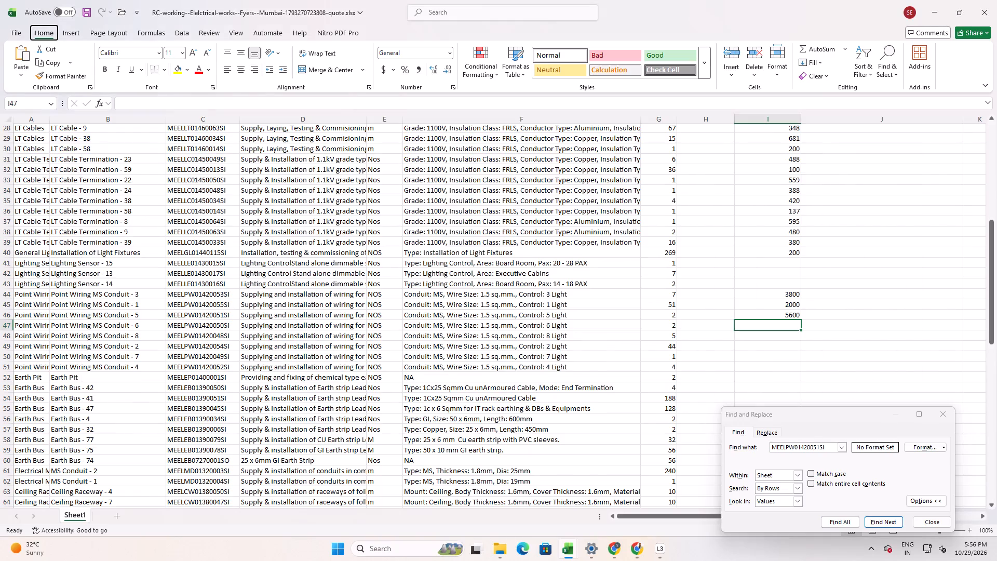
{"action": "left_click", "coordinate": [238, 325]}
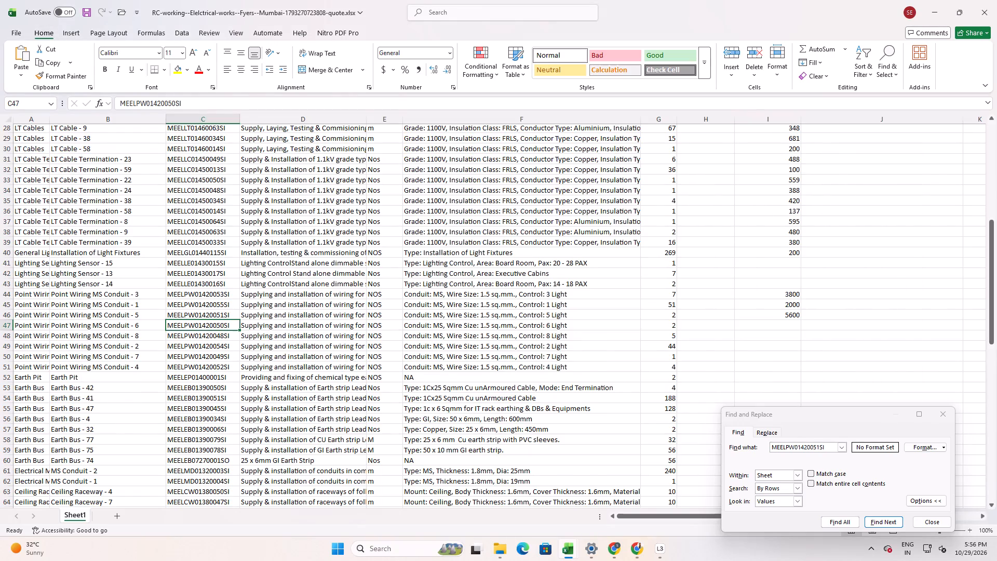
{"action": "left_click_drag", "start_coordinate": [188, 105], "coordinate": [0, 101]}
{"action": "key", "text": "ctrl+c"}
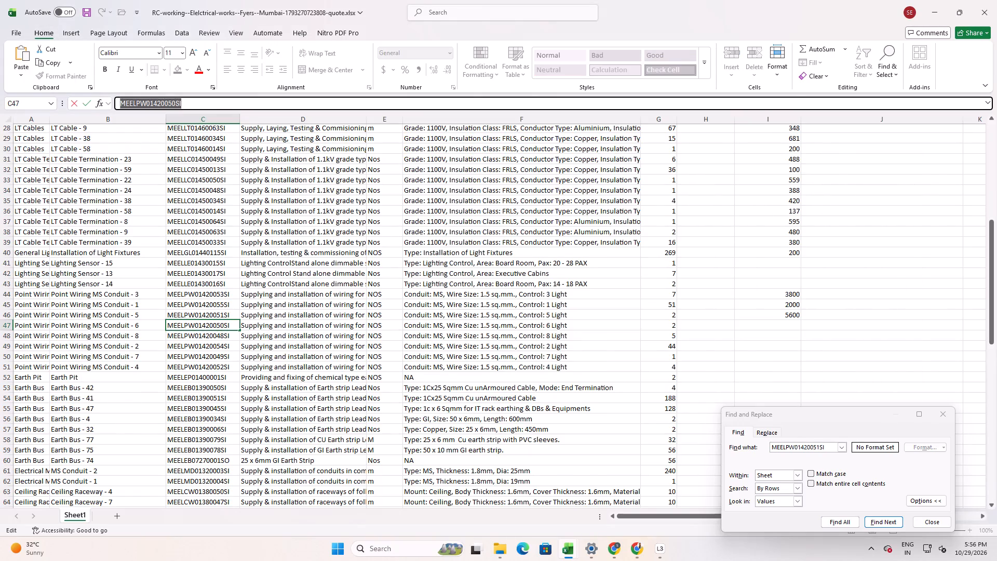
{"action": "key", "text": "alt+Tab"}
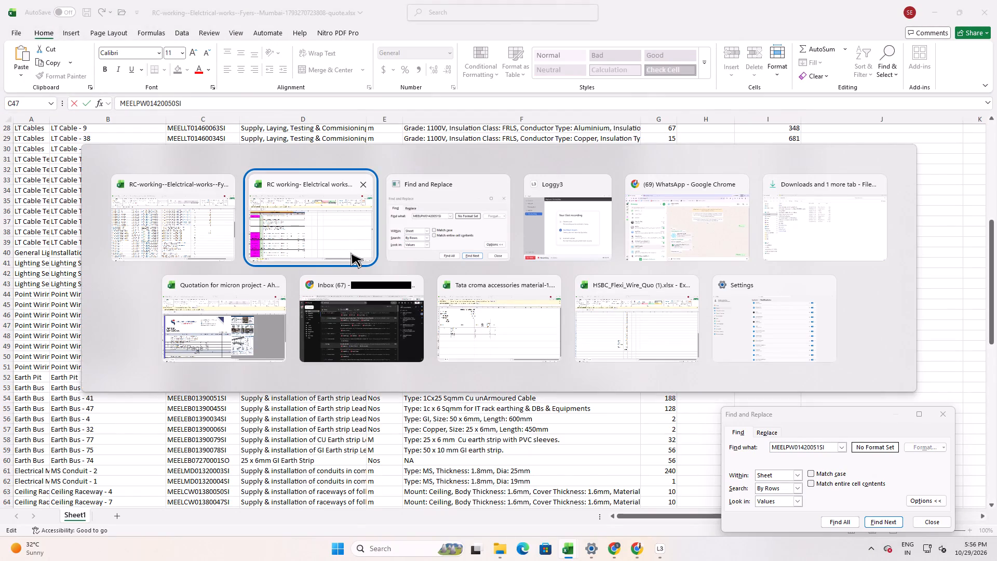
{"action": "left_click_drag", "start_coordinate": [830, 447], "coordinate": [591, 456]}
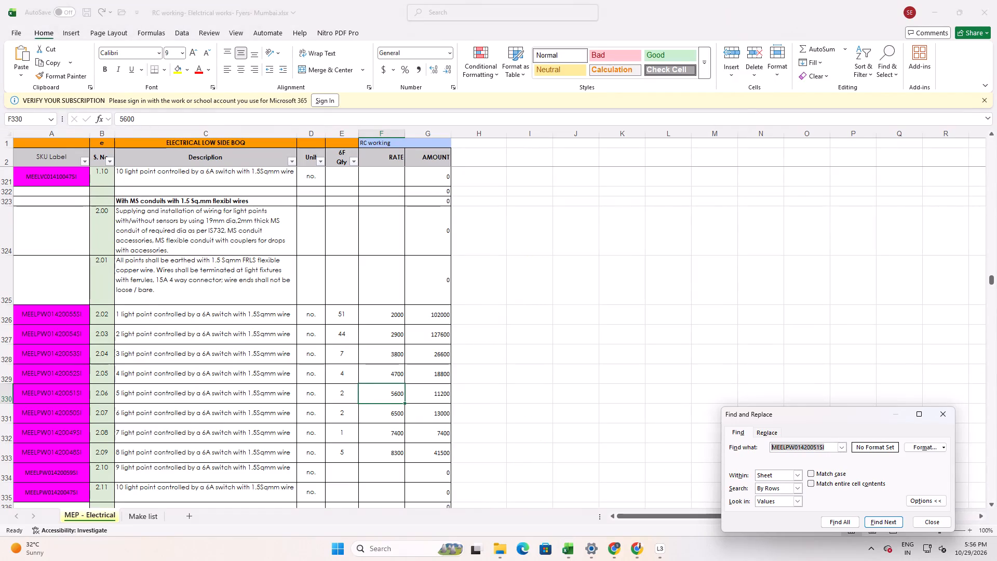
{"action": "key", "text": "ctrl+v"}
{"action": "left_click", "coordinate": [882, 524]}
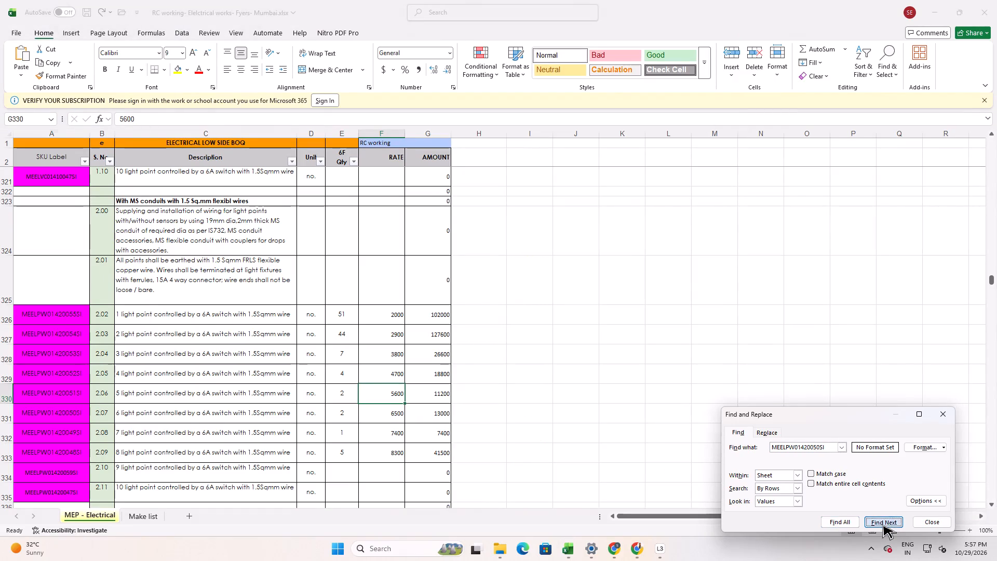
{"action": "left_click", "coordinate": [882, 524]}
{"action": "left_click", "coordinate": [882, 524]}
Enter the rate 6500 in cell I47 of the quote workbook for Point Wiring MS Conduit - 6.
{"action": "key", "text": "alt+Tab"}
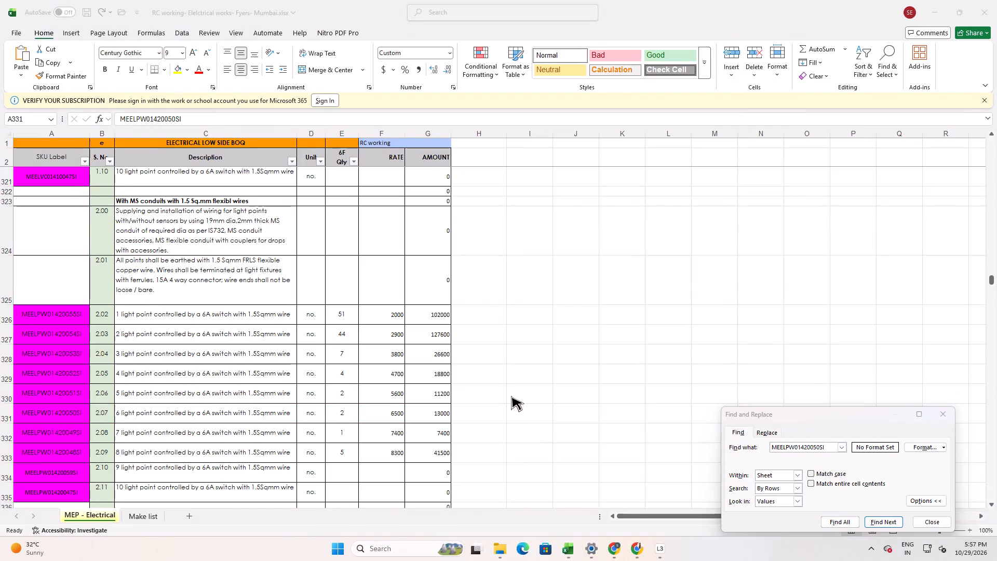
{"action": "key", "text": "alt+Tab"}
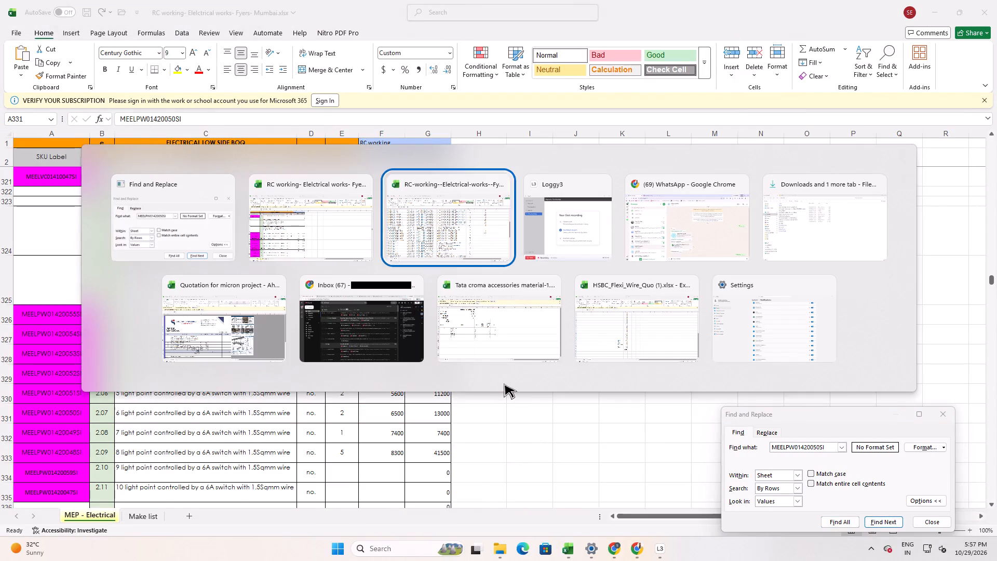
{"action": "left_click", "coordinate": [796, 328]}
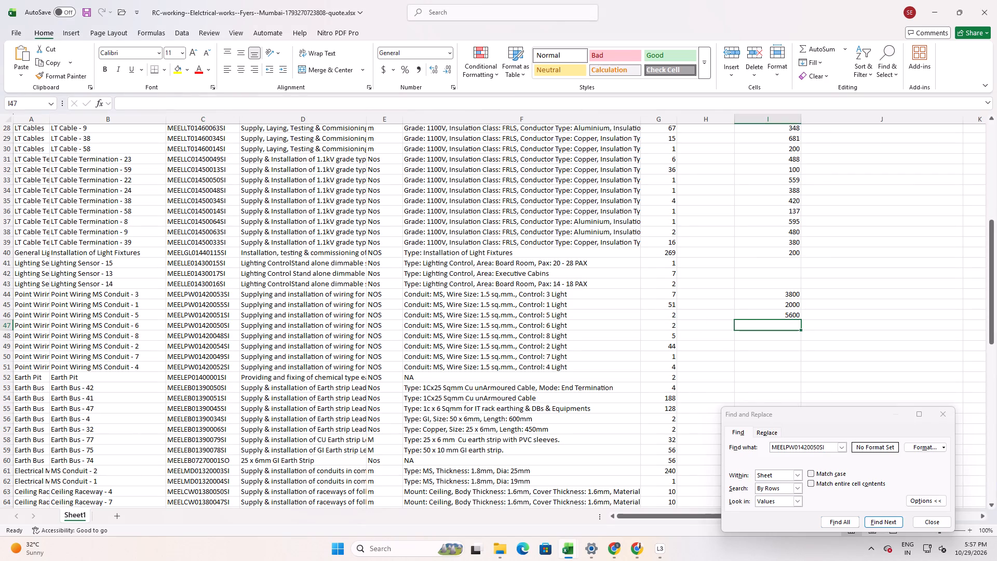
{"action": "type", "text": "6500"}
{"action": "key", "text": "Return"}
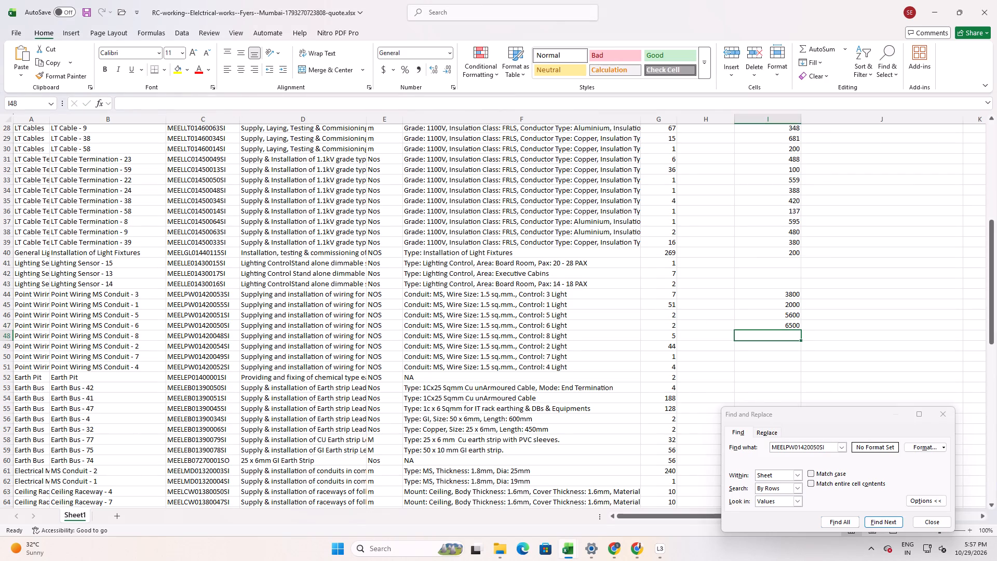
Copy SKU MEELPW01420048SI from cell C48 of the quote workbook and find its rate in the BOQ workbook.
{"action": "left_click", "coordinate": [175, 338]}
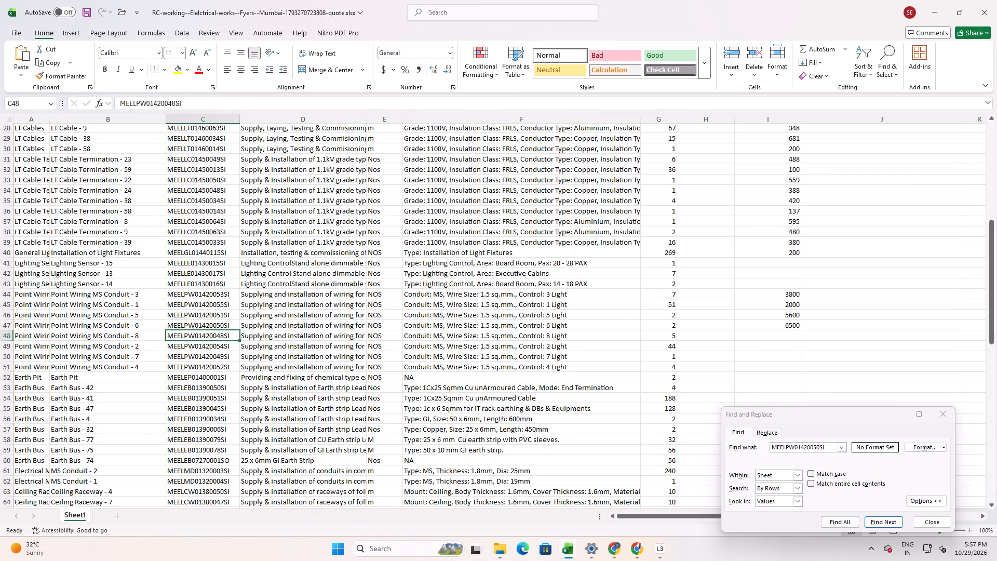
{"action": "left_click_drag", "start_coordinate": [198, 103], "coordinate": [58, 103]}
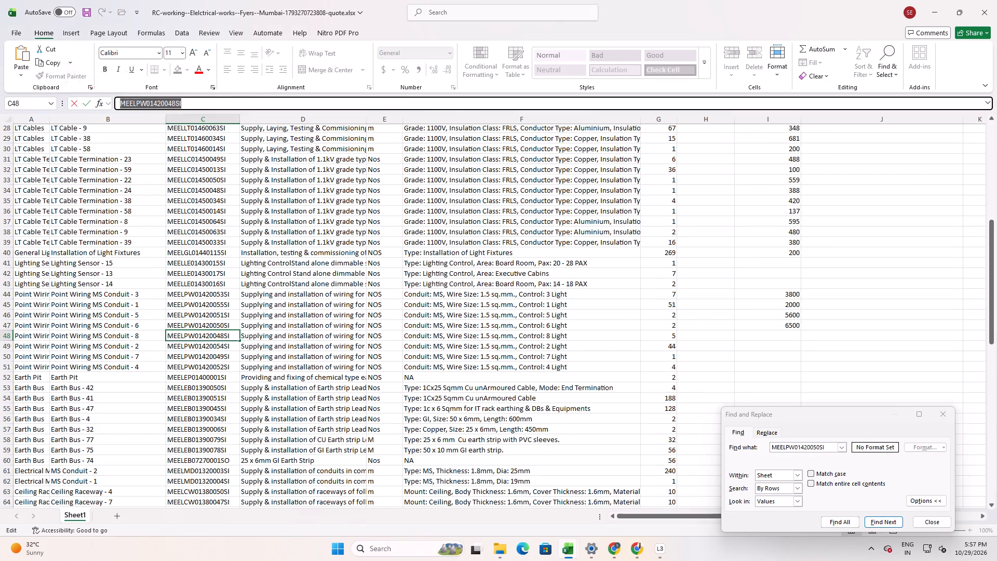
{"action": "key", "text": "ctrl+c"}
{"action": "key", "text": "alt+Tab"}
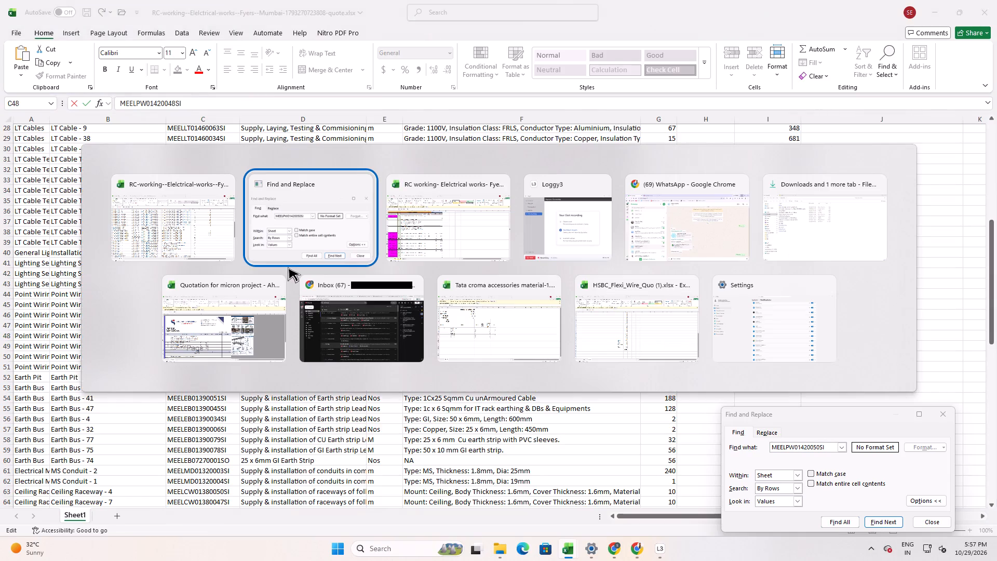
{"action": "key", "text": "alt+Tab"}
{"action": "left_click_drag", "start_coordinate": [830, 448], "coordinate": [606, 440]}
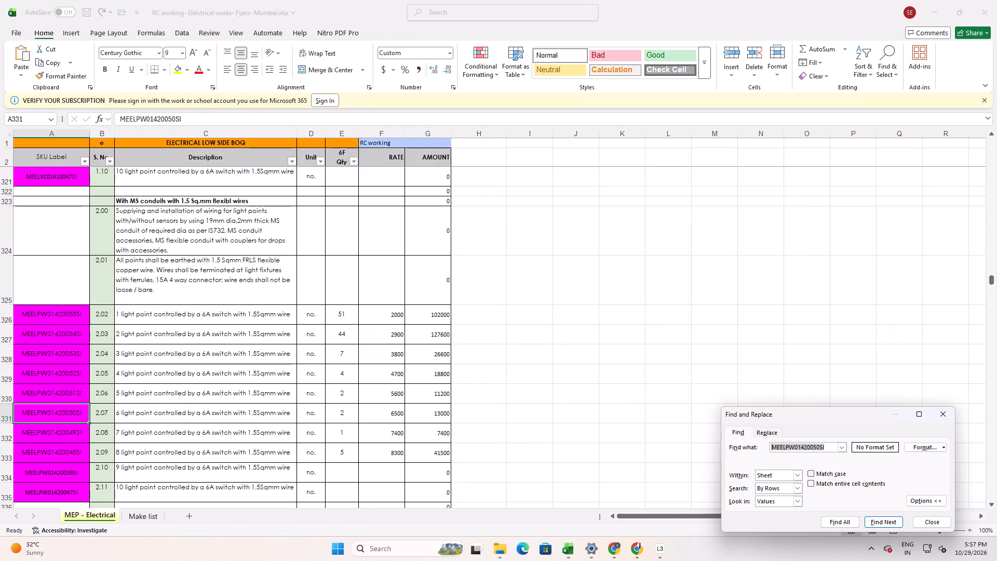
{"action": "key", "text": "ctrl+v"}
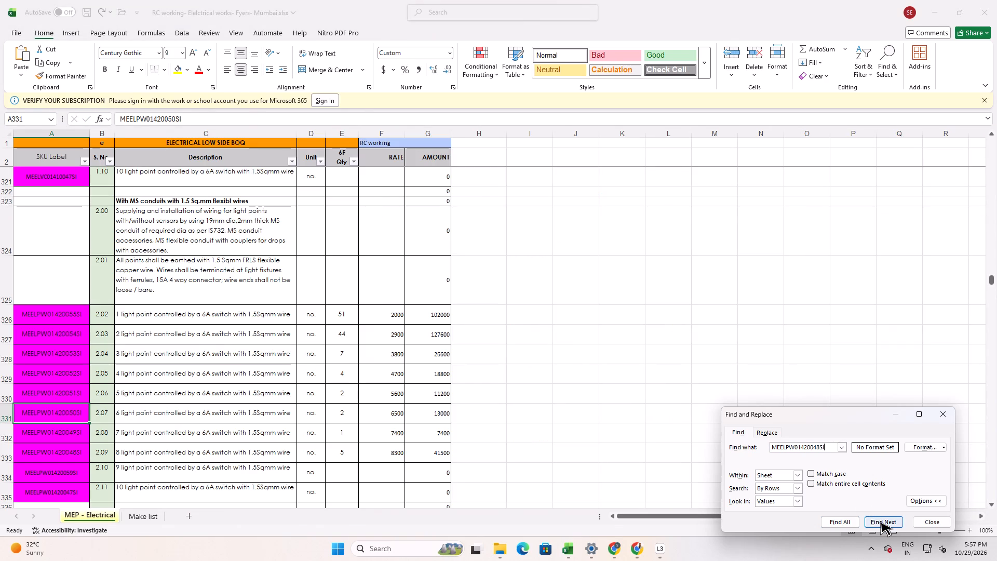
{"action": "left_click", "coordinate": [880, 521]}
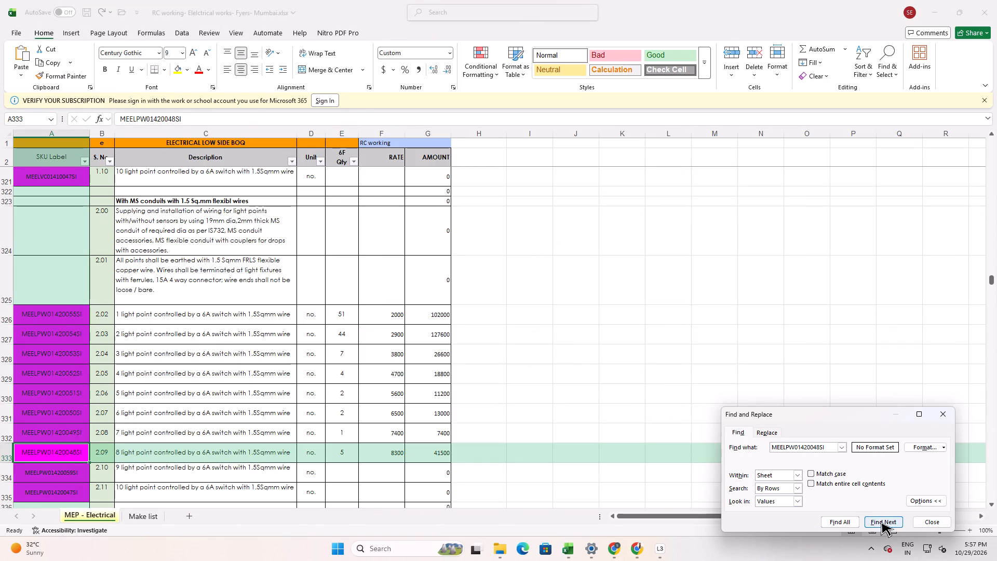
{"action": "left_click", "coordinate": [879, 523]}
{"action": "left_click", "coordinate": [394, 458]}
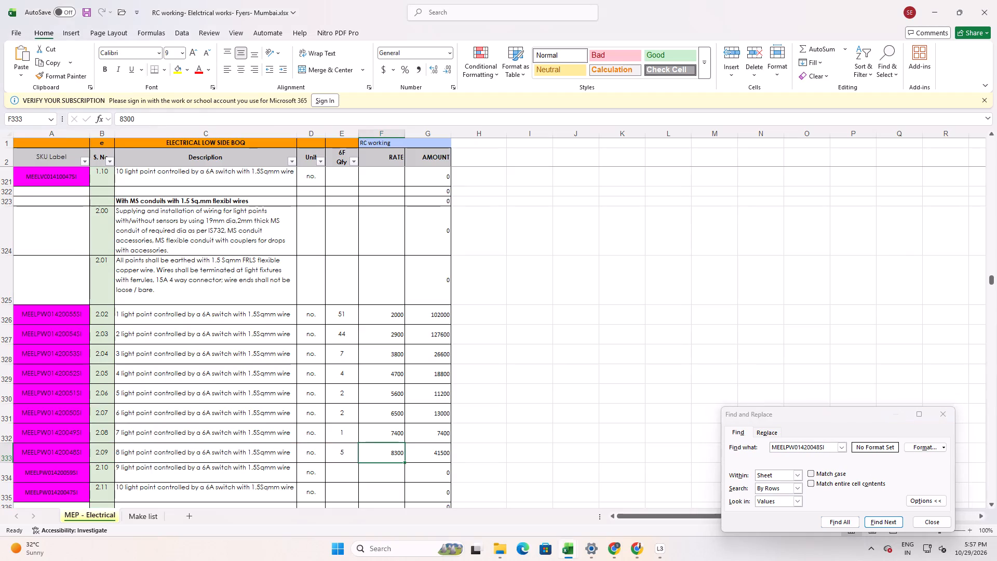
Enter the rate 8300 in cell I48 of the quote workbook for Point Wiring MS Conduit - 8.
{"action": "key", "text": "alt+Tab"}
{"action": "key", "text": "alt+Tab"}
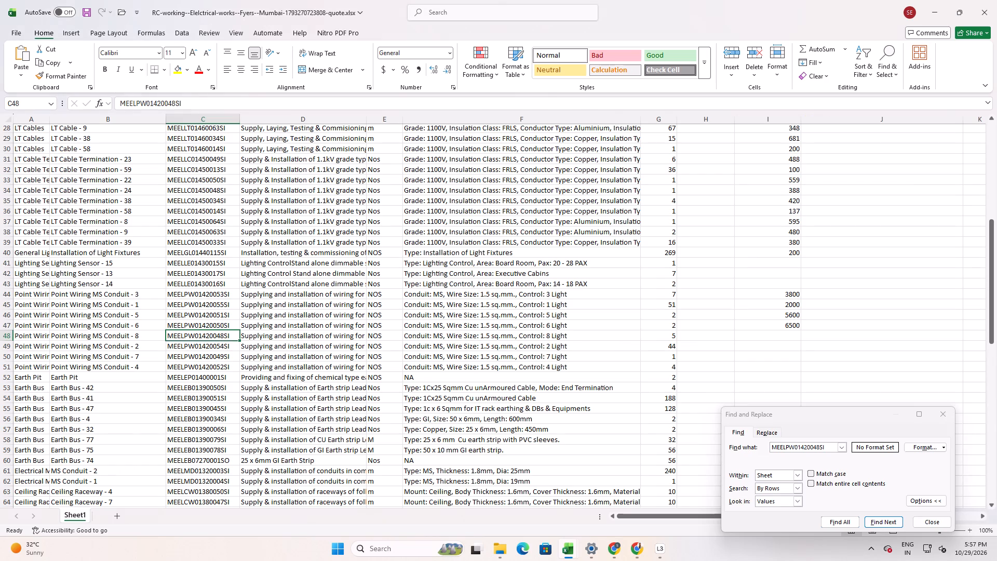
{"action": "left_click", "coordinate": [768, 338]}
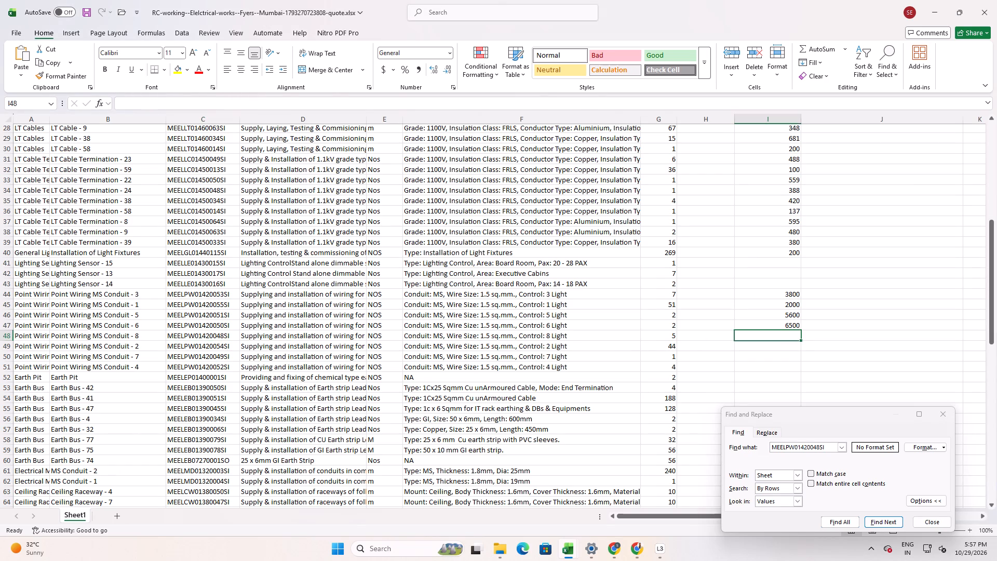
{"action": "type", "text": "8300"}
{"action": "key", "text": "Return"}
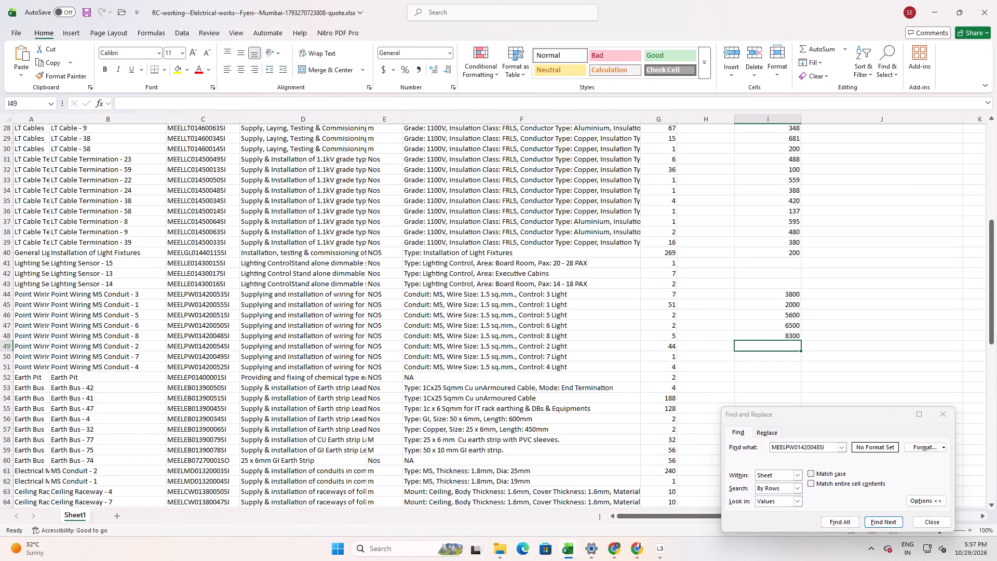
Copy SKU MEELPW01420054SI from cell C49 of the quote workbook and search the BOQ workbook for it.
{"action": "left_click", "coordinate": [225, 346]}
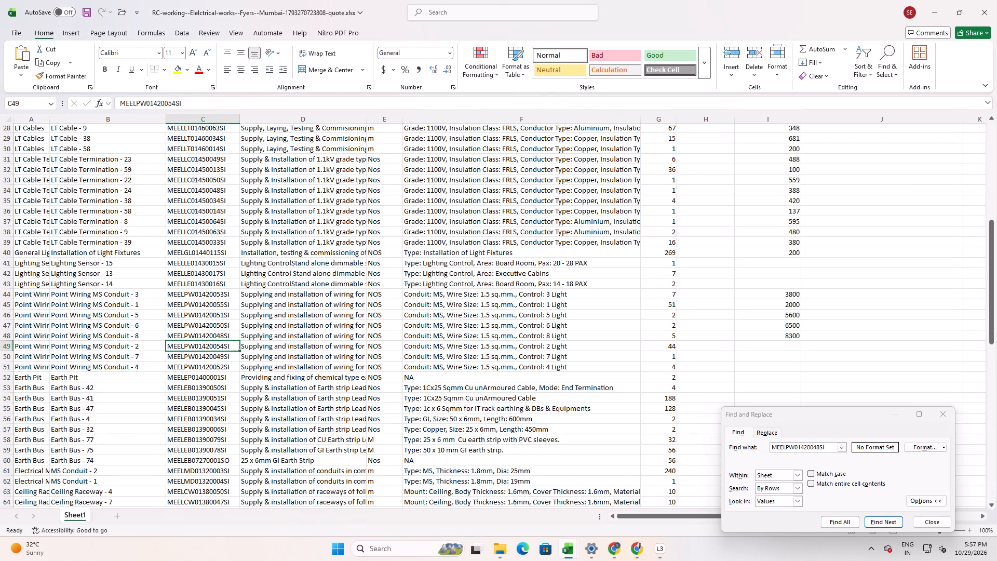
{"action": "left_click_drag", "start_coordinate": [195, 105], "coordinate": [7, 103]}
{"action": "key", "text": "ctrl+c"}
{"action": "key", "text": "alt+Tab"}
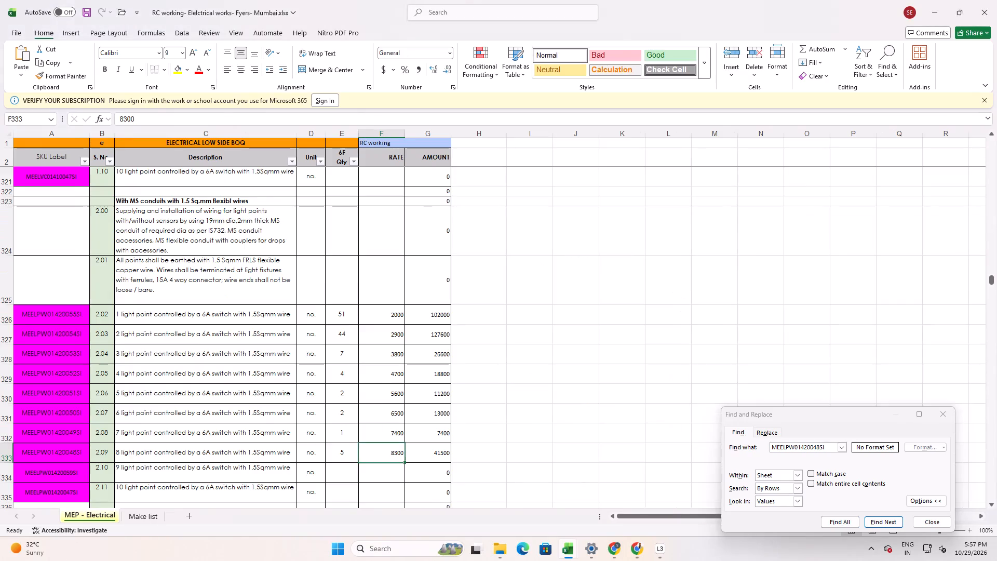
{"action": "left_click_drag", "start_coordinate": [830, 448], "coordinate": [699, 452]}
{"action": "key", "text": "ctrl+v"}
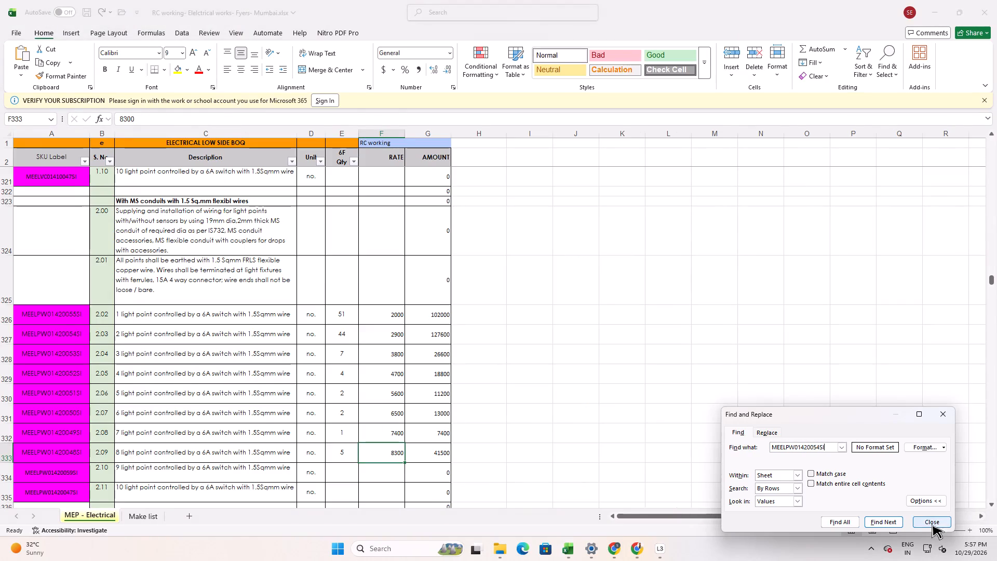
{"action": "left_click", "coordinate": [893, 522]}
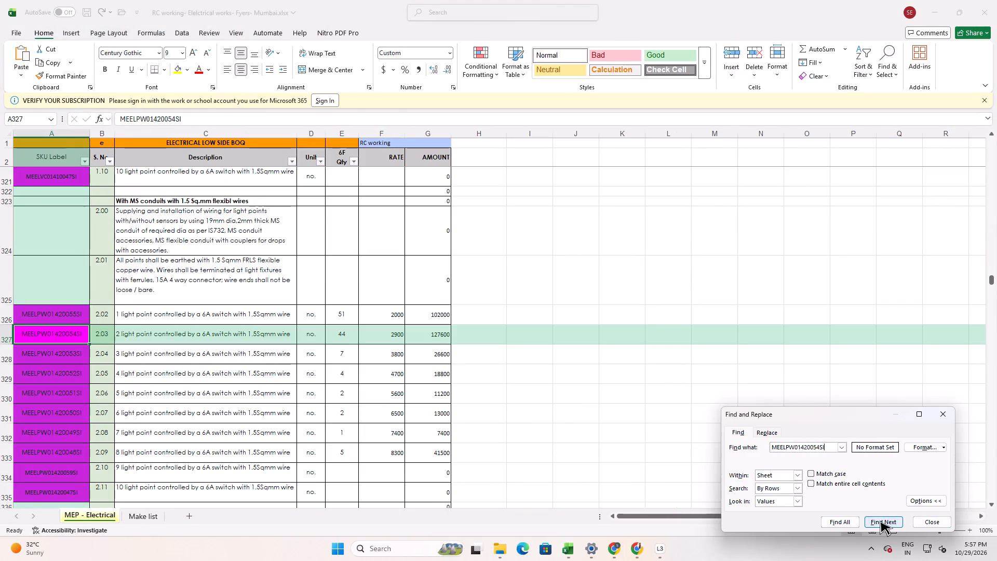
Enter the rate 2900 in cell I49 of the quote workbook for Point Wiring MS Conduit - 2.
{"action": "key", "text": "alt+Tab"}
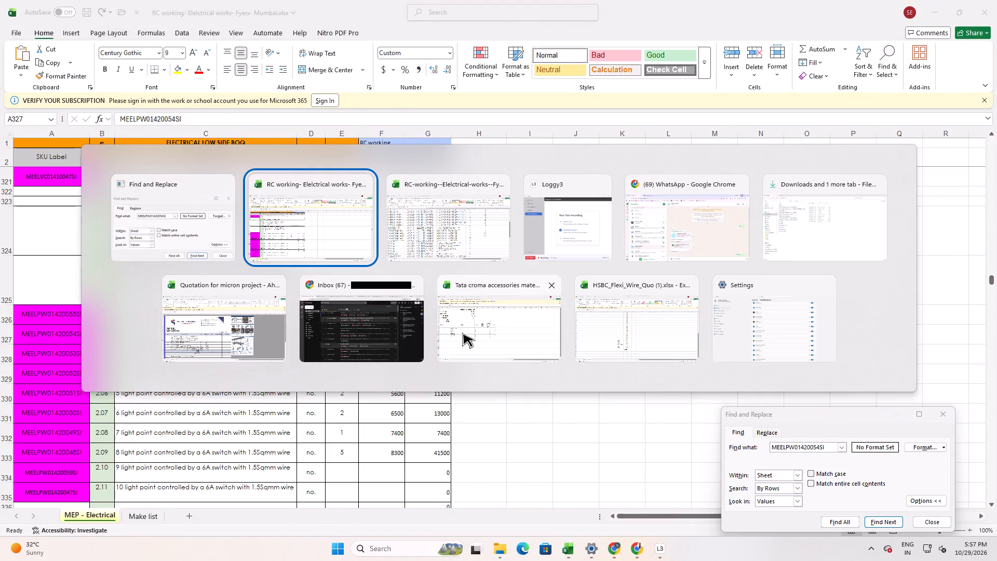
{"action": "key", "text": "alt+Tab"}
{"action": "left_click", "coordinate": [783, 346]}
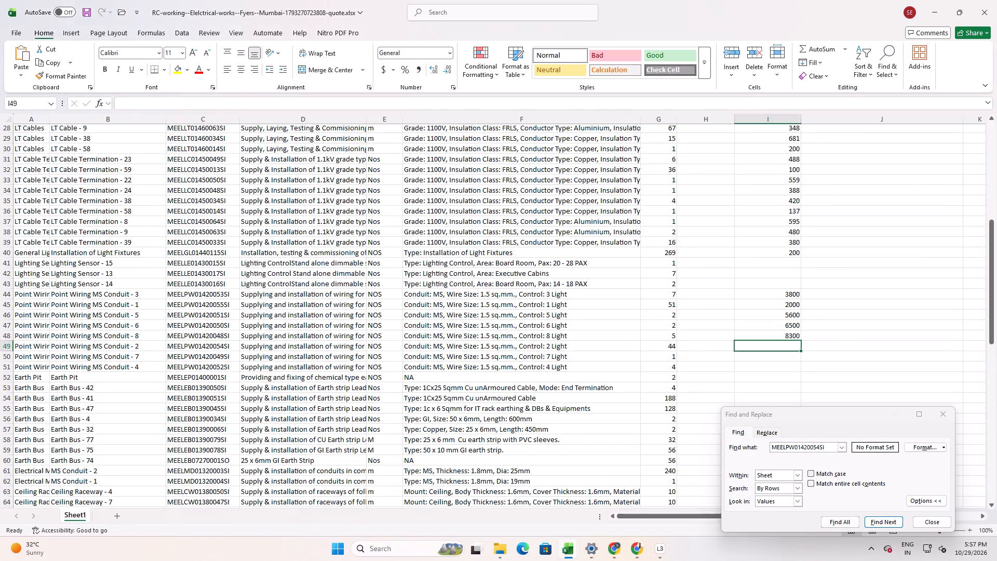
{"action": "type", "text": "2900"}
{"action": "key", "text": "Return"}
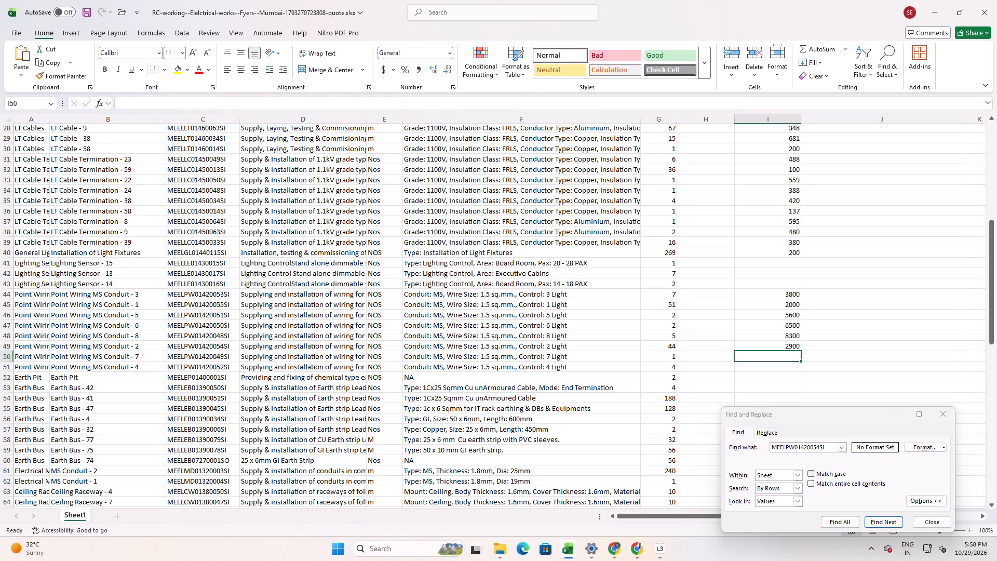
Copy SKU MEELPW01420049SI from cell C50 of the quote workbook and search the BOQ workbook for it.
{"action": "left_click", "coordinate": [232, 357]}
{"action": "left_click_drag", "start_coordinate": [194, 104], "coordinate": [0, 106]}
{"action": "key", "text": "ctrl+c"}
{"action": "key", "text": "alt+Tab"}
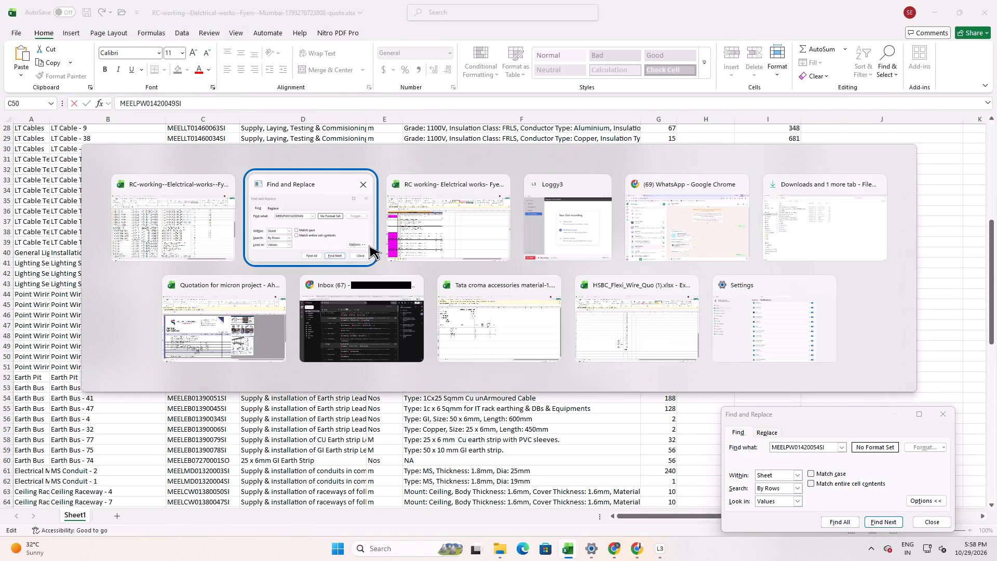
{"action": "key", "text": "alt+Tab"}
{"action": "double_click", "coordinate": [825, 448]}
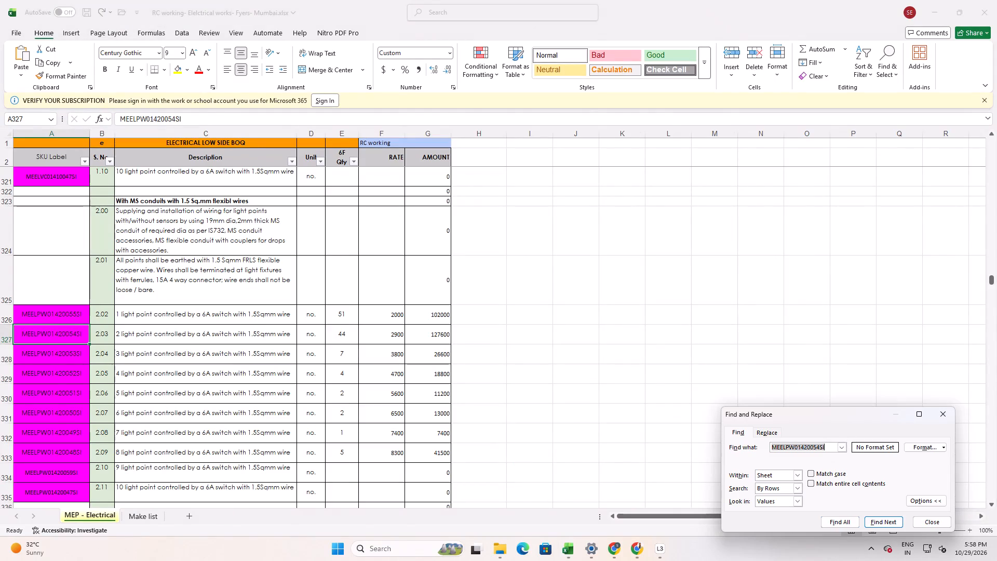
{"action": "key", "text": "ctrl+v"}
{"action": "left_click", "coordinate": [883, 520]}
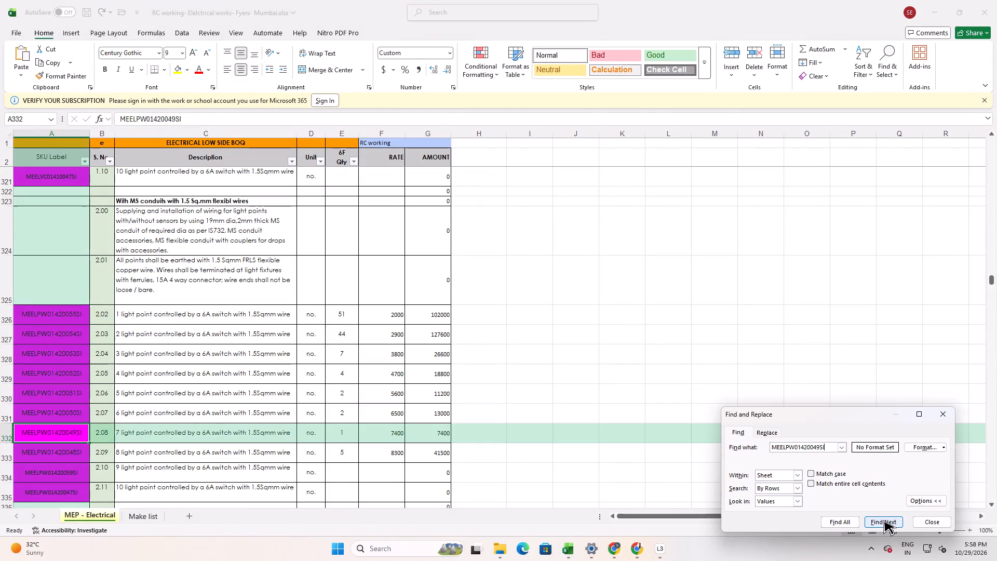
{"action": "left_click", "coordinate": [883, 520]}
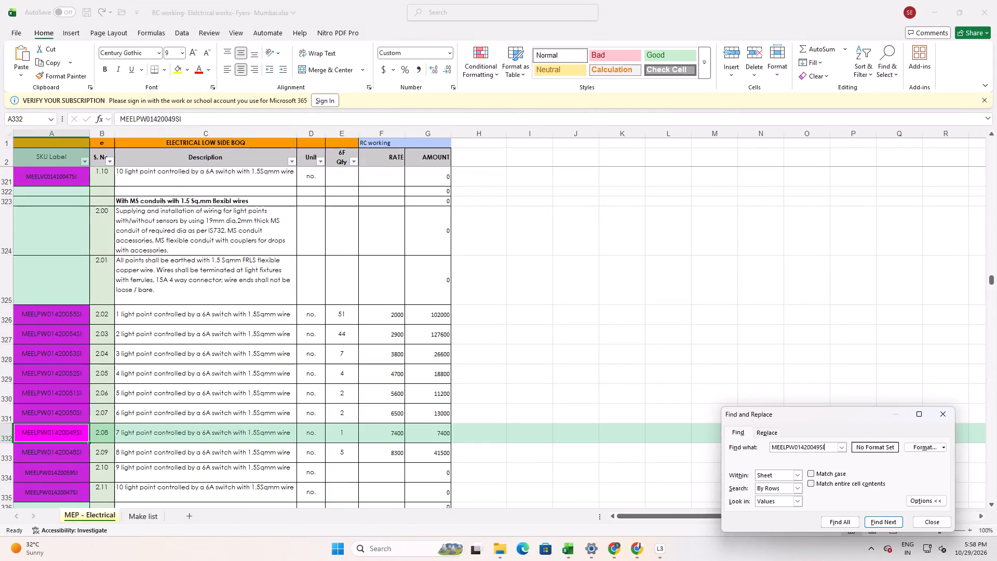
Enter the rate 7400 in cell I50 of the quote workbook for Point Wiring MS Conduit - 7.
{"action": "key", "text": "alt+Tab"}
{"action": "key", "text": "alt+Tab"}
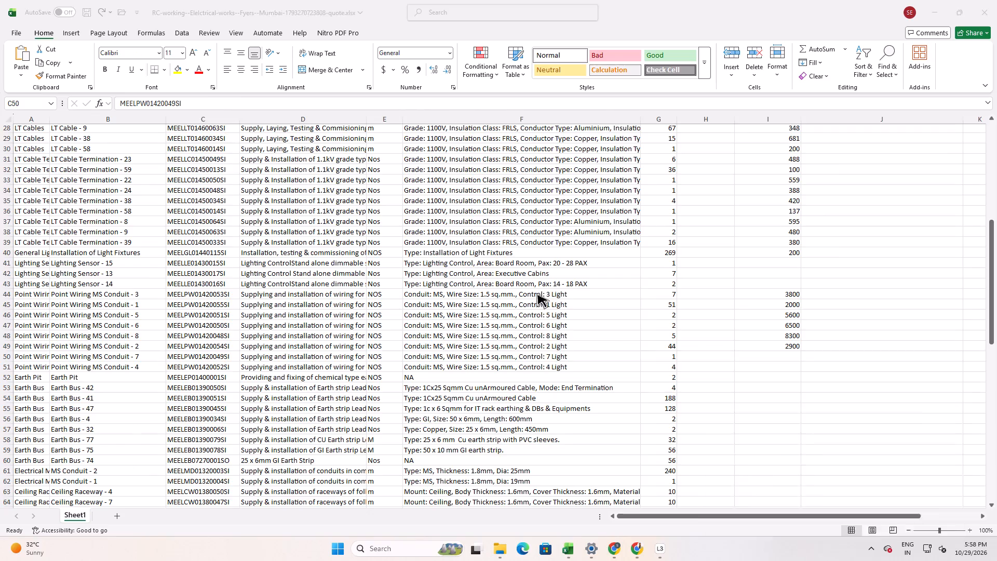
{"action": "left_click", "coordinate": [764, 357]}
{"action": "type", "text": "7400"}
{"action": "key", "text": "Return"}
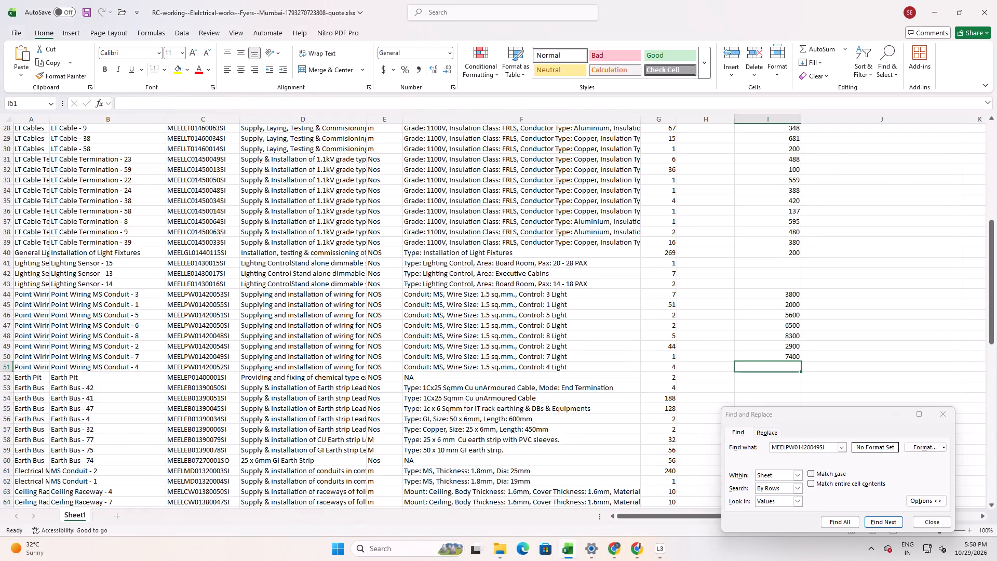
Copy SKU MEELPW01420052SI from cell C51 of the quote workbook and search the BOQ workbook for it.
{"action": "left_click", "coordinate": [206, 368]}
{"action": "left_click_drag", "start_coordinate": [205, 105], "coordinate": [56, 104]}
{"action": "key", "text": "ctrl+c"}
{"action": "key", "text": "alt+Tab"}
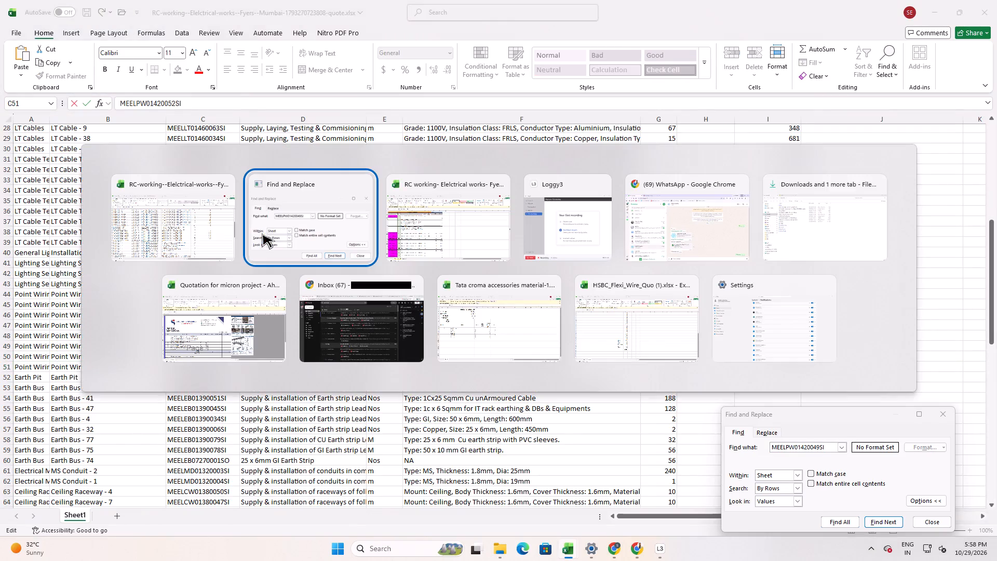
{"action": "key", "text": "alt+Tab"}
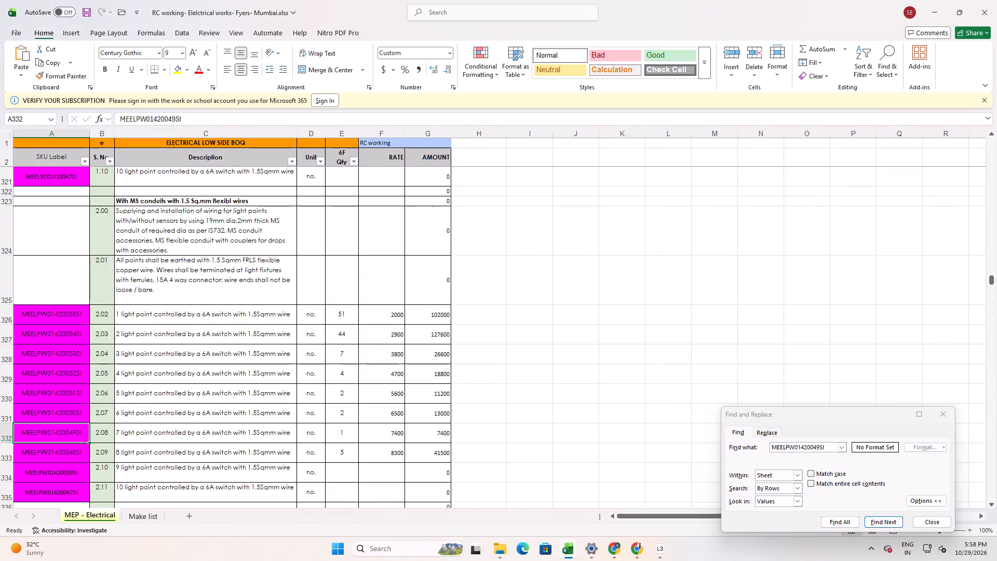
{"action": "left_click_drag", "start_coordinate": [831, 448], "coordinate": [702, 449]}
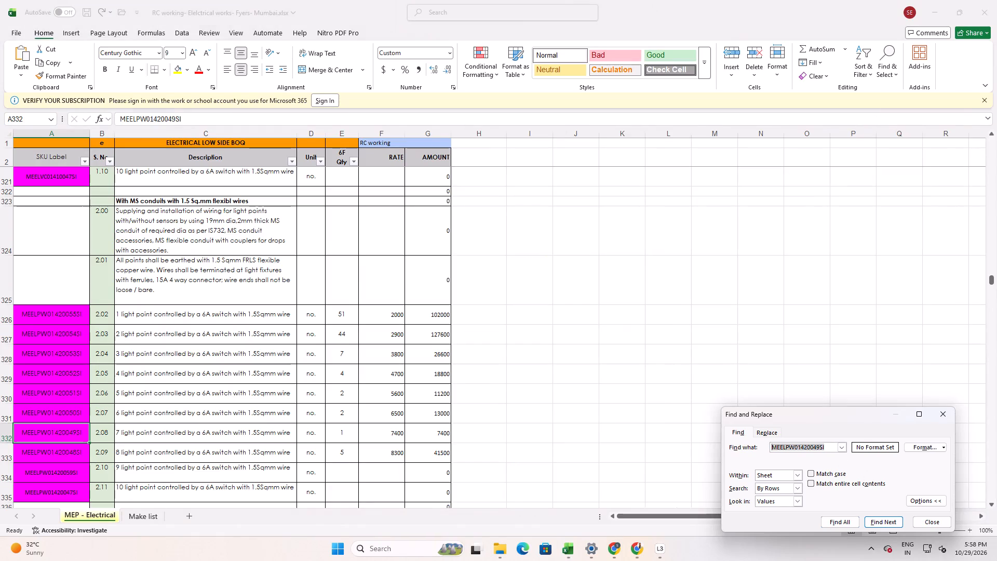
{"action": "key", "text": "ctrl+v"}
{"action": "left_click", "coordinate": [875, 519]}
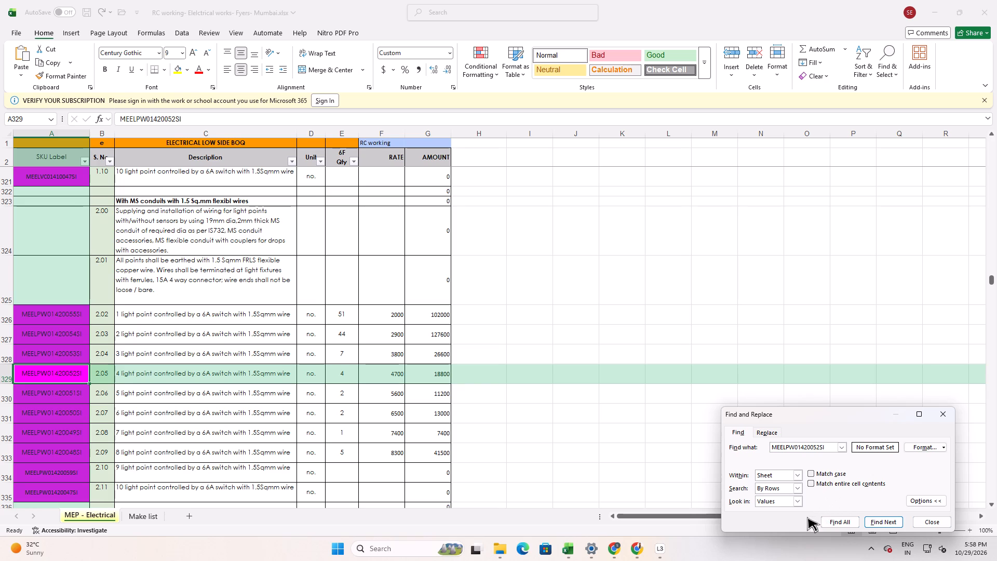
{"action": "left_click", "coordinate": [870, 521]}
{"action": "left_click", "coordinate": [870, 520]}
Enter the rate 4700 in cell I51 of the quote workbook for Point Wiring MS Conduit - 4.
{"action": "key", "text": "alt+Tab"}
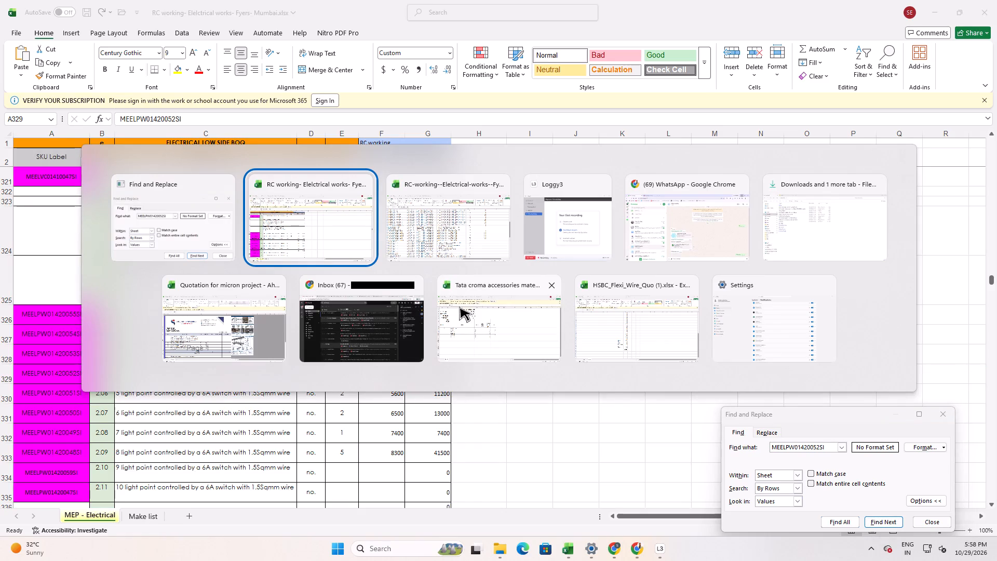
{"action": "key", "text": "alt+Tab"}
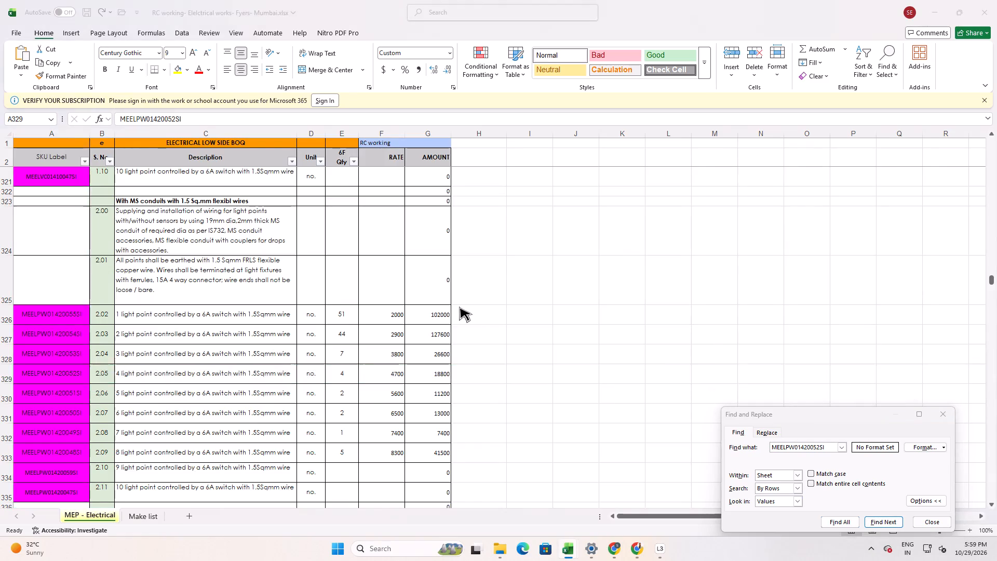
{"action": "key", "text": "alt+Tab"}
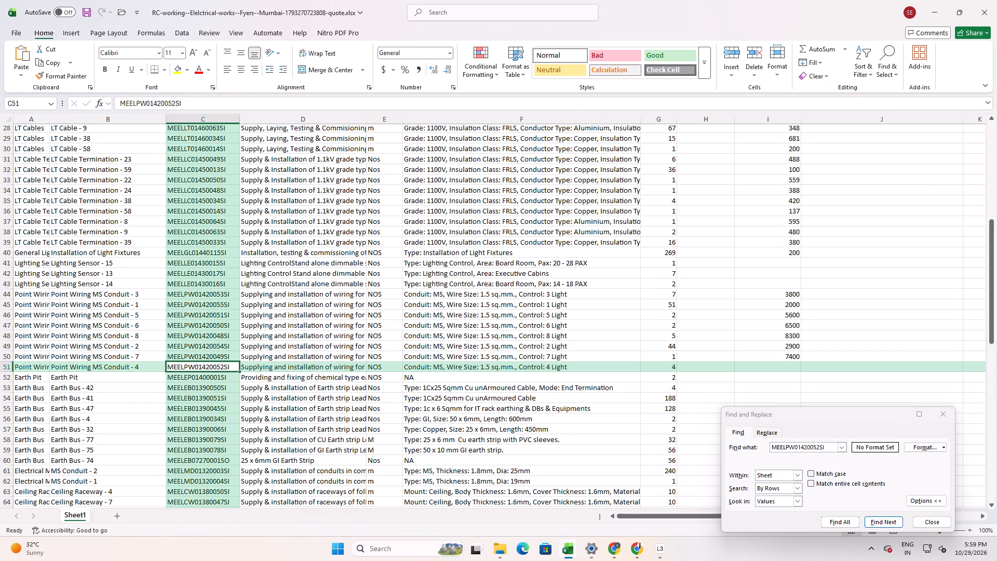
{"action": "left_click", "coordinate": [794, 363]}
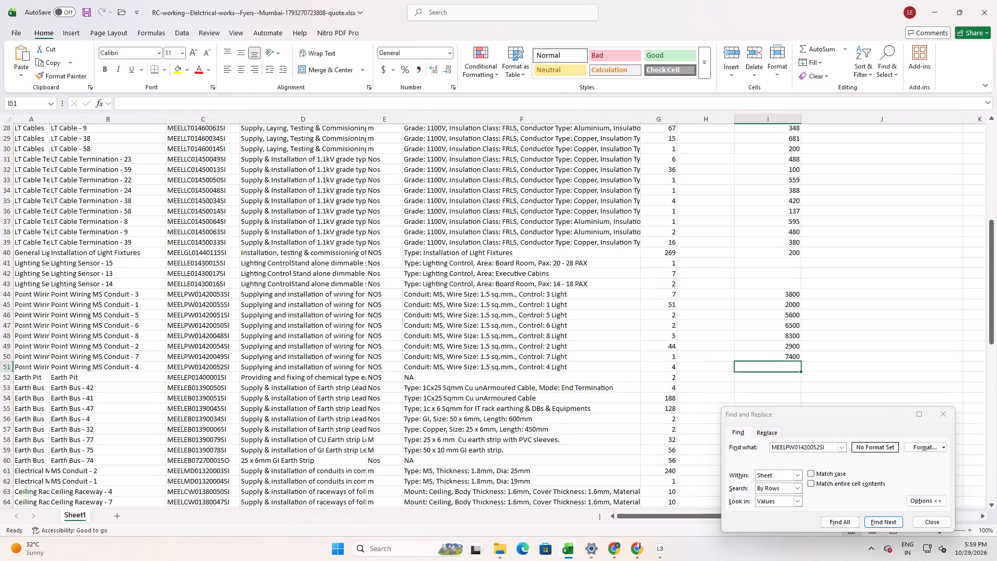
{"action": "type", "text": "4700"}
{"action": "key", "text": "Return"}
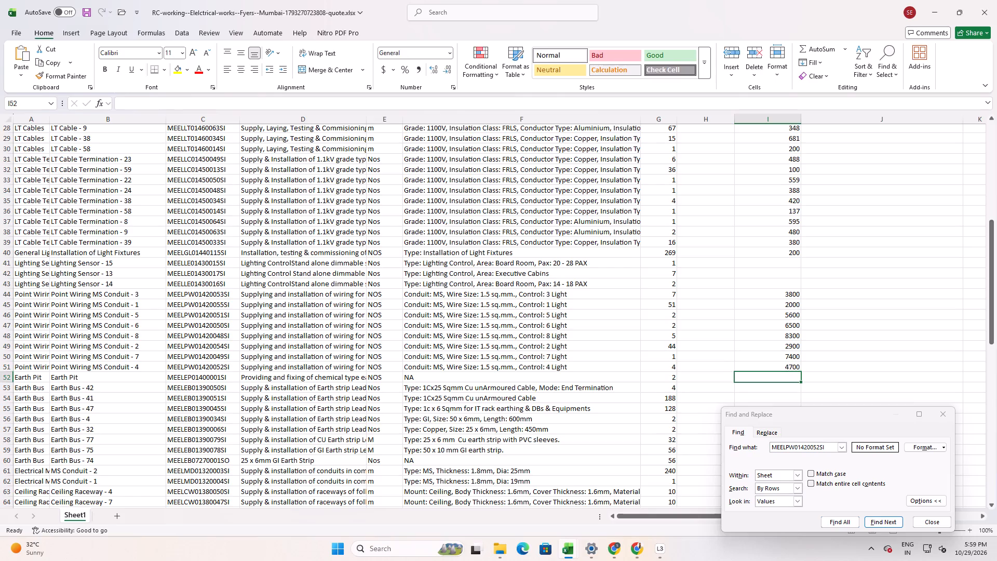
Copy SKU MEELEP01400001SI from cell C52 of the quote workbook and search the BOQ workbook for it.
{"action": "left_click", "coordinate": [228, 376]}
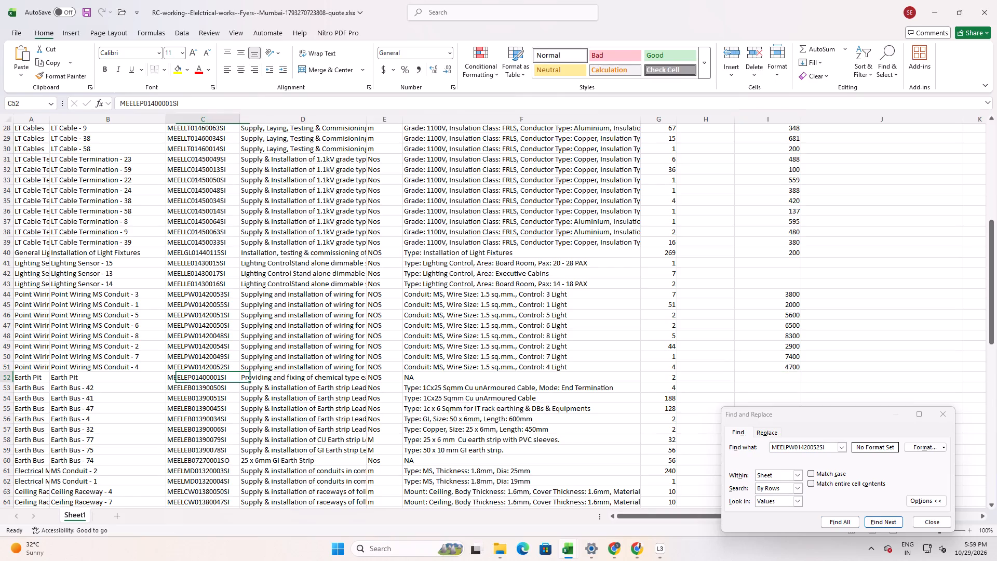
{"action": "left_click_drag", "start_coordinate": [182, 101], "coordinate": [53, 86]}
{"action": "key", "text": "ctrl+c"}
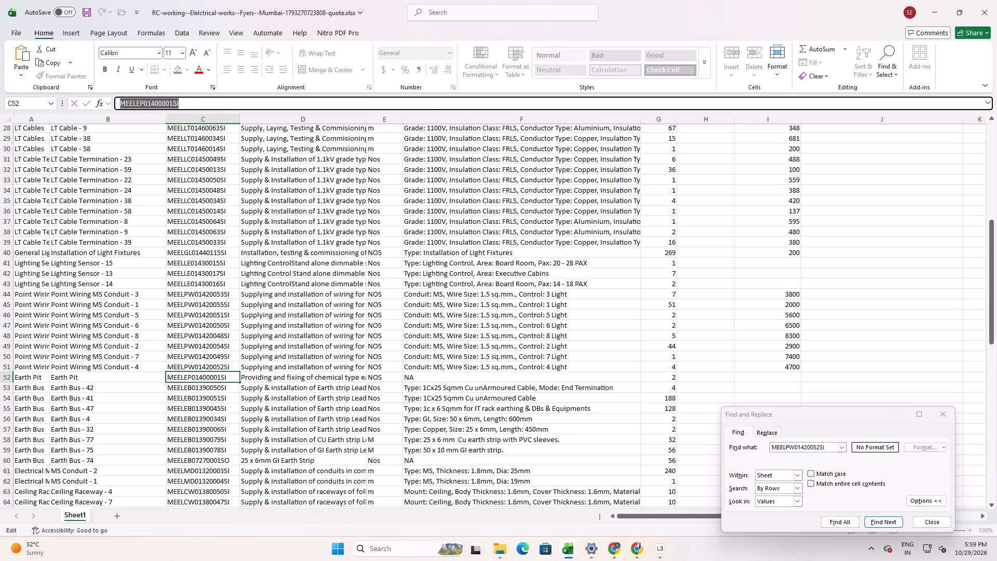
{"action": "key", "text": "alt+Tab"}
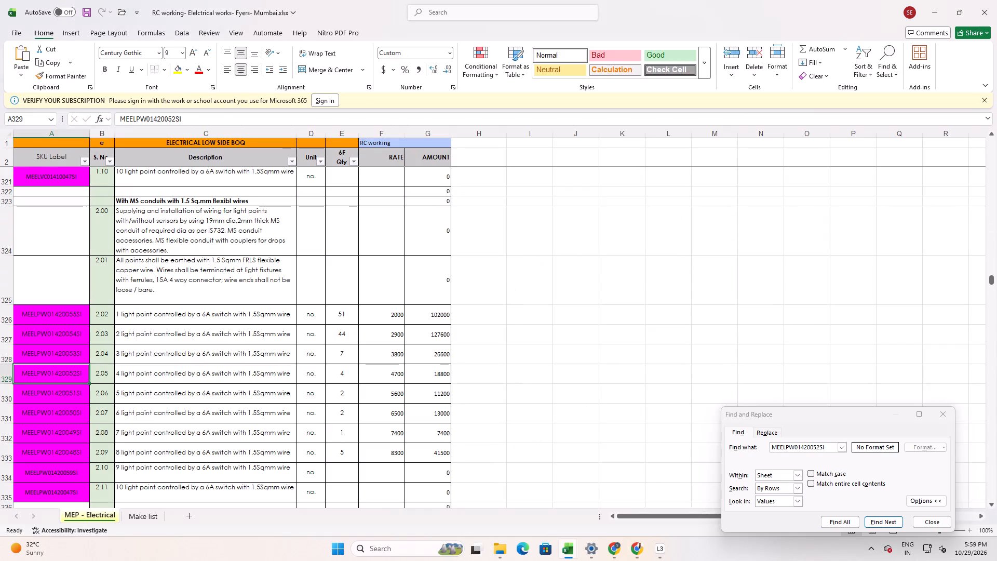
{"action": "left_click", "coordinate": [829, 443]}
{"action": "left_click_drag", "start_coordinate": [828, 448], "coordinate": [703, 455]}
{"action": "key", "text": "ctrl+v"}
{"action": "left_click", "coordinate": [888, 522]}
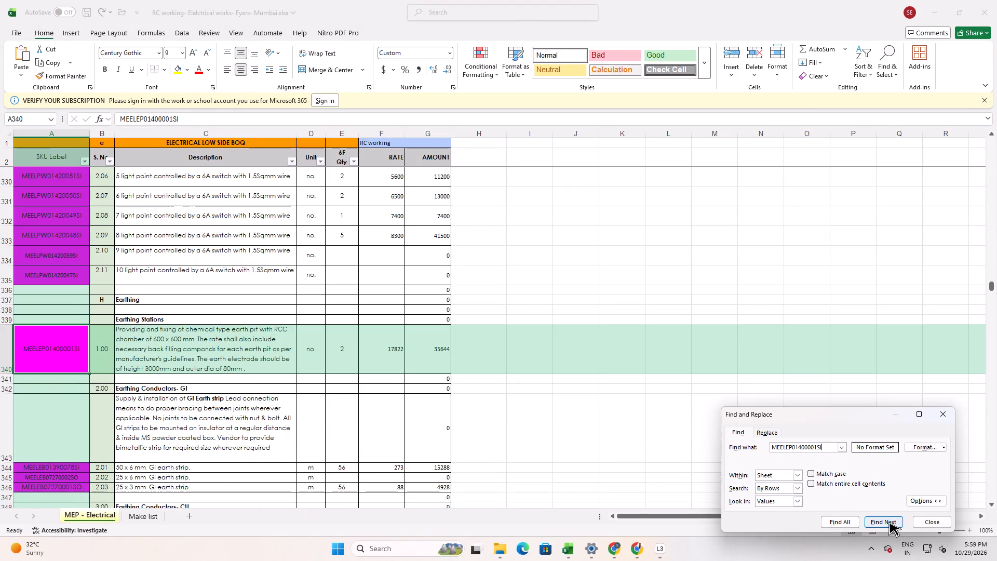
{"action": "left_click", "coordinate": [888, 522]}
{"action": "left_click", "coordinate": [888, 522]}
{"action": "left_click", "coordinate": [888, 522]}
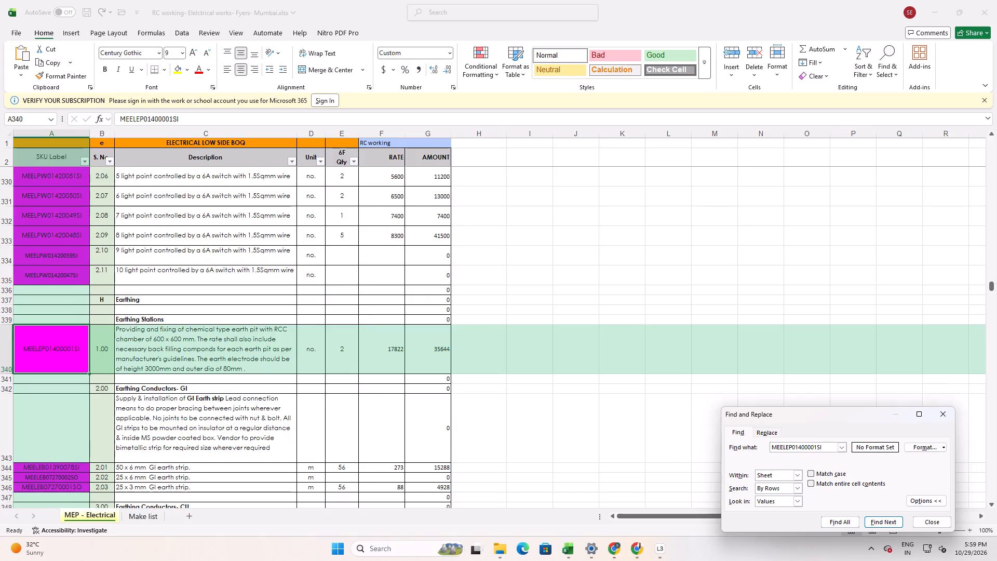
Enter the rate 17822 in cell I52 of the quote workbook for Earth Pit.
{"action": "key", "text": "alt+Tab"}
{"action": "key", "text": "alt+Tab"}
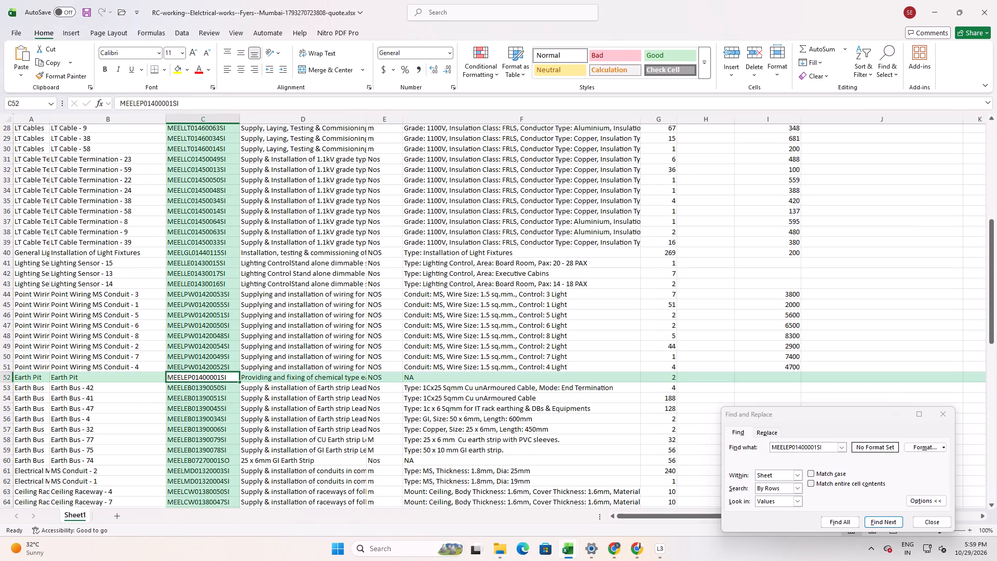
{"action": "left_click", "coordinate": [764, 377]}
{"action": "type", "text": "17822"}
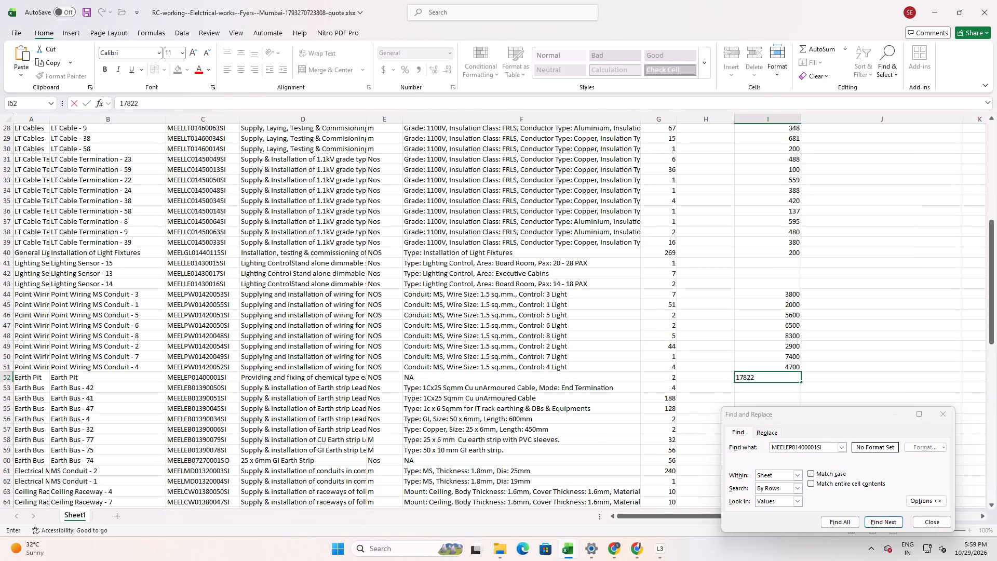
{"action": "key", "text": "Return"}
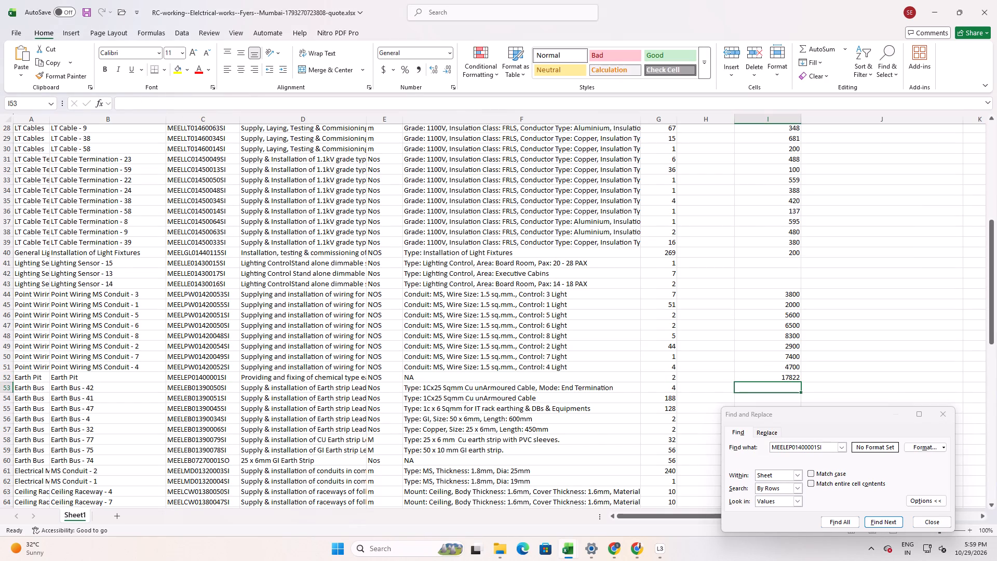
Copy SKU MEELEB01390050SI from cell C53 of the quote workbook and search the BOQ workbook for it.
{"action": "left_click", "coordinate": [213, 389]}
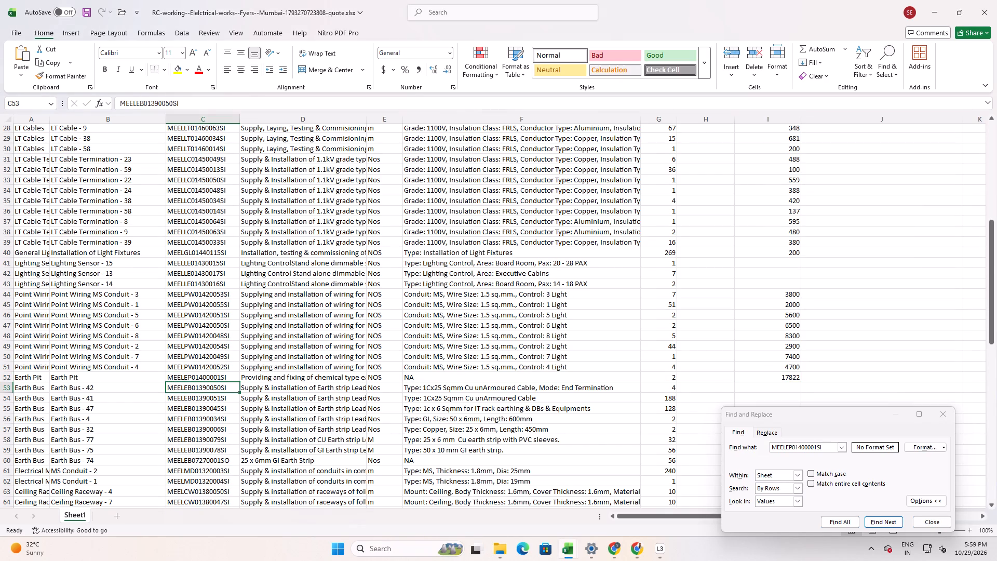
{"action": "left_click_drag", "start_coordinate": [188, 103], "coordinate": [29, 108]}
{"action": "key", "text": "ctrl+c"}
{"action": "key", "text": "alt+Tab"}
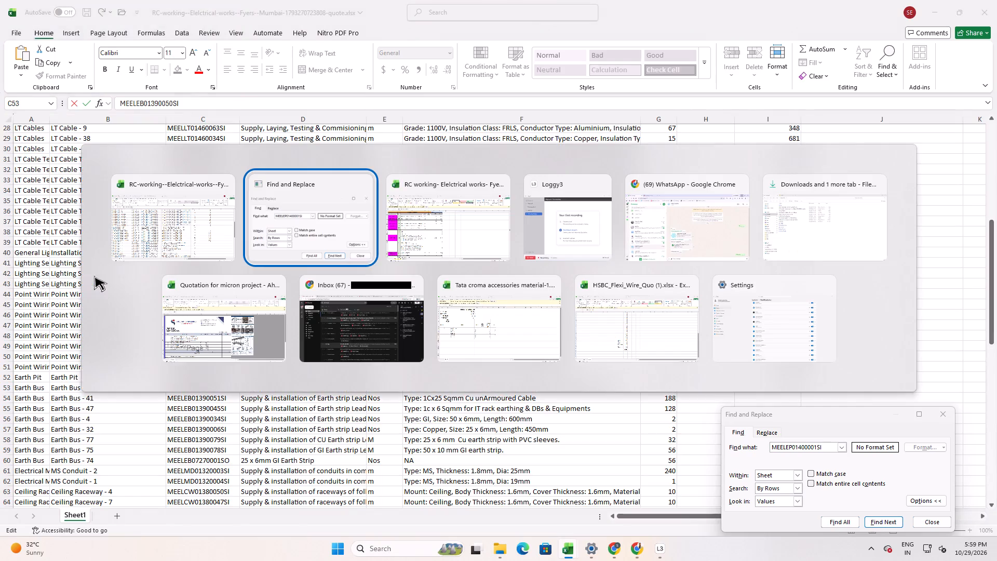
{"action": "key", "text": "alt+Tab"}
{"action": "left_click_drag", "start_coordinate": [829, 448], "coordinate": [683, 448]}
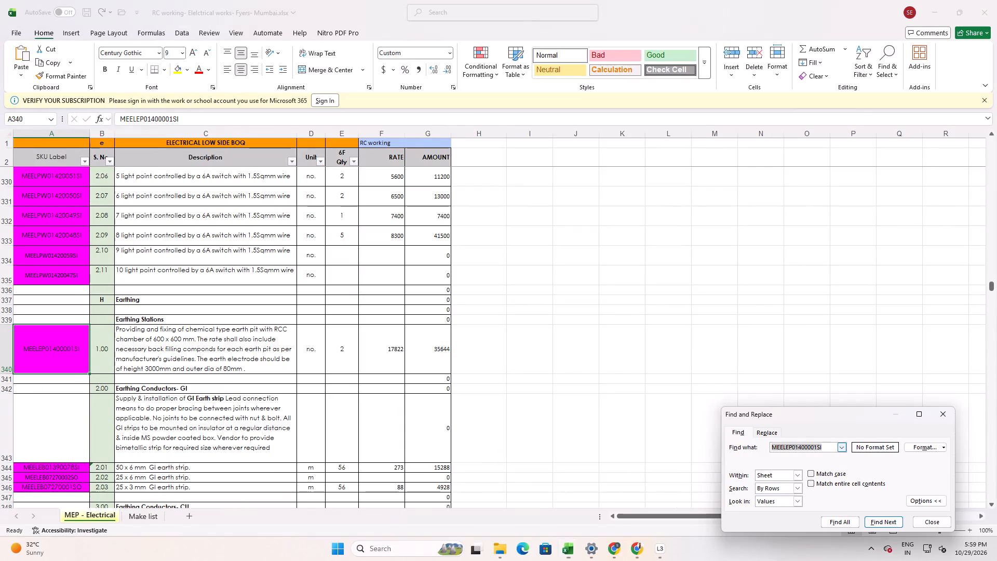
{"action": "left_click_drag", "start_coordinate": [683, 448], "coordinate": [662, 448]}
{"action": "key", "text": "ctrl+v"}
{"action": "left_click", "coordinate": [871, 519]}
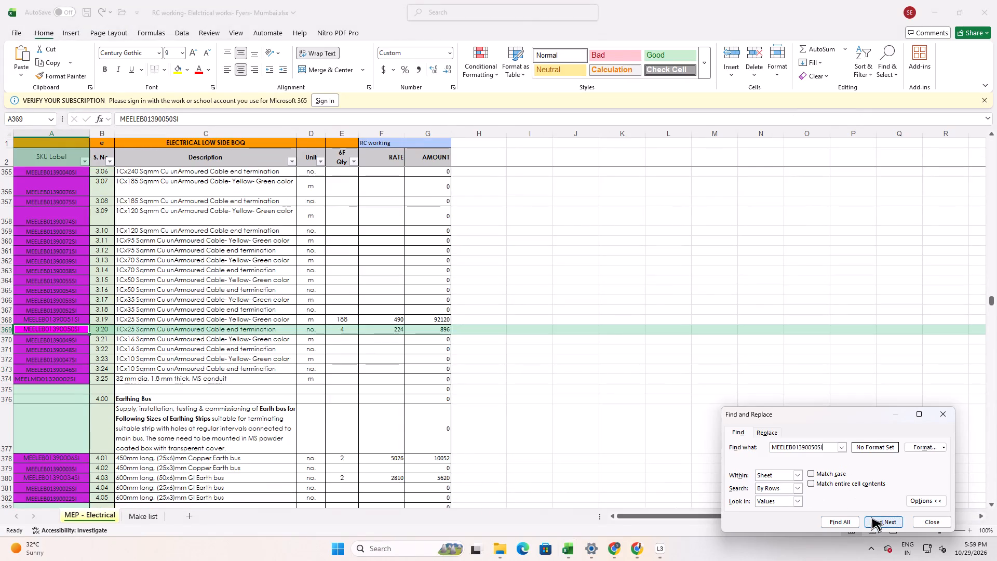
{"action": "left_click", "coordinate": [871, 517]}
{"action": "double_click", "coordinate": [874, 517]}
Enter the rate 224 in cell I53 of the quote workbook for Earth Bus - 42.
{"action": "key", "text": "alt+Tab"}
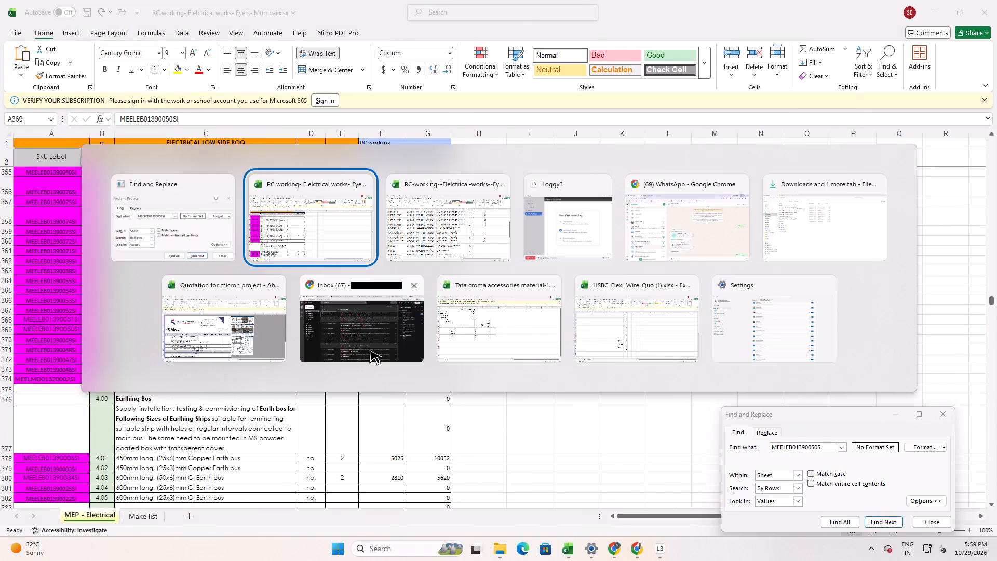
{"action": "key", "text": "alt+Tab"}
{"action": "left_click", "coordinate": [780, 389]}
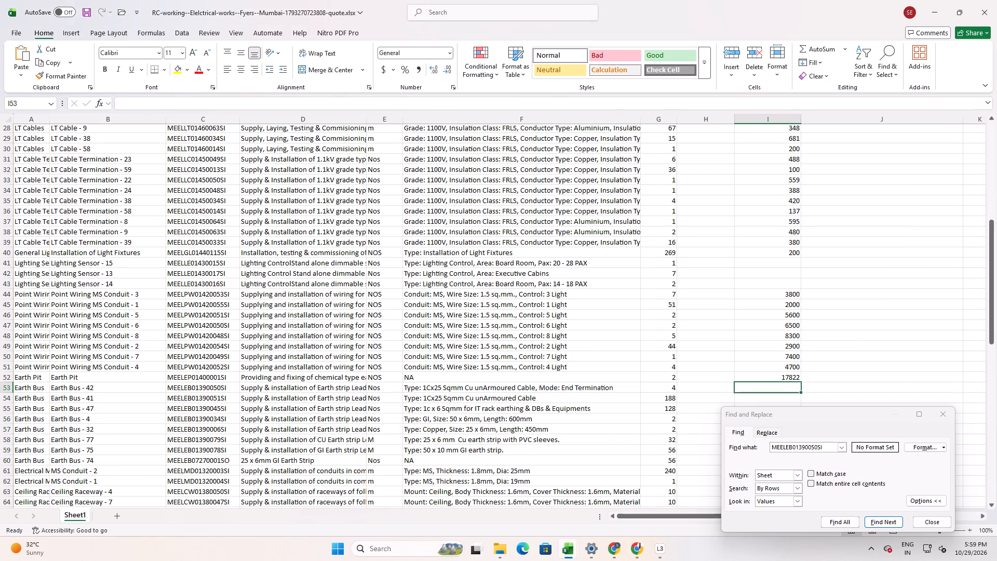
{"action": "type", "text": "224"}
{"action": "key", "text": "Return"}
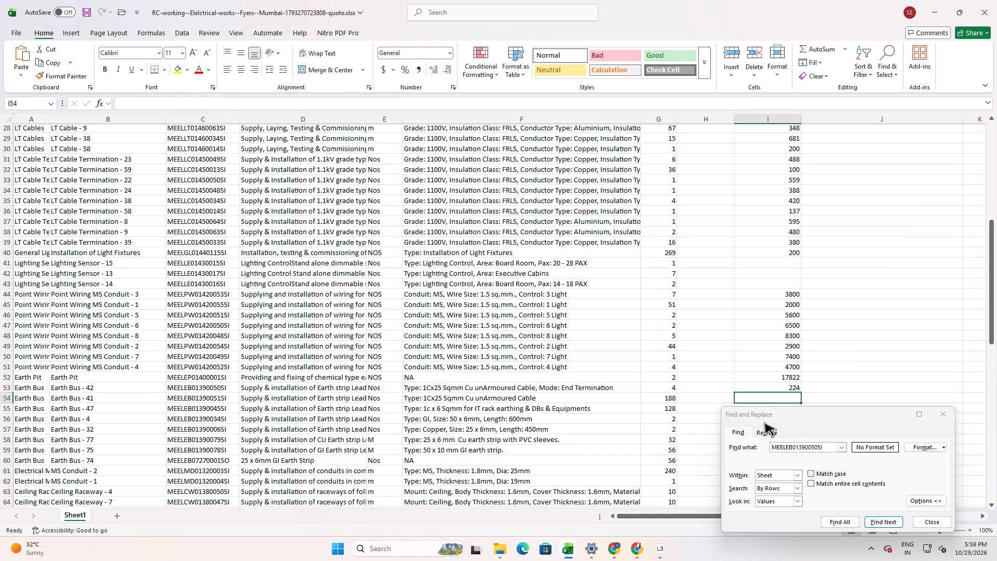
Copy SKU MEELEB01390051SI from cell C54 of the quote workbook and search the BOQ workbook for it.
{"action": "left_click_drag", "start_coordinate": [767, 416], "coordinate": [441, 191]}
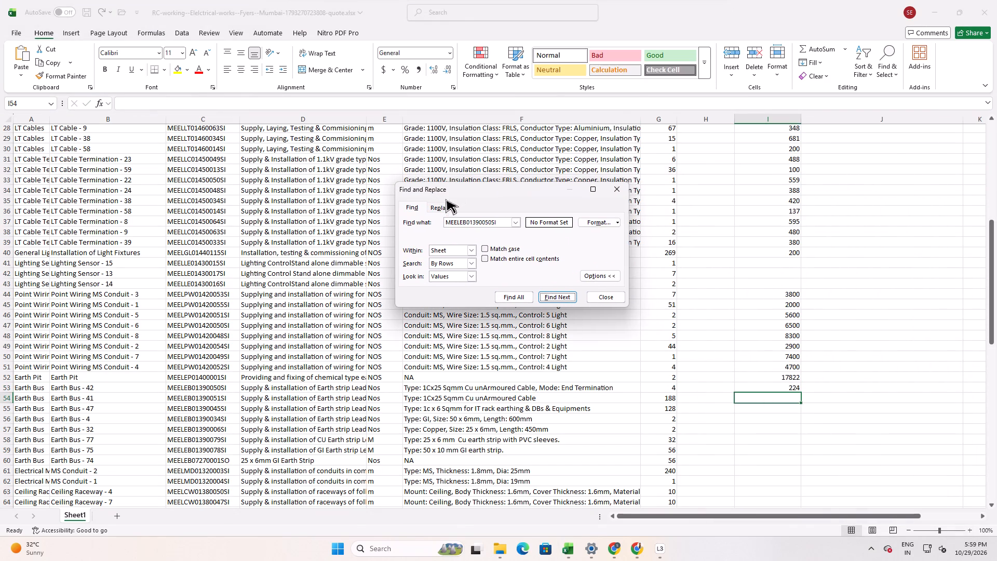
{"action": "left_click", "coordinate": [235, 399]}
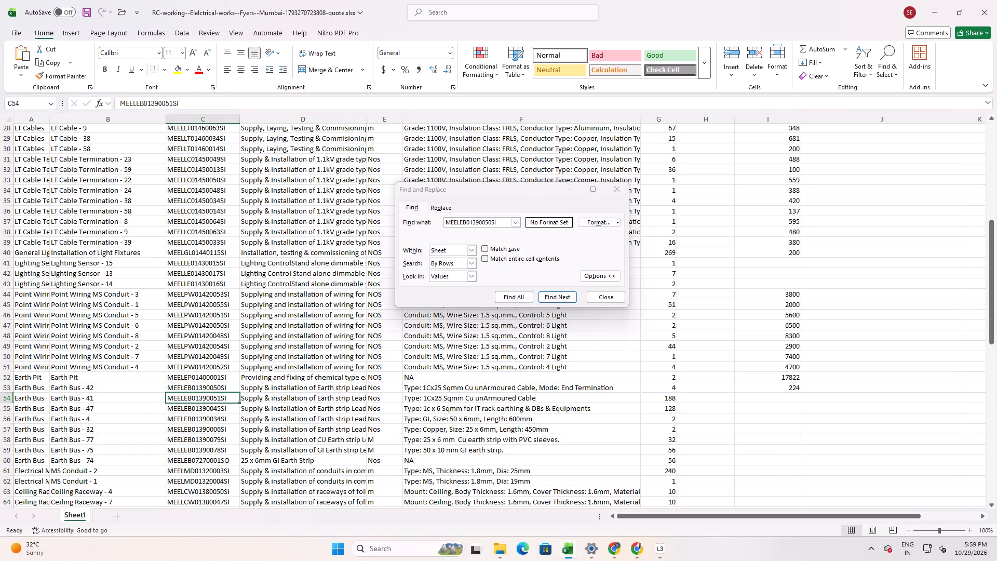
{"action": "left_click", "coordinate": [221, 398]}
{"action": "left_click_drag", "start_coordinate": [205, 106], "coordinate": [203, 106]}
{"action": "left_click_drag", "start_coordinate": [203, 106], "coordinate": [0, 103]}
{"action": "key", "text": "ctrl+c"}
{"action": "key", "text": "alt+Tab"}
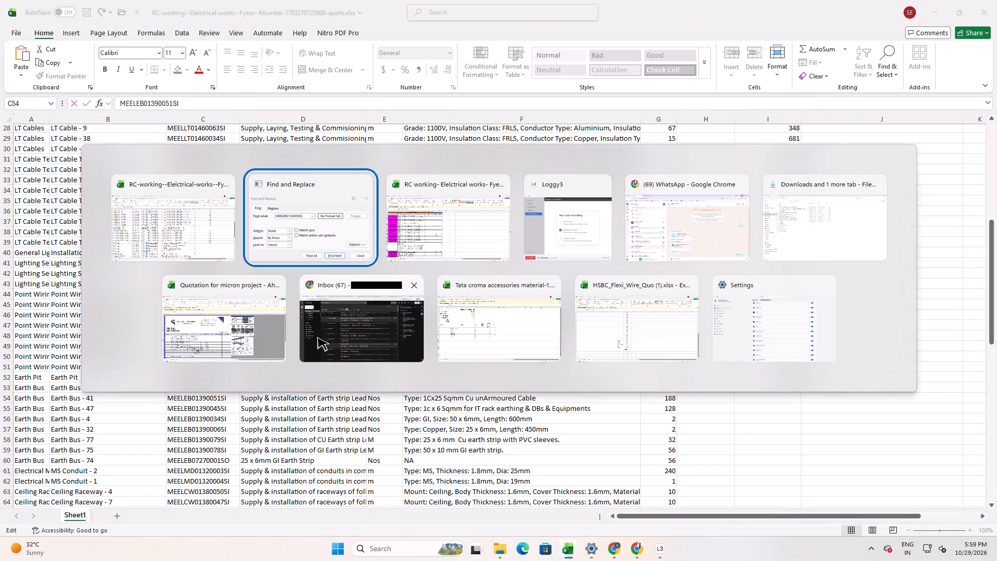
{"action": "key", "text": "alt+Tab"}
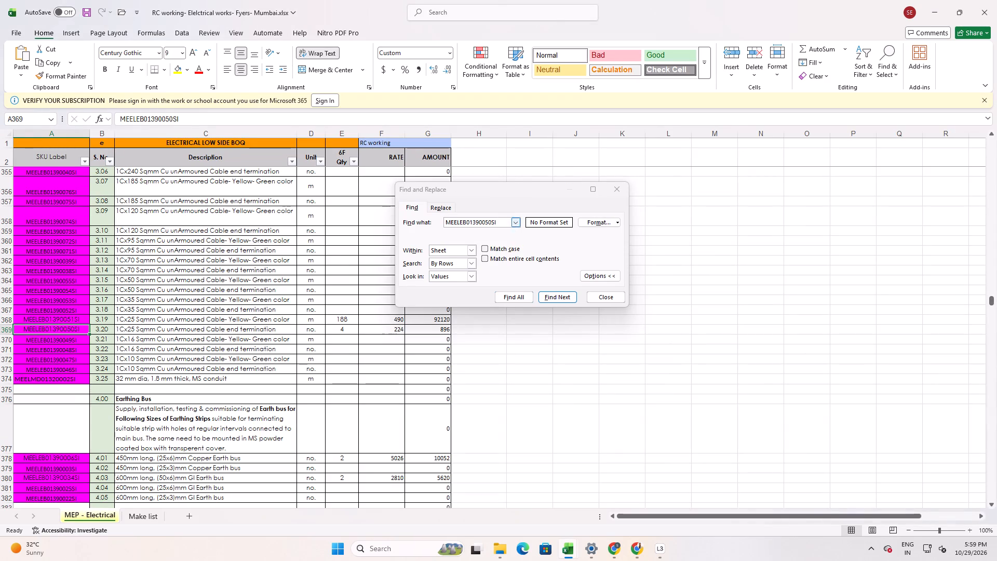
{"action": "left_click_drag", "start_coordinate": [500, 221], "coordinate": [312, 223]}
{"action": "key", "text": "ctrl+v"}
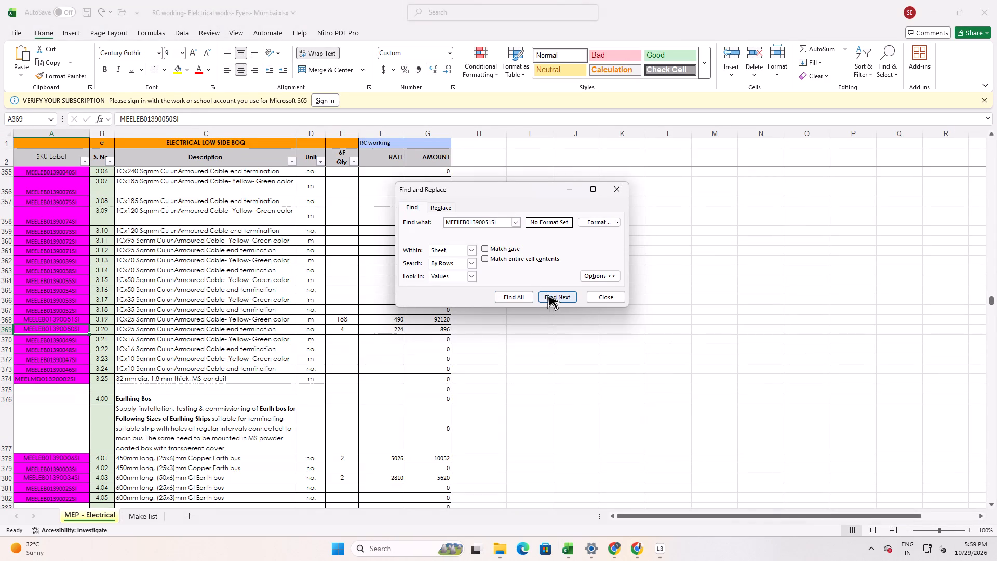
{"action": "left_click", "coordinate": [551, 296]}
{"action": "left_click_drag", "start_coordinate": [517, 188], "coordinate": [564, 179]}
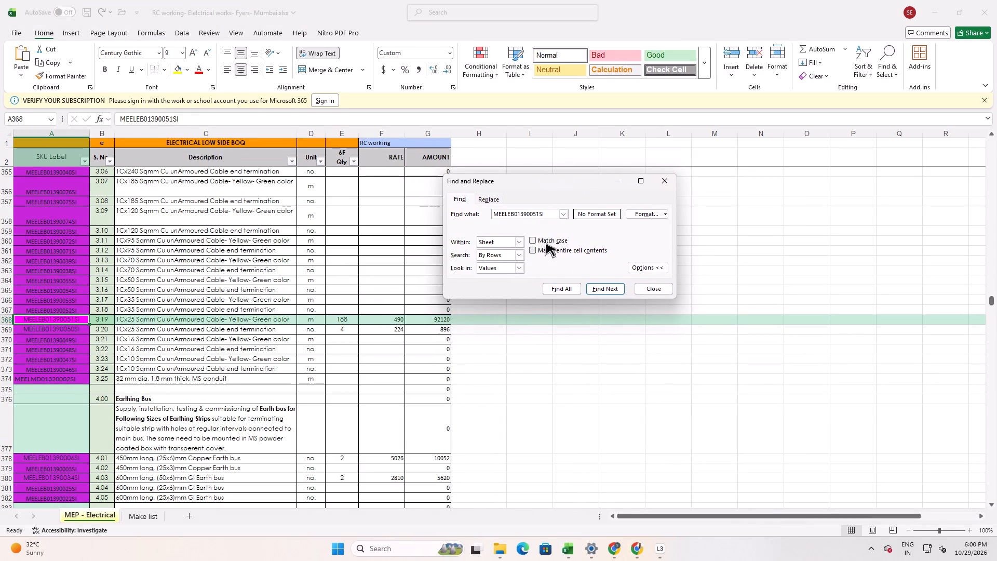
{"action": "left_click_drag", "start_coordinate": [519, 179], "coordinate": [533, 179]}
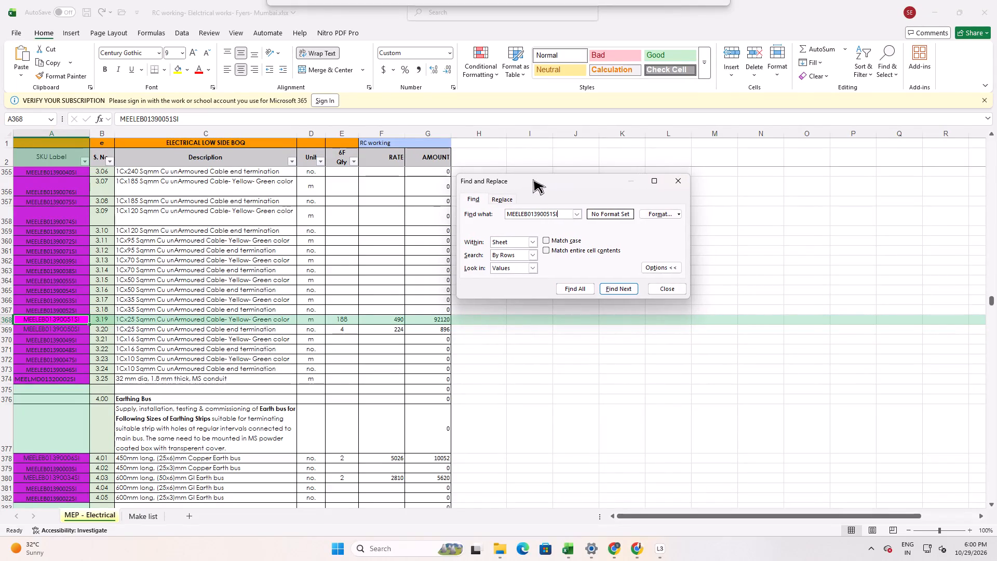
{"action": "left_click", "coordinate": [606, 290]}
{"action": "left_click", "coordinate": [606, 290]}
{"action": "left_click", "coordinate": [606, 290]}
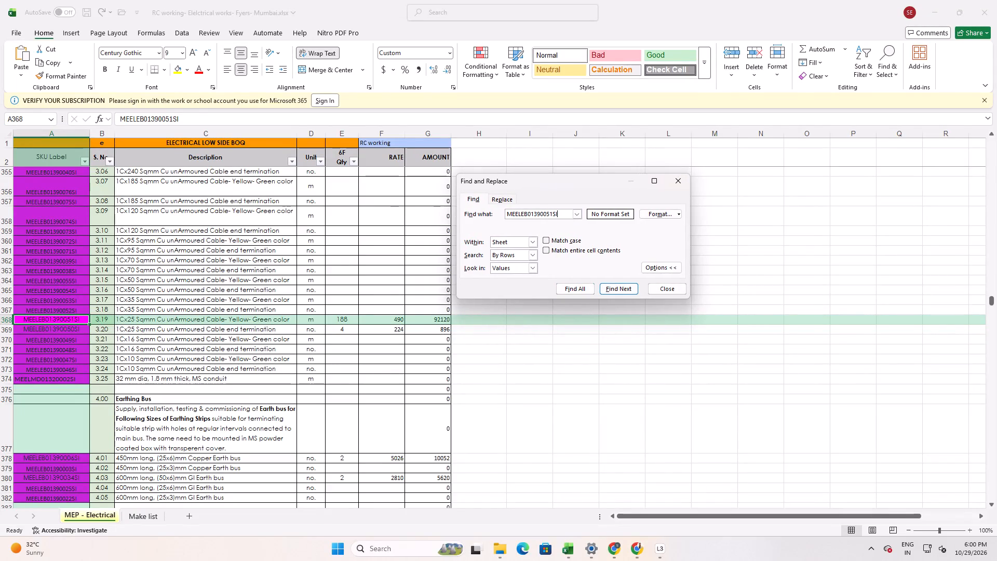
Enter the rate 490 in cell I54 of the quote workbook for Earth Bus - 41.
{"action": "key", "text": "alt+Tab"}
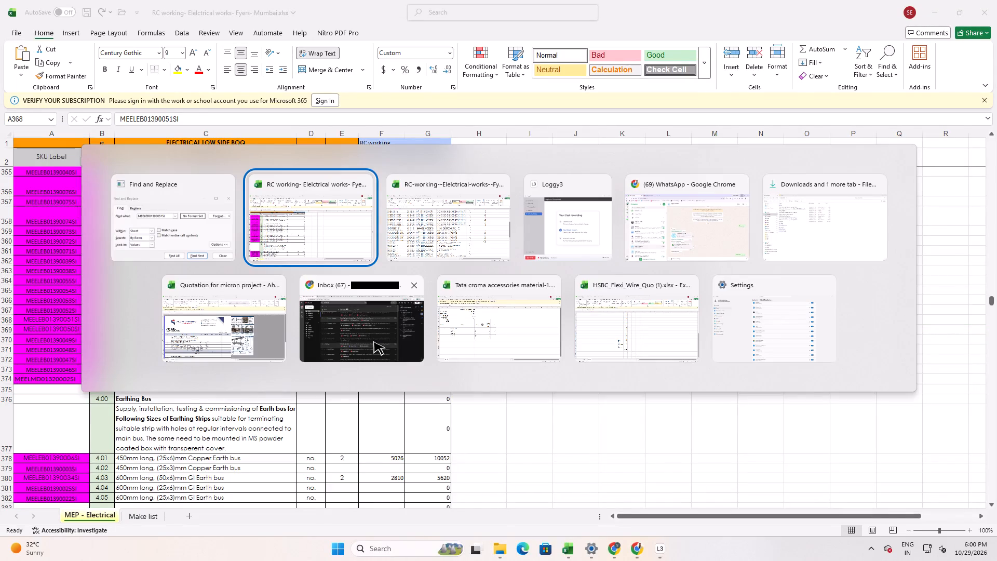
{"action": "key", "text": "alt+Tab"}
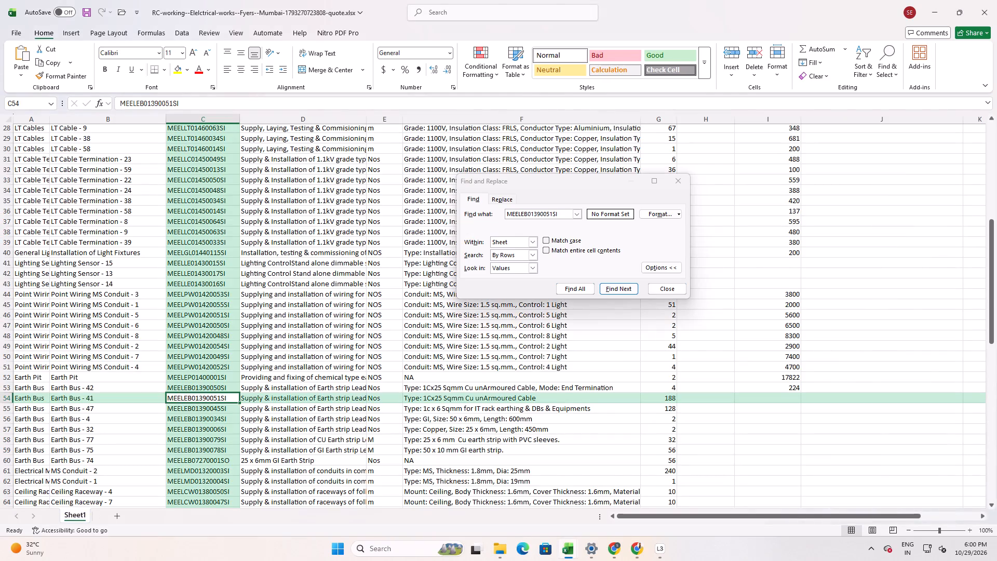
{"action": "left_click", "coordinate": [769, 394]}
{"action": "type", "text": "490"}
{"action": "key", "text": "Return"}
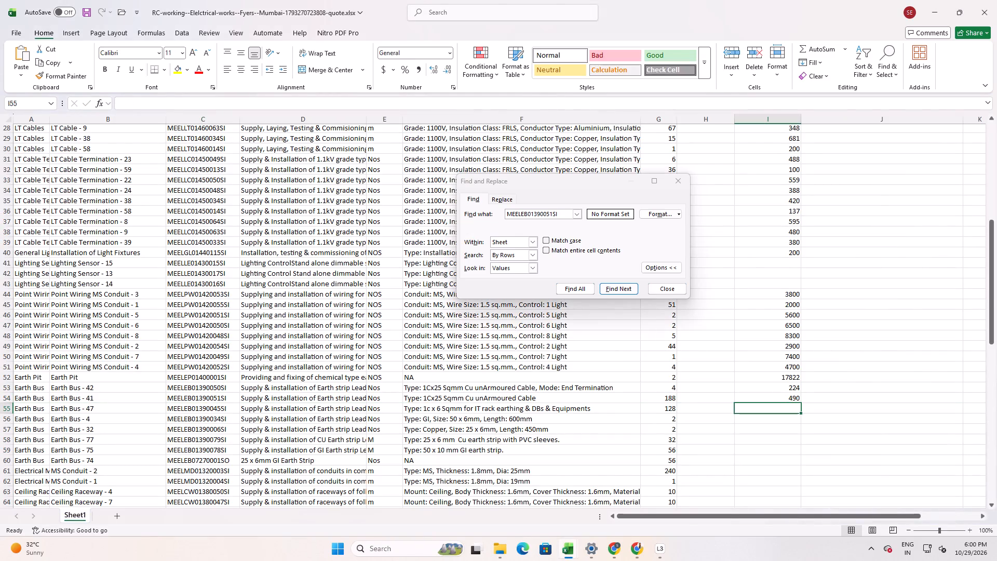
Copy SKU MEELEB01390045SI from cell C55 of the quote workbook and search the BOQ workbook for it, checking each match.
{"action": "left_click", "coordinate": [210, 411]}
{"action": "left_click_drag", "start_coordinate": [198, 104], "coordinate": [49, 114]}
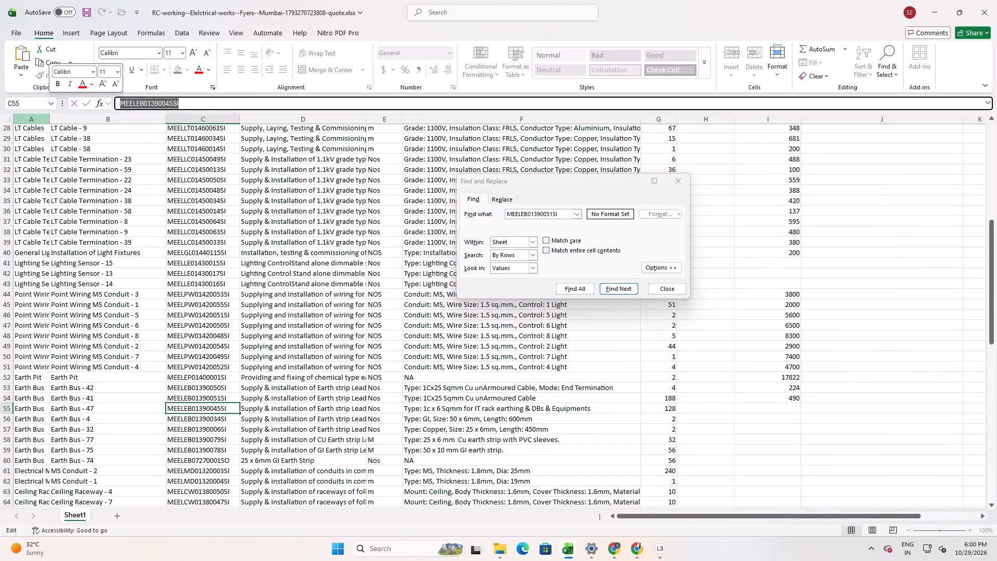
{"action": "key", "text": "ctrl+c"}
{"action": "key", "text": "alt+Tab"}
{"action": "key", "text": "alt+Tab"}
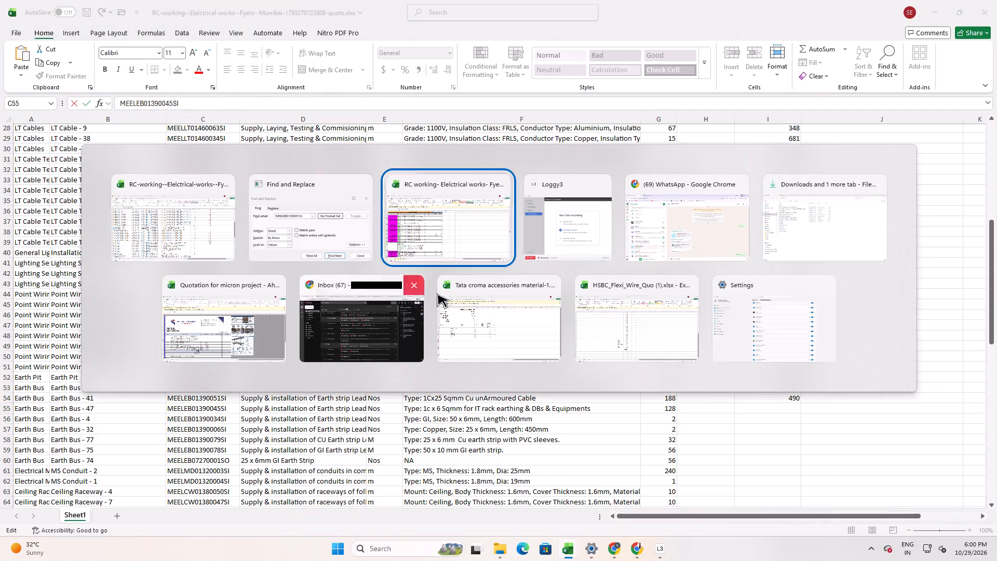
{"action": "left_click_drag", "start_coordinate": [566, 214], "coordinate": [419, 220]}
{"action": "key", "text": "ctrl+v"}
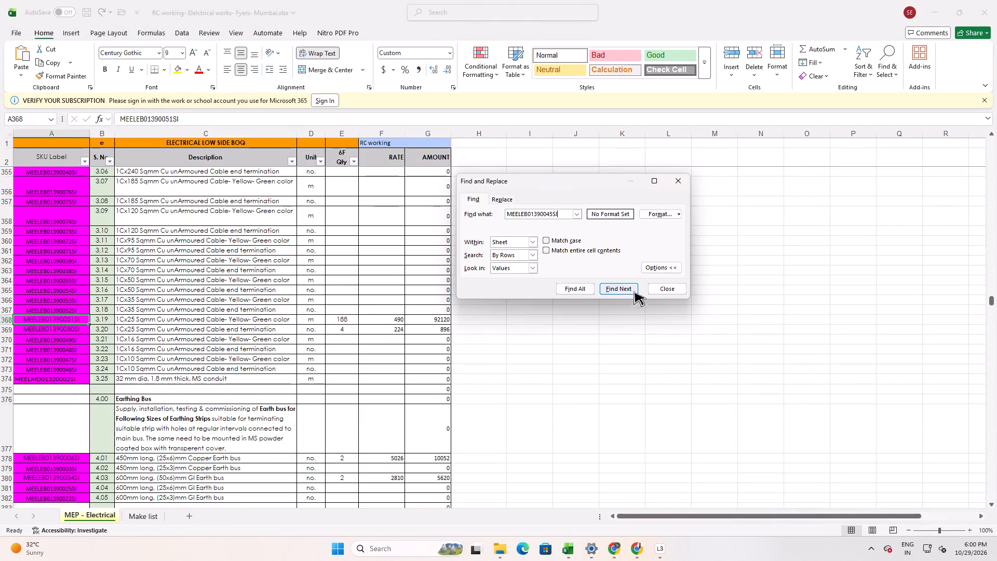
{"action": "left_click", "coordinate": [630, 285]}
{"action": "left_click", "coordinate": [627, 285]}
{"action": "left_click", "coordinate": [626, 286]}
{"action": "left_click", "coordinate": [626, 286]}
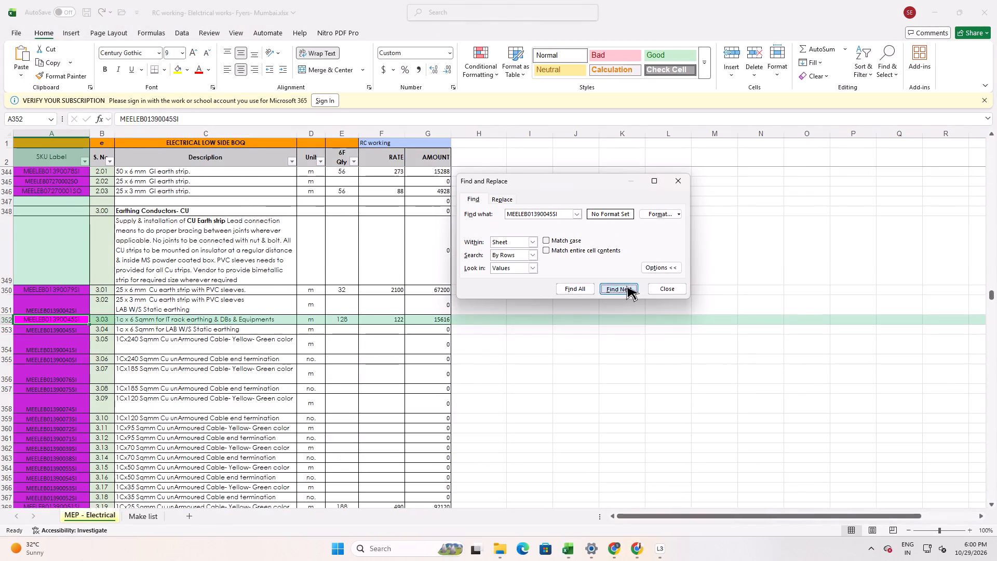
{"action": "left_click", "coordinate": [625, 290]}
{"action": "left_click", "coordinate": [625, 290]}
{"action": "left_click", "coordinate": [625, 290]}
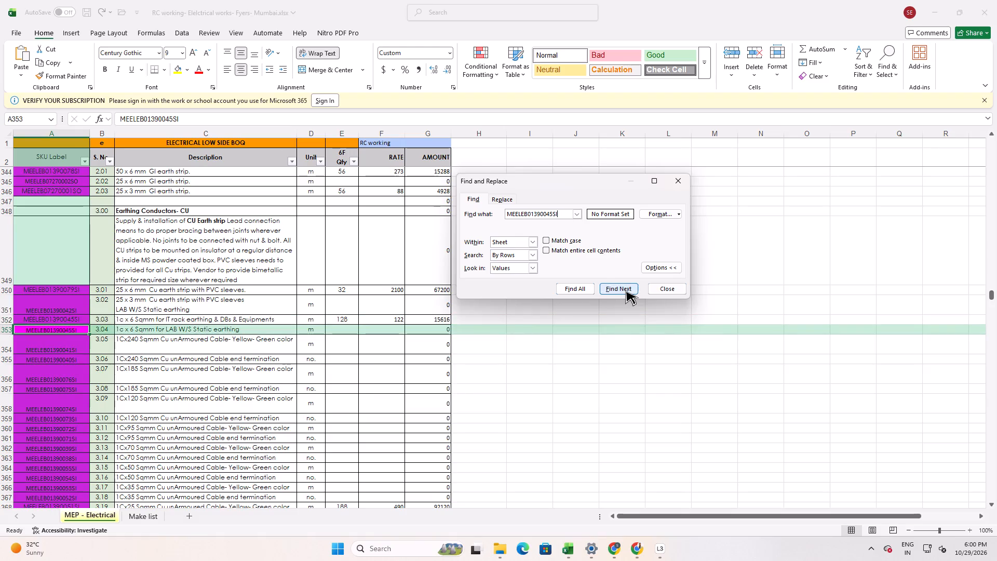
{"action": "left_click", "coordinate": [625, 290]}
{"action": "left_click", "coordinate": [625, 290]}
{"action": "left_click", "coordinate": [625, 290]}
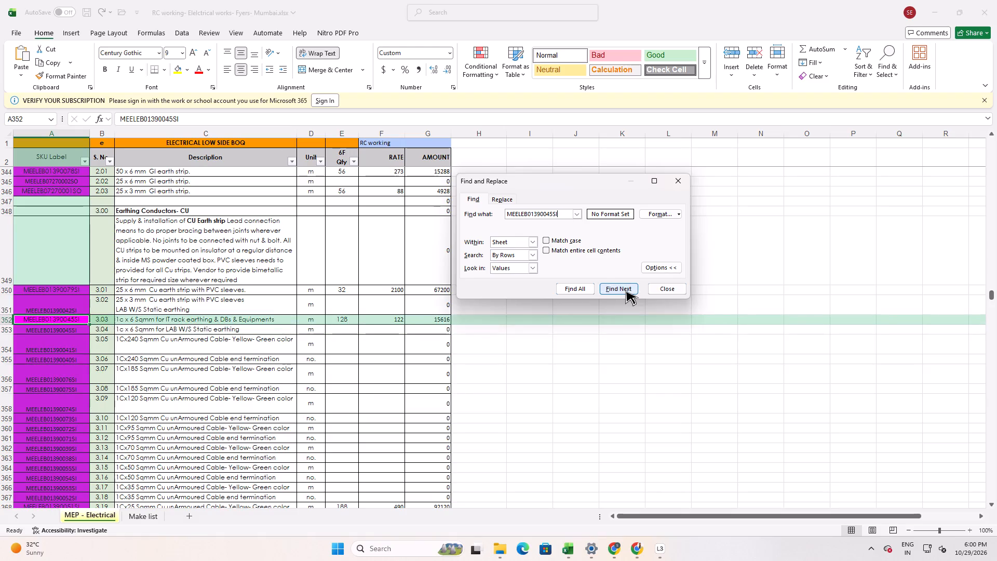
Enter the rate 122 in cell I55 of the quote workbook for Earth Bus - 47.
{"action": "key", "text": "alt+Tab"}
{"action": "key", "text": "alt+Tab"}
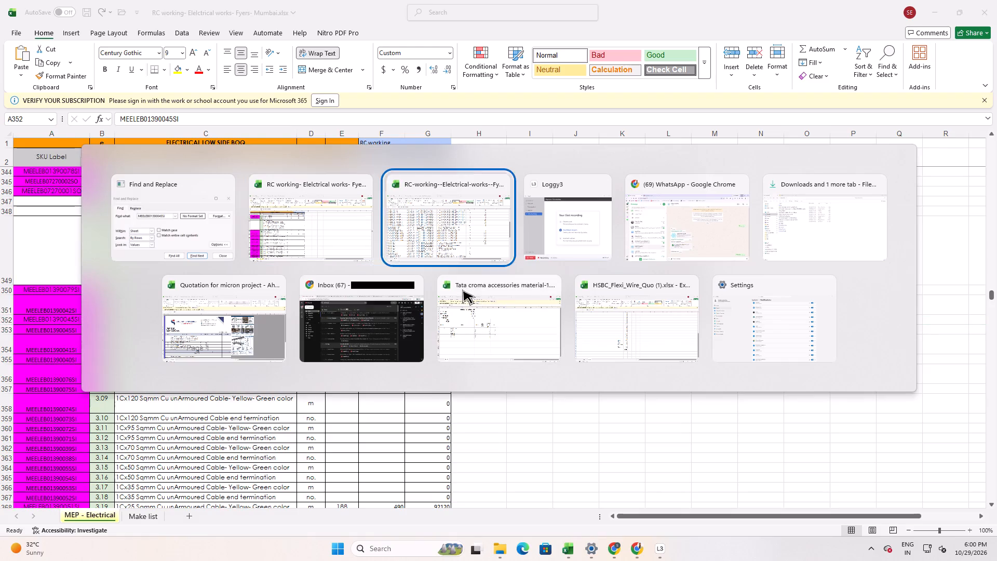
{"action": "left_click_drag", "start_coordinate": [763, 403], "coordinate": [765, 408]}
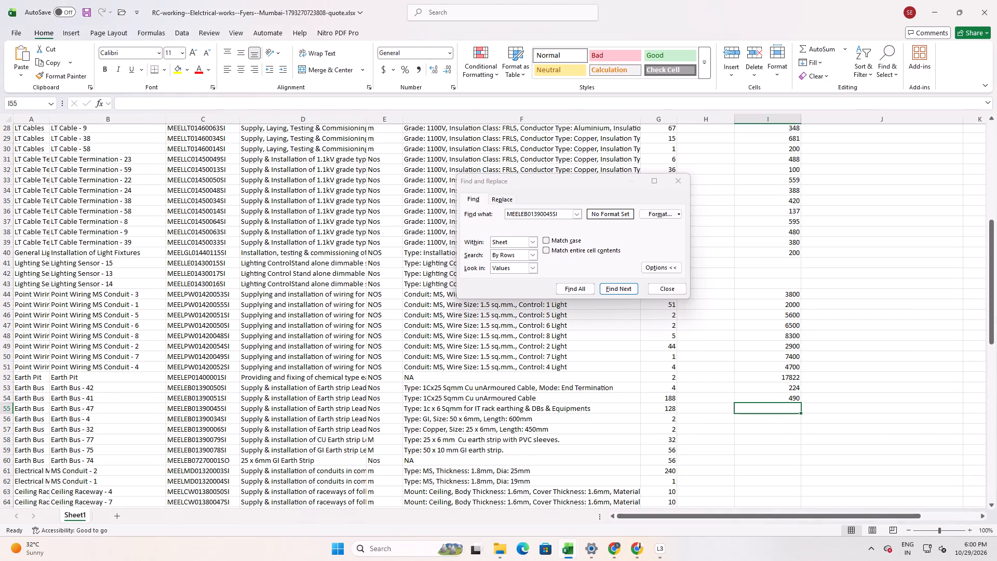
{"action": "type", "text": "122"}
{"action": "key", "text": "Return"}
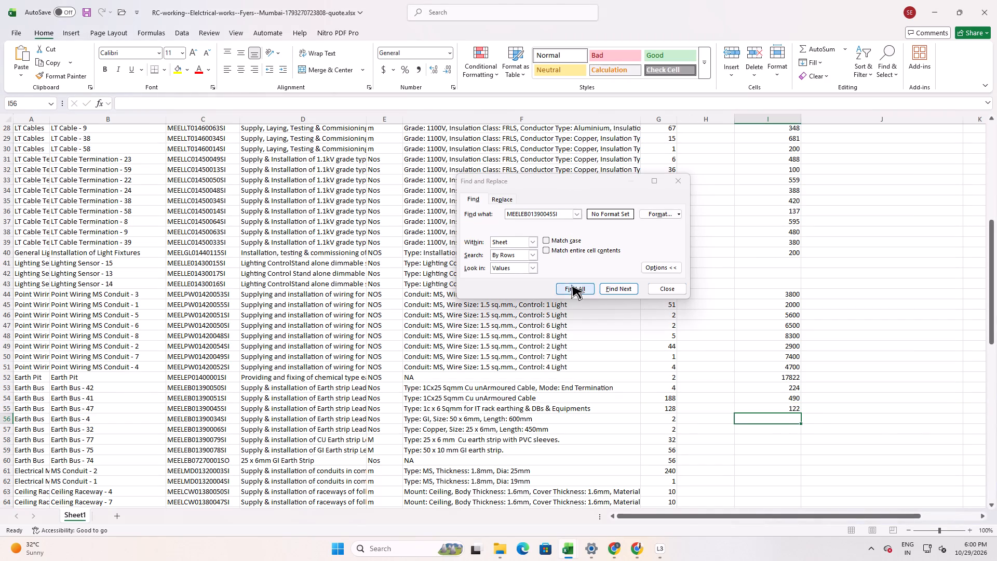
Copy SKU MEELEB01390034SI from cell C56 of the quote workbook and search the BOQ workbook for it.
{"action": "left_click", "coordinate": [212, 422]}
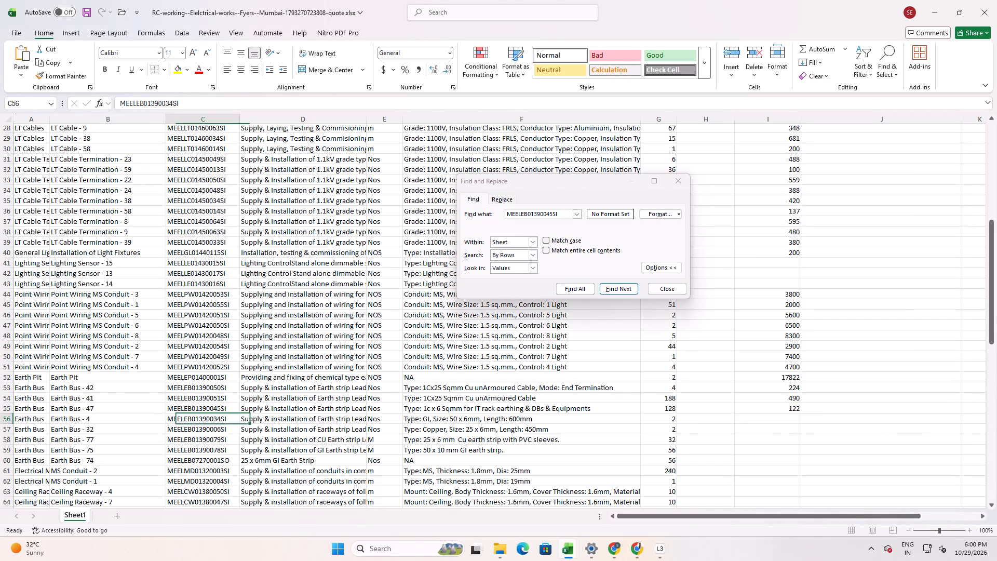
{"action": "left_click_drag", "start_coordinate": [203, 98], "coordinate": [23, 101]}
{"action": "key", "text": "ctrl+c"}
{"action": "key", "text": "alt+Tab"}
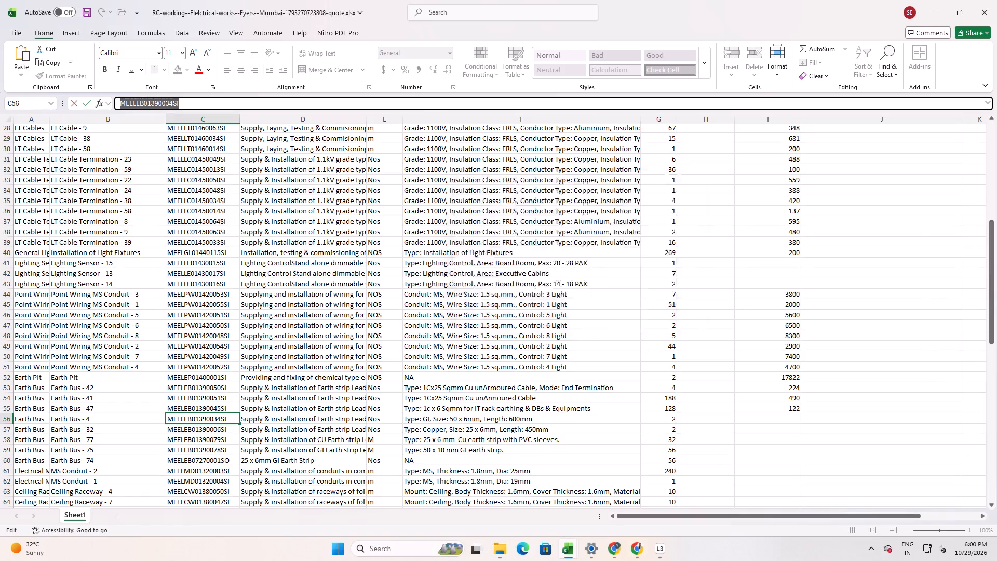
{"action": "key", "text": "alt+Tab"}
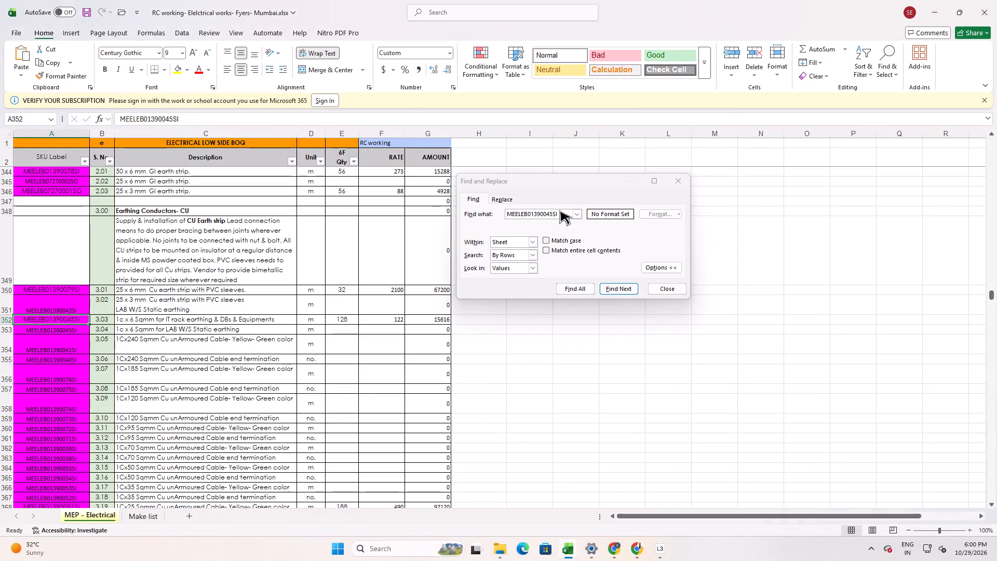
{"action": "left_click_drag", "start_coordinate": [562, 213], "coordinate": [372, 214]}
{"action": "key", "text": "ctrl+v"}
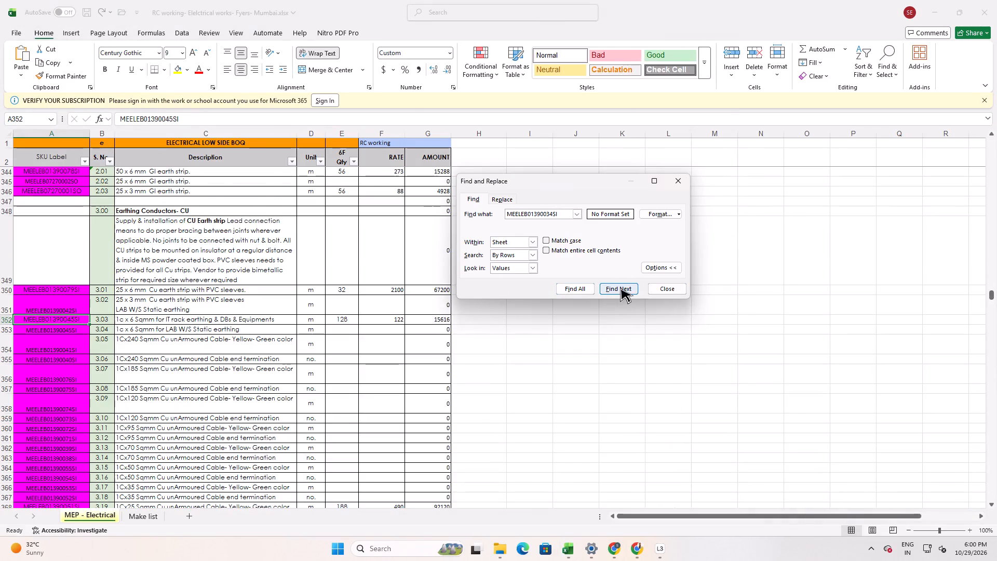
{"action": "left_click", "coordinate": [620, 288]}
{"action": "left_click", "coordinate": [620, 288]}
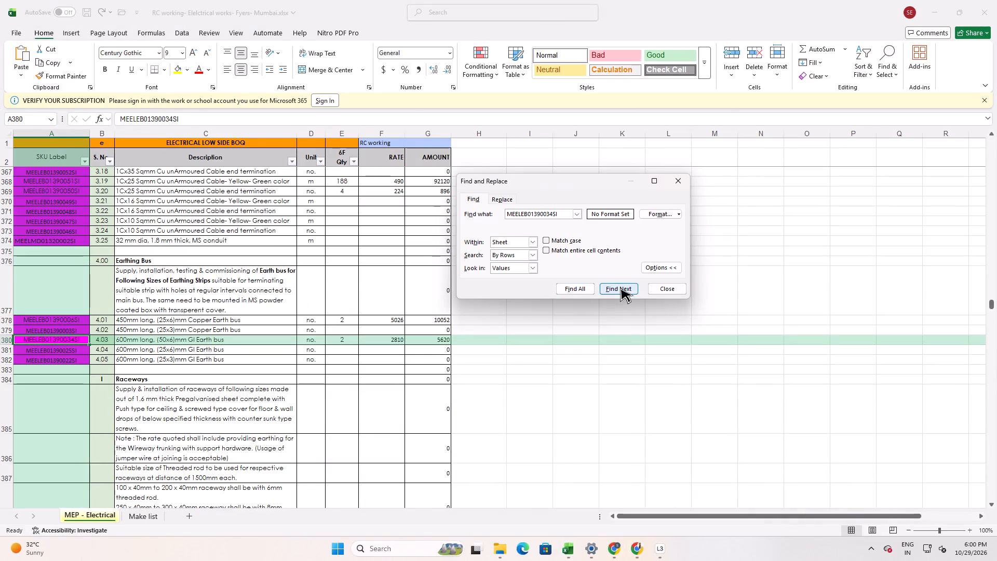
Enter the rate 2810 in cell I56 of the quote workbook for Earth Bus - 4.
{"action": "key", "text": "alt+Tab"}
{"action": "key", "text": "alt+Tab"}
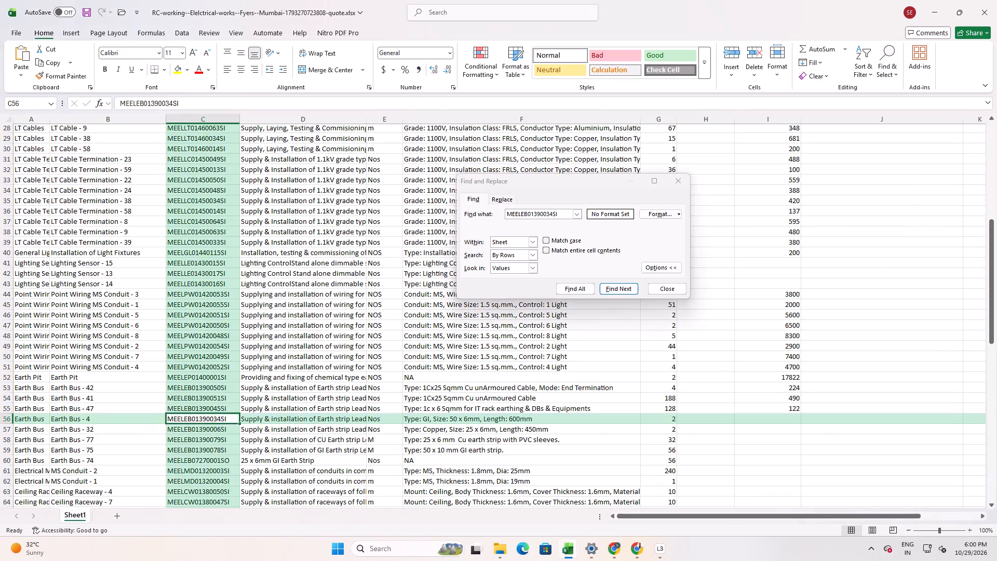
{"action": "left_click", "coordinate": [779, 421]}
{"action": "type", "text": "2810"}
{"action": "key", "text": "Return"}
Copy SKU MEELEB01390006SI from cell C57 of the quote workbook and search the BOQ workbook for it.
{"action": "key", "text": "alt+Tab"}
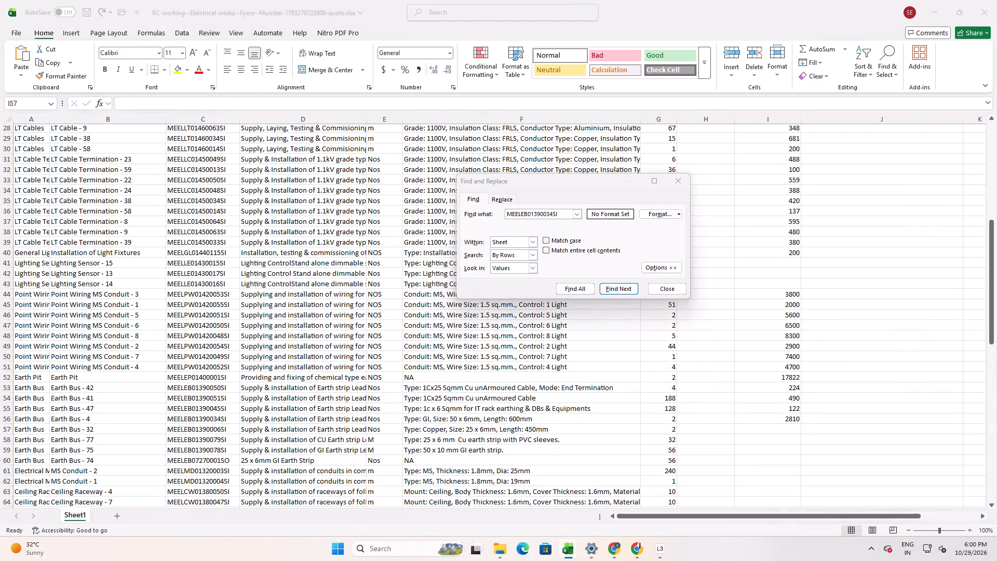
{"action": "key", "text": "alt+Tab"}
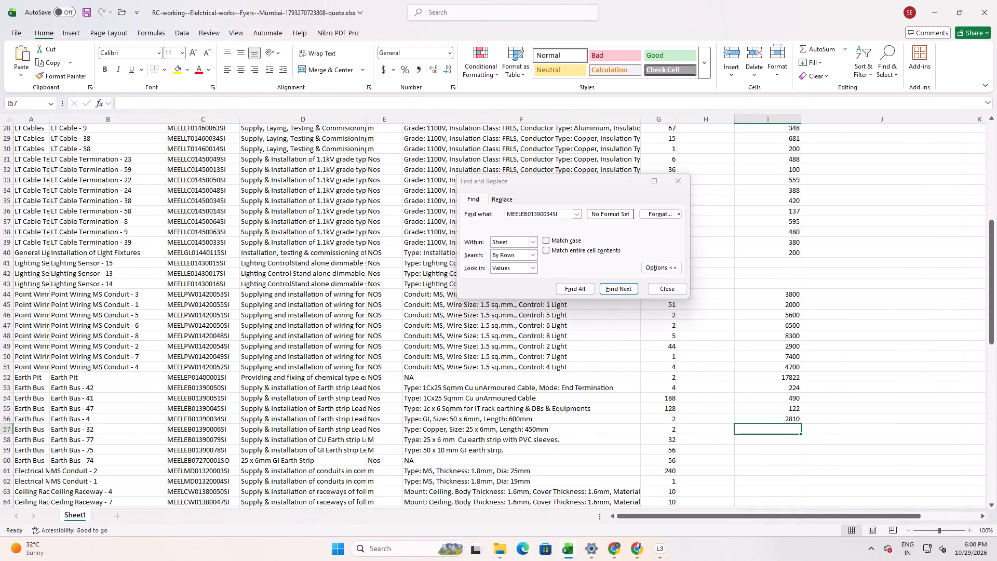
{"action": "left_click", "coordinate": [219, 435]}
{"action": "left_click", "coordinate": [227, 429]}
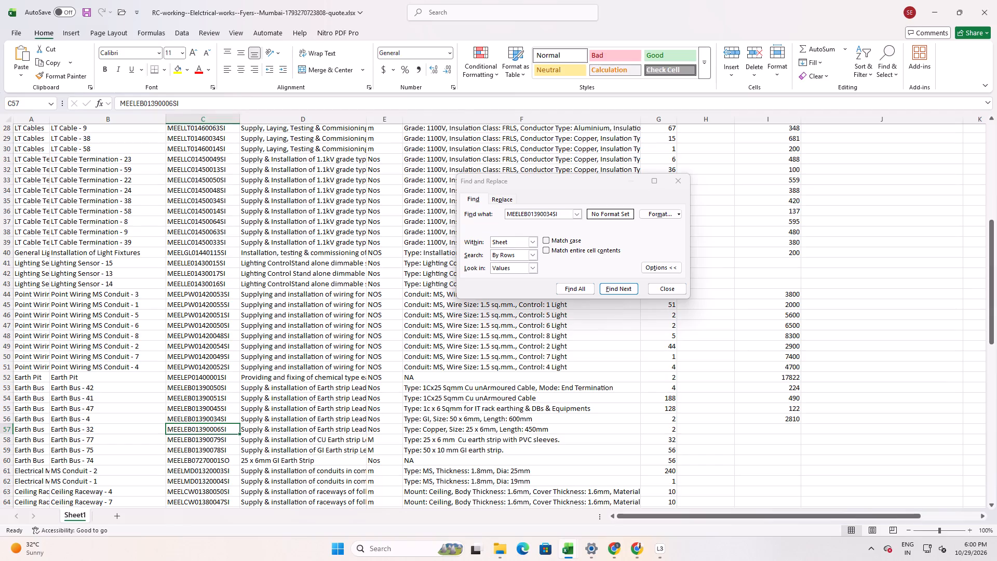
{"action": "left_click_drag", "start_coordinate": [187, 104], "coordinate": [0, 99]}
{"action": "key", "text": "ctrl+c"}
{"action": "key", "text": "alt+Tab"}
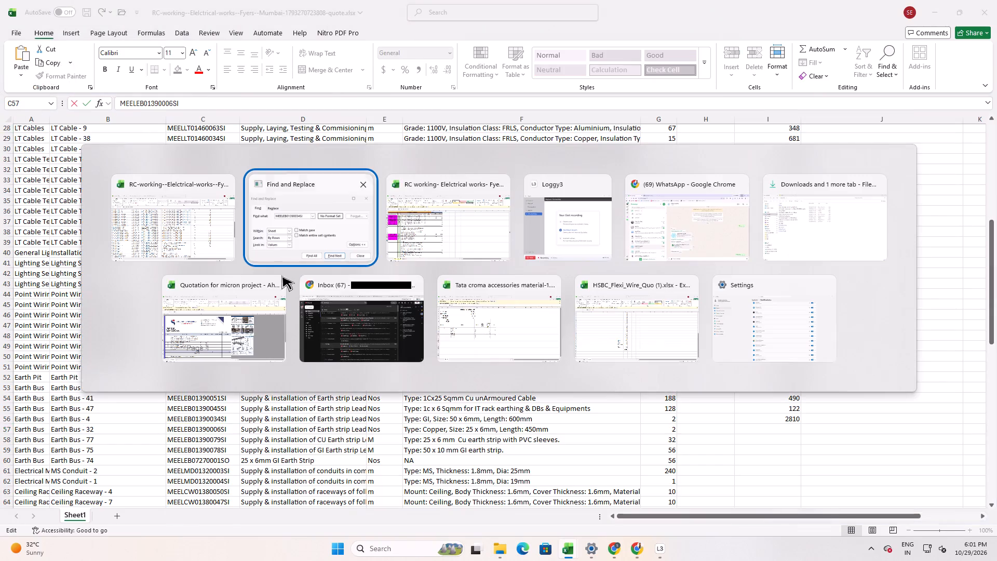
{"action": "key", "text": "alt+Tab"}
{"action": "left_click_drag", "start_coordinate": [559, 213], "coordinate": [539, 213]}
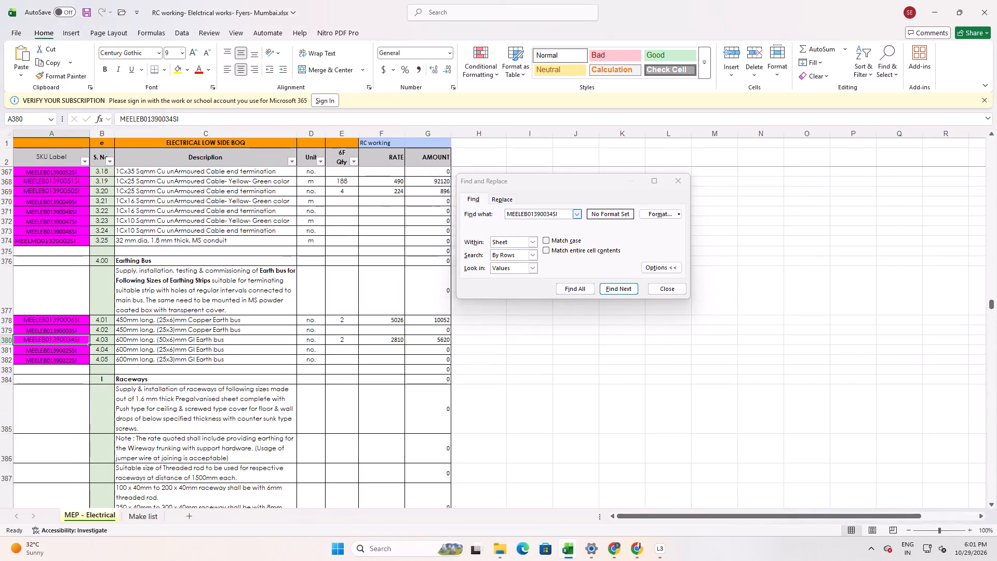
{"action": "left_click_drag", "start_coordinate": [539, 213], "coordinate": [264, 213]}
{"action": "key", "text": "ctrl+v"}
{"action": "left_click", "coordinate": [613, 290]}
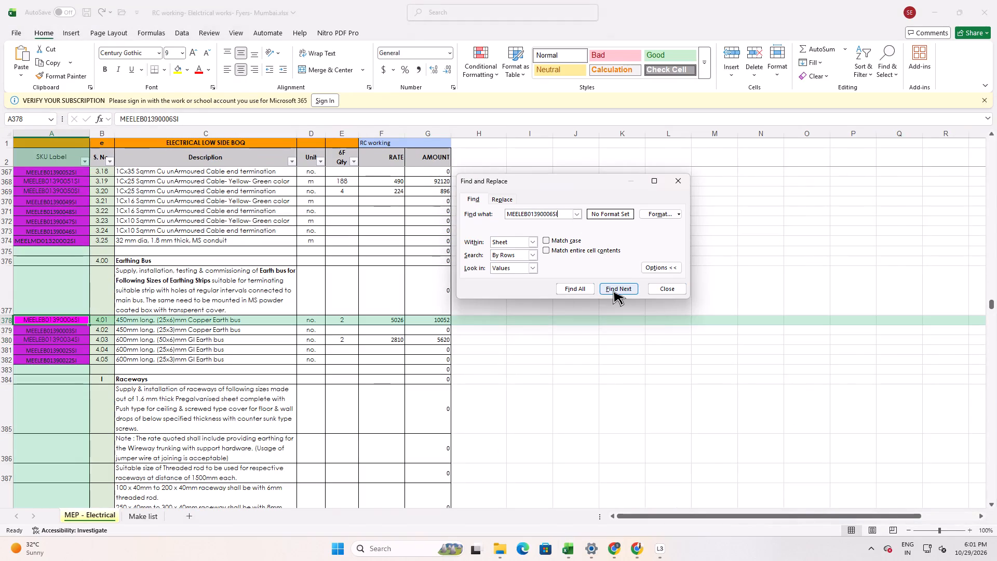
{"action": "left_click", "coordinate": [613, 290]}
{"action": "left_click", "coordinate": [613, 290]}
Enter the rate 5026 in cell I57 of the quote workbook for Earth Bus - 32.
{"action": "key", "text": "alt+Tab"}
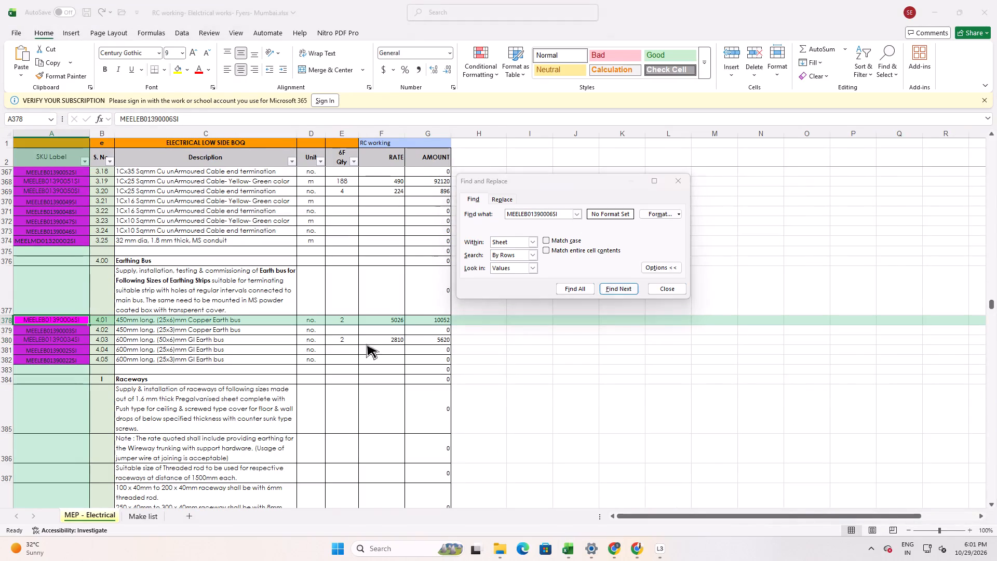
{"action": "key", "text": "alt+Tab"}
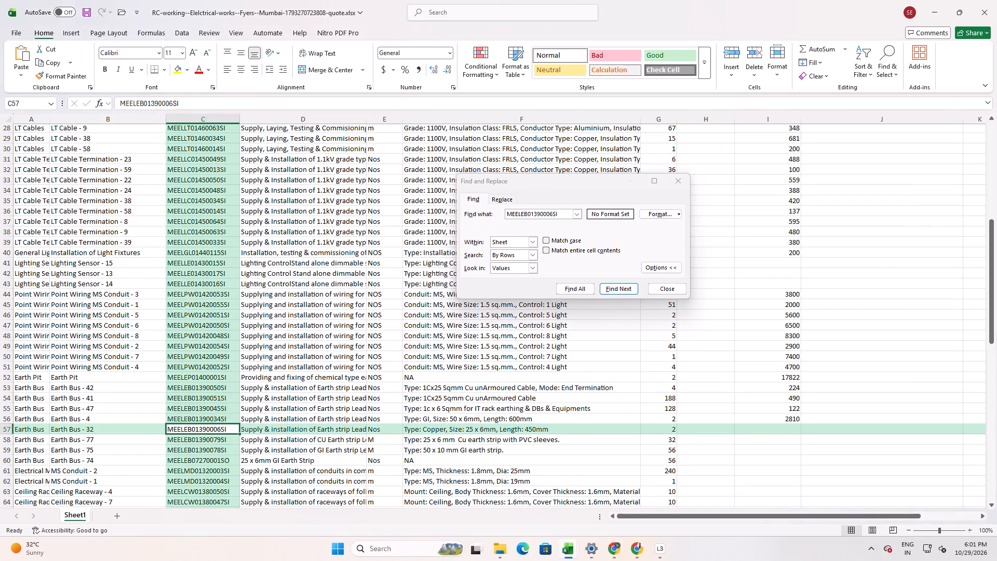
{"action": "left_click", "coordinate": [779, 429]}
{"action": "type", "text": "5026"}
{"action": "key", "text": "Return"}
Copy SKU MEELEB01390079SI from cell C58 of the quote workbook and search the BOQ workbook for it.
{"action": "left_click", "coordinate": [210, 441]}
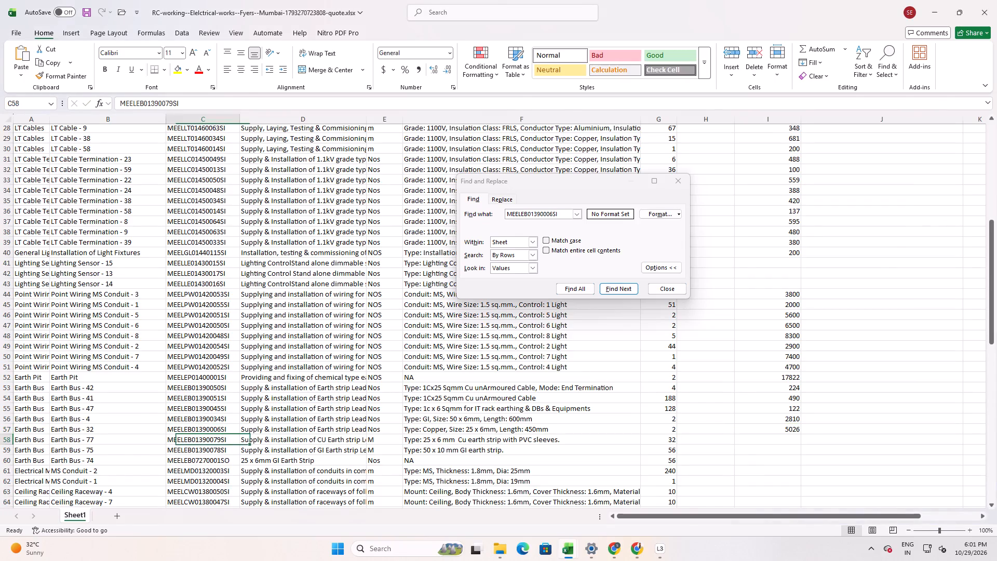
{"action": "left_click_drag", "start_coordinate": [192, 104], "coordinate": [14, 104]}
{"action": "key", "text": "ctrl+c"}
{"action": "key", "text": "alt+Tab"}
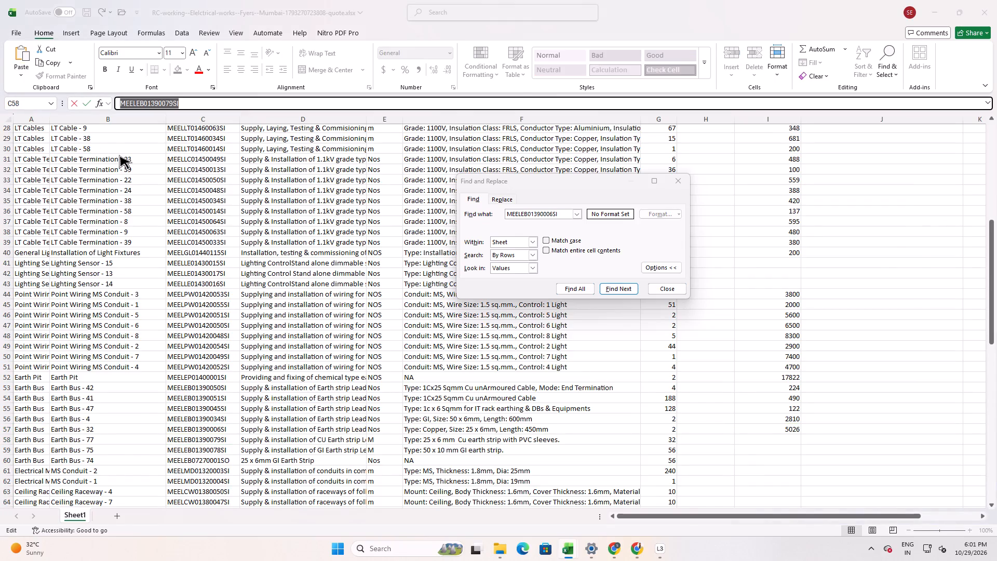
{"action": "key", "text": "alt+Tab"}
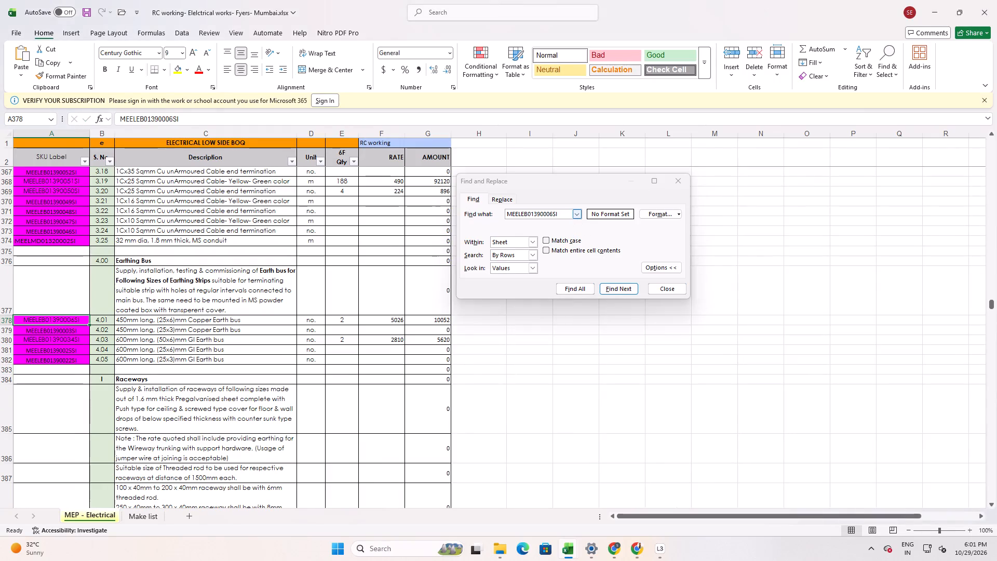
{"action": "double_click", "coordinate": [563, 216]}
{"action": "key", "text": "ctrl+v"}
{"action": "left_click", "coordinate": [624, 290]}
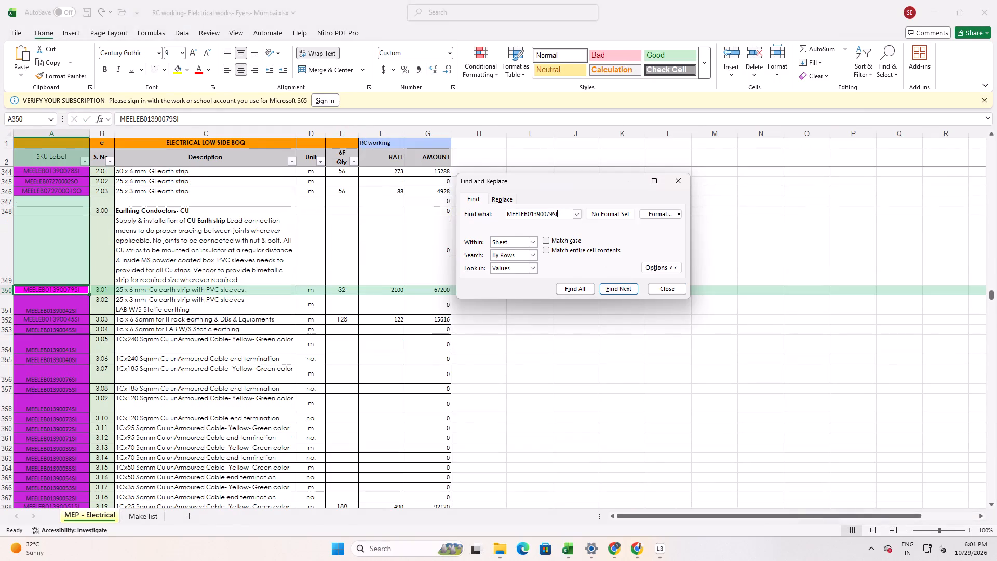
{"action": "left_click", "coordinate": [630, 292]}
{"action": "left_click", "coordinate": [630, 292]}
Enter the rate 2100 in cell I58 of the quote workbook for Earth Bus - 77.
{"action": "key", "text": "alt+Tab"}
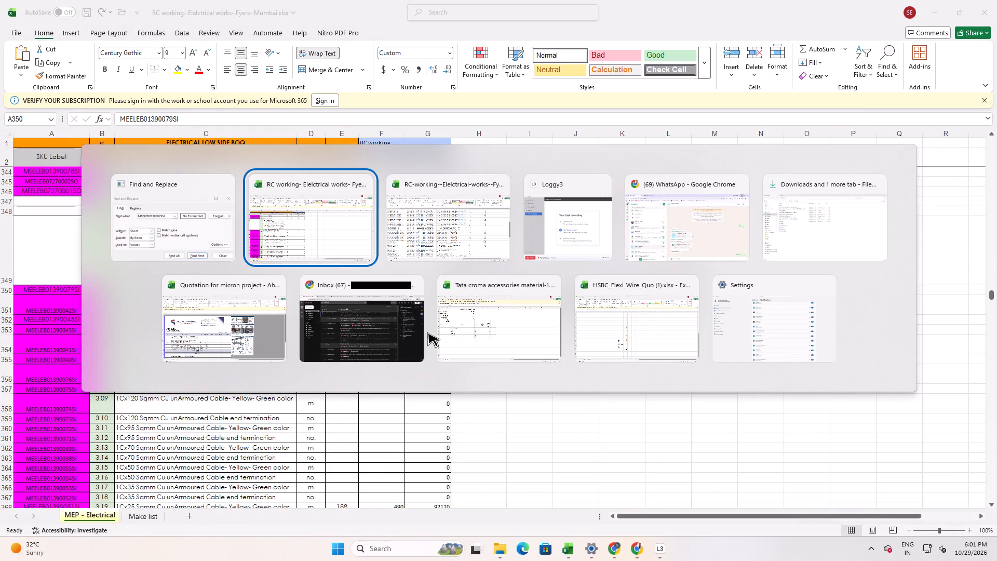
{"action": "key", "text": "alt+Tab"}
{"action": "left_click", "coordinate": [767, 439]}
{"action": "type", "text": "2100"}
{"action": "key", "text": "Return"}
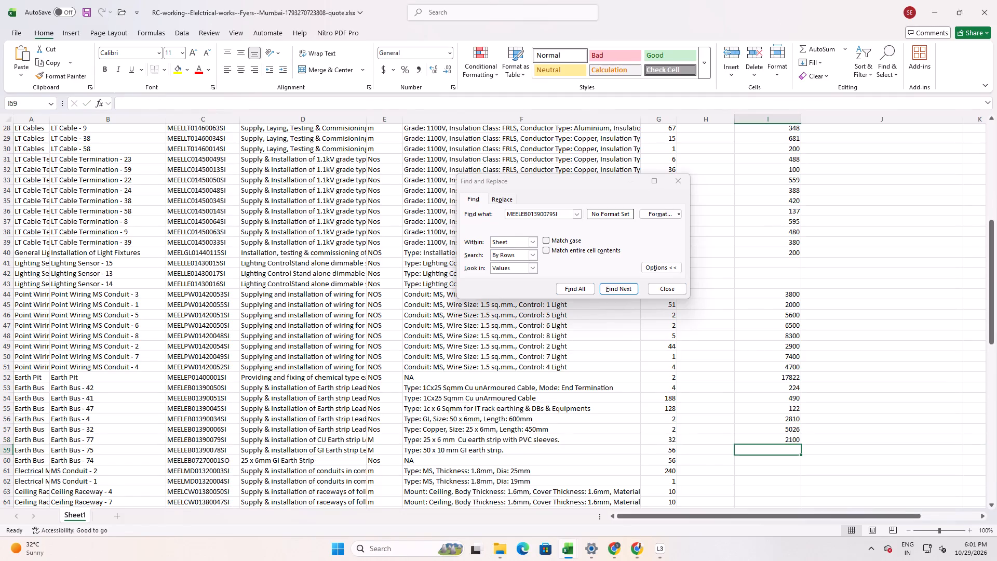
Copy SKU MEELEB01390079SI from cell C58 of the quote workbook again and repeat its search in the BOQ workbook.
{"action": "left_click", "coordinate": [223, 441]}
{"action": "left_click_drag", "start_coordinate": [188, 106], "coordinate": [0, 111]}
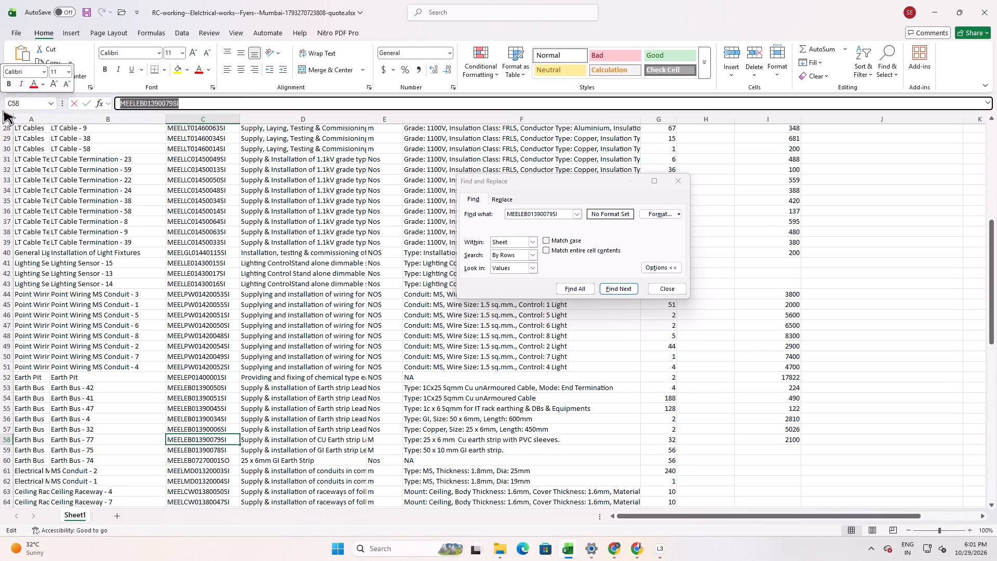
{"action": "key", "text": "ctrl+c"}
{"action": "key", "text": "alt+Tab"}
{"action": "key", "text": "alt+Tab"}
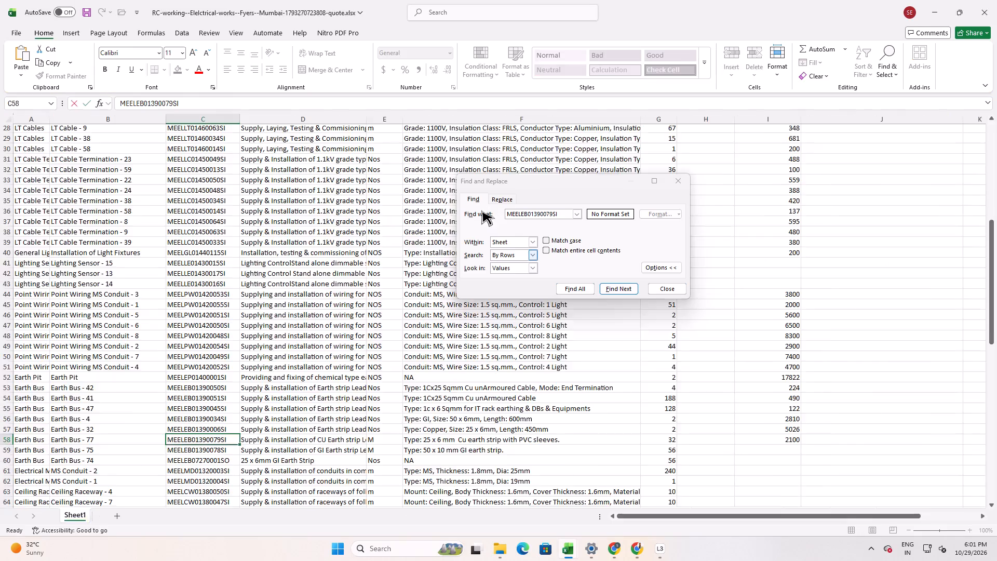
{"action": "double_click", "coordinate": [560, 215]}
{"action": "key", "text": "ctrl+v"}
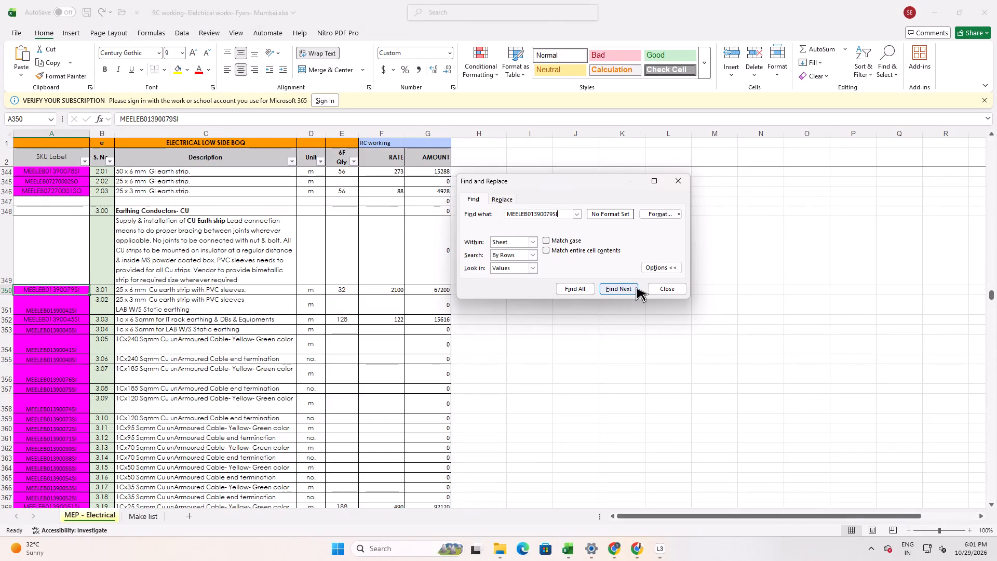
{"action": "left_click", "coordinate": [636, 287]}
{"action": "left_click", "coordinate": [634, 287]}
{"action": "left_click", "coordinate": [634, 287]}
{"action": "left_click", "coordinate": [634, 287]}
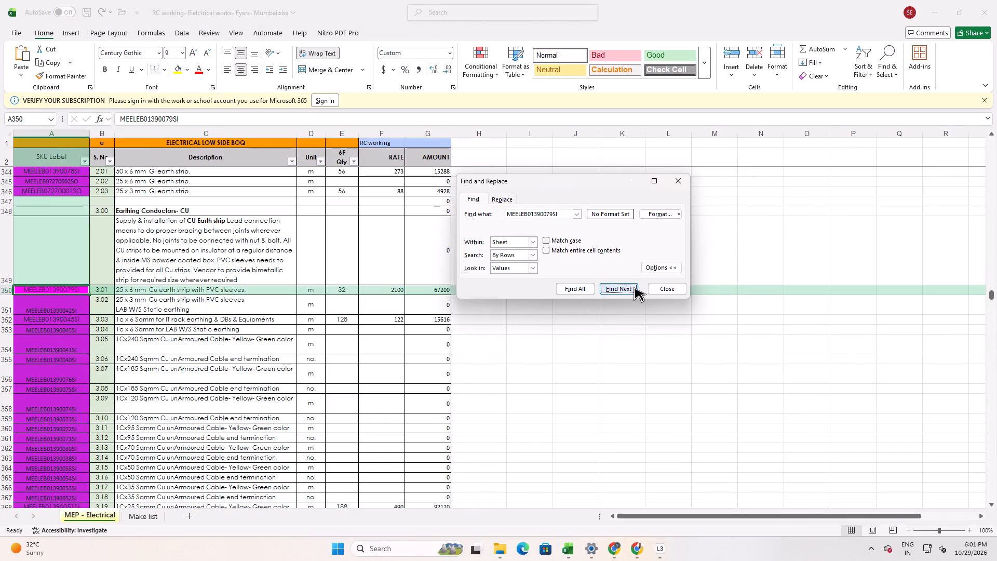
{"action": "left_click", "coordinate": [634, 287]}
Copy SKU MEELEB01390078SI from cell C59 of the quote workbook and search the BOQ workbook for it.
{"action": "key", "text": "alt+Tab"}
{"action": "key", "text": "alt+Tab"}
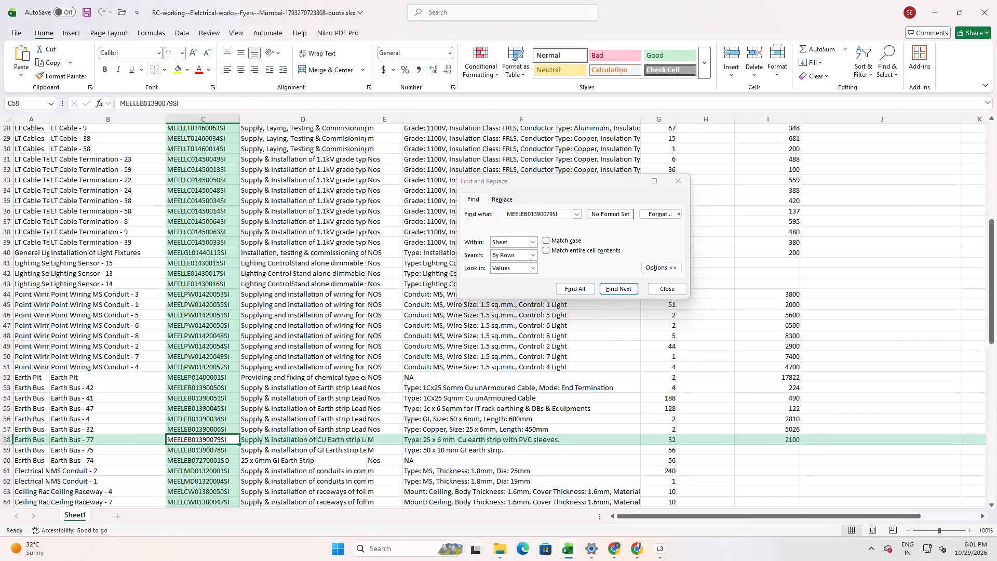
{"action": "left_click", "coordinate": [215, 449]}
{"action": "left_click_drag", "start_coordinate": [196, 101], "coordinate": [0, 85]}
{"action": "key", "text": "ctrl+c"}
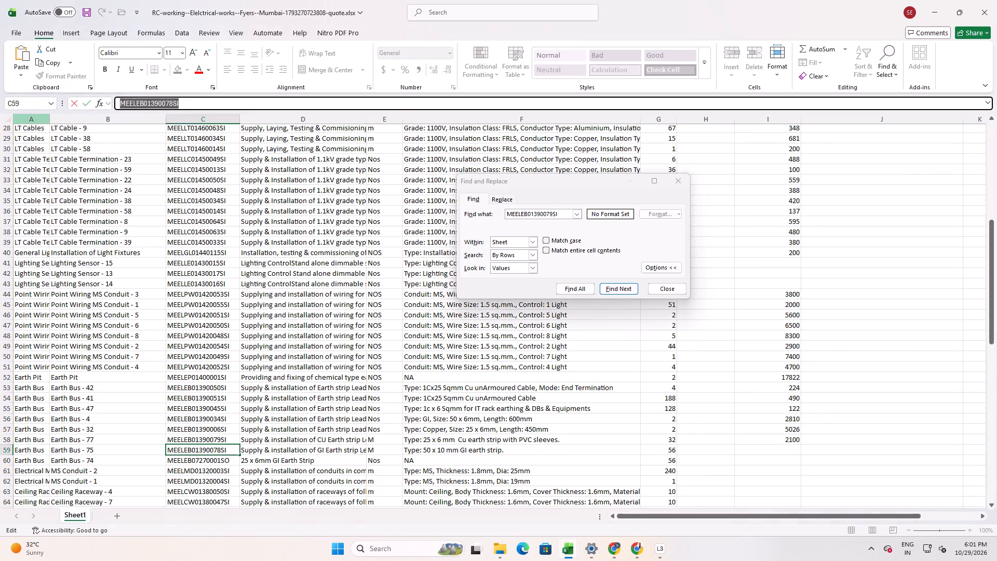
{"action": "key", "text": "alt+Tab"}
{"action": "key", "text": "alt+Tab"}
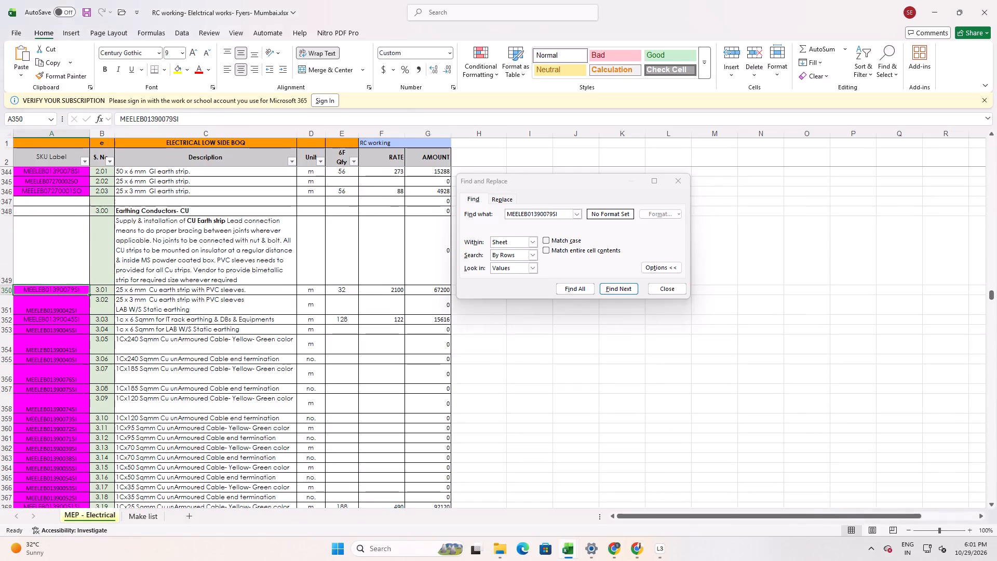
{"action": "double_click", "coordinate": [569, 215]}
{"action": "key", "text": "ctrl+v"}
{"action": "left_click", "coordinate": [617, 290]}
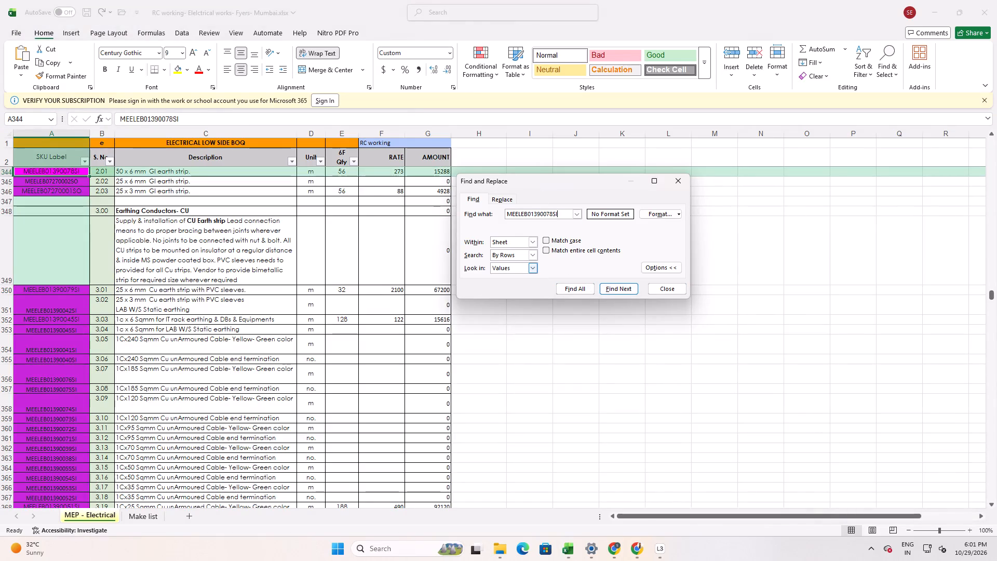
{"action": "left_click", "coordinate": [629, 293]}
{"action": "left_click", "coordinate": [629, 293]}
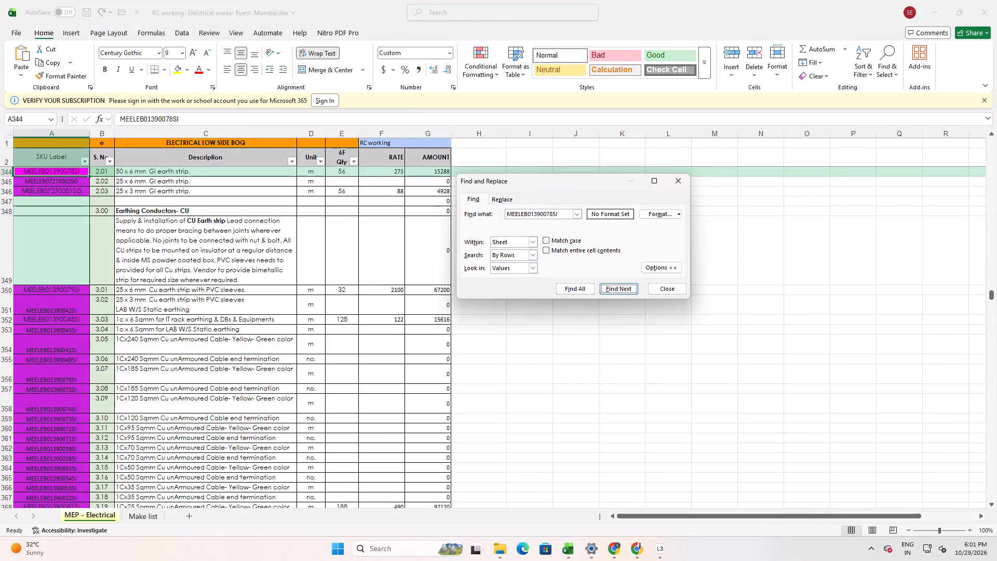
Enter the rate 273 in cell I59 of the quote workbook for Earth Bus - 75.
{"action": "key", "text": "alt+Tab"}
{"action": "key", "text": "alt+Tab"}
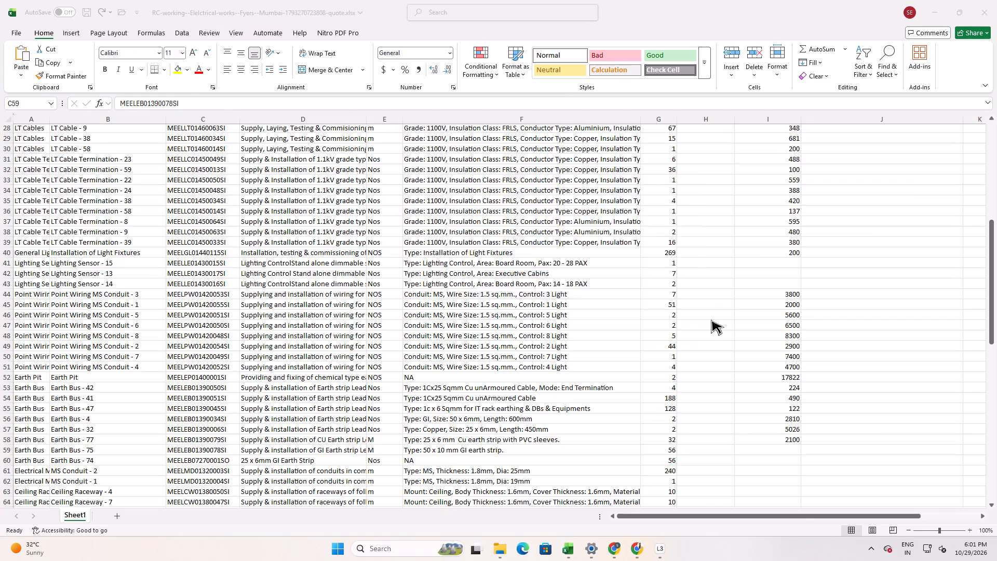
{"action": "left_click", "coordinate": [783, 450]}
{"action": "type", "text": "273"}
{"action": "key", "text": "Return"}
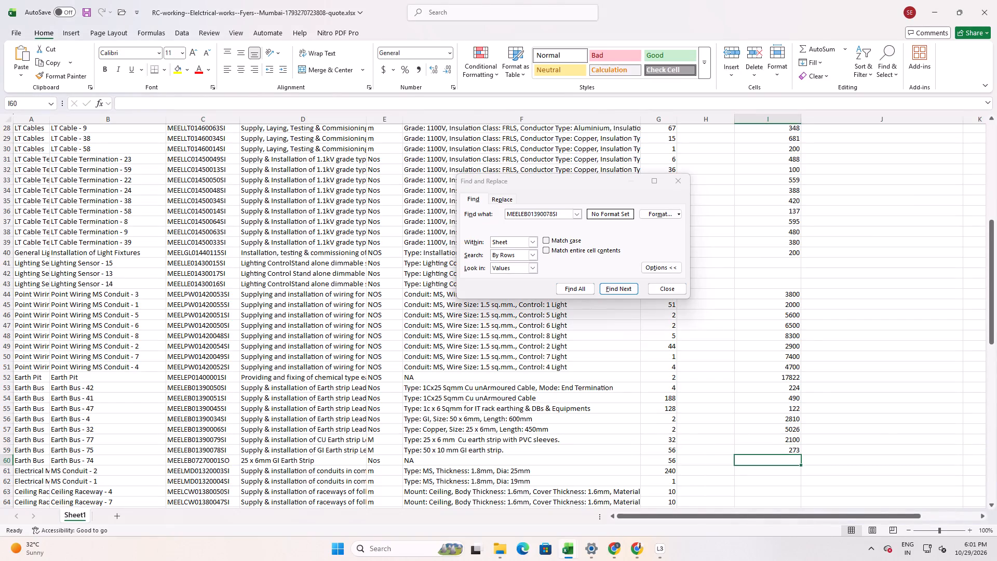
Copy SKU MEELEB07270001SO from cell C60 of the quote workbook and search the BOQ workbook for it.
{"action": "left_click", "coordinate": [181, 461]}
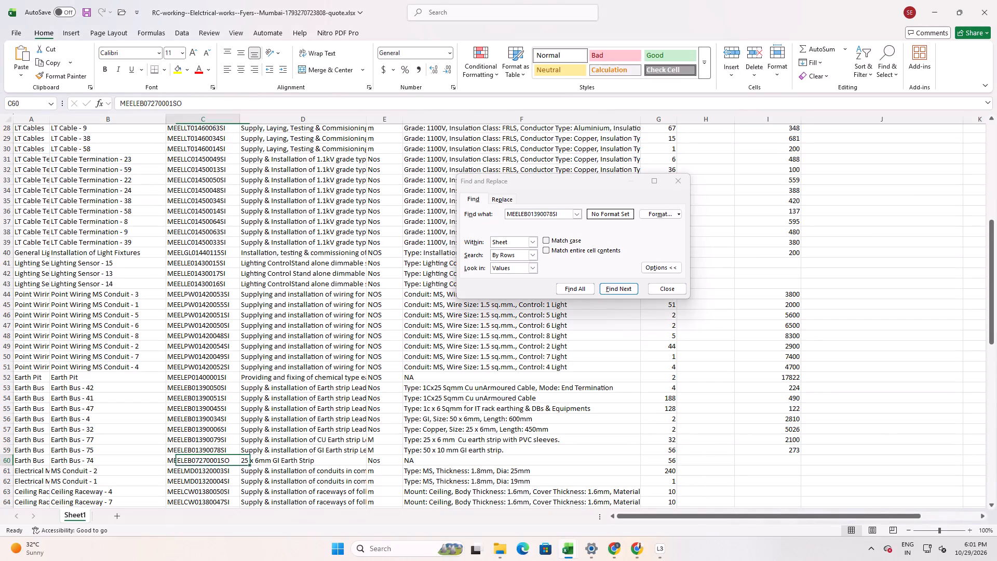
{"action": "left_click_drag", "start_coordinate": [204, 109], "coordinate": [0, 106]}
{"action": "key", "text": "ctrl+c"}
{"action": "key", "text": "alt+Tab"}
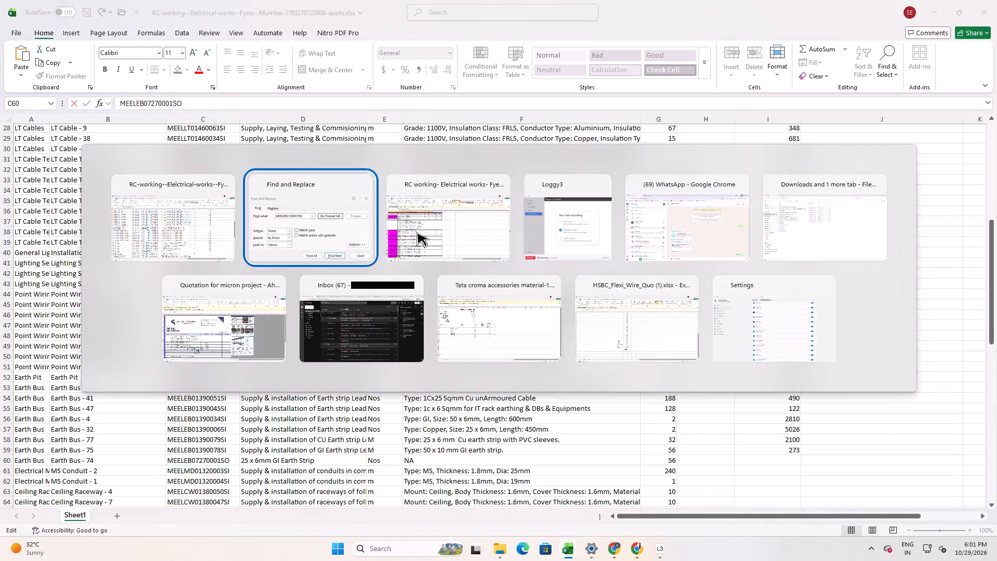
{"action": "key", "text": "alt+Tab"}
{"action": "left_click", "coordinate": [565, 215]}
{"action": "left_click_drag", "start_coordinate": [567, 213], "coordinate": [330, 213]}
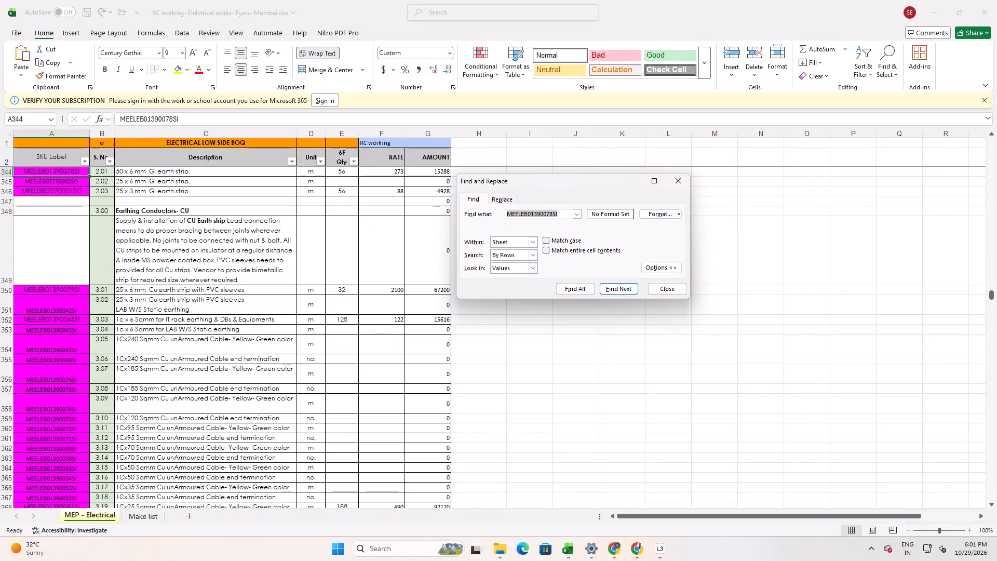
{"action": "key", "text": "ctrl+v"}
{"action": "left_click", "coordinate": [613, 290]}
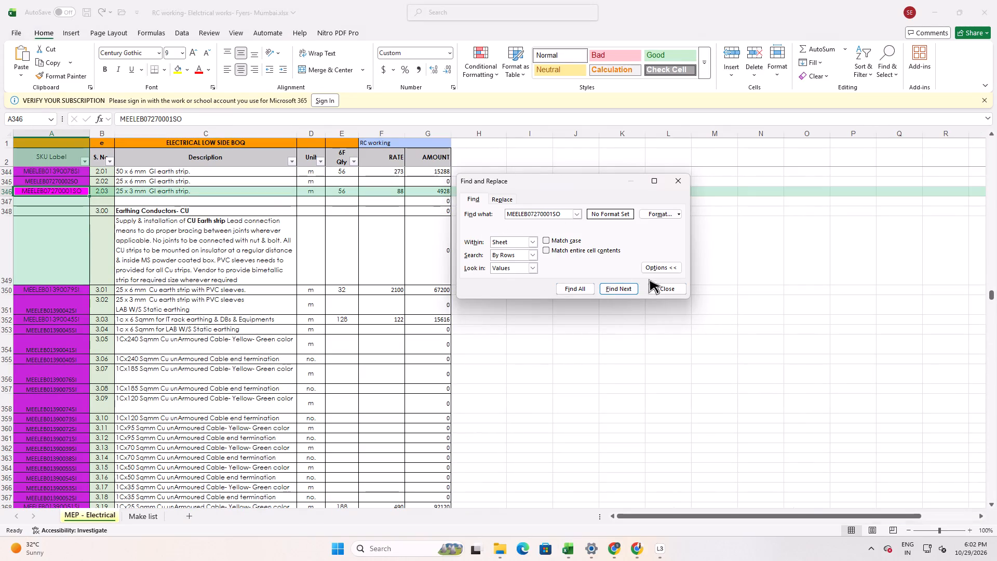
{"action": "left_click", "coordinate": [634, 285]}
{"action": "left_click", "coordinate": [634, 285]}
Enter the rate 88 in cell I60 of the quote workbook for Earth Bus - 74.
{"action": "key", "text": "alt+Tab"}
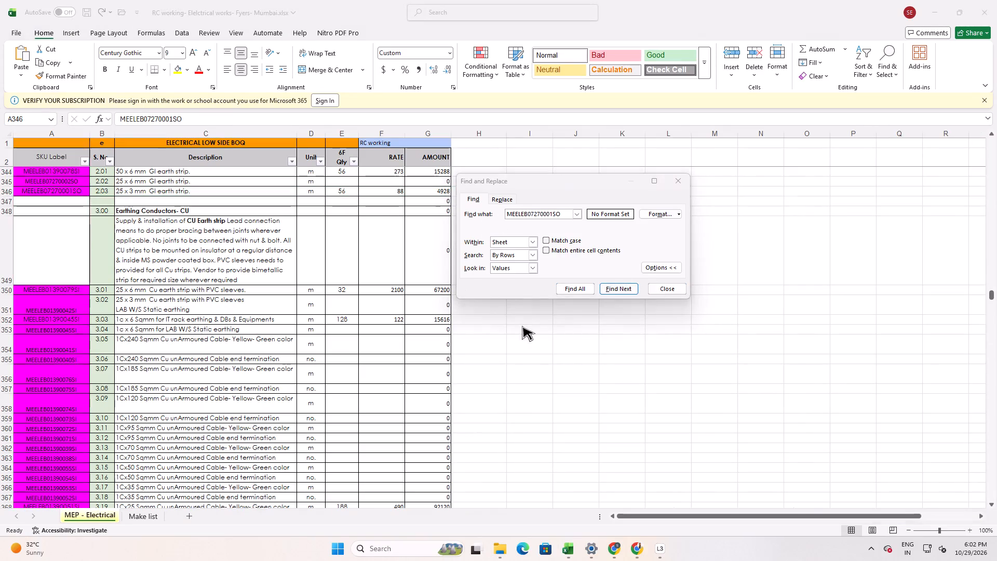
{"action": "key", "text": "alt+Tab"}
{"action": "left_click", "coordinate": [782, 459]}
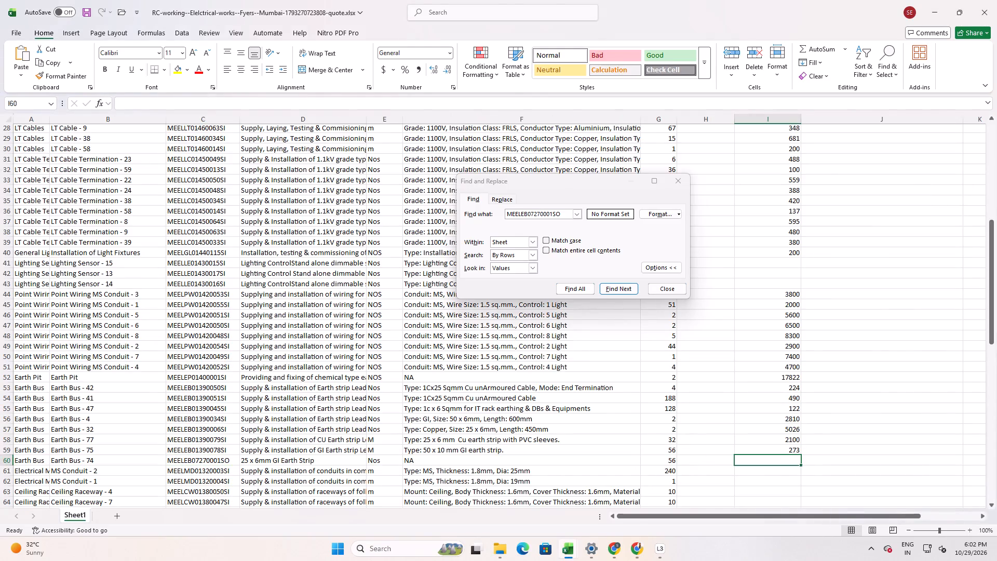
{"action": "type", "text": "88"}
{"action": "key", "text": "Return"}
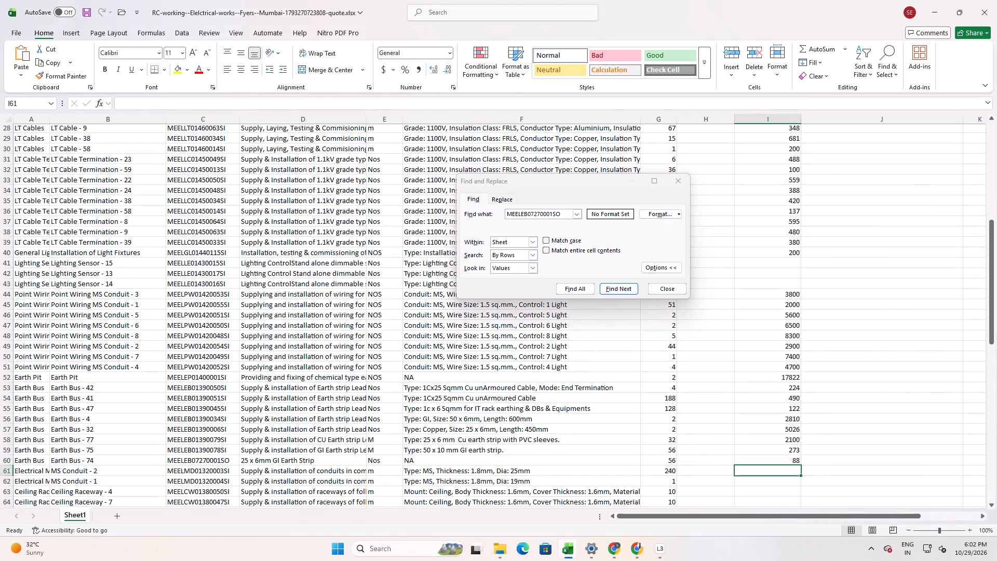
Copy SKU MEELMD01320003SI from cell C61 of the quote workbook and search the BOQ workbook for it.
{"action": "left_click", "coordinate": [230, 465]}
{"action": "left_click", "coordinate": [224, 473]}
{"action": "left_click_drag", "start_coordinate": [201, 108], "coordinate": [7, 104]}
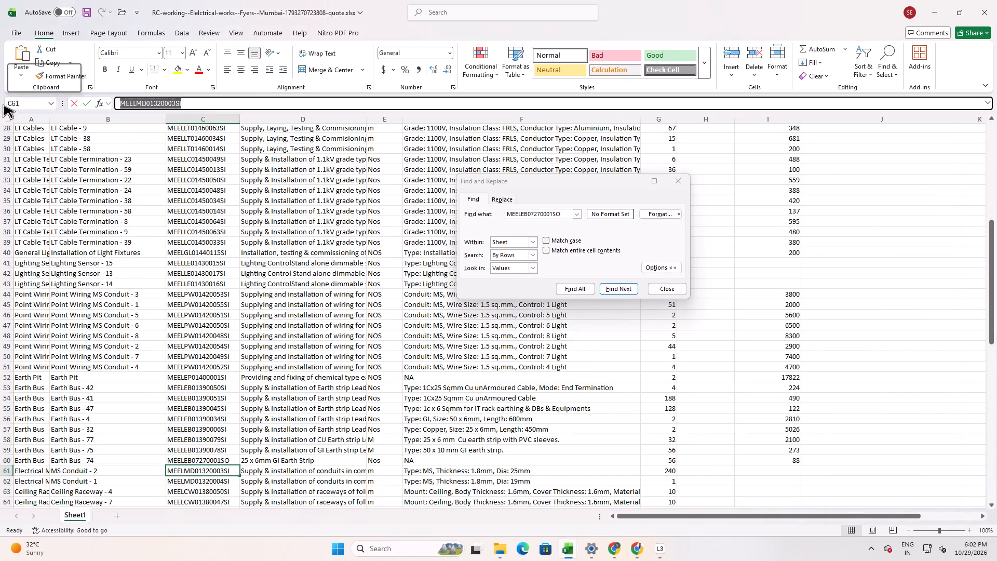
{"action": "key", "text": "ctrl+c"}
{"action": "key", "text": "alt+Tab"}
{"action": "key", "text": "alt+Tab"}
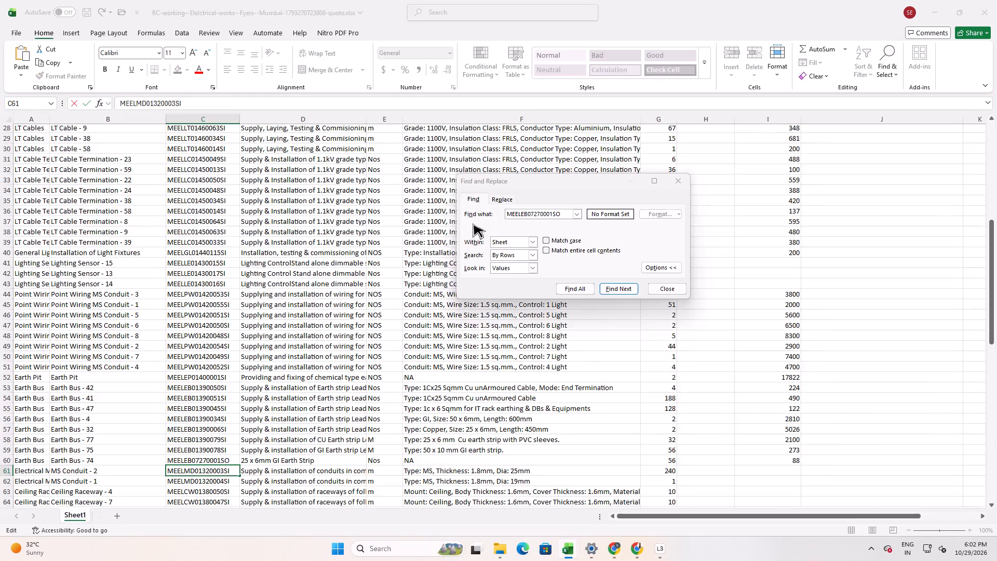
{"action": "left_click", "coordinate": [570, 215]}
{"action": "left_click_drag", "start_coordinate": [570, 215], "coordinate": [327, 217]}
{"action": "key", "text": "ctrl+v"}
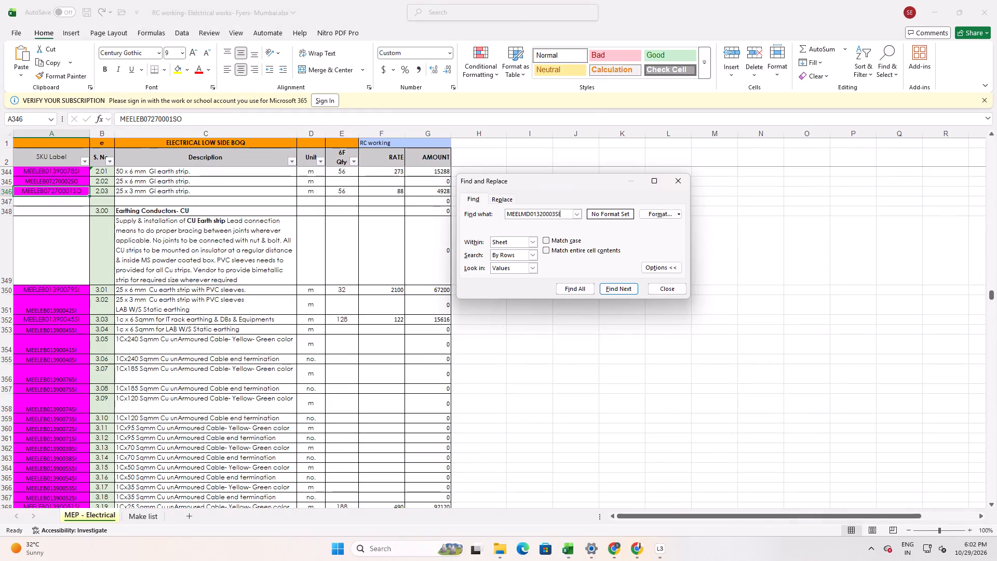
{"action": "left_click", "coordinate": [616, 293]}
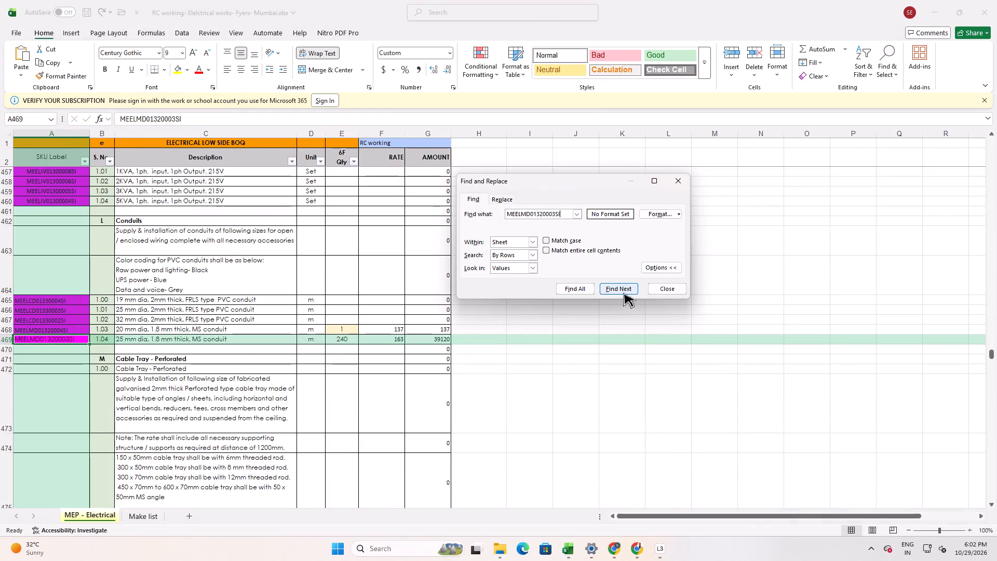
{"action": "left_click", "coordinate": [623, 288]}
{"action": "left_click", "coordinate": [623, 288]}
Enter the rate 163 in cell I61 of the quote workbook for MS Conduit - 2.
{"action": "key", "text": "alt+Tab"}
{"action": "key", "text": "alt+Tab"}
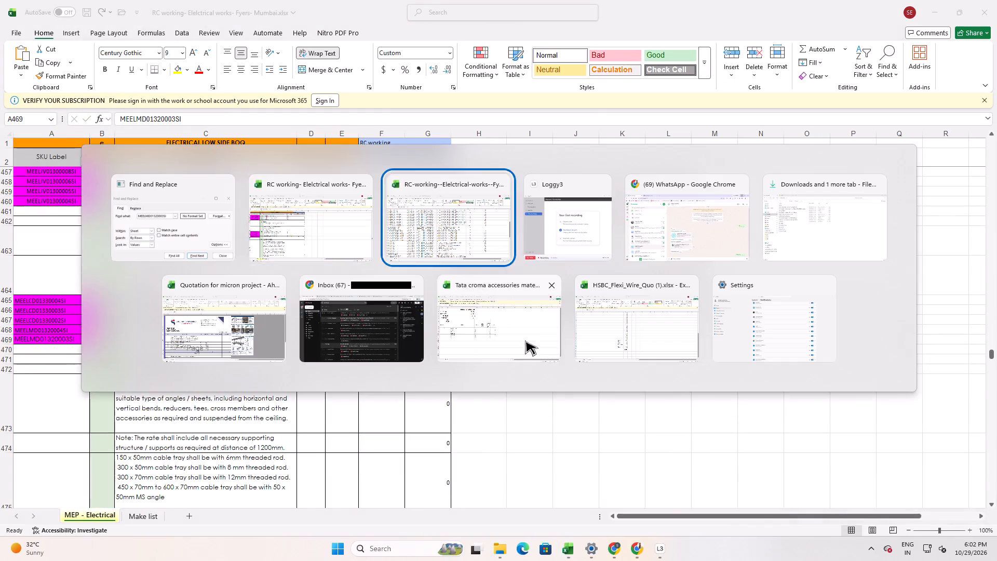
{"action": "left_click", "coordinate": [764, 468]}
{"action": "type", "text": "13"}
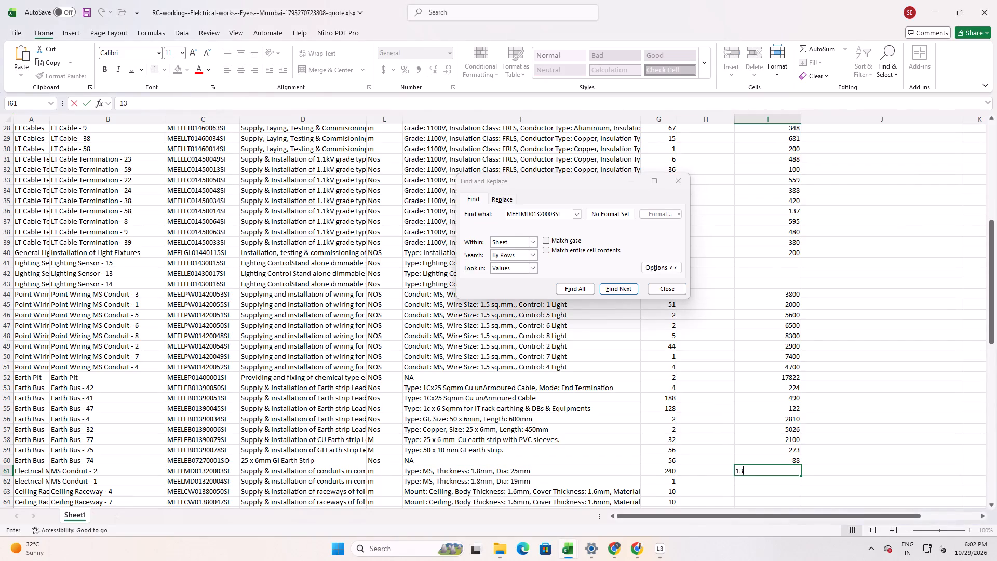
{"action": "key", "text": "BackSpace"}
{"action": "type", "text": "63"}
{"action": "key", "text": "Return"}
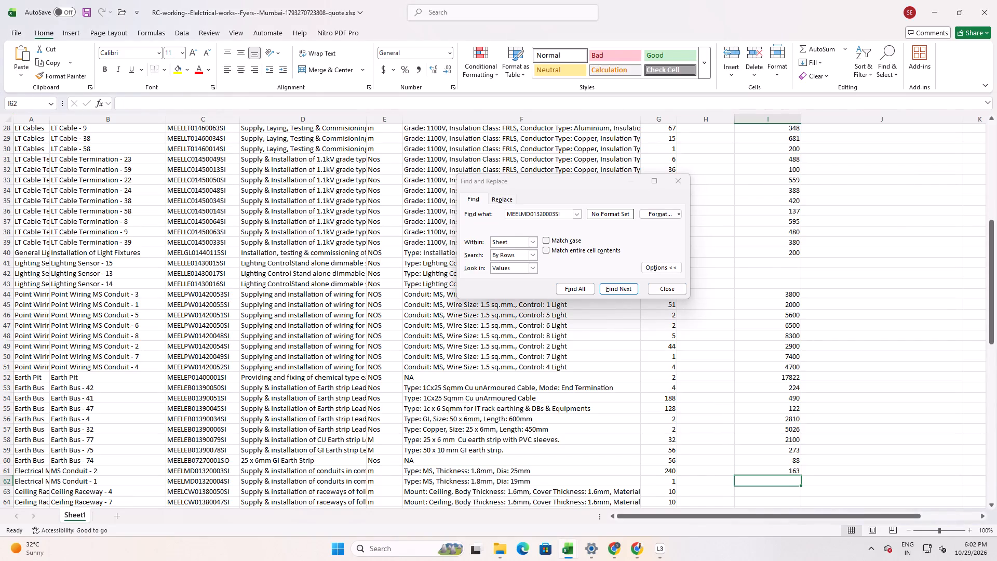
Copy SKU MEELMD01320004SI from cell C62 of the quote workbook and search the BOQ workbook for it.
{"action": "left_click", "coordinate": [175, 478]}
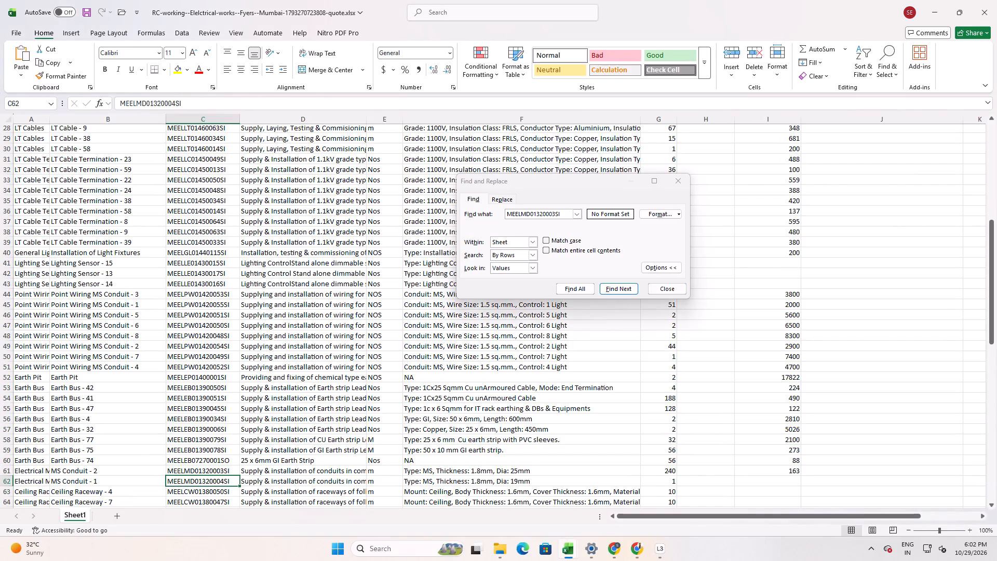
{"action": "left_click_drag", "start_coordinate": [199, 102], "coordinate": [0, 125]}
{"action": "key", "text": "ctrl+c"}
{"action": "key", "text": "alt+Tab"}
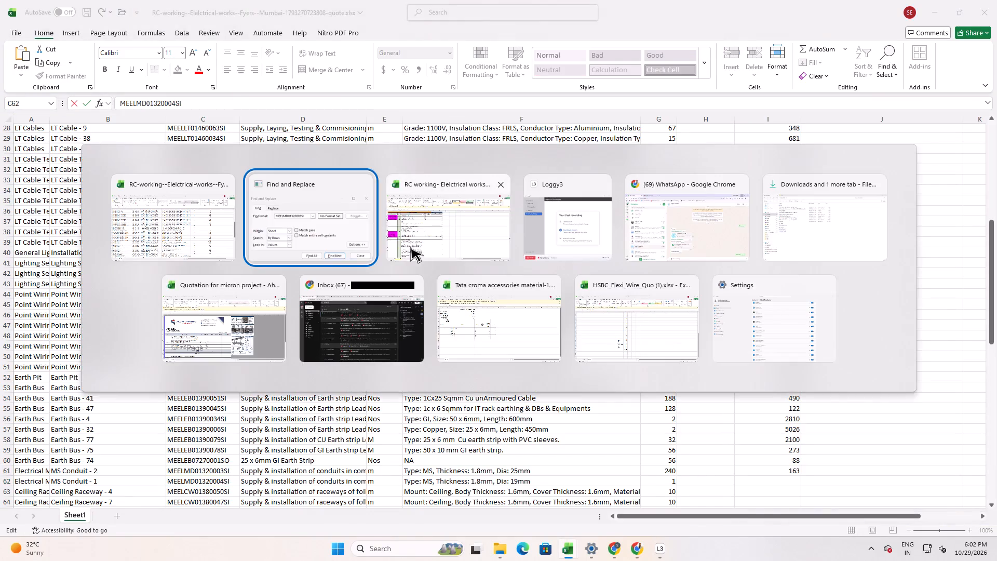
{"action": "key", "text": "alt+Tab"}
{"action": "left_click_drag", "start_coordinate": [562, 216], "coordinate": [320, 215]}
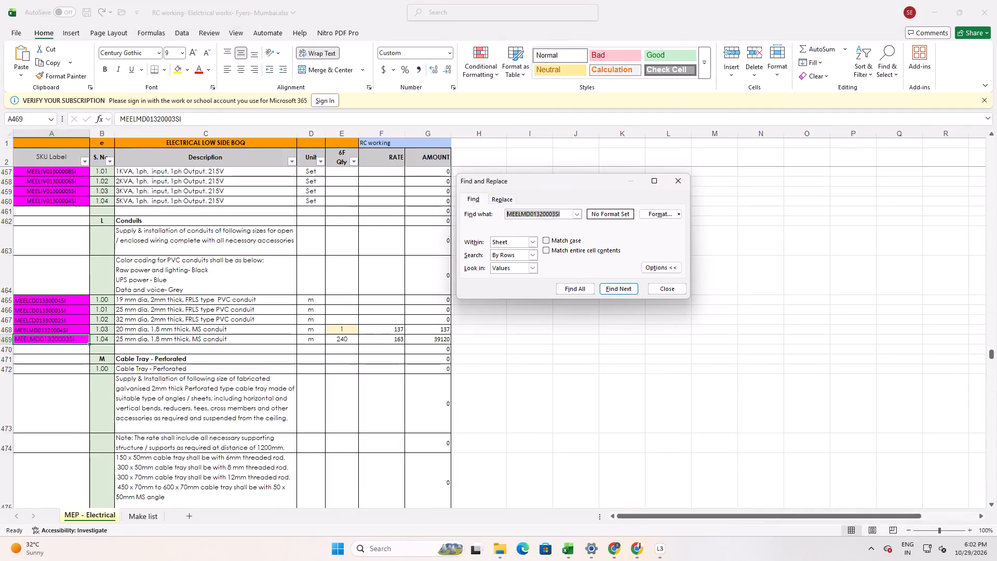
{"action": "key", "text": "ctrl+v"}
{"action": "left_click", "coordinate": [634, 281]}
{"action": "left_click", "coordinate": [630, 288]}
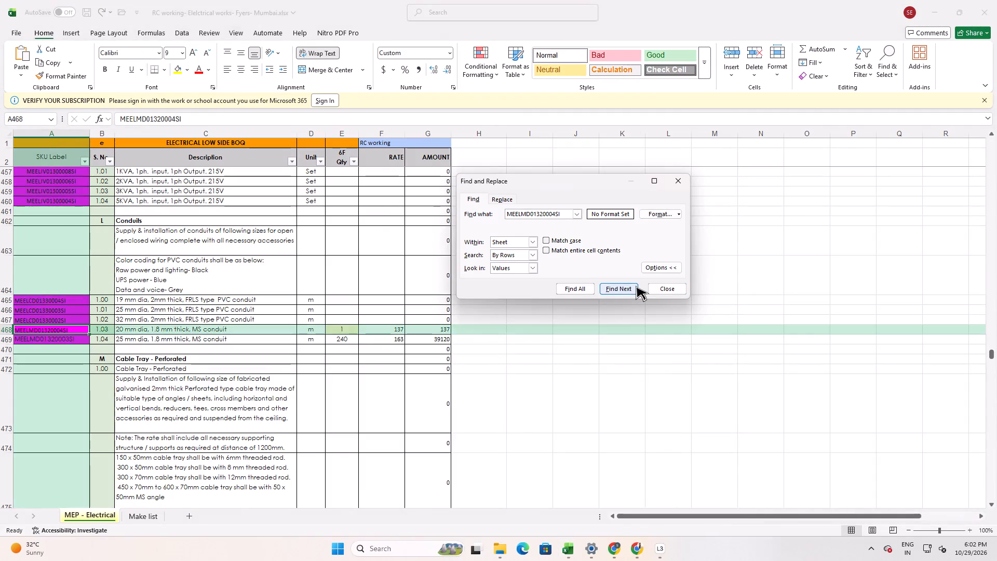
{"action": "left_click", "coordinate": [636, 286]}
{"action": "left_click", "coordinate": [636, 285]}
{"action": "left_click", "coordinate": [636, 285]}
Enter the rate 137 in cell I62 of the quote workbook for MS Conduit - 1.
{"action": "key", "text": "alt+Tab"}
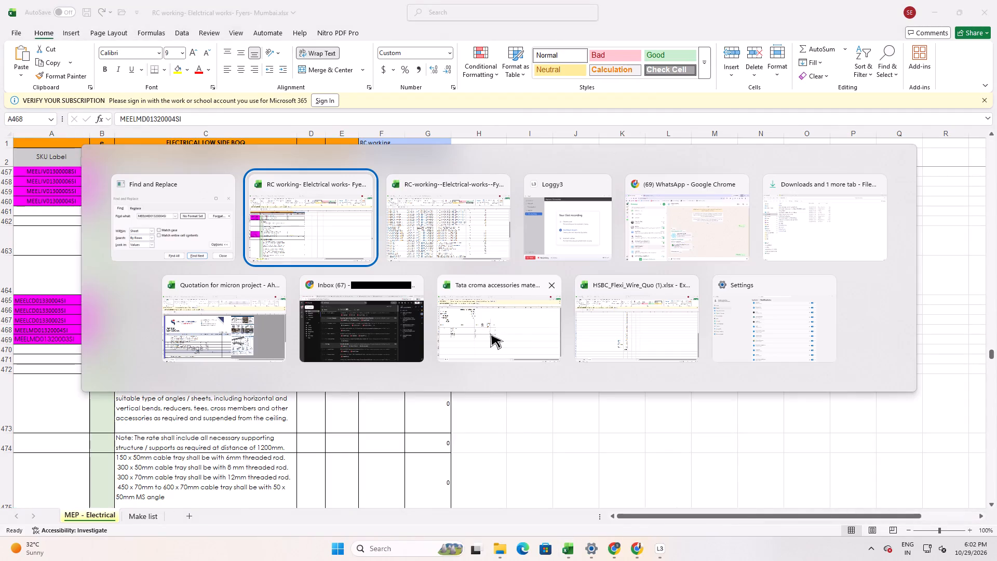
{"action": "key", "text": "alt+Tab"}
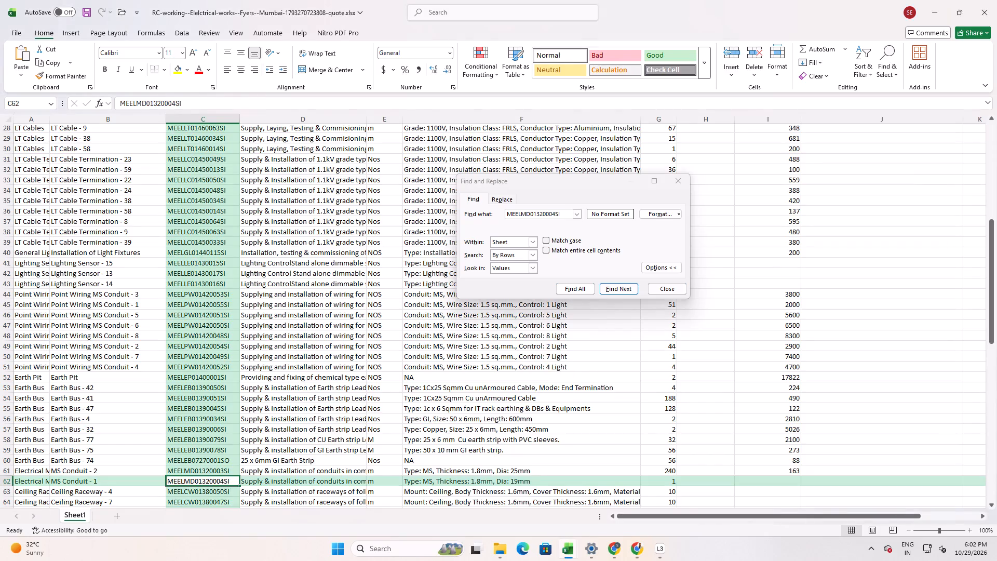
{"action": "left_click", "coordinate": [754, 485]}
{"action": "type", "text": "137"}
{"action": "key", "text": "Return"}
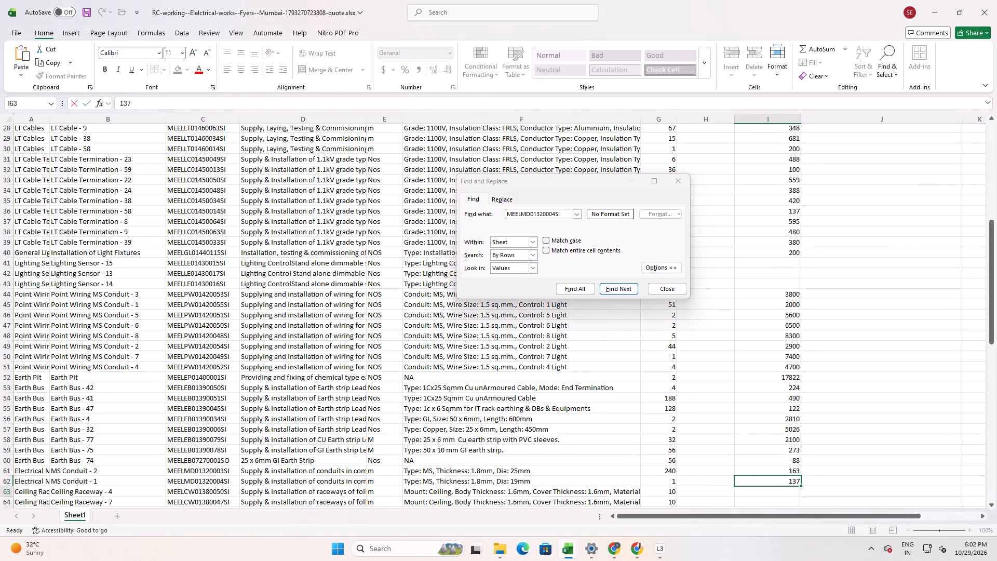
Copy SKU MEELCW01380050SI from cell C63 of the quote workbook and search the BOQ workbook for it.
{"action": "left_click", "coordinate": [223, 493]}
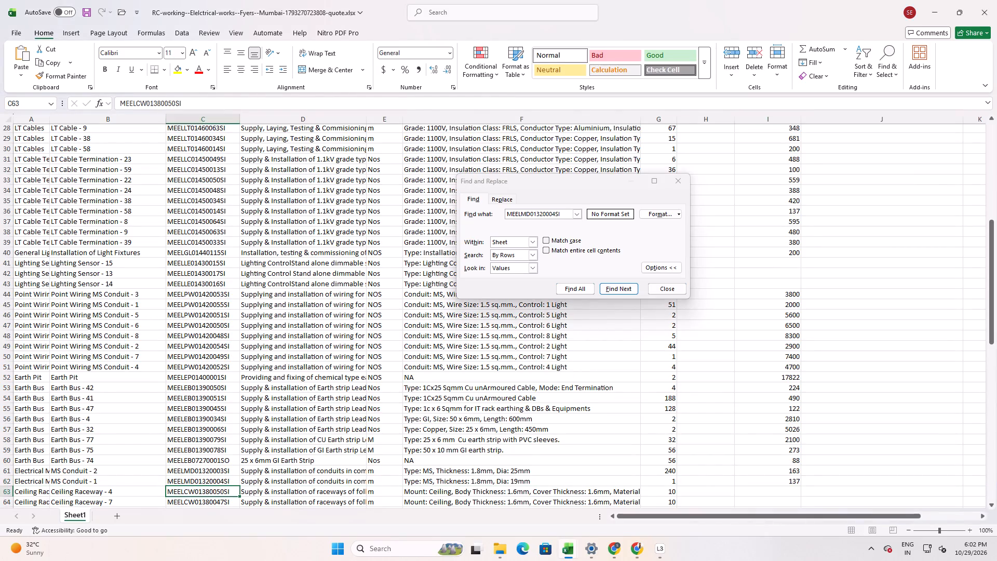
{"action": "left_click_drag", "start_coordinate": [194, 107], "coordinate": [4, 107]}
{"action": "key", "text": "ctrl+c"}
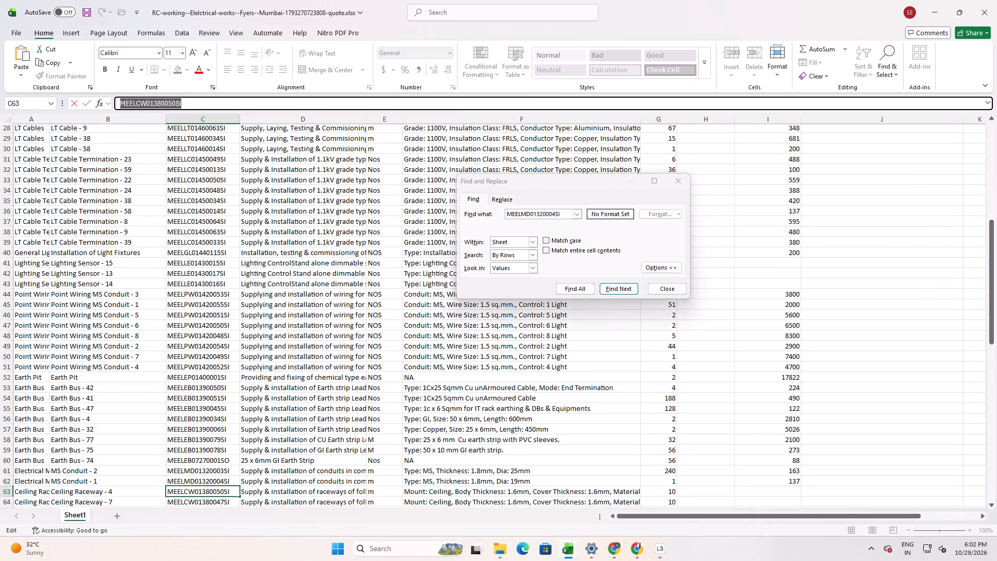
{"action": "key", "text": "alt+Tab"}
{"action": "key", "text": "alt+Tab"}
{"action": "left_click", "coordinate": [553, 210]}
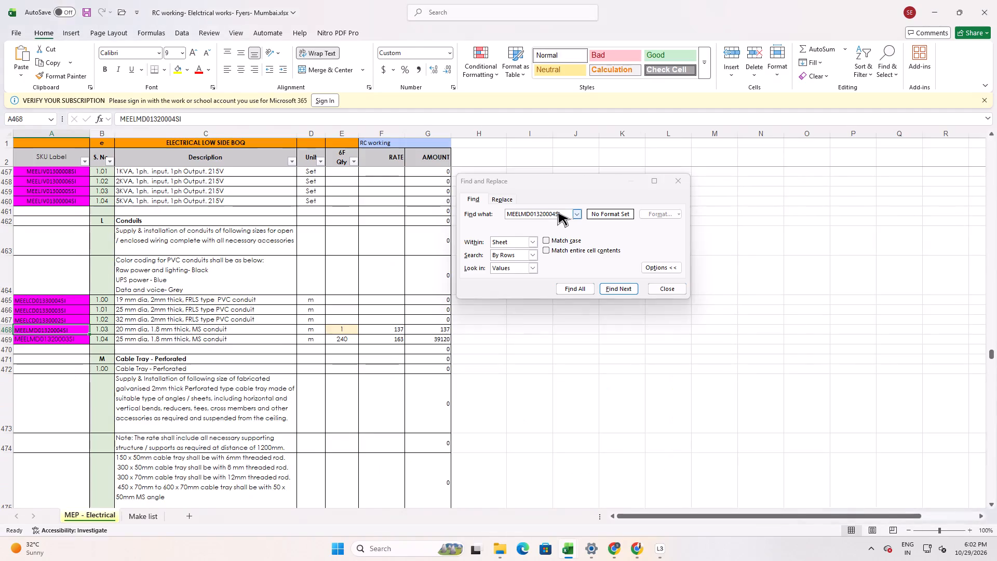
{"action": "left_click_drag", "start_coordinate": [569, 212], "coordinate": [357, 201]}
{"action": "key", "text": "ctrl+v"}
{"action": "left_click", "coordinate": [617, 291]}
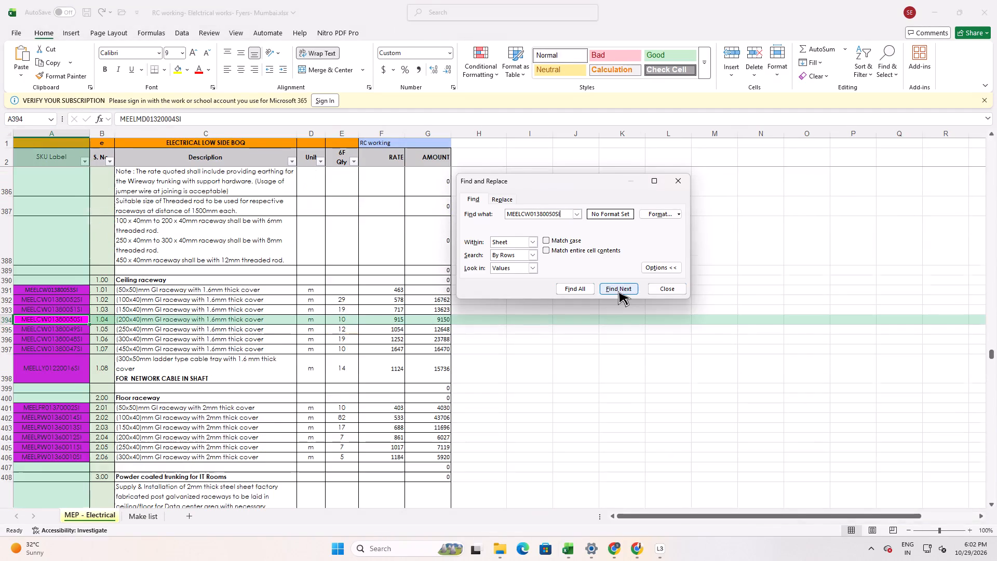
{"action": "left_click", "coordinate": [617, 291]}
{"action": "left_click", "coordinate": [617, 291]}
Enter the rate 915 in cell I63 of the quote workbook for Ceiling Raceway - 4.
{"action": "key", "text": "alt+Tab"}
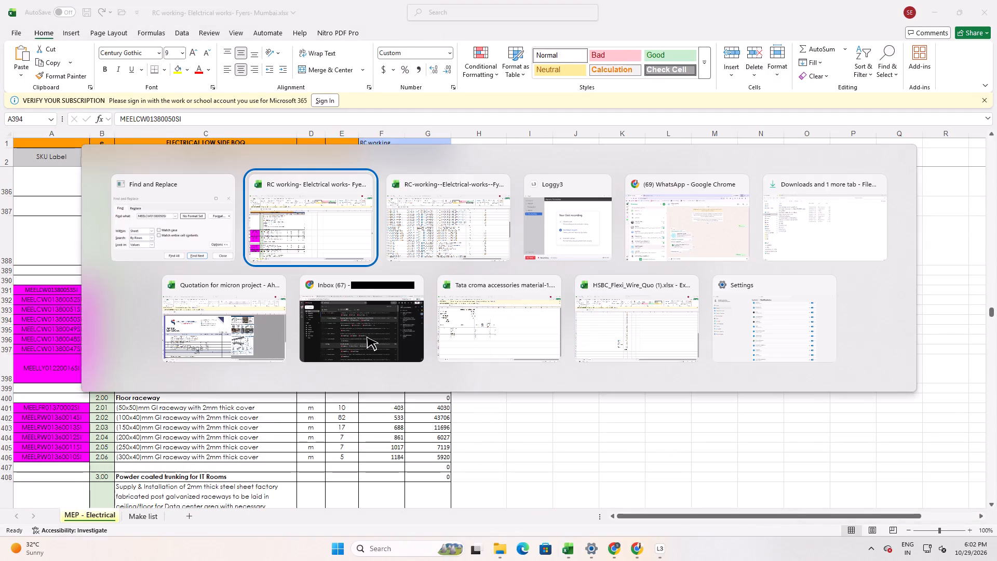
{"action": "key", "text": "alt+Tab"}
{"action": "left_click_drag", "start_coordinate": [771, 491], "coordinate": [777, 491]}
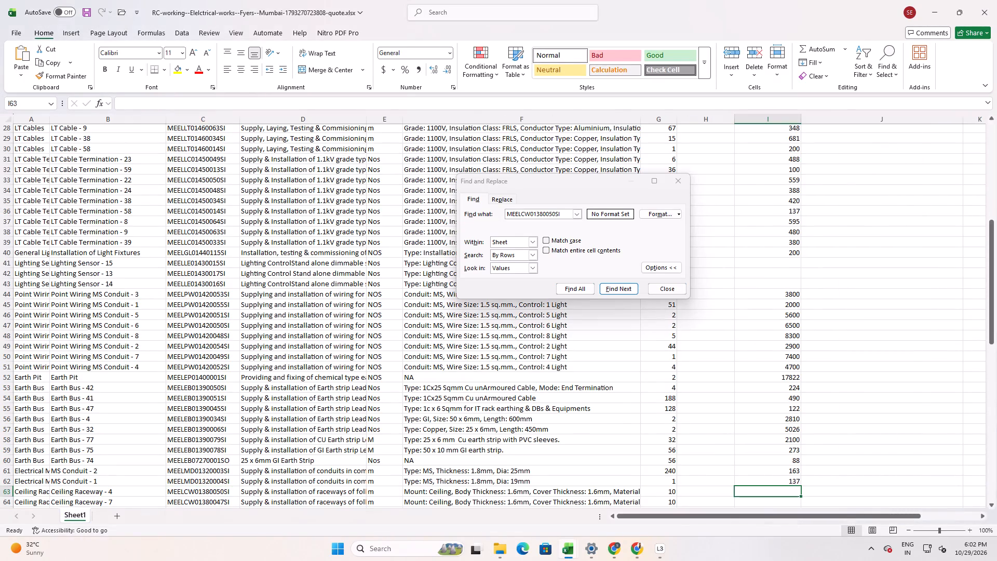
{"action": "type", "text": "915"}
{"action": "key", "text": "Return"}
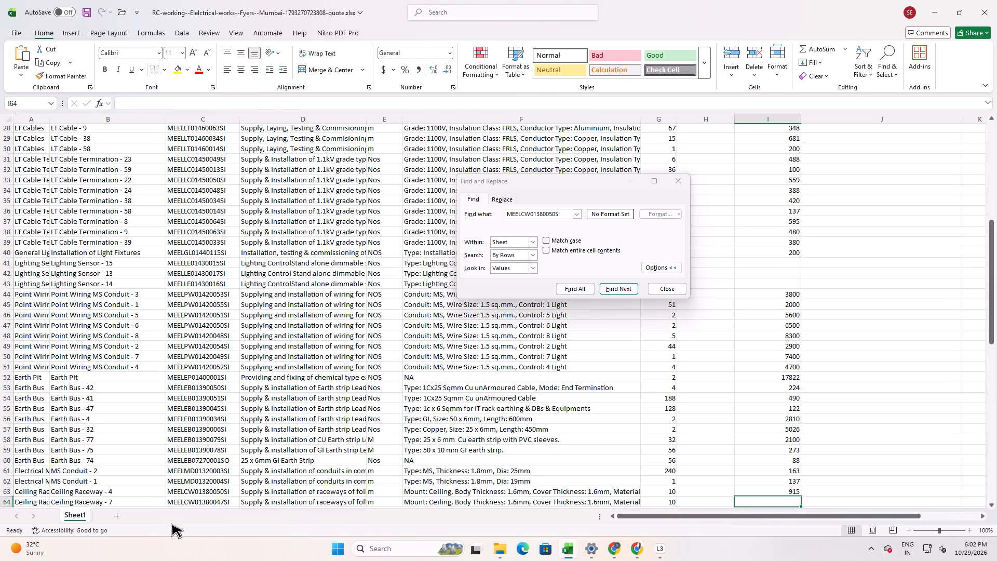
Copy SKU MEELCW01380047SI from cell C64 of the quote workbook and search the BOQ workbook for it.
{"action": "left_click", "coordinate": [193, 503]}
{"action": "left_click_drag", "start_coordinate": [193, 103], "coordinate": [50, 105]}
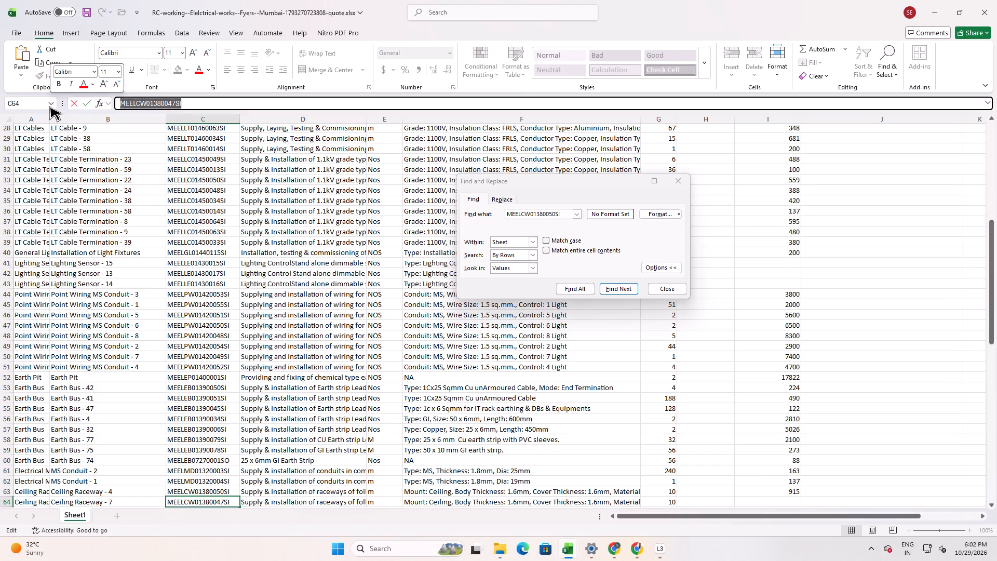
{"action": "key", "text": "ctrl+c"}
{"action": "key", "text": "alt+Tab"}
{"action": "key", "text": "alt+Tab"}
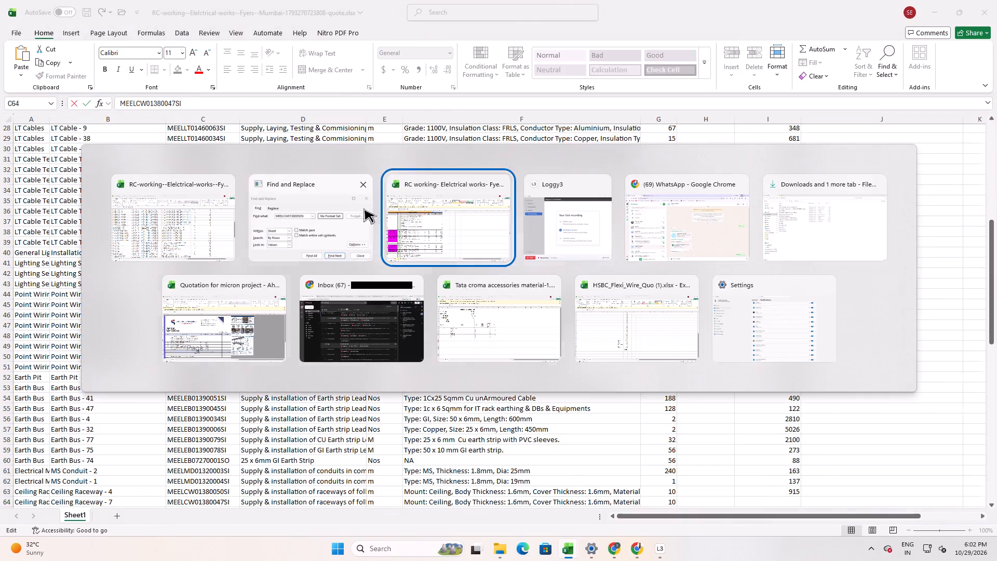
{"action": "left_click_drag", "start_coordinate": [564, 213], "coordinate": [366, 215]}
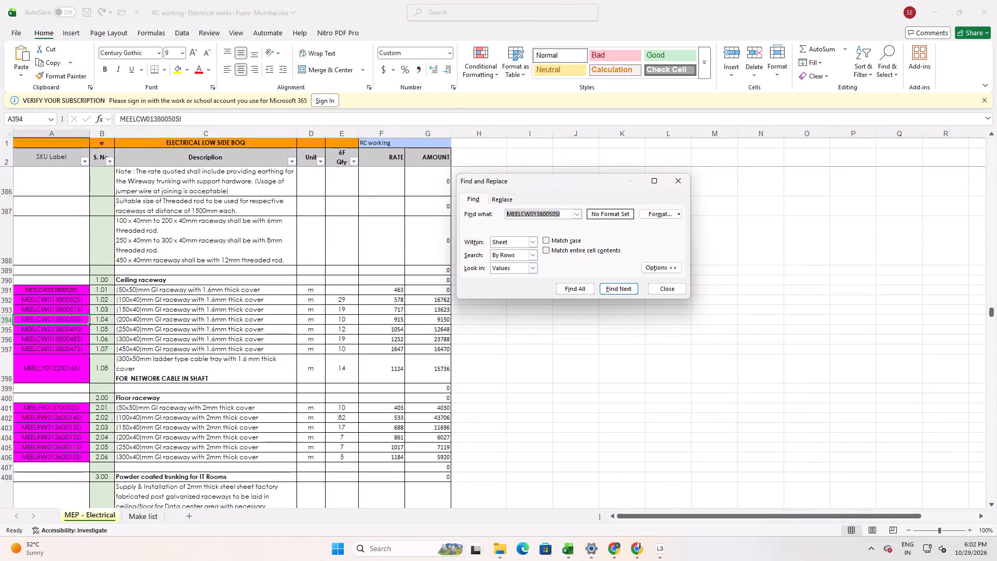
{"action": "key", "text": "ctrl+v"}
{"action": "left_click", "coordinate": [610, 288]}
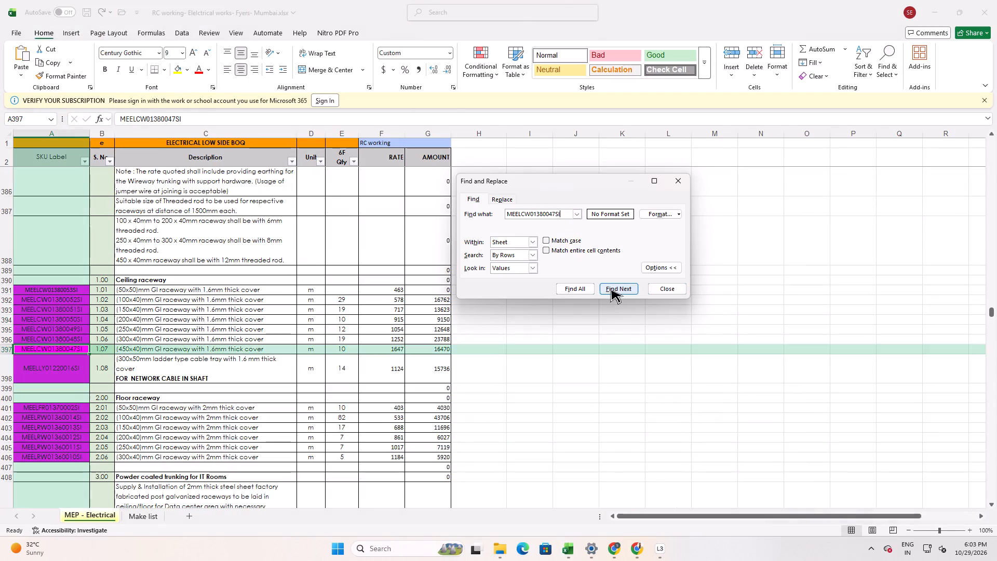
{"action": "left_click", "coordinate": [610, 288]}
{"action": "left_click", "coordinate": [610, 288]}
Enter the rate 1647 in cell I64 of the quote workbook for Ceiling Raceway - 7.
{"action": "key", "text": "alt+Tab"}
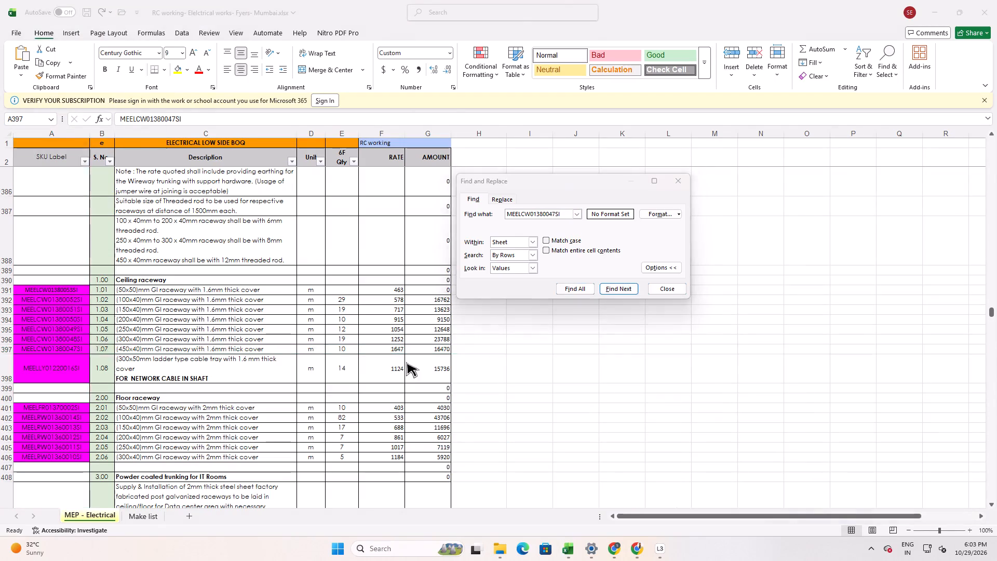
{"action": "key", "text": "alt+Tab"}
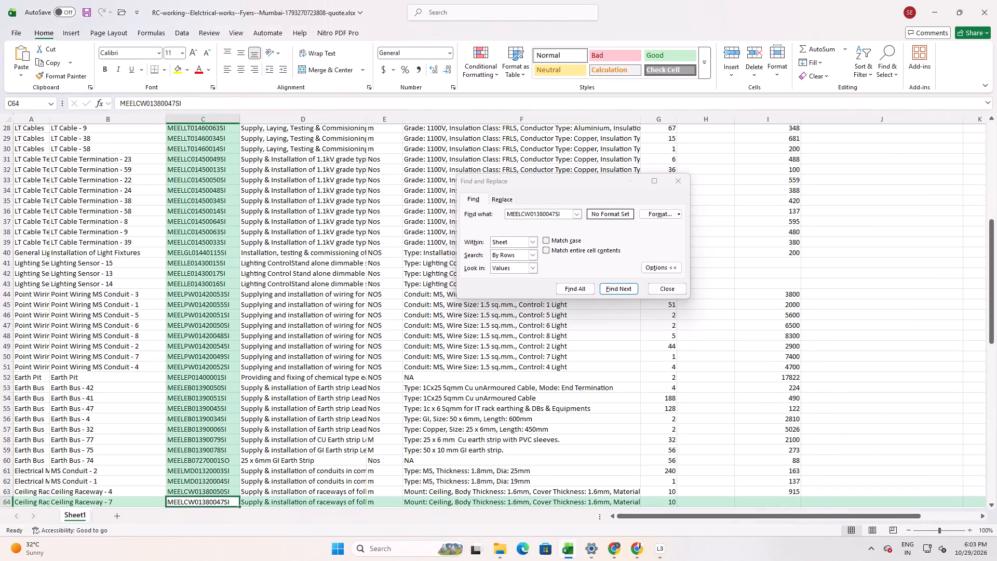
{"action": "left_click", "coordinate": [766, 501]}
{"action": "type", "text": "164"}
{"action": "key", "text": "7"}
{"action": "key", "text": "Return"}
Copy SKU MEELCW01380049SI from cell C65 of the quote workbook and search the BOQ workbook for it.
{"action": "scroll", "coordinate": [502, 343], "scroll_direction": "down", "scroll_amount": 2}
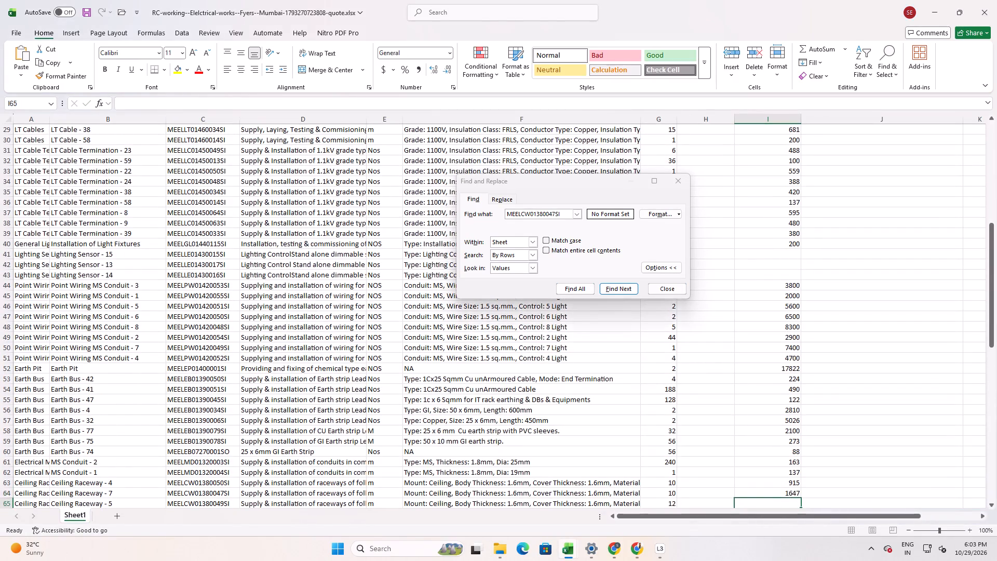
{"action": "scroll", "coordinate": [482, 331], "scroll_direction": "down", "scroll_amount": 7}
{"action": "scroll", "coordinate": [406, 280], "scroll_direction": "up", "scroll_amount": 2}
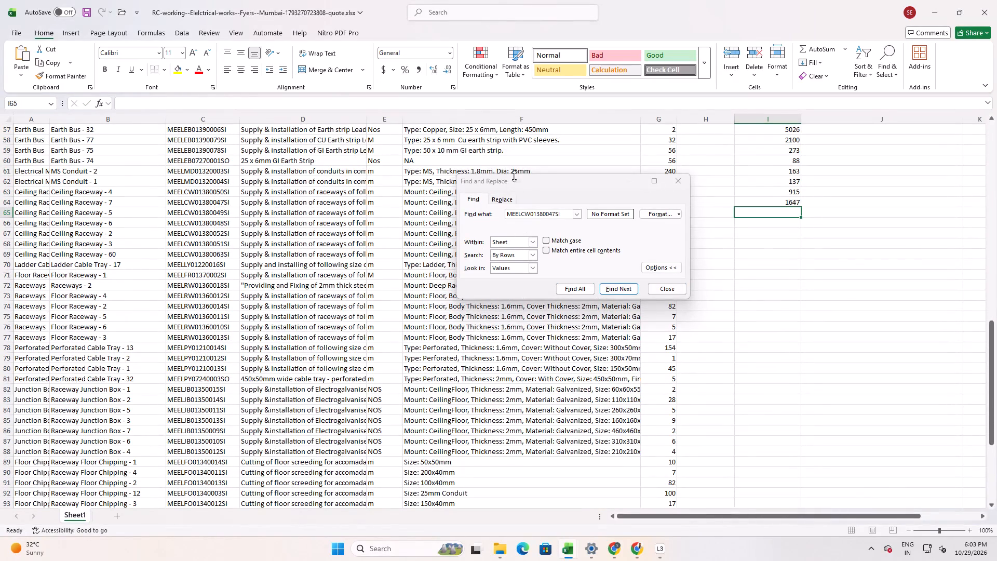
{"action": "left_click_drag", "start_coordinate": [527, 184], "coordinate": [432, 226]}
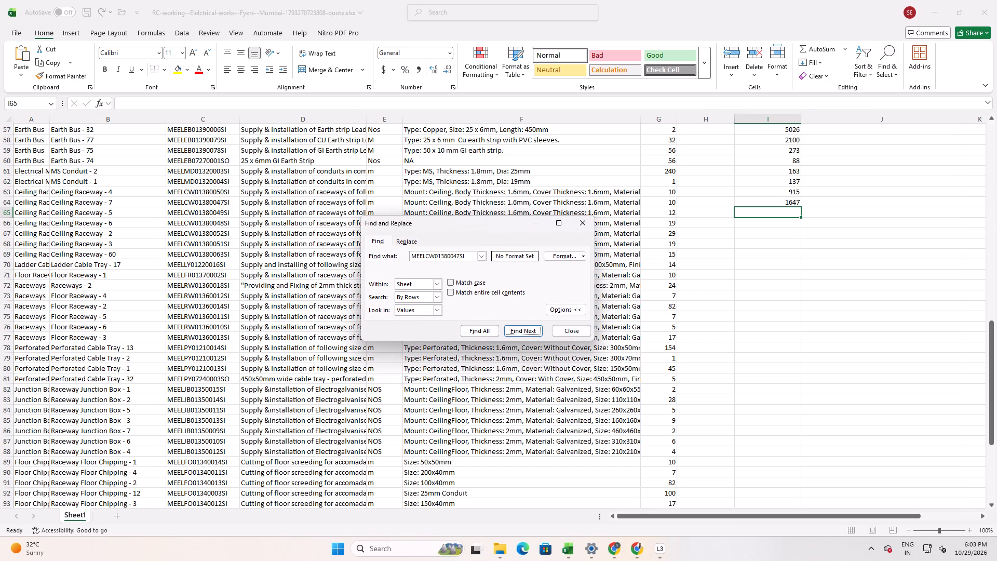
{"action": "left_click", "coordinate": [190, 215]}
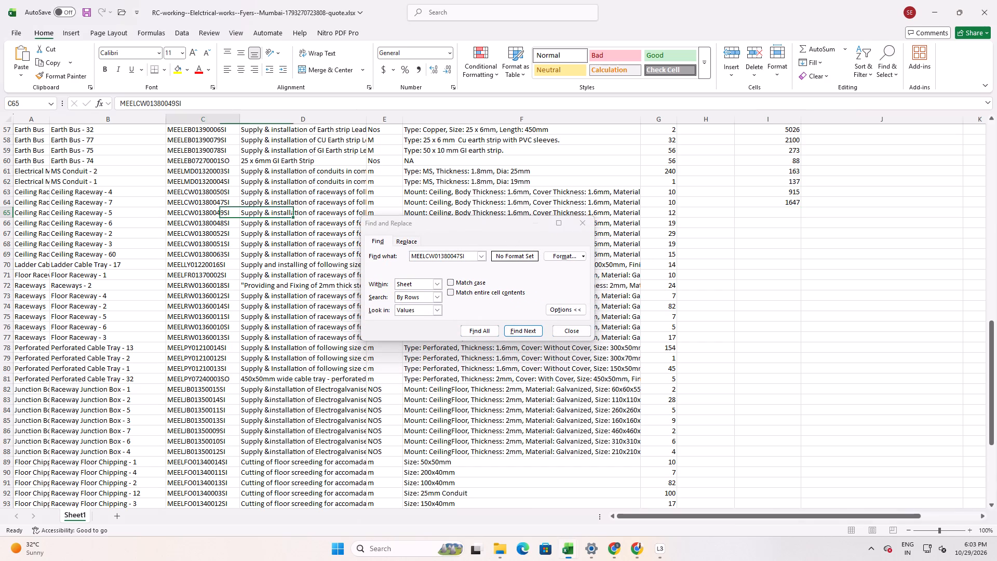
{"action": "scroll", "coordinate": [322, 275], "scroll_direction": "down", "scroll_amount": 5}
{"action": "scroll", "coordinate": [322, 277], "scroll_direction": "up", "scroll_amount": 5}
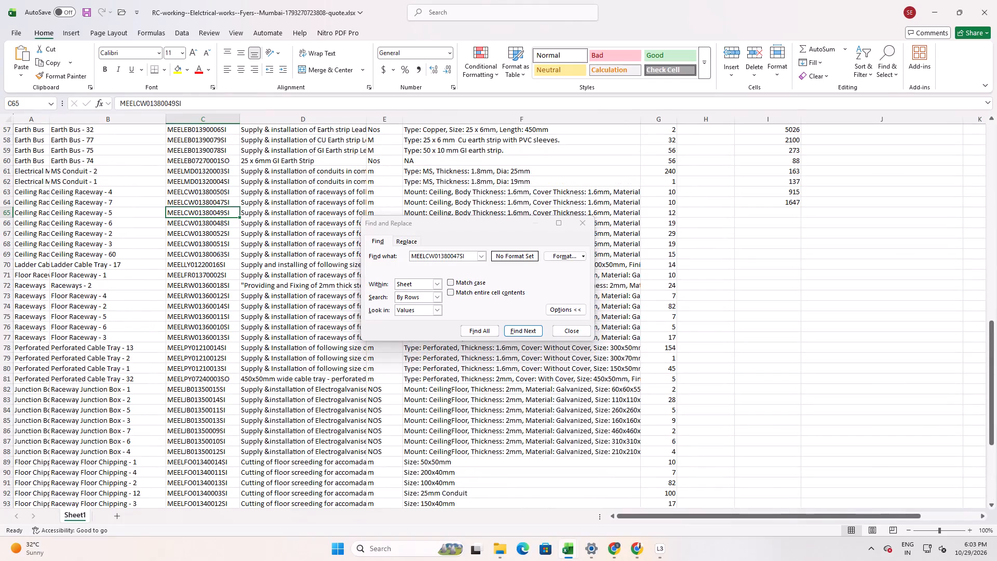
{"action": "left_click_drag", "start_coordinate": [192, 103], "coordinate": [44, 102]}
{"action": "key", "text": "ctrl+c"}
{"action": "key", "text": "alt+Tab"}
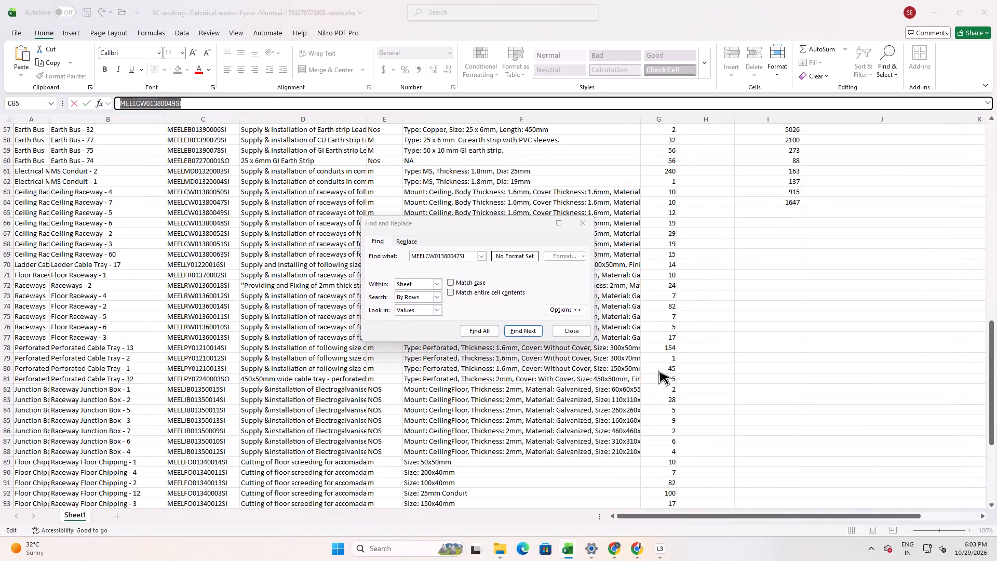
{"action": "key", "text": "alt+Tab"}
{"action": "left_click_drag", "start_coordinate": [470, 258], "coordinate": [462, 259]}
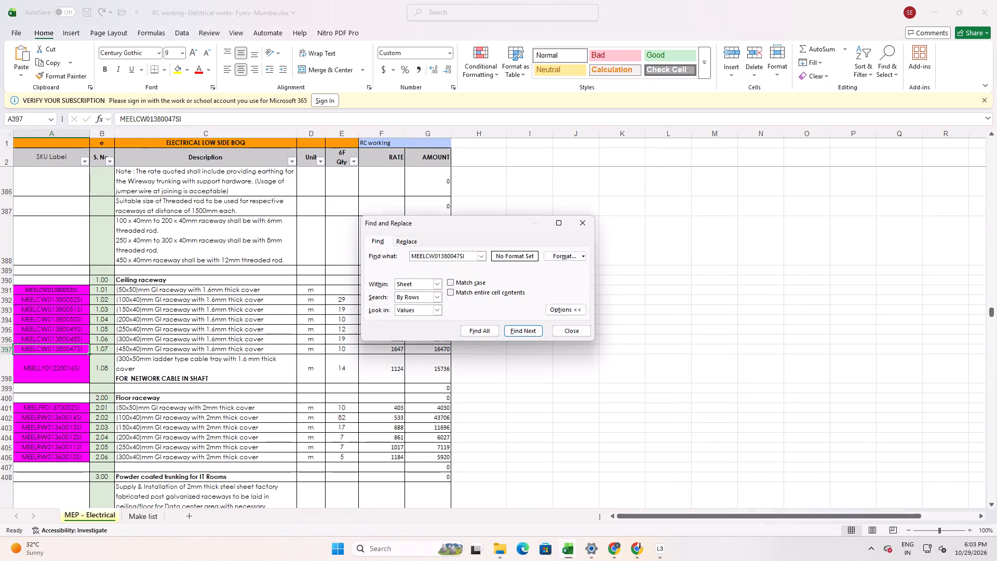
{"action": "left_click_drag", "start_coordinate": [462, 259], "coordinate": [313, 271]}
{"action": "key", "text": "ctrl+v"}
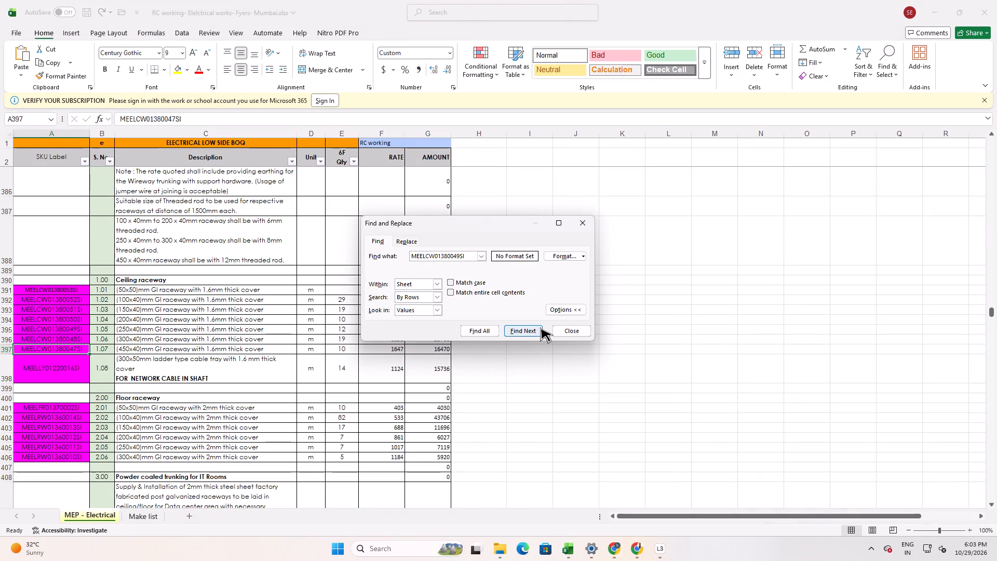
{"action": "left_click", "coordinate": [540, 327]}
{"action": "left_click", "coordinate": [540, 327]}
{"action": "left_click_drag", "start_coordinate": [456, 222], "coordinate": [460, 195]}
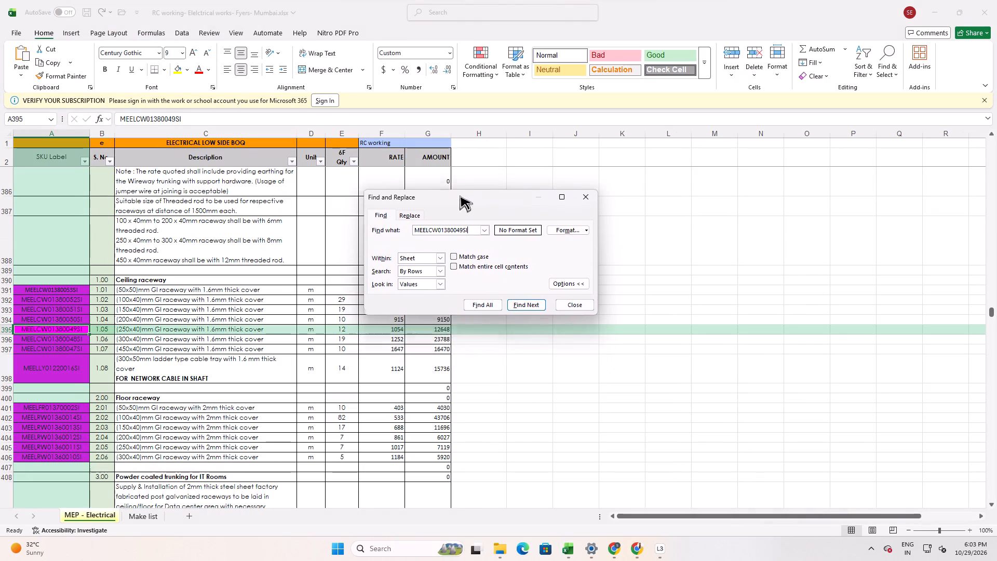
{"action": "left_click_drag", "start_coordinate": [460, 195], "coordinate": [460, 186]}
{"action": "left_click", "coordinate": [529, 293]}
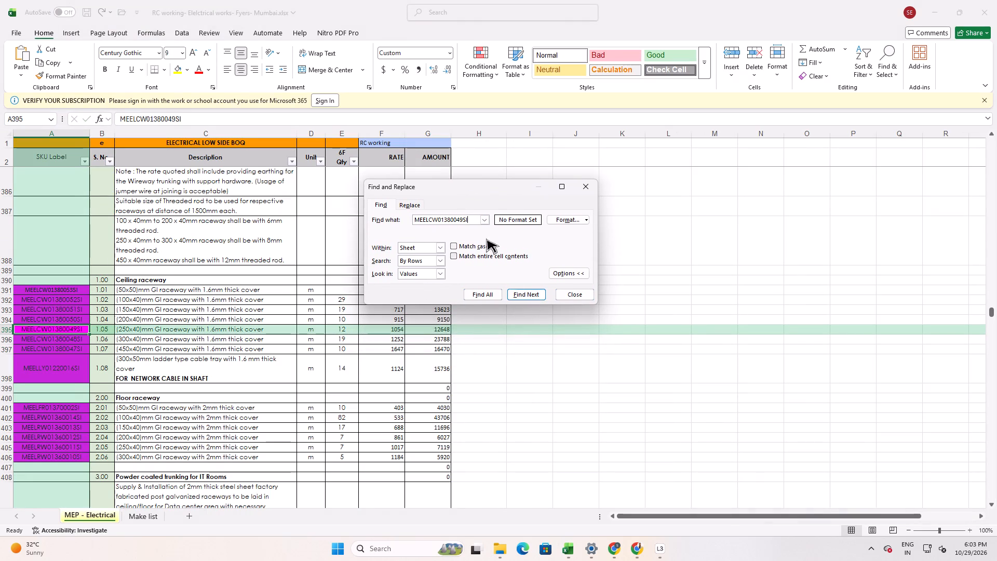
{"action": "left_click_drag", "start_coordinate": [463, 181], "coordinate": [558, 192]}
{"action": "left_click_drag", "start_coordinate": [512, 193], "coordinate": [566, 188]}
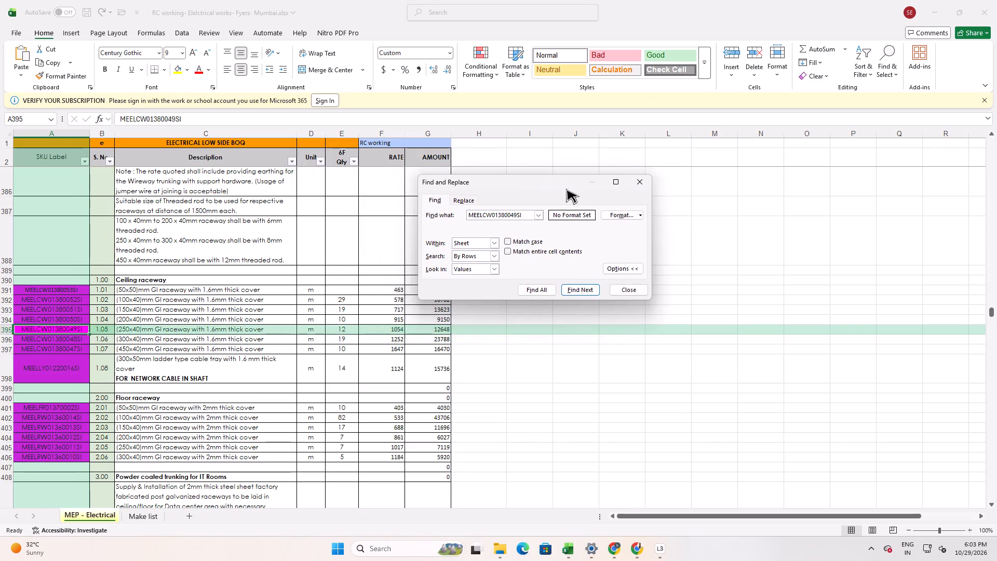
{"action": "left_click", "coordinate": [586, 295]}
{"action": "left_click", "coordinate": [586, 291]}
{"action": "double_click", "coordinate": [586, 291]}
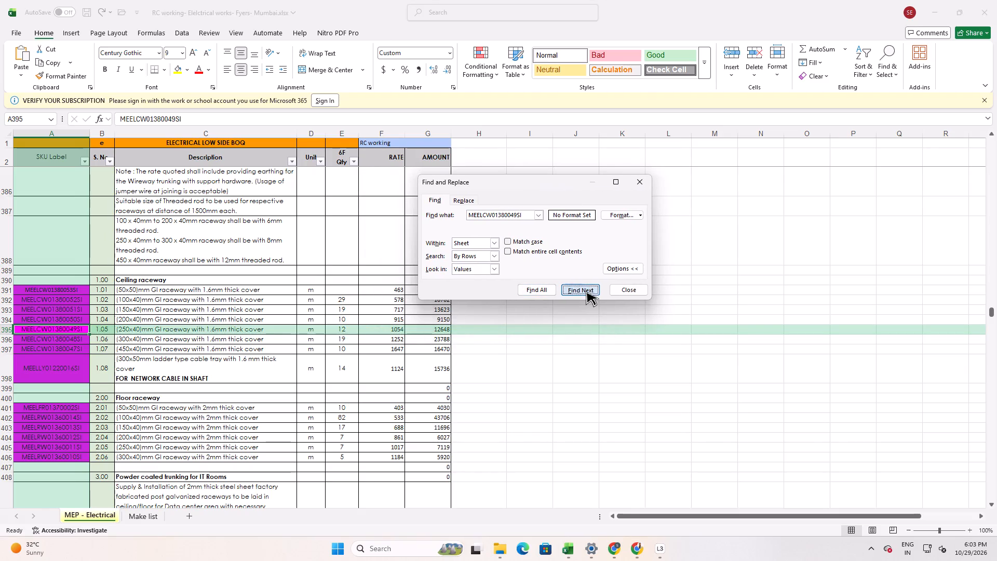
Enter the rate 1054 in cell I65 of the quote workbook for Ceiling Raceway - 5.
{"action": "key", "text": "alt+Tab"}
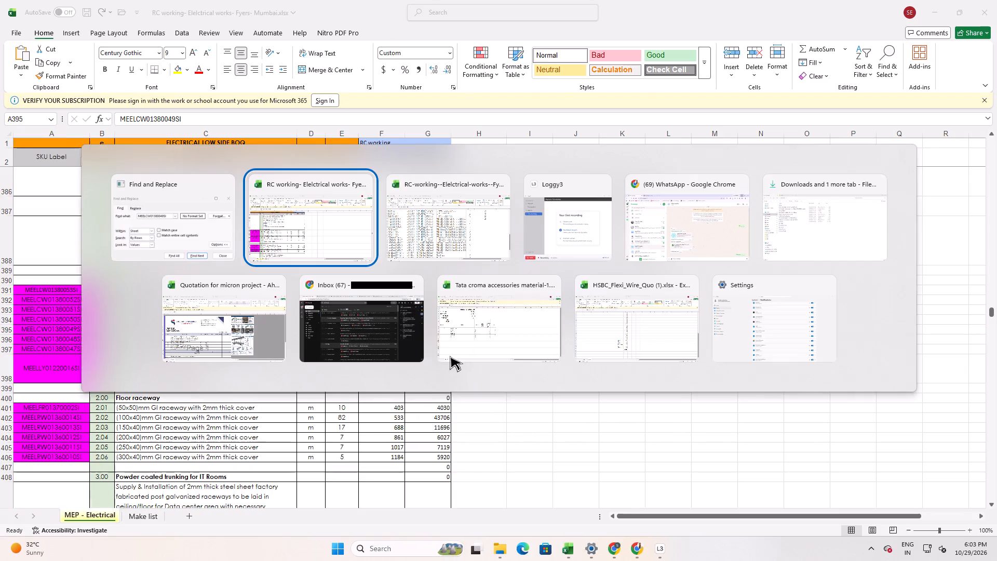
{"action": "key", "text": "alt+Tab"}
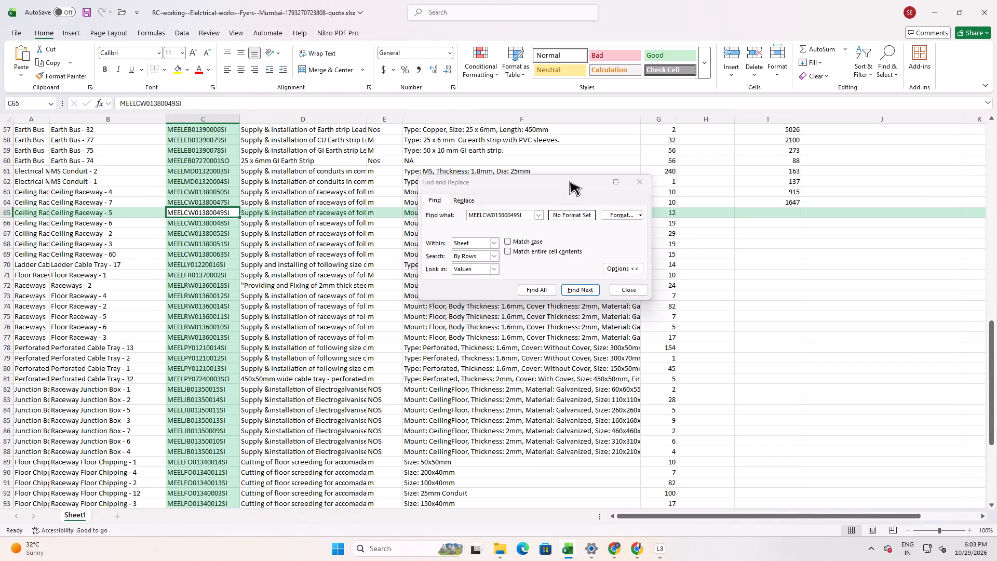
{"action": "left_click_drag", "start_coordinate": [567, 181], "coordinate": [592, 255]}
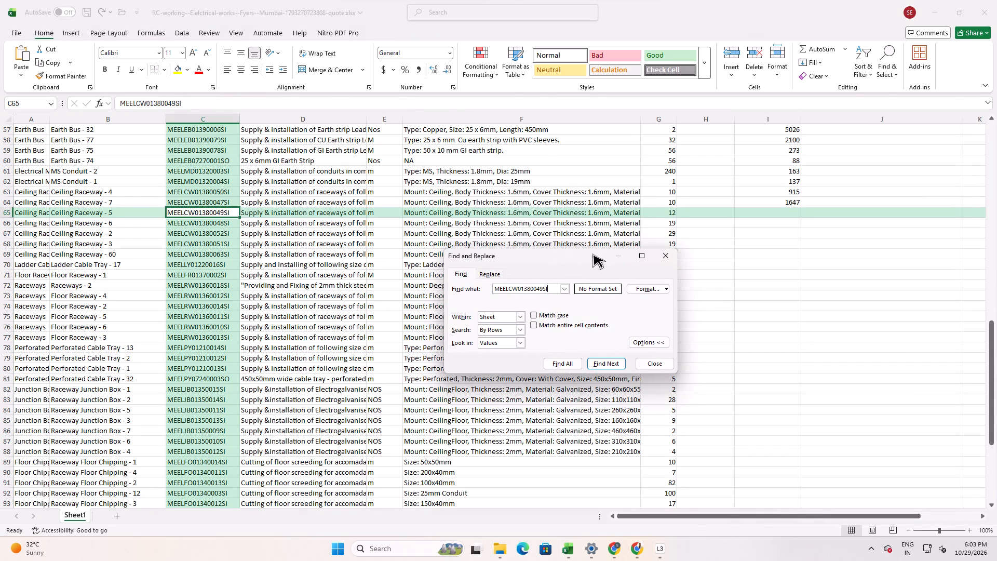
{"action": "left_click_drag", "start_coordinate": [606, 255], "coordinate": [523, 243]}
{"action": "left_click_drag", "start_coordinate": [560, 259], "coordinate": [542, 258]}
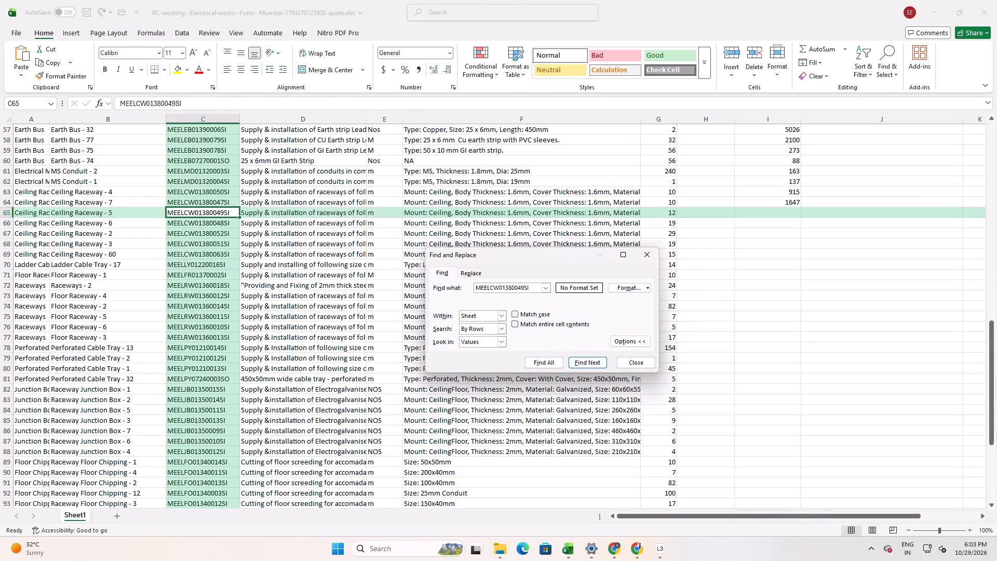
{"action": "left_click", "coordinate": [770, 215]}
{"action": "type", "text": "1054"}
{"action": "key", "text": "Return"}
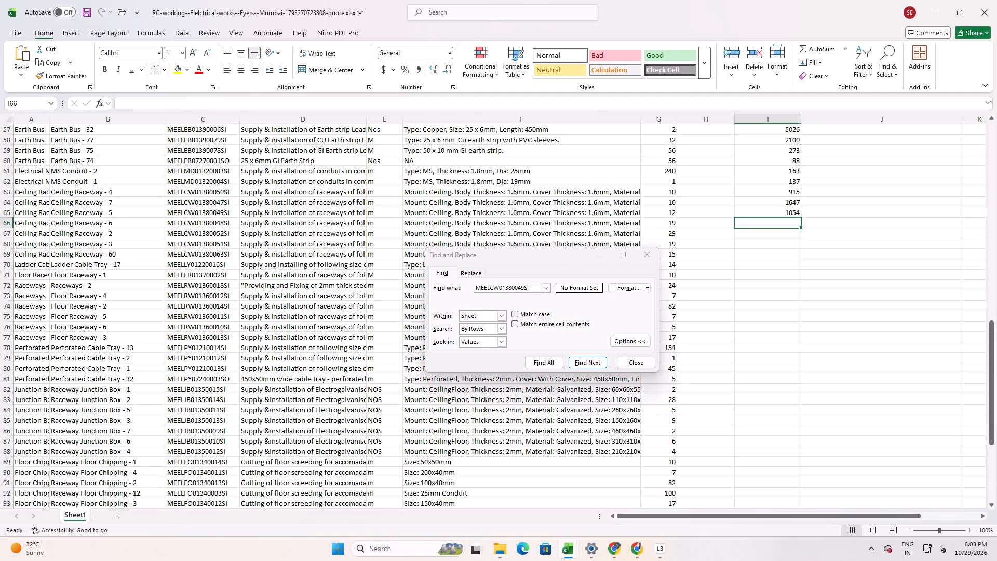
Copy SKU MEELCW01380048SI from cell C66 of the quote workbook and search the BOQ workbook for it.
{"action": "left_click", "coordinate": [184, 224]}
{"action": "left_click_drag", "start_coordinate": [189, 102], "coordinate": [0, 103]}
{"action": "key", "text": "ctrl+c"}
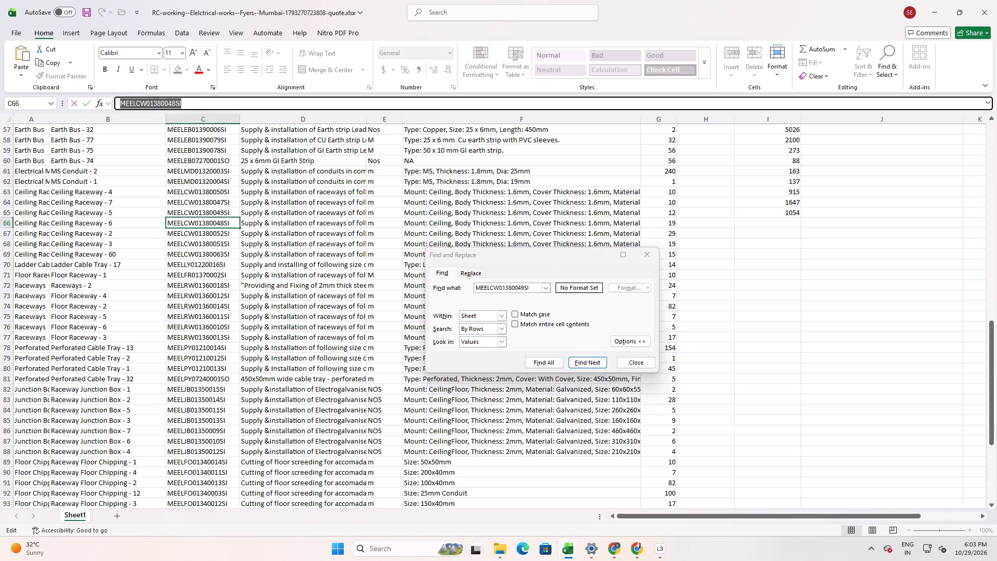
{"action": "key", "text": "alt+Tab"}
{"action": "key", "text": "alt+Tab"}
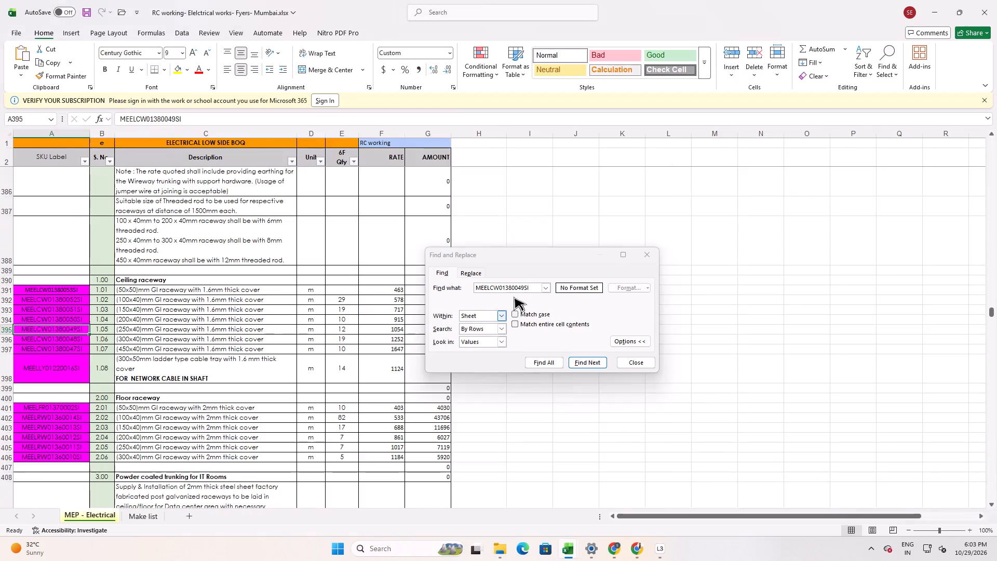
{"action": "left_click_drag", "start_coordinate": [532, 288], "coordinate": [329, 287]}
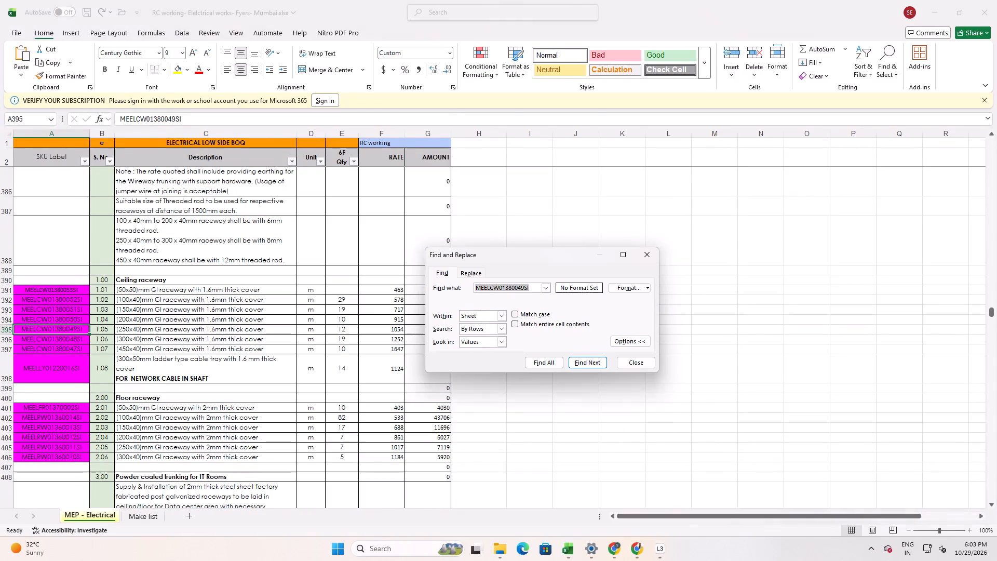
{"action": "key", "text": "ctrl+v"}
{"action": "left_click", "coordinate": [586, 363]}
{"action": "left_click", "coordinate": [587, 362]}
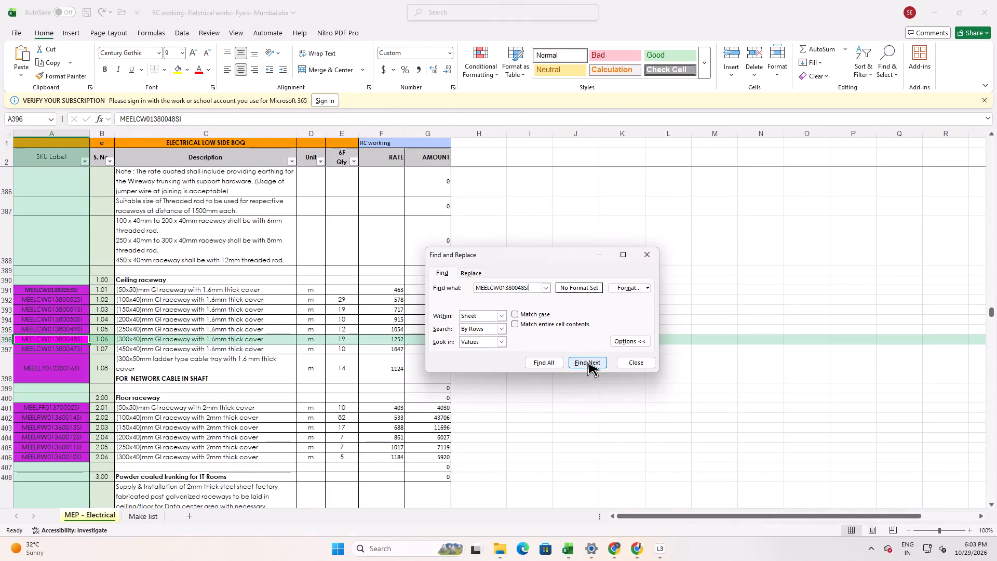
{"action": "left_click", "coordinate": [587, 362]}
{"action": "left_click", "coordinate": [587, 362]}
Enter the rate 1252 in cell I66 of the quote workbook for Ceiling Raceway - 6.
{"action": "key", "text": "alt+Tab"}
{"action": "key", "text": "alt+Tab"}
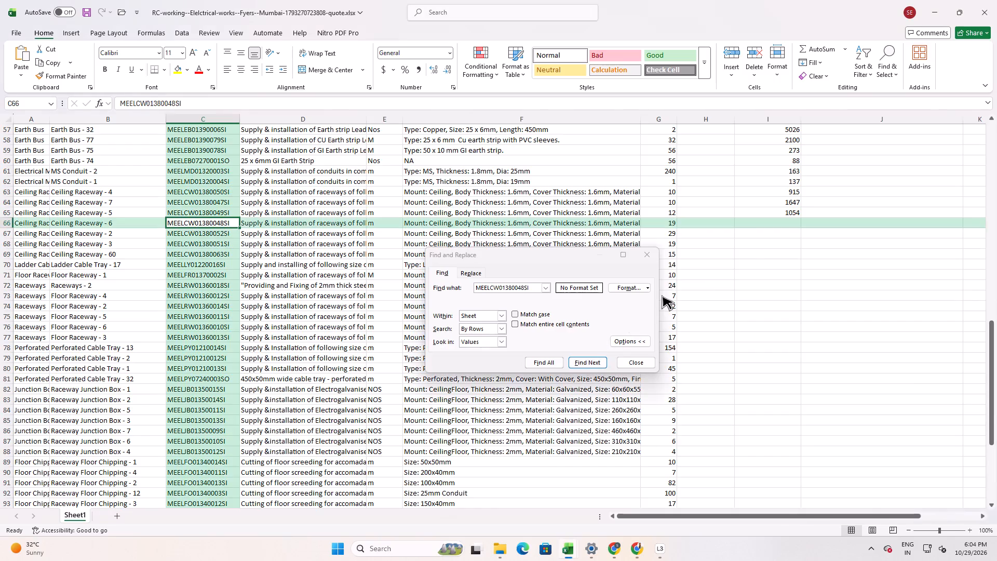
{"action": "left_click", "coordinate": [779, 224]}
{"action": "type", "text": "125"}
{"action": "key", "text": "2"}
{"action": "key", "text": "Return"}
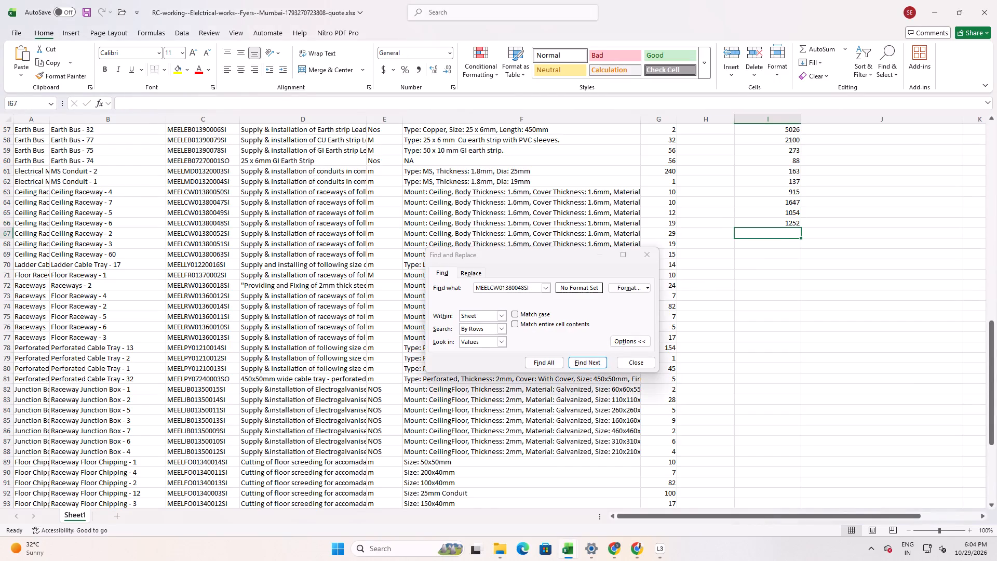
Copy SKU MEELCW01380052SI from cell C67 of the quote workbook and search the BOQ workbook for it.
{"action": "left_click", "coordinate": [221, 233]}
{"action": "left_click_drag", "start_coordinate": [197, 103], "coordinate": [178, 103]}
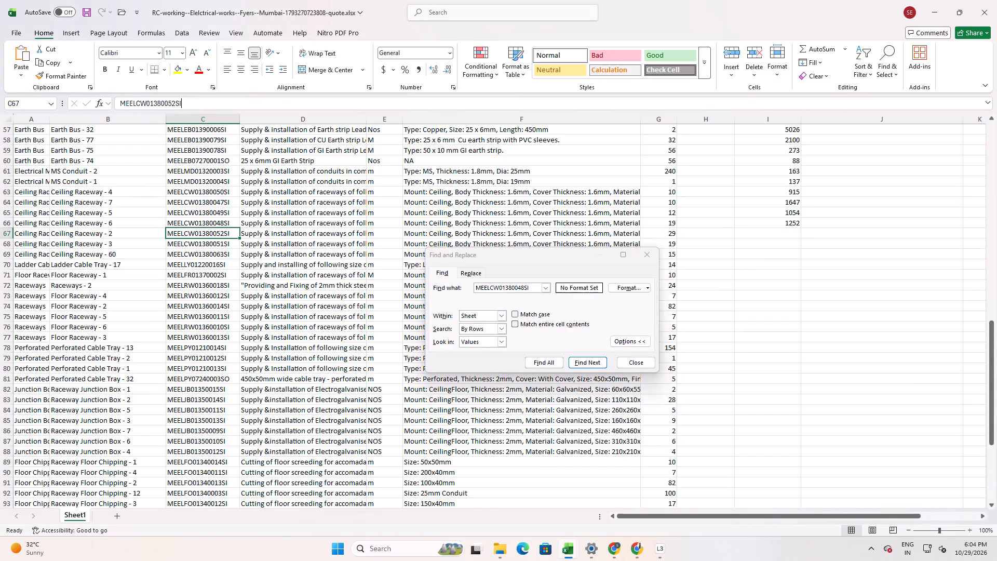
{"action": "left_click_drag", "start_coordinate": [178, 103], "coordinate": [0, 112]}
{"action": "key", "text": "ctrl+c"}
{"action": "key", "text": "alt+Tab"}
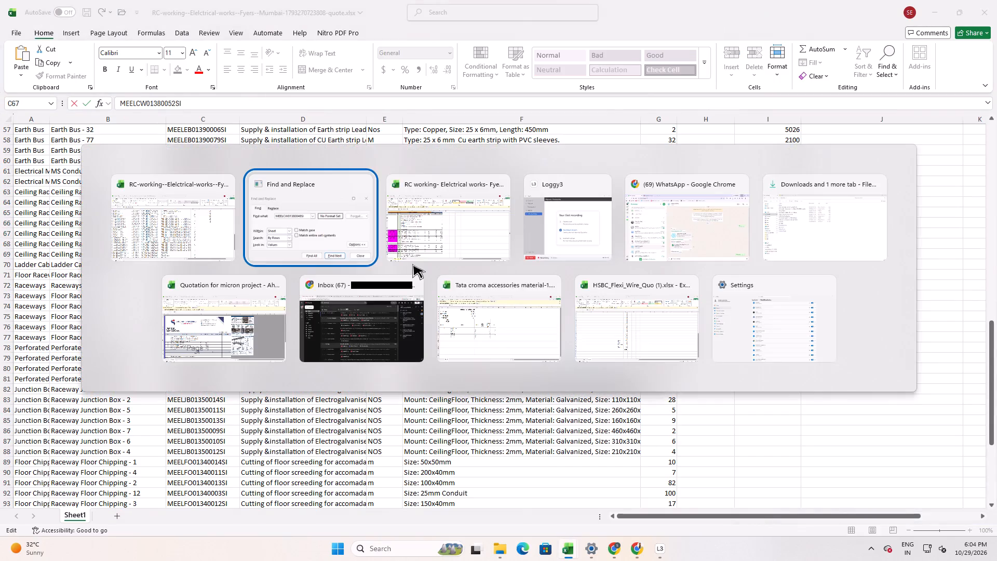
{"action": "key", "text": "alt+Tab"}
{"action": "left_click_drag", "start_coordinate": [532, 288], "coordinate": [331, 283]}
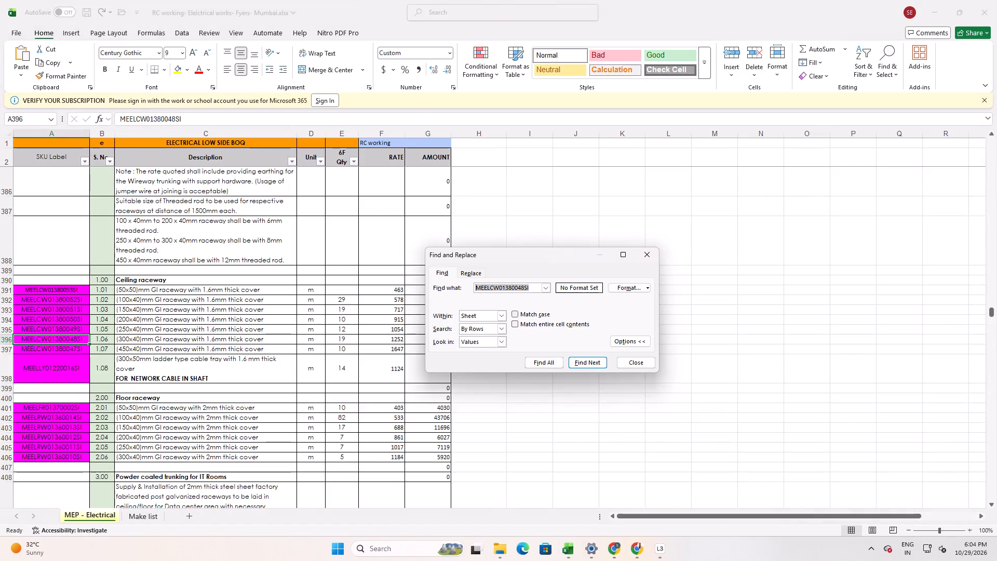
{"action": "key", "text": "ctrl+v"}
{"action": "left_click", "coordinate": [585, 362]}
{"action": "left_click", "coordinate": [585, 362]}
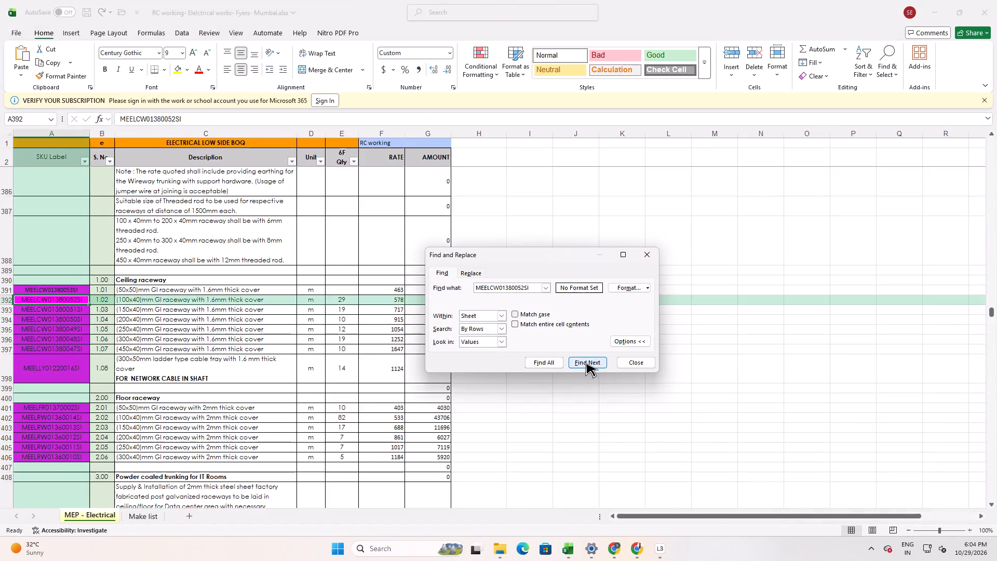
Enter the rate 578 in cell I67 of the quote workbook for Ceiling Raceway - 2.
{"action": "key", "text": "alt+Tab"}
{"action": "key", "text": "alt+Tab"}
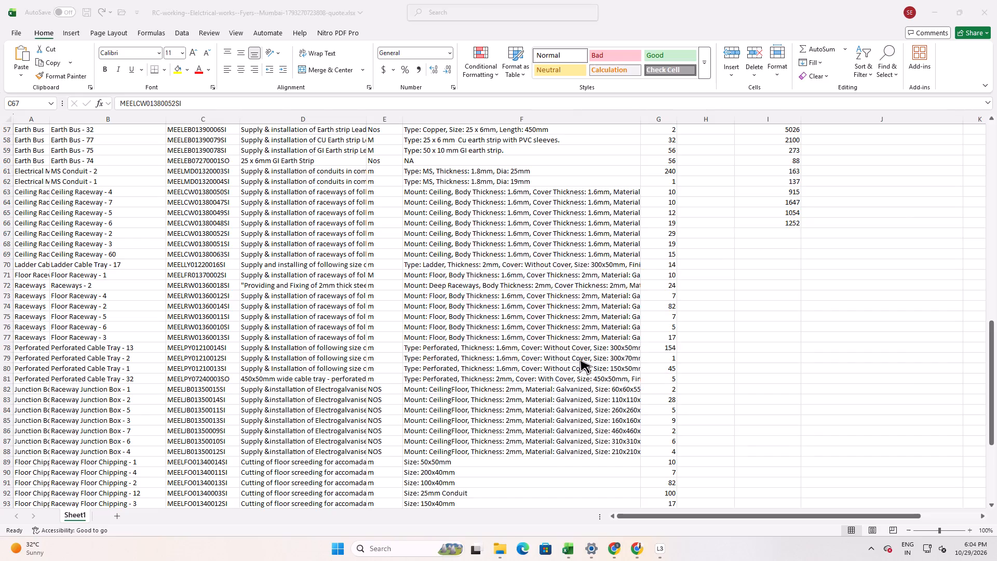
{"action": "left_click", "coordinate": [766, 231]}
{"action": "type", "text": "578"}
{"action": "key", "text": "Return"}
Copy SKU MEELCW01380051SI from cell C68 of the quote workbook and search the BOQ workbook for it.
{"action": "key", "text": "alt+Tab"}
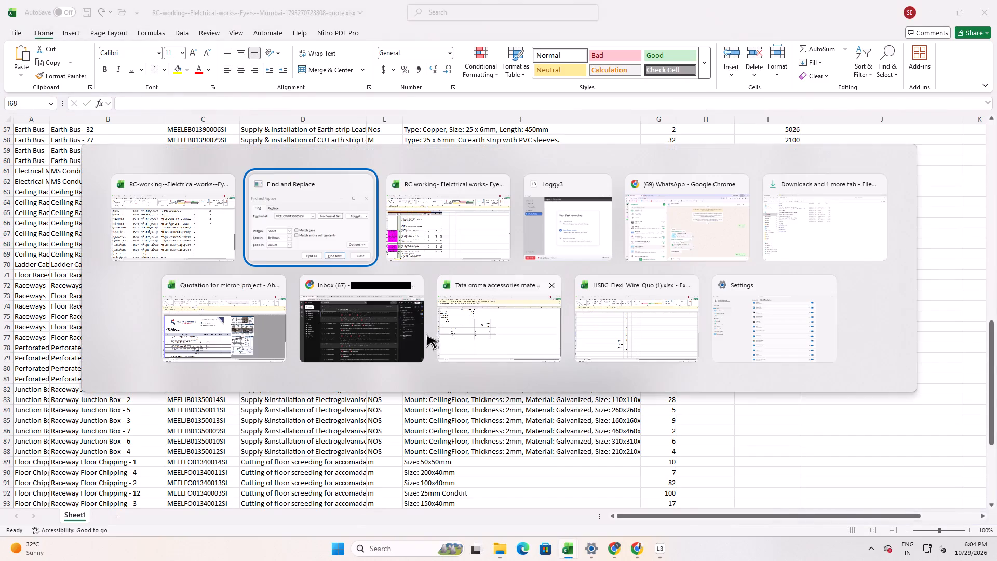
{"action": "left_click", "coordinate": [177, 205], "text": "alt"}
{"action": "left_click", "coordinate": [221, 248]}
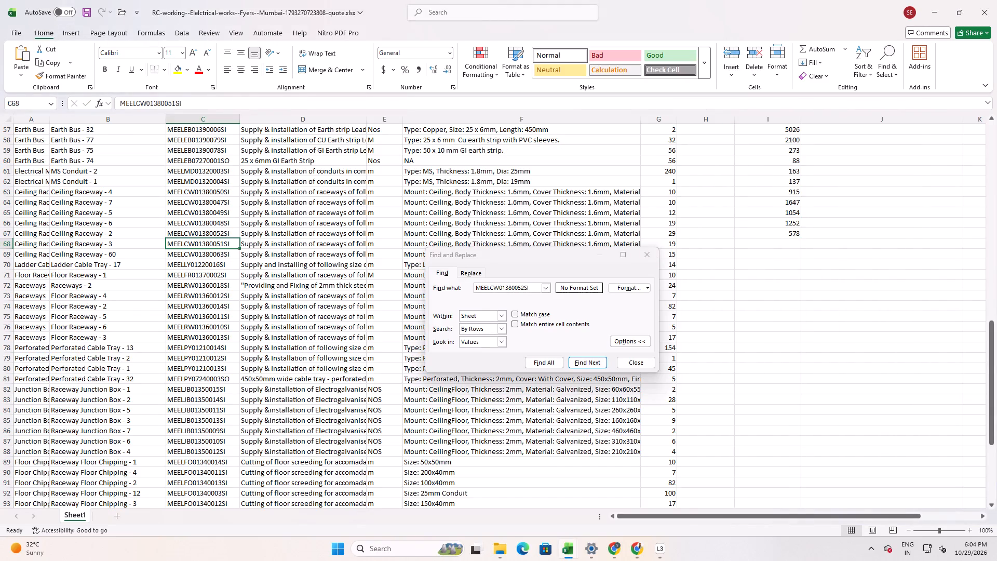
{"action": "left_click_drag", "start_coordinate": [197, 98], "coordinate": [2, 94]}
{"action": "key", "text": "ctrl+c"}
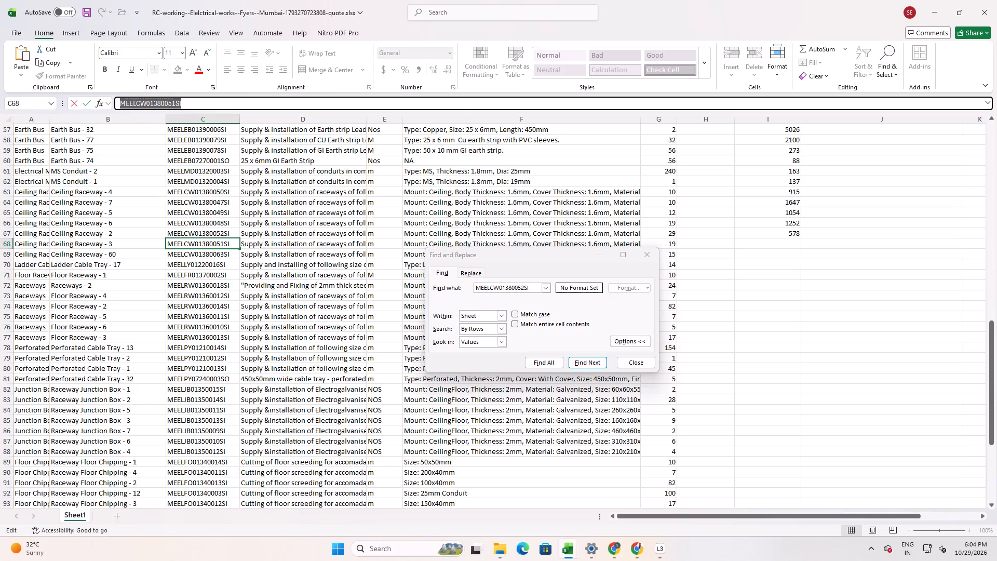
{"action": "key", "text": "alt+Tab"}
{"action": "key", "text": "alt+Tab"}
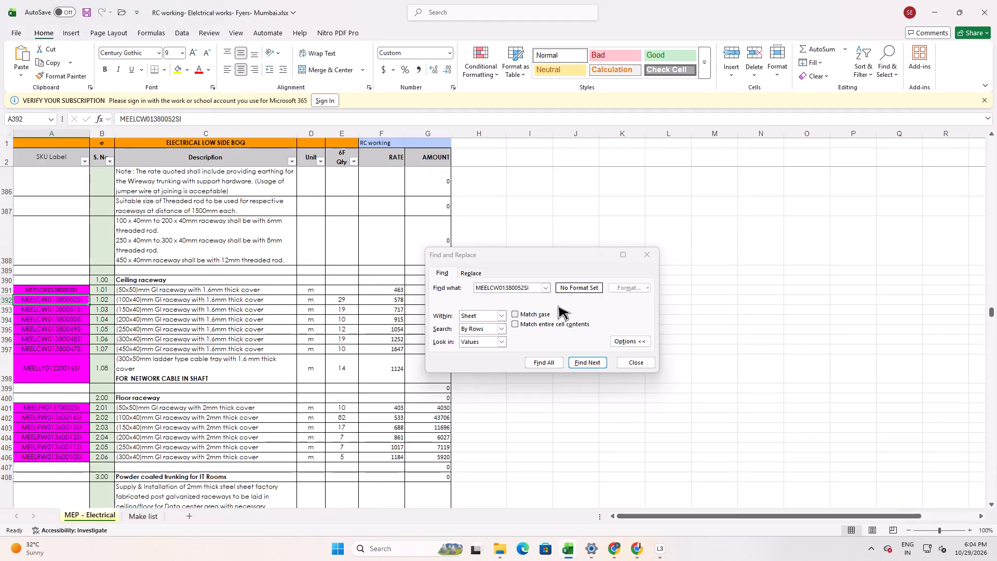
{"action": "left_click", "coordinate": [517, 287]}
{"action": "left_click_drag", "start_coordinate": [541, 286], "coordinate": [258, 270]}
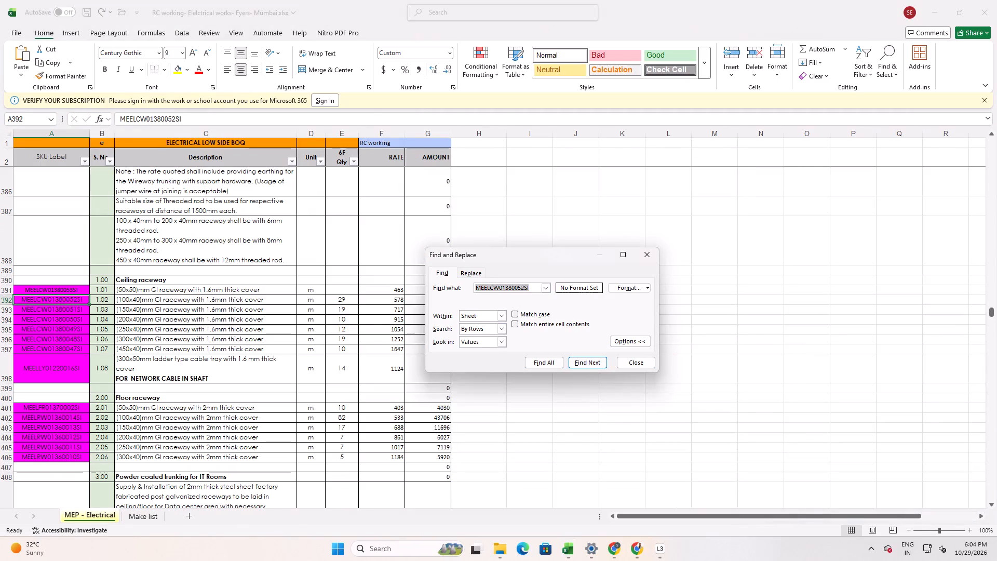
{"action": "key", "text": "ctrl+v"}
{"action": "left_click", "coordinate": [586, 367]}
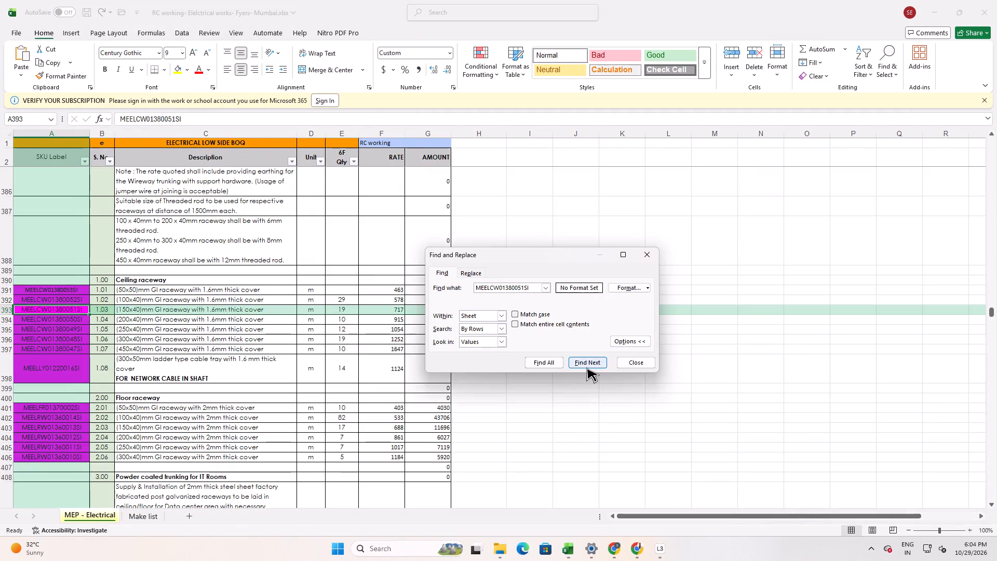
{"action": "left_click", "coordinate": [586, 367]}
Enter the rate 717 in cell I68 of the quote workbook for Ceiling Raceway - 3.
{"action": "key", "text": "alt+Tab"}
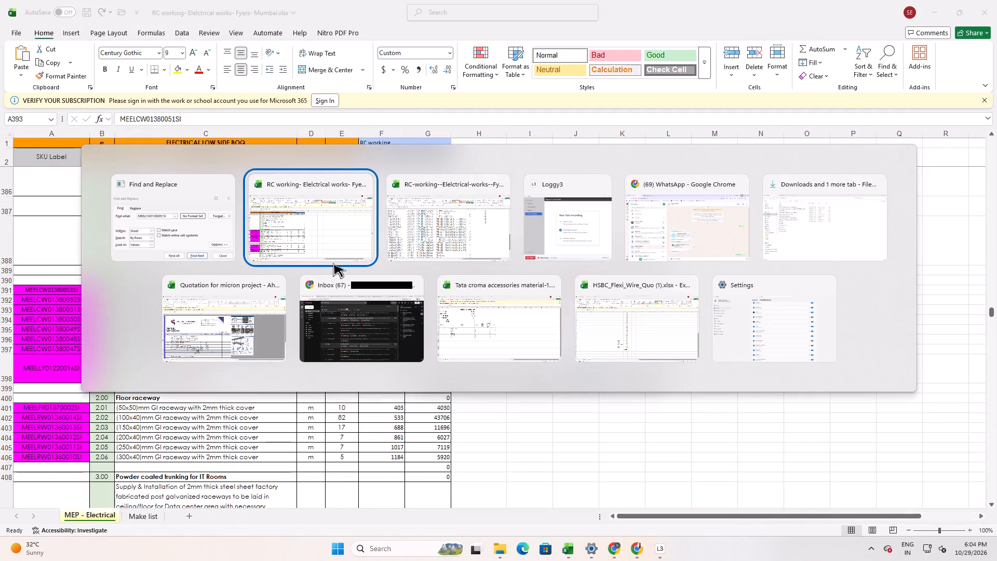
{"action": "key", "text": "alt+Tab"}
{"action": "left_click", "coordinate": [780, 243]}
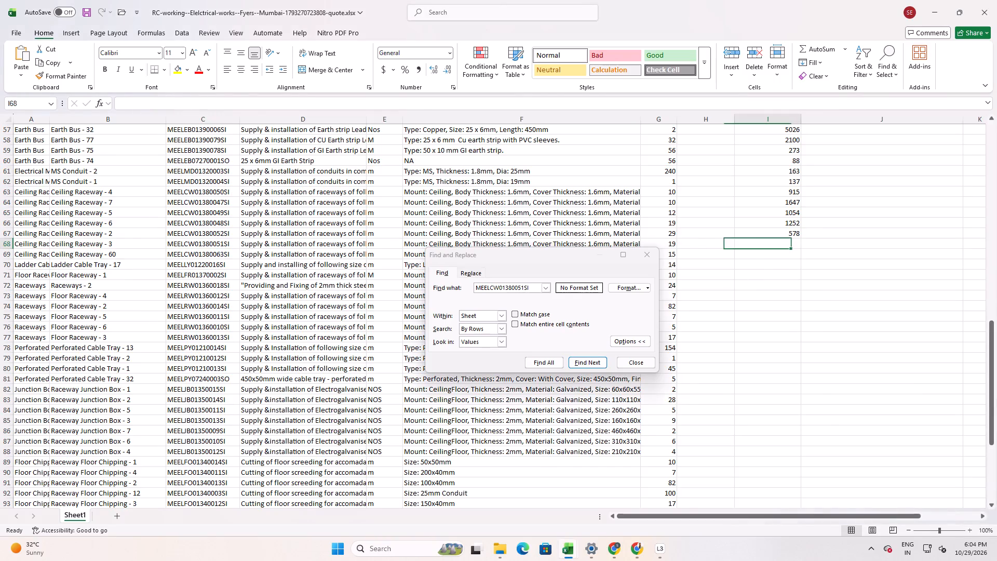
{"action": "type", "text": "717"}
{"action": "key", "text": "Return"}
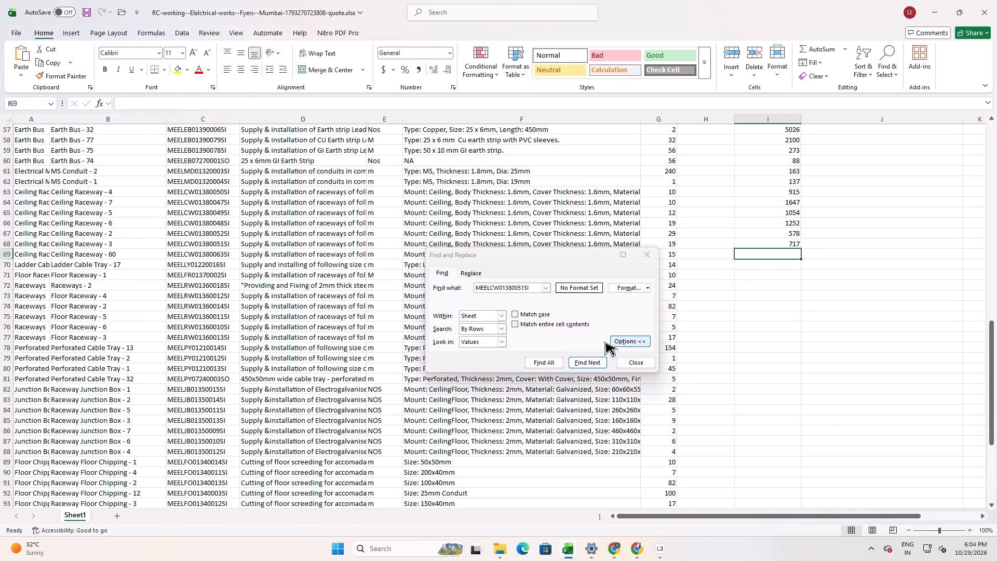
Copy SKU MEELCW01380063SI from cell C69 of the quote workbook and search the BOQ workbook for it.
{"action": "left_click", "coordinate": [212, 257]}
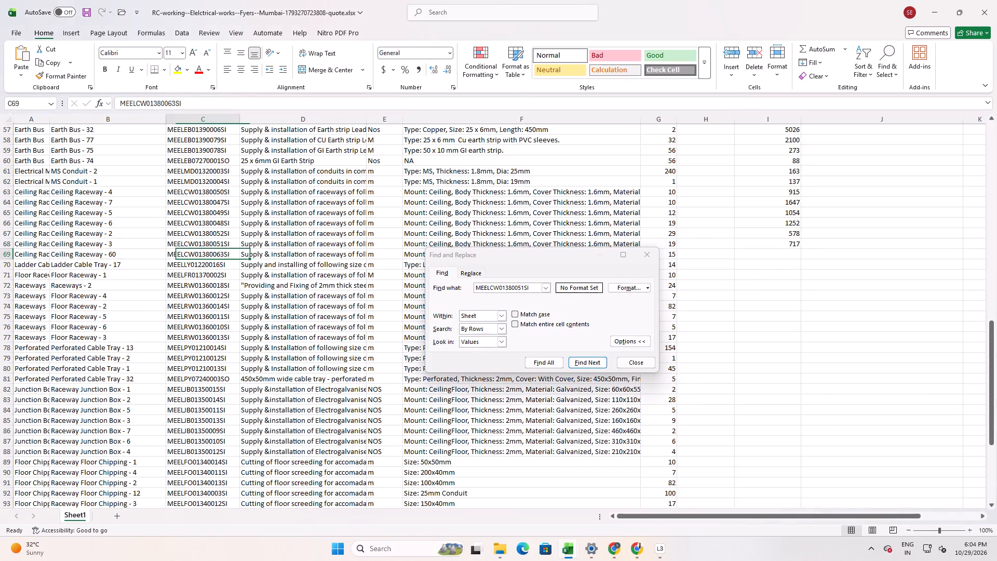
{"action": "left_click_drag", "start_coordinate": [196, 101], "coordinate": [0, 101]}
{"action": "key", "text": "ctrl+c"}
{"action": "key", "text": "alt+Tab"}
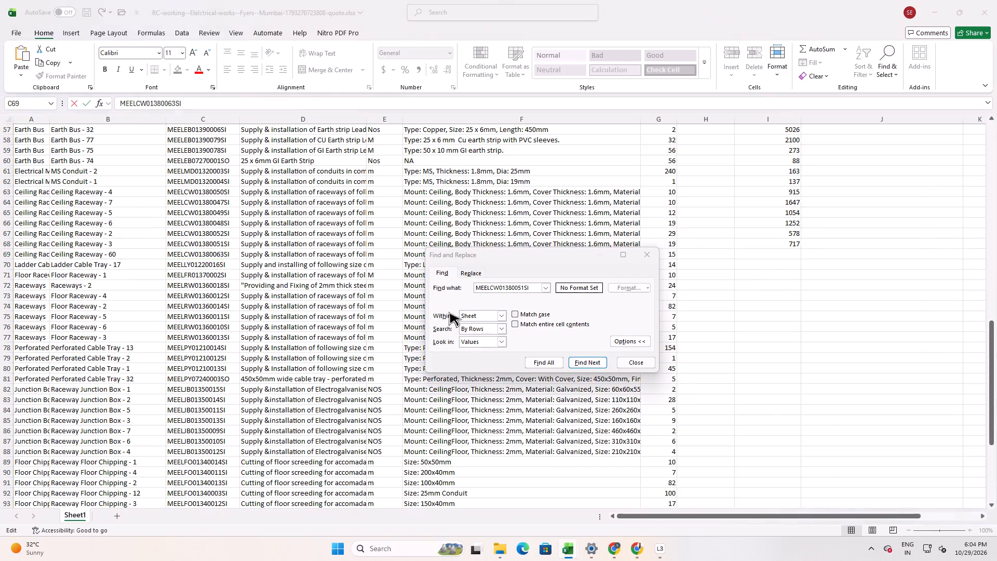
{"action": "key", "text": "alt+Tab"}
{"action": "left_click_drag", "start_coordinate": [537, 288], "coordinate": [347, 273]}
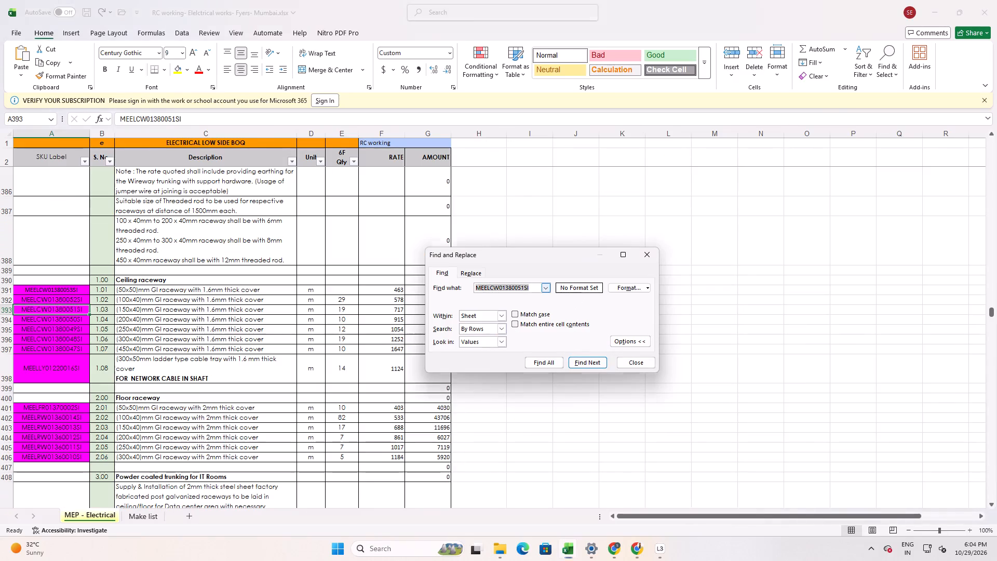
{"action": "left_click_drag", "start_coordinate": [347, 273], "coordinate": [286, 271]}
{"action": "key", "text": "ctrl+v"}
{"action": "left_click", "coordinate": [580, 359]}
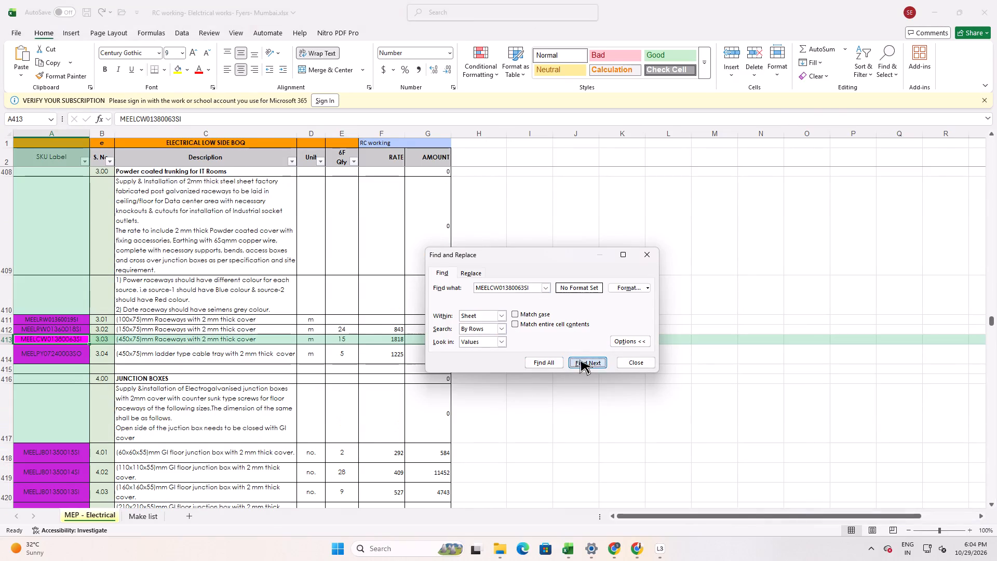
{"action": "left_click", "coordinate": [580, 359]}
Enter the rate 1818 in cell I69 of the quote workbook for Ceiling Raceway - 60.
{"action": "key", "text": "alt+Tab"}
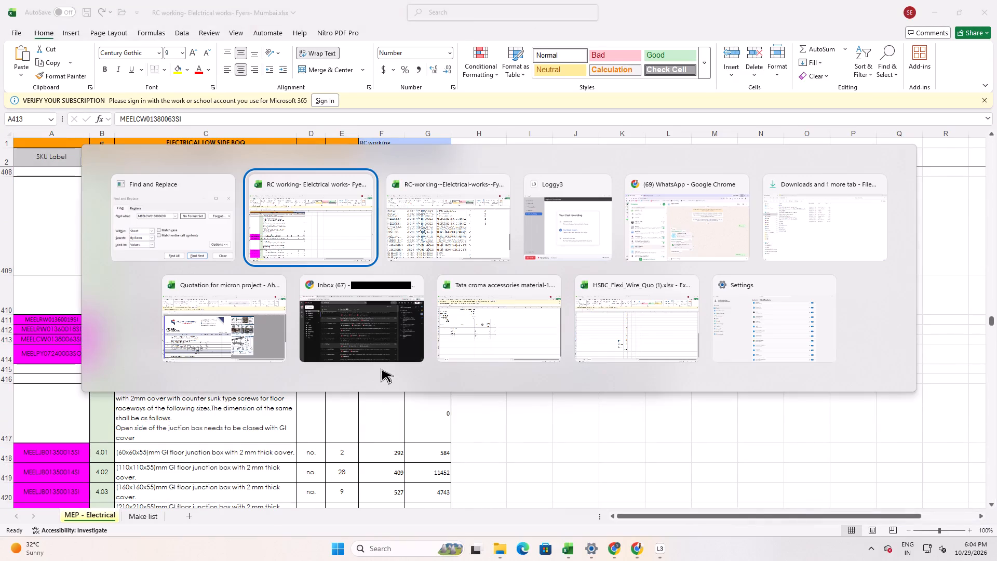
{"action": "key", "text": "alt+Tab"}
{"action": "left_click_drag", "start_coordinate": [774, 251], "coordinate": [779, 251]}
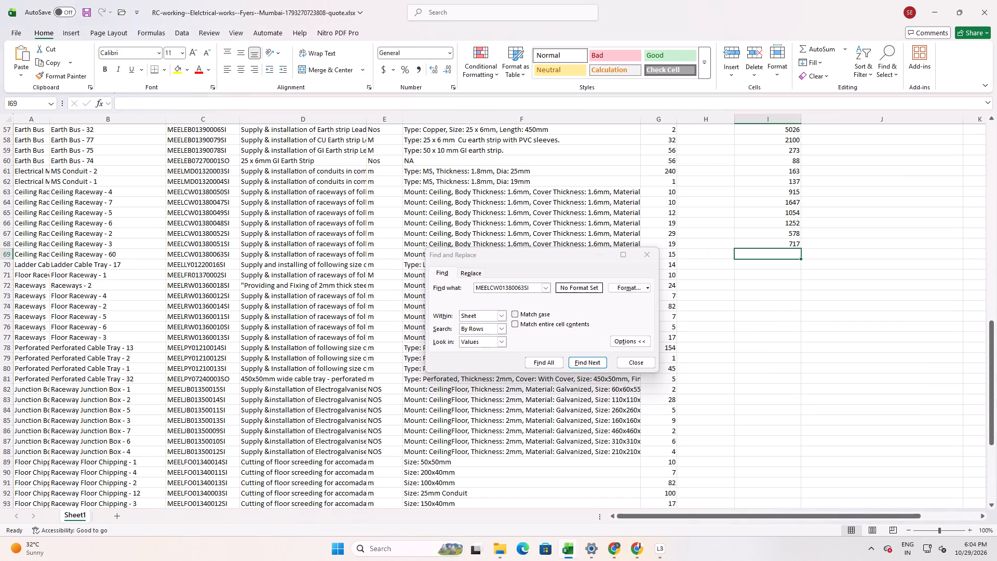
{"action": "type", "text": "1819"}
{"action": "key", "text": "BackSpace"}
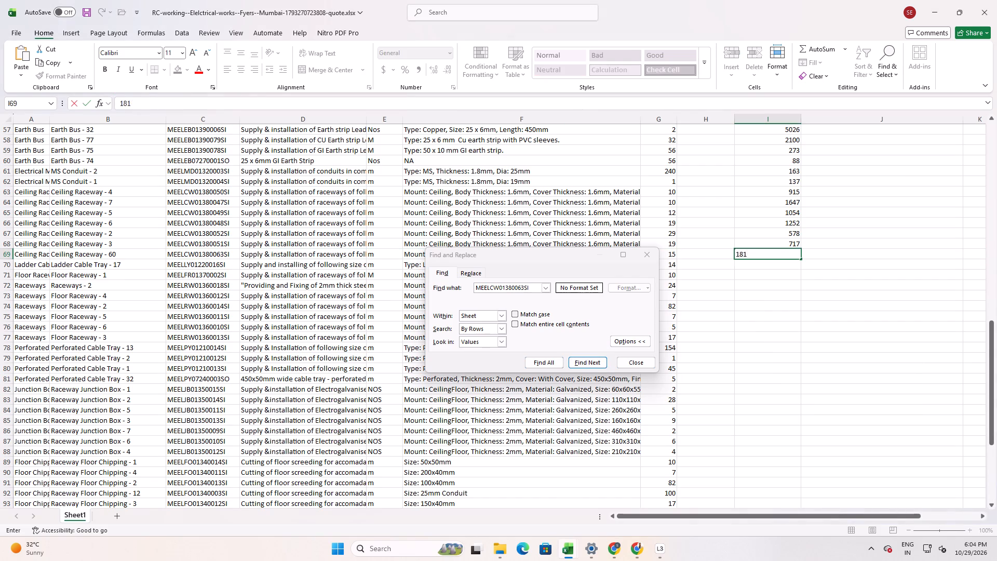
{"action": "key", "text": "8"}
{"action": "key", "text": "Return"}
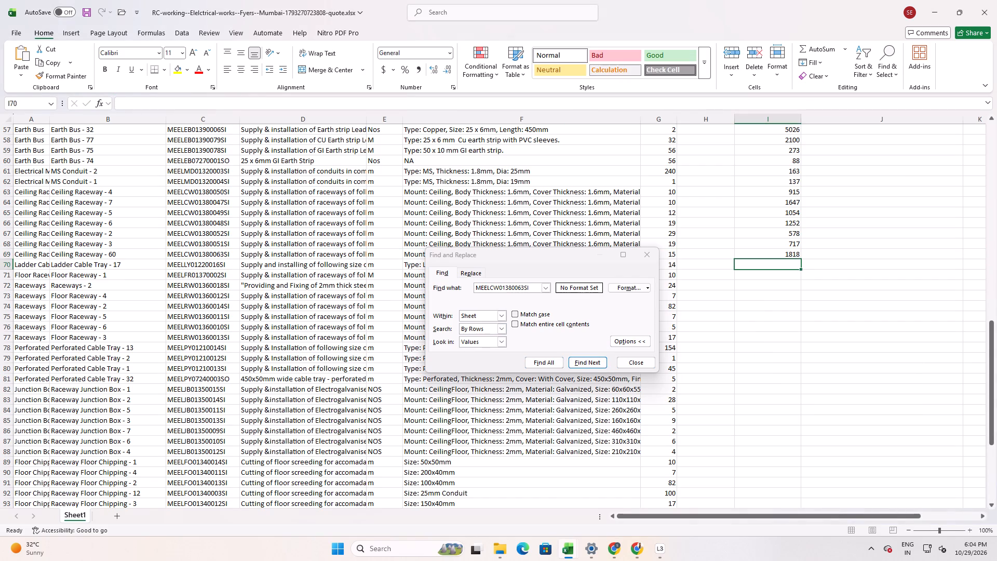
Copy SKU MEELLY01220016SI from cell C70 of the quote workbook and search the BOQ workbook for it.
{"action": "left_click", "coordinate": [228, 266]}
{"action": "left_click_drag", "start_coordinate": [200, 102], "coordinate": [0, 102]}
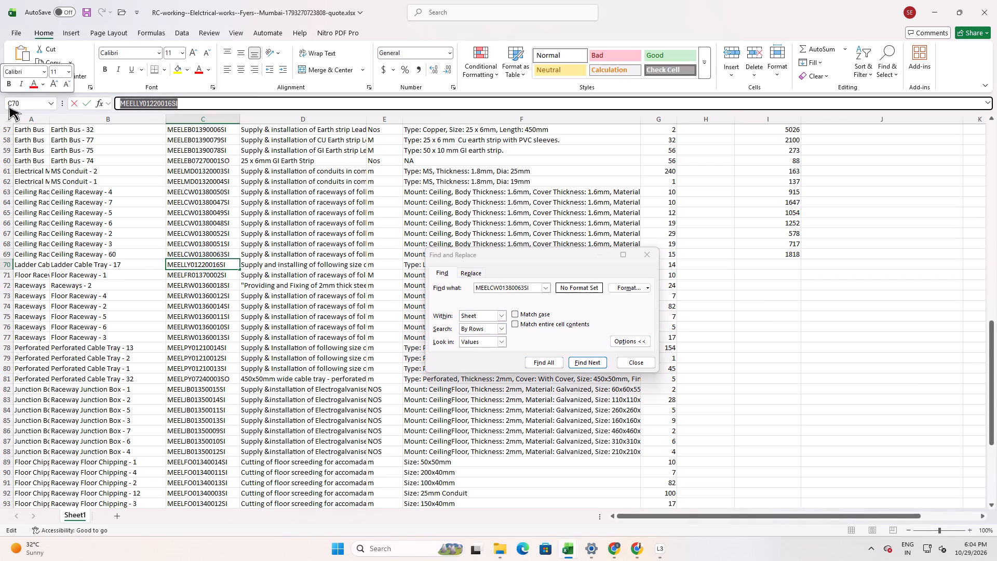
{"action": "key", "text": "ctrl+c"}
{"action": "key", "text": "alt+Tab"}
{"action": "key", "text": "alt+Tab"}
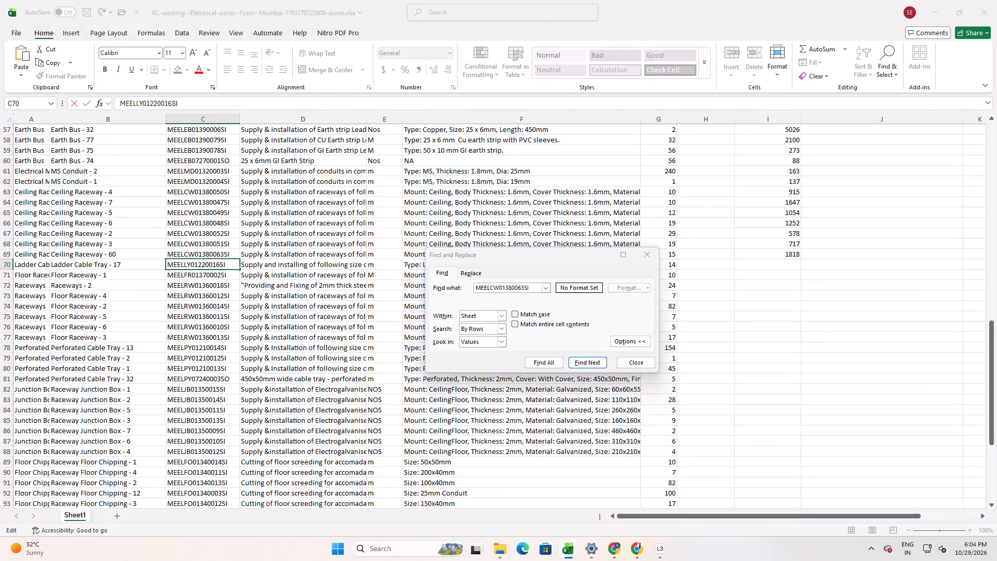
{"action": "left_click", "coordinate": [533, 284]}
{"action": "left_click_drag", "start_coordinate": [533, 285], "coordinate": [348, 286]}
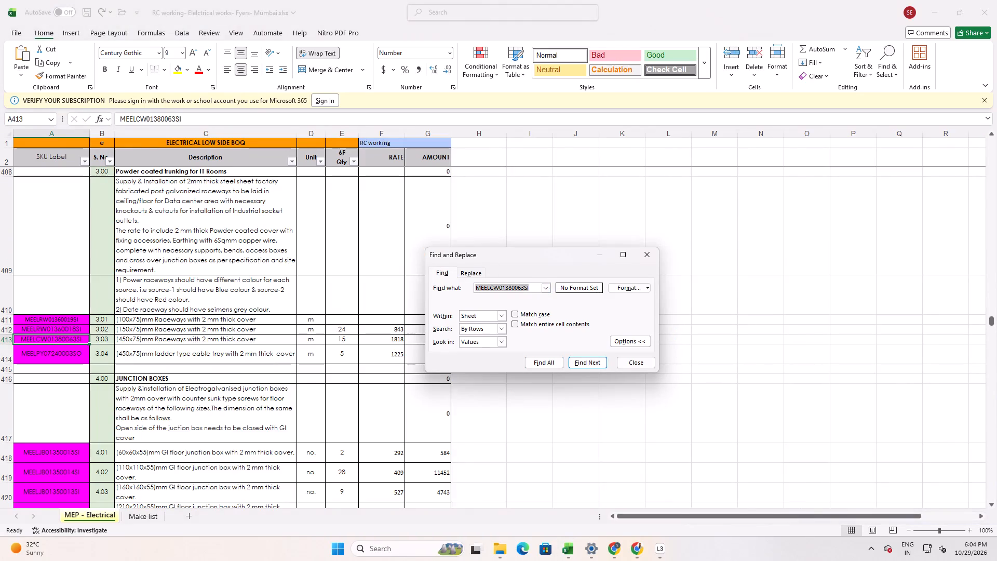
{"action": "key", "text": "ctrl+v"}
{"action": "left_click", "coordinate": [596, 367]}
{"action": "left_click", "coordinate": [596, 367]}
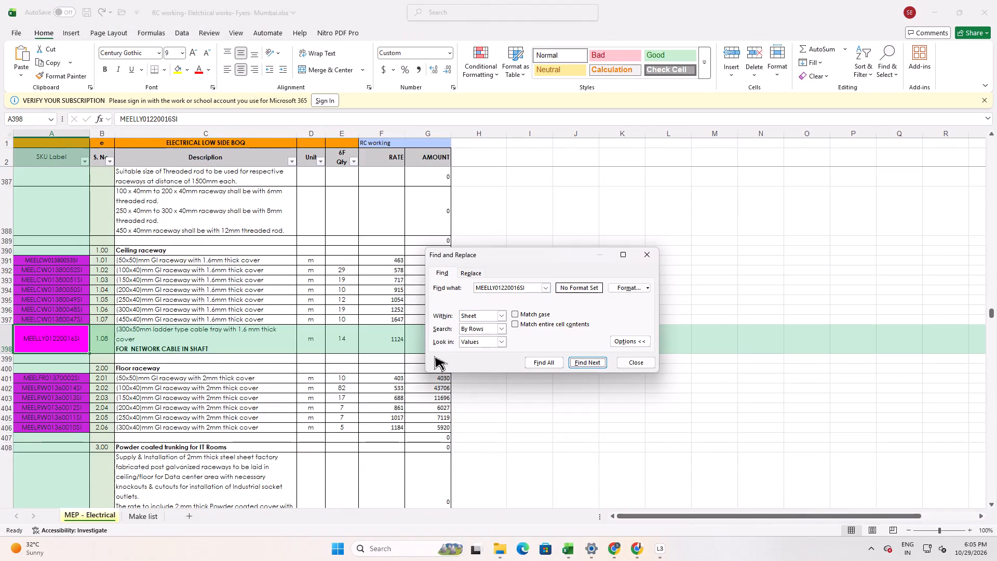
Enter the rate 1124 in cell I70 of the quote workbook for Ladder Cable Tray - 17.
{"action": "key", "text": "alt+Tab"}
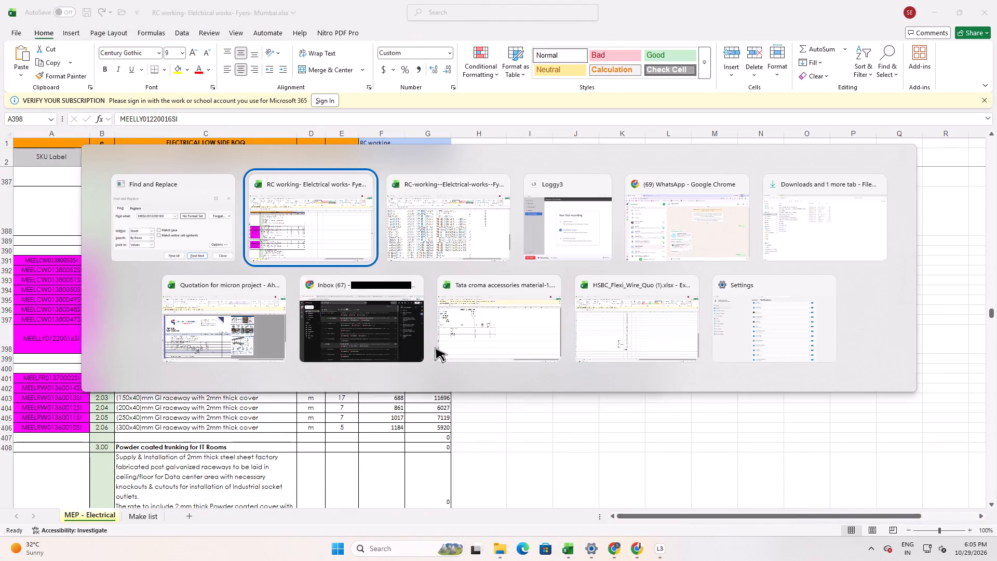
{"action": "key", "text": "alt+Tab"}
{"action": "left_click", "coordinate": [759, 265]}
{"action": "type", "text": "1124"}
{"action": "key", "text": "Return"}
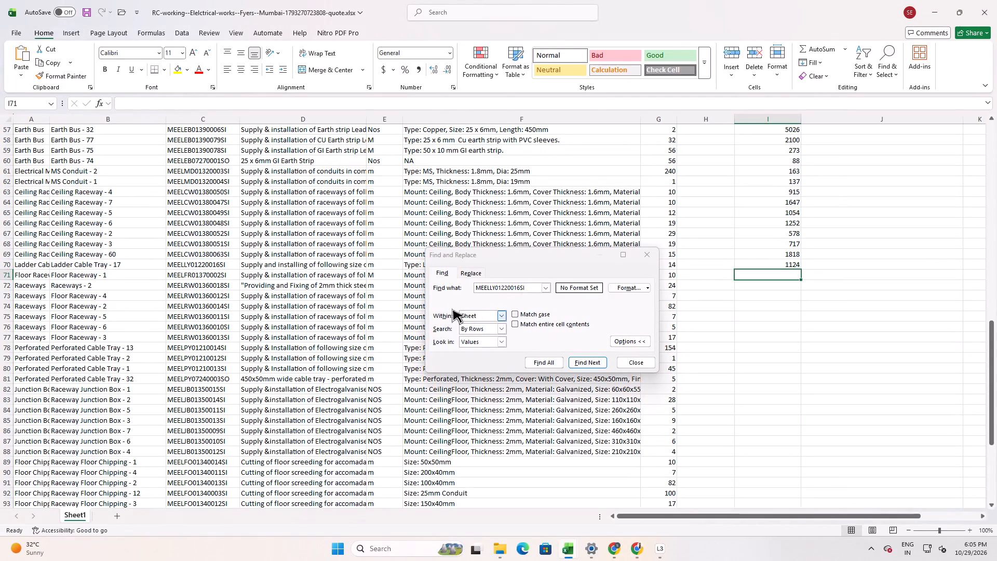
Copy SKU MEELFR01370002SI from cell C71 of the quote workbook and search the BOQ workbook for it.
{"action": "key", "text": "alt+Tab"}
{"action": "left_click", "coordinate": [169, 217], "text": "alt"}
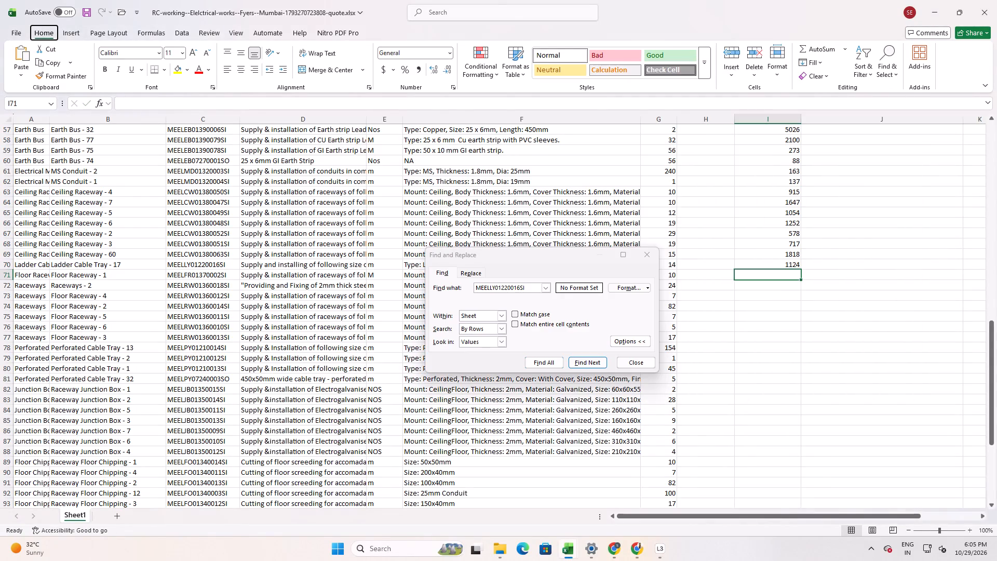
{"action": "left_click", "coordinate": [217, 275]}
{"action": "double_click", "coordinate": [232, 274]}
{"action": "left_click_drag", "start_coordinate": [232, 274], "coordinate": [41, 251]}
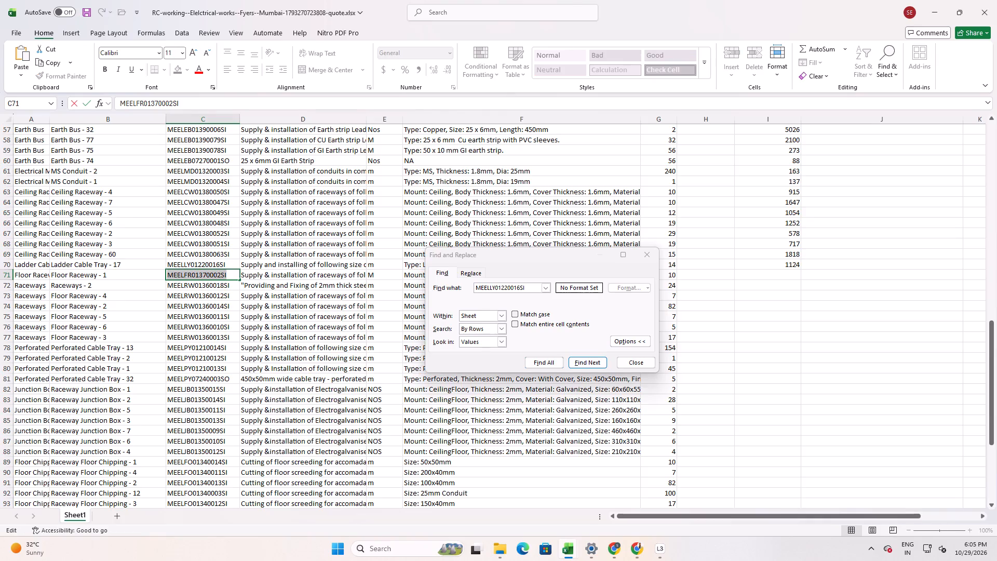
{"action": "key", "text": "ctrl+c"}
{"action": "key", "text": "alt+Tab"}
{"action": "key", "text": "alt+Tab"}
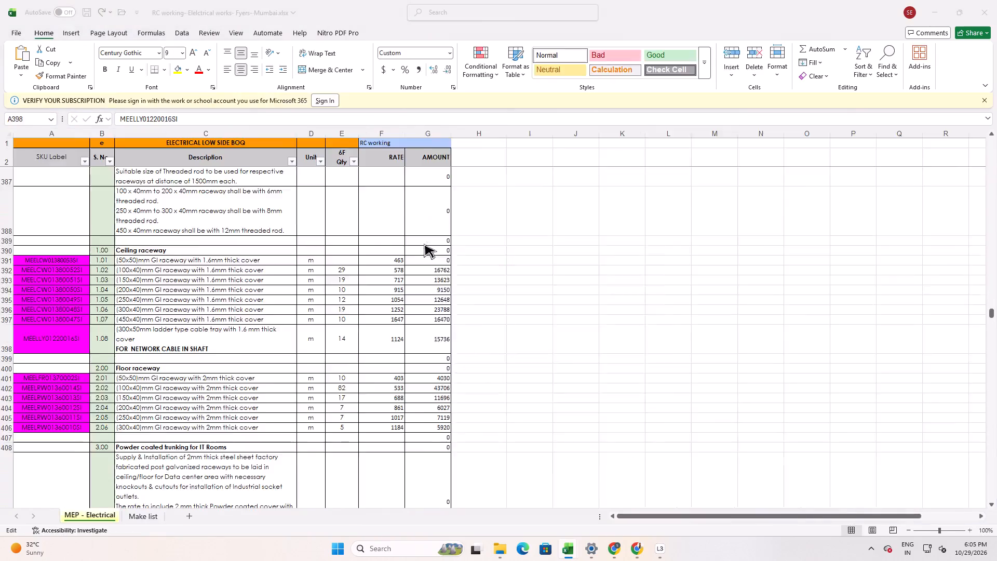
{"action": "left_click", "coordinate": [536, 286]}
{"action": "left_click_drag", "start_coordinate": [536, 286], "coordinate": [336, 288]}
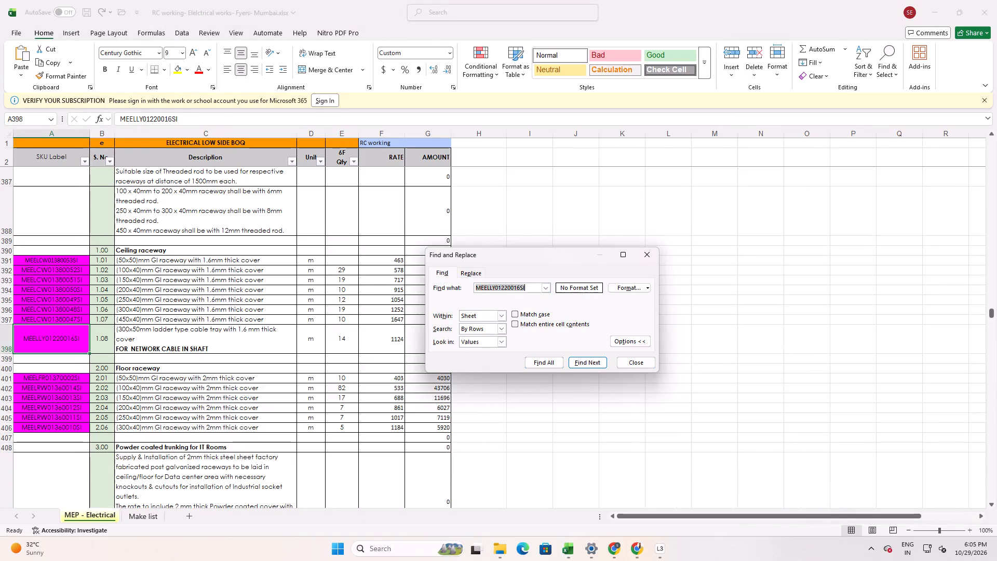
{"action": "key", "text": "ctrl+v"}
{"action": "left_click", "coordinate": [595, 367]}
{"action": "left_click", "coordinate": [596, 366]}
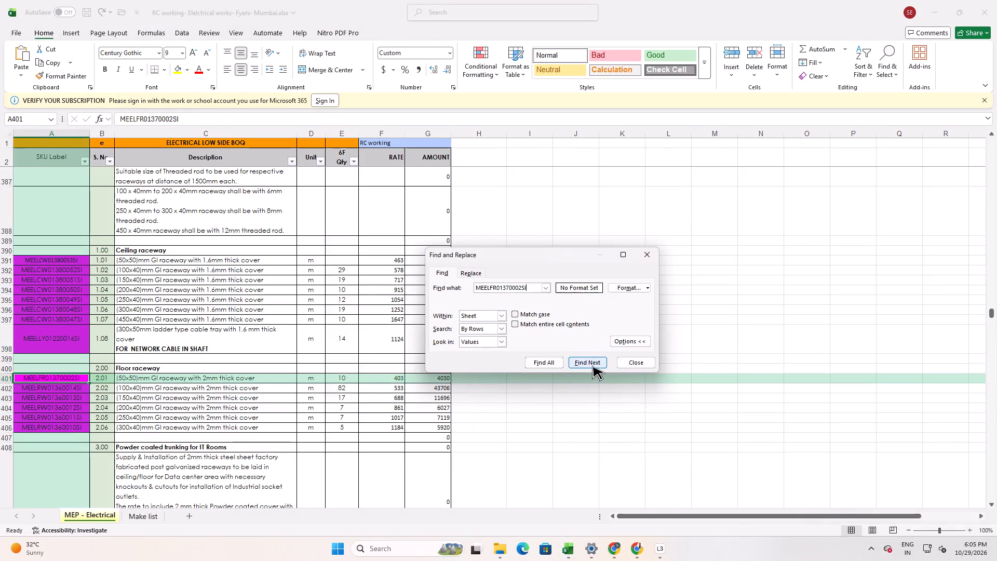
Enter the rate 403 in cell I71 of the quote workbook for Floor Raceway - 1.
{"action": "key", "text": "alt+Tab"}
{"action": "key", "text": "alt+Tab"}
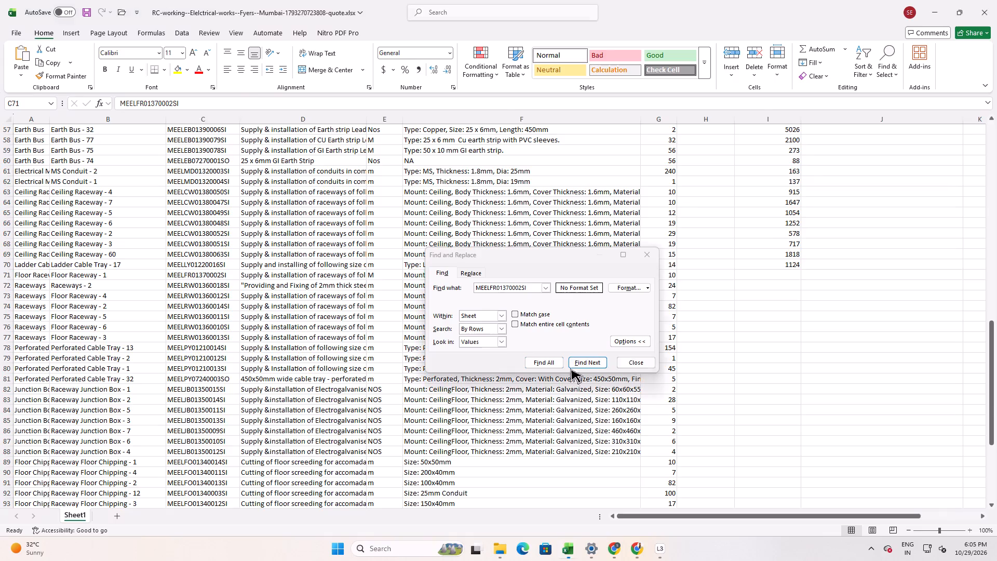
{"action": "left_click", "coordinate": [785, 275]}
{"action": "type", "text": "403"}
{"action": "key", "text": "Return"}
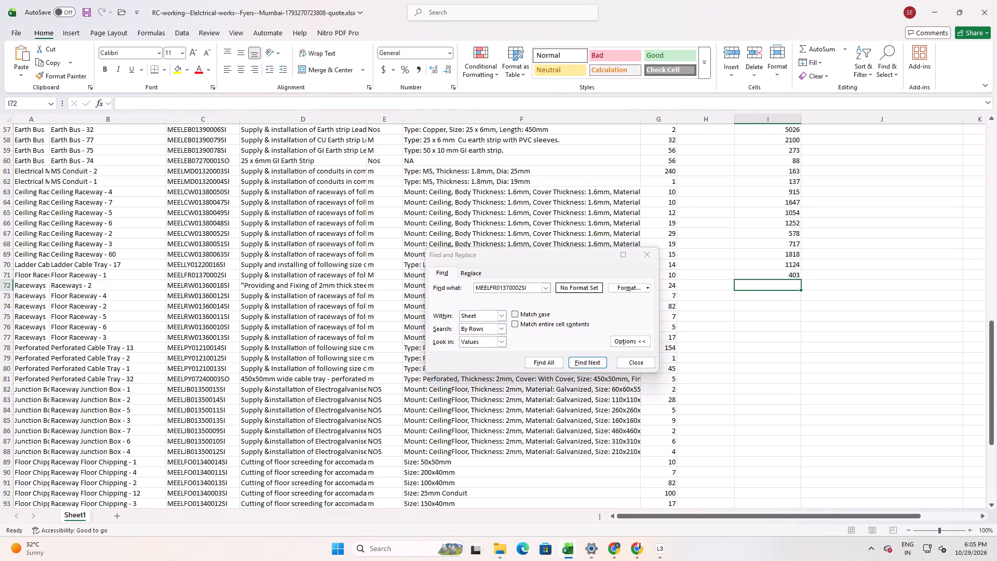
Copy SKU MEELRW01360018SI from cell C72 of the quote workbook and search the BOQ workbook for it.
{"action": "left_click", "coordinate": [226, 286]}
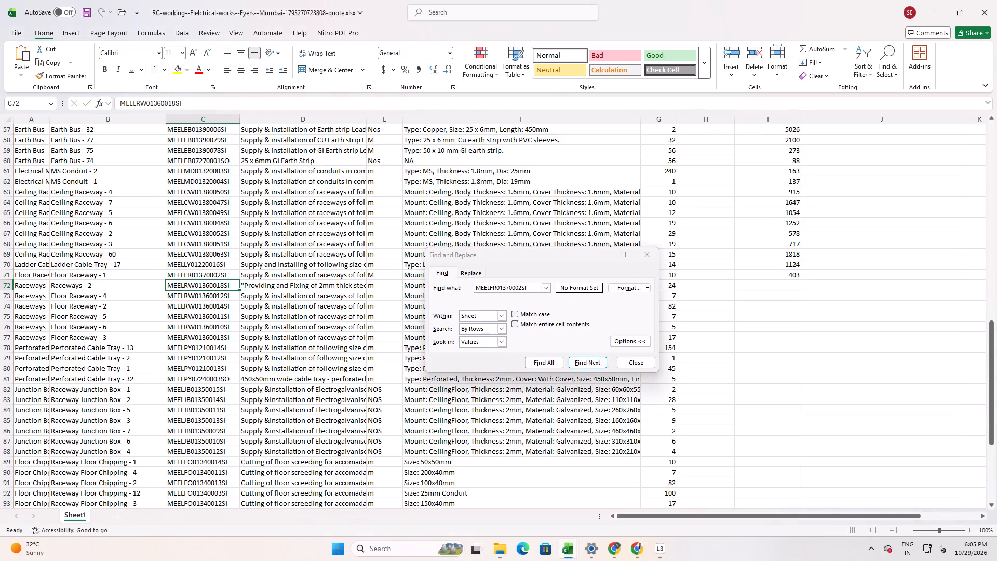
{"action": "left_click_drag", "start_coordinate": [195, 106], "coordinate": [6, 99]}
{"action": "key", "text": "ctrl+c"}
{"action": "key", "text": "alt+Tab"}
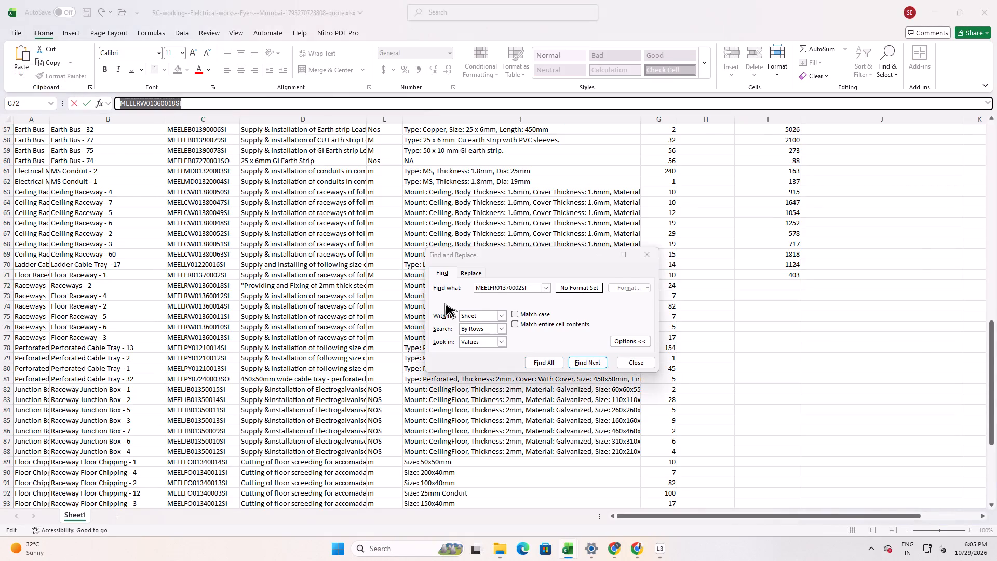
{"action": "key", "text": "alt+Tab"}
{"action": "double_click", "coordinate": [534, 290]}
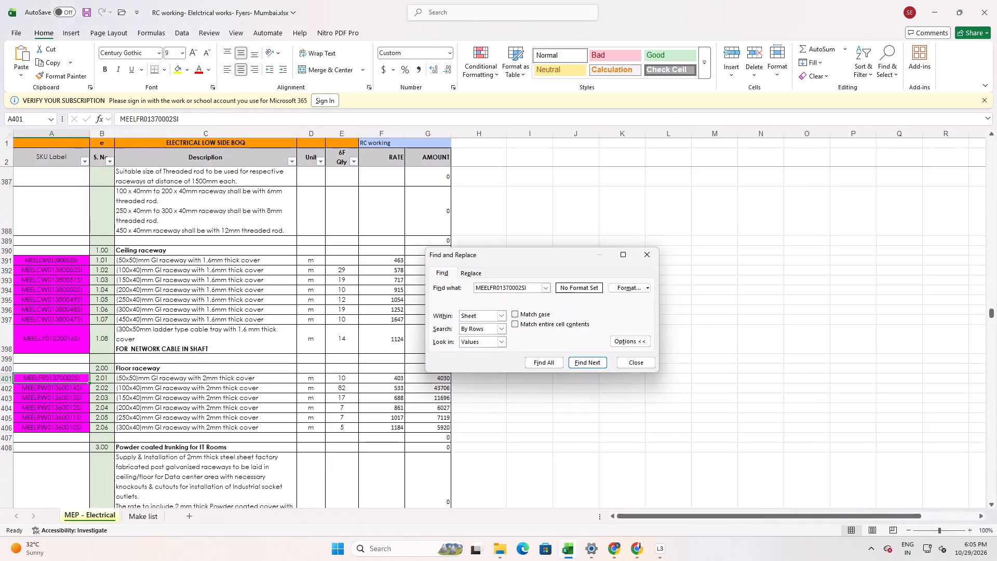
{"action": "key", "text": "ctrl+v"}
{"action": "left_click", "coordinate": [594, 359]}
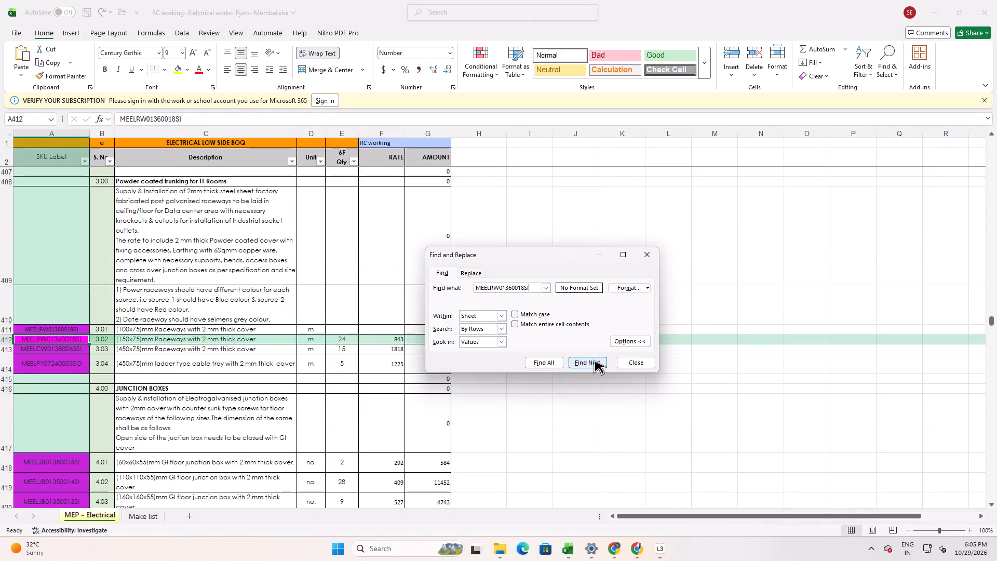
{"action": "left_click", "coordinate": [594, 359]}
{"action": "left_click", "coordinate": [594, 359]}
Enter the rate 843 in cell I72 of the quote workbook for Raceways - 2.
{"action": "key", "text": "alt+Tab"}
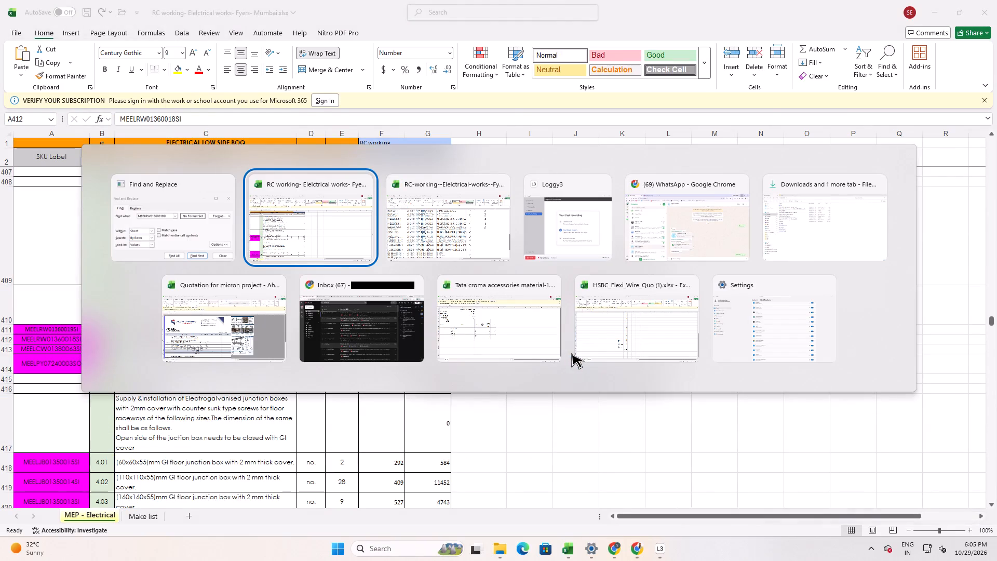
{"action": "key", "text": "alt+Tab"}
{"action": "left_click", "coordinate": [798, 285]}
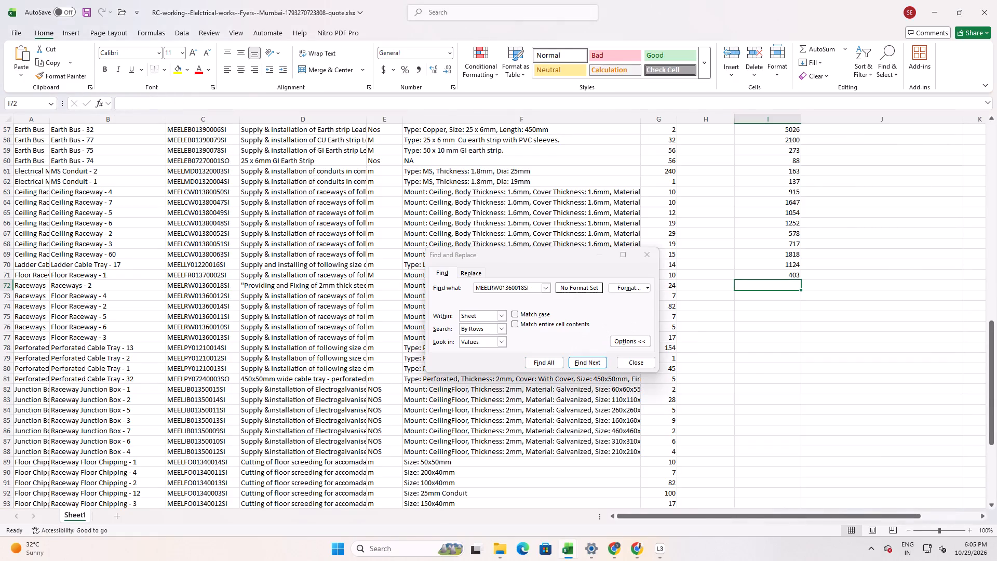
{"action": "type", "text": "843"}
{"action": "key", "text": "Return"}
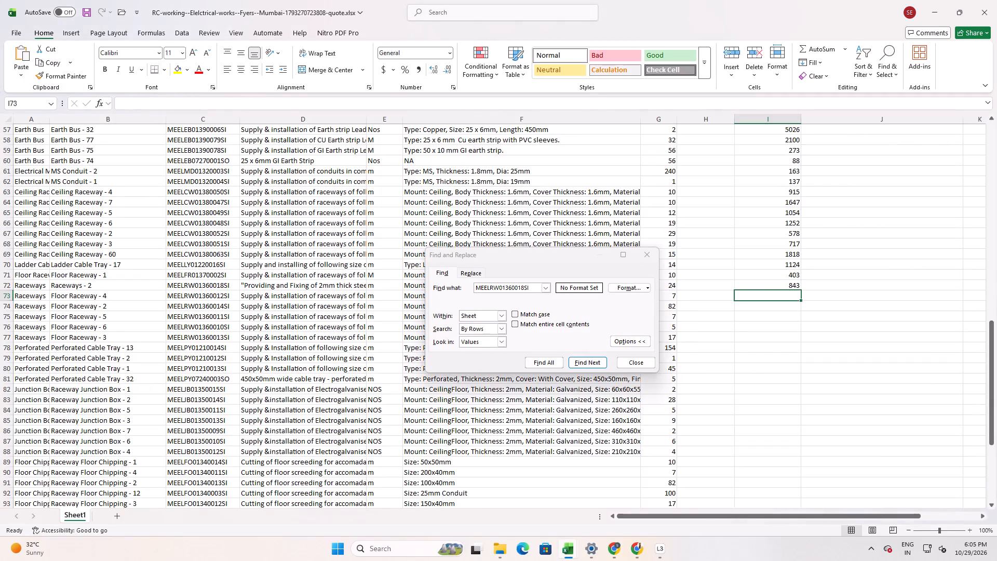
Copy SKU MEELRW01360012SI from cell C73 of the quote workbook and search the BOQ workbook for it.
{"action": "left_click", "coordinate": [203, 295]}
{"action": "left_click_drag", "start_coordinate": [198, 103], "coordinate": [0, 106]}
{"action": "key", "text": "ctrl+c"}
{"action": "key", "text": "alt+Tab"}
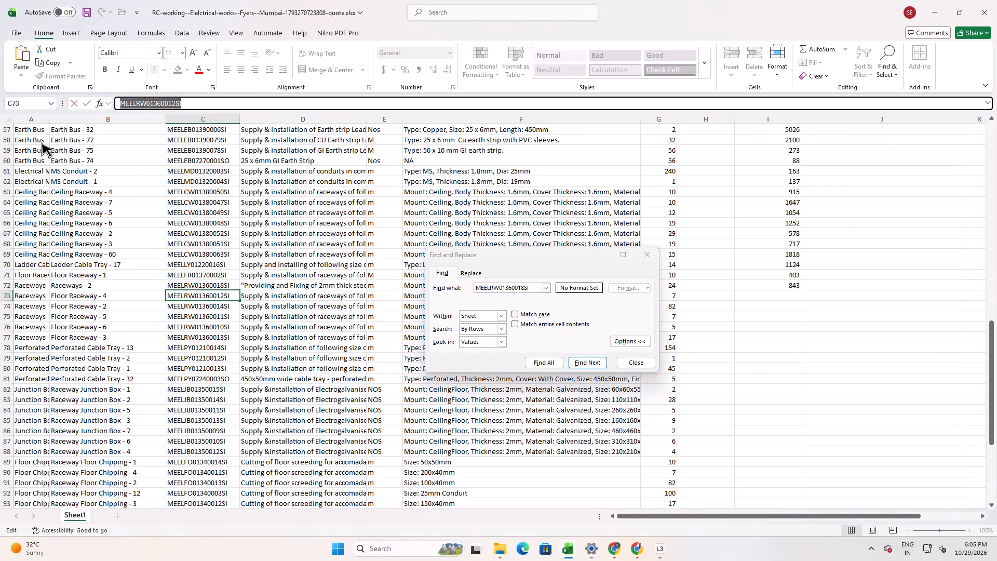
{"action": "key", "text": "alt+Tab"}
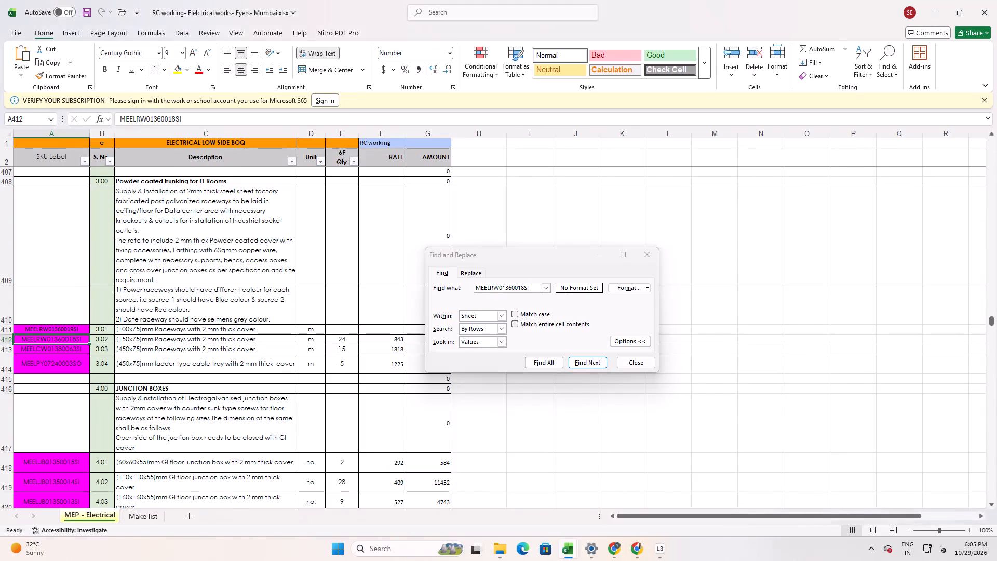
{"action": "left_click", "coordinate": [534, 286]}
{"action": "left_click_drag", "start_coordinate": [534, 286], "coordinate": [210, 285]}
{"action": "key", "text": "ctrl+v"}
{"action": "left_click", "coordinate": [600, 368]}
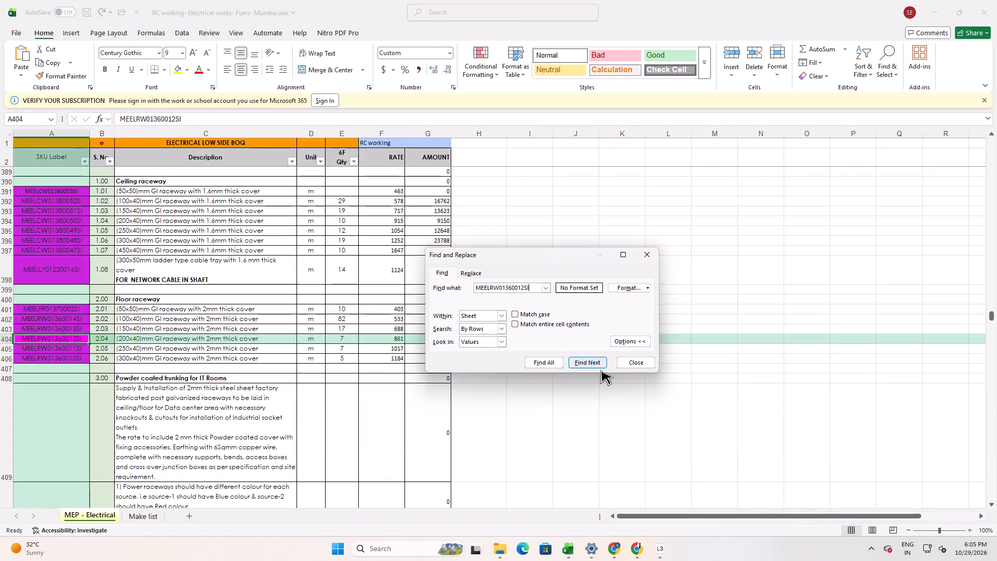
{"action": "left_click", "coordinate": [595, 368]}
Enter the rate 861 in cell I73 of the quote workbook for Floor Raceway - 4.
{"action": "key", "text": "alt+Tab"}
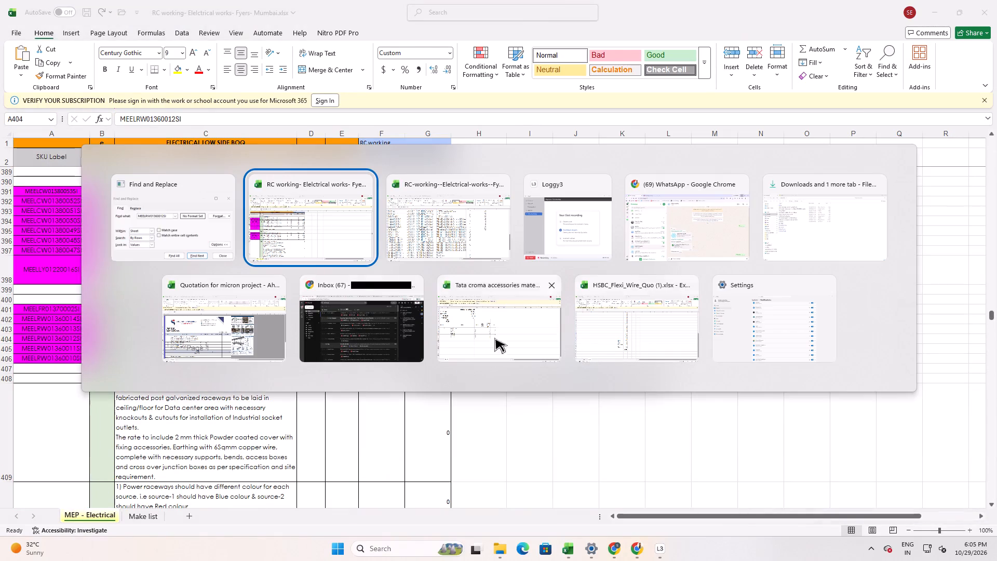
{"action": "left_click", "coordinate": [170, 226], "text": "alt"}
{"action": "key", "text": "alt+Tab"}
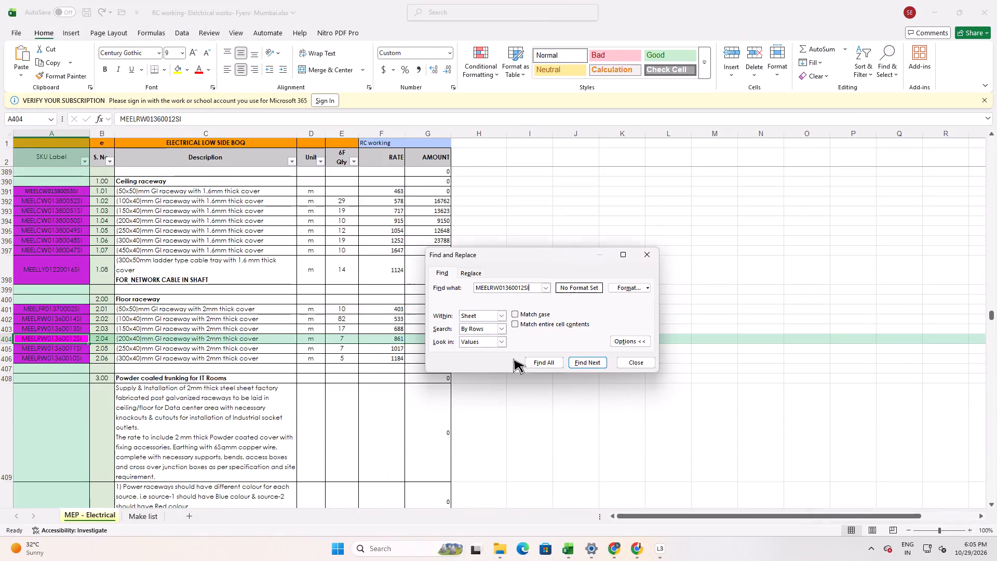
{"action": "key", "text": "alt+Tab"}
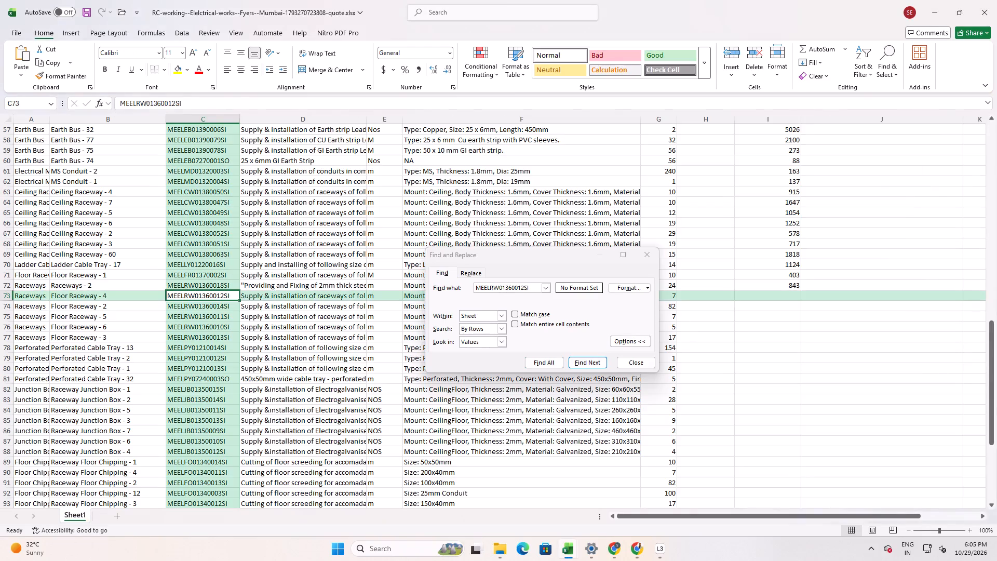
{"action": "left_click", "coordinate": [770, 299]}
{"action": "type", "text": "861"}
{"action": "key", "text": "Return"}
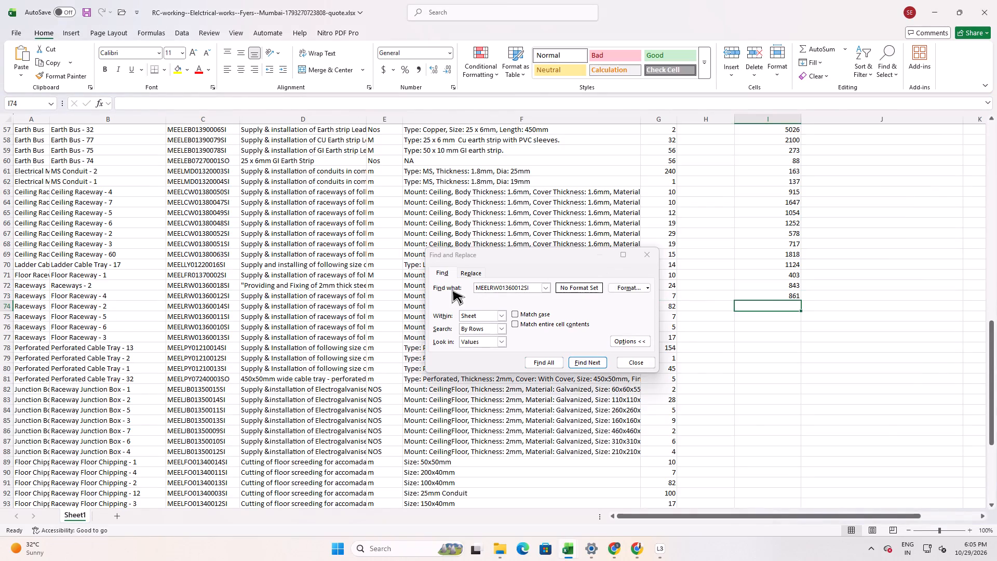
Copy SKU MEELRW01360014SI from cell C74 of the quote workbook and search the BOQ workbook for it.
{"action": "left_click", "coordinate": [217, 307]}
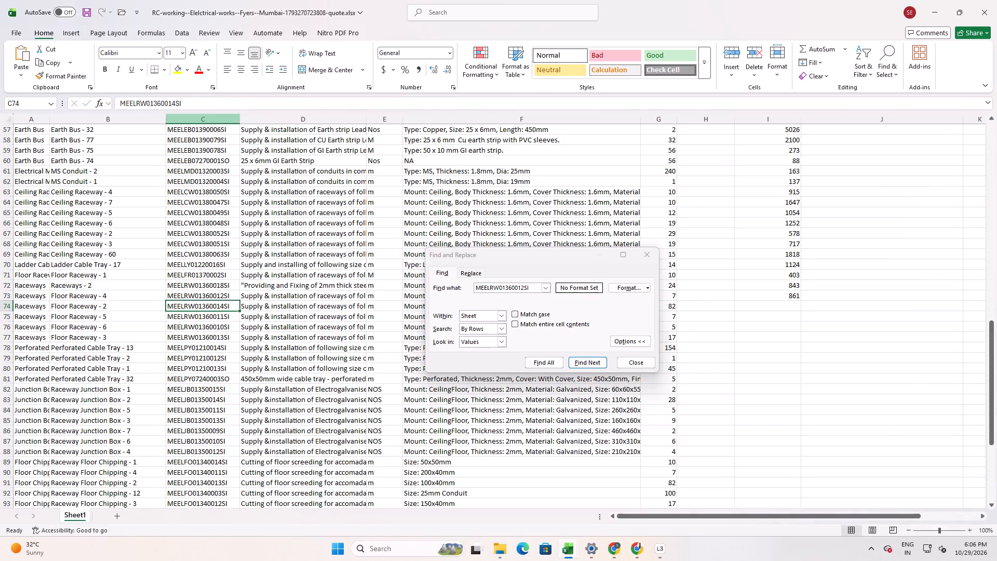
{"action": "left_click_drag", "start_coordinate": [199, 103], "coordinate": [0, 107]}
{"action": "key", "text": "ctrl+c"}
{"action": "key", "text": "alt+Tab"}
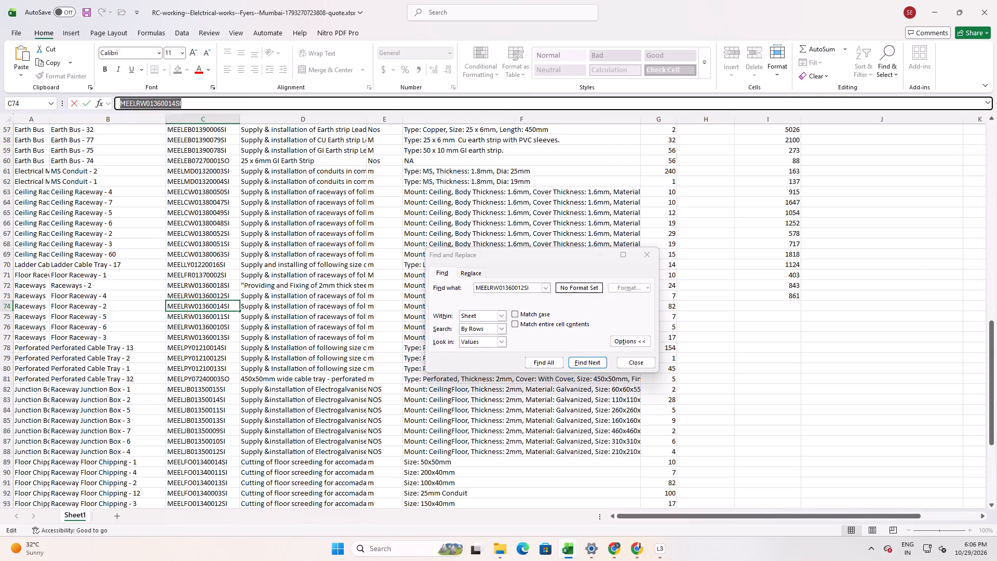
{"action": "key", "text": "alt+Tab"}
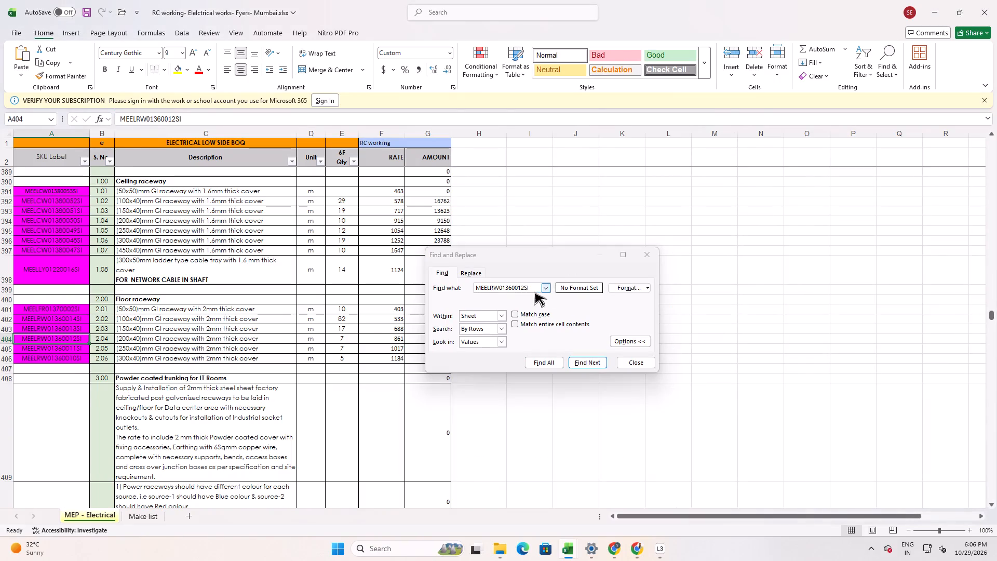
{"action": "double_click", "coordinate": [533, 289]}
{"action": "key", "text": "ctrl+v"}
{"action": "left_click", "coordinate": [591, 362]}
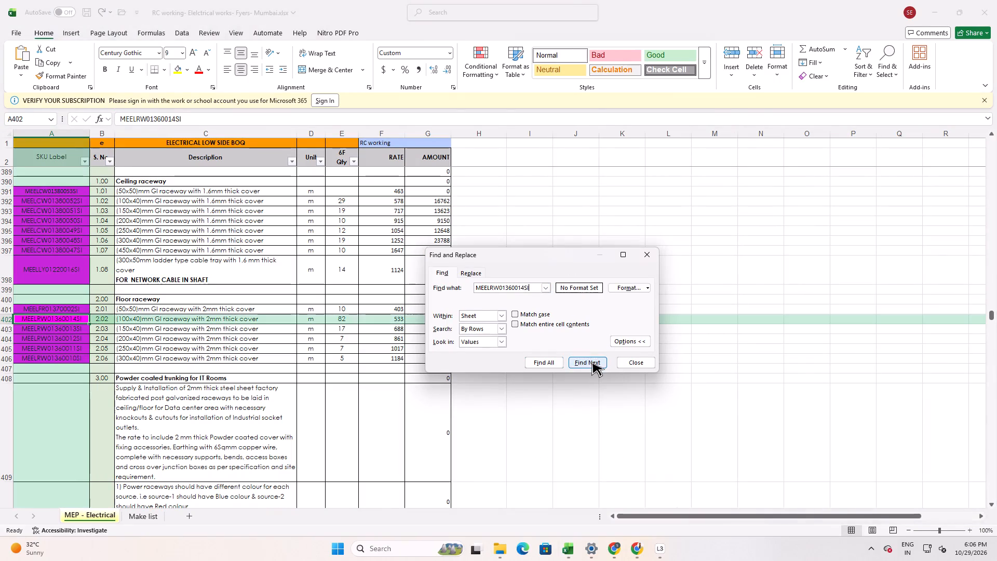
{"action": "left_click", "coordinate": [591, 362]}
{"action": "left_click", "coordinate": [591, 362]}
Enter the rate 533 in cell I74 of the quote workbook for Floor Raceway - 2.
{"action": "key", "text": "alt+Tab"}
{"action": "key", "text": "alt+Tab"}
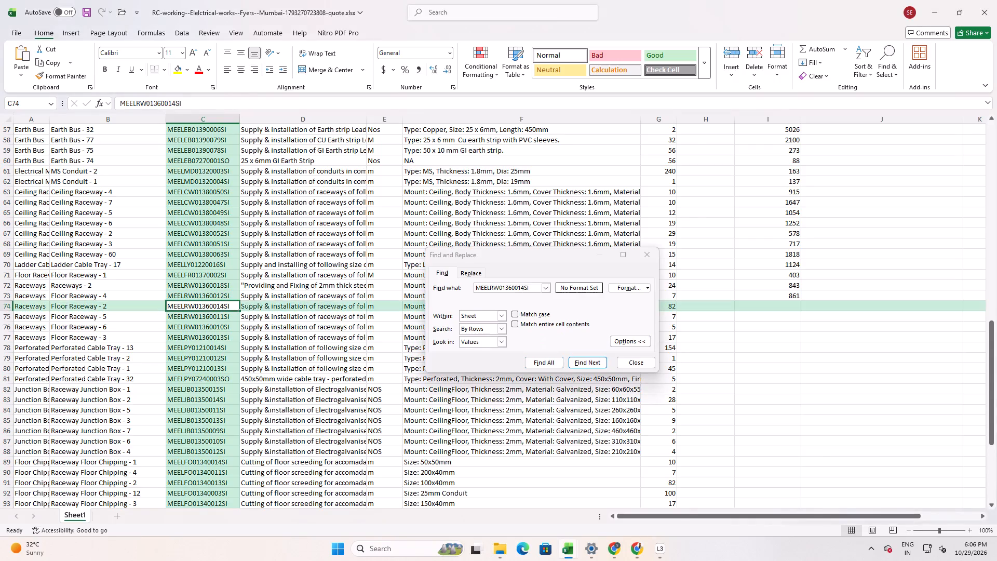
{"action": "left_click", "coordinate": [758, 306]}
{"action": "type", "text": "533"}
{"action": "key", "text": "Return"}
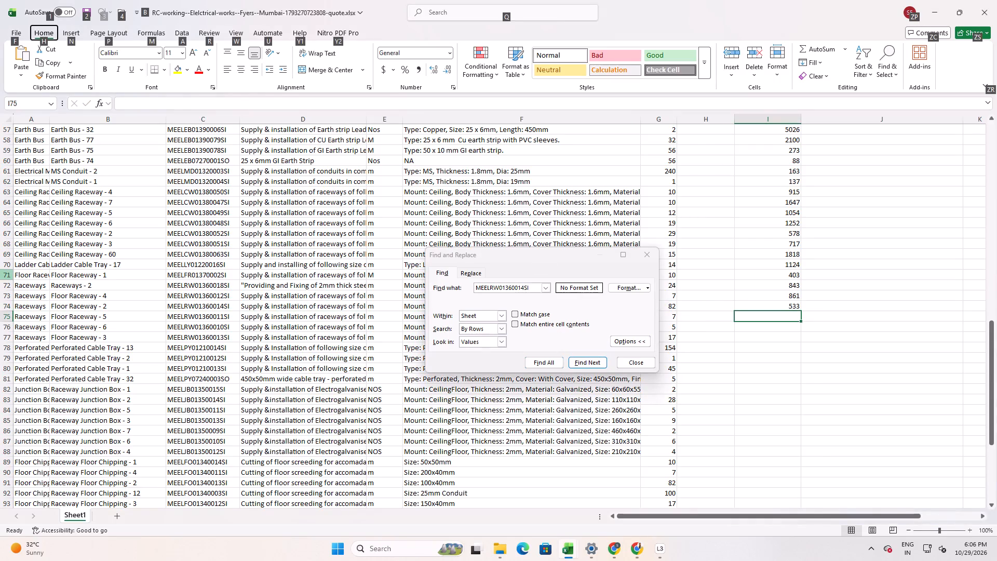
Copy SKU MEELRW01360011SI from cell C75 of the quote workbook and search the BOQ workbook for it.
{"action": "left_click", "coordinate": [212, 314]}
{"action": "left_click_drag", "start_coordinate": [204, 103], "coordinate": [0, 103]}
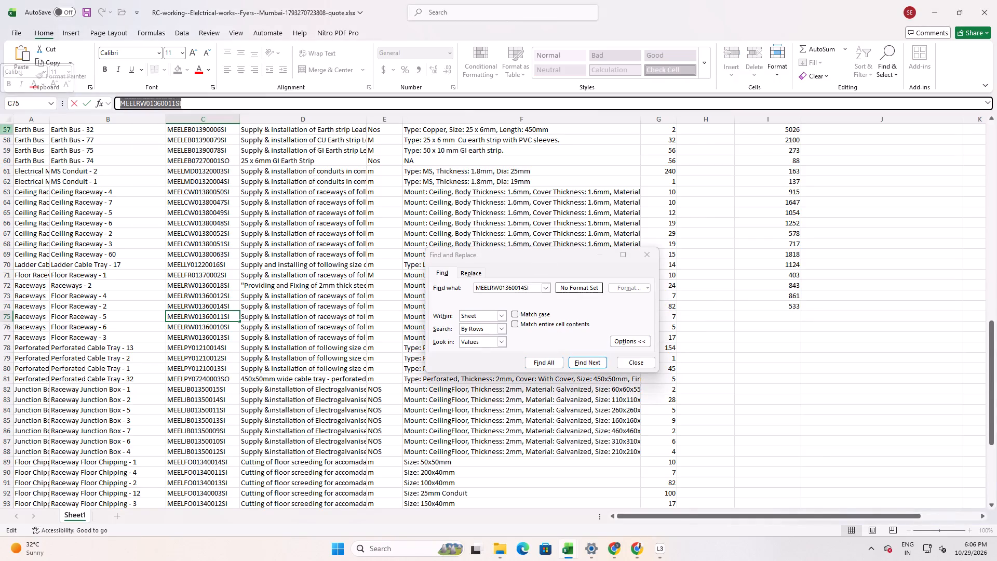
{"action": "key", "text": "ctrl+c"}
{"action": "key", "text": "alt+Tab"}
{"action": "key", "text": "alt+Tab"}
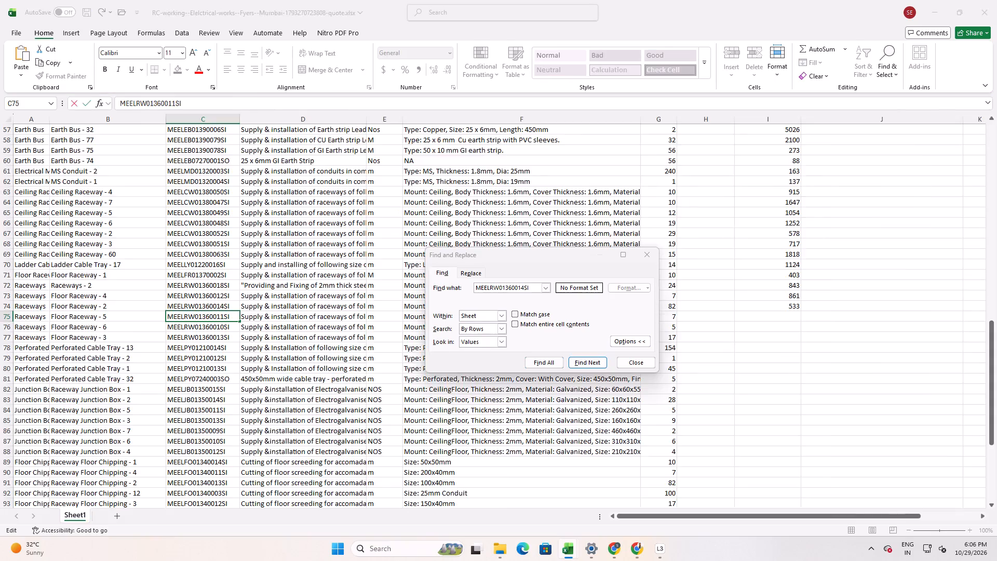
{"action": "double_click", "coordinate": [533, 287]}
{"action": "key", "text": "ctrl+v"}
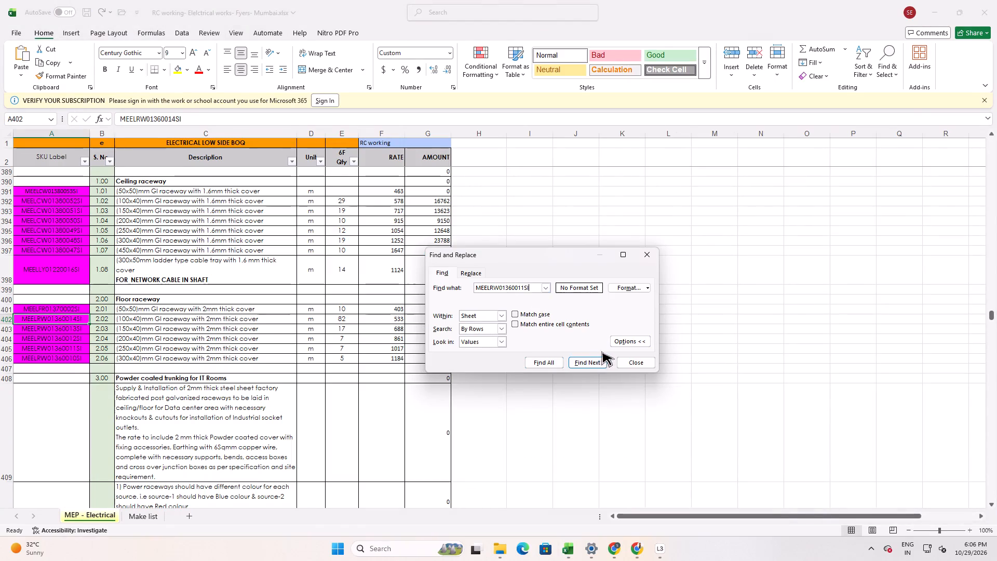
{"action": "left_click", "coordinate": [589, 361]}
{"action": "left_click", "coordinate": [588, 361]}
{"action": "left_click", "coordinate": [588, 361]}
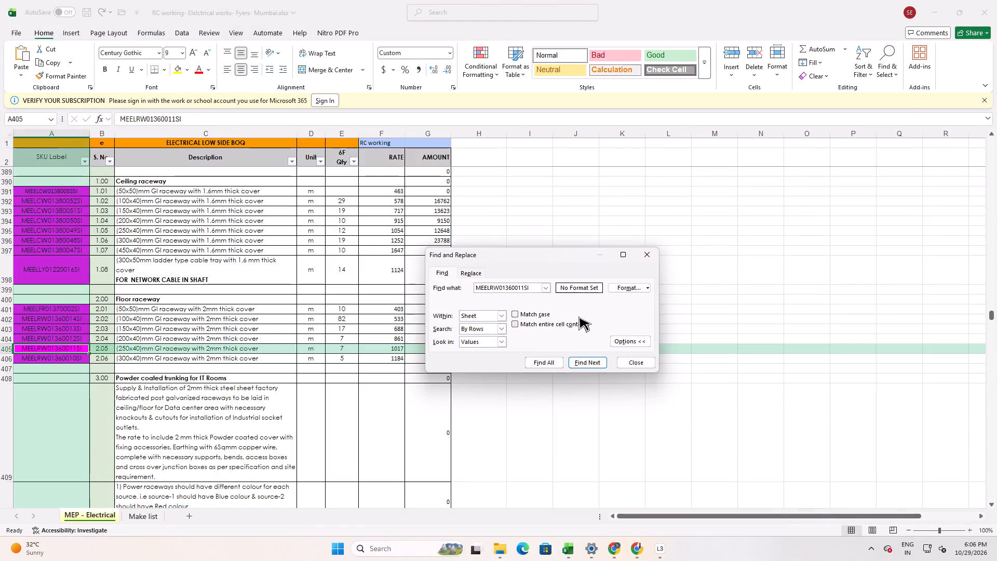
Enter the rate 1017 in cell I75 of the quote workbook for Floor Raceway - 5.
{"action": "key", "text": "alt+Tab"}
{"action": "key", "text": "alt+Tab"}
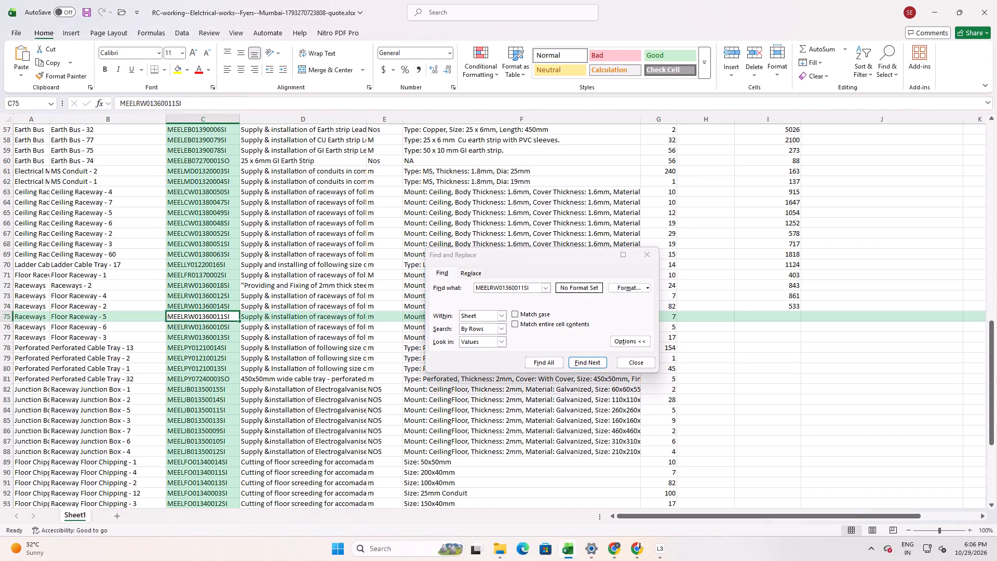
{"action": "left_click", "coordinate": [794, 322]}
{"action": "left_click", "coordinate": [794, 318]}
{"action": "type", "text": "1017"}
{"action": "key", "text": "Return"}
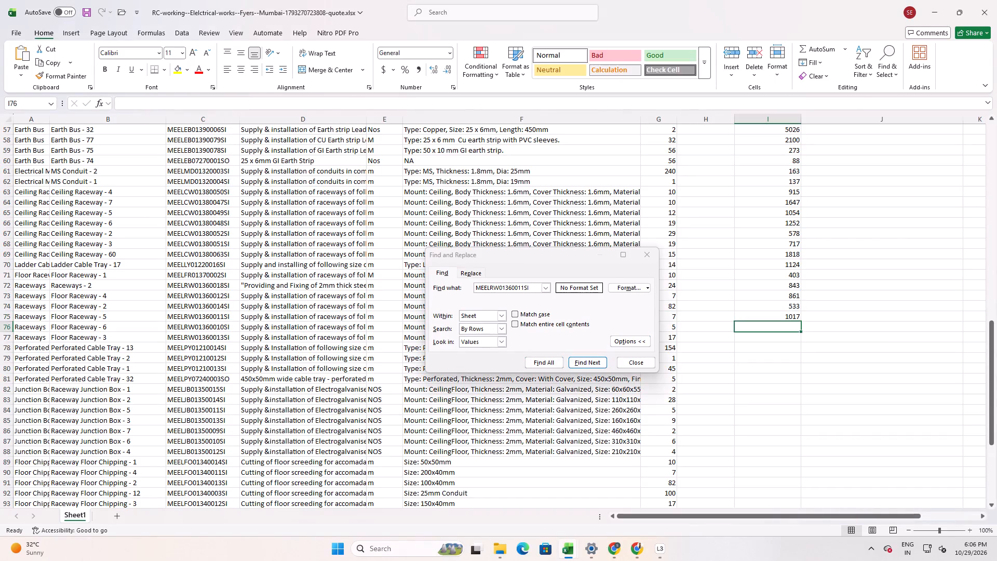
Copy SKU MEELRW01360010SI from cell C76 of the quote workbook and search the BOQ workbook for it.
{"action": "left_click", "coordinate": [209, 323]}
{"action": "left_click_drag", "start_coordinate": [199, 98], "coordinate": [22, 105]}
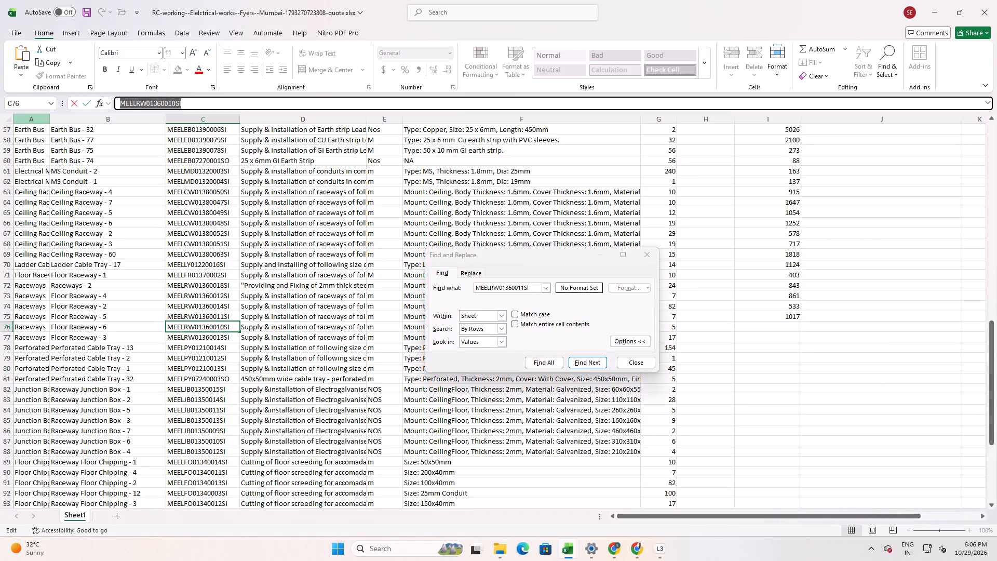
{"action": "key", "text": "ctrl+c"}
{"action": "key", "text": "alt+Tab"}
{"action": "key", "text": "alt+Tab"}
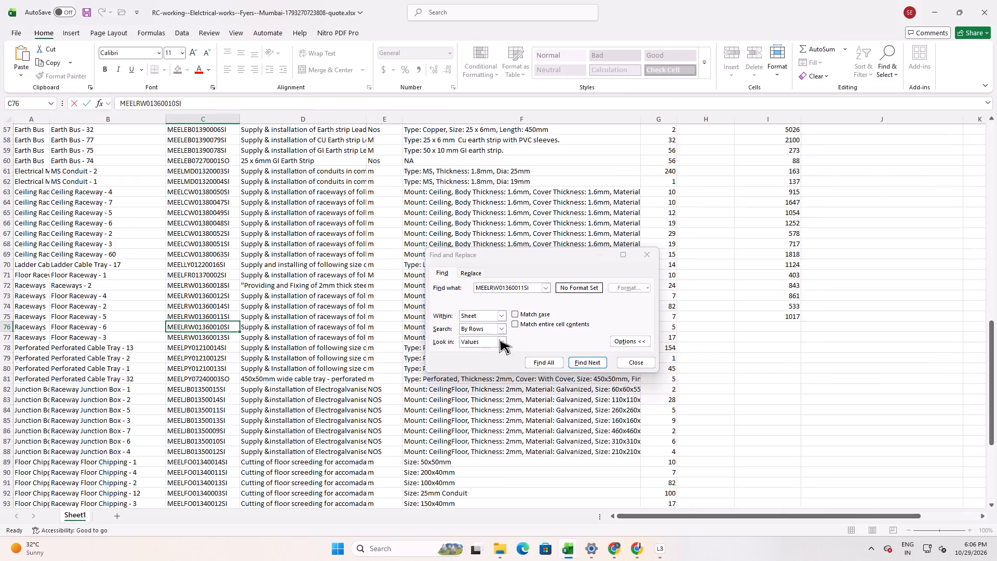
{"action": "triple_click", "coordinate": [535, 291]}
{"action": "triple_click", "coordinate": [535, 291]}
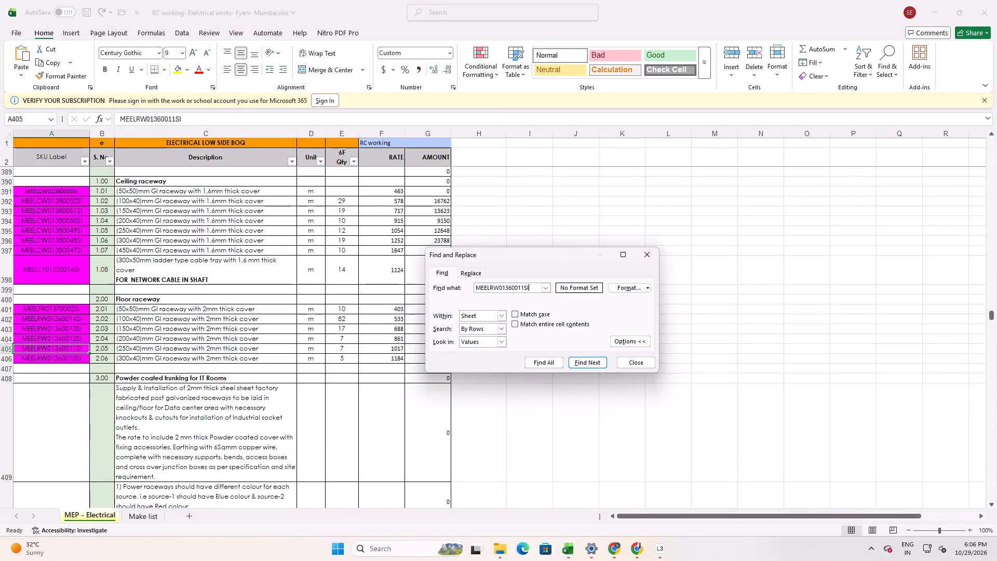
{"action": "key", "text": "ctrl+v"}
{"action": "left_click", "coordinate": [585, 357]}
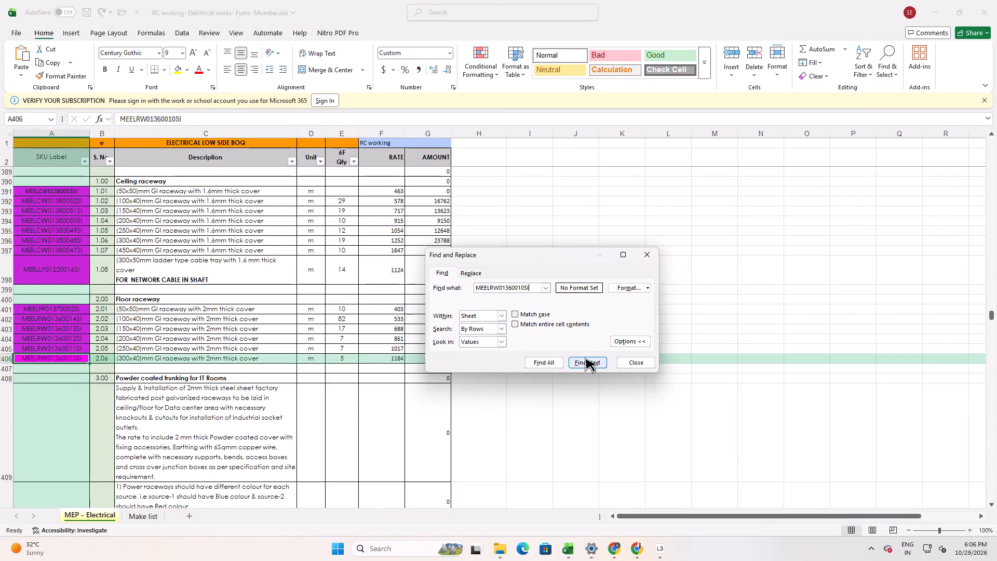
{"action": "left_click", "coordinate": [585, 357]}
{"action": "left_click", "coordinate": [585, 357]}
Enter the rate 1184 in cell I76 of the quote workbook for Floor Raceway - 6.
{"action": "key", "text": "alt+Tab"}
{"action": "key", "text": "alt+Tab"}
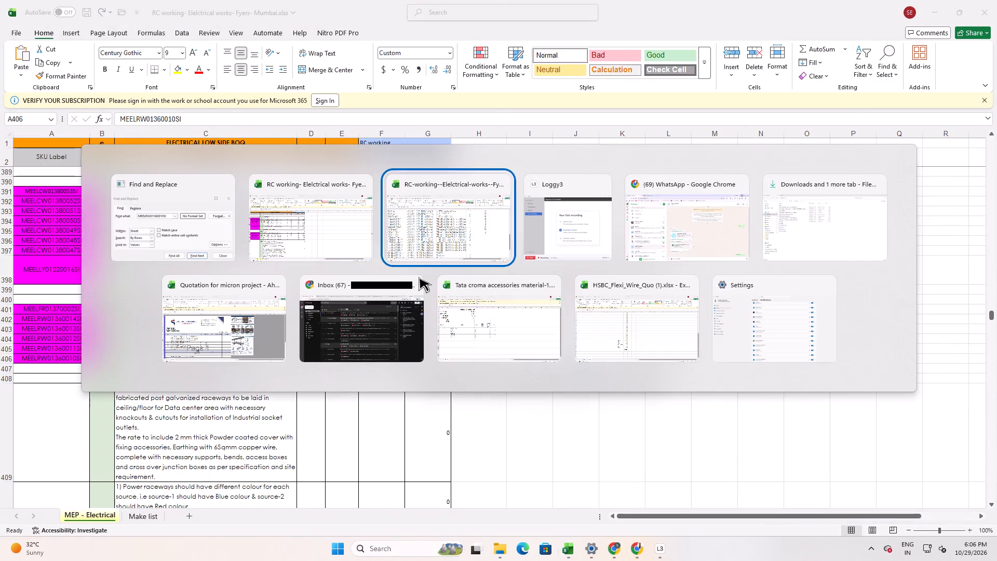
{"action": "left_click", "coordinate": [763, 331]}
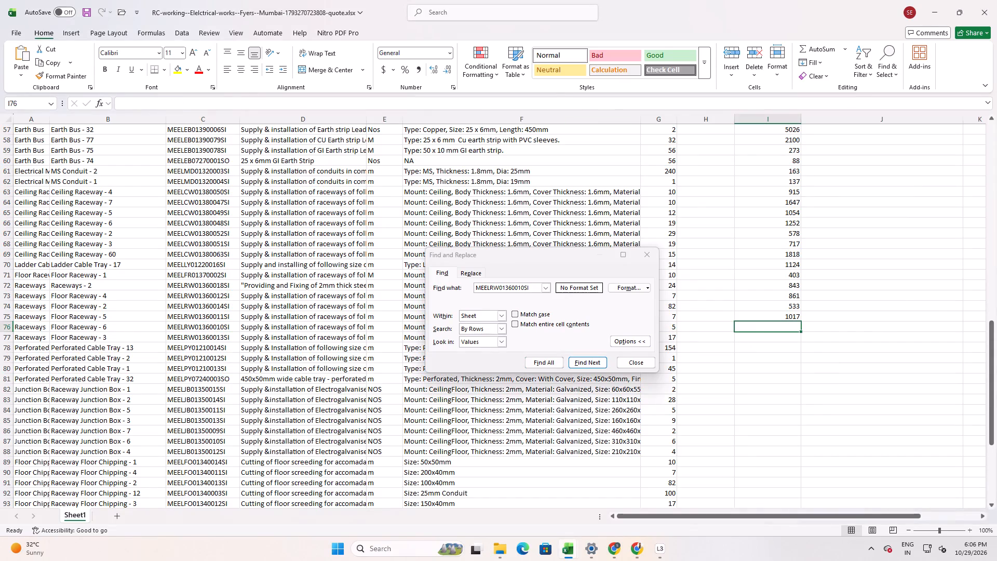
{"action": "type", "text": "1184"}
{"action": "key", "text": "Return"}
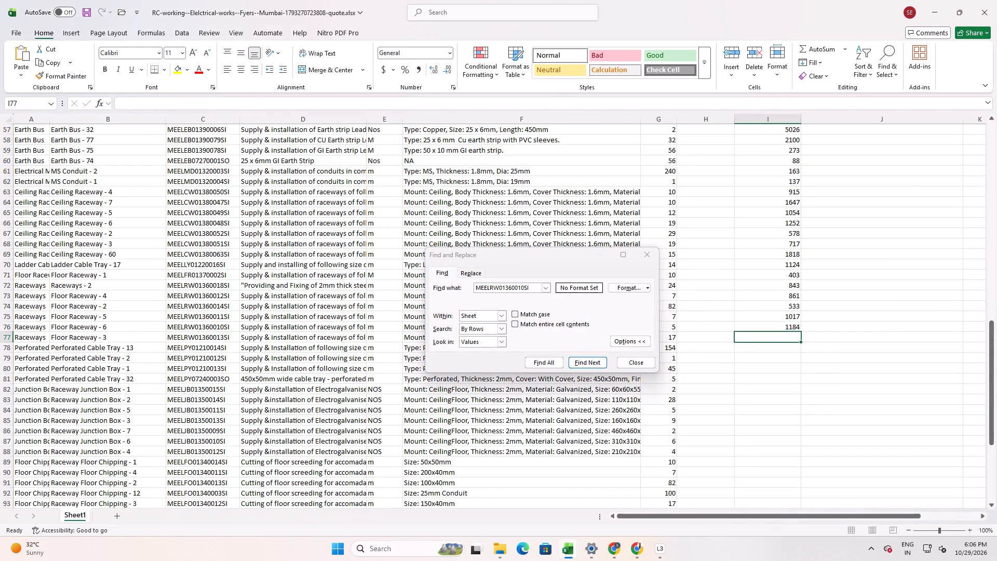
Copy SKU MEELRW01360013SI from cell C77 of the quote workbook and search the BOQ workbook for it.
{"action": "left_click", "coordinate": [205, 340]}
{"action": "left_click_drag", "start_coordinate": [193, 100], "coordinate": [0, 105]}
{"action": "key", "text": "ctrl+c"}
{"action": "key", "text": "alt+Tab"}
{"action": "key", "text": "alt+Tab"}
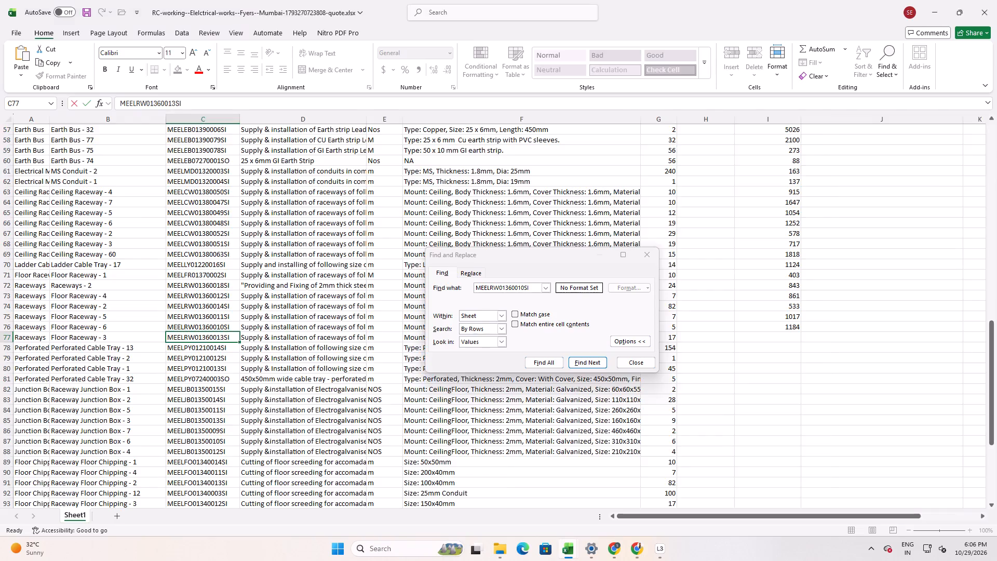
{"action": "left_click", "coordinate": [528, 288]}
{"action": "left_click_drag", "start_coordinate": [532, 286], "coordinate": [323, 284]}
{"action": "key", "text": "ctrl+v"}
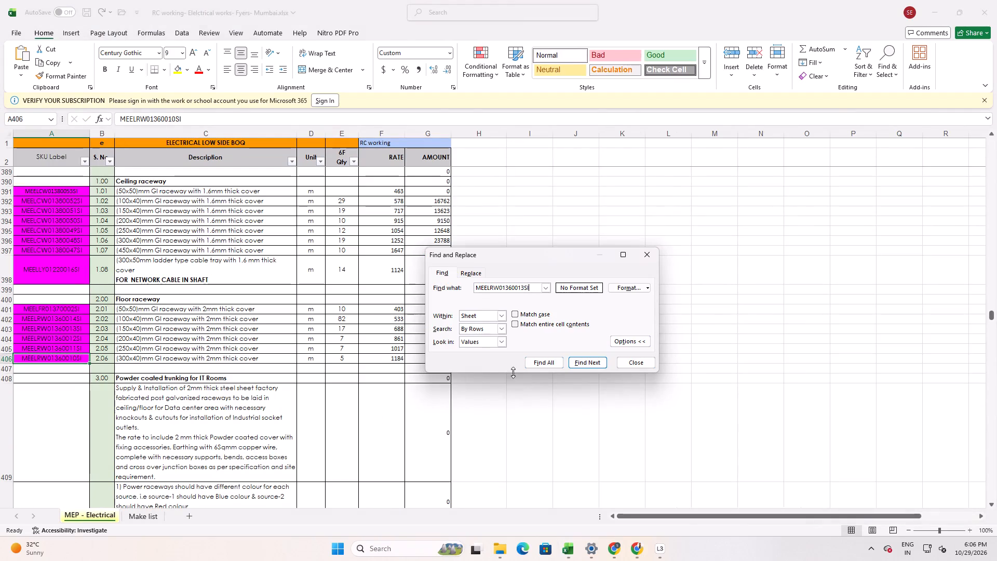
{"action": "left_click", "coordinate": [599, 365]}
{"action": "left_click", "coordinate": [597, 362]}
{"action": "left_click", "coordinate": [597, 362]}
Enter the rate 688 in cell I77 of the quote workbook for Floor Raceway - 3.
{"action": "key", "text": "alt+Tab"}
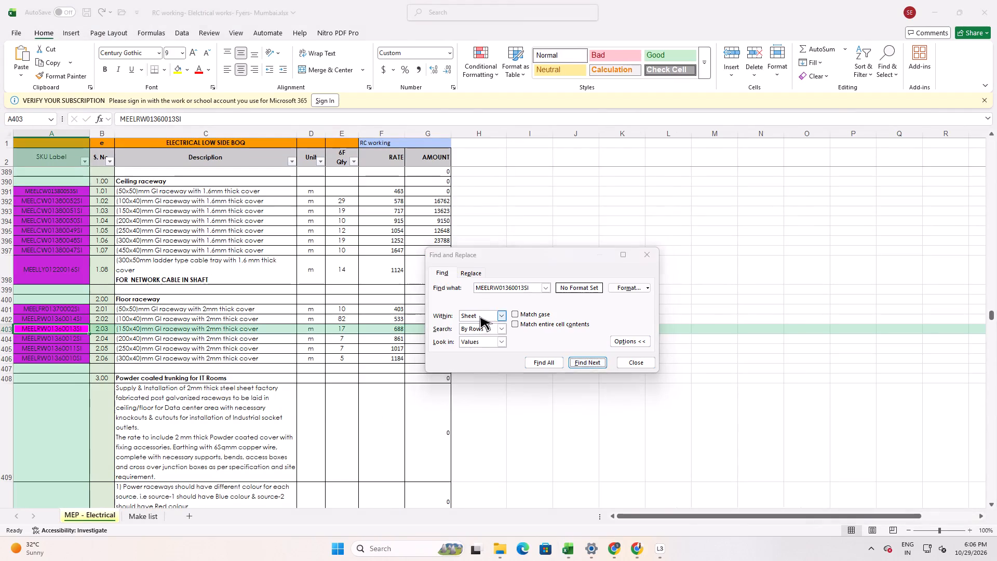
{"action": "key", "text": "alt+Tab"}
{"action": "left_click", "coordinate": [773, 337]}
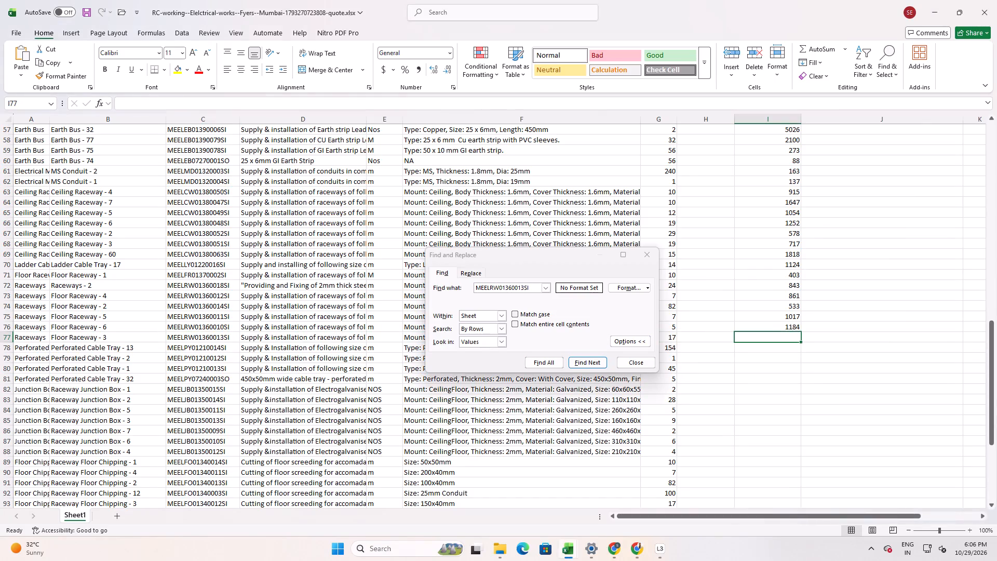
{"action": "type", "text": "688"}
{"action": "key", "text": "Return"}
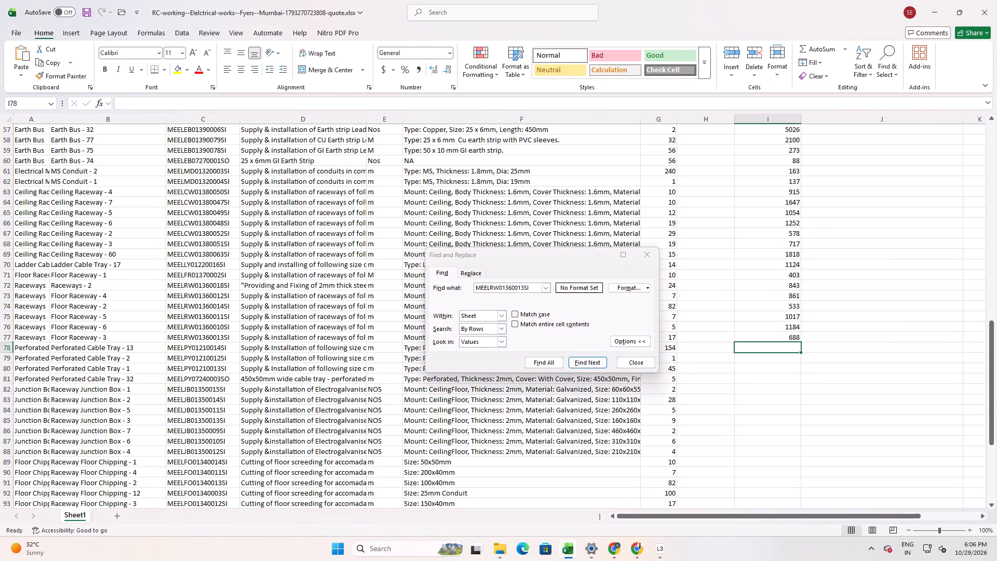
Copy SKU MEELPY01210014SI from cell C78 of the quote workbook and search the BOQ workbook for it.
{"action": "left_click", "coordinate": [204, 351]}
{"action": "left_click_drag", "start_coordinate": [187, 105], "coordinate": [0, 105]}
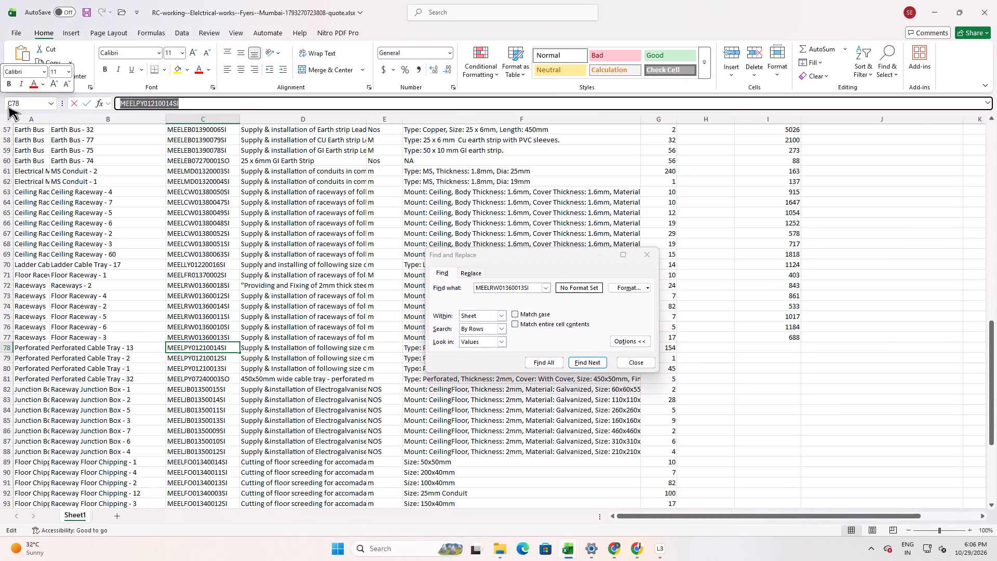
{"action": "key", "text": "ctrl+c"}
{"action": "key", "text": "alt+Tab"}
{"action": "key", "text": "alt+Tab"}
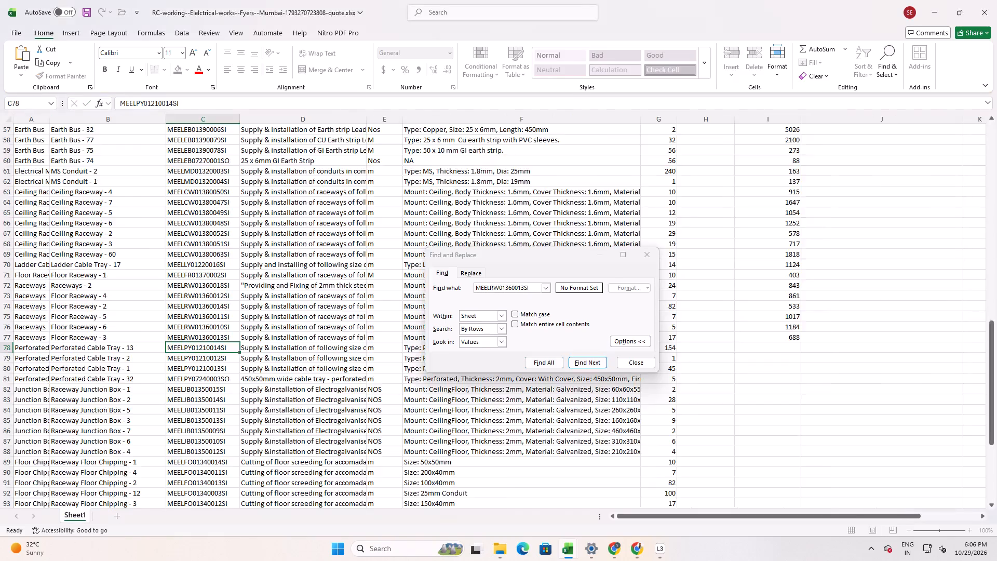
{"action": "left_click_drag", "start_coordinate": [534, 283], "coordinate": [386, 288]}
{"action": "key", "text": "ctrl+v"}
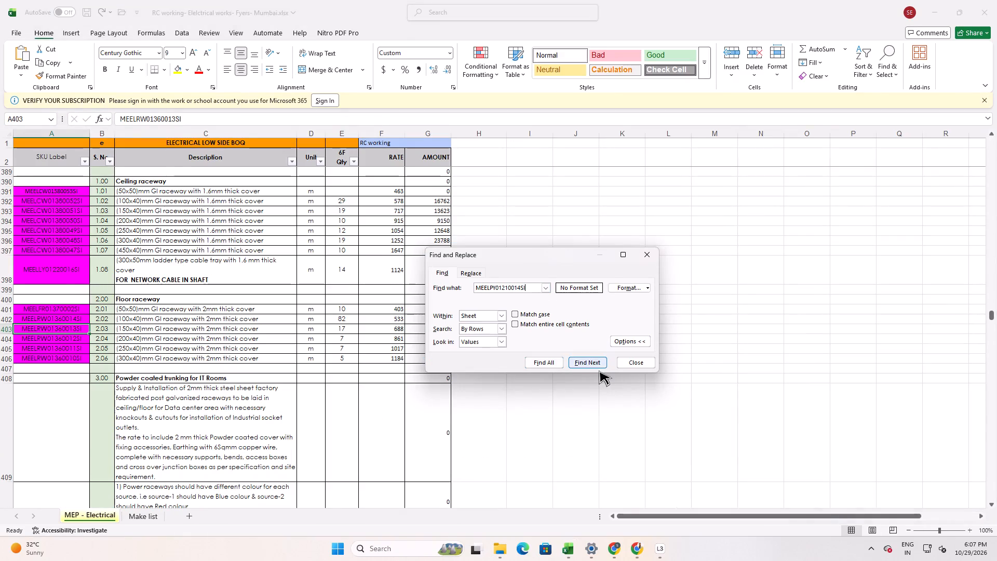
{"action": "left_click", "coordinate": [603, 358]}
{"action": "left_click", "coordinate": [603, 358]}
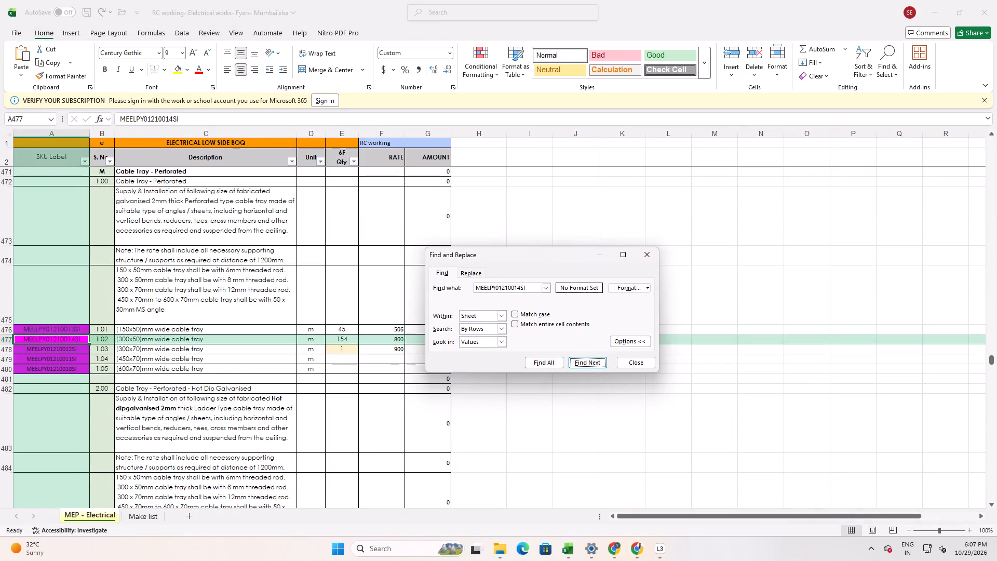
Enter the rate 800 in cell I78 of the quote workbook for Perforated Cable Tray - 13.
{"action": "key", "text": "alt+Tab"}
{"action": "key", "text": "alt+Tab"}
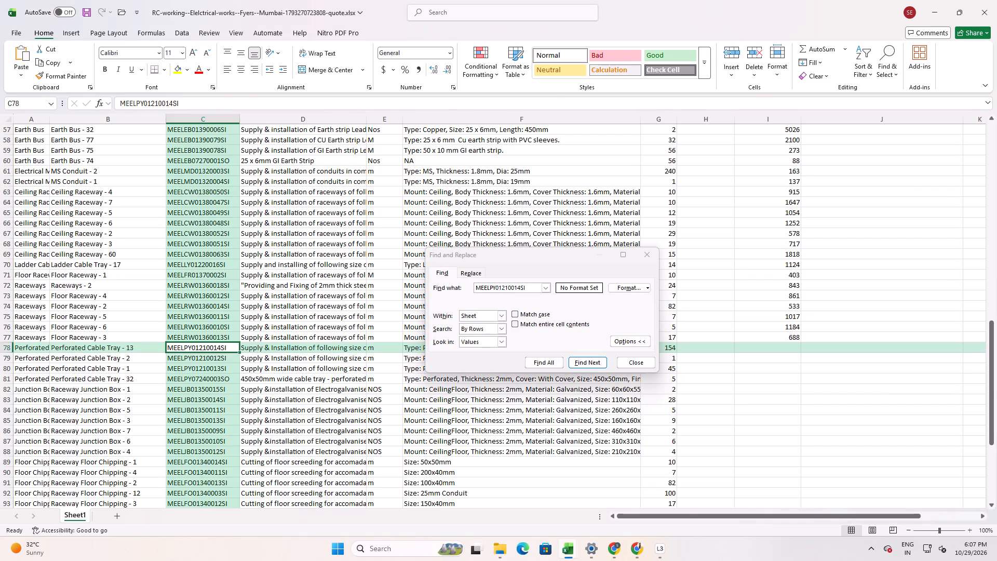
{"action": "left_click", "coordinate": [779, 349]}
{"action": "type", "text": "800"}
{"action": "key", "text": "Return"}
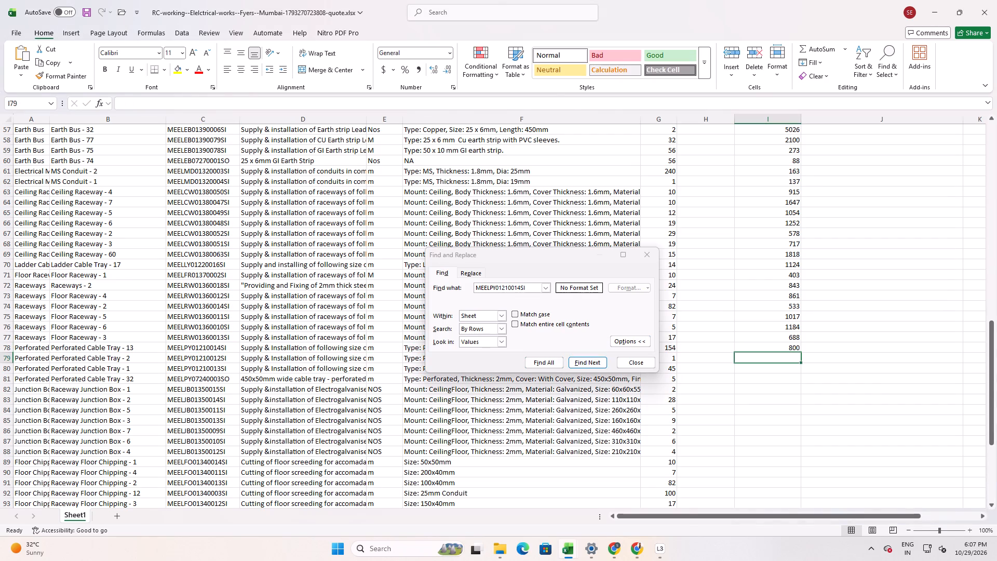
Copy SKU MEELPY01210012SI from cell C79 of the quote workbook and search the BOQ workbook for it.
{"action": "left_click", "coordinate": [232, 359]}
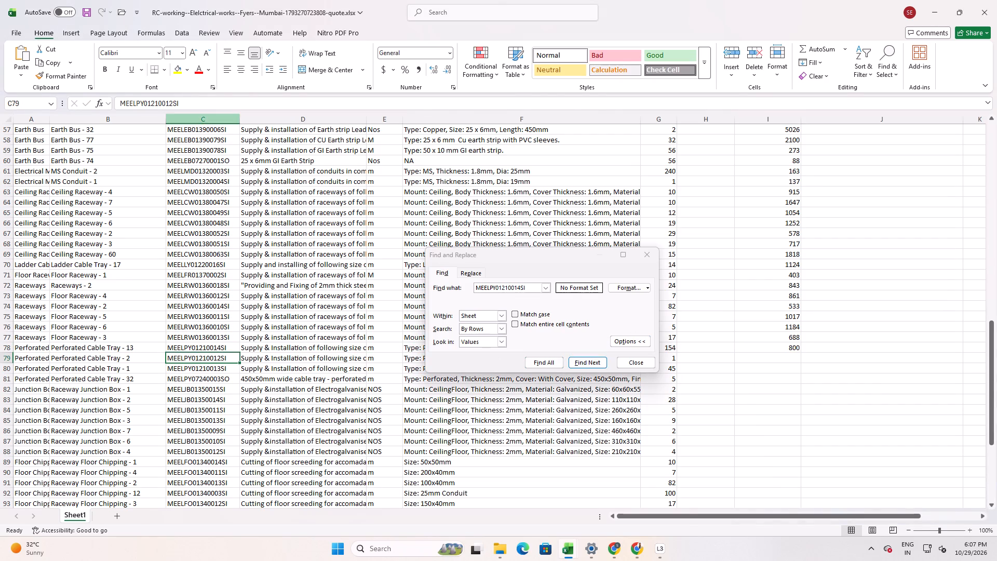
{"action": "left_click_drag", "start_coordinate": [188, 108], "coordinate": [22, 116]}
{"action": "key", "text": "ctrl+c"}
{"action": "key", "text": "alt+Tab"}
{"action": "key", "text": "alt+Tab"}
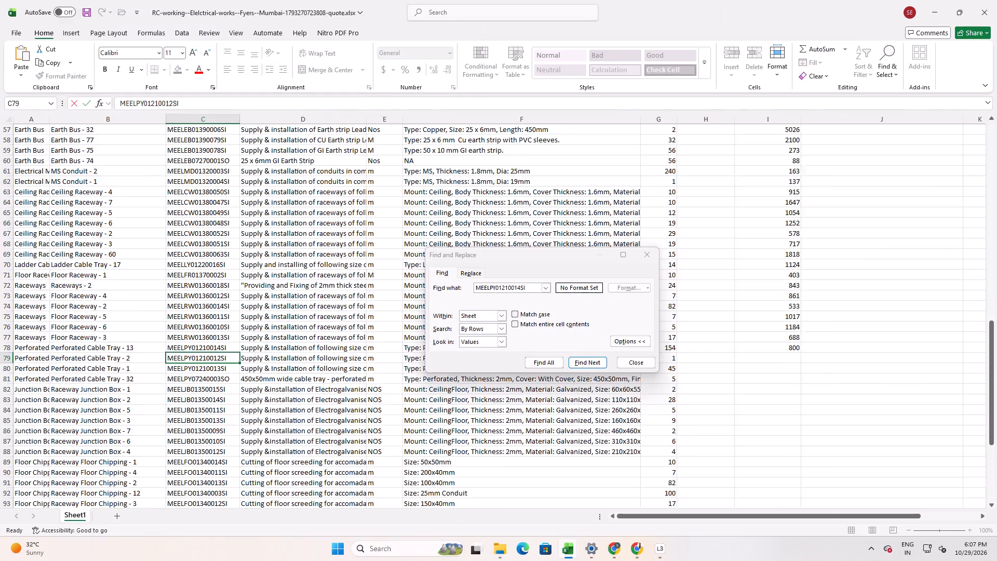
{"action": "left_click_drag", "start_coordinate": [528, 287], "coordinate": [376, 286]}
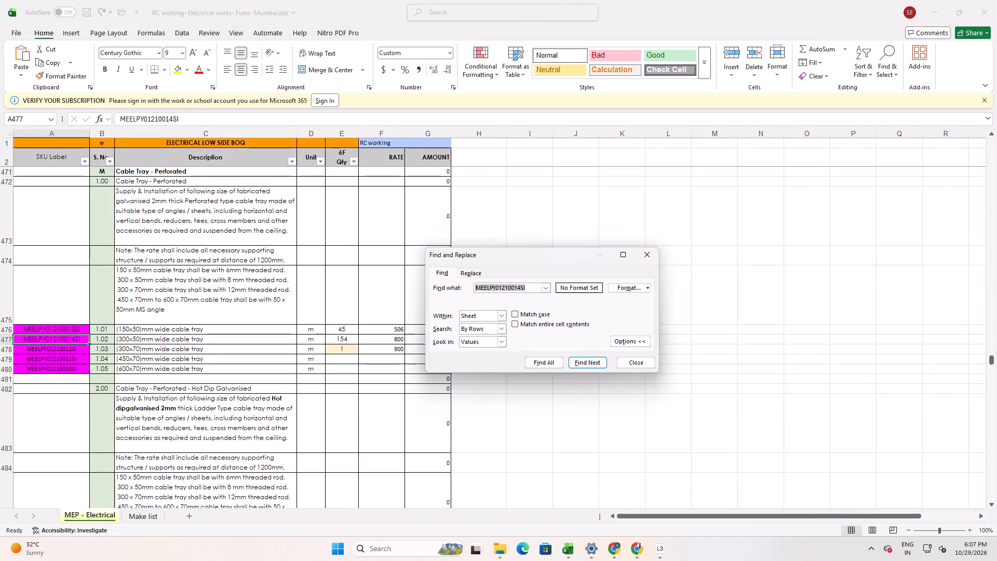
{"action": "key", "text": "ctrl+v"}
{"action": "left_click", "coordinate": [590, 364]}
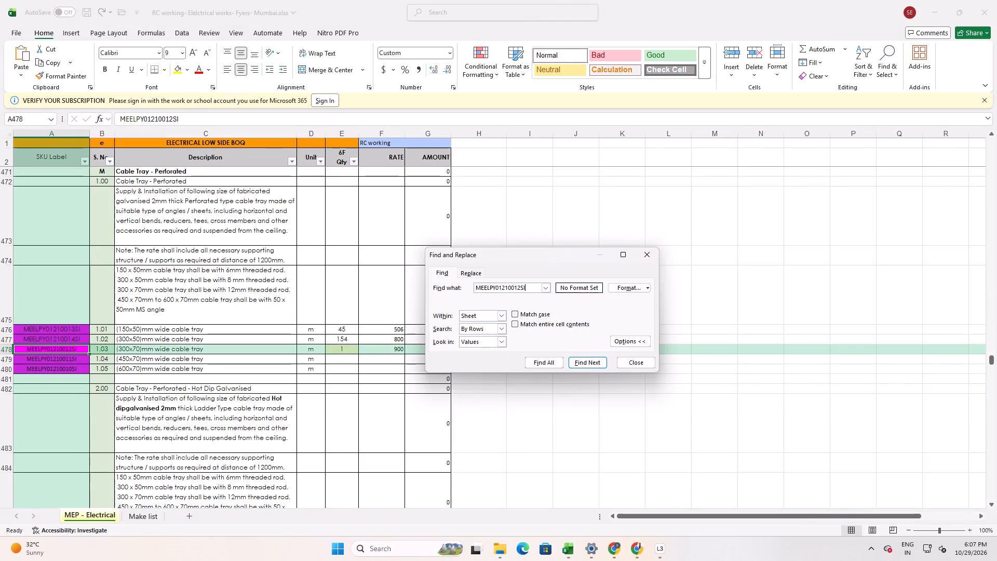
Enter the rate 900 in cell I79 of the quote workbook for Perforated Cable Tray - 2.
{"action": "key", "text": "alt+Tab"}
{"action": "key", "text": "alt+Tab"}
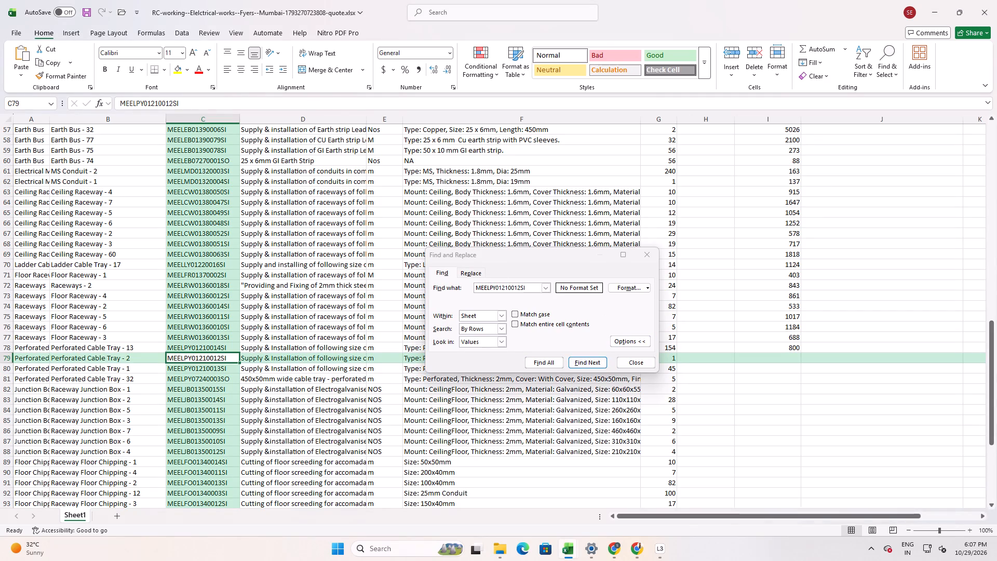
{"action": "left_click", "coordinate": [765, 360]}
{"action": "type", "text": "900"}
{"action": "key", "text": "Return"}
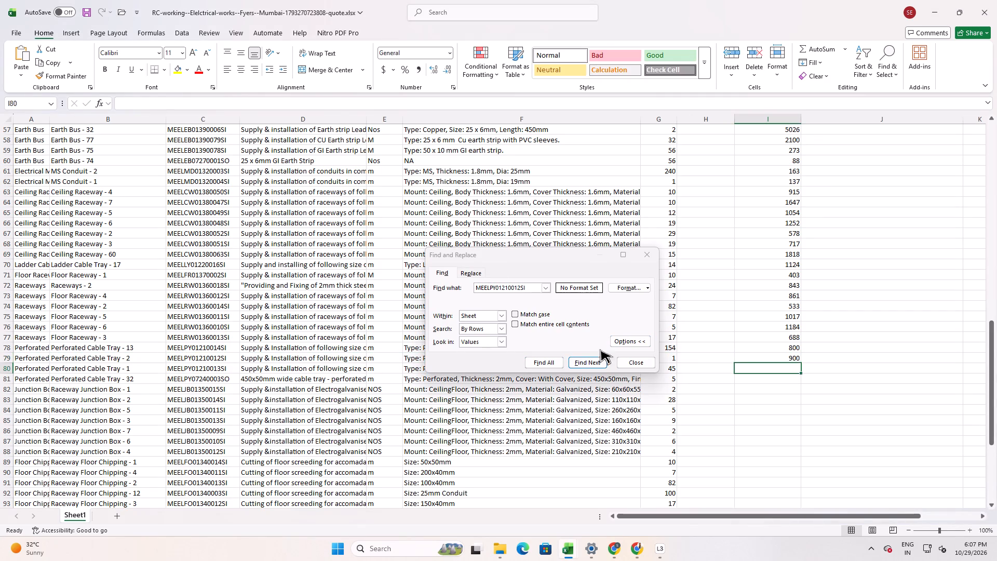
Copy SKU MEELPY01210013SI from cell C80 of the quote workbook and search the BOQ workbook for it.
{"action": "left_click", "coordinate": [200, 372]}
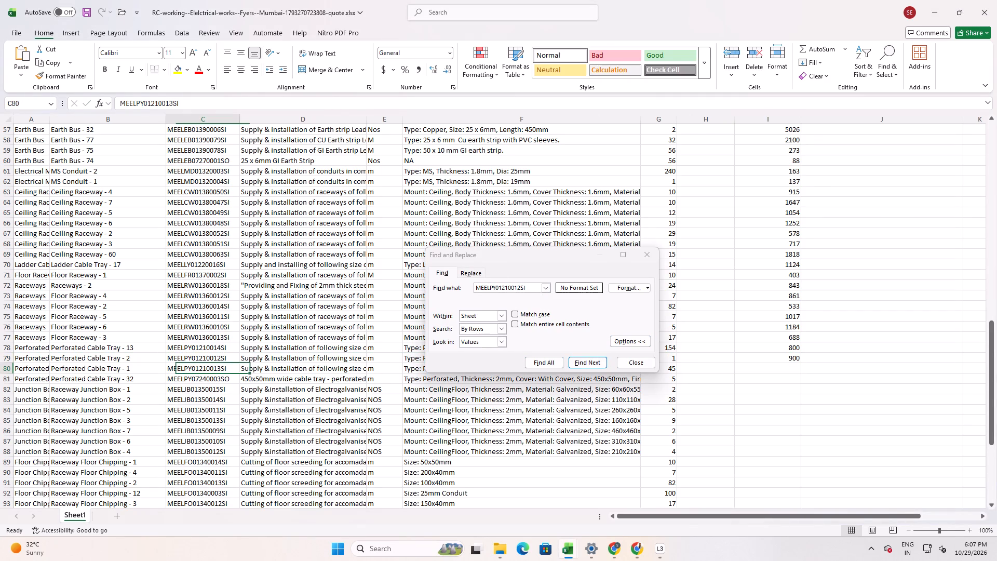
{"action": "left_click_drag", "start_coordinate": [191, 109], "coordinate": [0, 103]}
{"action": "key", "text": "ctrl+c"}
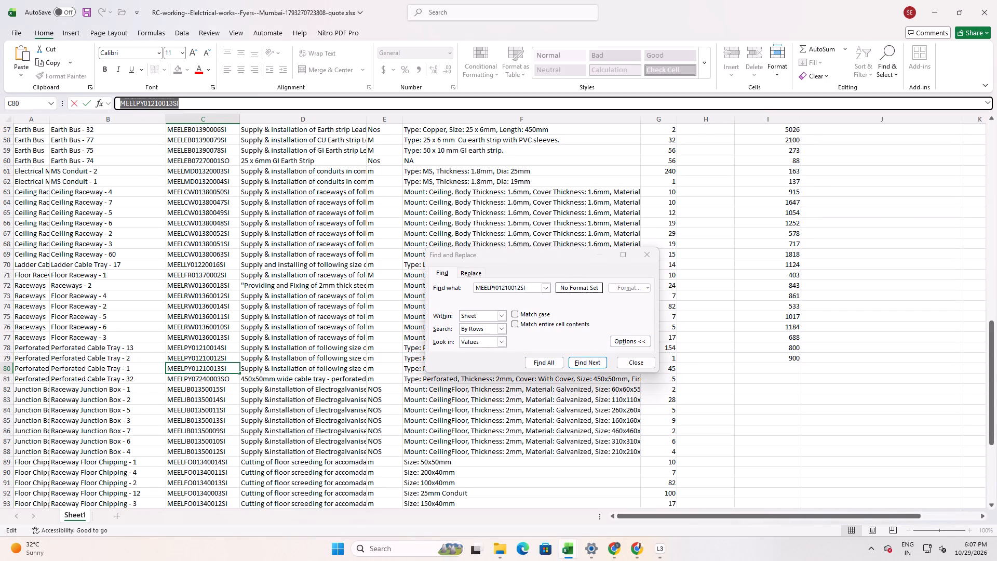
{"action": "key", "text": "alt+Tab"}
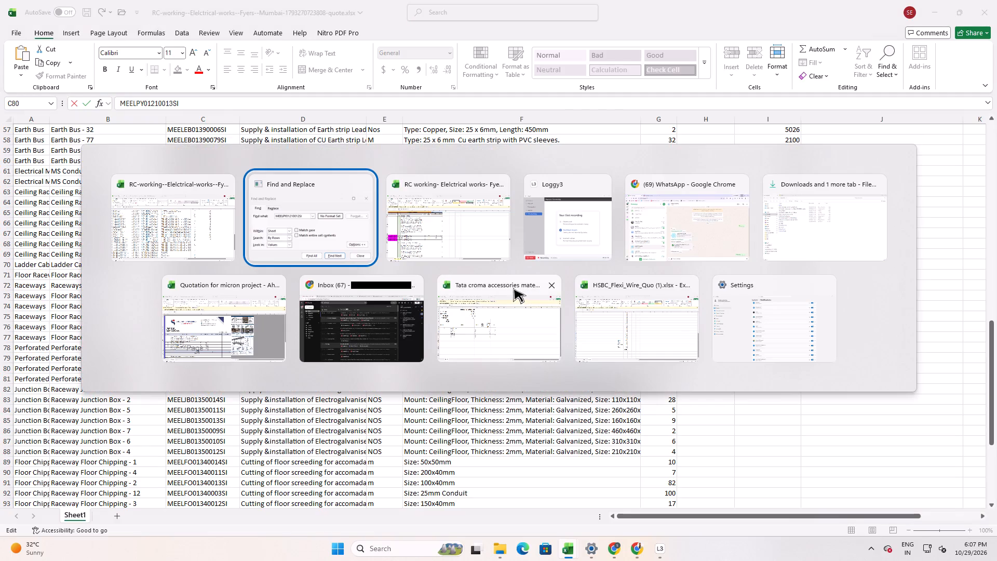
{"action": "key", "text": "alt+Tab"}
{"action": "left_click", "coordinate": [530, 288]}
{"action": "left_click_drag", "start_coordinate": [540, 287], "coordinate": [250, 262]}
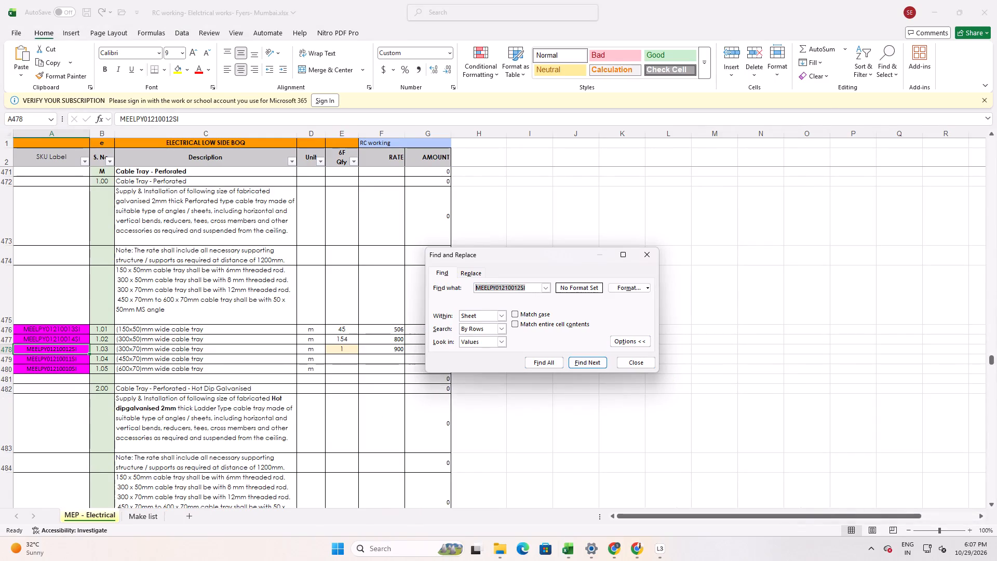
{"action": "key", "text": "ctrl+v"}
{"action": "left_click", "coordinate": [599, 362]}
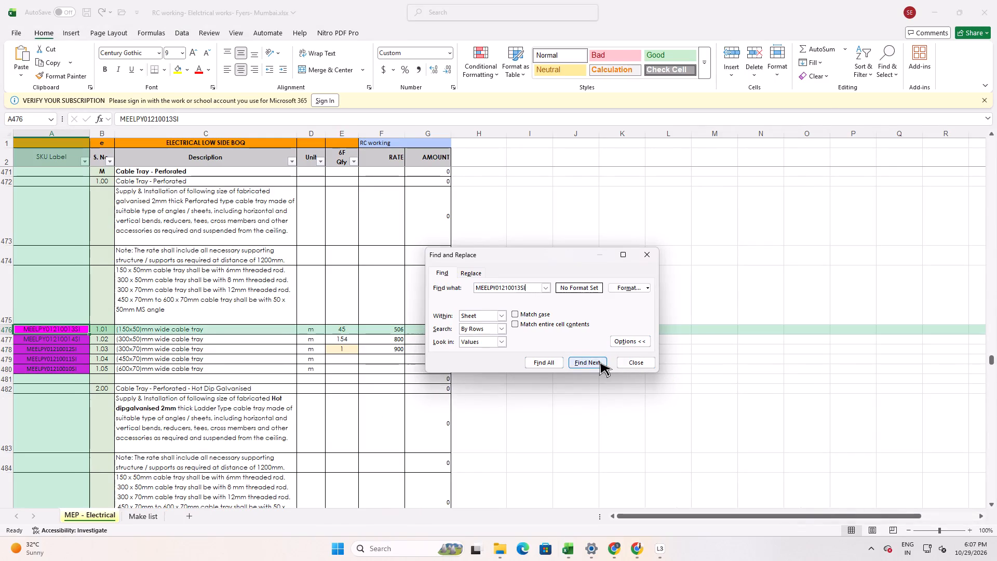
{"action": "left_click", "coordinate": [599, 362]}
Enter the rate 506 in cell I80 of the quote workbook for Perforated Cable Tray - 1.
{"action": "key", "text": "alt+Tab"}
{"action": "key", "text": "alt+Tab"}
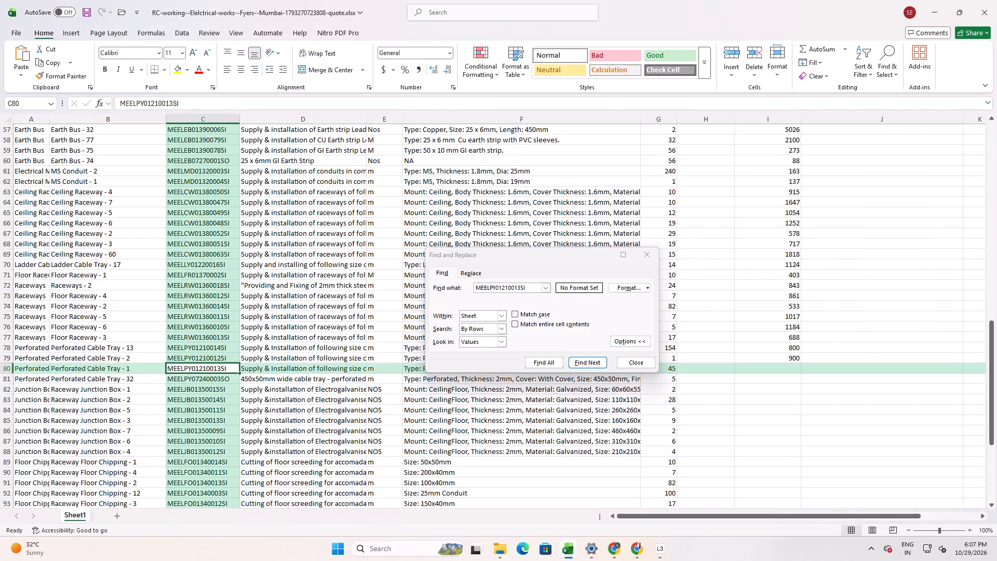
{"action": "left_click", "coordinate": [763, 369]}
{"action": "type", "text": "506"}
{"action": "key", "text": "Return"}
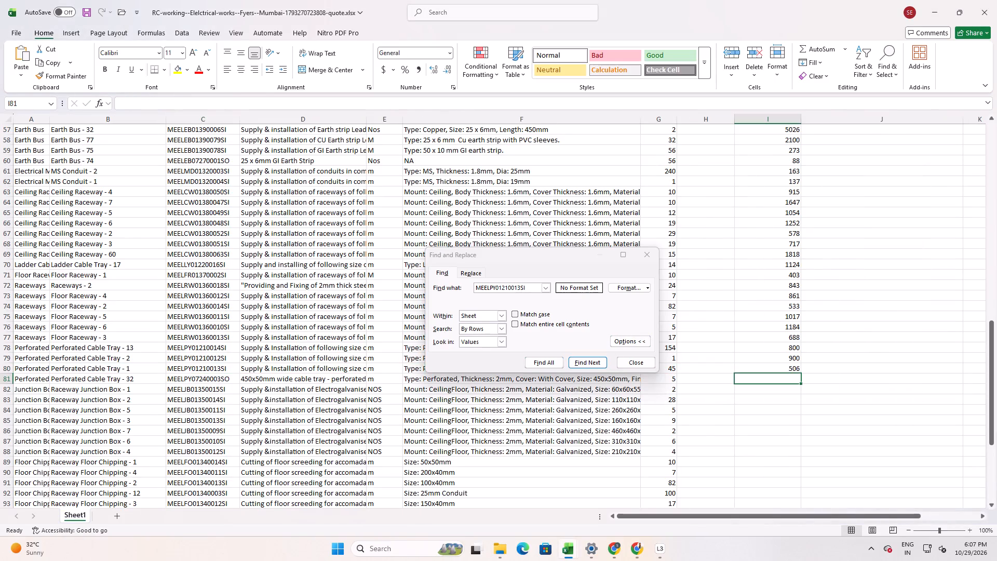
Copy SKU MEELPY07240003SO from cell C81 of the quote workbook and search the BOQ workbook for it.
{"action": "left_click", "coordinate": [211, 380]}
{"action": "left_click_drag", "start_coordinate": [190, 108], "coordinate": [21, 105]}
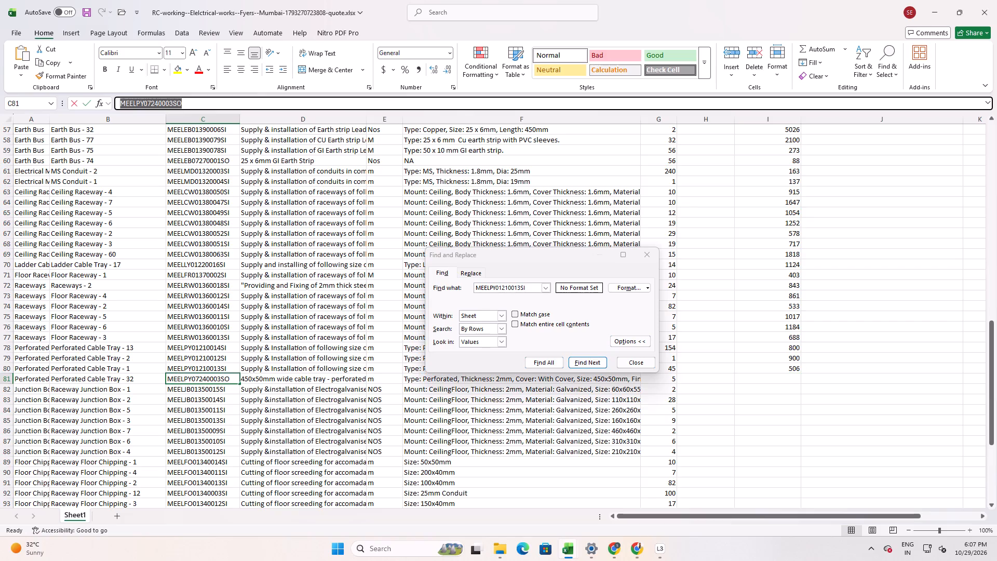
{"action": "left_click_drag", "start_coordinate": [21, 105], "coordinate": [12, 104]}
{"action": "key", "text": "ctrl+c"}
{"action": "key", "text": "alt+Tab"}
{"action": "key", "text": "alt+Tab"}
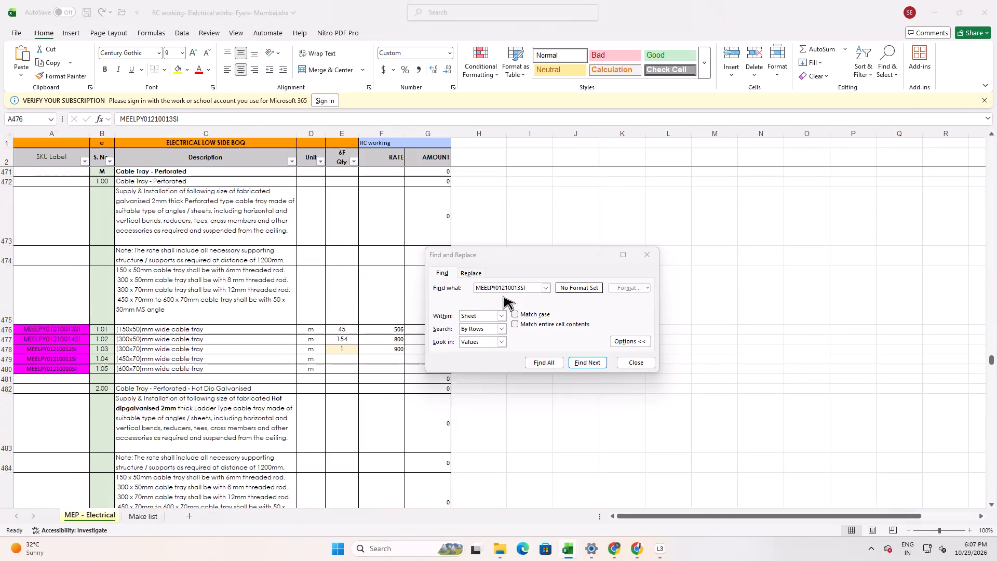
{"action": "left_click_drag", "start_coordinate": [527, 287], "coordinate": [378, 288]}
{"action": "key", "text": "ctrl+v"}
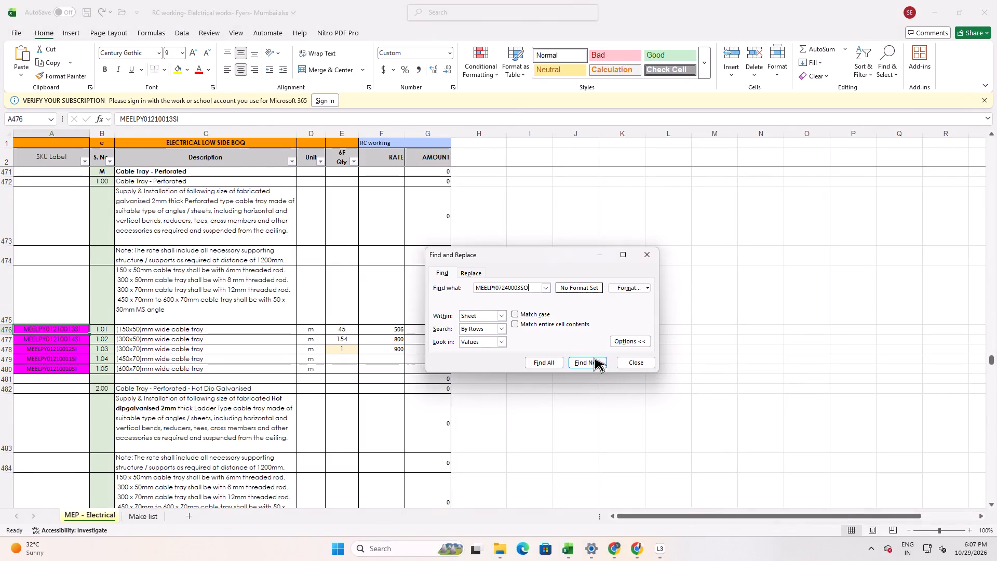
{"action": "left_click", "coordinate": [590, 359]}
Enter the rate 1225 in cell I81 of the quote workbook for Perforated Cable Tray - 32.
{"action": "key", "text": "alt+Tab"}
{"action": "key", "text": "alt+Tab"}
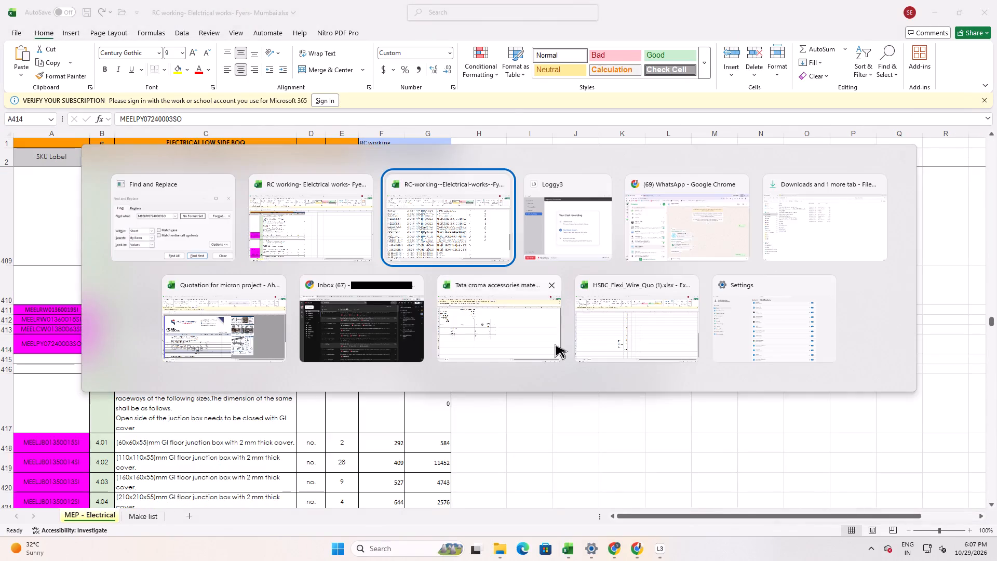
{"action": "left_click", "coordinate": [768, 378]}
{"action": "type", "text": "1225"}
{"action": "key", "text": "Return"}
Copy SKU MEELJB01350015SI from cell C82 of the quote workbook and search the BOQ workbook for it.
{"action": "key", "text": "alt+Tab"}
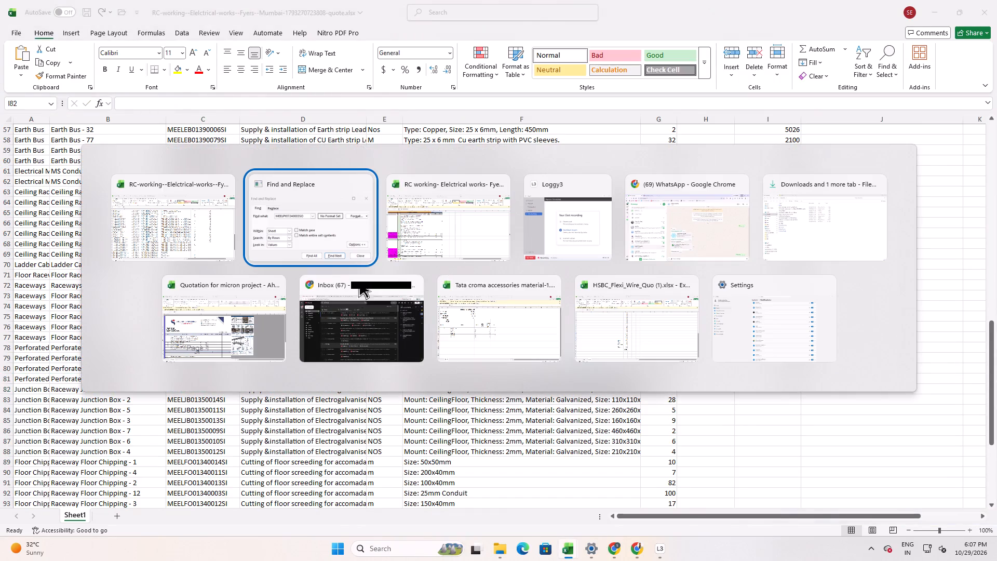
{"action": "left_click", "coordinate": [147, 222], "text": "alt"}
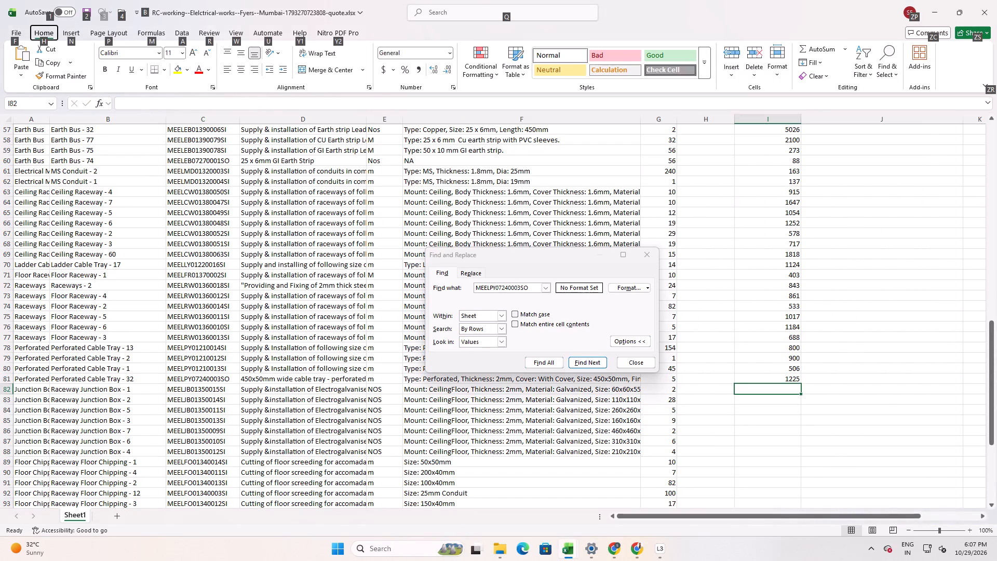
{"action": "left_click", "coordinate": [185, 394]}
{"action": "left_click_drag", "start_coordinate": [194, 111], "coordinate": [57, 104]}
{"action": "left_click_drag", "start_coordinate": [171, 107], "coordinate": [184, 107]}
{"action": "left_click_drag", "start_coordinate": [195, 104], "coordinate": [6, 124]}
{"action": "key", "text": "ctrl+c"}
{"action": "key", "text": "alt+Tab"}
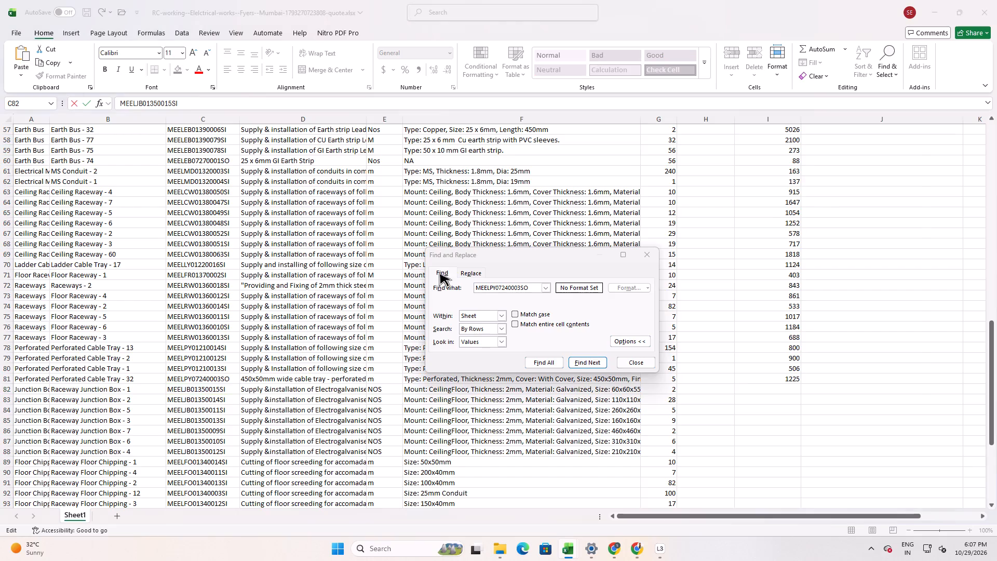
{"action": "key", "text": "alt+Tab"}
{"action": "left_click", "coordinate": [531, 287]}
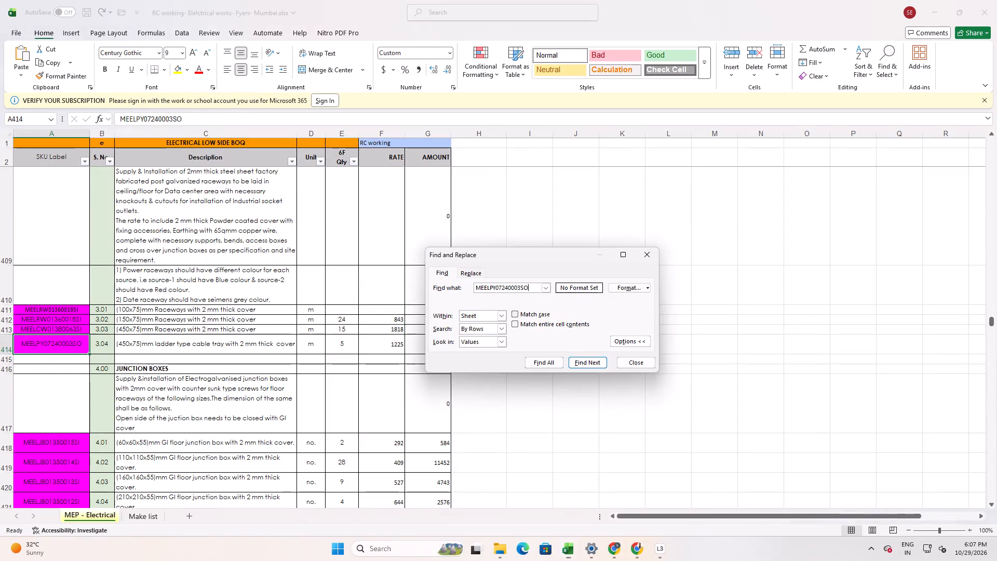
{"action": "left_click_drag", "start_coordinate": [531, 287], "coordinate": [334, 276]}
{"action": "key", "text": "ctrl+v"}
{"action": "left_click", "coordinate": [592, 361]}
{"action": "left_click", "coordinate": [592, 361]}
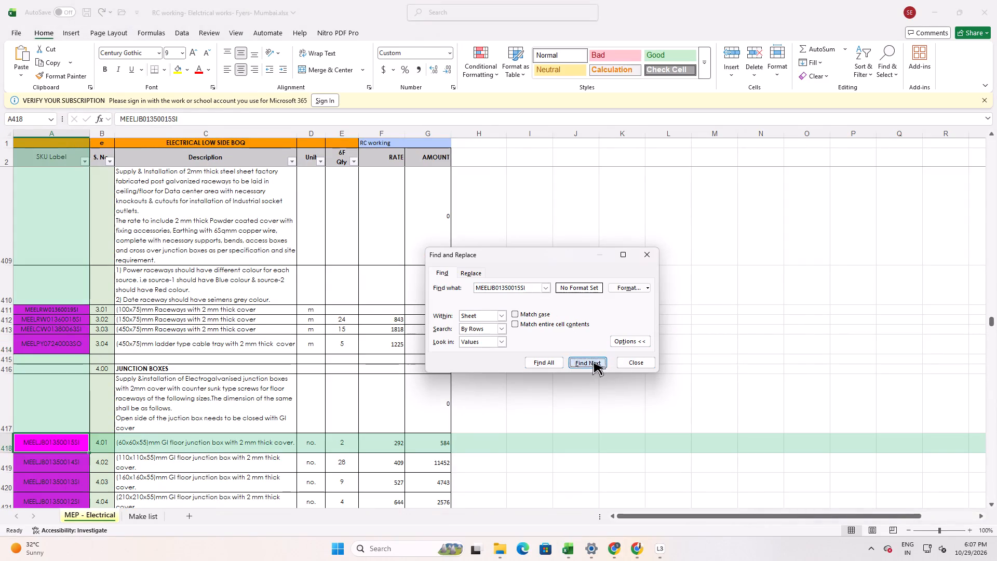
{"action": "left_click", "coordinate": [592, 361]}
Enter the rate 292 in cell I82 of the quote workbook for Raceway Junction Box - 1.
{"action": "key", "text": "alt+Tab"}
{"action": "key", "text": "alt+Tab"}
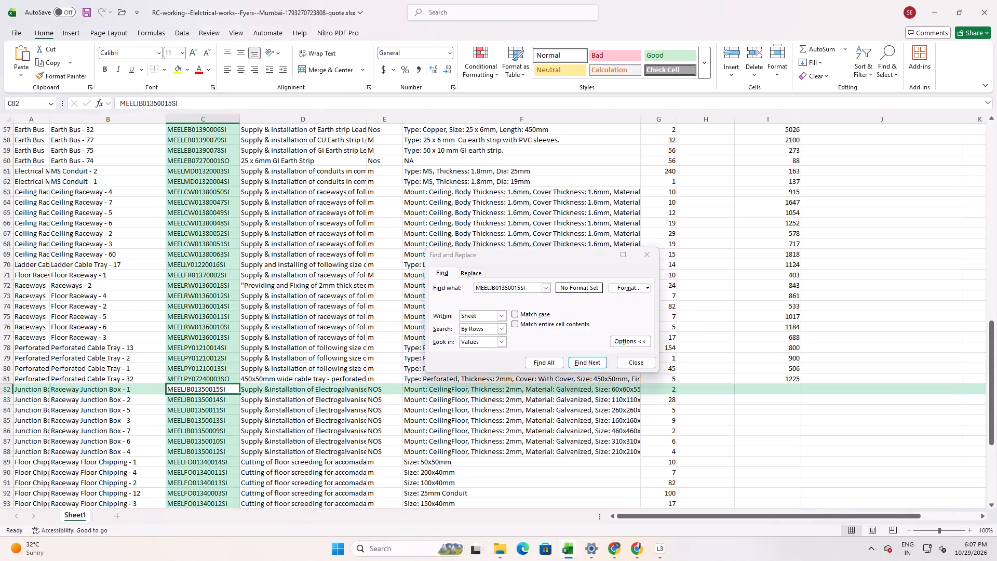
{"action": "left_click", "coordinate": [747, 385]}
{"action": "type", "text": "292"}
{"action": "key", "text": "Return"}
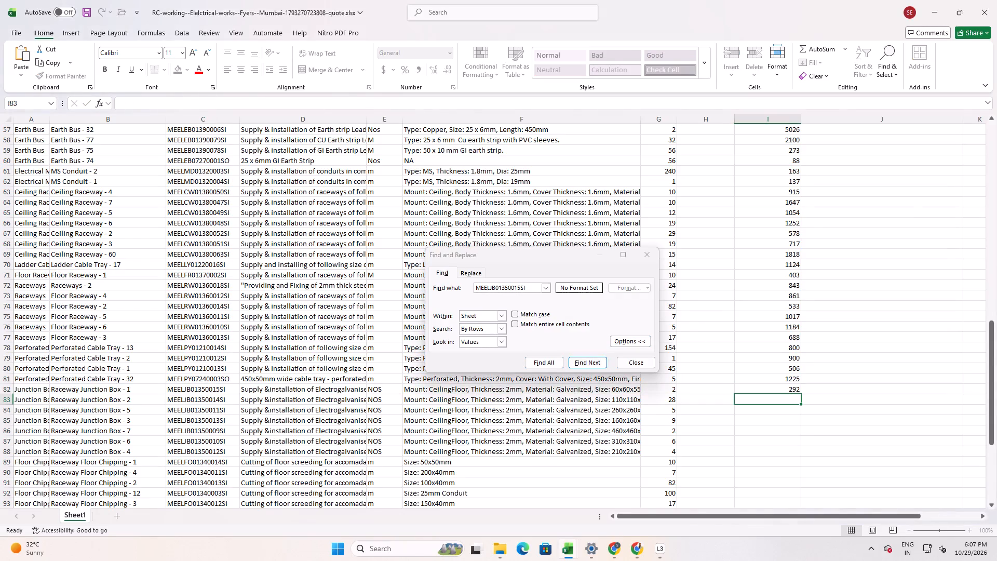
Copy SKU MEELJB01350014SI from cell C83 of the quote workbook and search the BOQ workbook for it.
{"action": "left_click", "coordinate": [189, 400]}
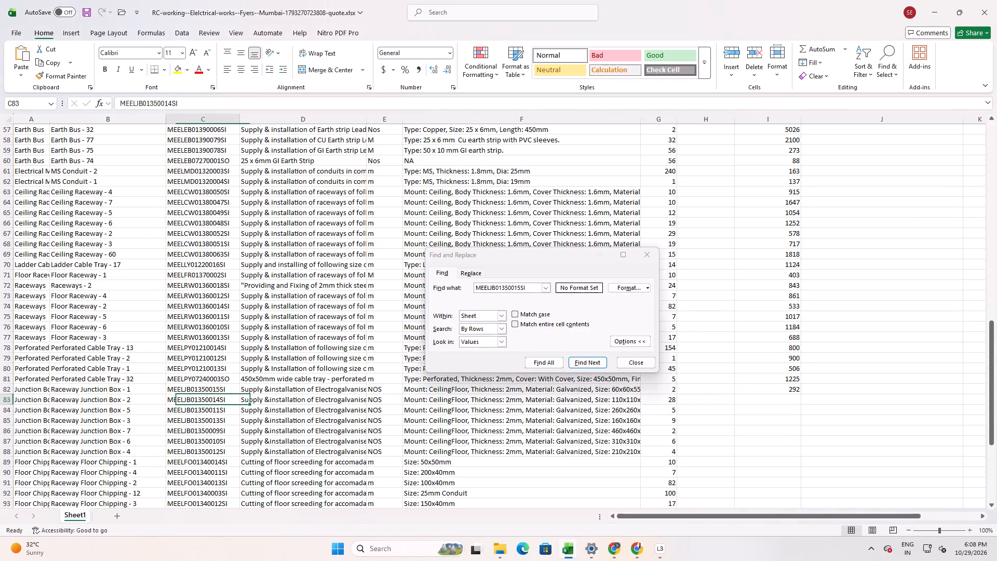
{"action": "left_click_drag", "start_coordinate": [199, 106], "coordinate": [0, 96]}
{"action": "key", "text": "ctrl+c"}
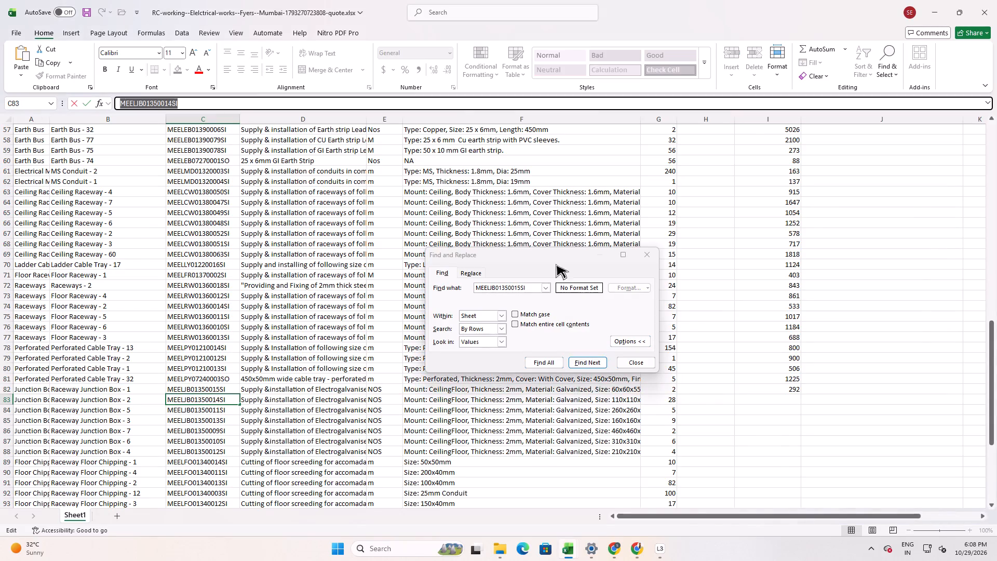
{"action": "key", "text": "alt+Tab"}
{"action": "key", "text": "alt+Tab"}
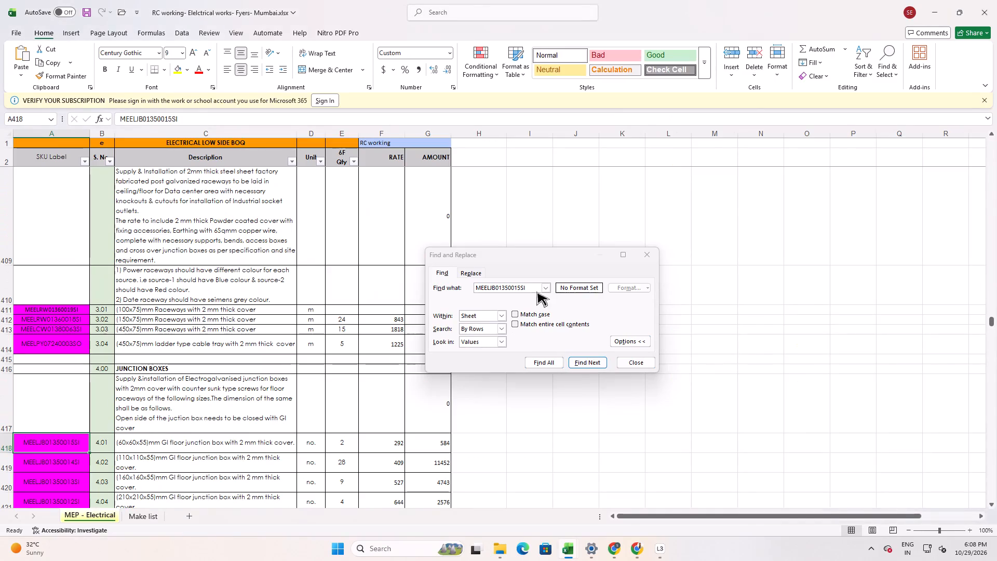
{"action": "left_click", "coordinate": [533, 289]}
{"action": "left_click_drag", "start_coordinate": [533, 289], "coordinate": [369, 284]}
{"action": "key", "text": "ctrl+v"}
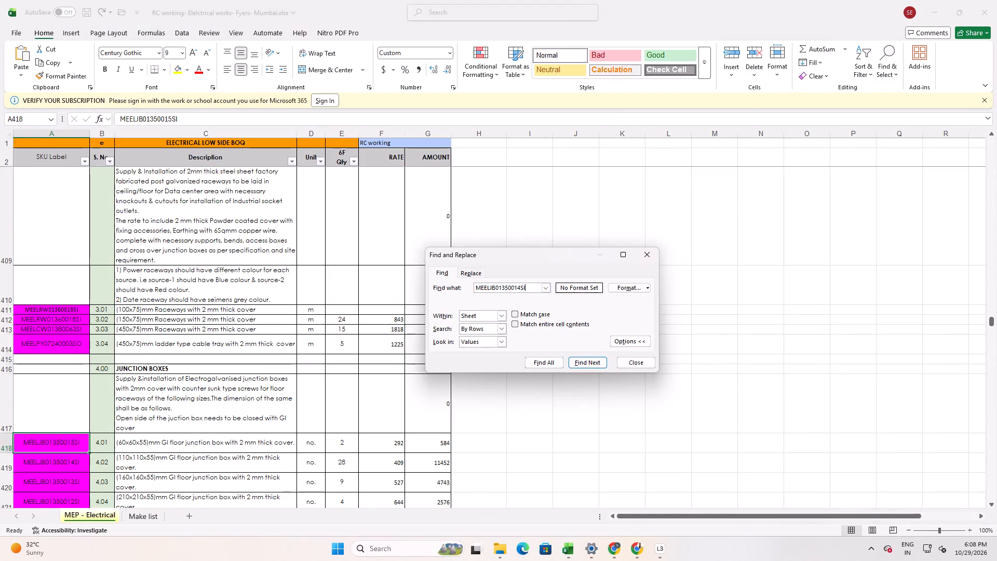
{"action": "left_click", "coordinate": [599, 367]}
{"action": "left_click", "coordinate": [599, 365]}
{"action": "left_click", "coordinate": [599, 364]}
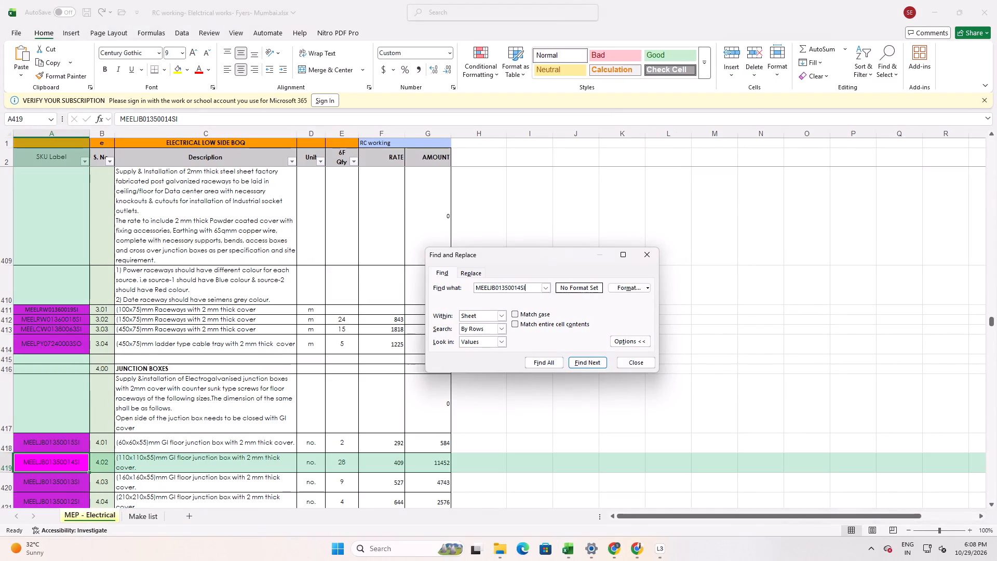
Enter the rate 409 in cell I83 of the quote workbook for Raceway Junction Box - 2.
{"action": "key", "text": "alt+Tab"}
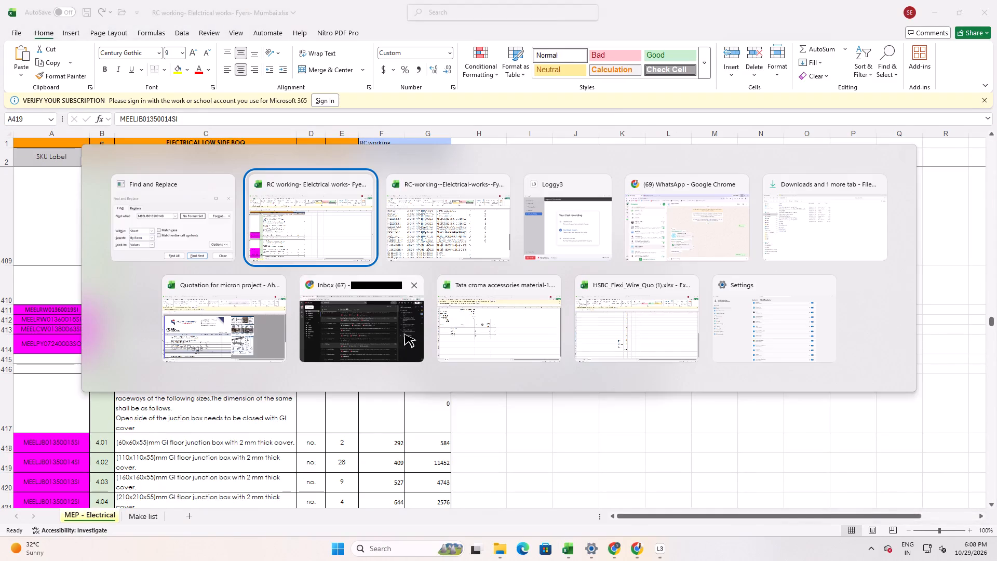
{"action": "key", "text": "alt+Tab"}
{"action": "left_click", "coordinate": [781, 397]}
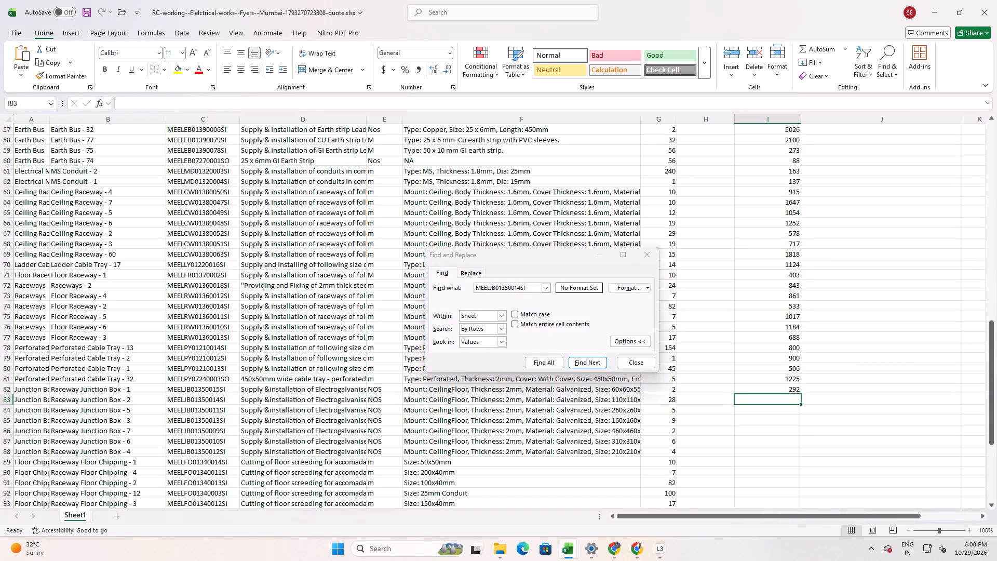
{"action": "type", "text": "409"}
{"action": "key", "text": "Return"}
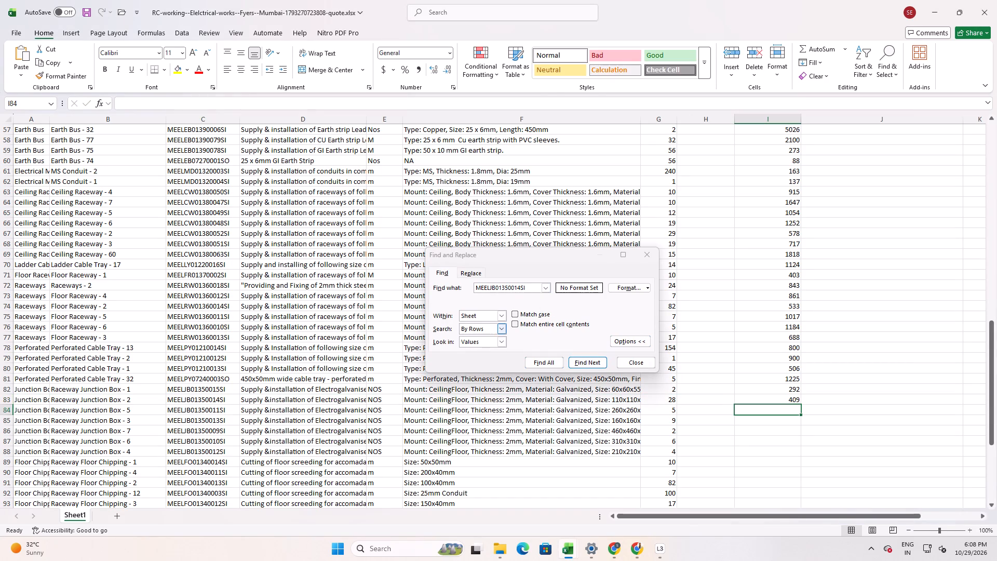
Copy SKU MEELJB01350011SI from cell C84 of the quote workbook and search the BOQ workbook for it.
{"action": "left_click", "coordinate": [224, 415]}
{"action": "left_click_drag", "start_coordinate": [190, 106], "coordinate": [0, 104]}
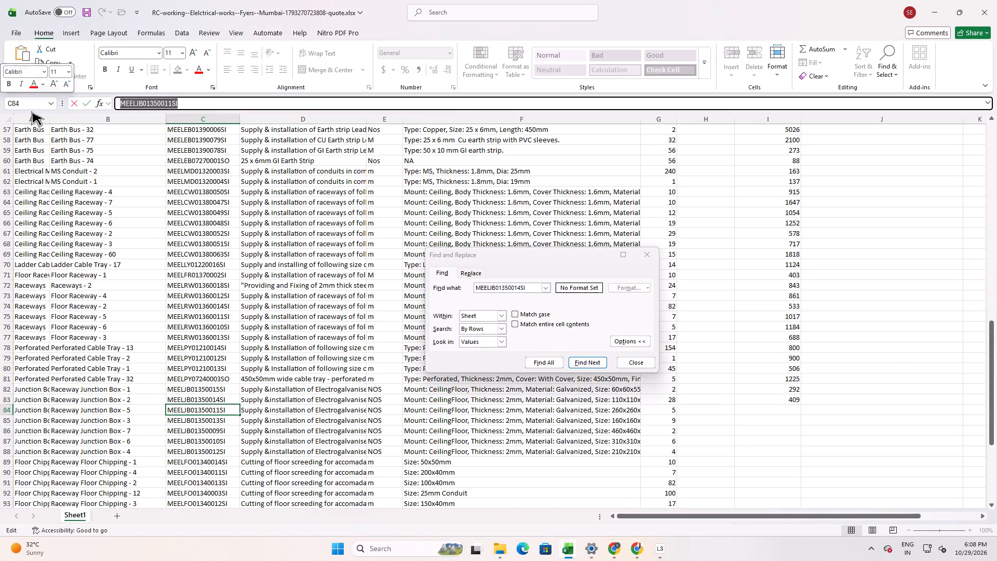
{"action": "key", "text": "ctrl+c"}
{"action": "key", "text": "alt+Tab"}
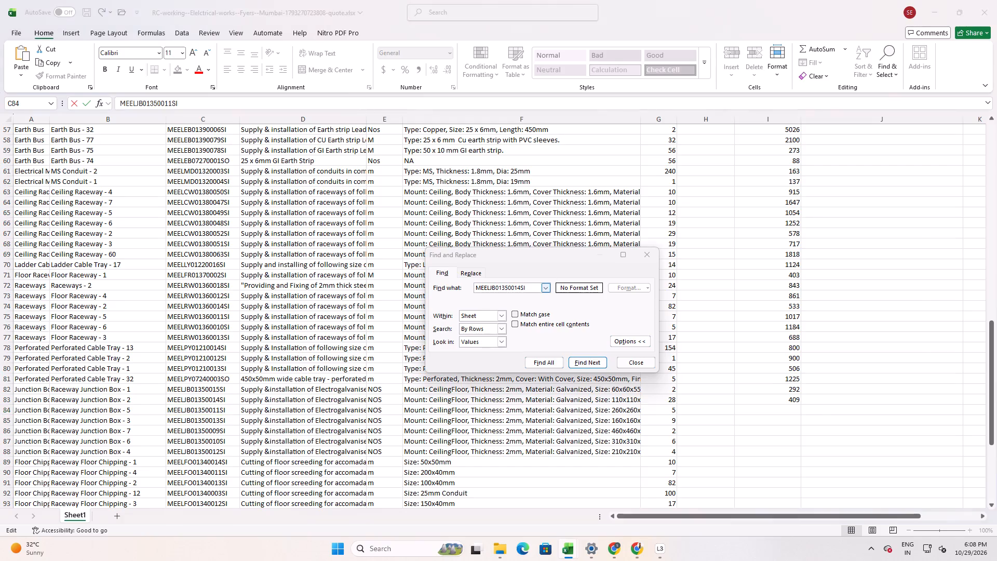
{"action": "key", "text": "alt+Tab"}
{"action": "left_click", "coordinate": [535, 286]}
{"action": "left_click_drag", "start_coordinate": [535, 286], "coordinate": [304, 286]}
{"action": "key", "text": "ctrl+v"}
{"action": "left_click", "coordinate": [590, 367]}
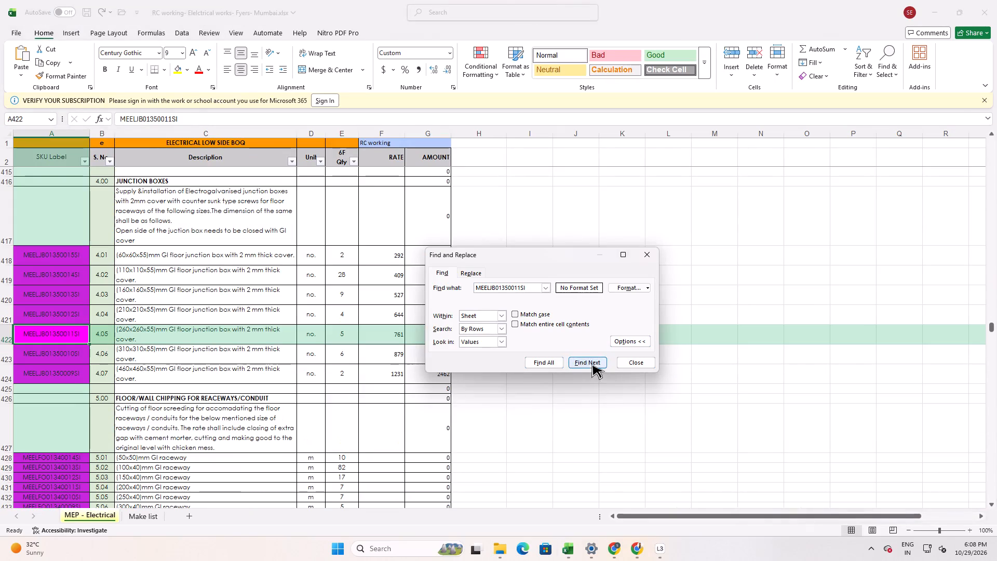
{"action": "left_click", "coordinate": [591, 364]}
Enter the rate 761 in cell I84 of the quote workbook for Raceway Junction Box - 5.
{"action": "key", "text": "alt+Tab"}
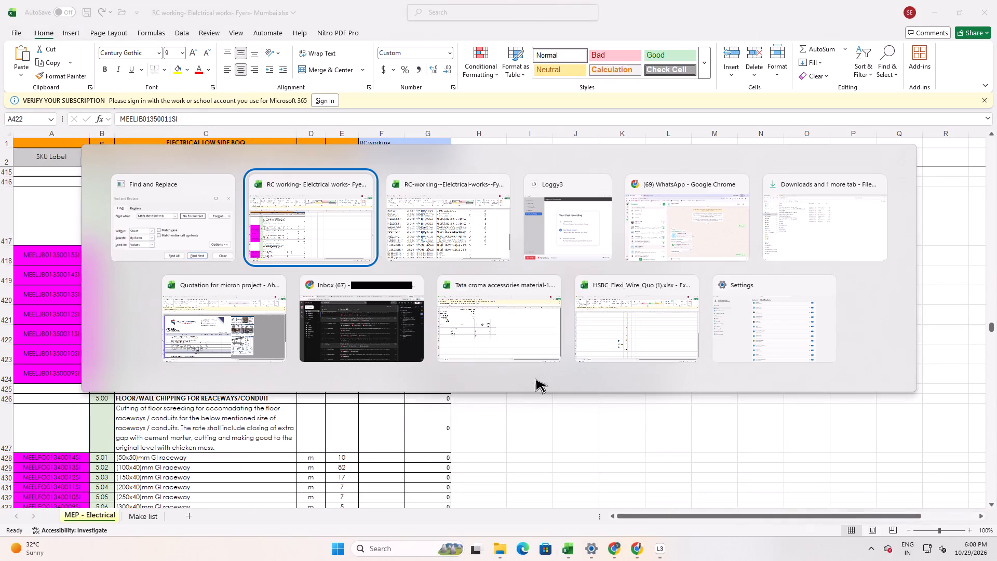
{"action": "key", "text": "alt+Tab"}
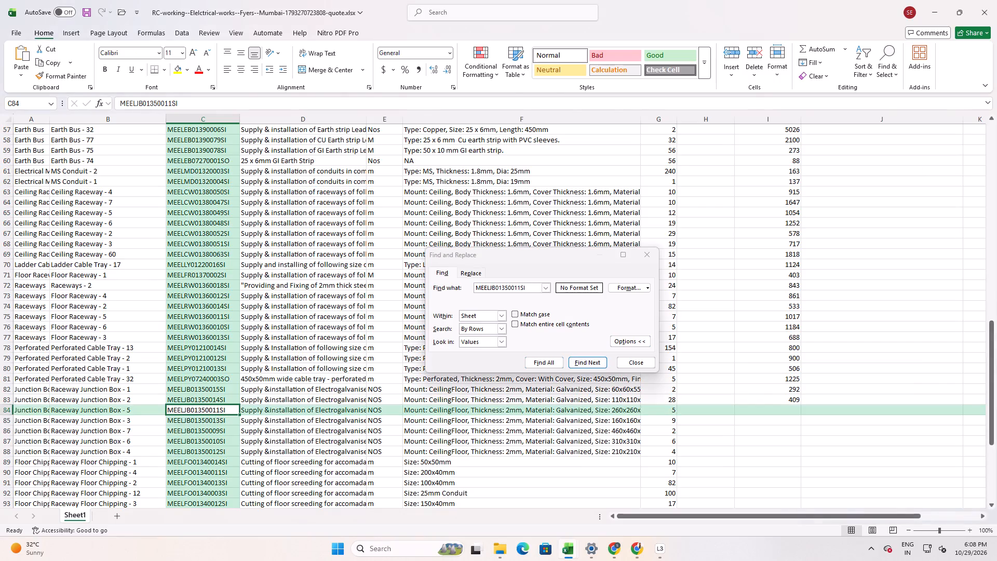
{"action": "left_click", "coordinate": [770, 415]}
{"action": "type", "text": "761"}
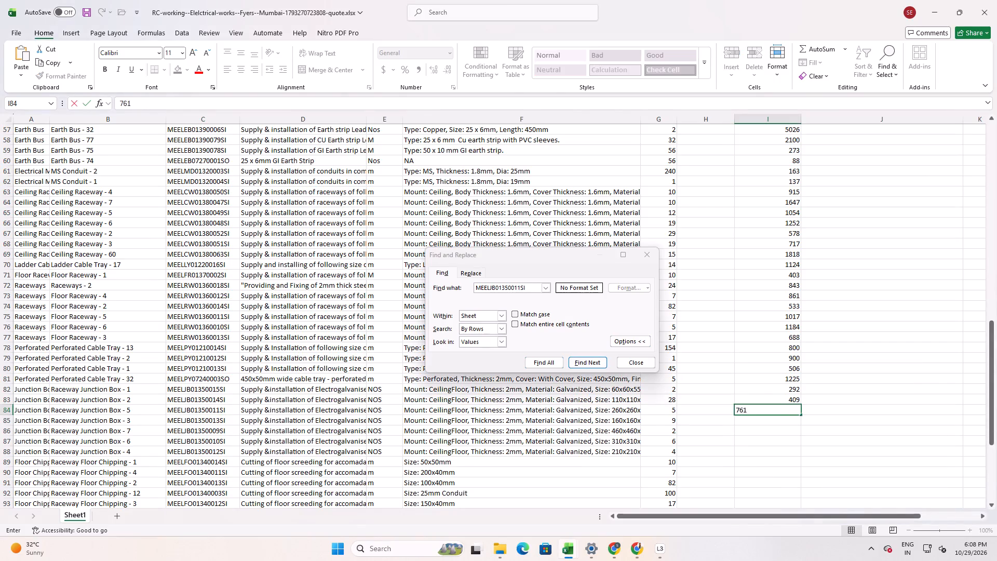
{"action": "key", "text": "Return"}
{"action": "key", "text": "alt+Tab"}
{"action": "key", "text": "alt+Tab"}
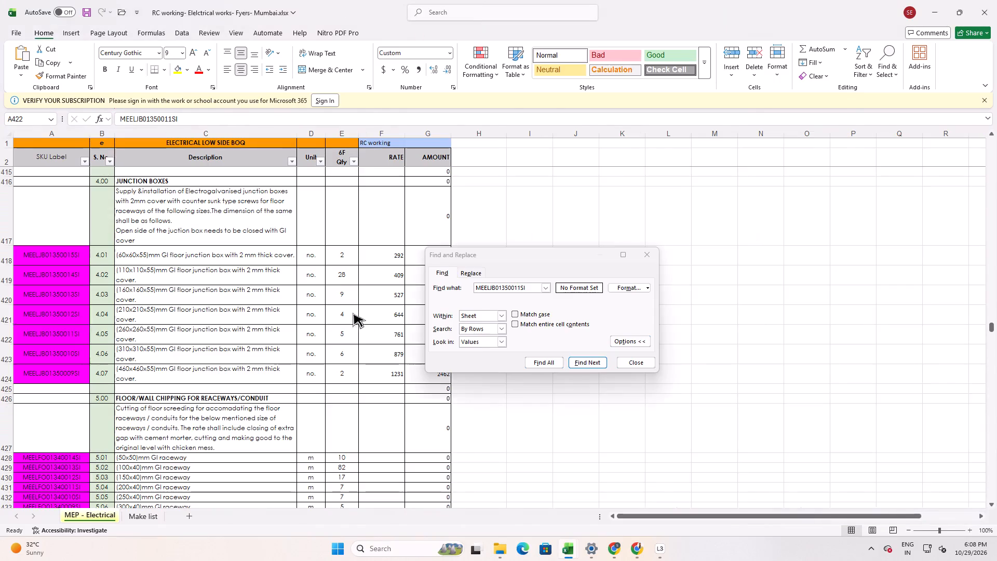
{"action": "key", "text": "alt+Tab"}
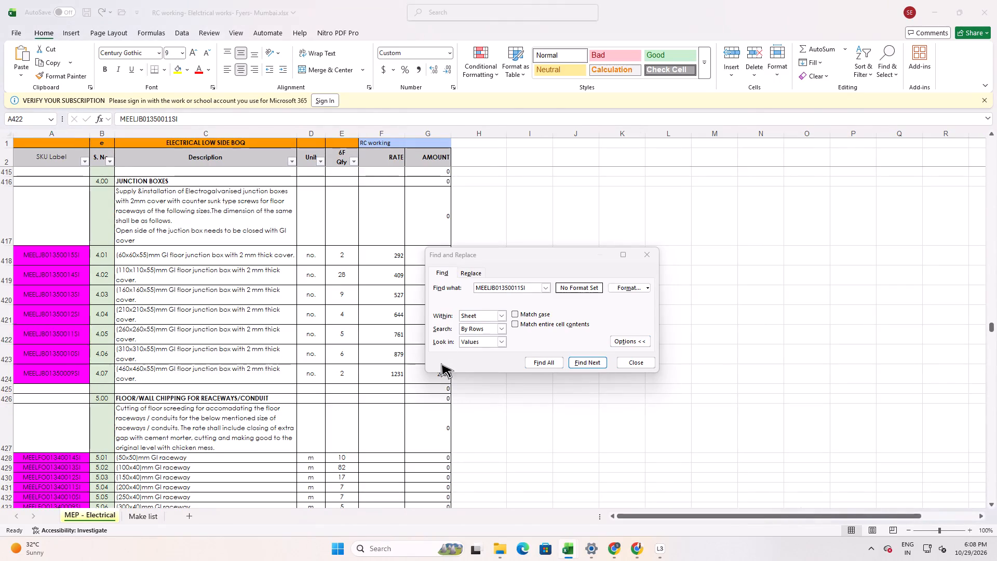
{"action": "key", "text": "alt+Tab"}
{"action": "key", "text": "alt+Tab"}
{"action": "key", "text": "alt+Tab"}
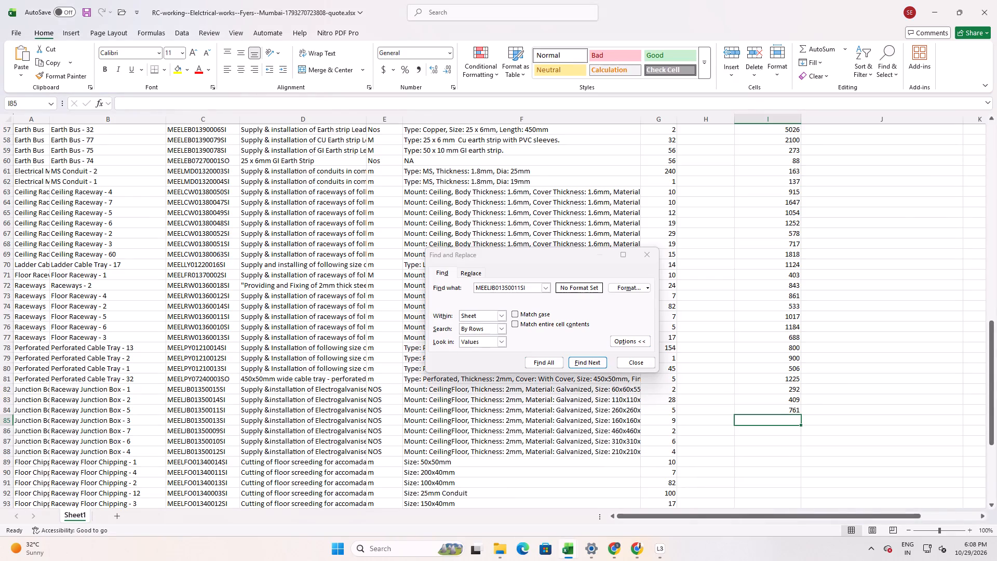
Copy SKU MEELJB01350013SI from cell C85 of the quote workbook and search the BOQ workbook for it.
{"action": "left_click", "coordinate": [159, 422]}
{"action": "left_click", "coordinate": [218, 417]}
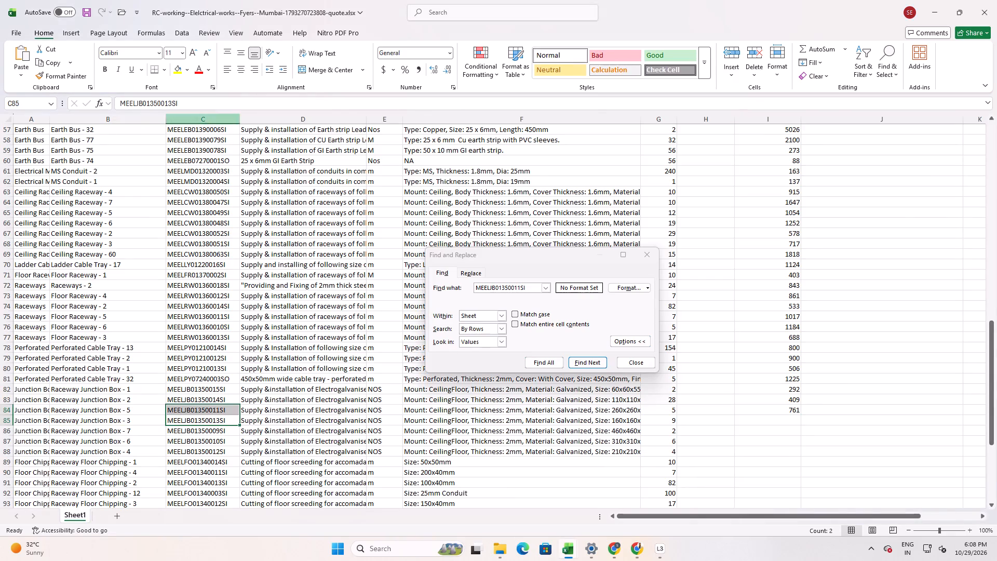
{"action": "left_click", "coordinate": [217, 421]}
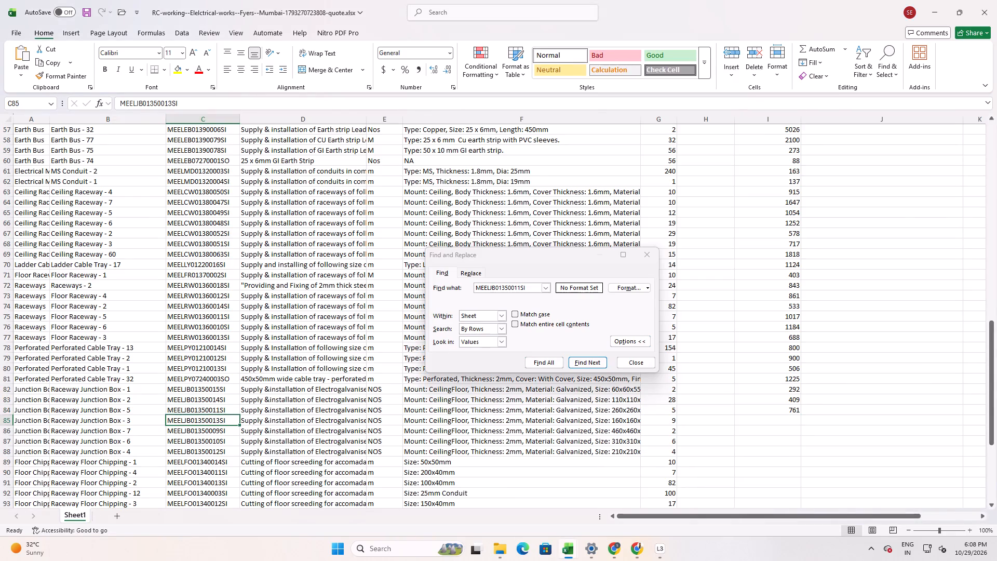
{"action": "left_click_drag", "start_coordinate": [193, 106], "coordinate": [0, 109]}
{"action": "key", "text": "ctrl+c"}
{"action": "key", "text": "alt+Tab"}
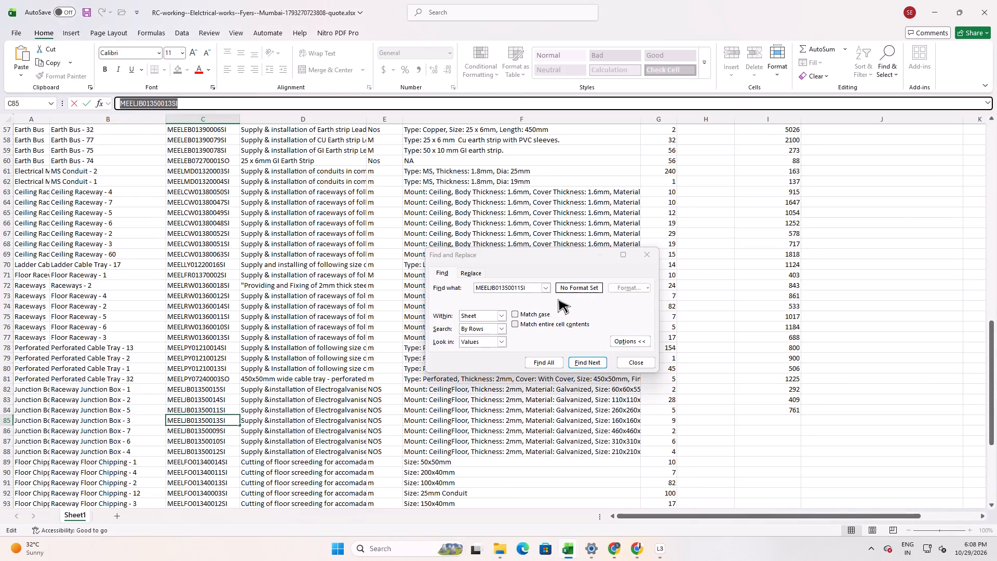
{"action": "key", "text": "alt+Tab"}
{"action": "left_click", "coordinate": [530, 287]}
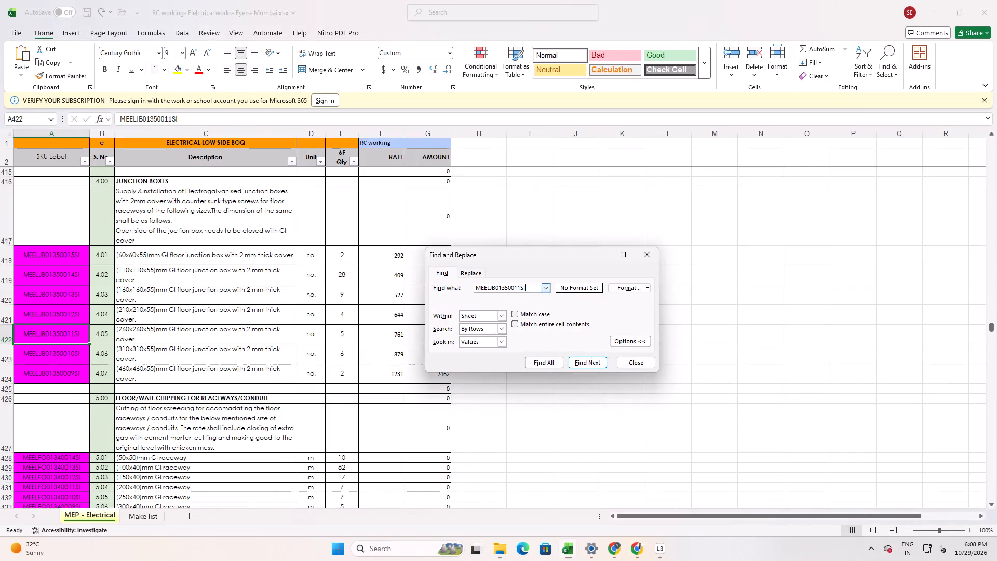
{"action": "left_click_drag", "start_coordinate": [532, 287], "coordinate": [388, 290]}
{"action": "key", "text": "ctrl+v"}
{"action": "left_click", "coordinate": [597, 360]}
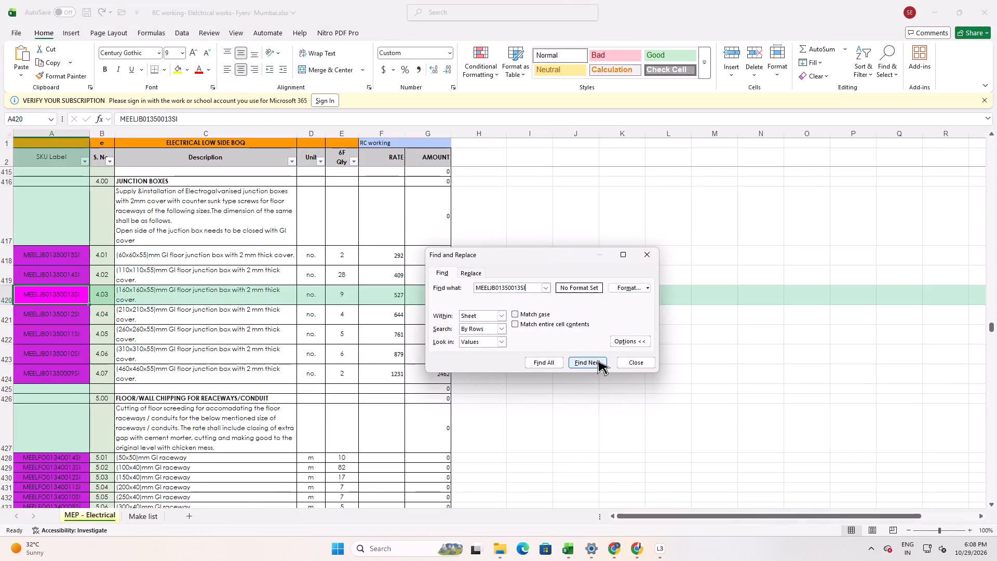
{"action": "left_click", "coordinate": [597, 360]}
{"action": "left_click", "coordinate": [597, 360]}
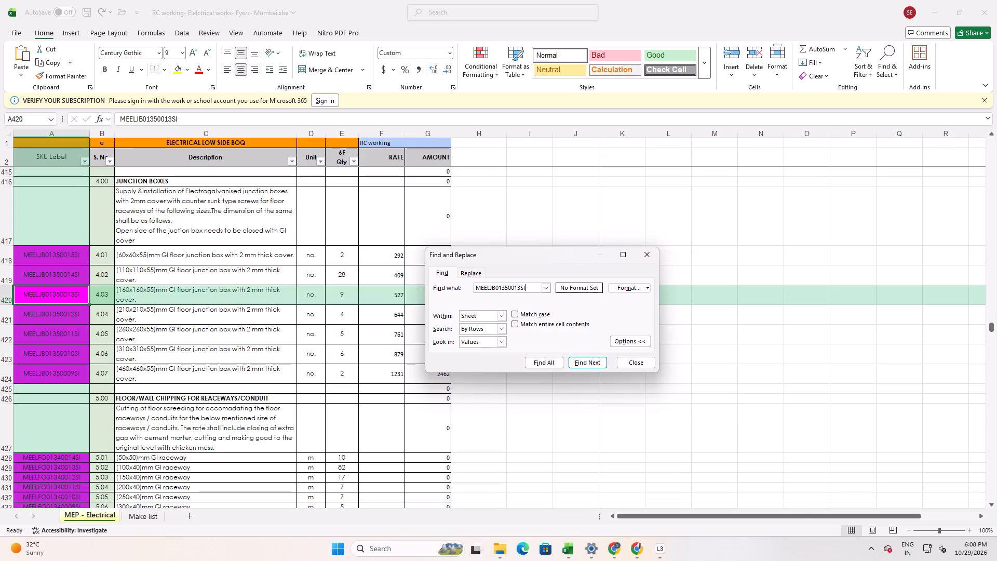
Enter the rate 527 in cell I85 of the quote workbook for Raceway Junction Box - 3.
{"action": "key", "text": "alt+Tab"}
{"action": "key", "text": "alt+Tab"}
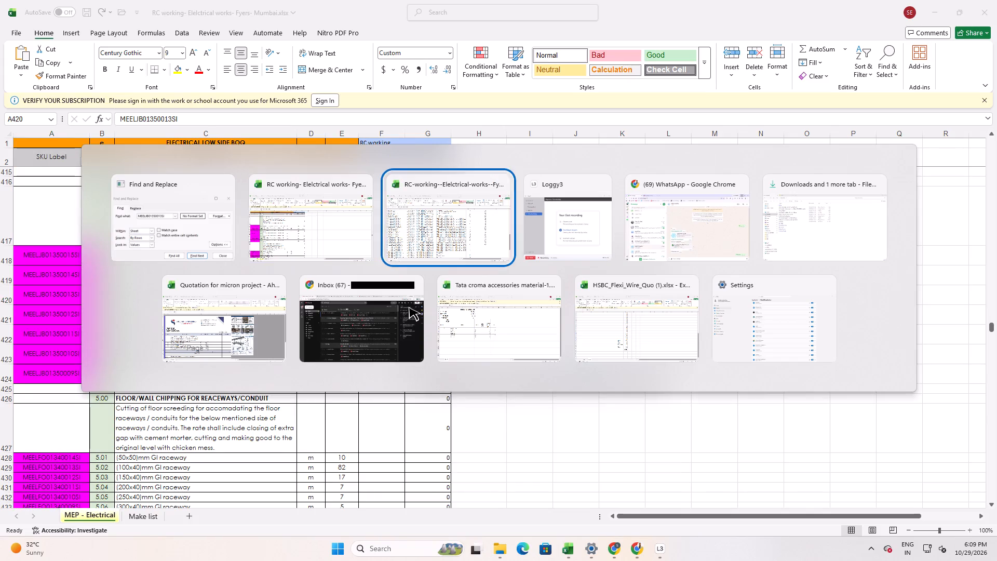
{"action": "left_click", "coordinate": [784, 423]}
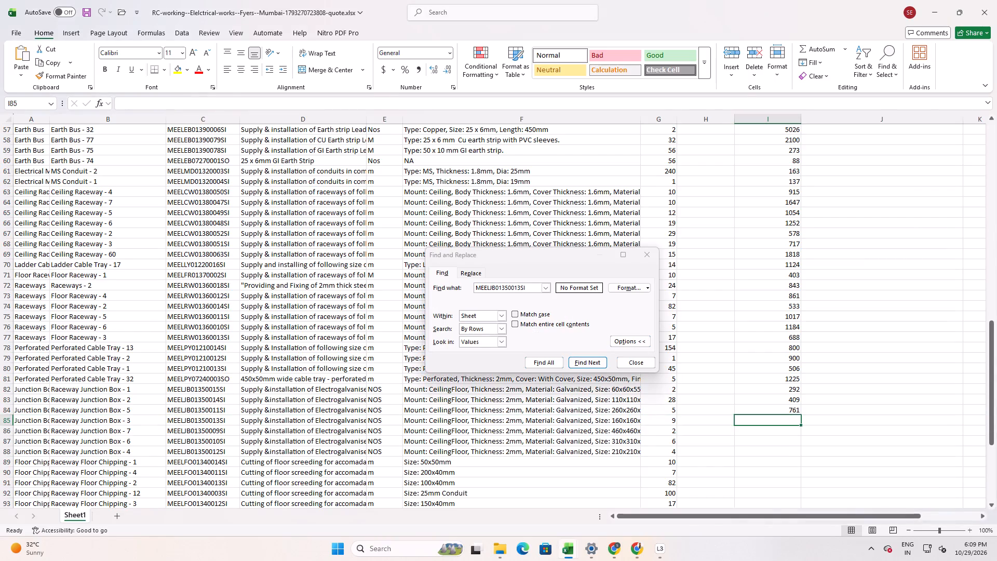
{"action": "key", "text": "5"}
{"action": "type", "text": "27"}
{"action": "key", "text": "Return"}
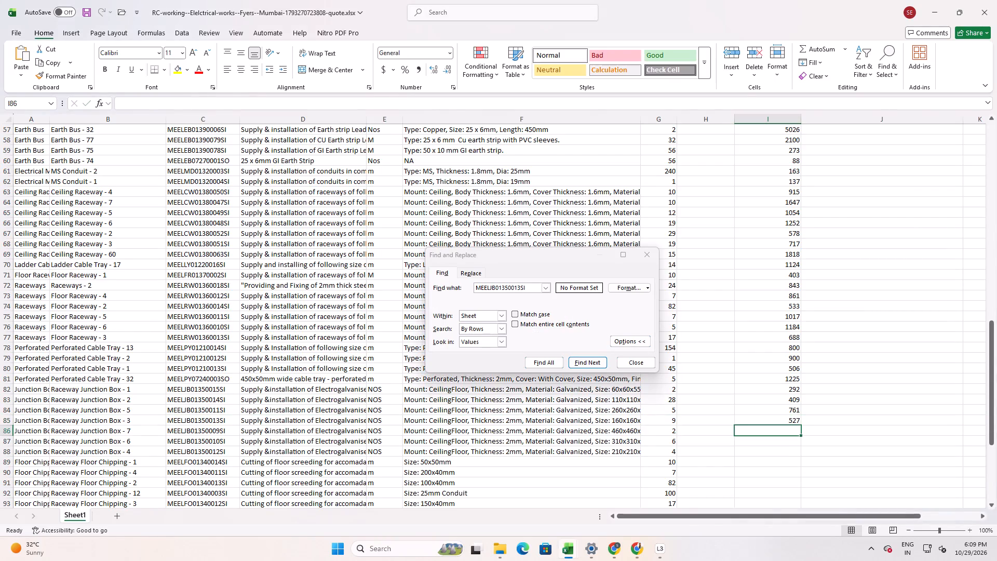
Copy SKU MEELJB01350009SI from cell C86 of the quote workbook and search the BOQ workbook for it.
{"action": "key", "text": "alt+Tab"}
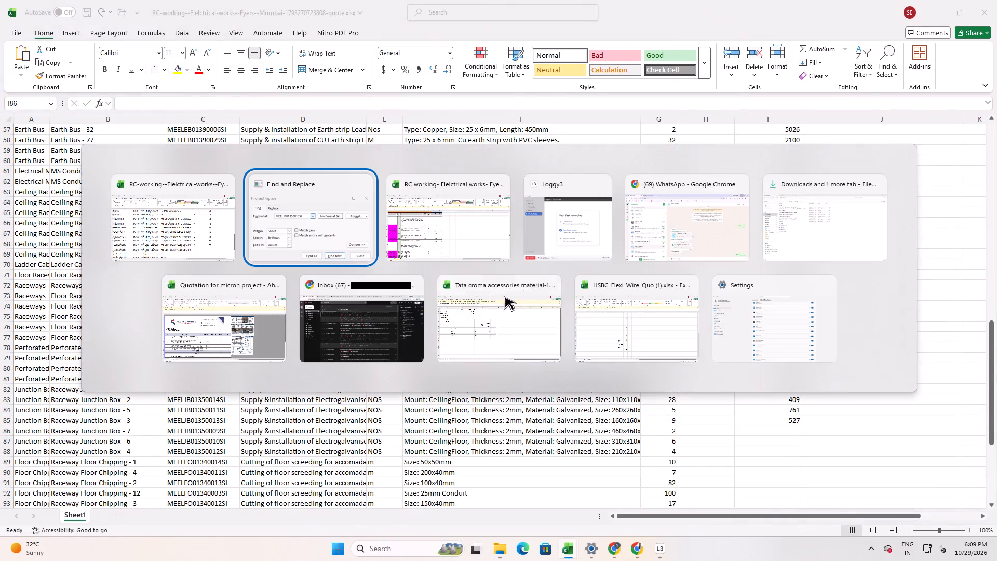
{"action": "left_click", "coordinate": [537, 457], "text": "alt"}
{"action": "left_click", "coordinate": [774, 428]}
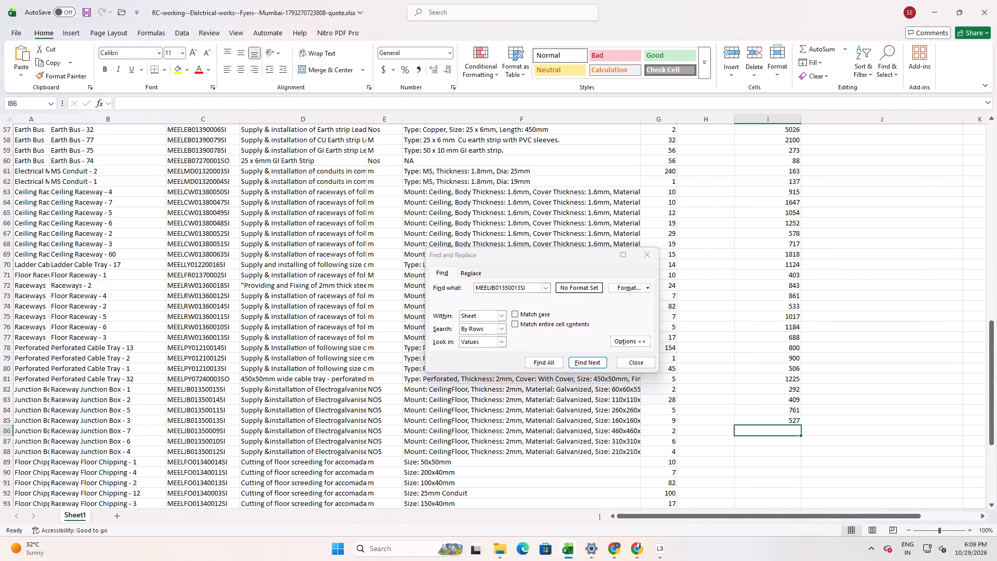
{"action": "left_click", "coordinate": [165, 430]}
{"action": "left_click", "coordinate": [185, 429]}
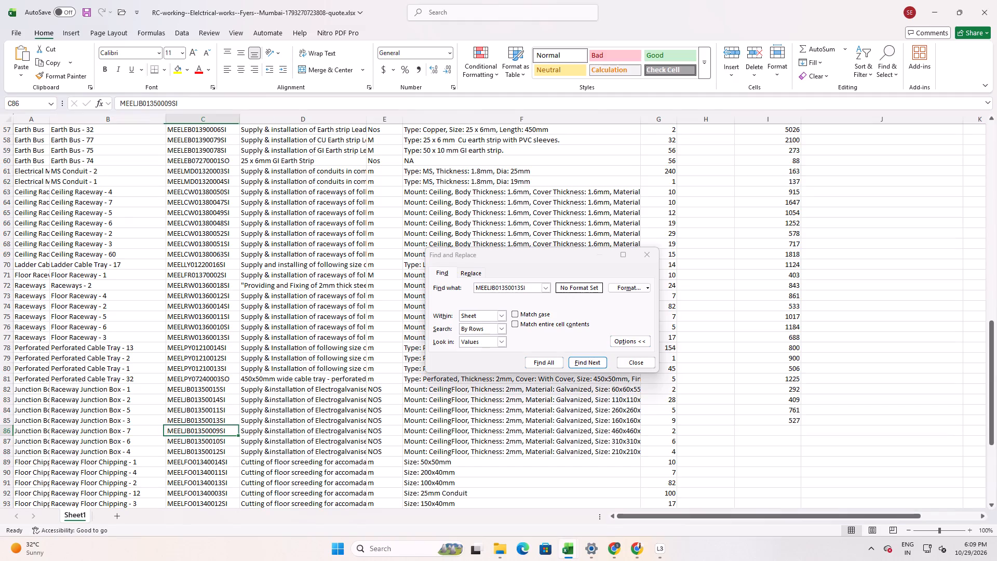
{"action": "left_click_drag", "start_coordinate": [186, 104], "coordinate": [0, 110]}
{"action": "key", "text": "ctrl+c"}
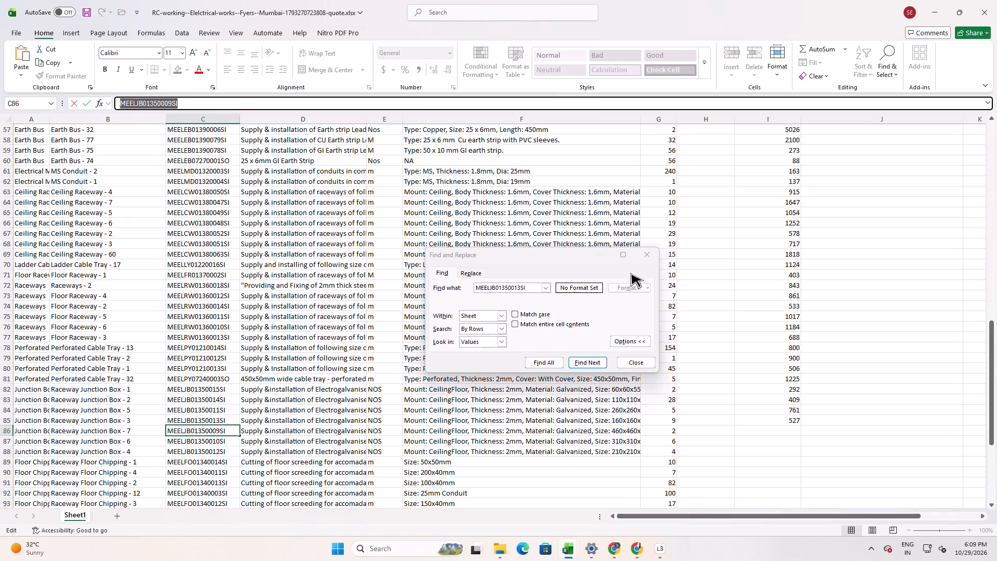
{"action": "key", "text": "alt+Tab"}
{"action": "key", "text": "alt+Tab"}
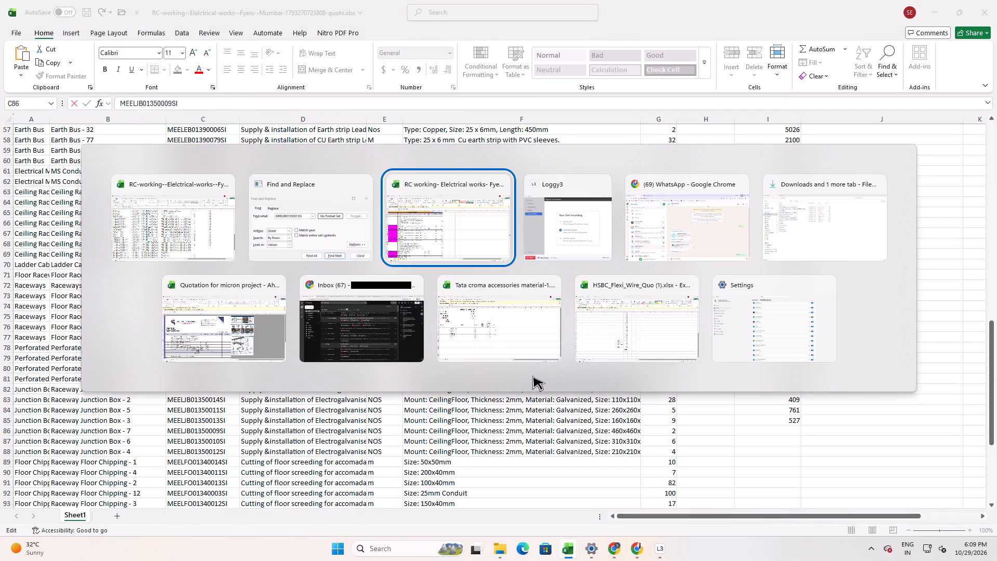
{"action": "double_click", "coordinate": [534, 285]}
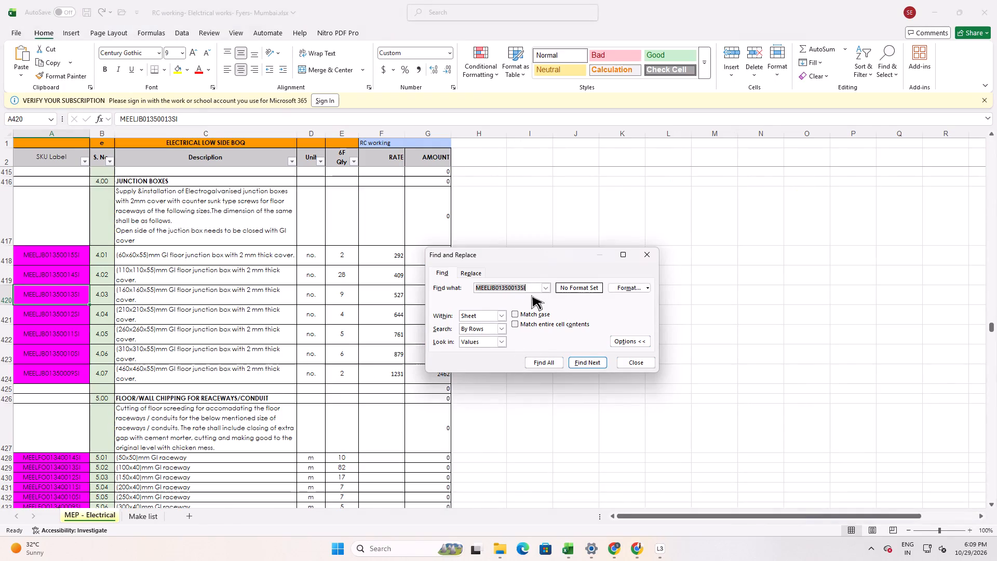
{"action": "key", "text": "ctrl+v"}
{"action": "left_click", "coordinate": [585, 363]}
{"action": "left_click", "coordinate": [585, 363]}
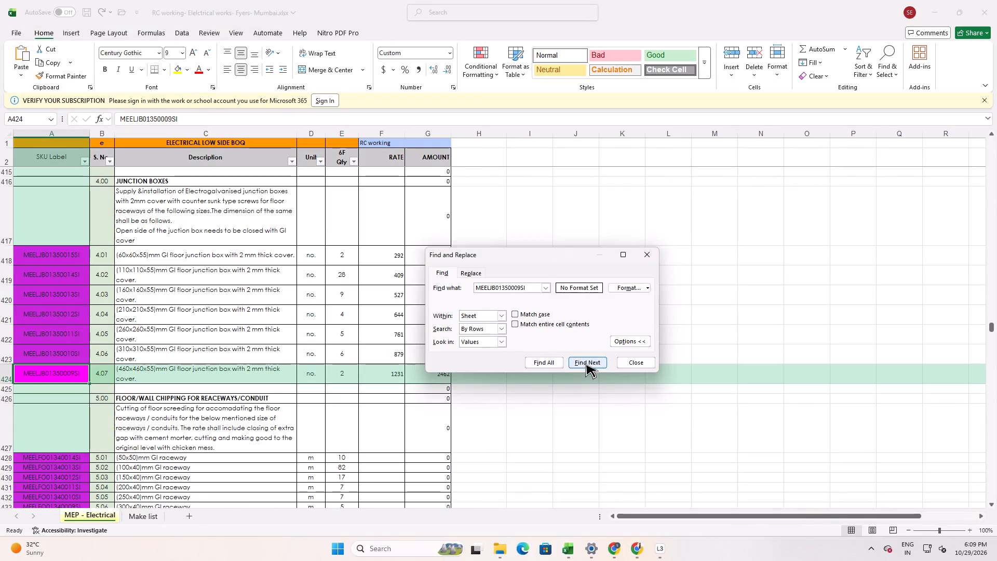
Enter the rate 1231 in cell I86 of the quote workbook for Raceway Junction Box - 7.
{"action": "key", "text": "alt+Tab"}
{"action": "key", "text": "alt+Tab"}
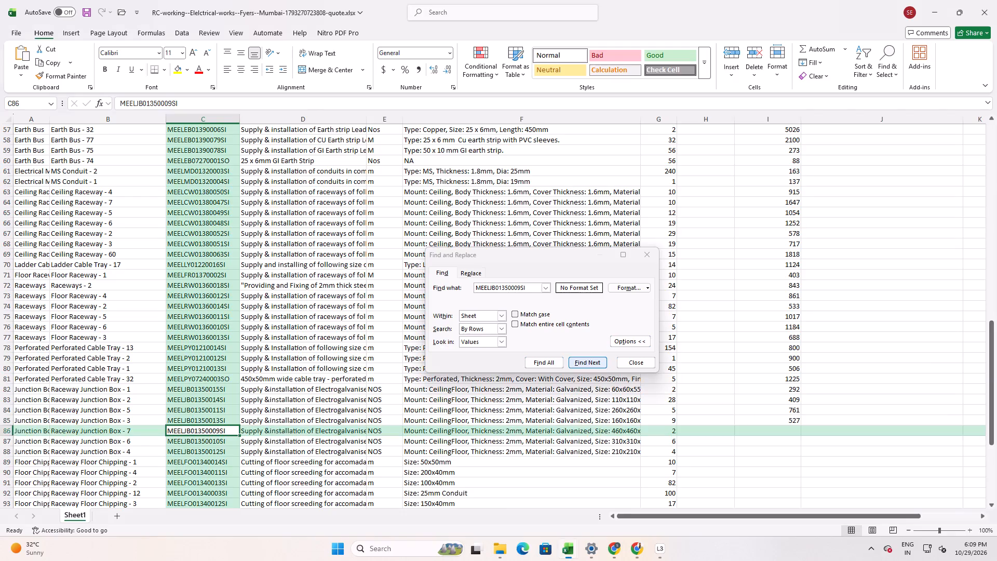
{"action": "left_click", "coordinate": [776, 430]}
{"action": "type", "text": "1231"}
{"action": "key", "text": "Return"}
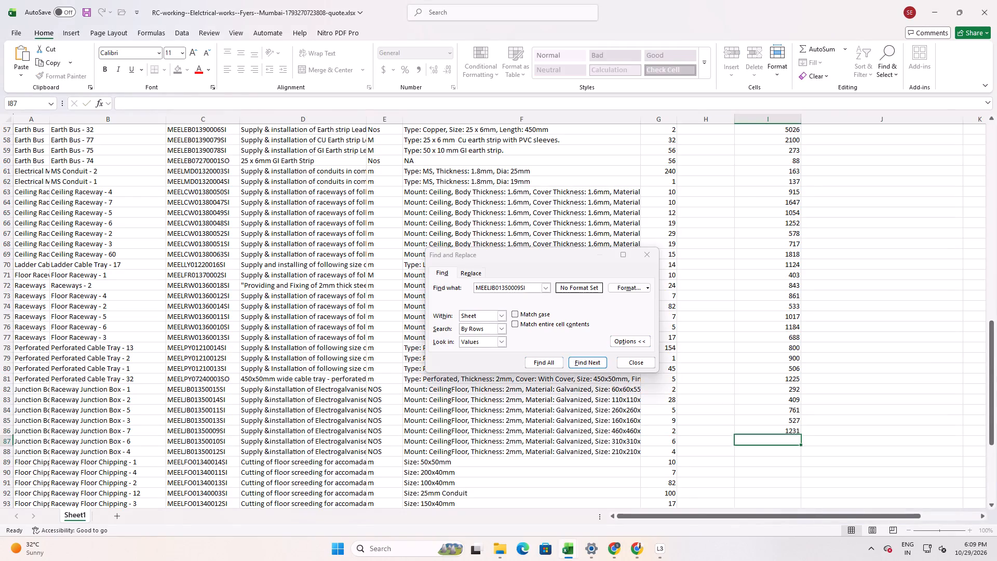
Copy SKU MEELJB01350010SI from cell C87 of the quote workbook and search the BOQ workbook for it.
{"action": "left_click", "coordinate": [214, 439]}
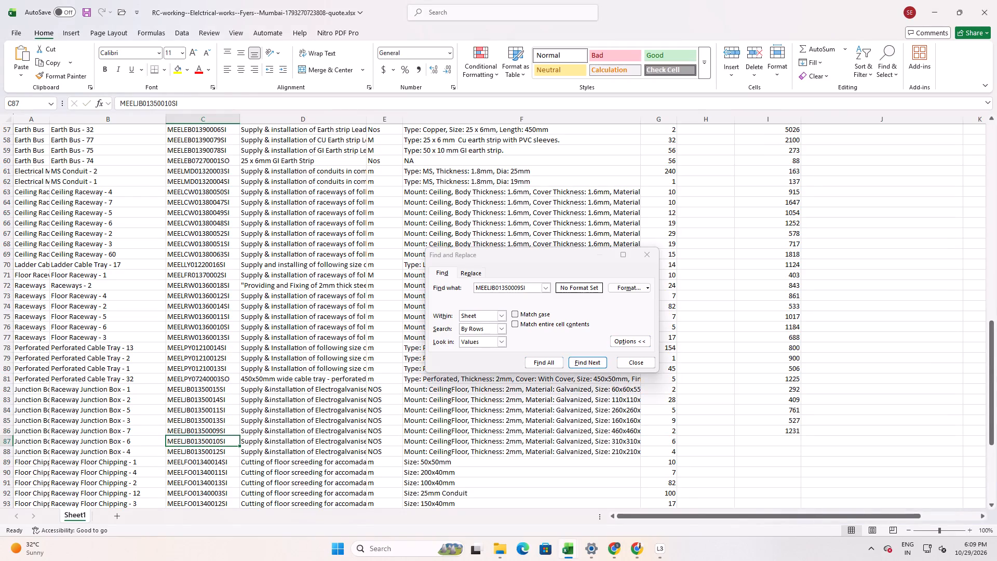
{"action": "left_click", "coordinate": [194, 94]}
{"action": "left_click_drag", "start_coordinate": [194, 99], "coordinate": [0, 103]}
{"action": "key", "text": "ctrl+c"}
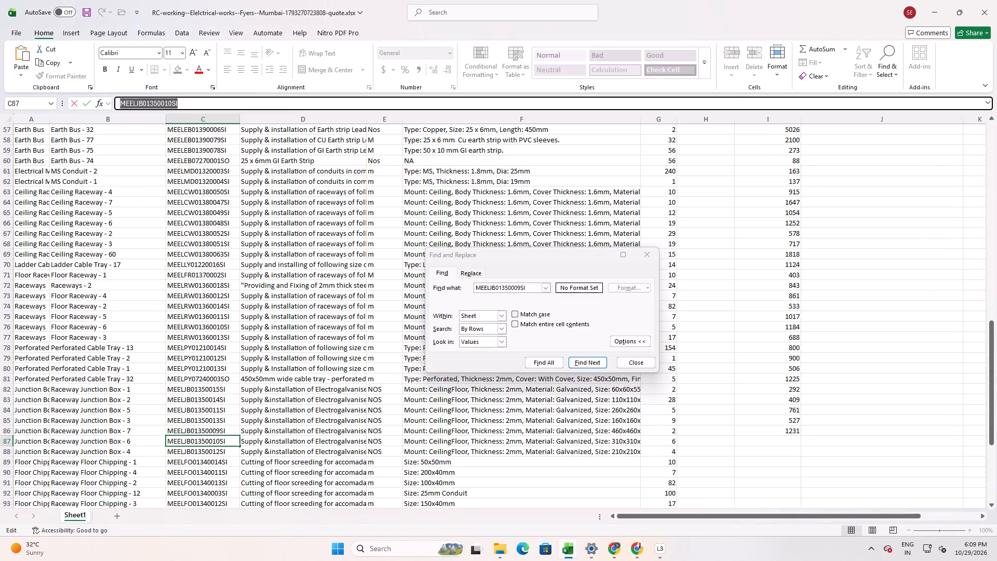
{"action": "key", "text": "alt+Tab"}
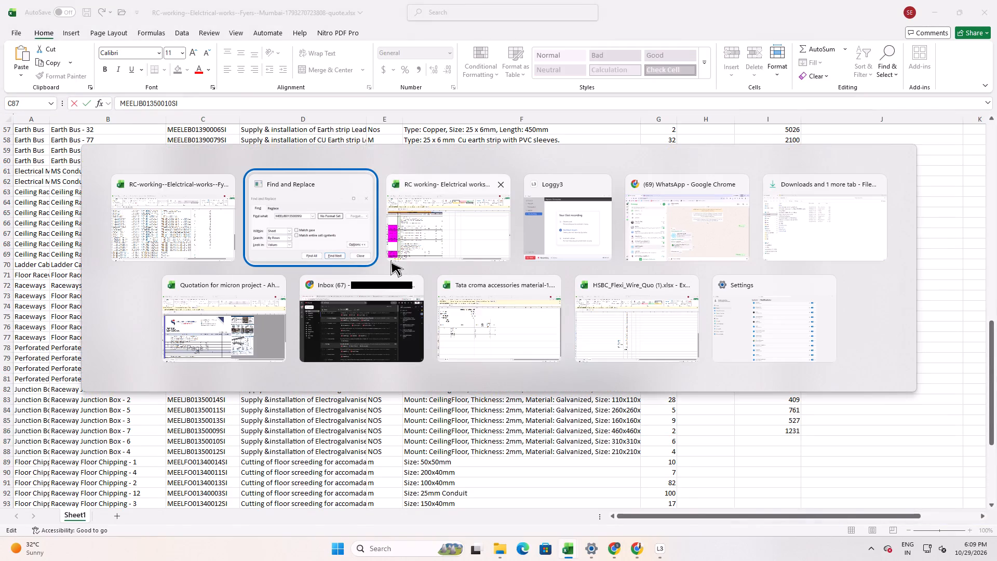
{"action": "key", "text": "alt+Tab"}
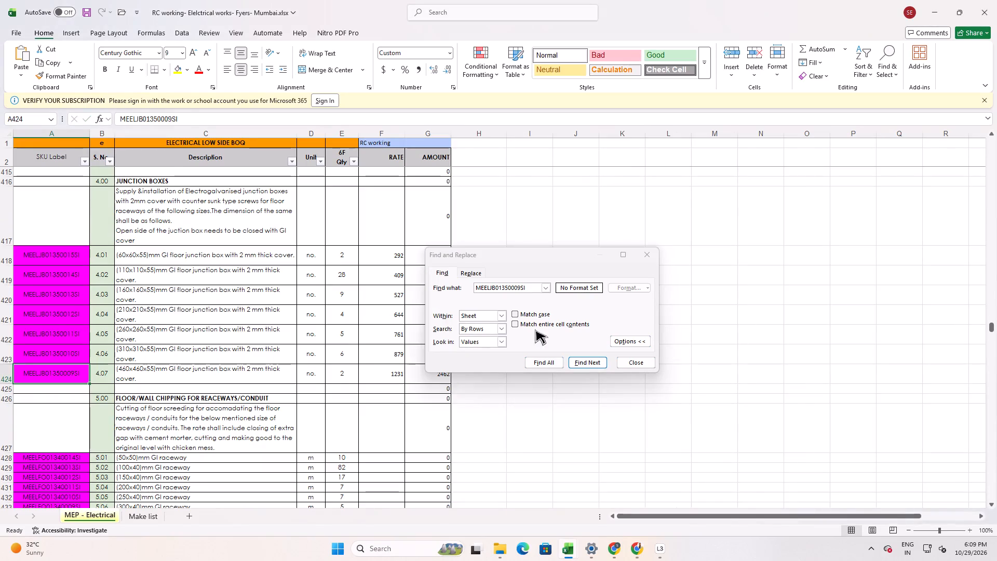
{"action": "double_click", "coordinate": [535, 285]}
{"action": "key", "text": "ctrl+v"}
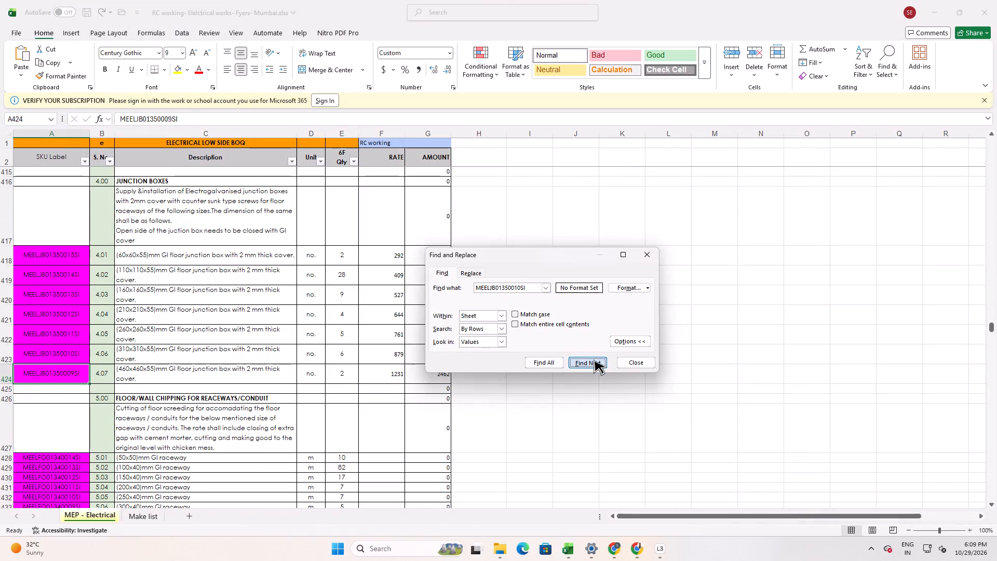
{"action": "left_click", "coordinate": [594, 359]}
{"action": "left_click", "coordinate": [594, 359]}
Enter the rate 879 in cell I87 of the quote workbook for Raceway Junction Box - 6.
{"action": "key", "text": "alt+Tab"}
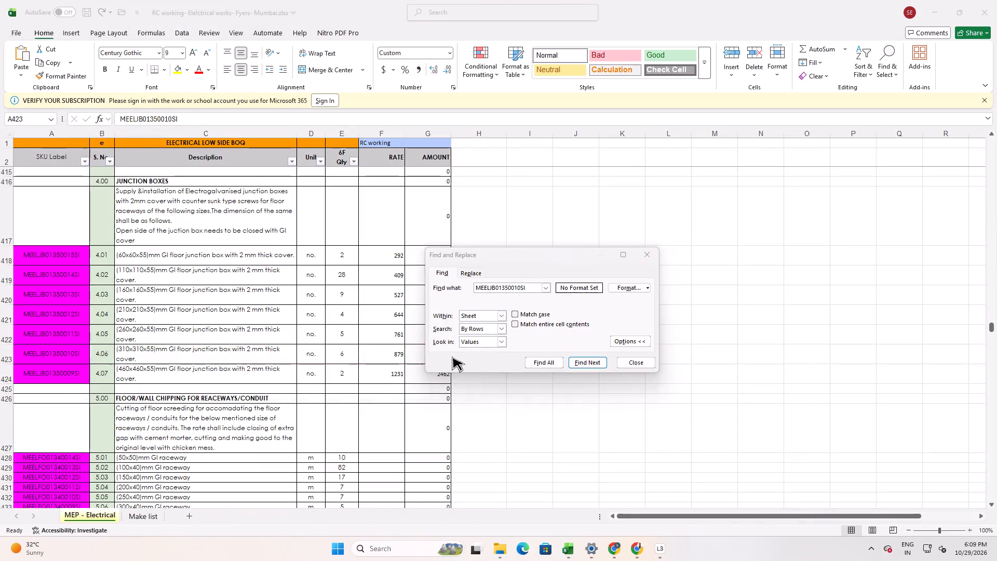
{"action": "key", "text": "alt+Tab"}
{"action": "left_click", "coordinate": [782, 443]}
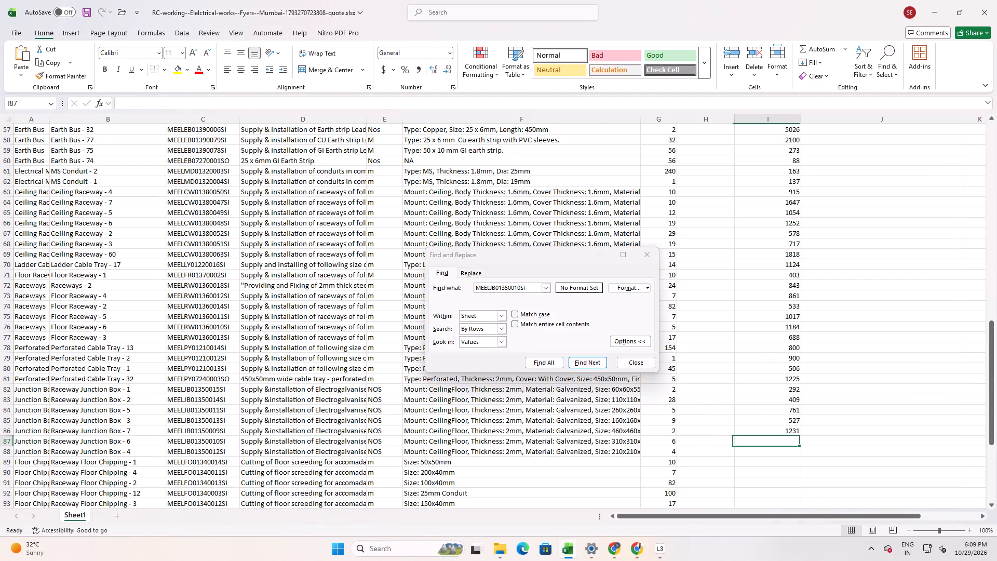
{"action": "key", "text": "8"}
{"action": "type", "text": "79"}
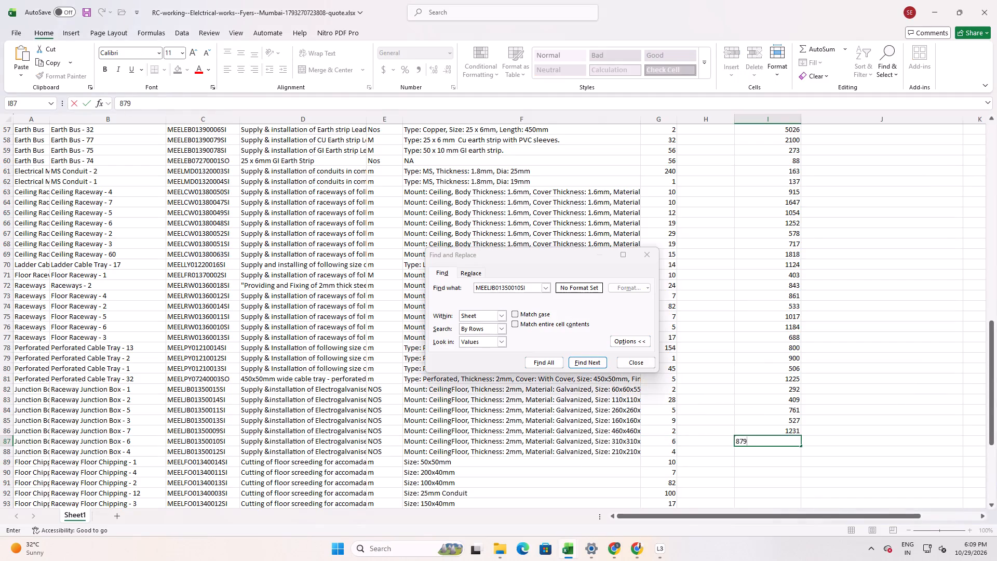
{"action": "key", "text": "Return"}
Copy SKU MEELJB01350012SI from cell C88 of the quote workbook and search the BOQ workbook for it.
{"action": "left_click", "coordinate": [200, 450]}
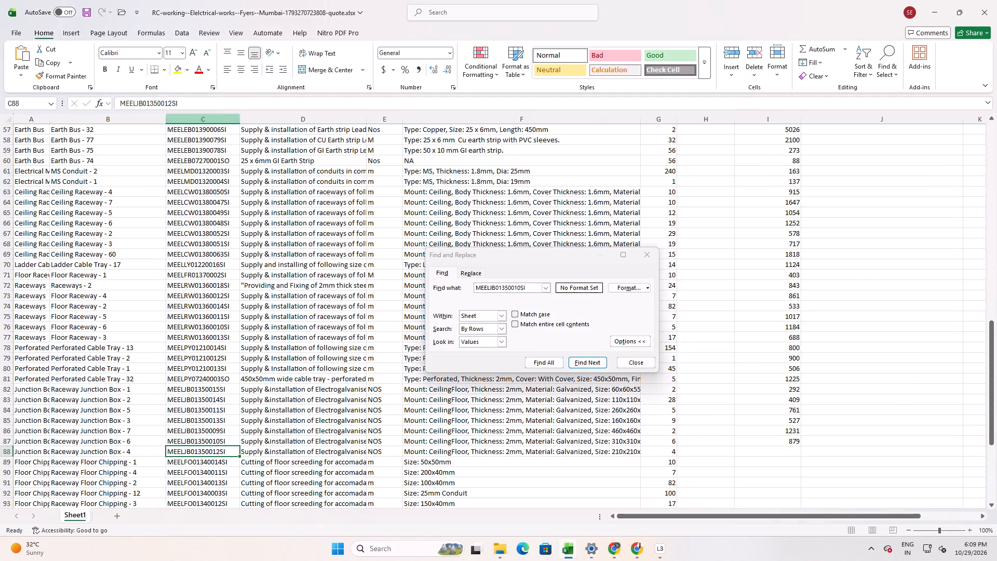
{"action": "left_click_drag", "start_coordinate": [192, 104], "coordinate": [26, 118]}
{"action": "key", "text": "ctrl+c"}
{"action": "key", "text": "alt+Tab"}
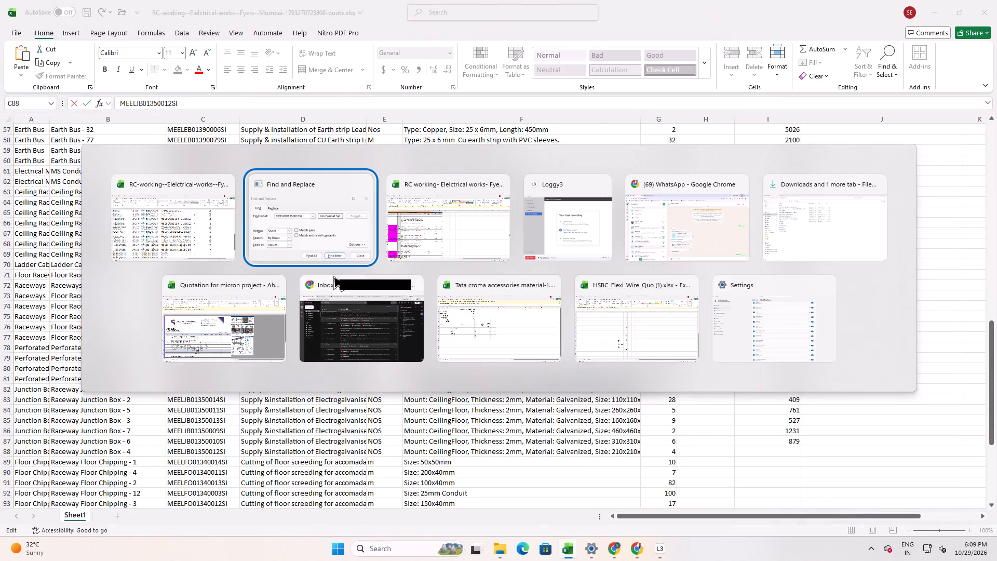
{"action": "key", "text": "alt+Tab"}
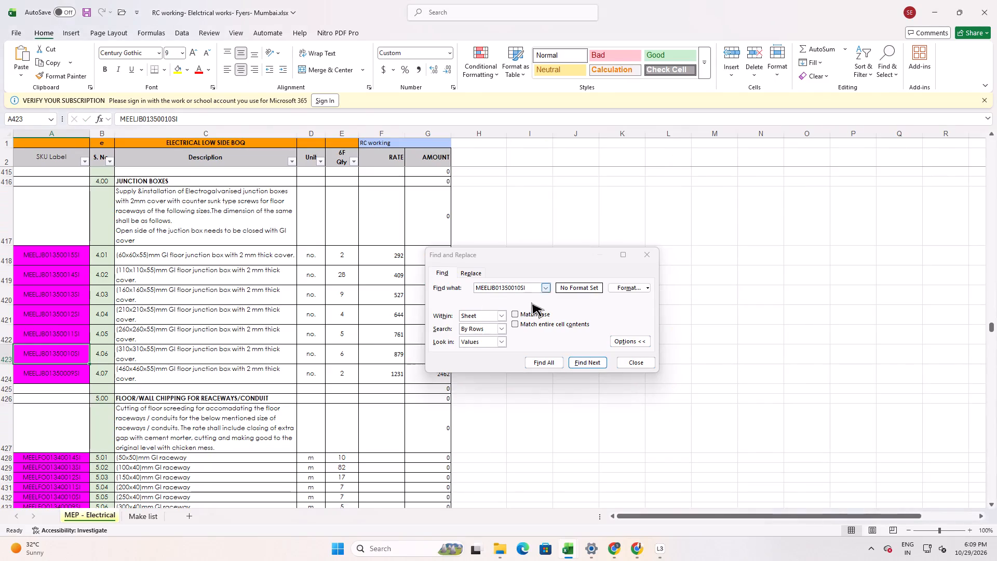
{"action": "key", "text": "alt+Tab"}
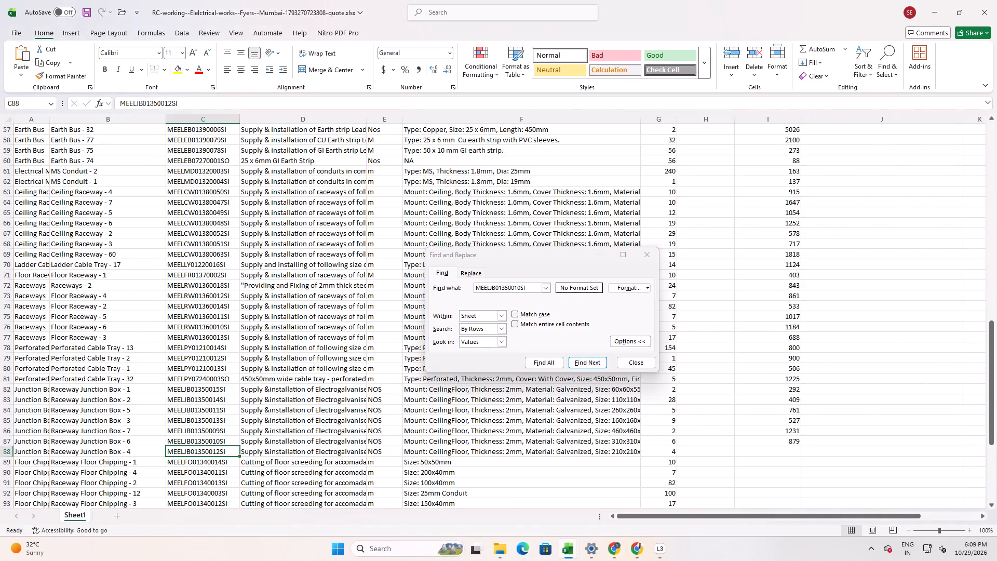
{"action": "left_click_drag", "start_coordinate": [188, 103], "coordinate": [0, 108]}
{"action": "key", "text": "ctrl+c"}
{"action": "key", "text": "alt+Tab"}
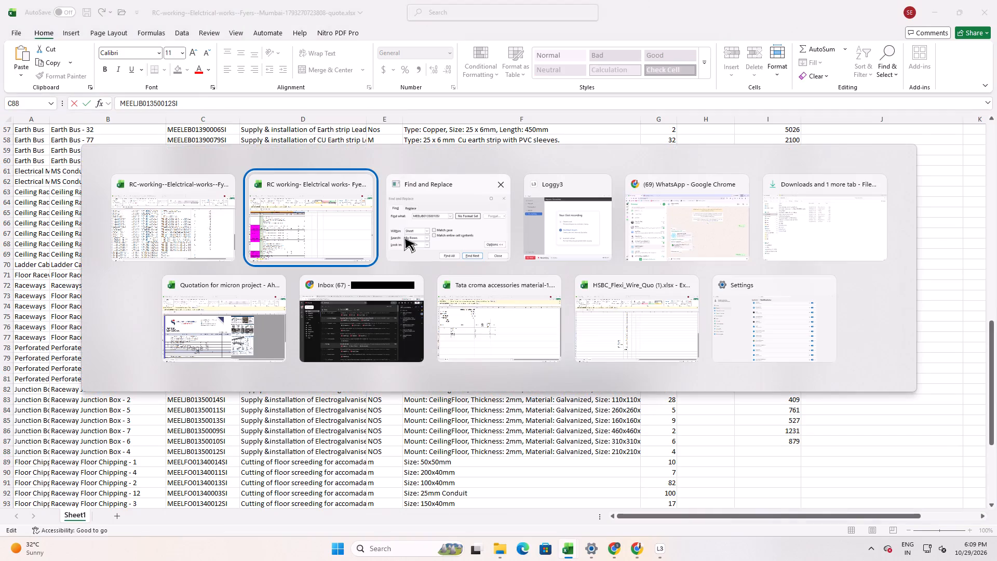
{"action": "key", "text": "alt+Tab"}
{"action": "key", "text": "alt+Tab"}
{"action": "key", "text": "alt+Tab"}
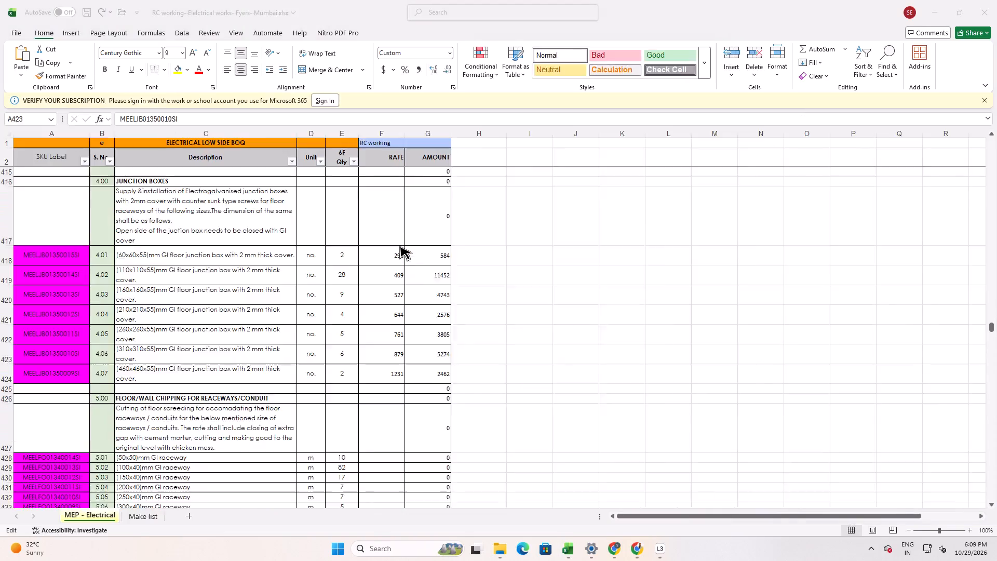
{"action": "left_click", "coordinate": [534, 292]}
{"action": "double_click", "coordinate": [535, 288]}
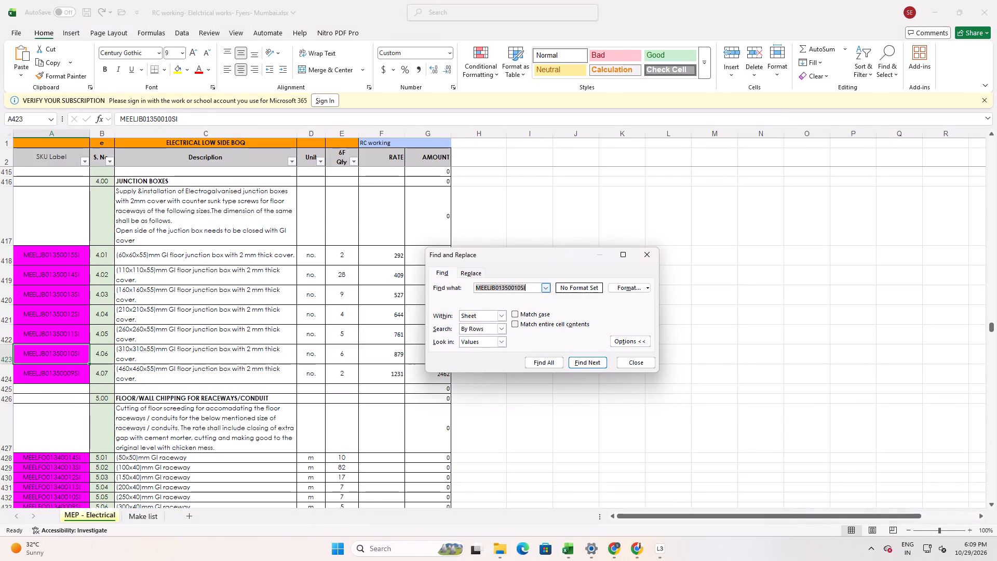
{"action": "key", "text": "ctrl+v"}
{"action": "left_click", "coordinate": [589, 364]}
{"action": "left_click", "coordinate": [589, 364]}
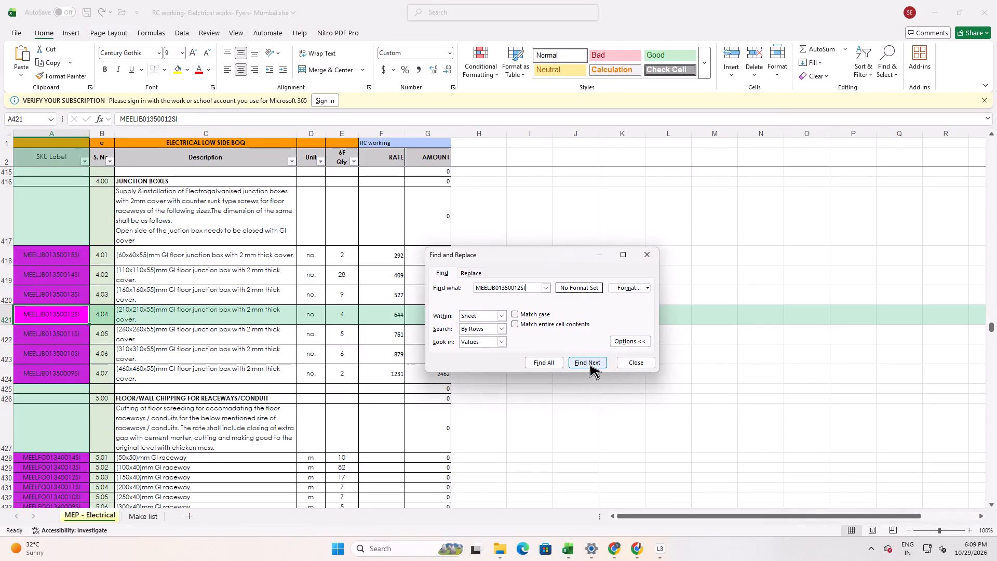
Enter the rate 644 in cell I88 of the quote workbook for Raceway Junction Box - 4.
{"action": "key", "text": "alt+Tab"}
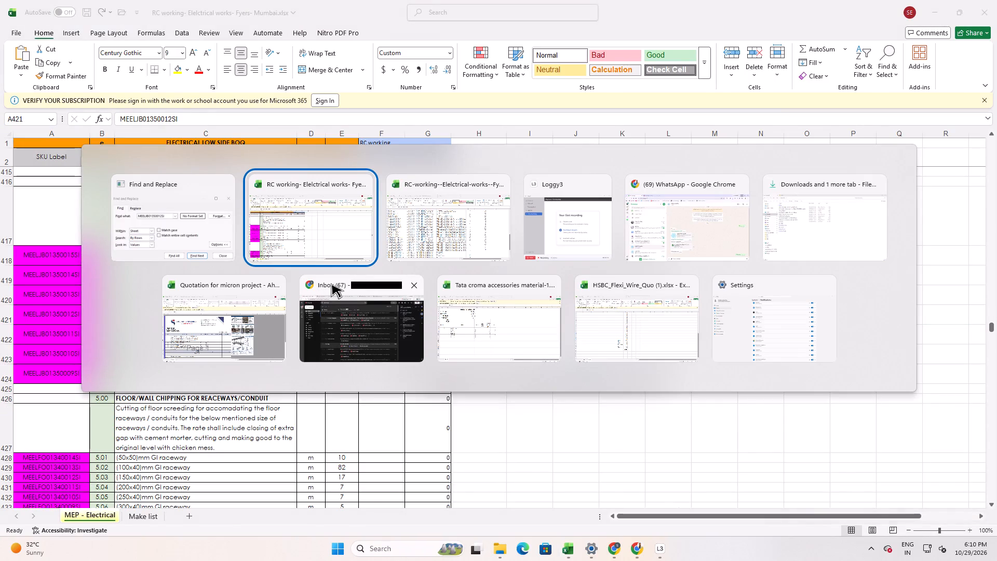
{"action": "key", "text": "alt+Tab"}
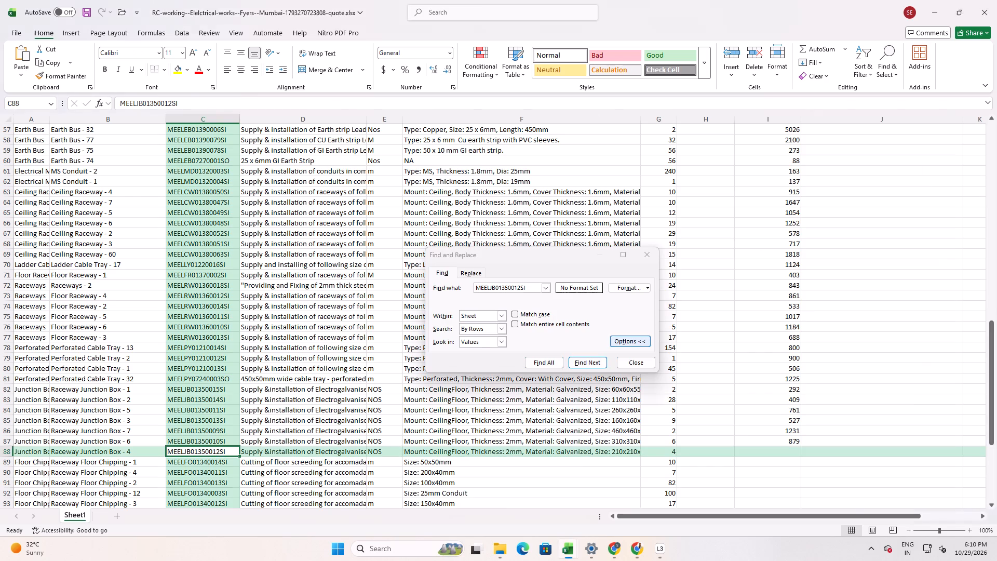
{"action": "left_click", "coordinate": [796, 447]}
{"action": "type", "text": "644"}
{"action": "key", "text": "Return"}
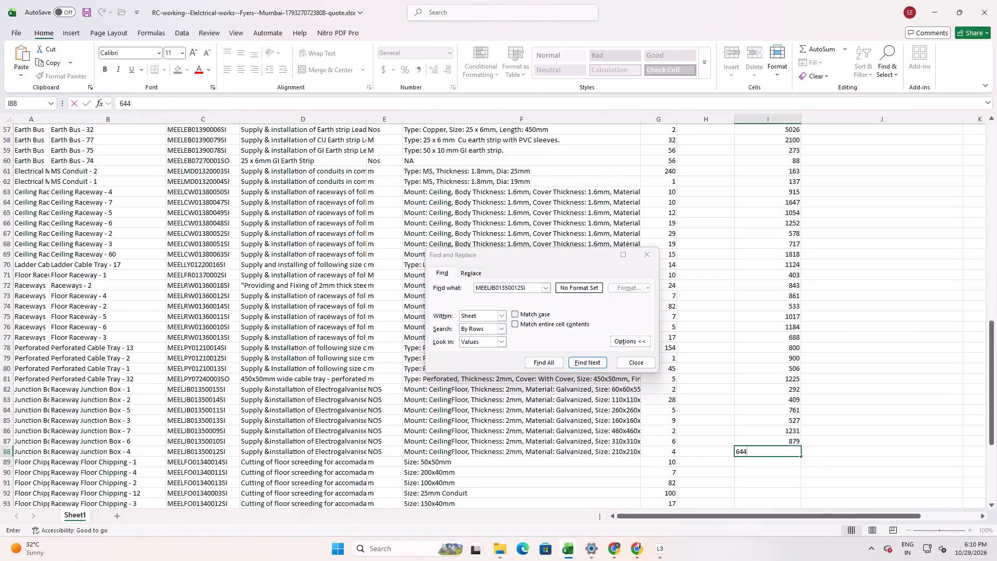
Copy SKU MEELFO01340014SI from cell C89 of the quote workbook and search the BOQ workbook for it.
{"action": "left_click", "coordinate": [187, 462]}
{"action": "left_click_drag", "start_coordinate": [192, 99], "coordinate": [46, 107]}
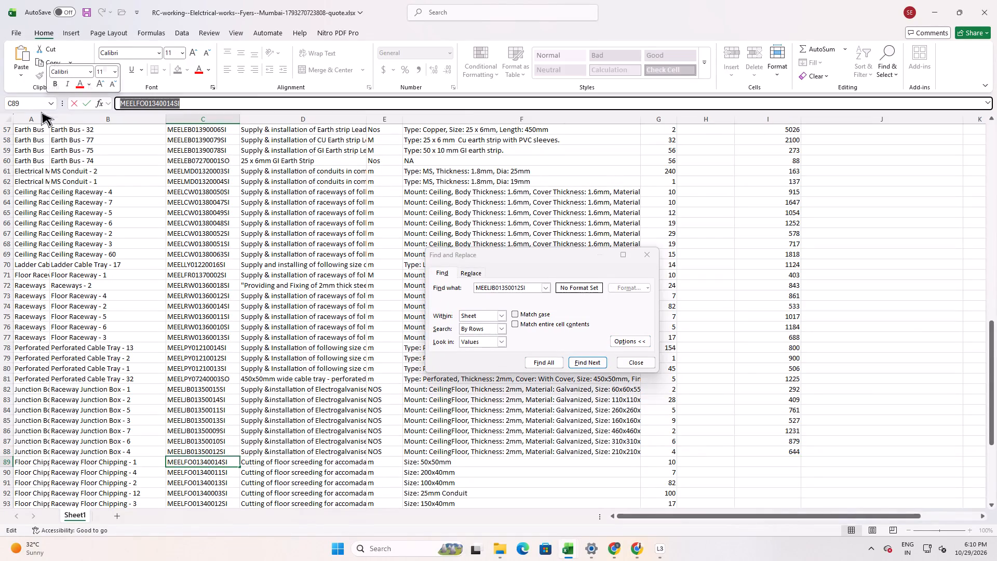
{"action": "key", "text": "ctrl+c"}
{"action": "key", "text": "alt+Tab"}
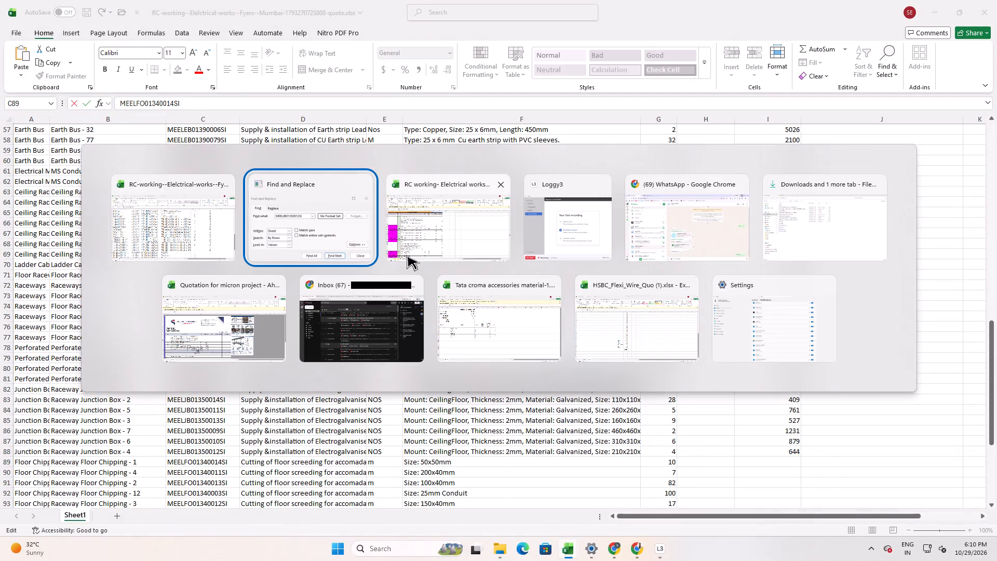
{"action": "key", "text": "alt+Tab"}
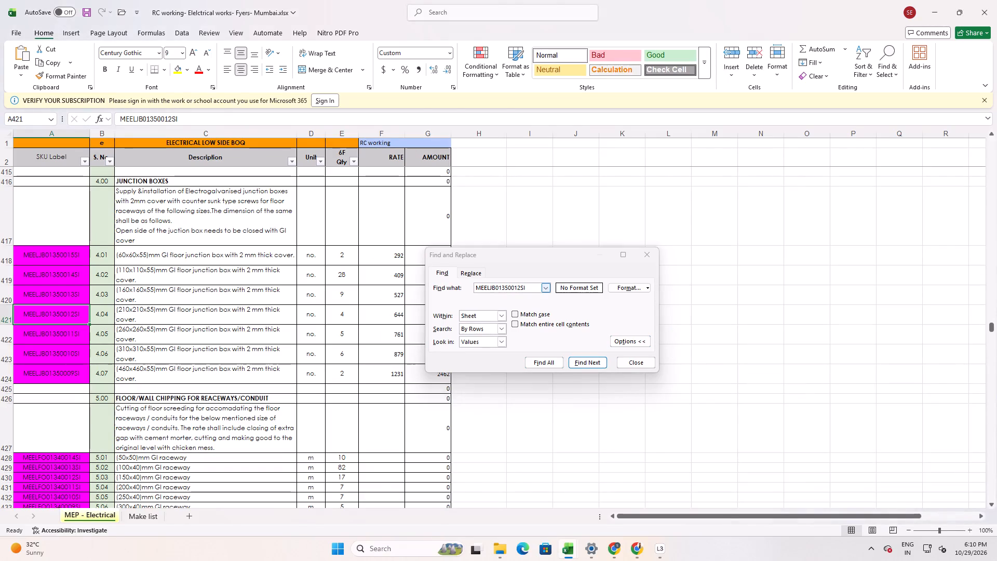
{"action": "key", "text": "alt+Tab"}
{"action": "left_click", "coordinate": [220, 421], "text": "alt"}
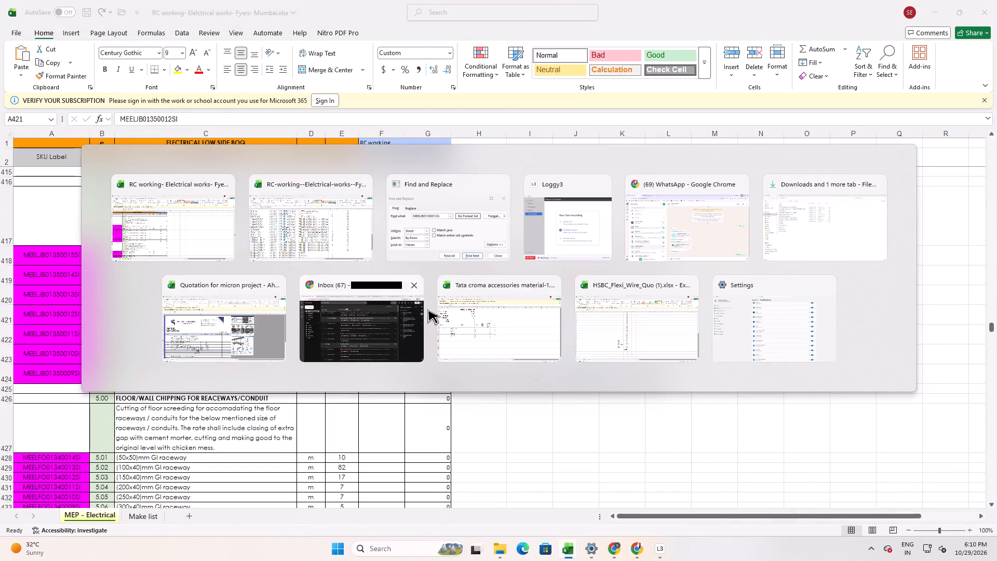
{"action": "left_click", "coordinate": [541, 283]}
{"action": "left_click", "coordinate": [540, 288]}
{"action": "left_click_drag", "start_coordinate": [540, 288], "coordinate": [285, 288]}
{"action": "key", "text": "ctrl+v"}
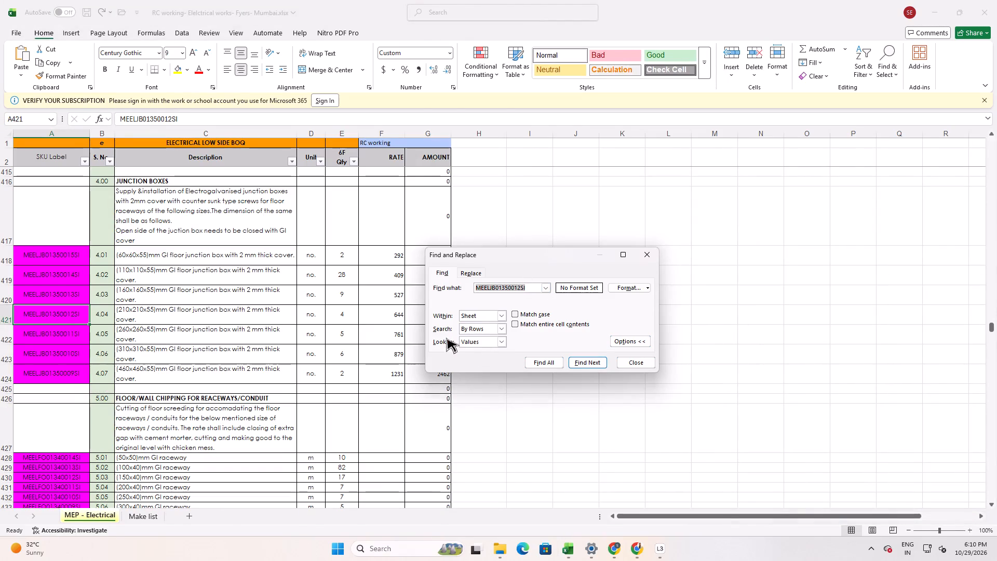
{"action": "left_click", "coordinate": [588, 363]}
{"action": "triple_click", "coordinate": [590, 363]}
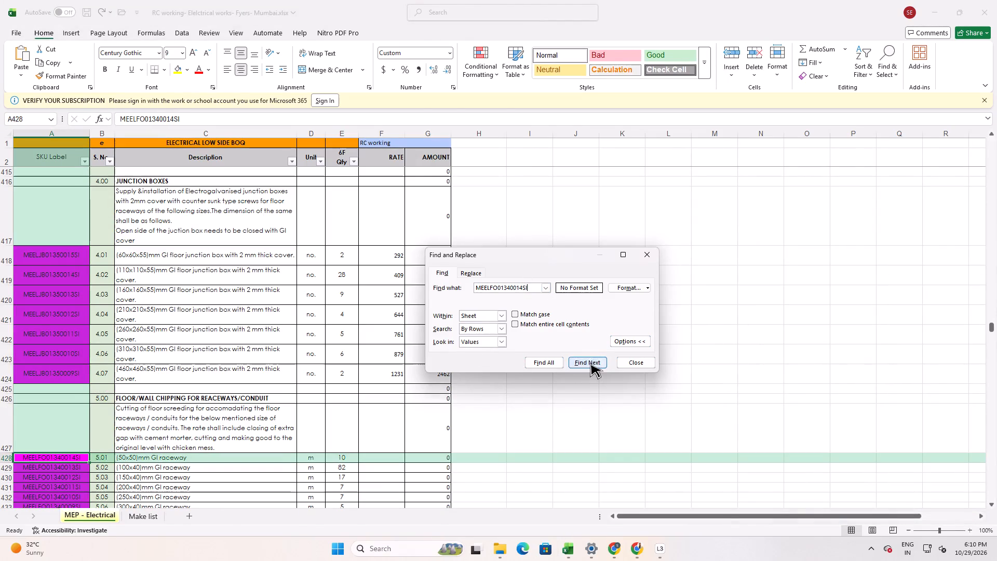
{"action": "triple_click", "coordinate": [590, 363]}
{"action": "key", "text": "alt+Tab"}
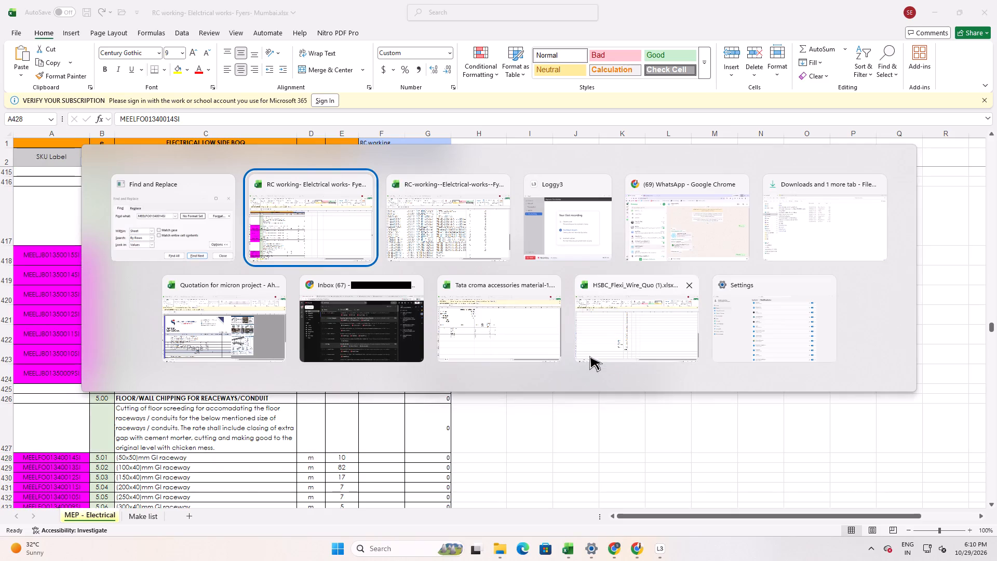
Examine the Raceway Floor Chipping rows in the quote workbook against the rates of the floor/wall chipping section in the BOQ workbook.
{"action": "key", "text": "alt+Tab"}
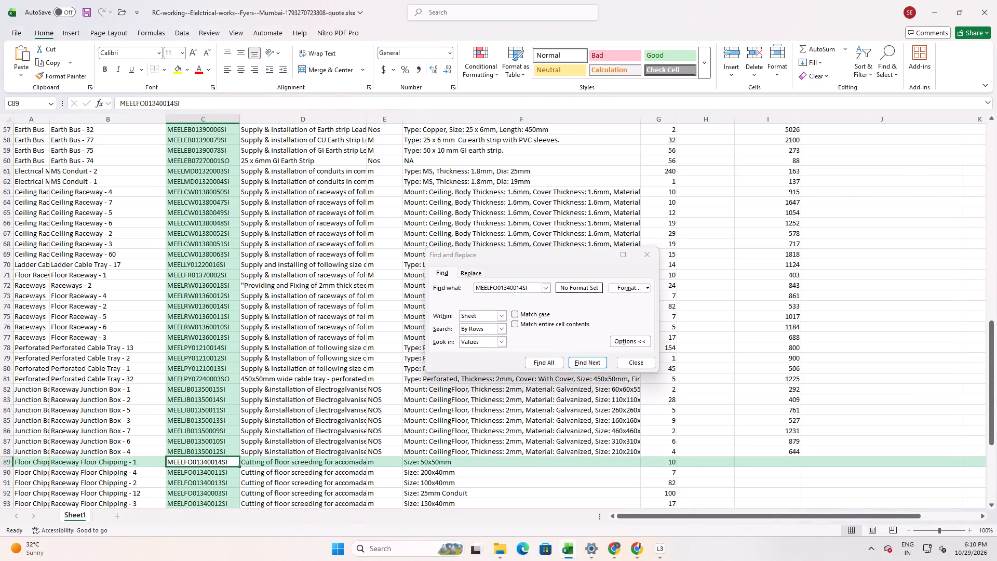
{"action": "left_click", "coordinate": [228, 471]}
{"action": "scroll", "coordinate": [217, 225], "scroll_direction": "down", "scroll_amount": 2}
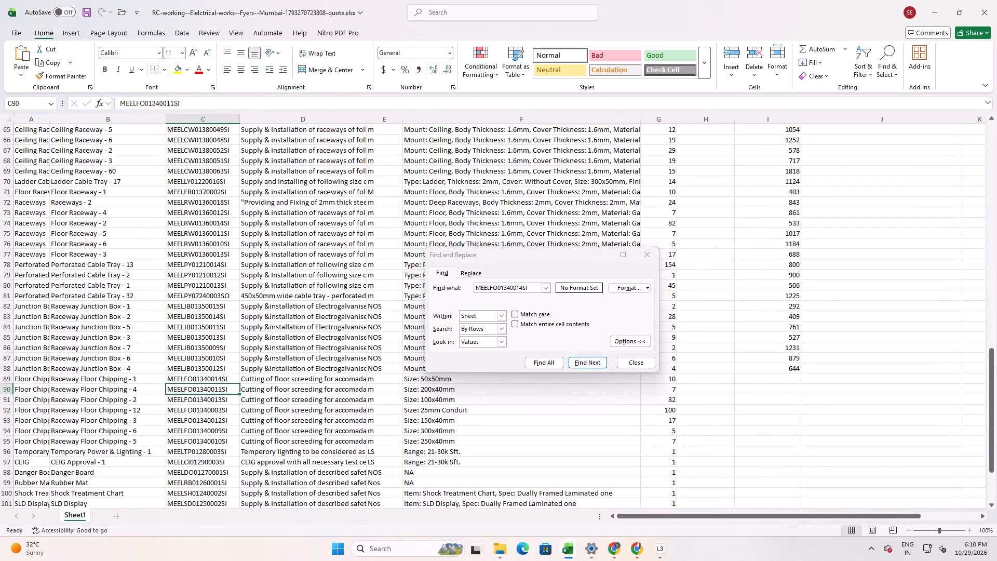
{"action": "key", "text": "alt+Tab"}
{"action": "key", "text": "alt+Tab"}
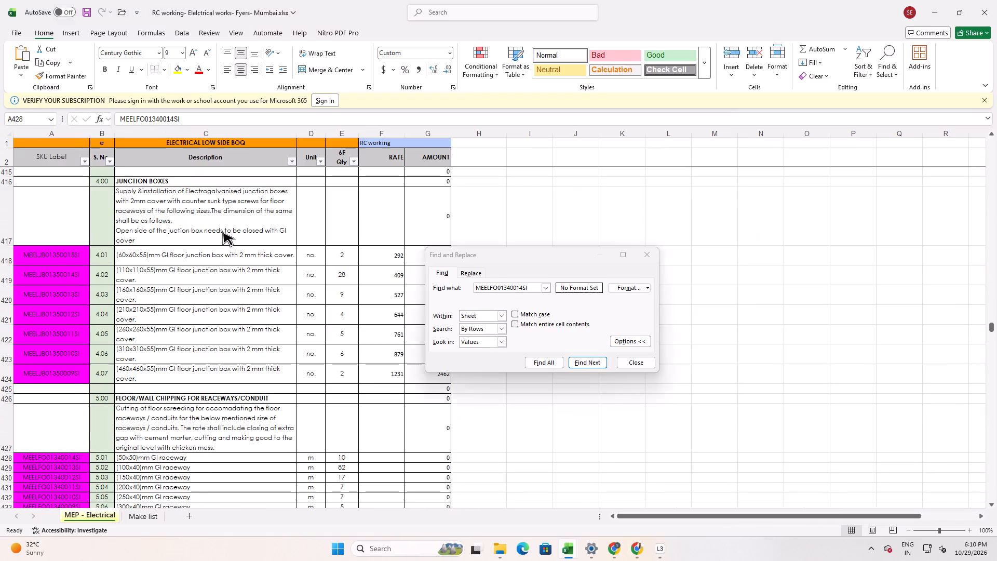
{"action": "scroll", "coordinate": [358, 322], "scroll_direction": "down", "scroll_amount": 2}
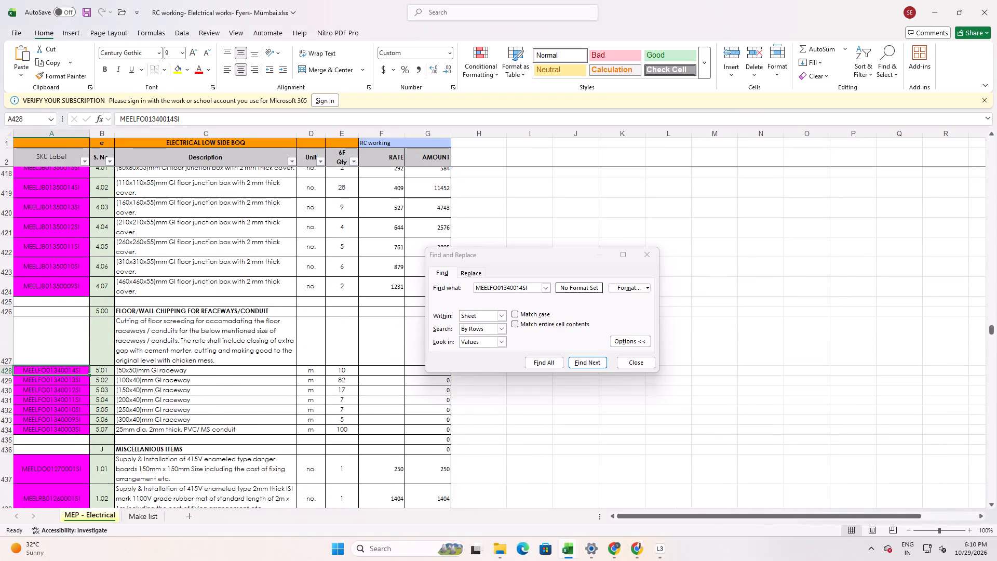
{"action": "key", "text": "alt+Tab"}
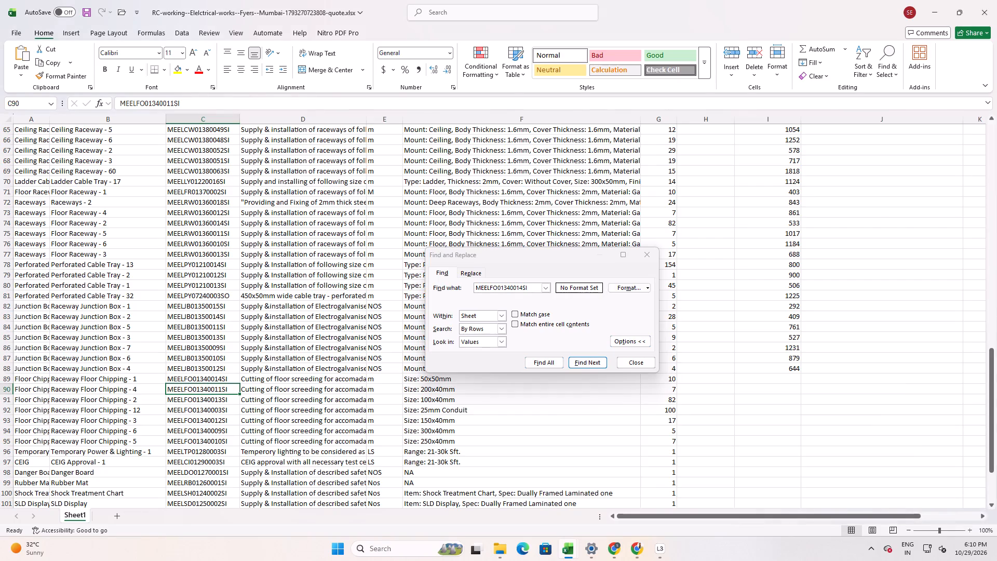
{"action": "key", "text": "alt+Tab"}
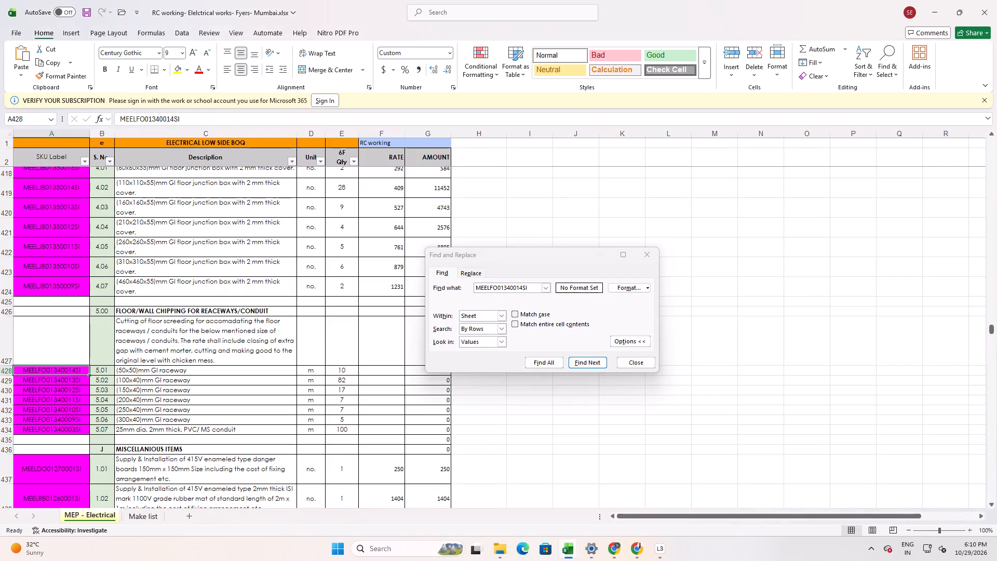
{"action": "key", "text": "alt+Tab"}
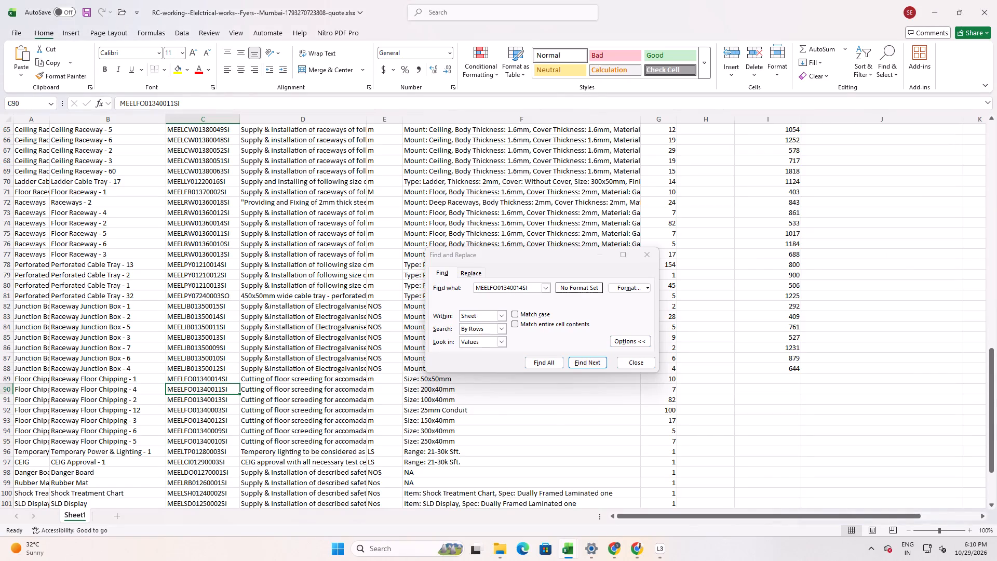
Copy SKU MEELTP01280003SI from cell C96 of the quote workbook and search the BOQ workbook for it.
{"action": "left_click", "coordinate": [669, 450]}
{"action": "left_click", "coordinate": [222, 452]}
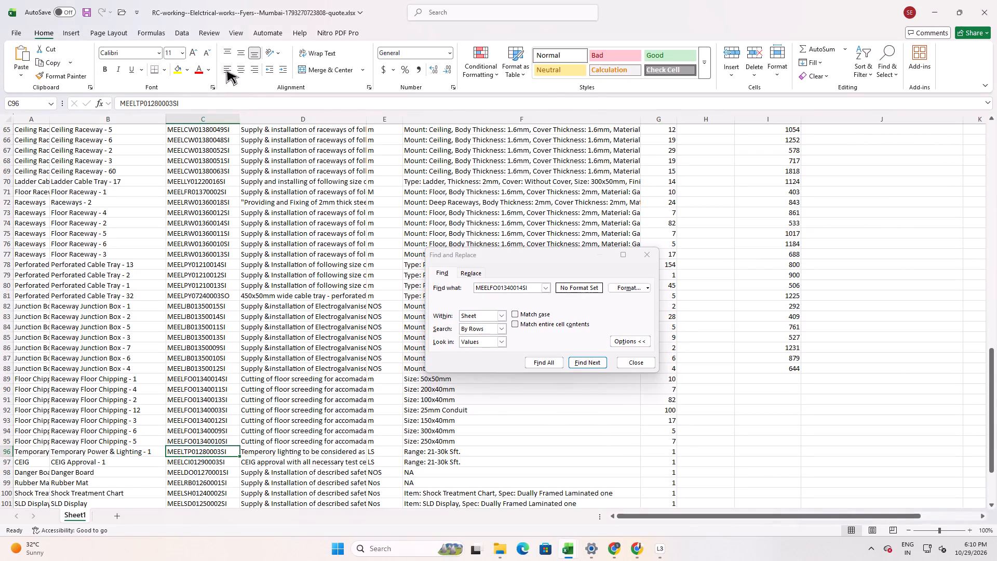
{"action": "left_click_drag", "start_coordinate": [198, 106], "coordinate": [80, 102]}
{"action": "key", "text": "ctrl+c"}
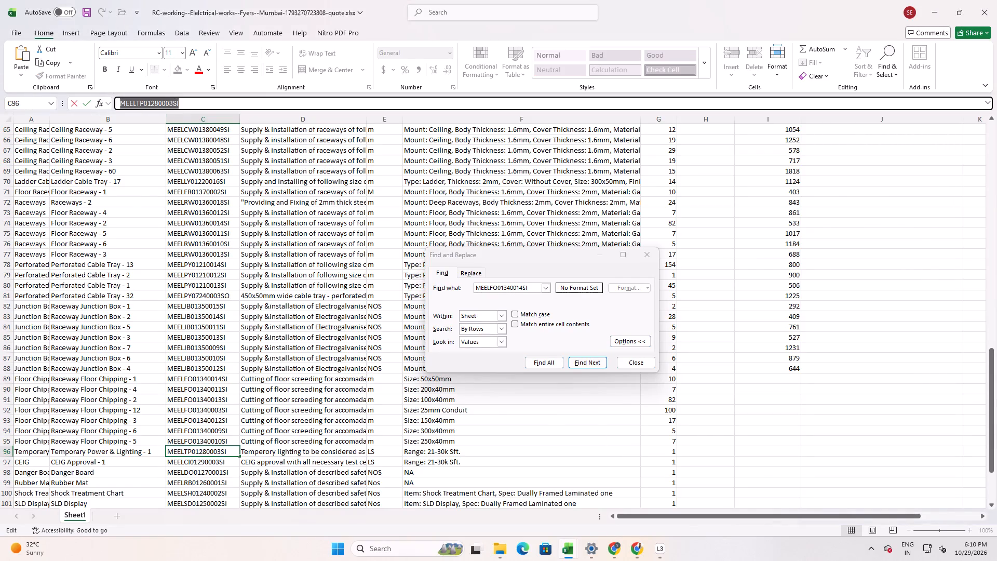
{"action": "key", "text": "alt+Tab"}
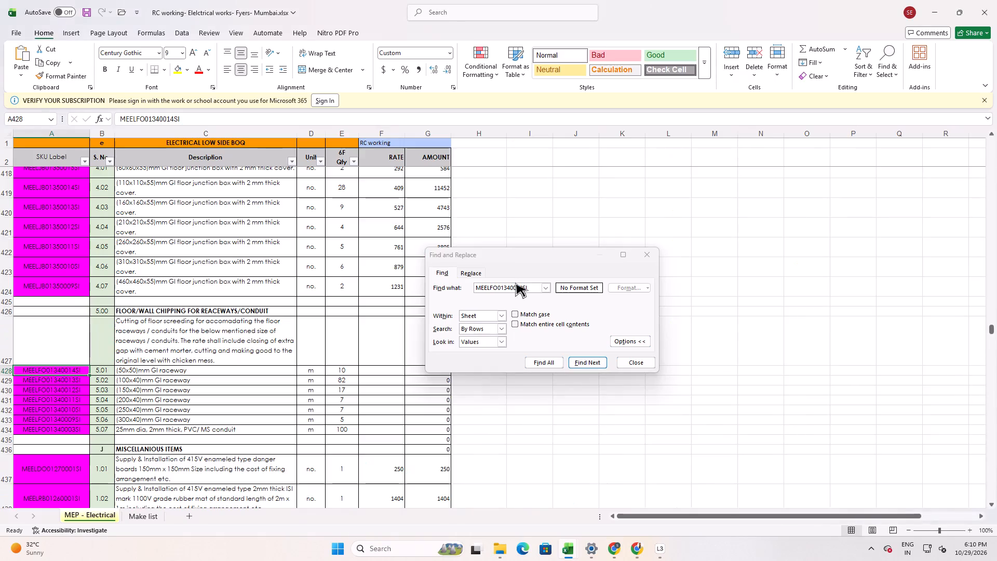
{"action": "left_click_drag", "start_coordinate": [533, 291], "coordinate": [342, 285]}
{"action": "key", "text": "ctrl+v"}
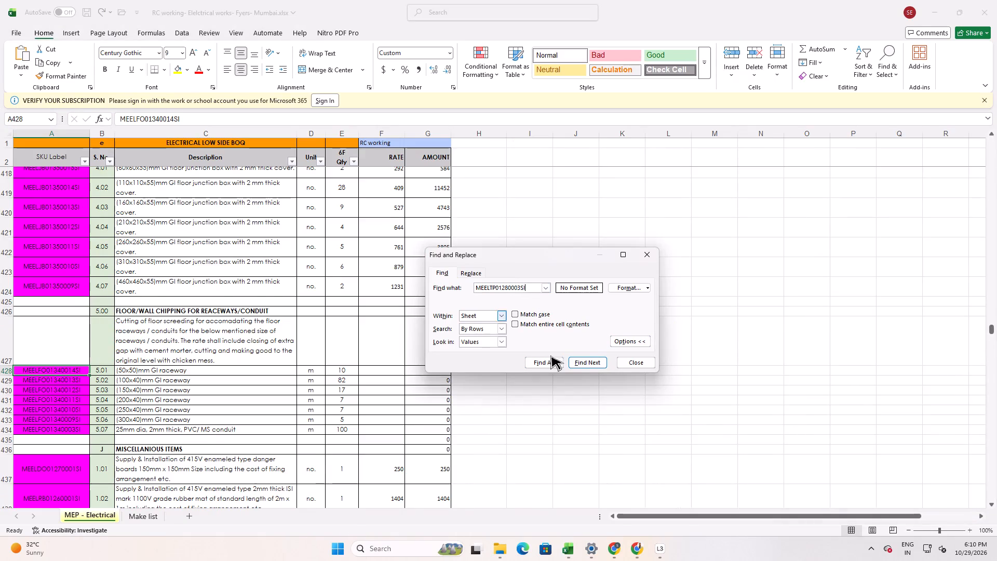
{"action": "left_click", "coordinate": [571, 361]}
{"action": "left_click", "coordinate": [571, 361]}
{"action": "left_click", "coordinate": [572, 361]}
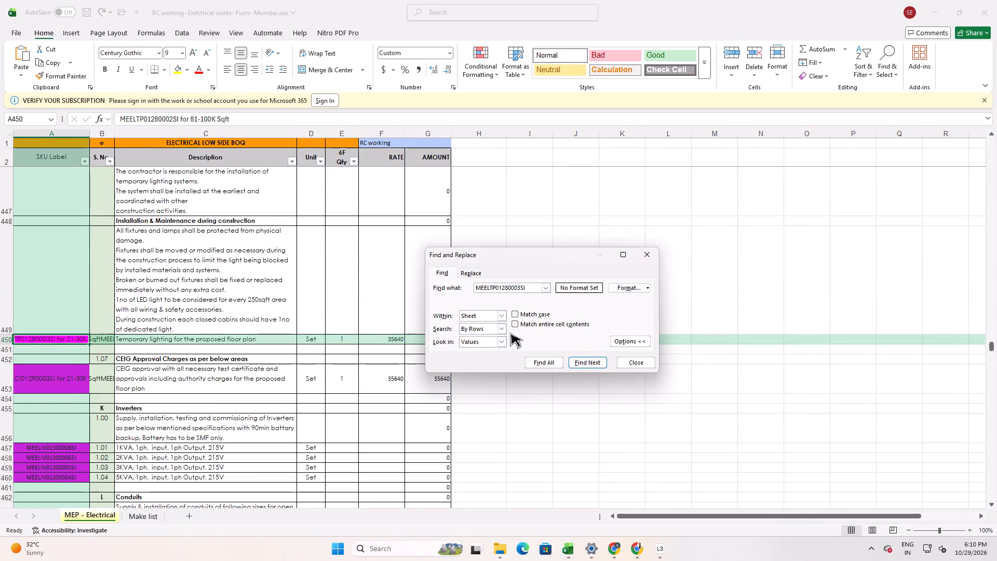
Enter the rate 35640 in cell I96 of the quote workbook for Temporary Power & Lighting - 1.
{"action": "key", "text": "alt+Tab"}
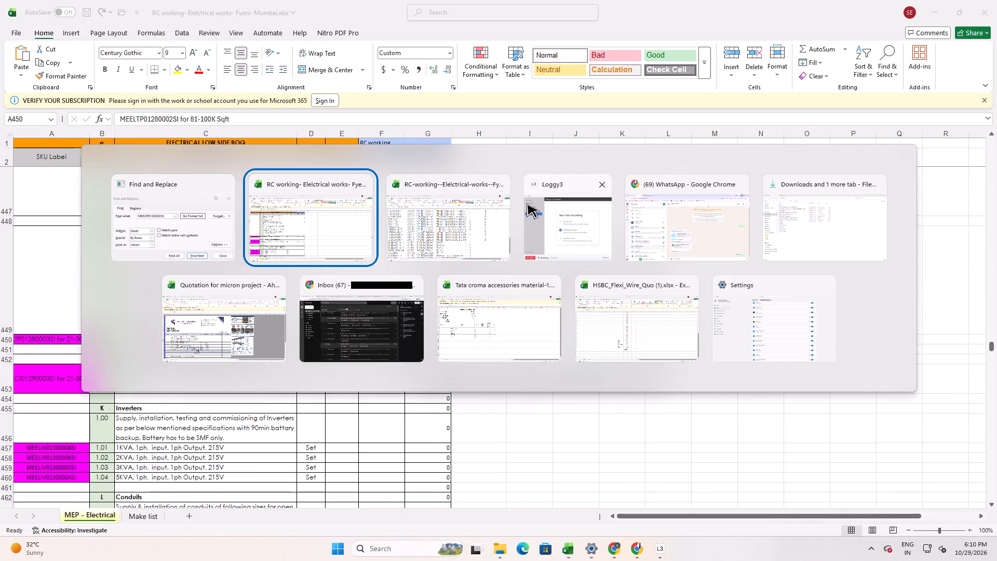
{"action": "key", "text": "alt+Tab"}
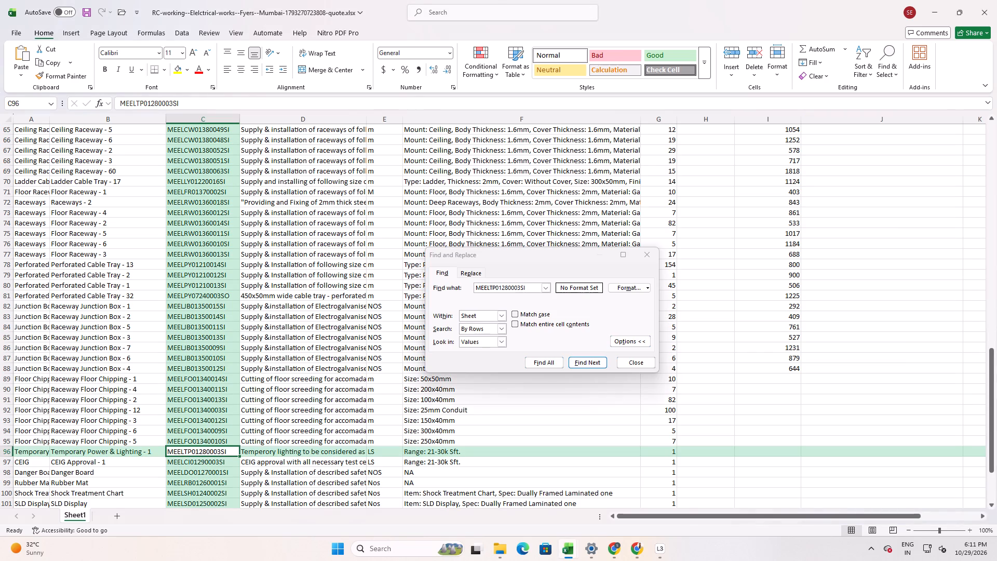
{"action": "left_click", "coordinate": [783, 452]}
{"action": "type", "text": "35640"}
{"action": "key", "text": "Return"}
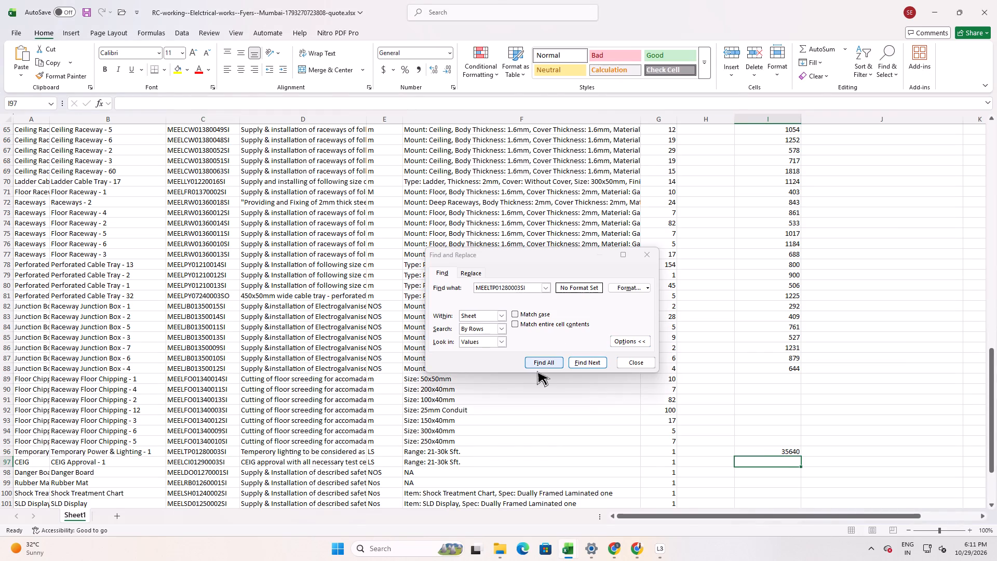
Move the Find and Replace dialog up, clear of the remaining rows from 96 down in the quote workbook.
{"action": "scroll", "coordinate": [537, 371], "scroll_direction": "down", "scroll_amount": 1}
{"action": "scroll", "coordinate": [420, 442], "scroll_direction": "down", "scroll_amount": 3}
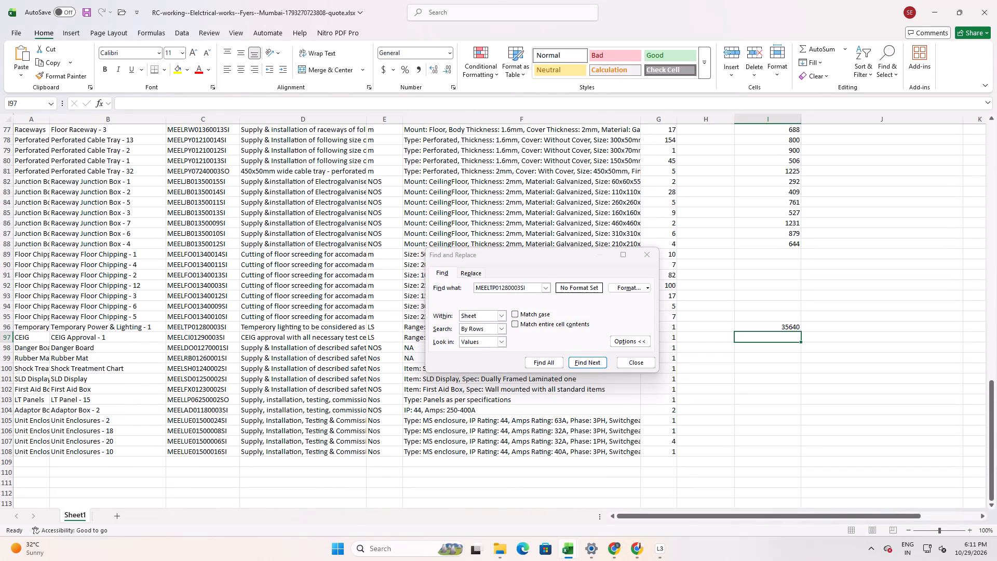
{"action": "left_click", "coordinate": [489, 231]}
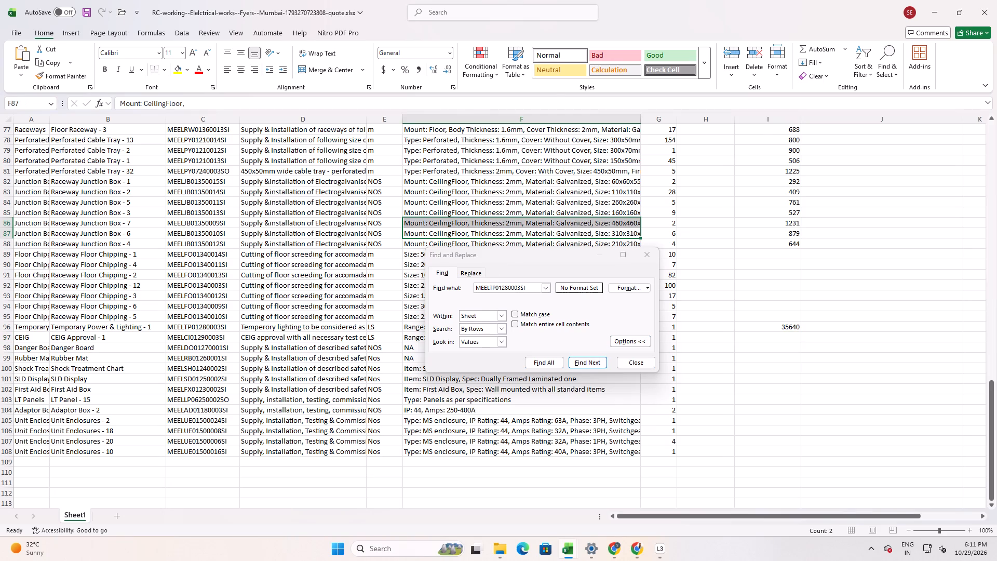
{"action": "left_click_drag", "start_coordinate": [496, 253], "coordinate": [469, 173]}
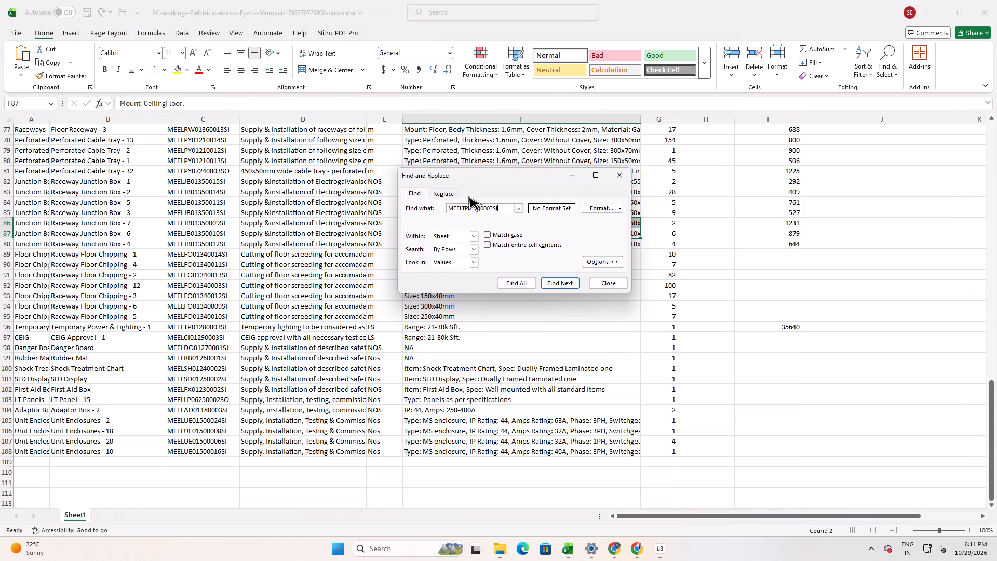
{"action": "left_click_drag", "start_coordinate": [481, 174], "coordinate": [511, 175]}
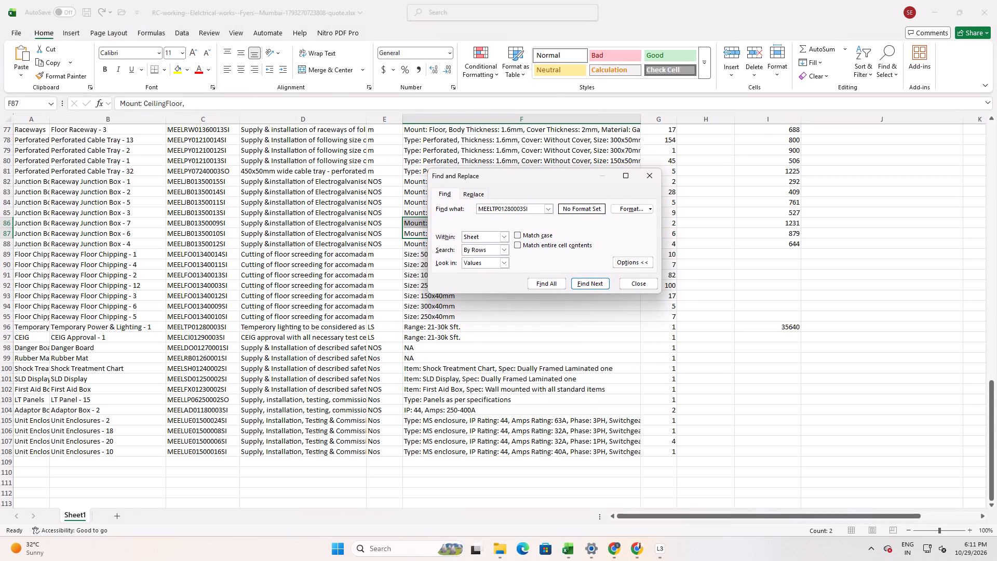
{"action": "left_click", "coordinate": [758, 326]}
{"action": "left_click", "coordinate": [761, 338]}
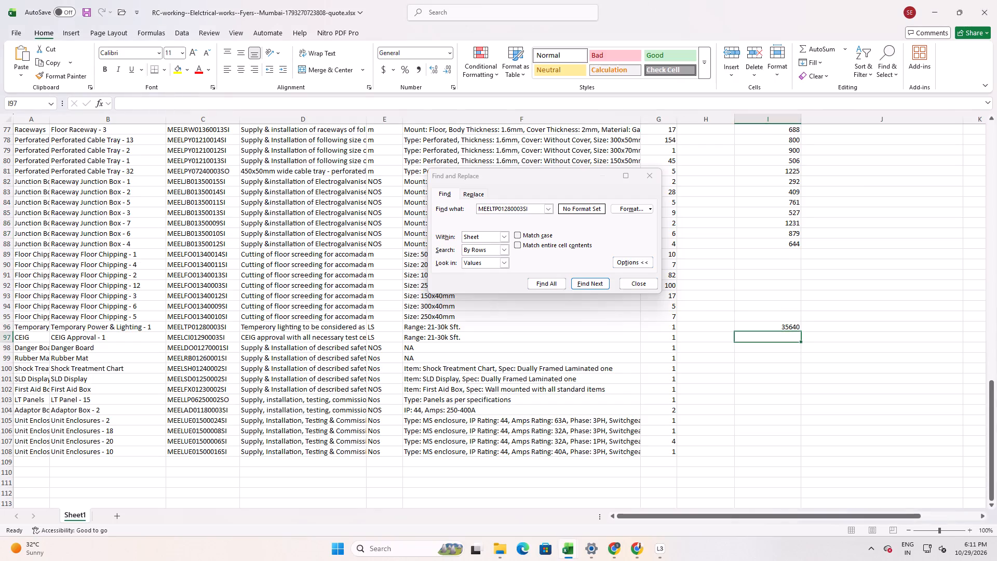
Copy SKU MEELCI01290003SI from cell C97 of the quote workbook and search the BOQ workbook for it.
{"action": "left_click", "coordinate": [200, 340]}
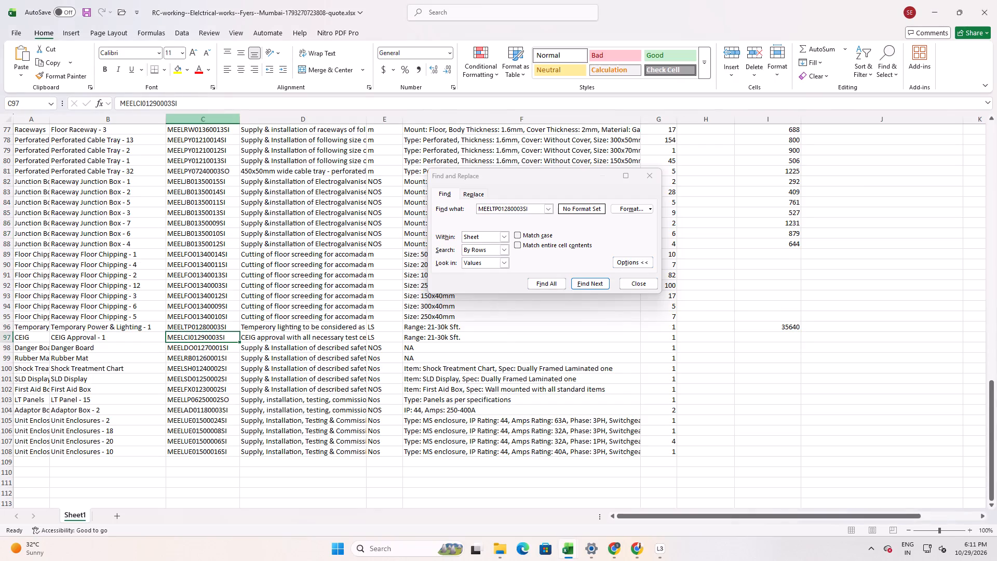
{"action": "left_click_drag", "start_coordinate": [209, 106], "coordinate": [28, 103]}
{"action": "key", "text": "ctrl+c"}
{"action": "key", "text": "alt+Tab"}
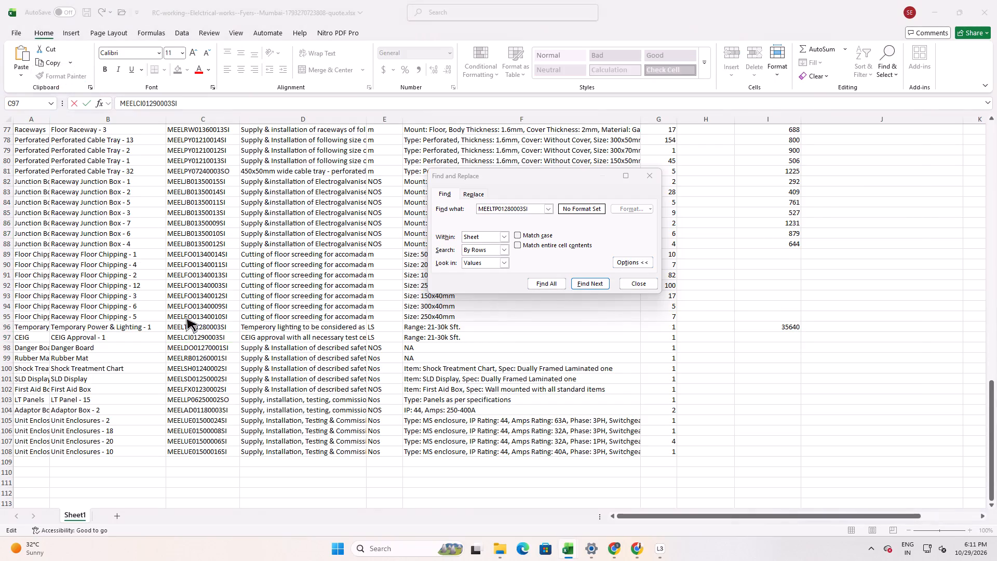
{"action": "key", "text": "alt+Tab"}
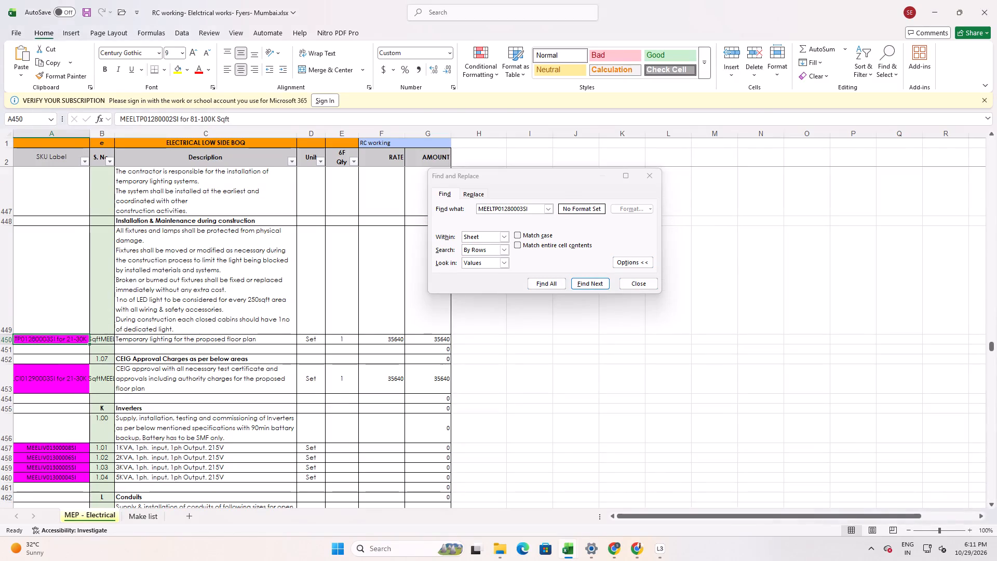
{"action": "left_click_drag", "start_coordinate": [538, 207], "coordinate": [336, 220]}
{"action": "key", "text": "ctrl+v"}
{"action": "left_click", "coordinate": [597, 285]}
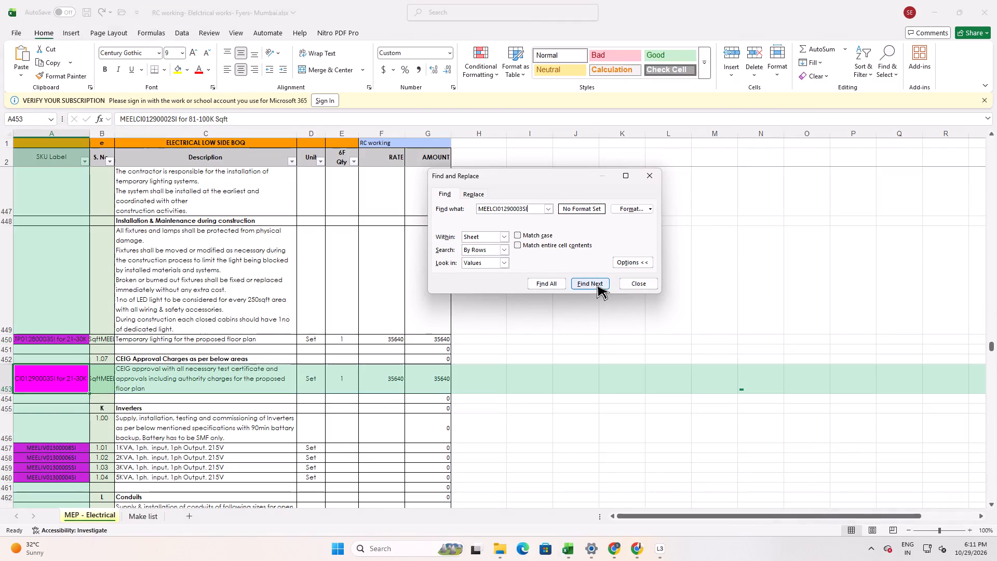
{"action": "left_click", "coordinate": [597, 284]}
{"action": "left_click", "coordinate": [591, 280]}
Fill the rate 35640 from cell I96 down into I97 of the quote workbook for CEIG Approval - 1.
{"action": "key", "text": "alt+Tab"}
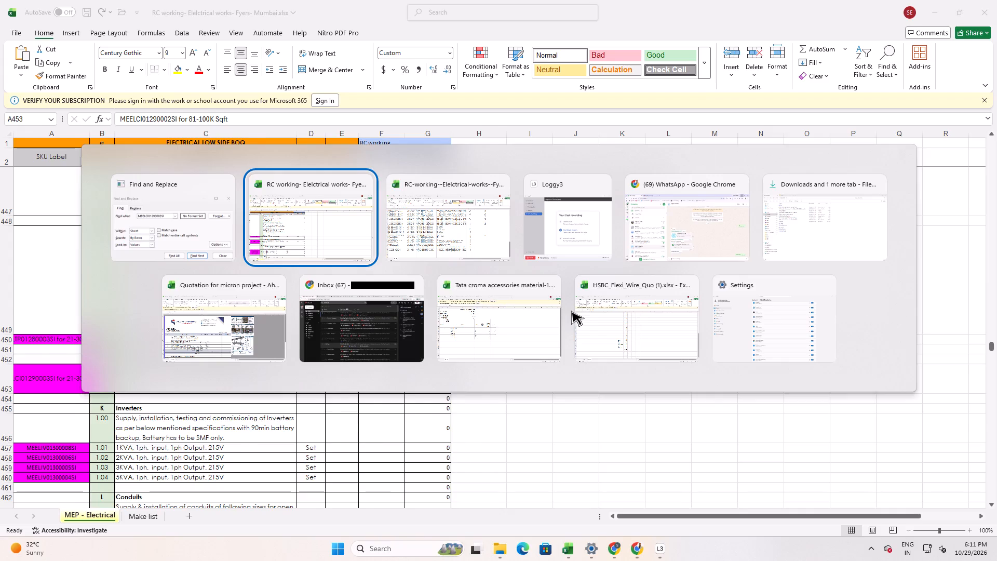
{"action": "key", "text": "alt+Tab"}
{"action": "left_click_drag", "start_coordinate": [769, 325], "coordinate": [772, 331]}
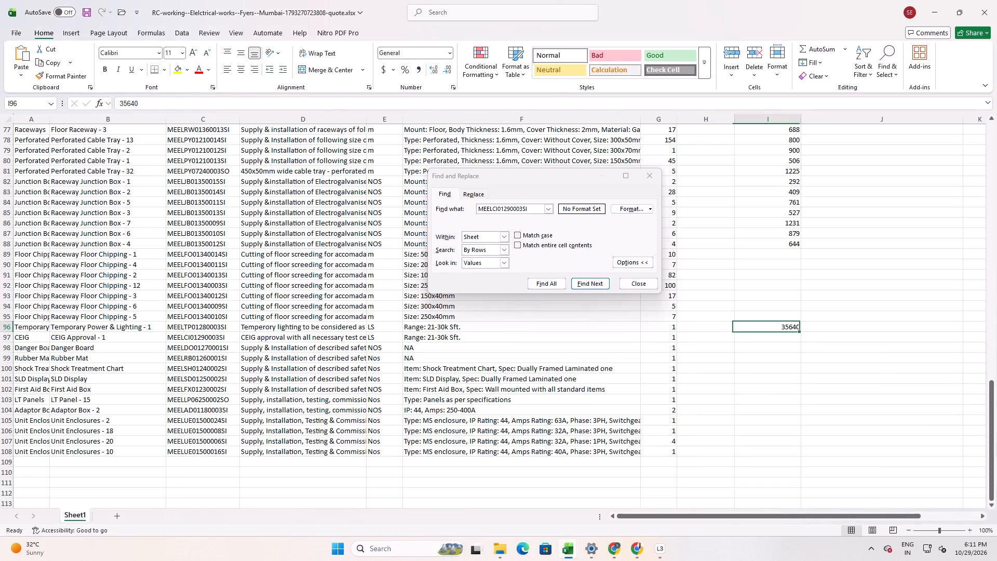
{"action": "left_click_drag", "start_coordinate": [772, 331], "coordinate": [772, 340]}
{"action": "key", "text": "ctrl+d"}
{"action": "left_click", "coordinate": [777, 352]}
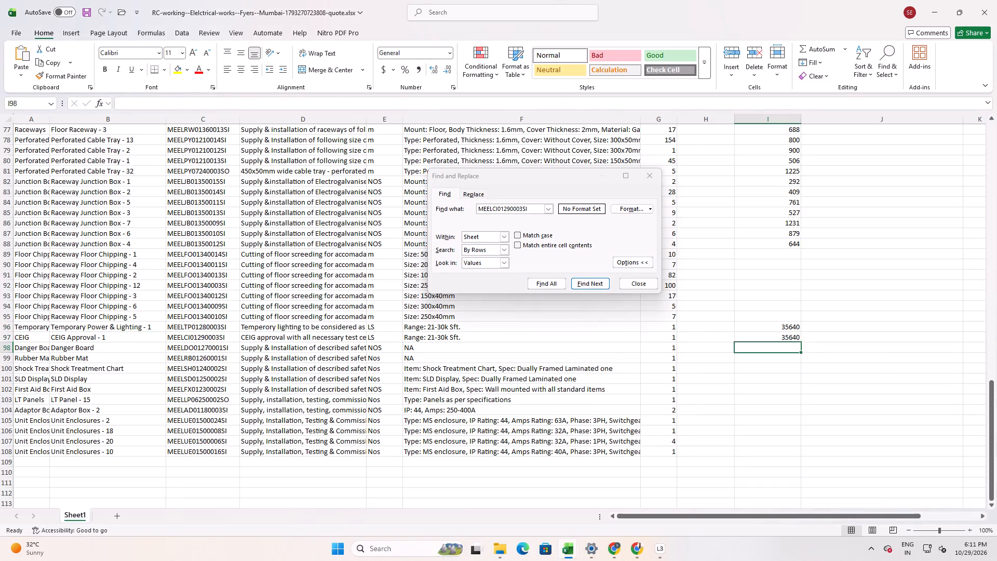
Copy SKU MEELDO01270001SI from cell C98 of the quote workbook and search the BOQ workbook for it.
{"action": "left_click", "coordinate": [180, 347]}
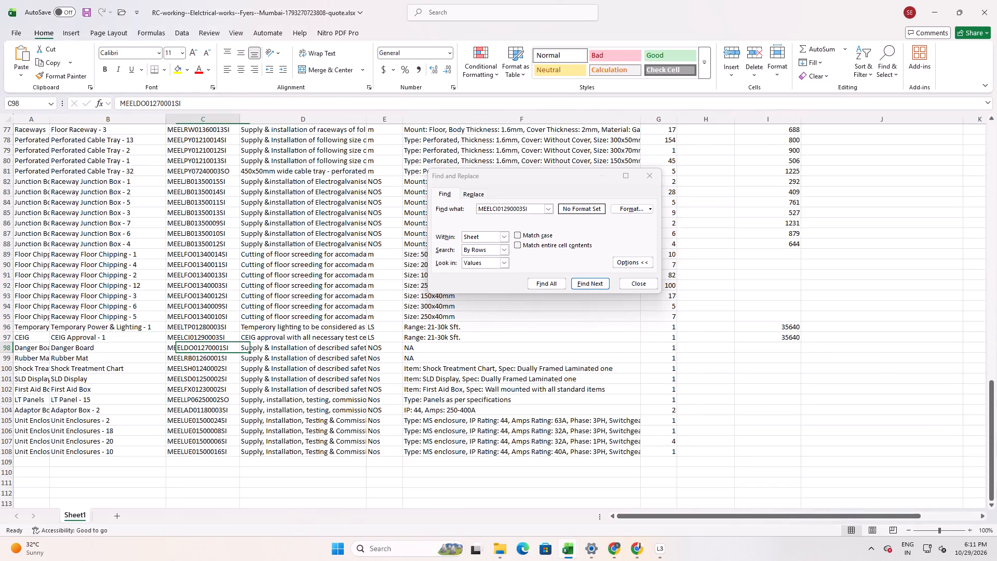
{"action": "left_click_drag", "start_coordinate": [197, 103], "coordinate": [68, 112]}
{"action": "key", "text": "ctrl+c"}
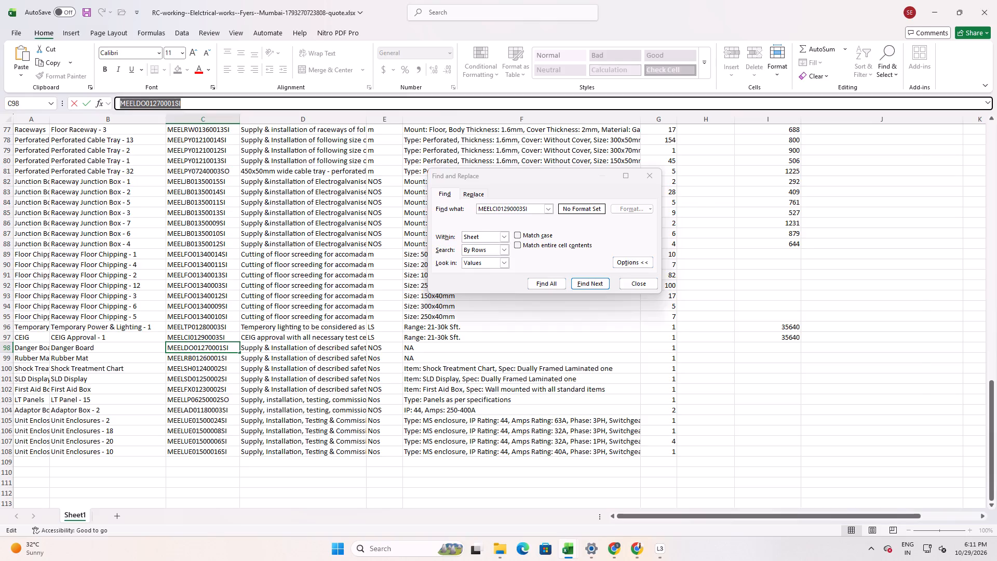
{"action": "key", "text": "alt+Tab"}
{"action": "key", "text": "alt+Tab"}
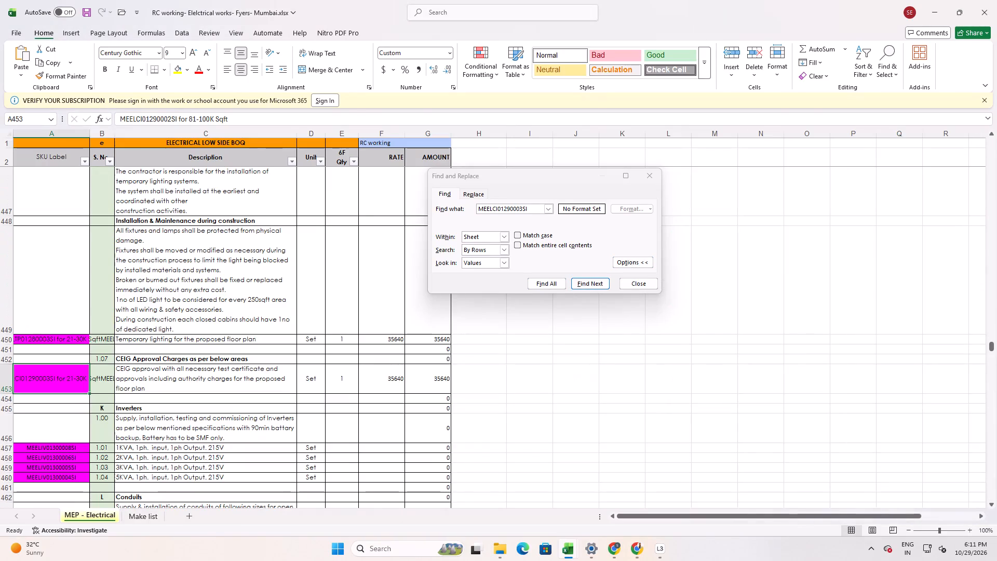
{"action": "left_click", "coordinate": [533, 211]}
{"action": "left_click_drag", "start_coordinate": [533, 211], "coordinate": [380, 217]}
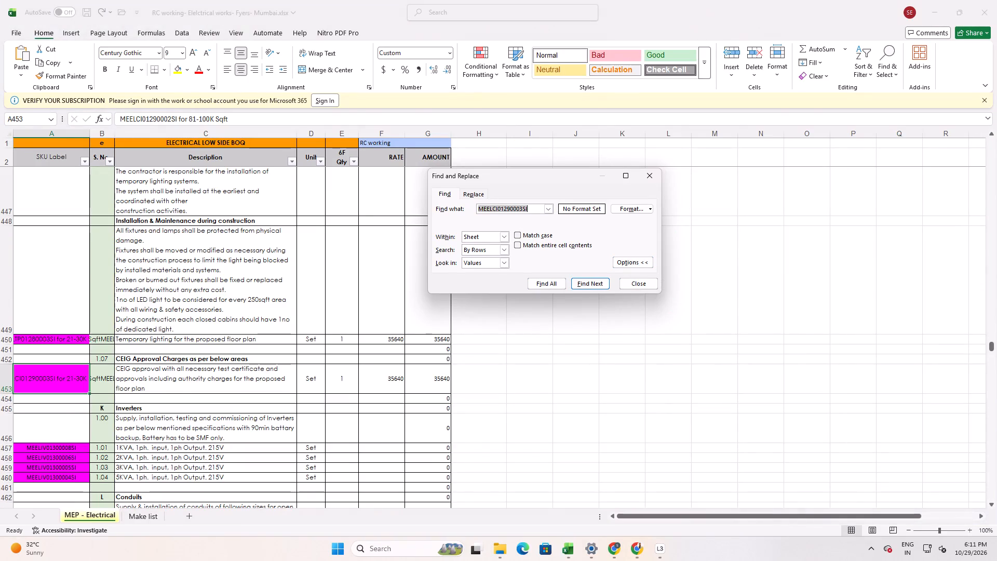
{"action": "key", "text": "ctrl+v"}
{"action": "left_click", "coordinate": [583, 282]}
{"action": "left_click", "coordinate": [583, 282]}
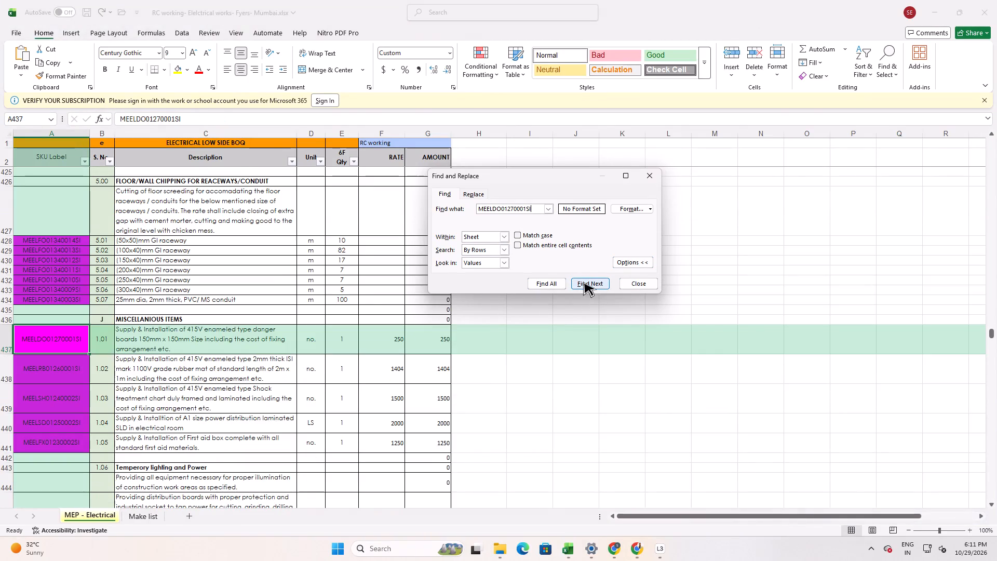
Enter the rate 250 in cell I98 of the quote workbook for Danger Board.
{"action": "key", "text": "alt+Tab"}
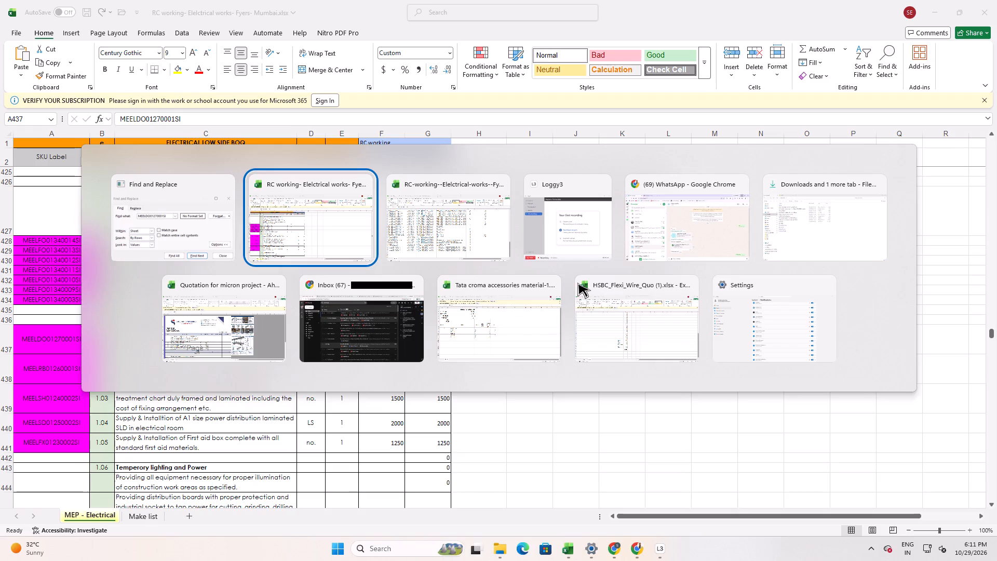
{"action": "key", "text": "alt+Tab"}
{"action": "left_click", "coordinate": [770, 350]}
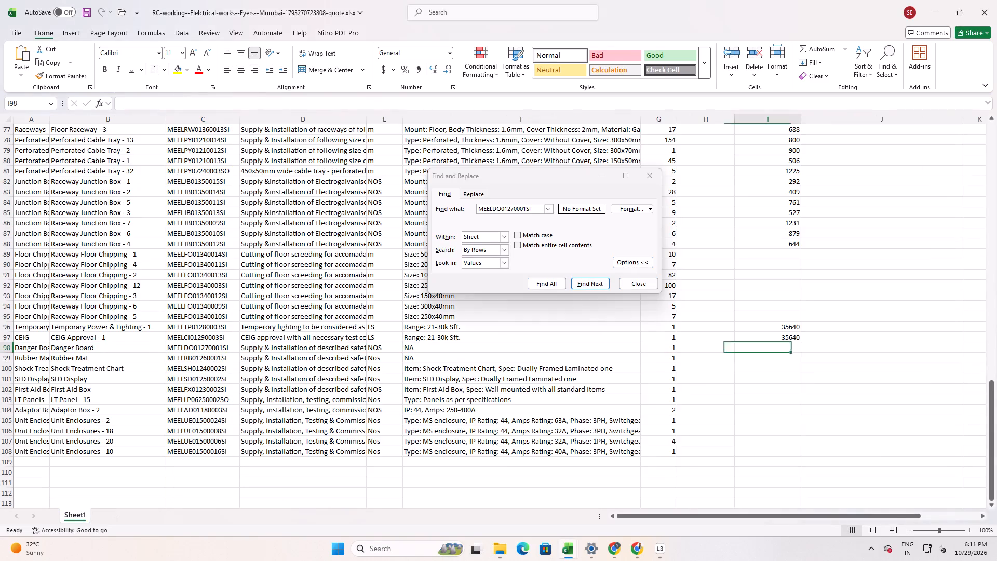
{"action": "type", "text": "25"}
{"action": "key", "text": "Return"}
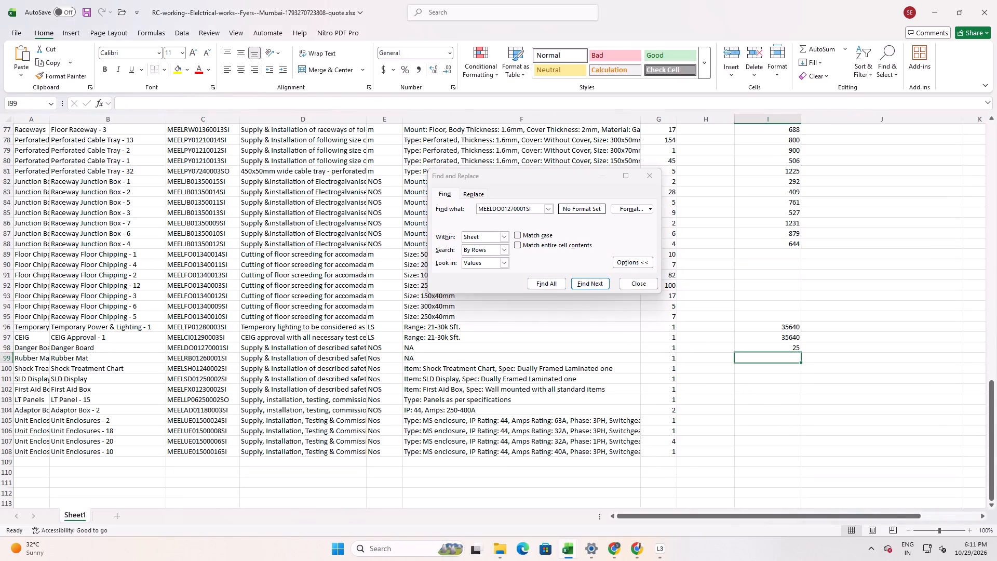
{"action": "key", "text": "Up"}
{"action": "type", "text": "250"}
{"action": "key", "text": "Return"}
Look up the rubber mat rate in BOQ row 438 and enter 1404 in cell I99 of the quote workbook.
{"action": "key", "text": "alt+Tab"}
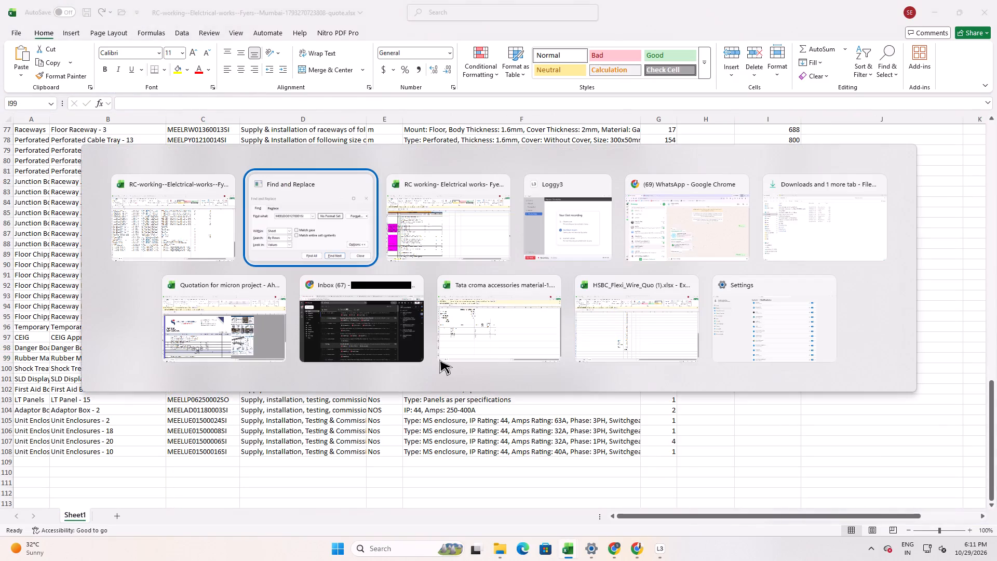
{"action": "key", "text": "alt+Tab"}
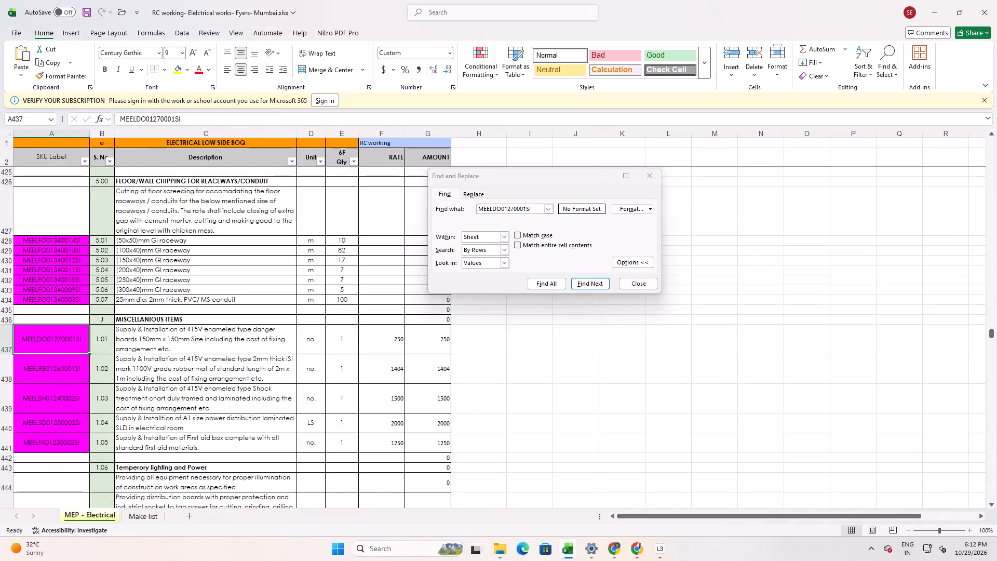
{"action": "left_click", "coordinate": [244, 373]}
{"action": "left_click", "coordinate": [408, 372]}
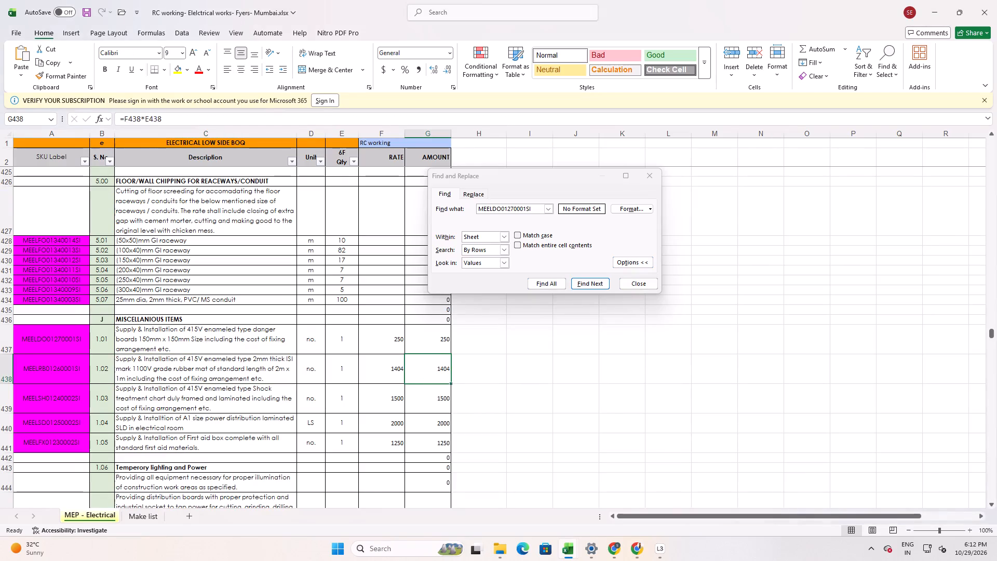
{"action": "key", "text": "alt+Tab"}
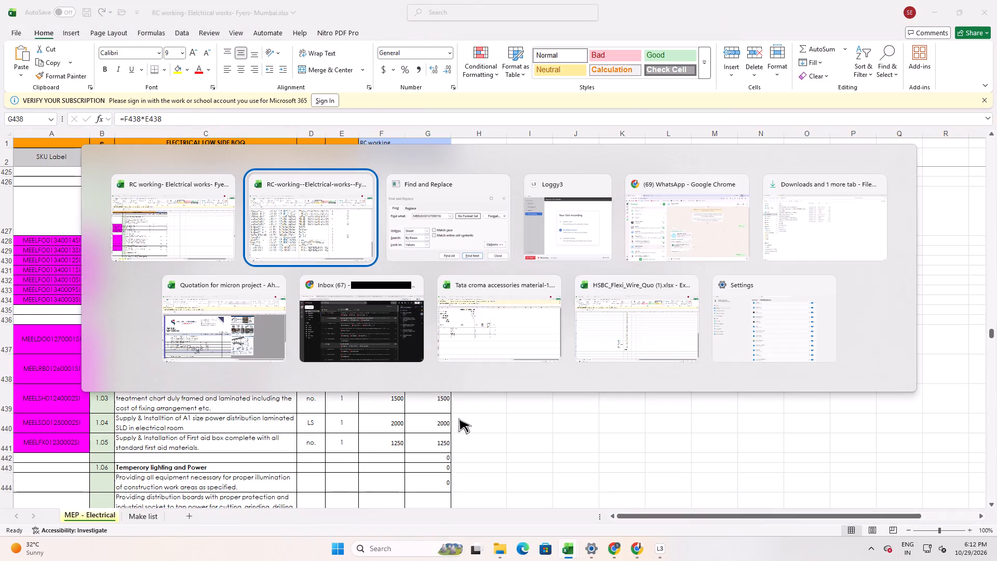
{"action": "type", "text": "1404"}
{"action": "key", "text": "Return"}
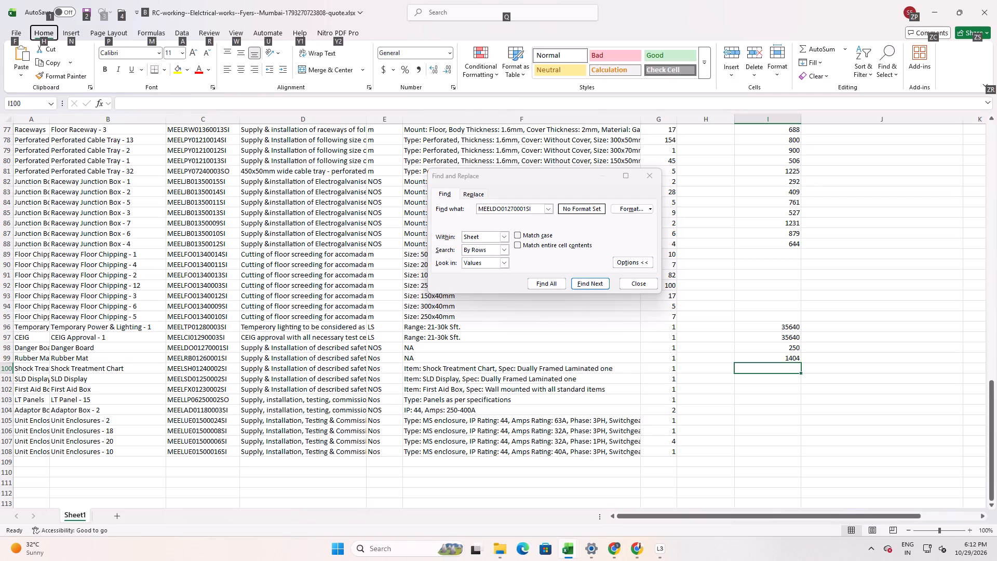
Look up the shock treatment chart rate in BOQ row 439 and enter 1500 in cell I100 of the quote workbook.
{"action": "key", "text": "alt+Tab"}
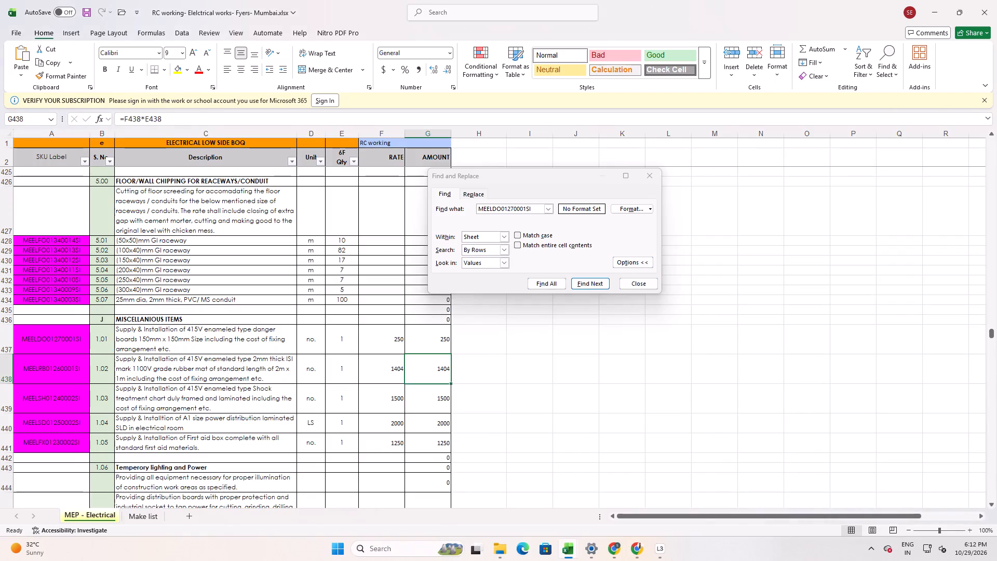
{"action": "left_click", "coordinate": [400, 403]}
{"action": "key", "text": "alt+Tab"}
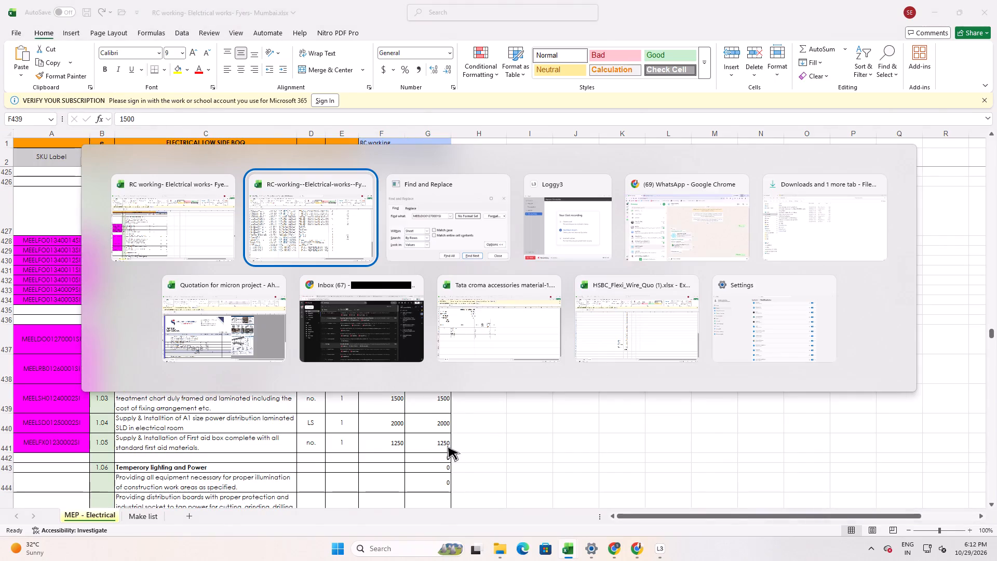
{"action": "type", "text": "1500"}
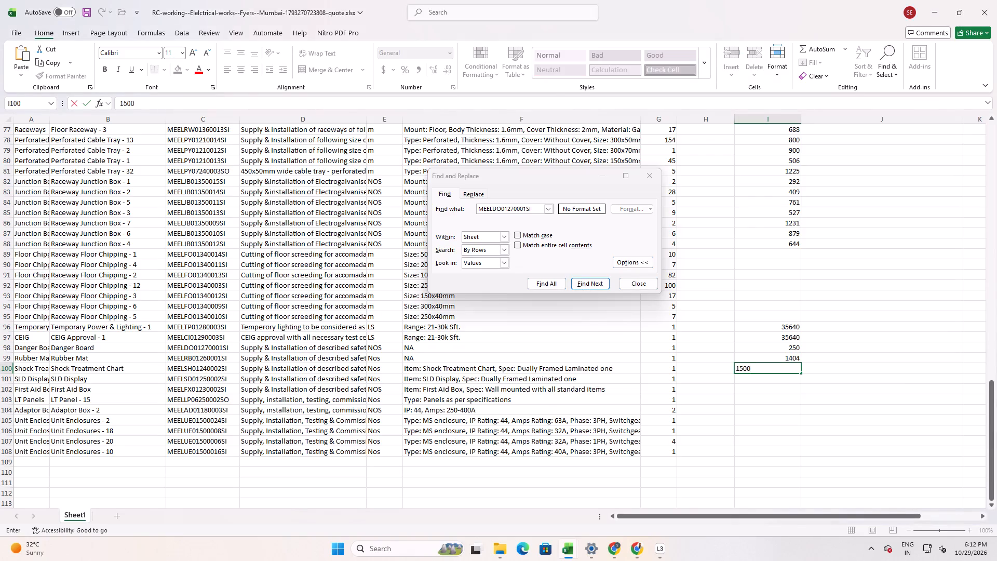
{"action": "key", "text": "Return"}
Look up the laminated SLD rate in BOQ row 440 and enter 2000 in cell I101 of the quote workbook for SLD Display.
{"action": "key", "text": "alt+Tab"}
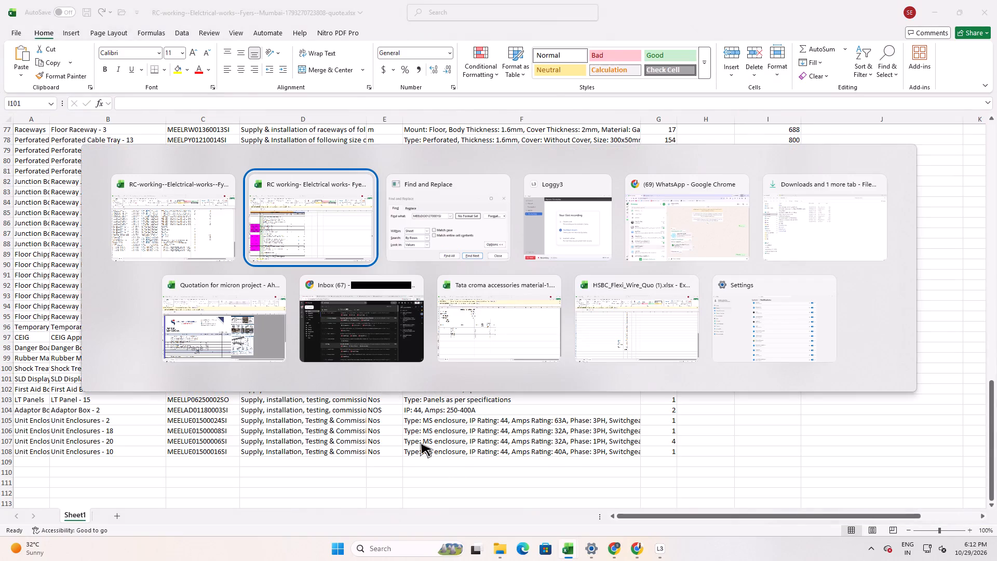
{"action": "left_click", "coordinate": [237, 439], "text": "alt"}
{"action": "key", "text": "alt+Tab"}
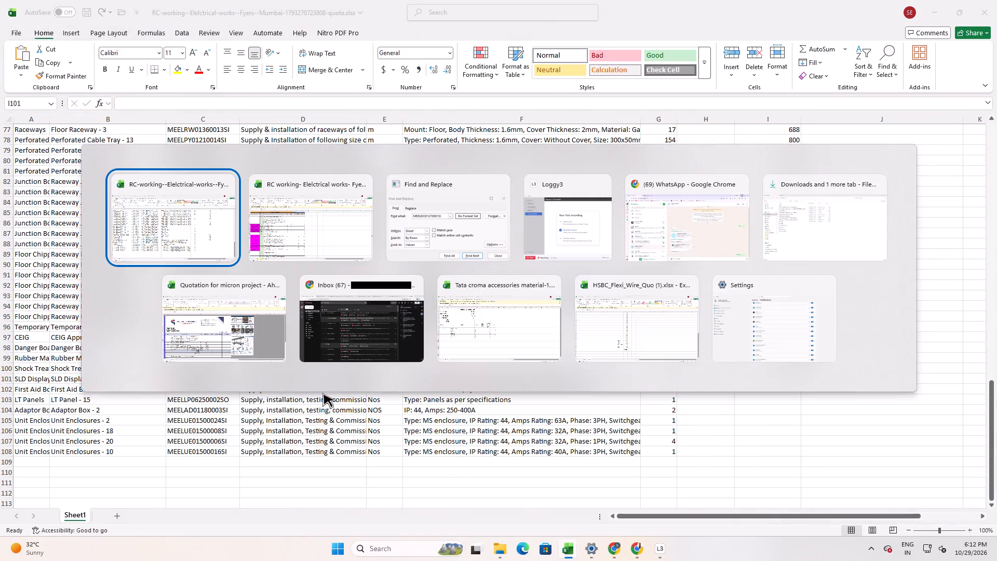
{"action": "key", "text": "alt+Tab"}
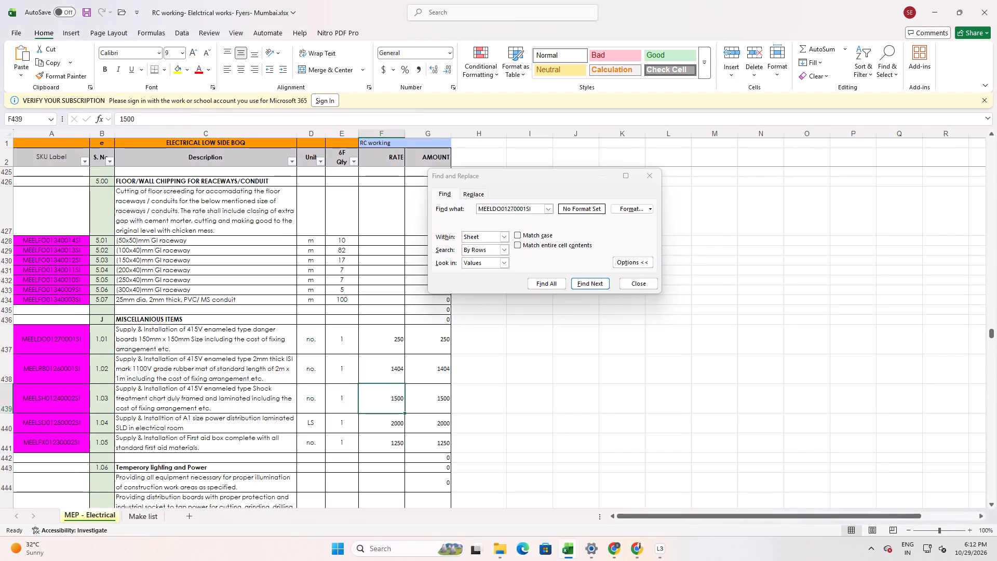
{"action": "left_click", "coordinate": [234, 421]}
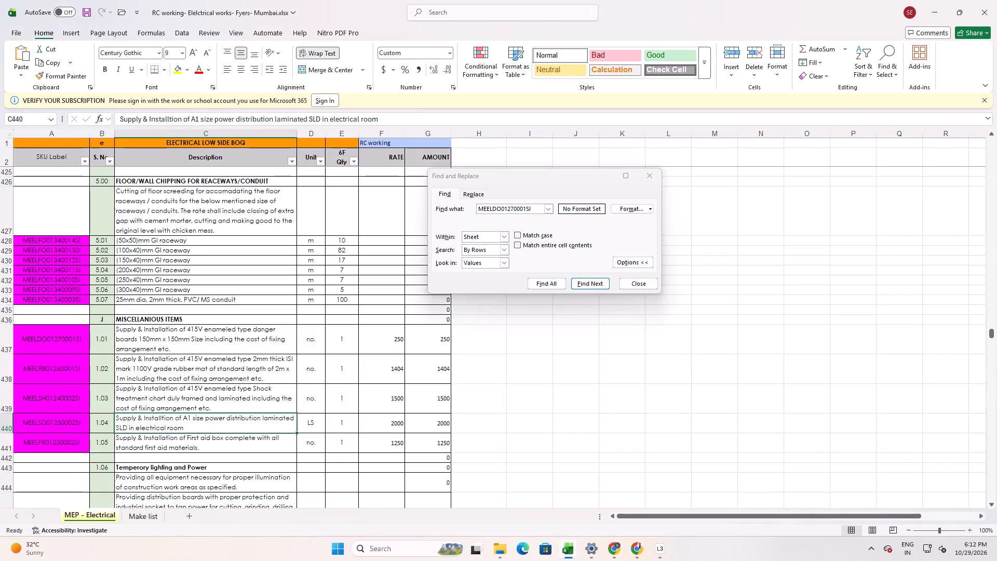
{"action": "key", "text": "alt+Tab"}
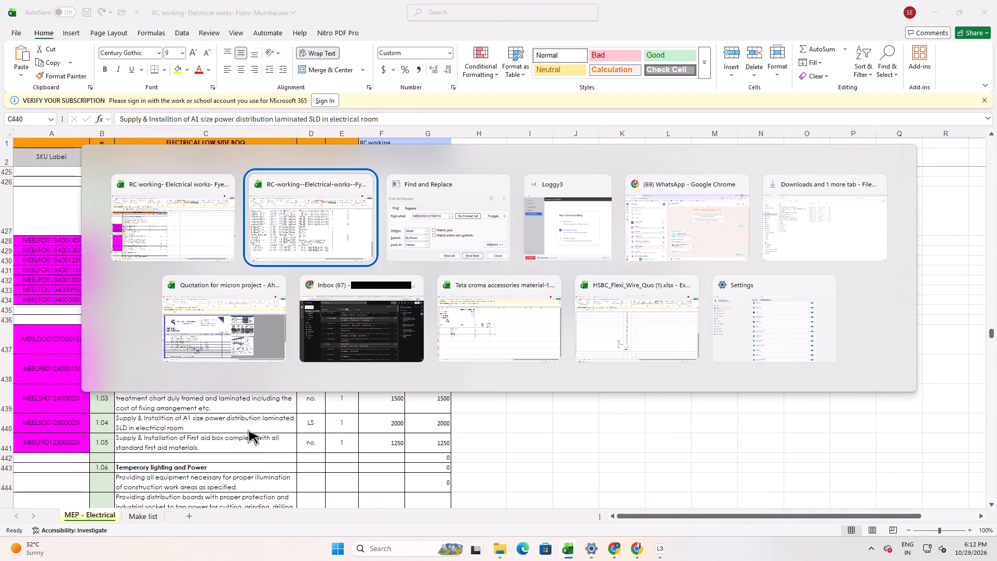
{"action": "type", "text": "2000"}
{"action": "key", "text": "Return"}
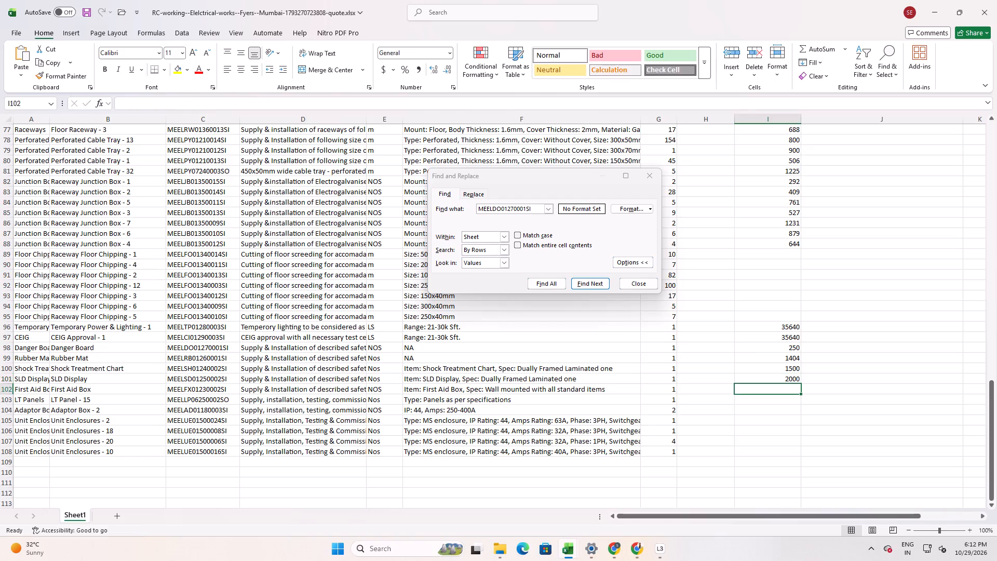
Look up the first aid box rate in BOQ row 441 and enter 1250 in cell I102 of the quote workbook.
{"action": "key", "text": "alt+Tab"}
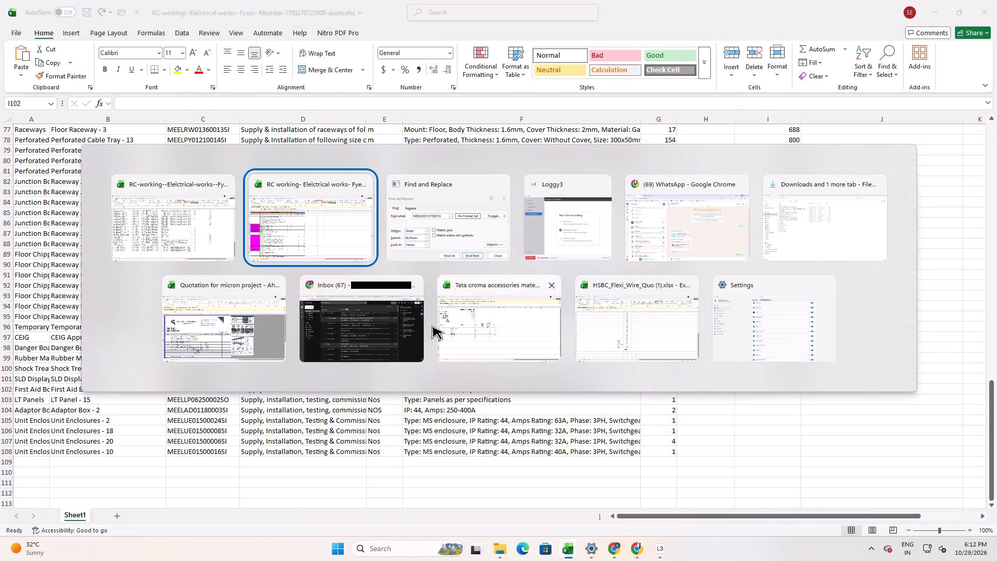
{"action": "left_click", "coordinate": [240, 440]}
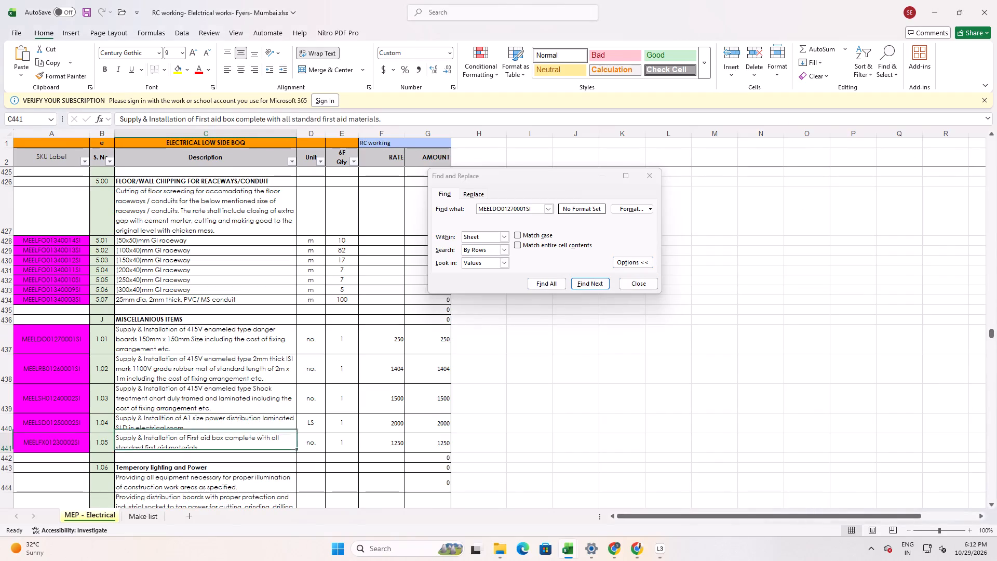
{"action": "key", "text": "alt+Tab"}
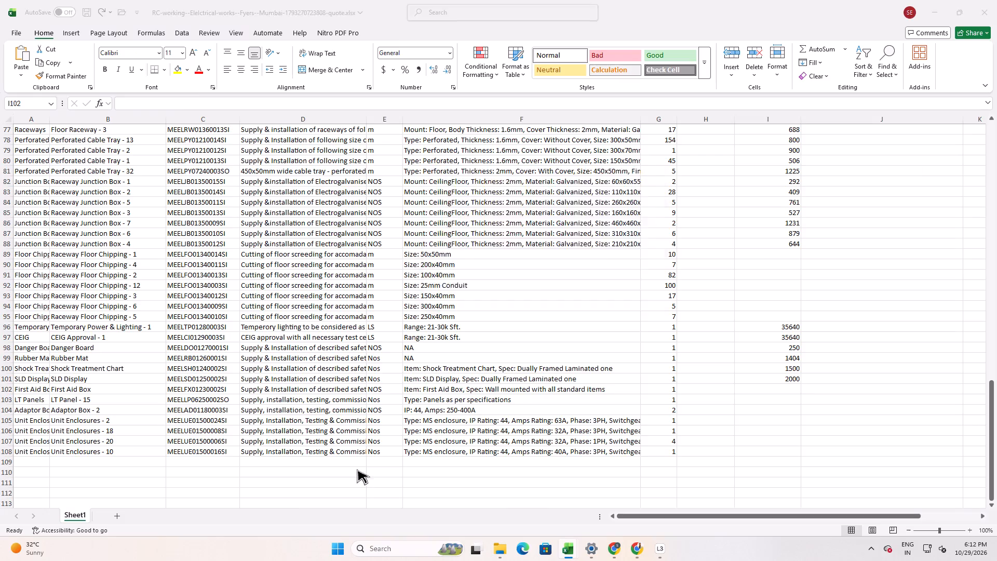
{"action": "type", "text": "1250"}
{"action": "key", "text": "Return"}
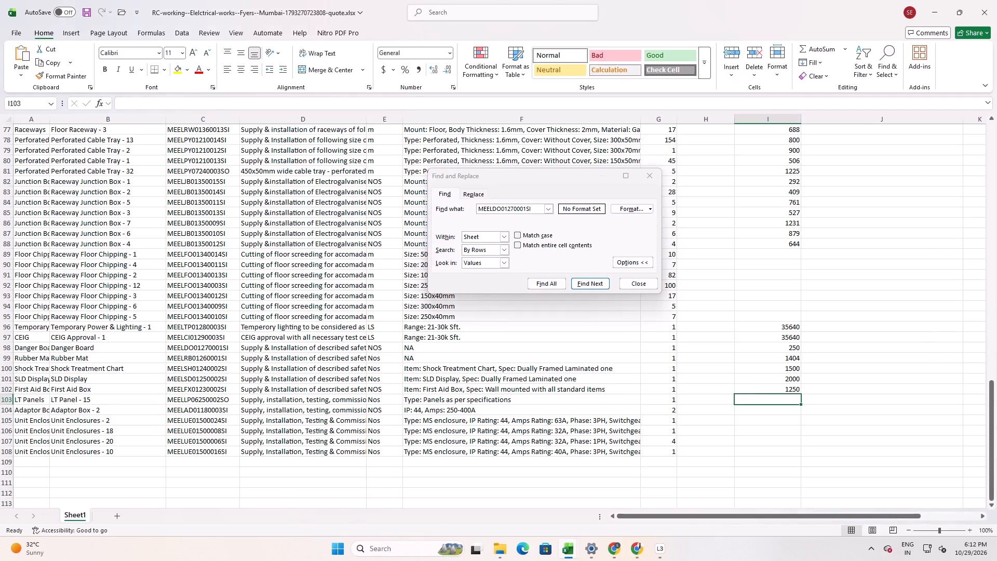
Search the Description column of the BOQ workbook for LT and go through the matches for the LT panel item.
{"action": "key", "text": "alt+Tab"}
{"action": "scroll", "coordinate": [180, 412], "scroll_direction": "down", "scroll_amount": 2}
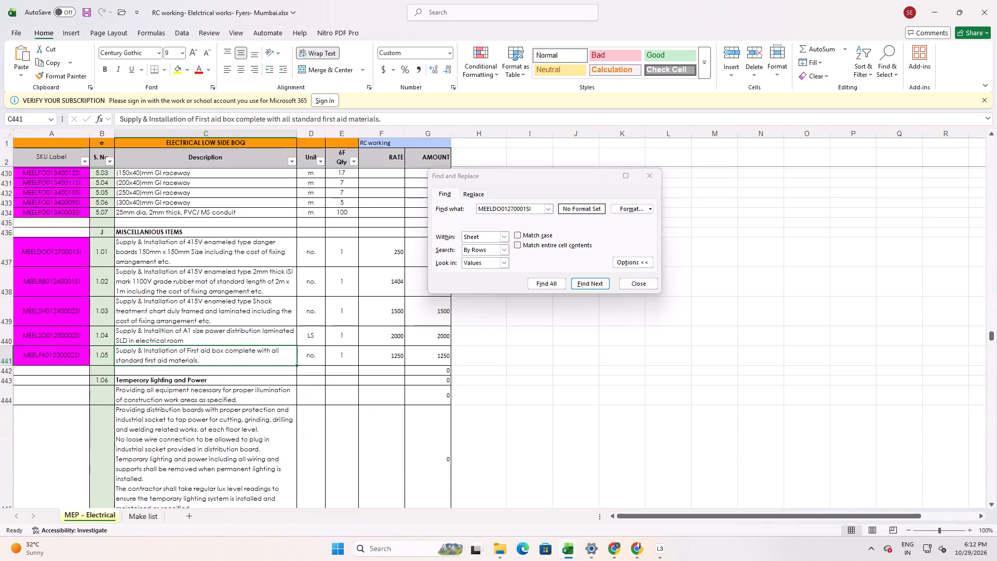
{"action": "scroll", "coordinate": [180, 413], "scroll_direction": "down", "scroll_amount": 1}
{"action": "scroll", "coordinate": [180, 413], "scroll_direction": "up", "scroll_amount": 3}
{"action": "left_click", "coordinate": [192, 135]}
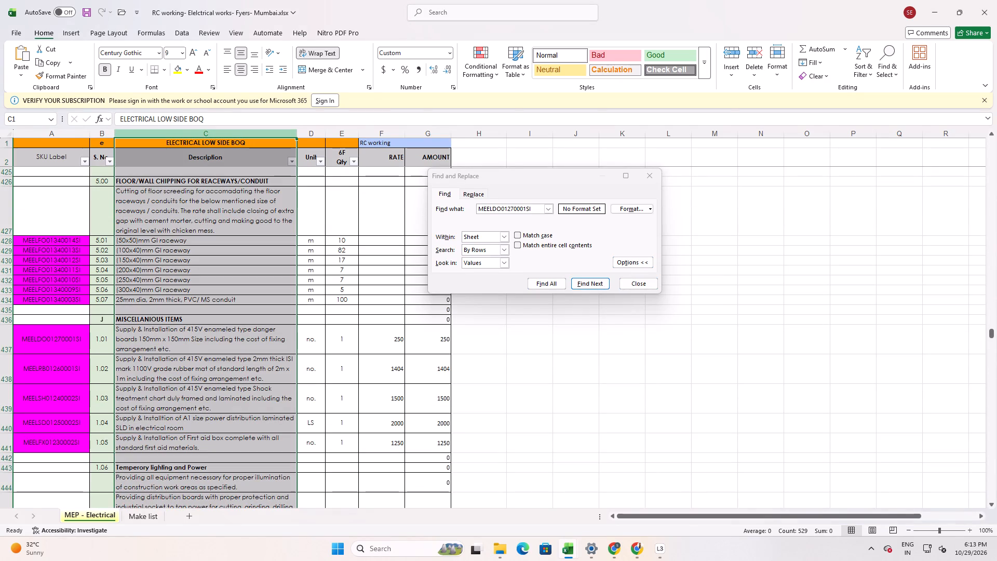
{"action": "left_click_drag", "start_coordinate": [537, 209], "coordinate": [297, 226]}
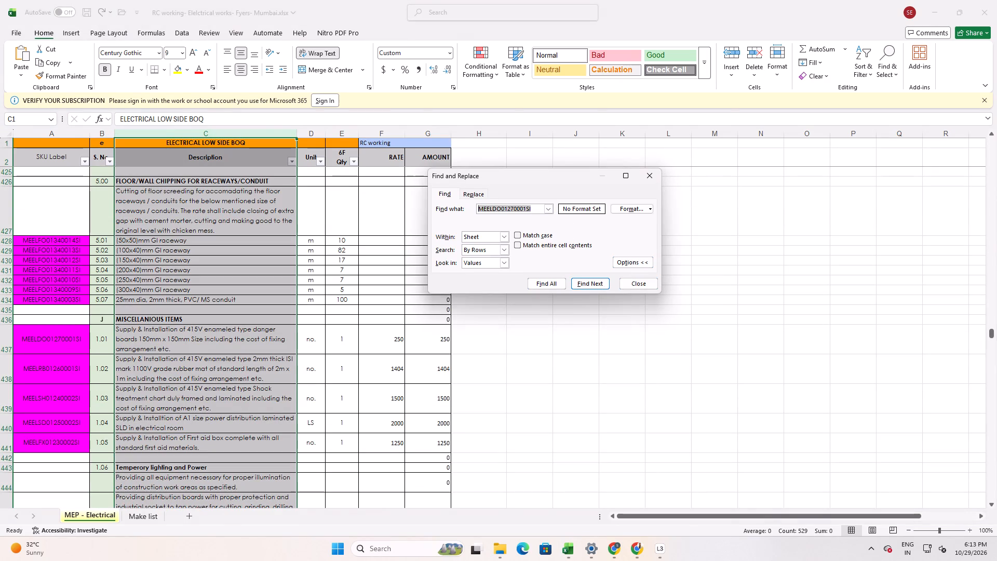
{"action": "type", "text": "LT"}
{"action": "key", "text": "Return"}
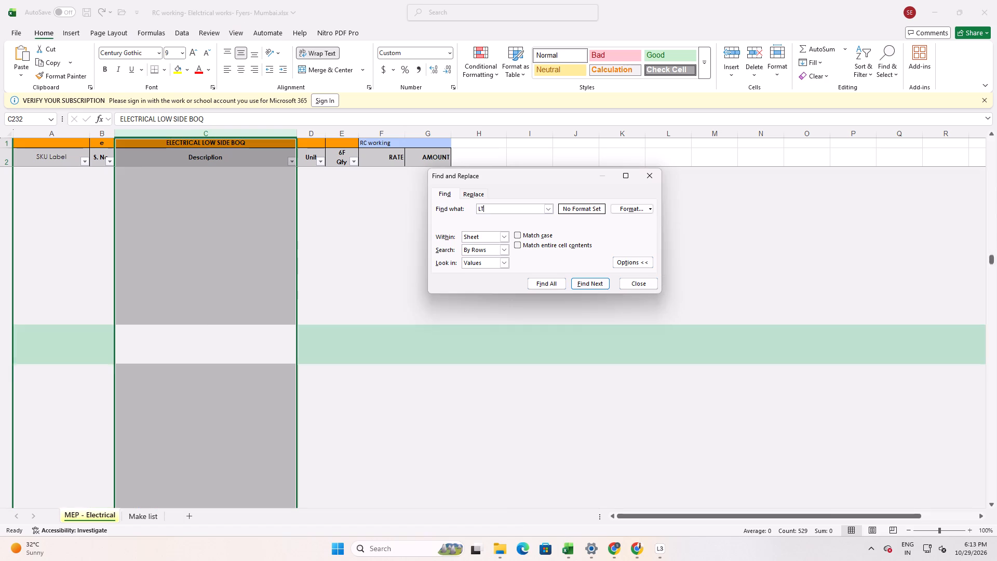
{"action": "key", "text": "Return"}
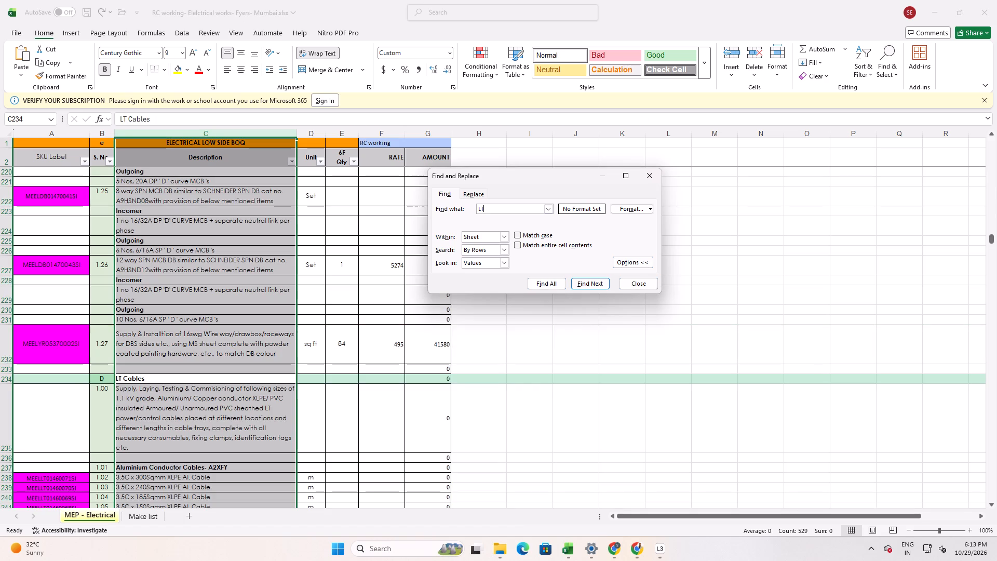
{"action": "key", "text": "Return"}
{"action": "key", "text": "Return"}
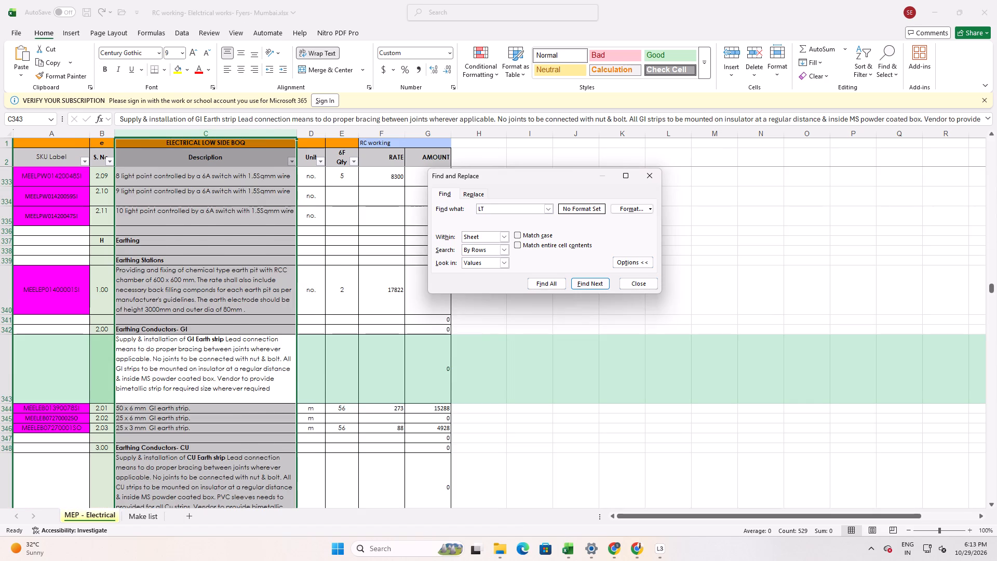
{"action": "key", "text": "Return"}
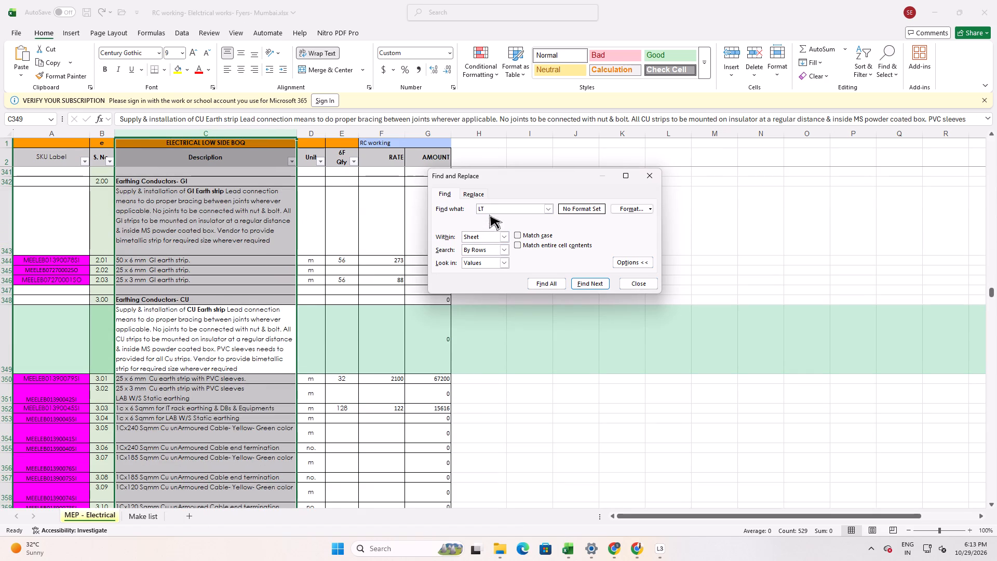
Search the BOQ workbook's Description column for Panel and go through the matches to the LT Panels section to check its rates.
{"action": "left_click_drag", "start_coordinate": [491, 208], "coordinate": [462, 209]}
{"action": "type", "text": "Panel"}
{"action": "key", "text": "Return"}
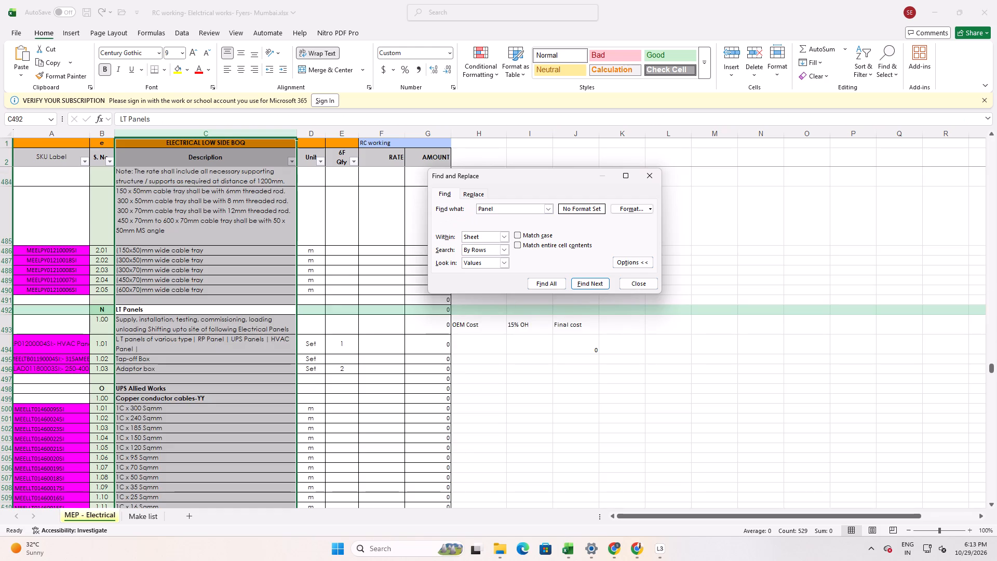
{"action": "key", "text": "Return"}
{"action": "key", "text": "Return"}
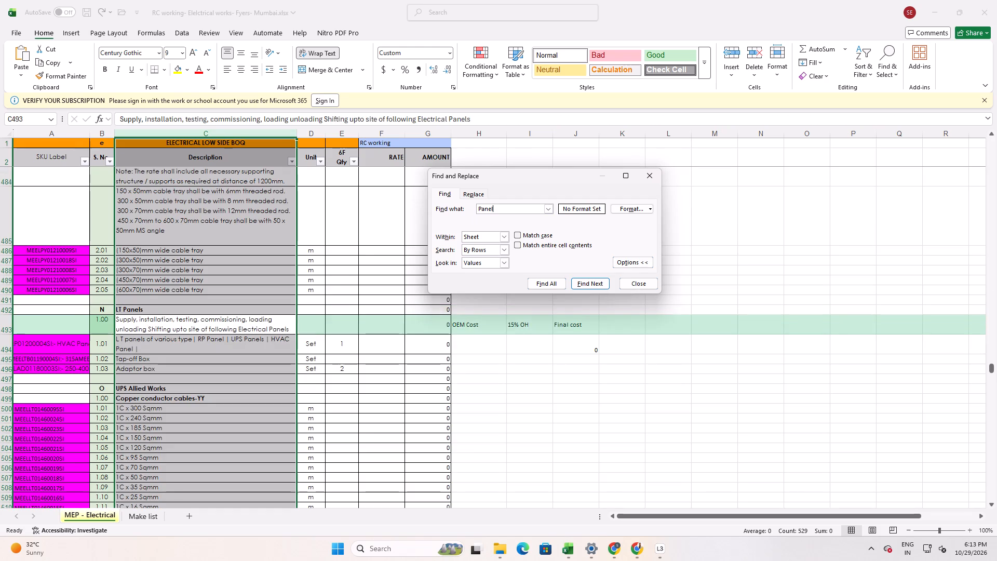
{"action": "key", "text": "Return"}
{"action": "key", "text": "Return"}
{"action": "key", "text": "Return"}
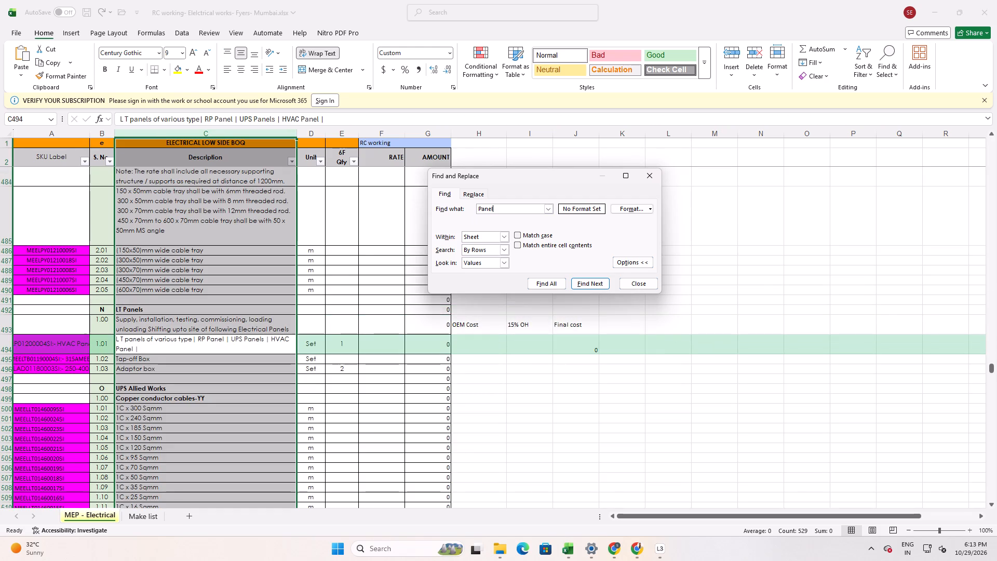
{"action": "left_click", "coordinate": [432, 289]}
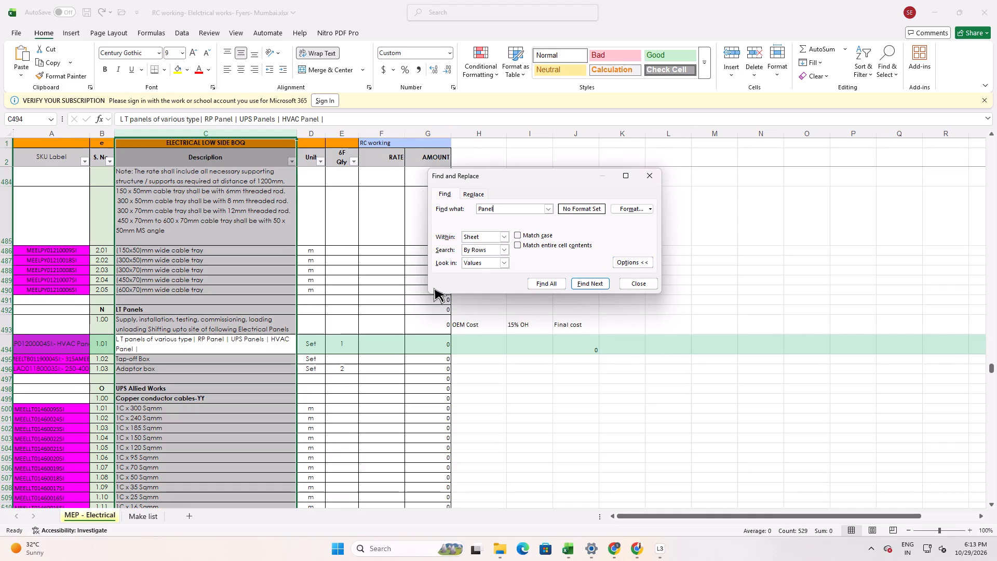
{"action": "left_click", "coordinate": [400, 302]}
{"action": "key", "text": "alt+Tab"}
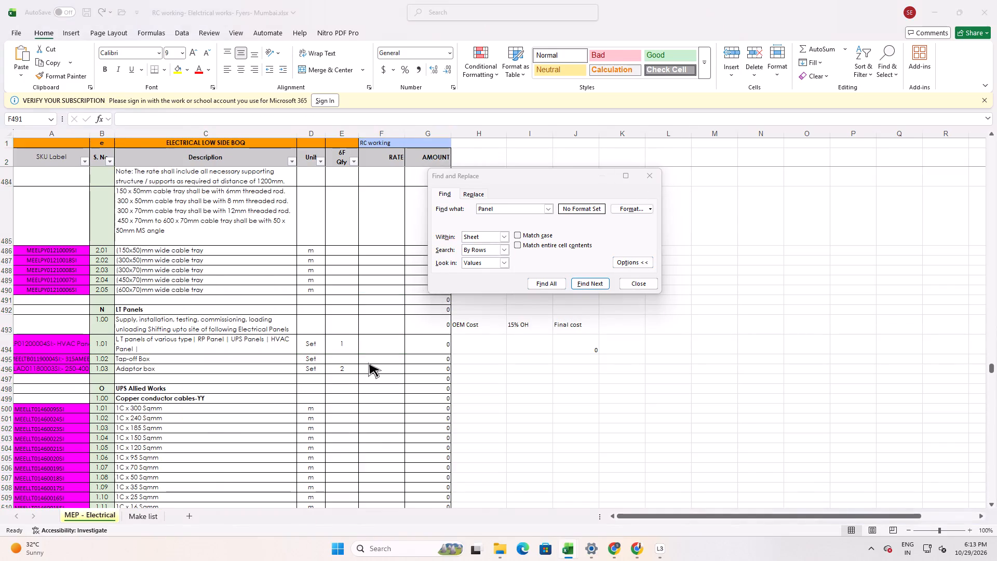
{"action": "left_click", "coordinate": [359, 432], "text": "alt"}
{"action": "left_click", "coordinate": [346, 353]}
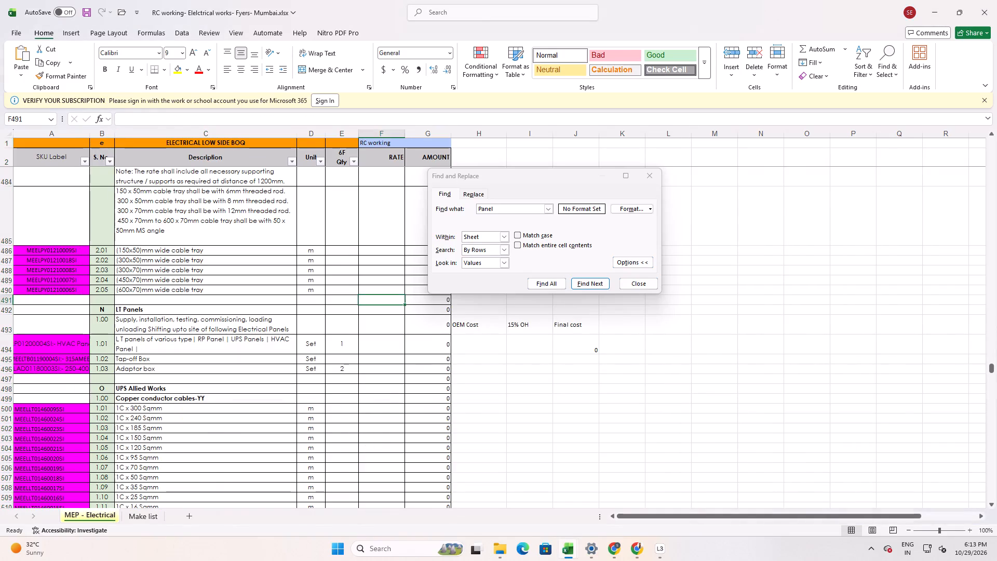
Check the LT panels quantity in BOQ row 494 against the LT Panel and Adaptor Box items in the quote workbook.
{"action": "left_click", "coordinate": [348, 344]}
{"action": "key", "text": "alt+Tab"}
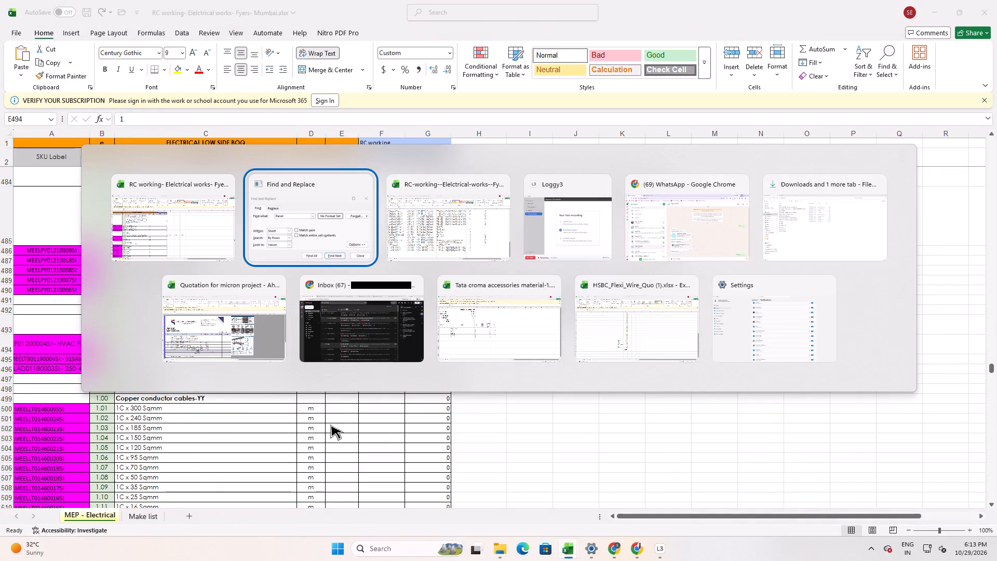
{"action": "key", "text": "alt+Tab"}
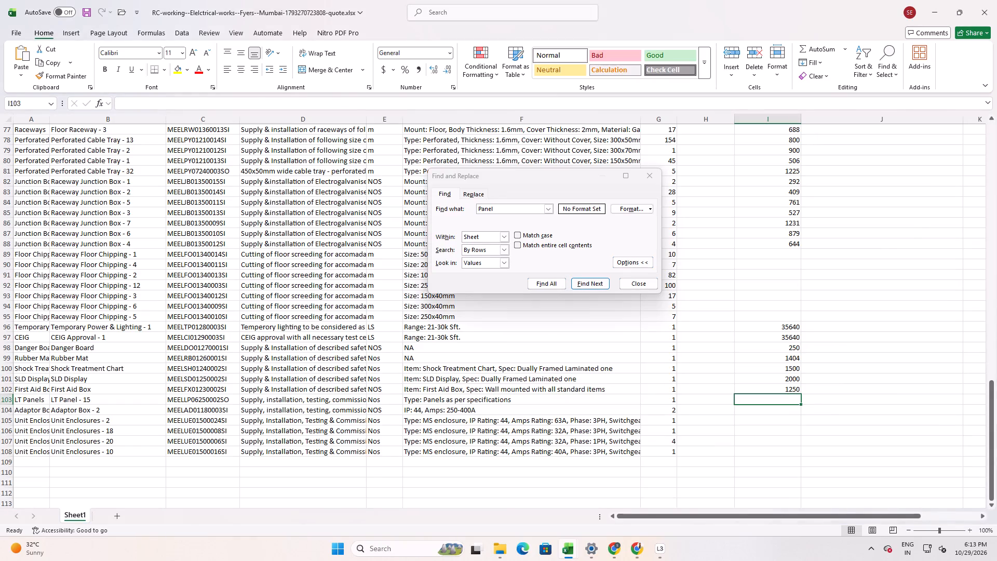
{"action": "left_click", "coordinate": [103, 403]}
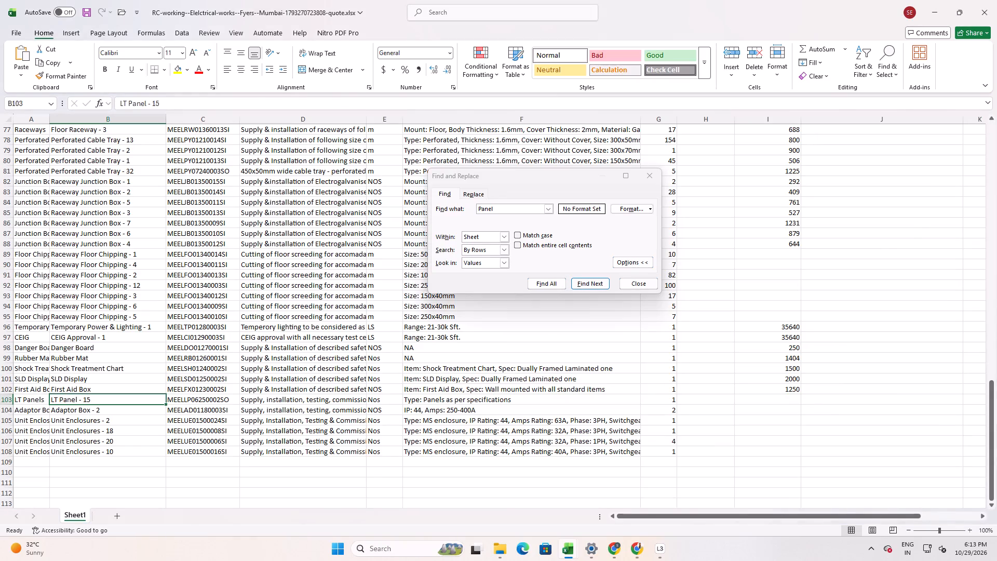
{"action": "left_click", "coordinate": [119, 407]}
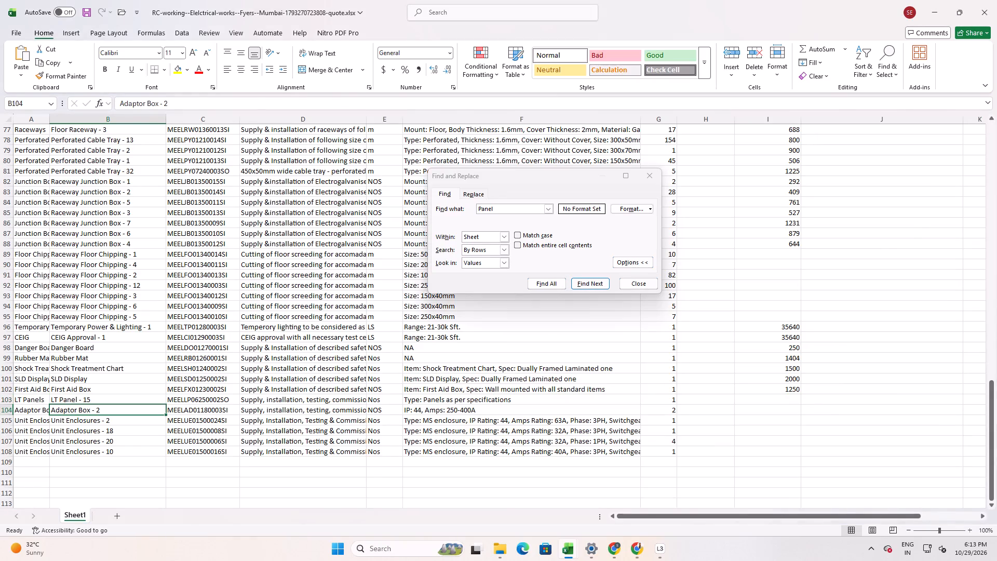
Look up SKU MEELUE01500024SI in the BOQ workbook and enter its rate, 3366, in cell I105 of the quote workbook.
{"action": "left_click", "coordinate": [174, 418]}
{"action": "left_click_drag", "start_coordinate": [195, 101], "coordinate": [9, 116]}
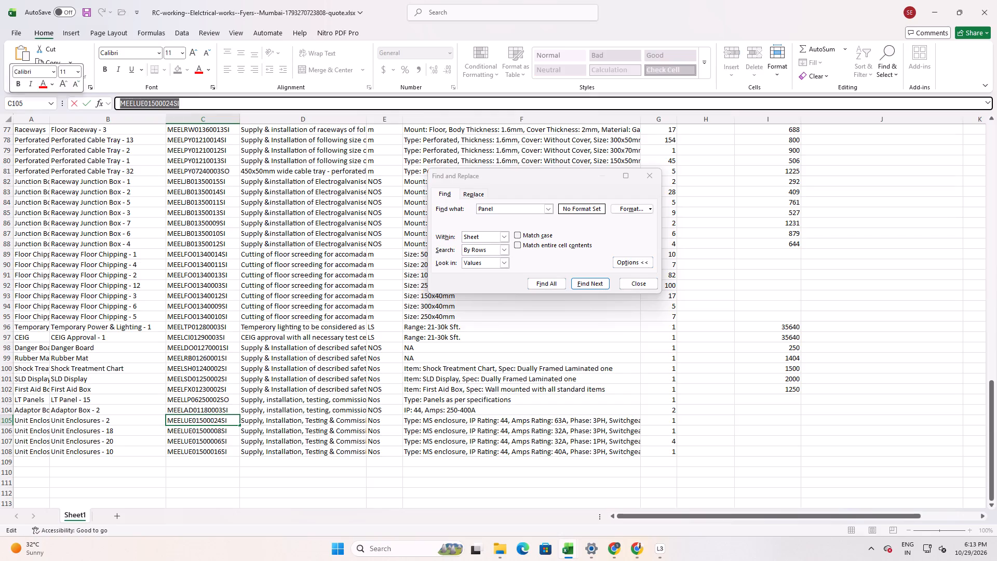
{"action": "key", "text": "ctrl+c"}
{"action": "key", "text": "alt+Tab"}
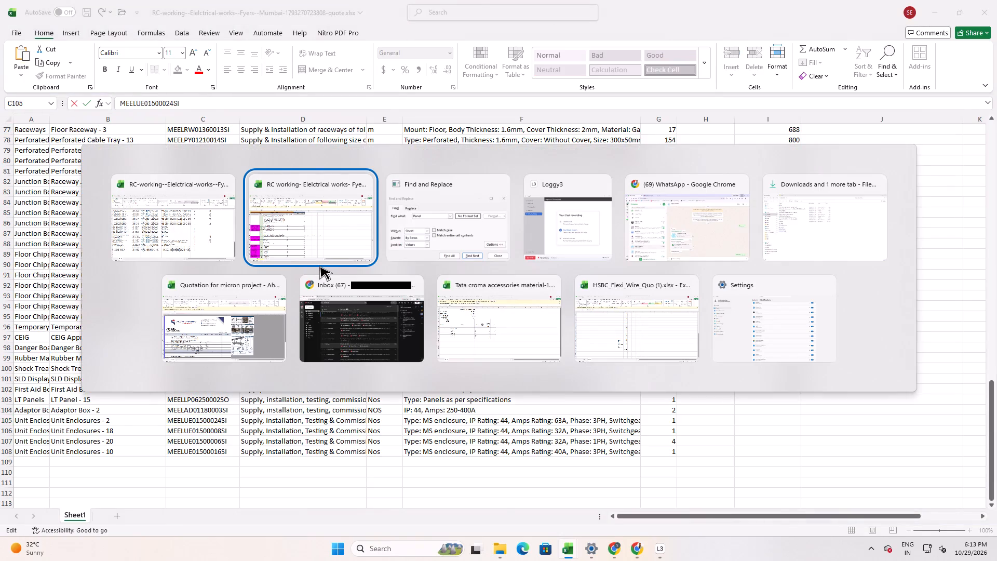
{"action": "left_click", "coordinate": [505, 211]}
{"action": "left_click_drag", "start_coordinate": [502, 209], "coordinate": [415, 220]}
{"action": "key", "text": "ctrl+v"}
{"action": "left_click", "coordinate": [579, 278]}
{"action": "left_click", "coordinate": [579, 278]}
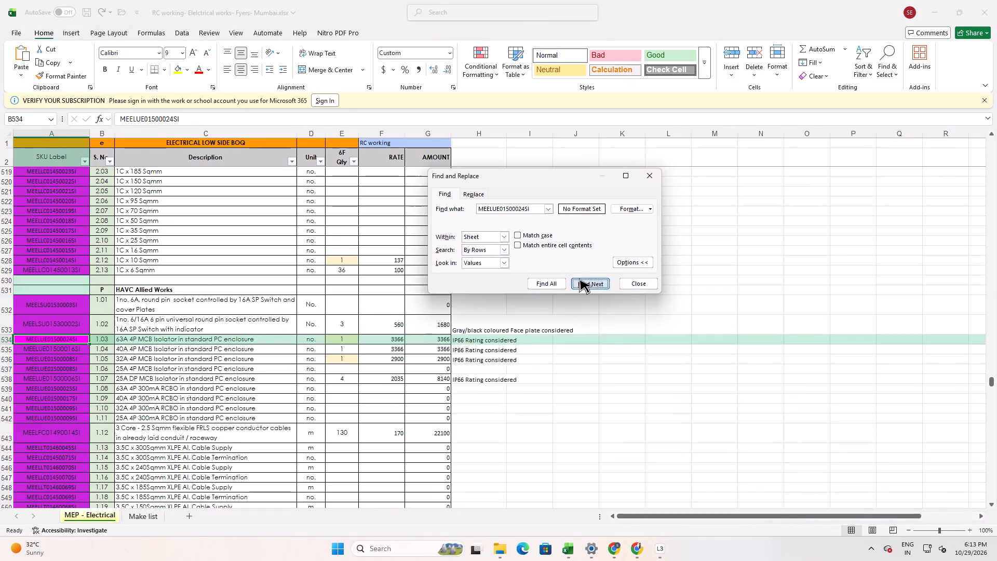
{"action": "left_click", "coordinate": [579, 278]}
{"action": "left_click", "coordinate": [579, 278]}
{"action": "left_click", "coordinate": [581, 285]}
{"action": "key", "text": "alt+Tab"}
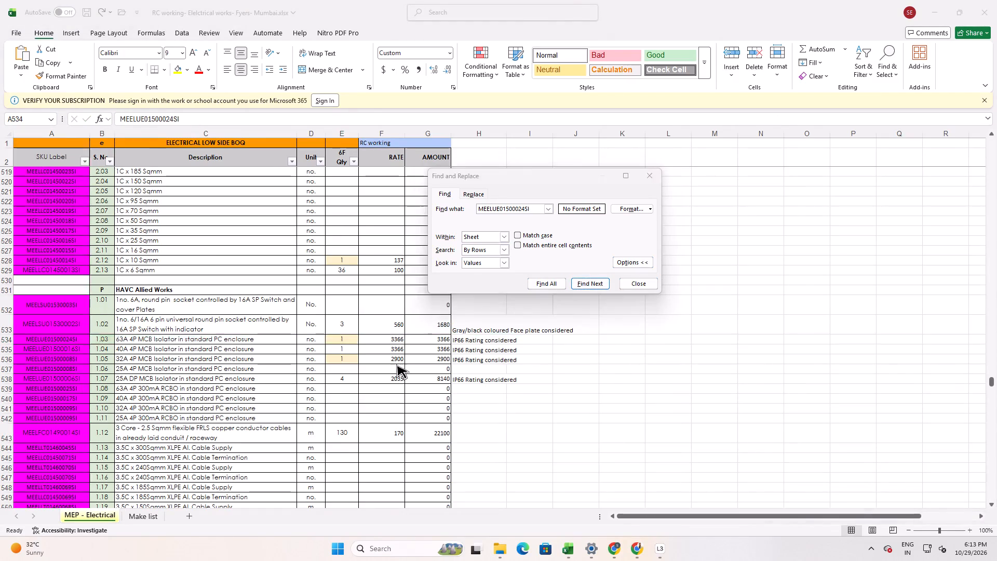
{"action": "key", "text": "alt+Tab"}
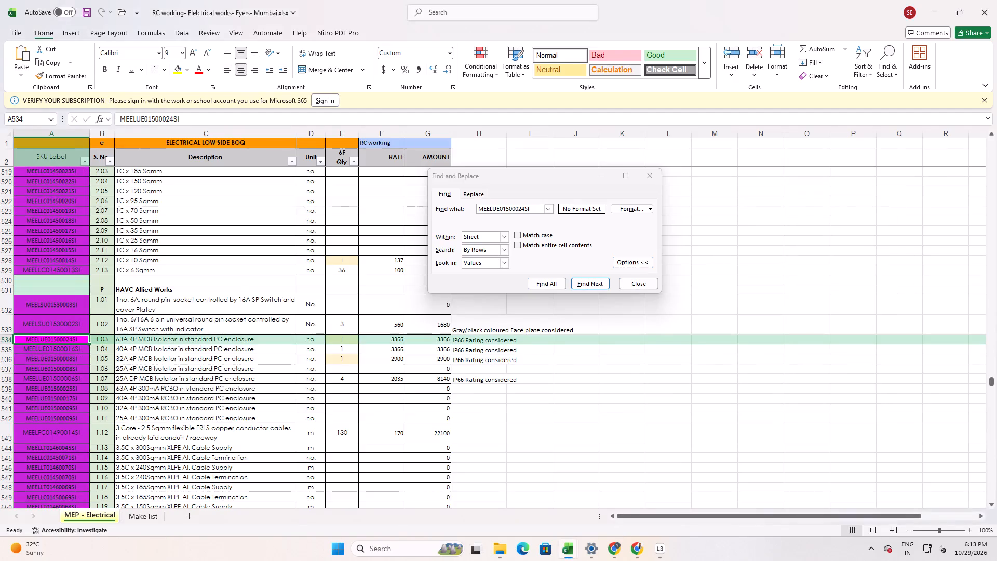
{"action": "key", "text": "alt+Tab"}
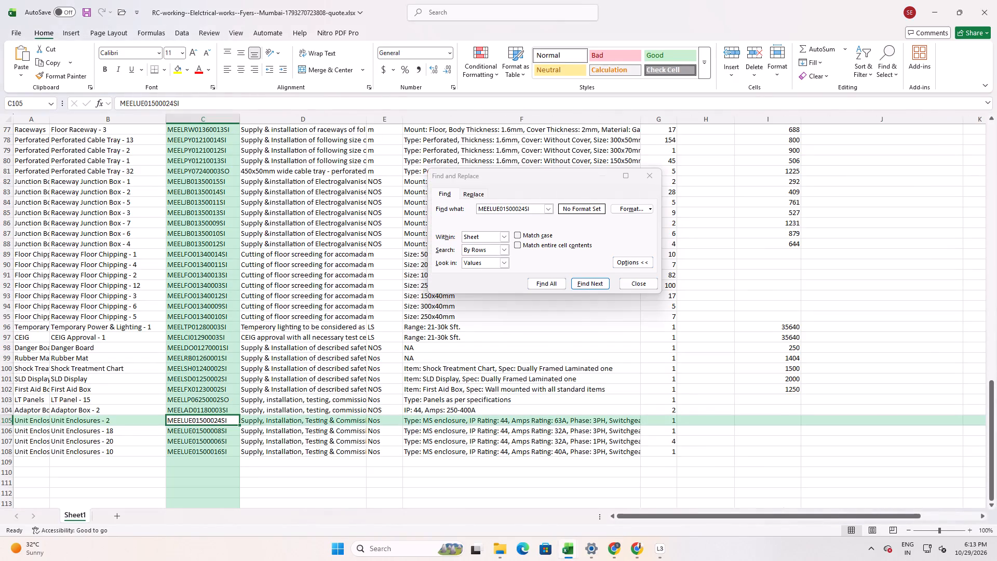
{"action": "left_click", "coordinate": [748, 421]}
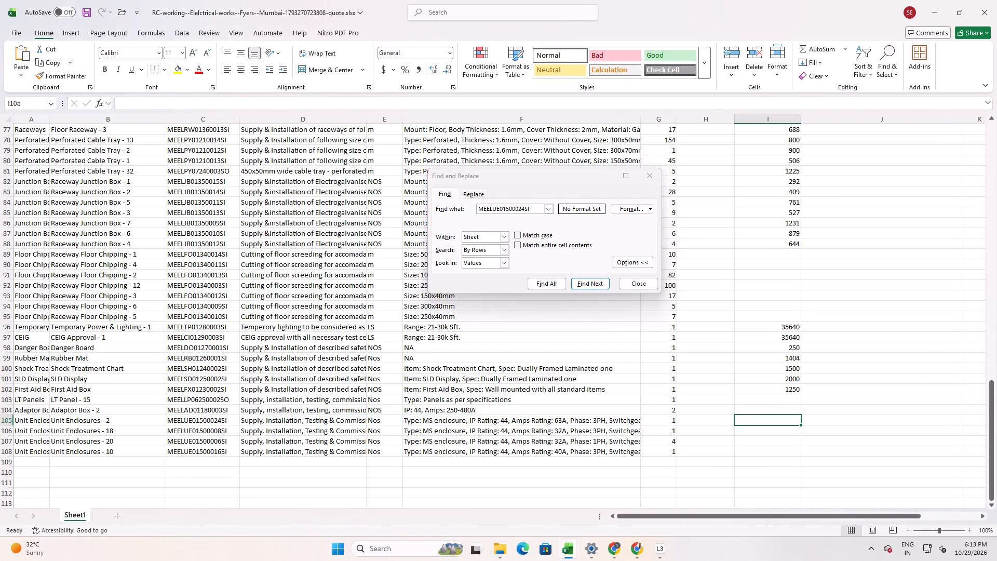
{"action": "type", "text": "3366"}
{"action": "key", "text": "Return"}
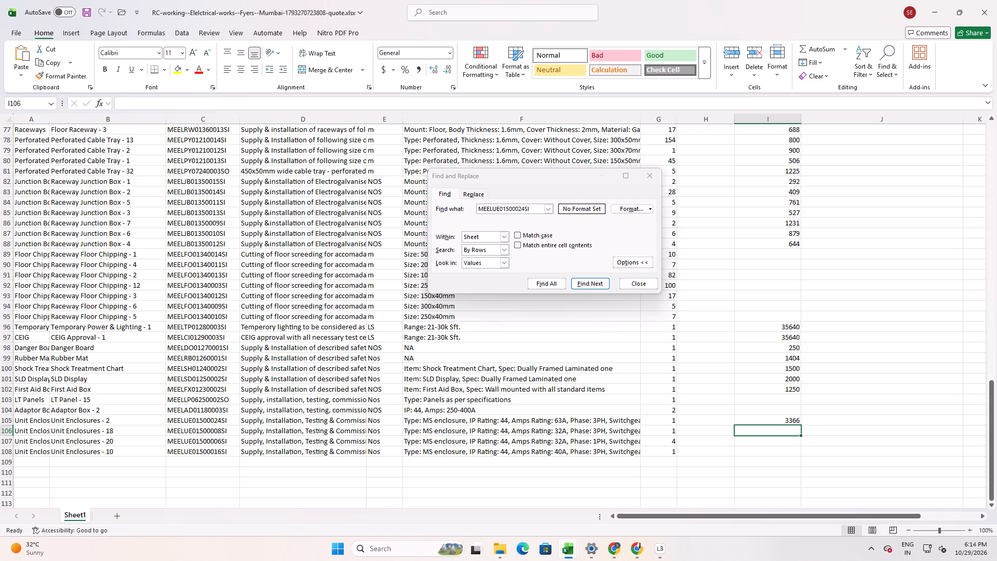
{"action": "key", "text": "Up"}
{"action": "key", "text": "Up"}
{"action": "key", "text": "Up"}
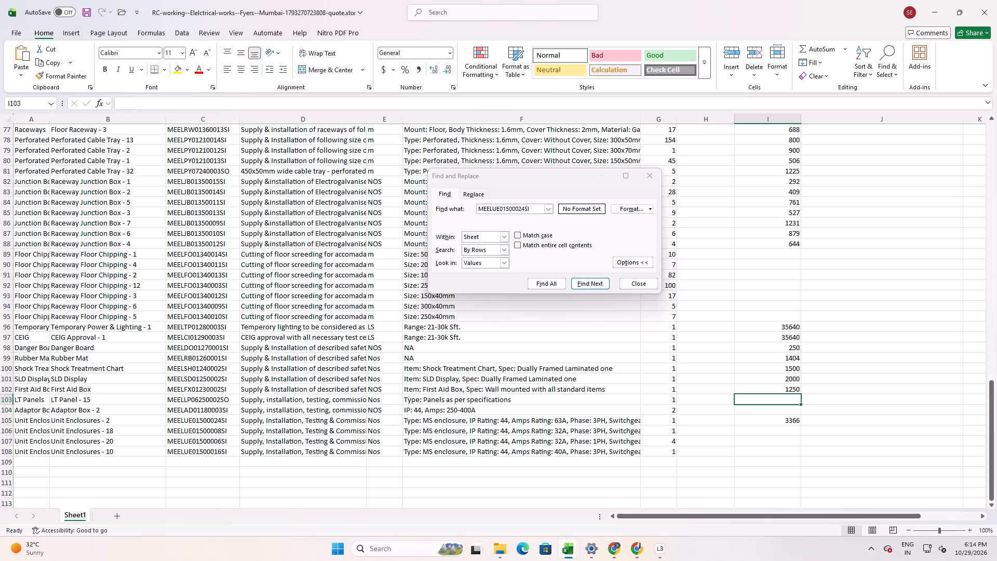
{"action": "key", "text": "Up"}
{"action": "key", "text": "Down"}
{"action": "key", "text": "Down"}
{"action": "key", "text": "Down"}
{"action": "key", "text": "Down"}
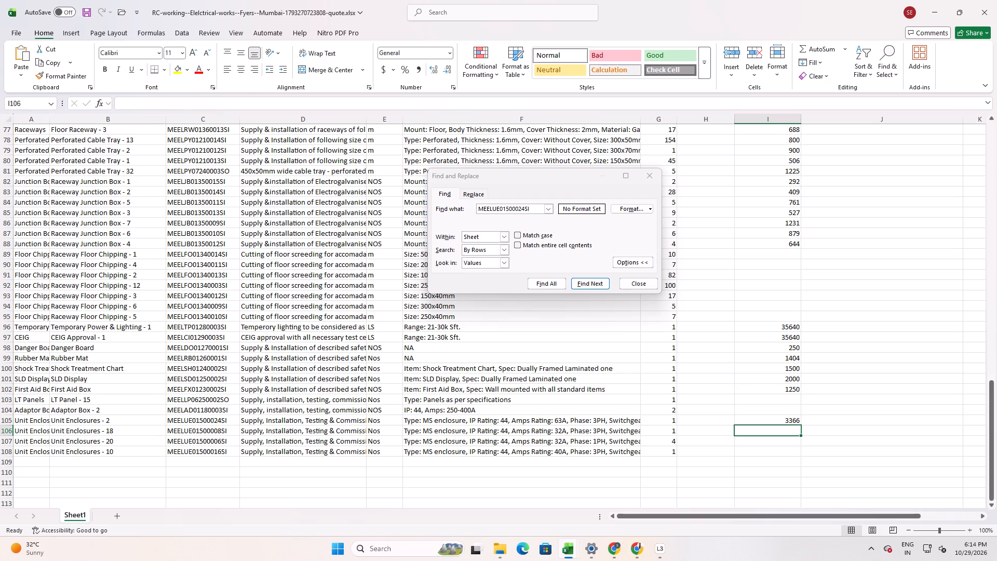
Look up SKU MEELUE01500008SI in the BOQ workbook and enter the 32A isolator rate, 2900, in cell I106 of the quote workbook.
{"action": "left_click", "coordinate": [183, 425]}
{"action": "left_click", "coordinate": [186, 432]}
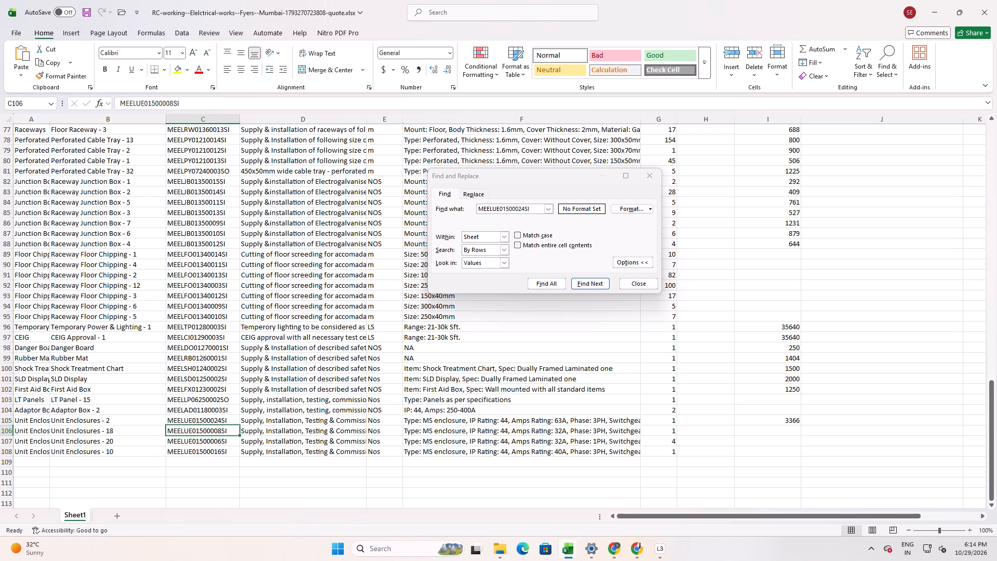
{"action": "left_click_drag", "start_coordinate": [194, 106], "coordinate": [73, 113]}
{"action": "key", "text": "ctrl+c"}
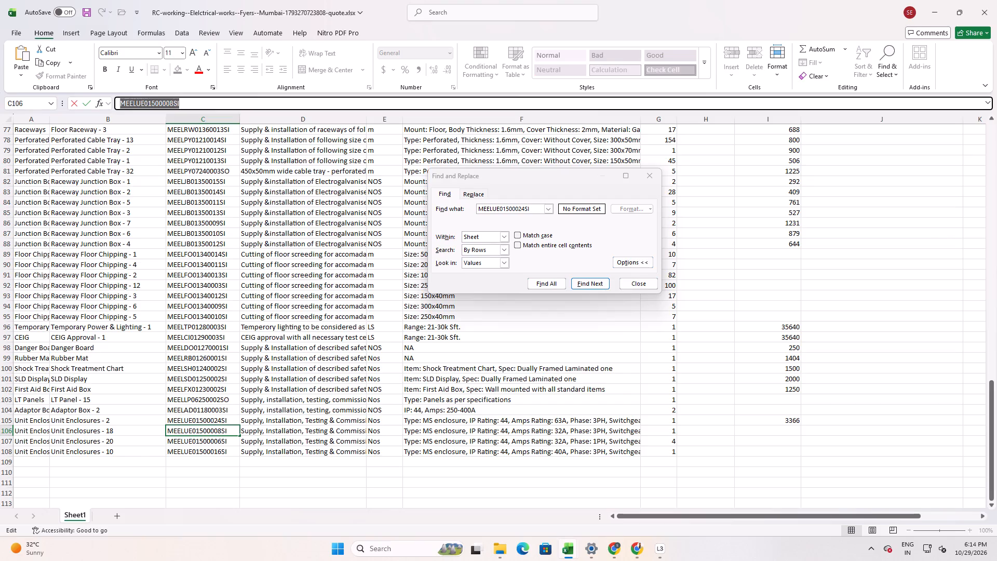
{"action": "key", "text": "alt+Tab"}
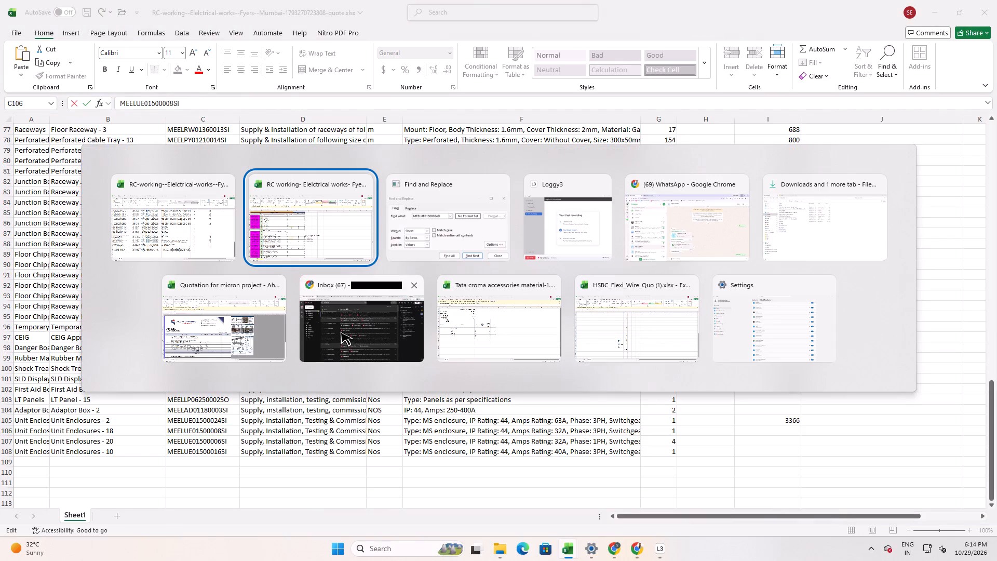
{"action": "key", "text": "alt+Tab"}
{"action": "key", "text": "alt+Tab"}
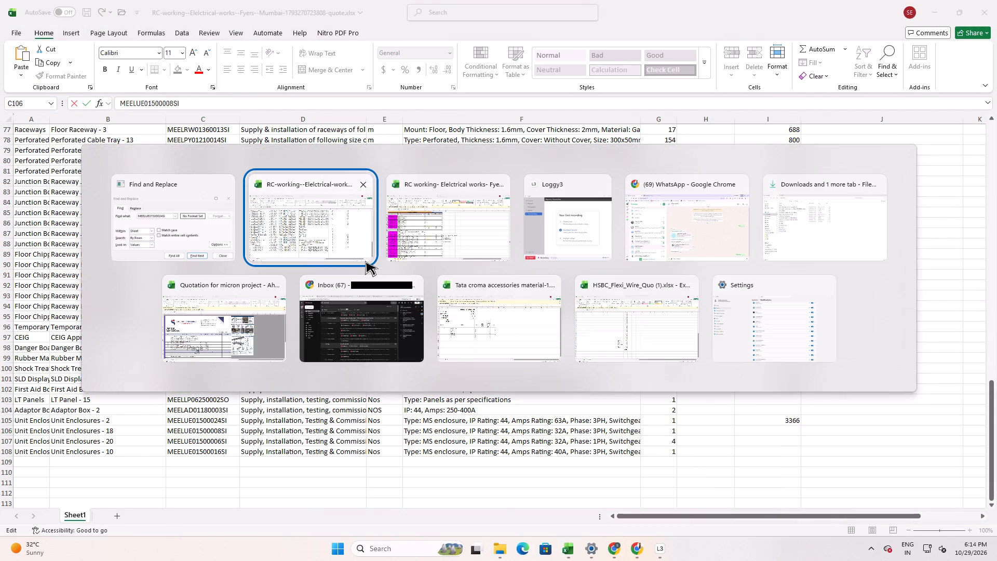
{"action": "key", "text": "alt+Tab"}
{"action": "left_click", "coordinate": [538, 208]}
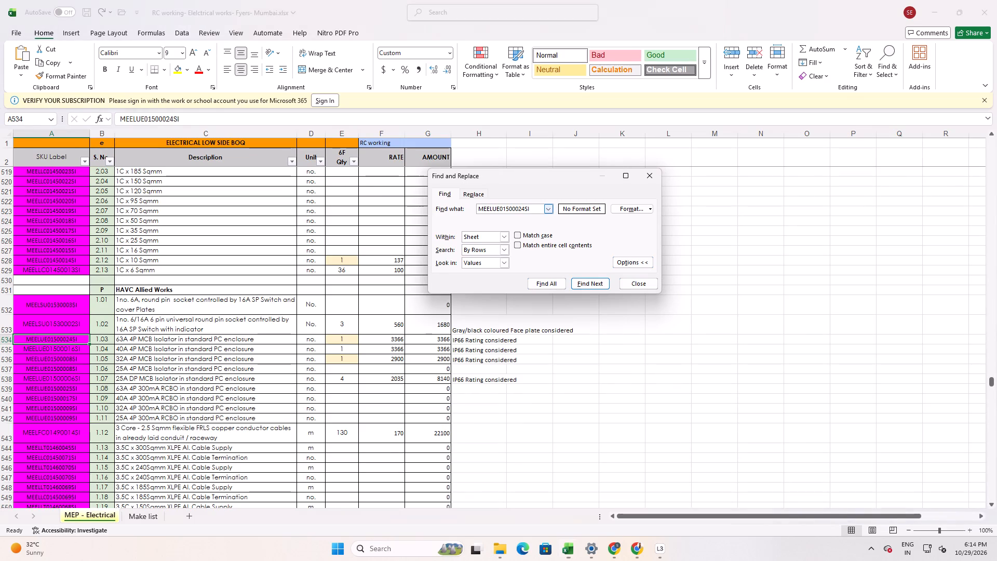
{"action": "left_click_drag", "start_coordinate": [538, 208], "coordinate": [363, 211]}
{"action": "key", "text": "ctrl+v"}
{"action": "left_click", "coordinate": [597, 282]}
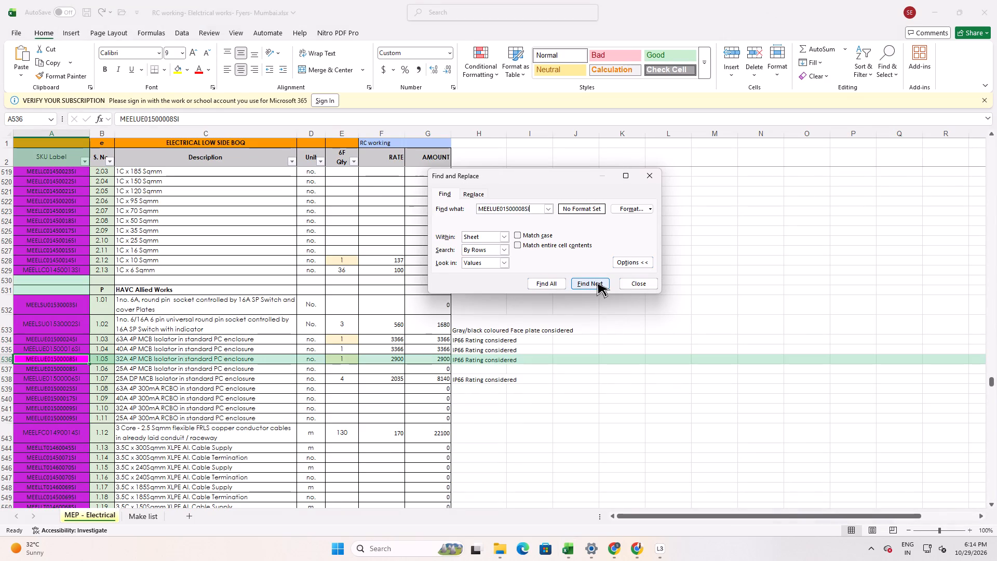
{"action": "left_click", "coordinate": [597, 282]}
{"action": "double_click", "coordinate": [597, 282]}
{"action": "left_click", "coordinate": [597, 282]}
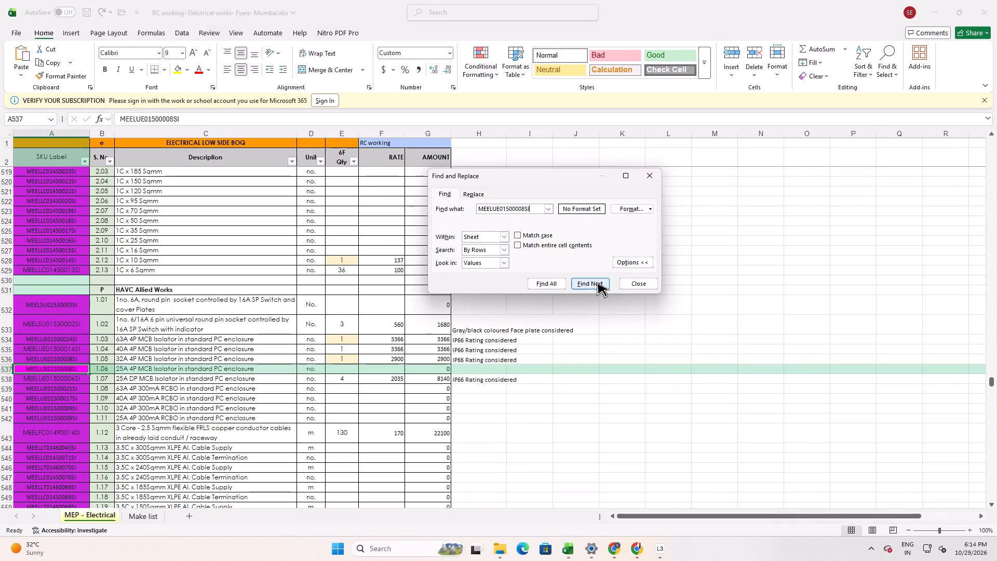
{"action": "left_click", "coordinate": [597, 282]}
{"action": "left_click", "coordinate": [597, 282]}
{"action": "key", "text": "alt+Tab"}
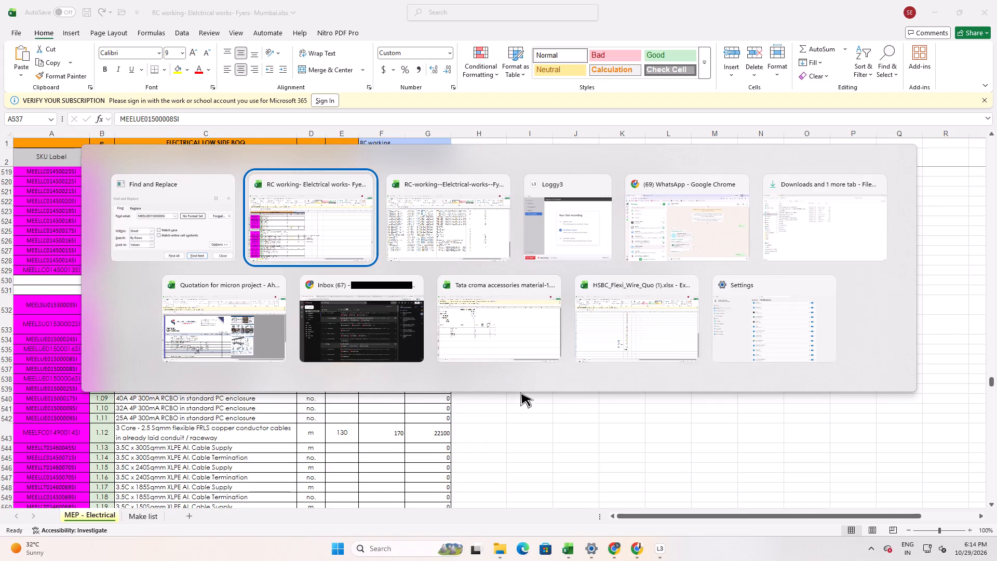
{"action": "key", "text": "alt+Tab"}
{"action": "left_click", "coordinate": [760, 428]}
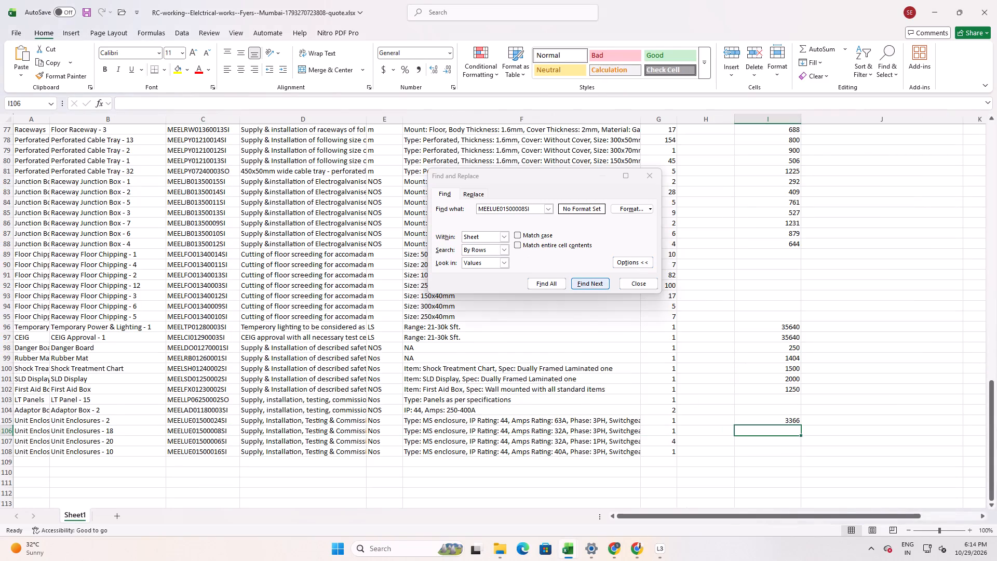
{"action": "type", "text": "26"}
{"action": "key", "text": "BackSpace"}
{"action": "type", "text": "900"}
{"action": "key", "text": "Return"}
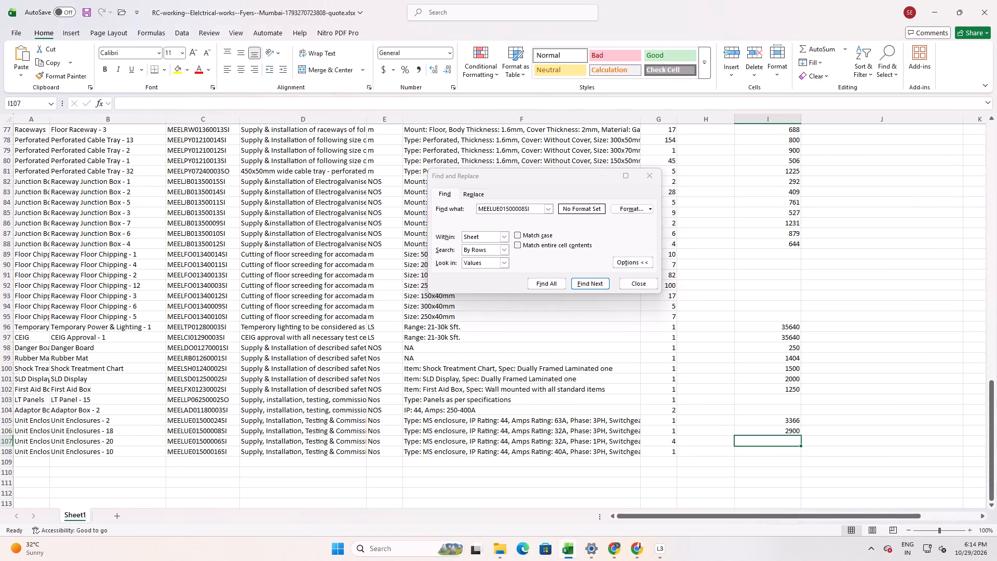
Look up SKU MEELUE01500006SI in the BOQ workbook and enter its rate, 2035, in cell I107 of the quote workbook.
{"action": "left_click", "coordinate": [147, 441]}
{"action": "left_click", "coordinate": [206, 447]}
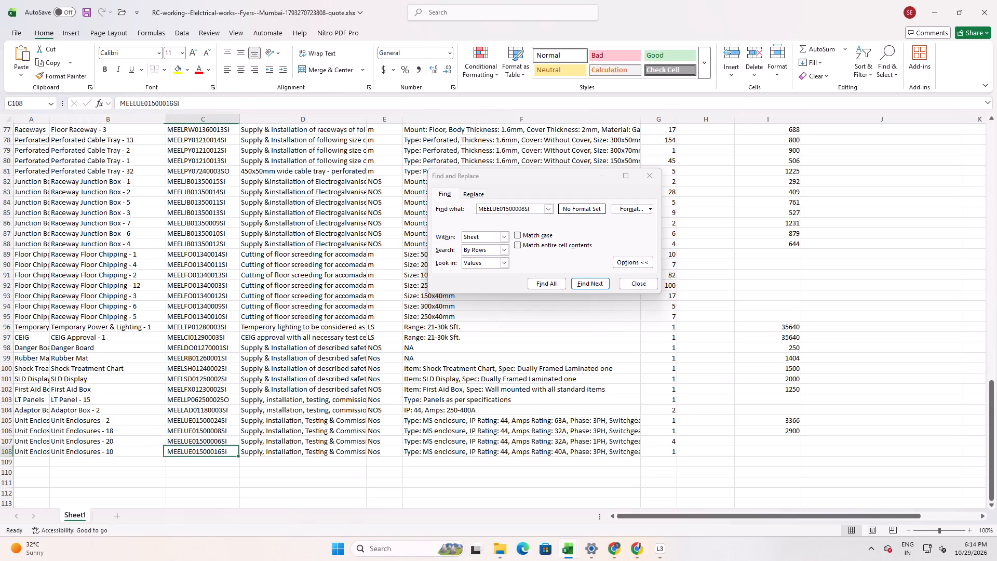
{"action": "left_click", "coordinate": [210, 438]}
{"action": "left_click_drag", "start_coordinate": [187, 100], "coordinate": [49, 90]}
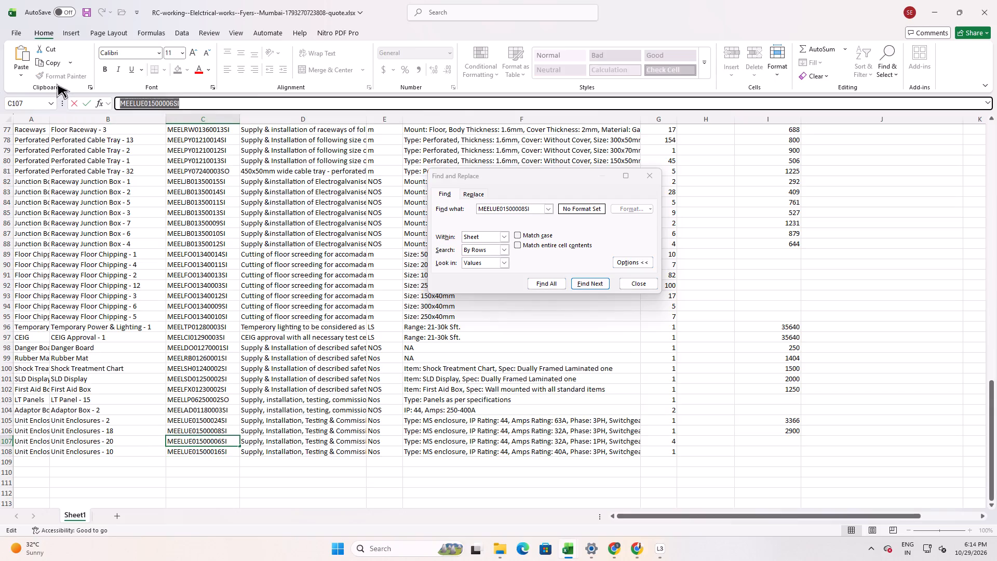
{"action": "key", "text": "ctrl+c"}
{"action": "key", "text": "alt+Tab"}
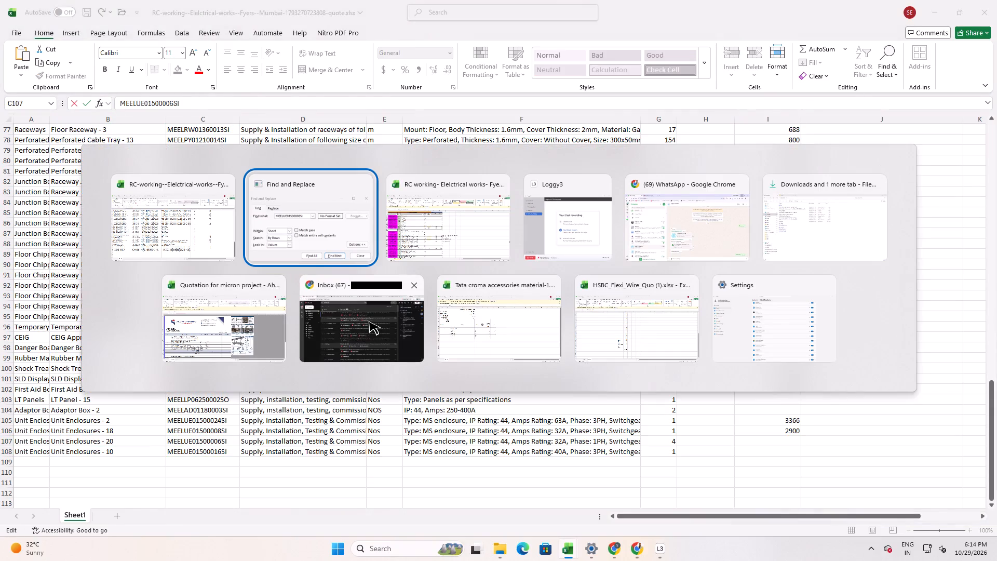
{"action": "key", "text": "alt+Tab"}
{"action": "double_click", "coordinate": [528, 207]}
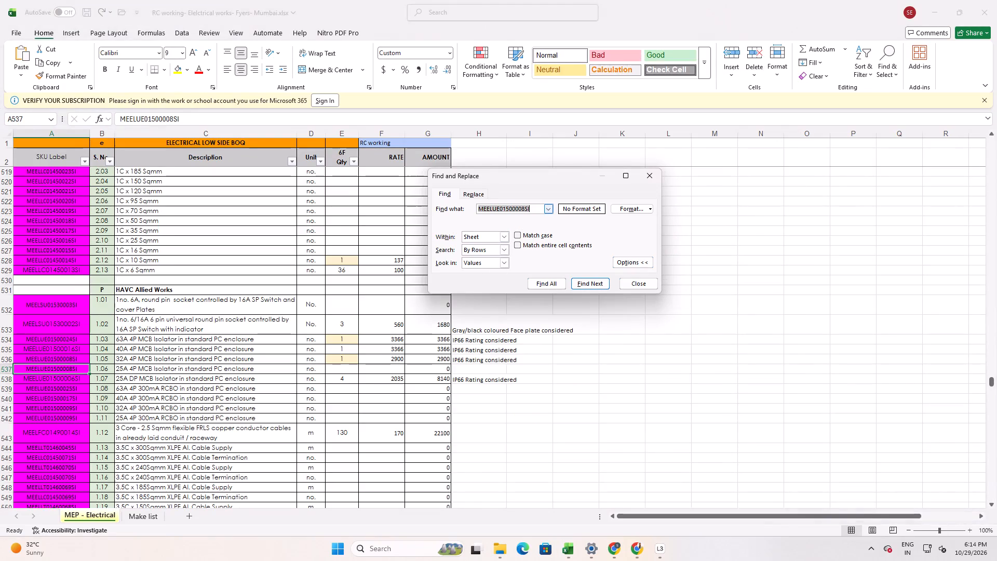
{"action": "key", "text": "ctrl+v"}
{"action": "left_click", "coordinate": [583, 283]}
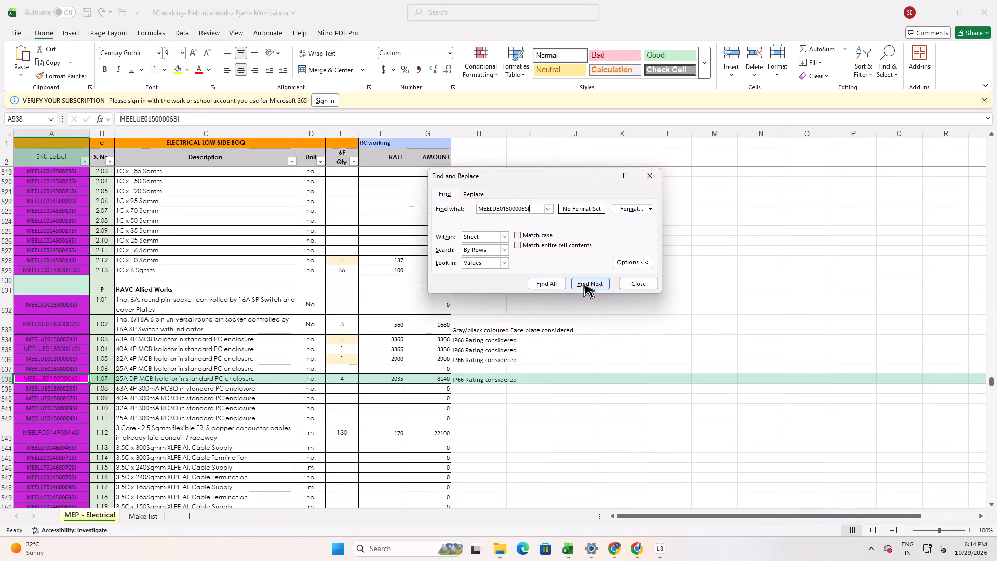
{"action": "left_click", "coordinate": [583, 283]}
{"action": "left_click", "coordinate": [583, 283]}
{"action": "left_click", "coordinate": [583, 283]}
{"action": "key", "text": "alt+Tab"}
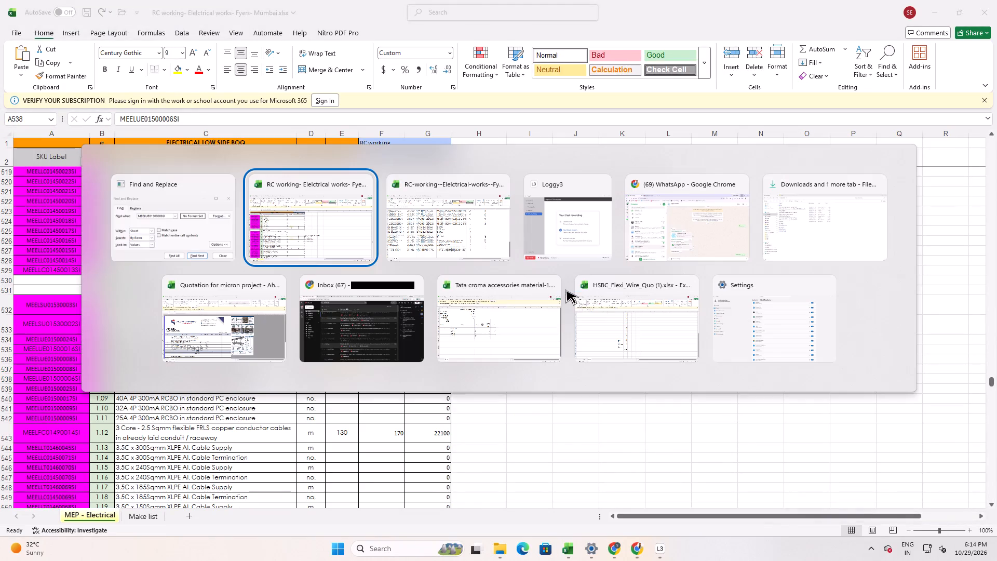
{"action": "key", "text": "alt+Tab"}
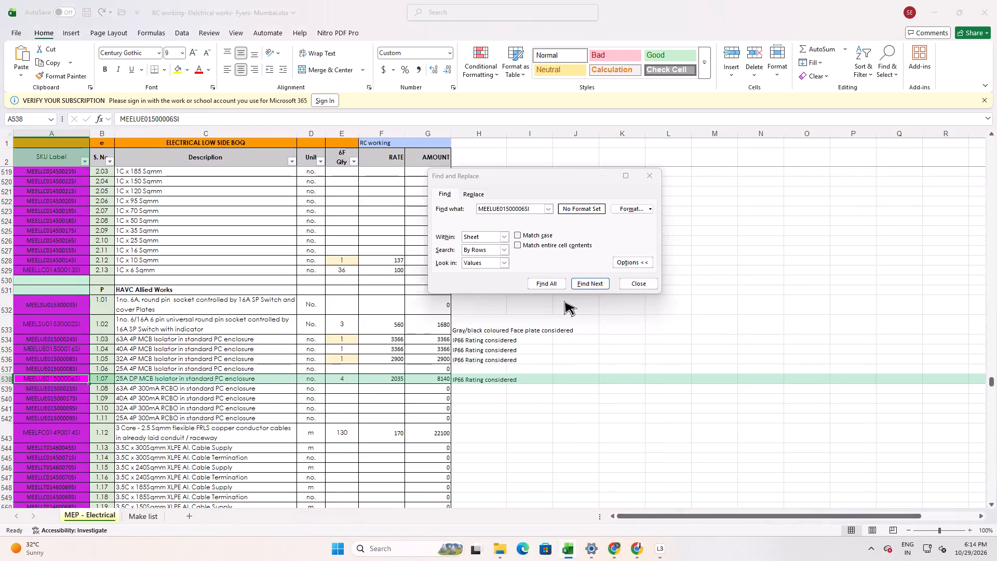
{"action": "key", "text": "alt+Tab"}
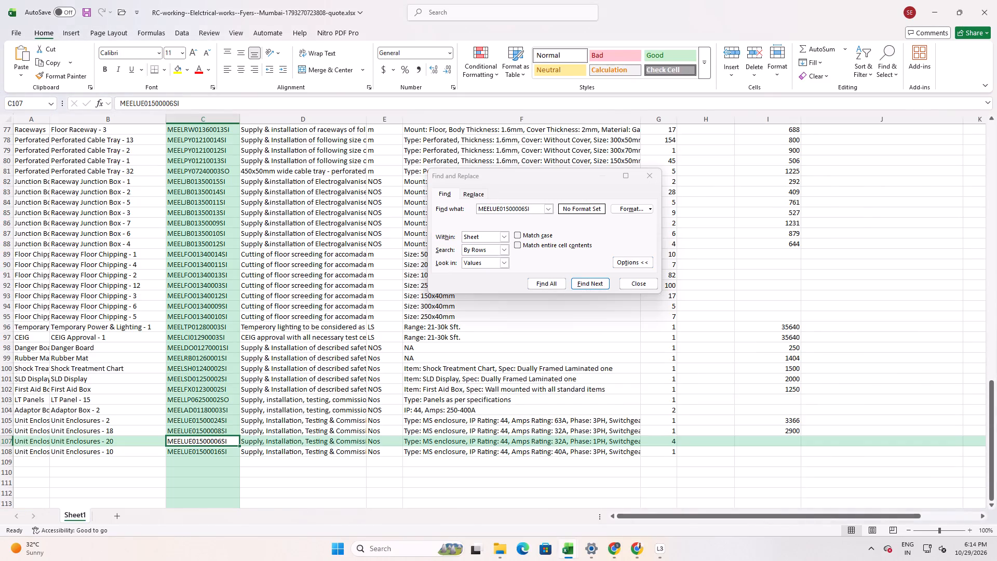
{"action": "left_click", "coordinate": [750, 445]}
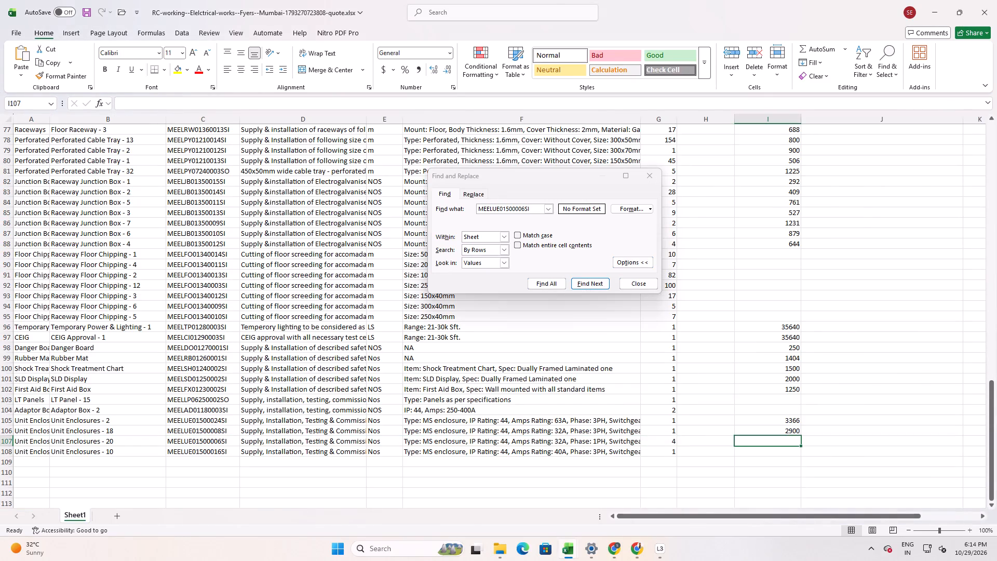
{"action": "type", "text": "2035"}
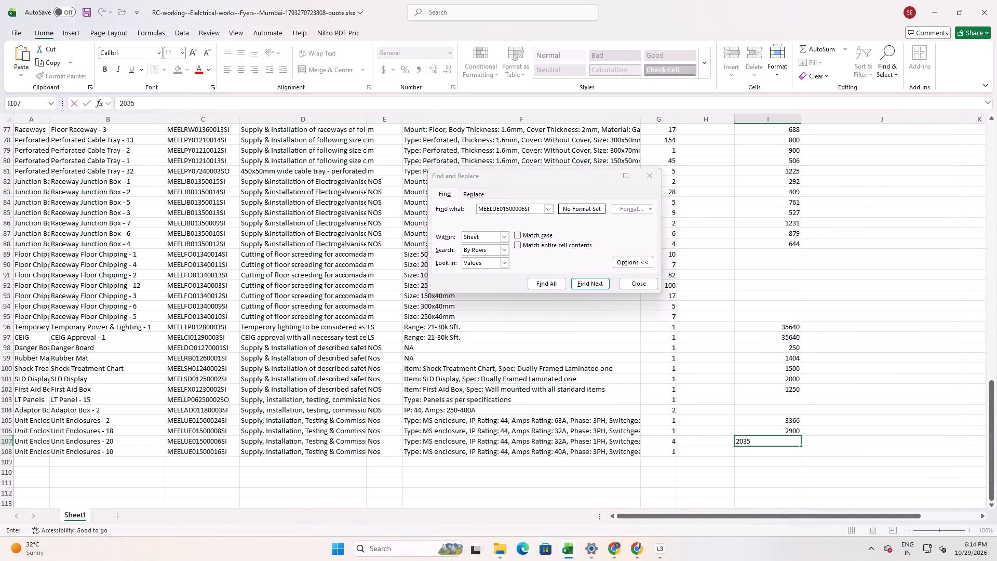
{"action": "key", "text": "Return"}
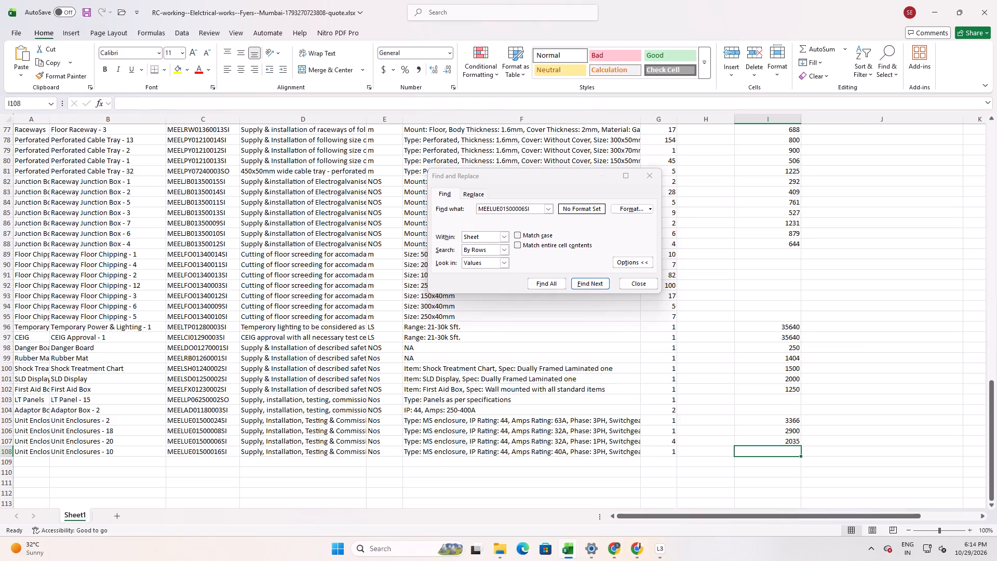
Look up SKU MEELUE01500016SI in the BOQ workbook, enter its rate, 3366, in cell I108 of the quote workbook, and close the search.
{"action": "key", "text": "alt+Tab"}
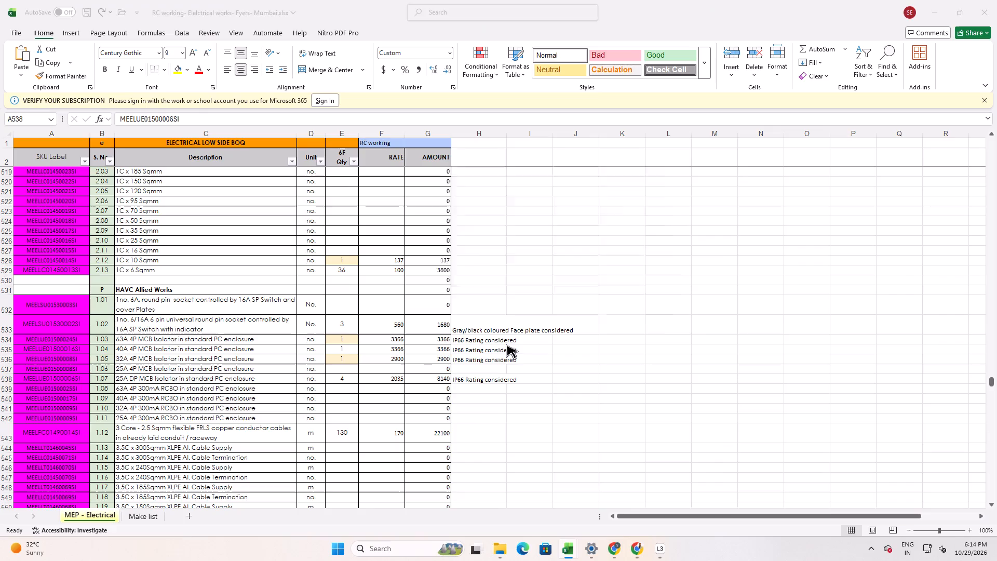
{"action": "key", "text": "alt+Tab"}
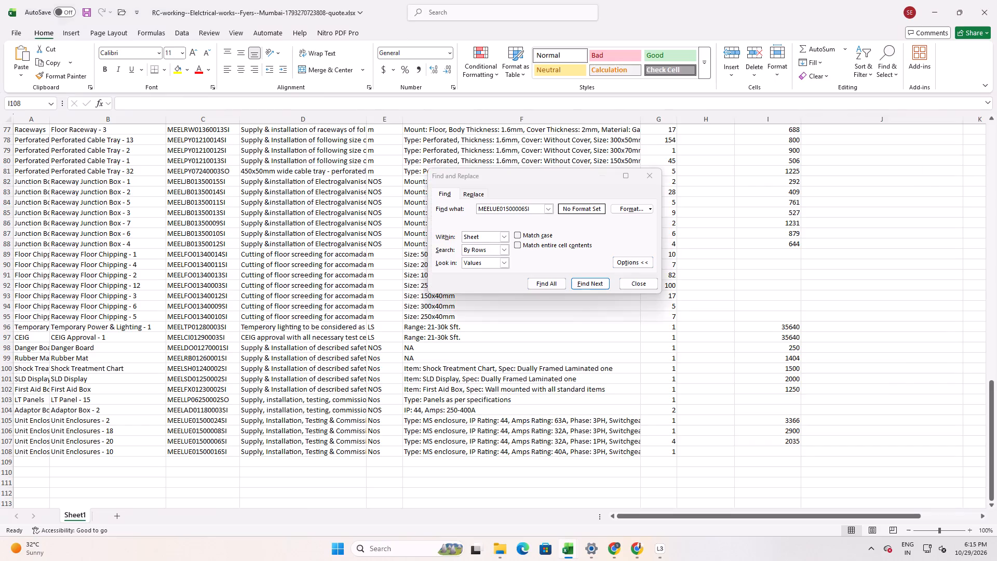
{"action": "key", "text": "alt+Tab"}
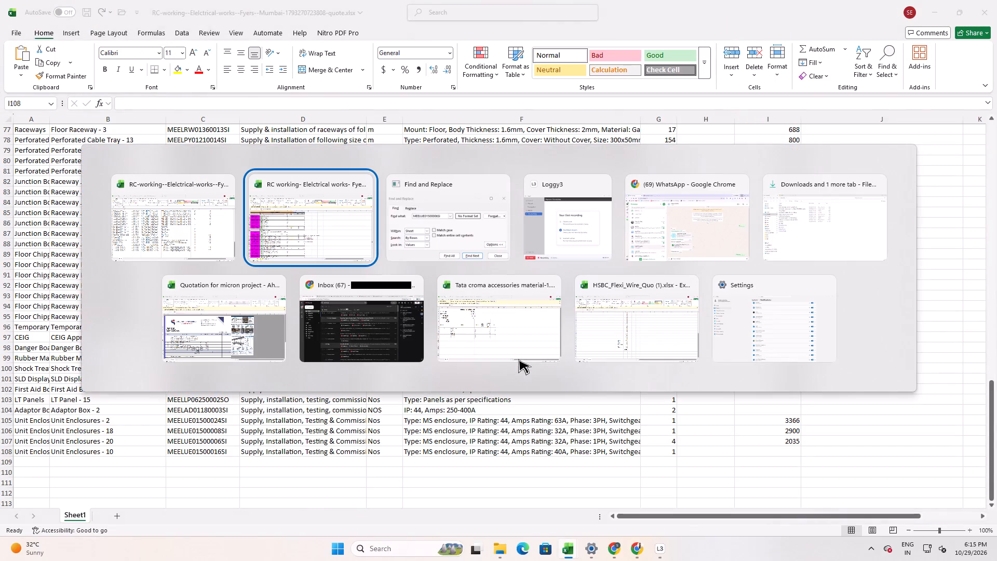
{"action": "key", "text": "alt+Tab"}
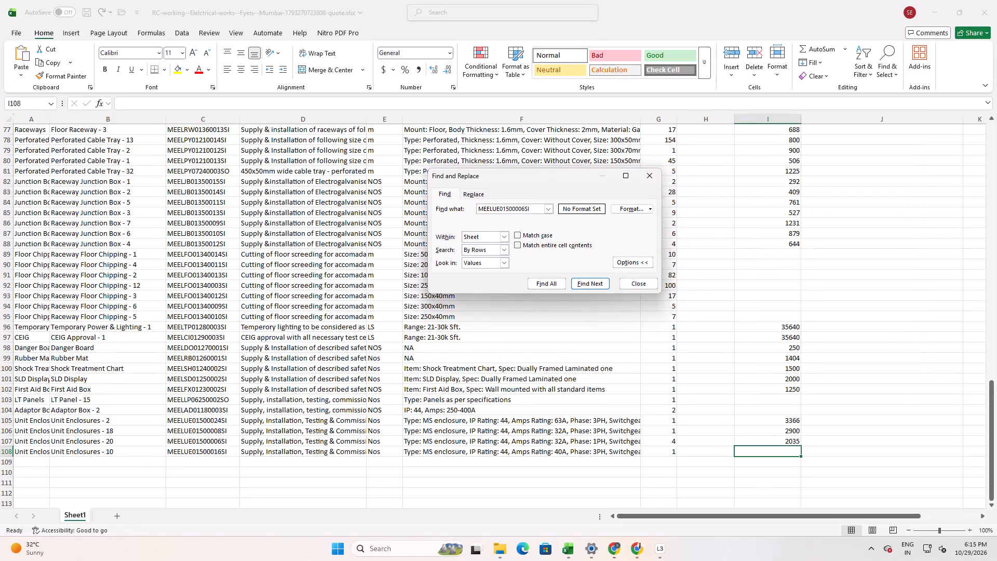
{"action": "left_click", "coordinate": [235, 452]}
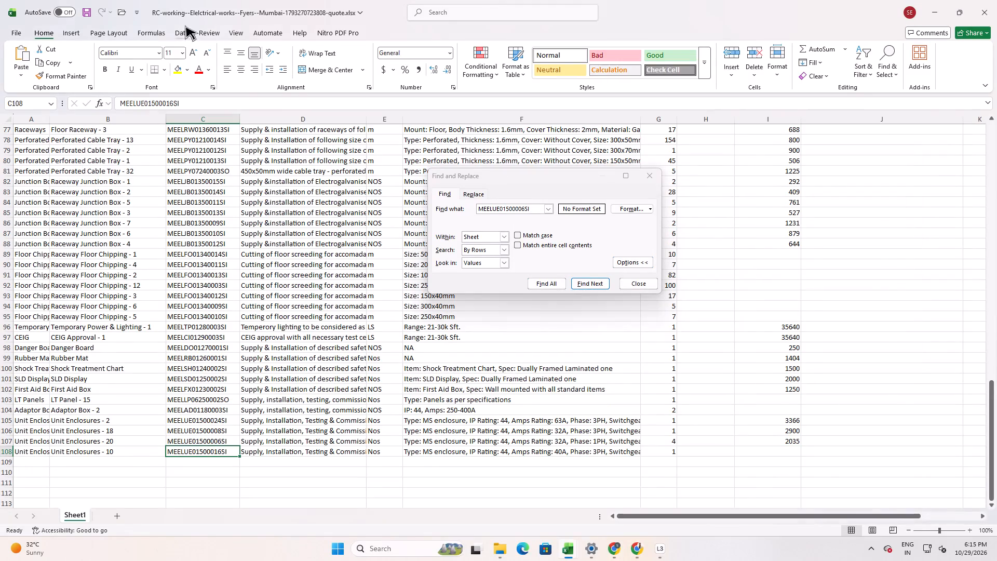
{"action": "left_click_drag", "start_coordinate": [186, 100], "coordinate": [41, 89]}
{"action": "key", "text": "ctrl+c"}
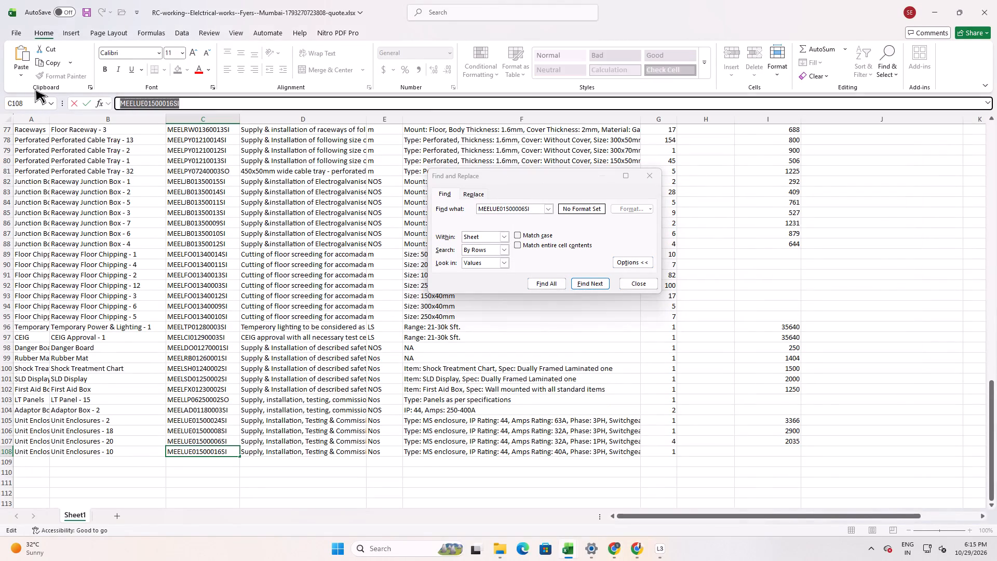
{"action": "key", "text": "ctrl+c"}
{"action": "key", "text": "alt+Tab"}
{"action": "key", "text": "alt+Tab"}
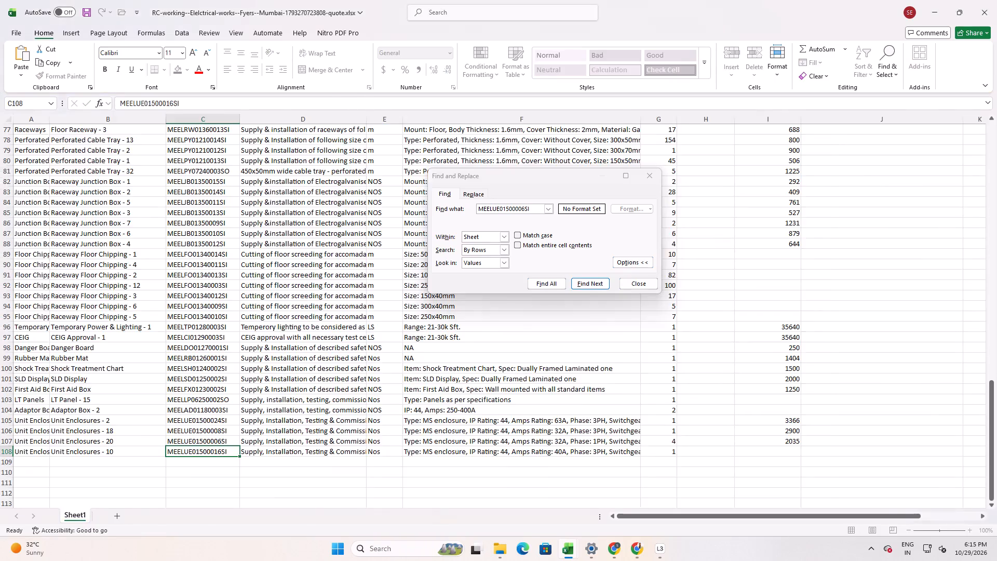
{"action": "double_click", "coordinate": [536, 208]}
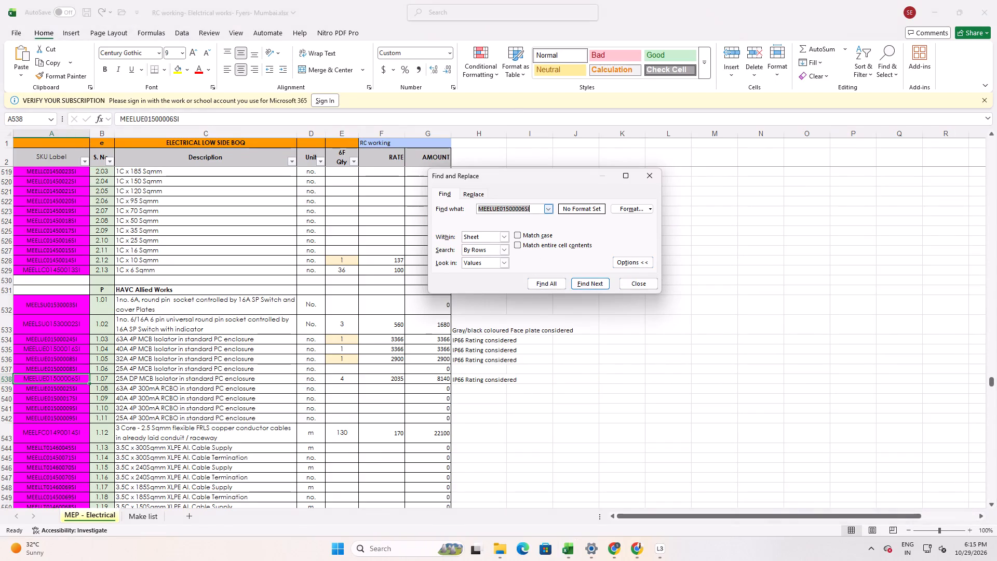
{"action": "key", "text": "ctrl+v"}
{"action": "left_click", "coordinate": [601, 282]}
{"action": "left_click", "coordinate": [601, 282]}
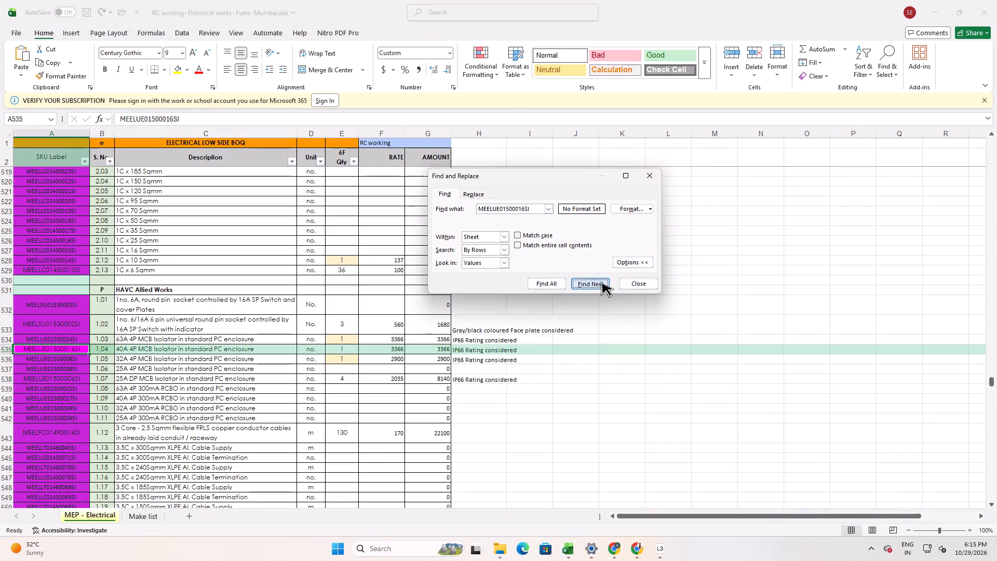
{"action": "left_click", "coordinate": [601, 282]}
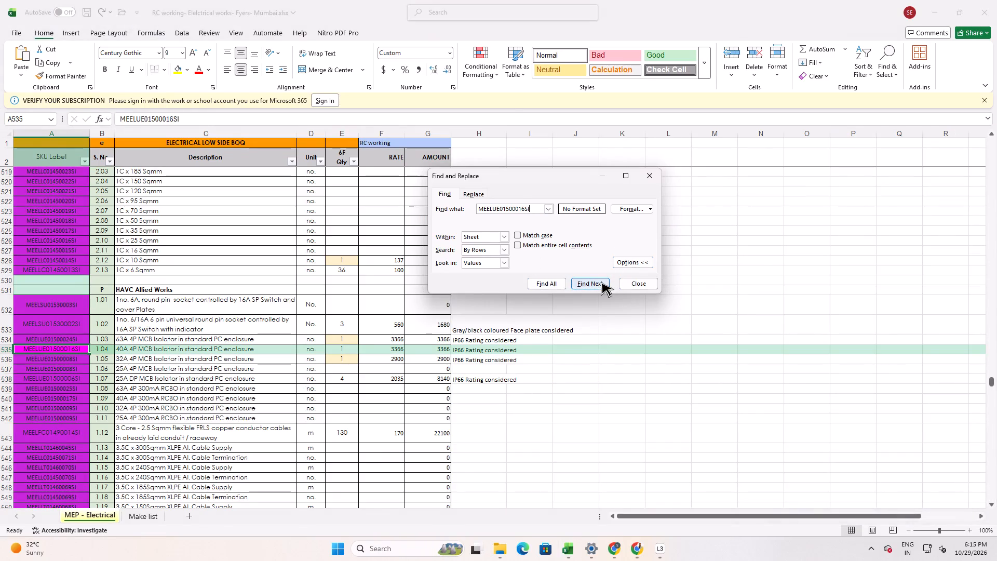
{"action": "left_click", "coordinate": [601, 282]}
{"action": "left_click", "coordinate": [601, 282]}
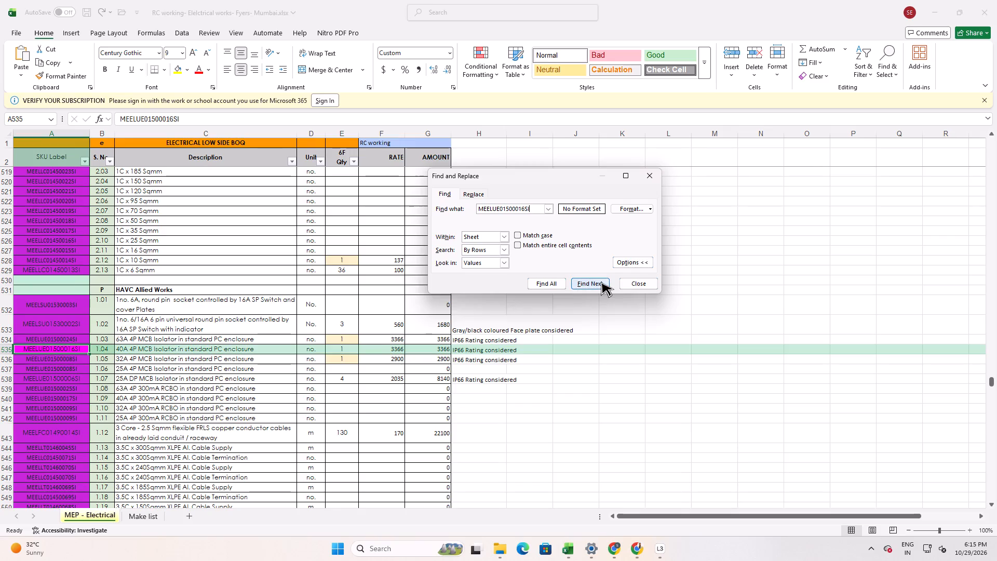
{"action": "left_click", "coordinate": [601, 282]}
{"action": "left_click", "coordinate": [597, 282]}
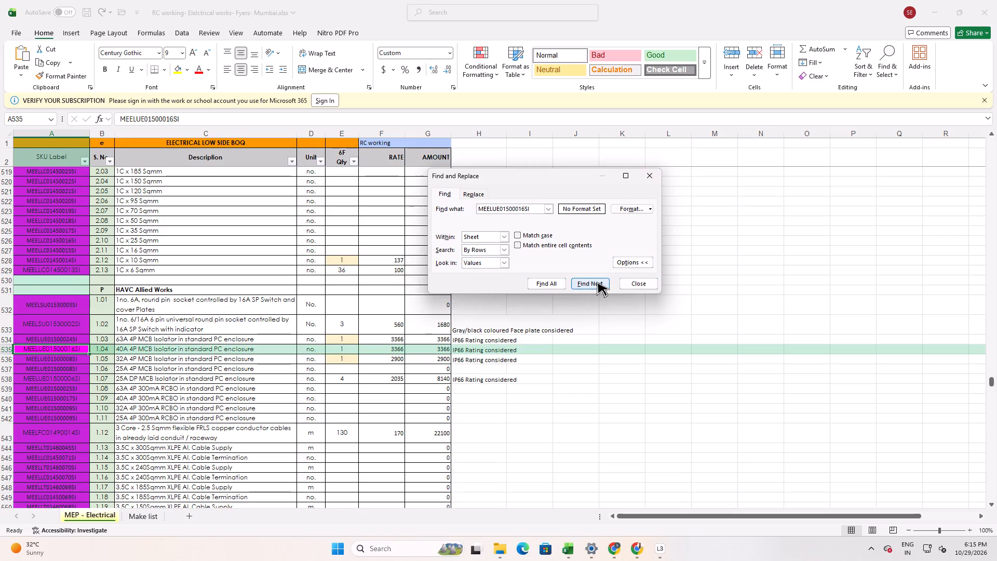
{"action": "left_click", "coordinate": [597, 282]}
{"action": "key", "text": "alt+Tab"}
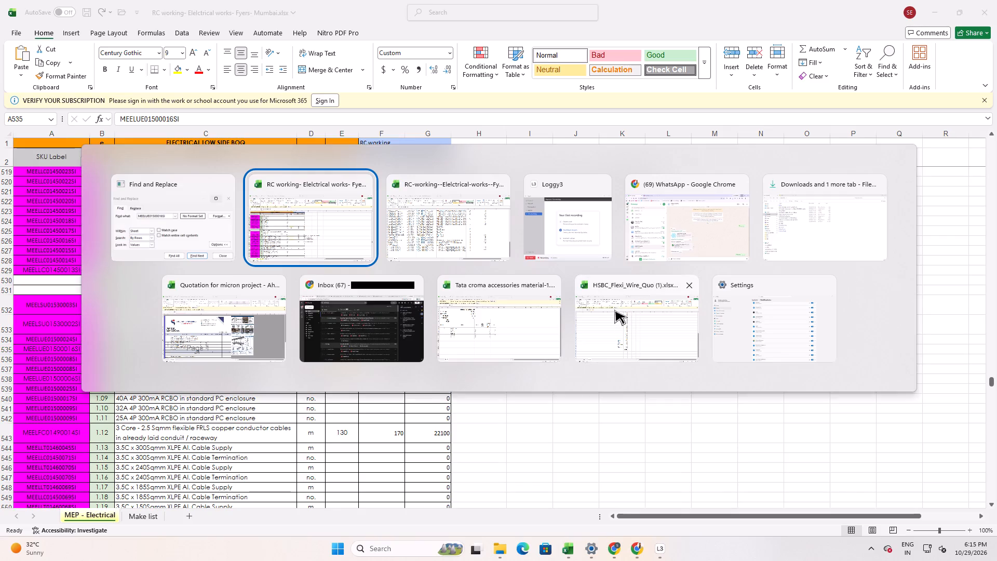
{"action": "key", "text": "alt+Tab"}
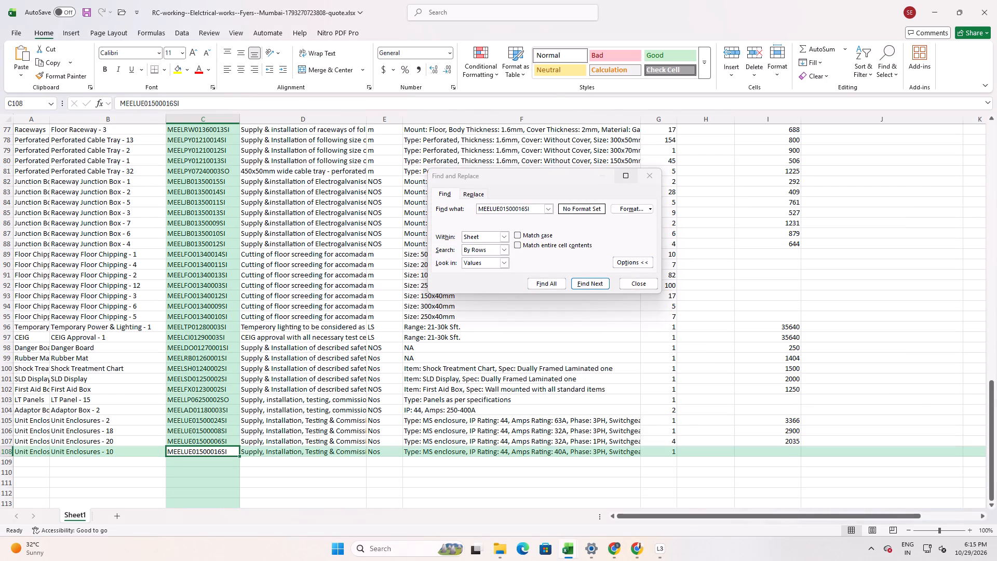
{"action": "left_click", "coordinate": [786, 454]}
{"action": "key", "text": "2"}
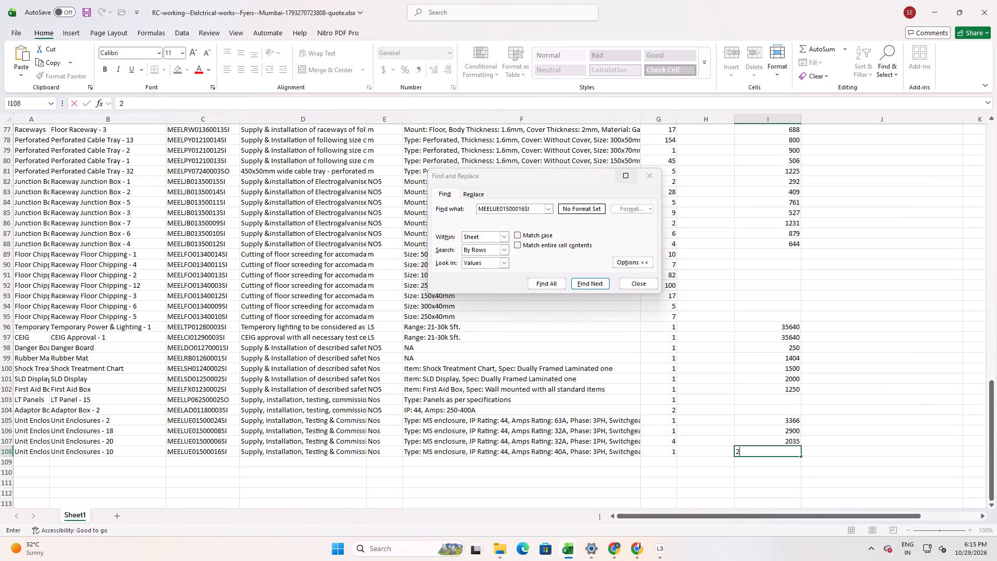
{"action": "key", "text": "BackSpace"}
{"action": "type", "text": "3366"}
{"action": "key", "text": "Return"}
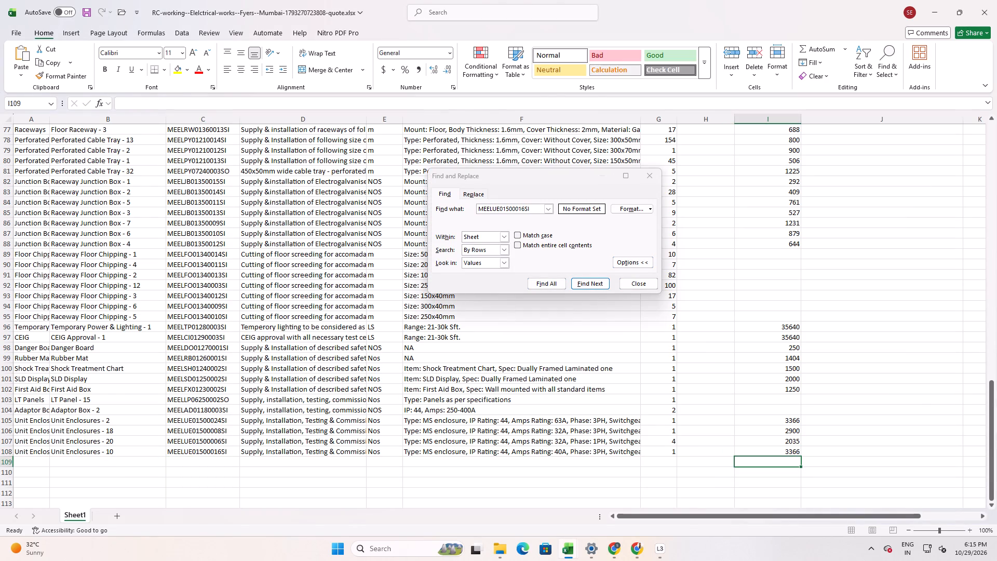
{"action": "left_click", "coordinate": [649, 179]}
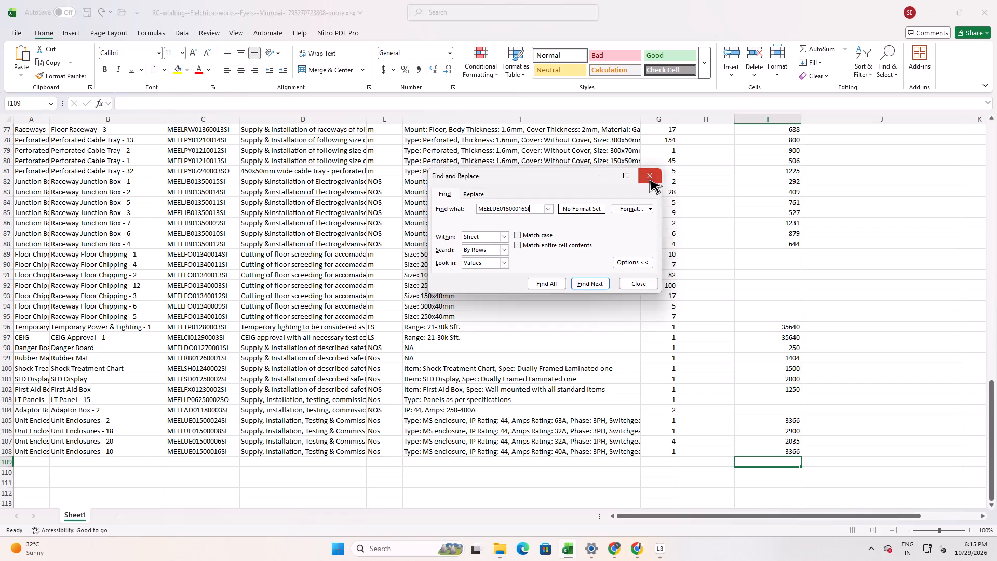
Copy the remark "IP66 Rating considered" from the BOQ workbook's H536 into cells J105, J106 and J108 of the quote workbook.
{"action": "key", "text": "alt+Tab"}
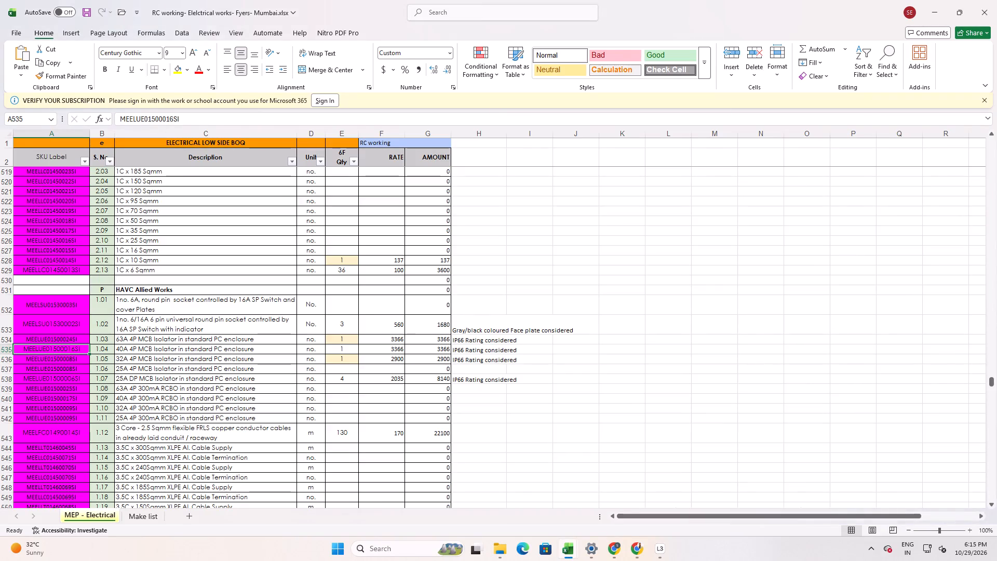
{"action": "left_click", "coordinate": [475, 360]}
{"action": "key", "text": "ctrl+c"}
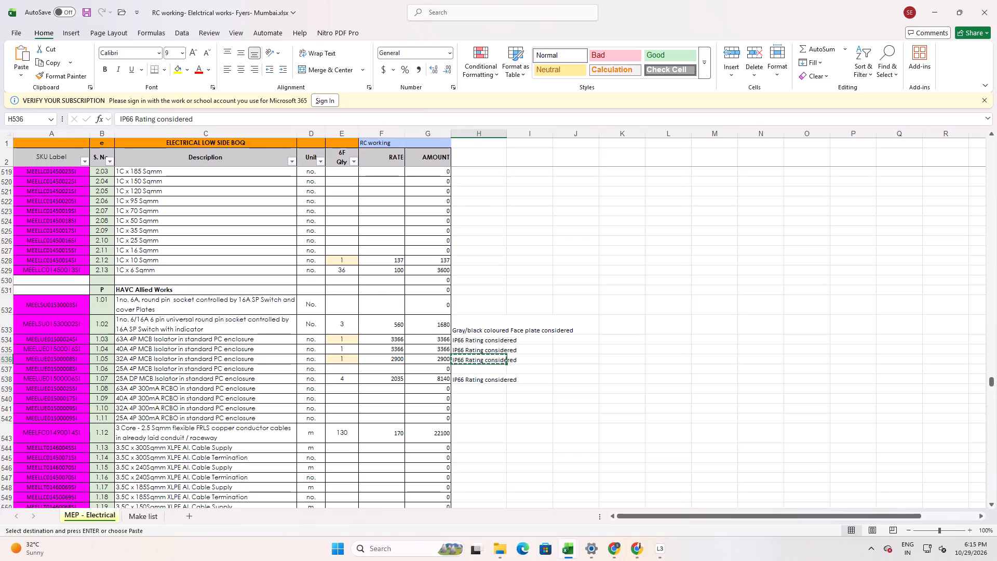
{"action": "key", "text": "alt+Tab"}
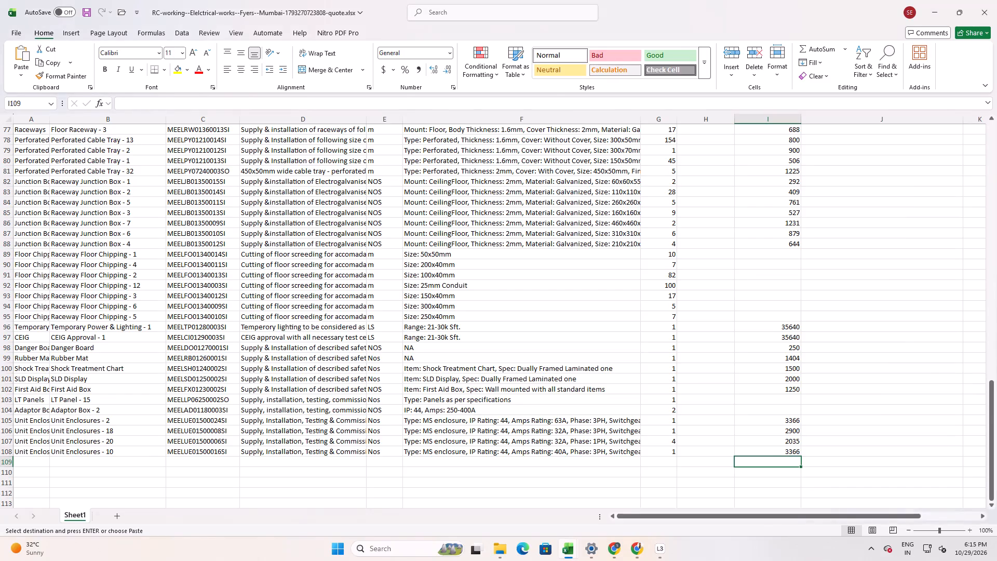
{"action": "left_click", "coordinate": [816, 420]}
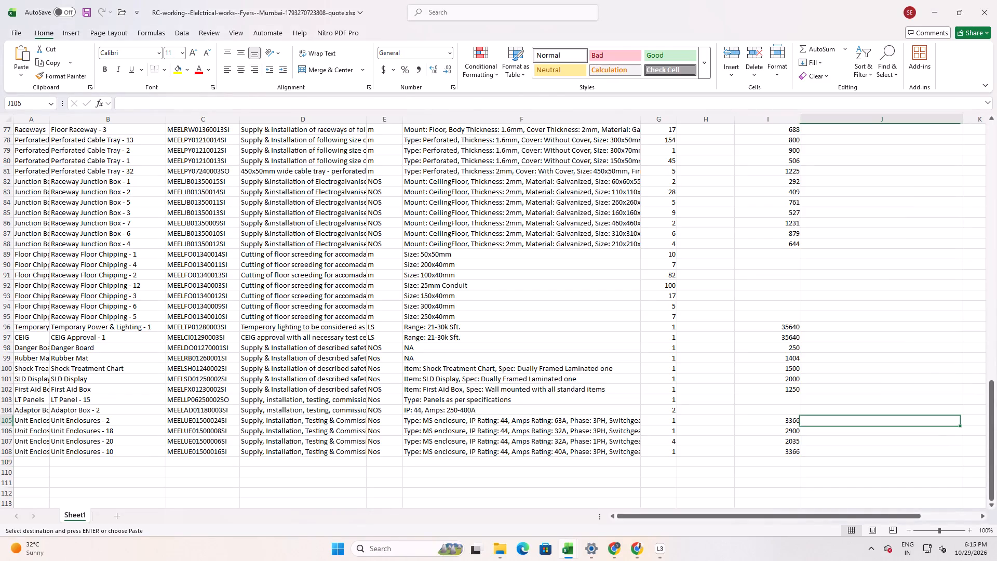
{"action": "key", "text": "ctrl+v"}
{"action": "left_click", "coordinate": [825, 435]}
{"action": "key", "text": "ctrl+v"}
{"action": "left_click", "coordinate": [821, 456]}
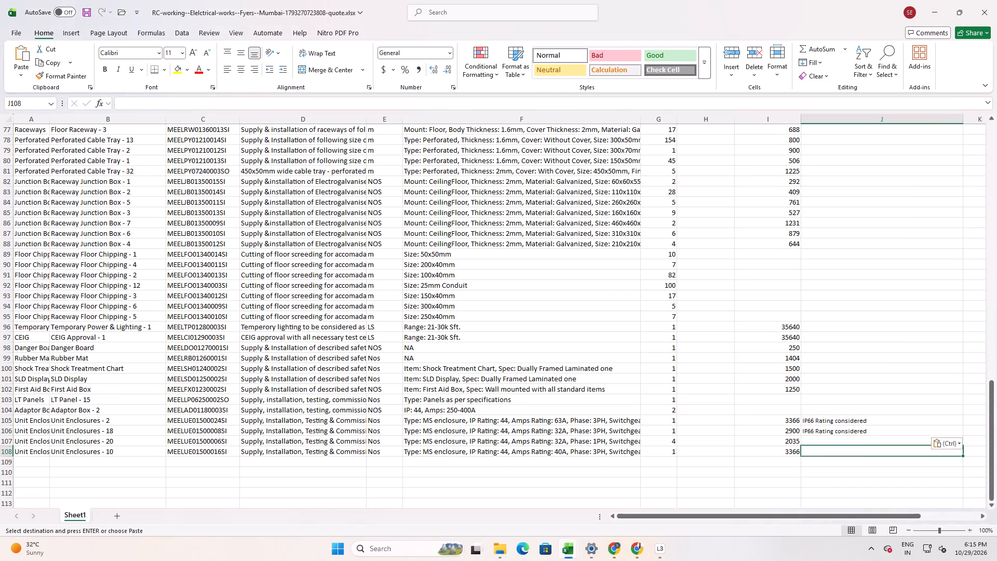
{"action": "key", "text": "ctrl+v"}
{"action": "left_click", "coordinate": [801, 470]}
{"action": "key", "text": "Escape"}
Check the remark in the BOQ workbook's H538 and fill "IP66 Rating considered" down from J106 to J107 in the quote workbook.
{"action": "key", "text": "alt+Tab"}
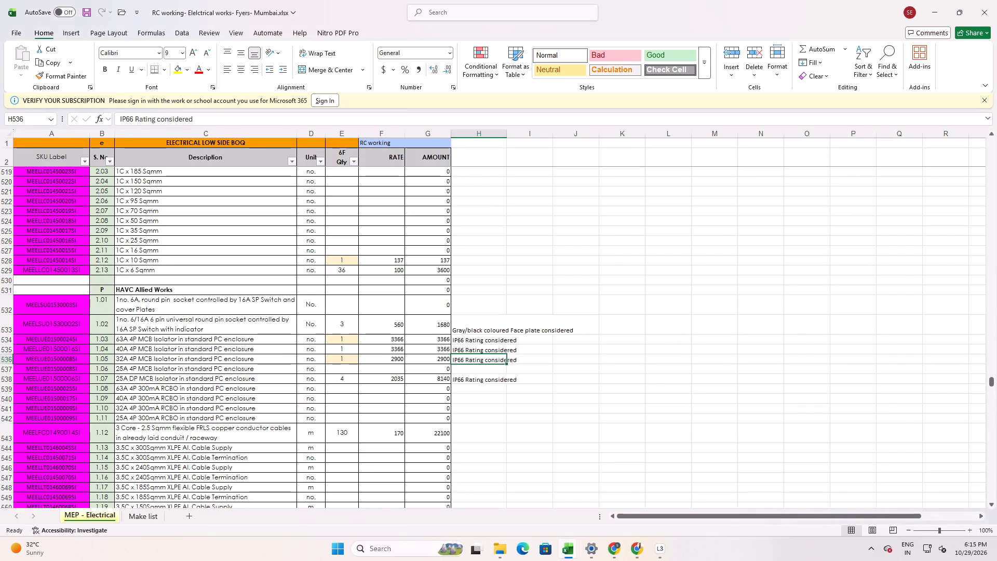
{"action": "left_click", "coordinate": [475, 380]}
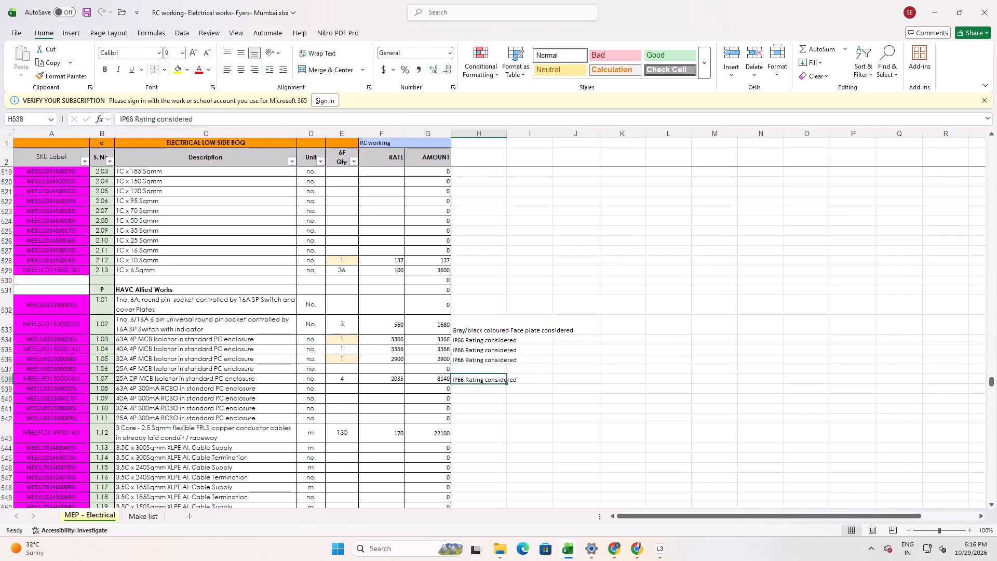
{"action": "key", "text": "alt+Tab"}
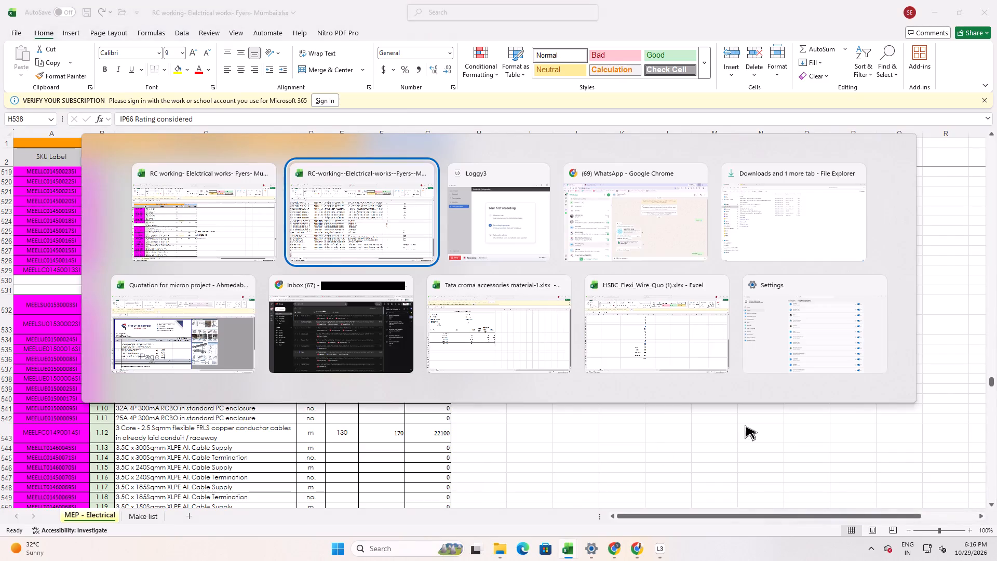
{"action": "left_click", "coordinate": [826, 442]}
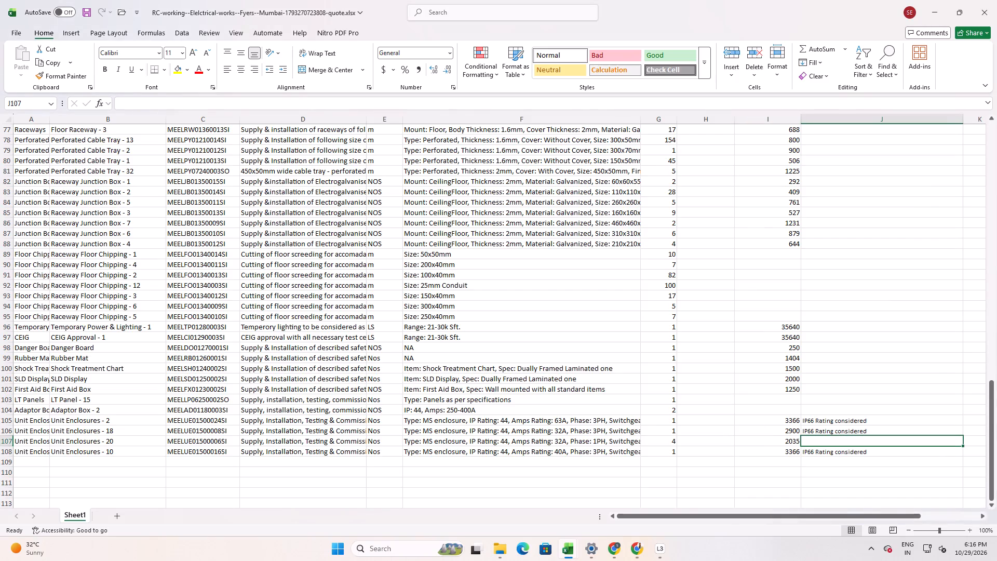
{"action": "key", "text": "ctrl+v"}
{"action": "left_click_drag", "start_coordinate": [833, 430], "coordinate": [836, 443]}
{"action": "key", "text": "ctrl+d"}
Review column H of the BOQ workbook from the HVAC allied works back up to the power receptacles for other item remarks.
{"action": "left_click", "coordinate": [833, 375]}
{"action": "scroll", "coordinate": [786, 397], "scroll_direction": "up", "scroll_amount": 3}
{"action": "scroll", "coordinate": [786, 397], "scroll_direction": "down", "scroll_amount": 1}
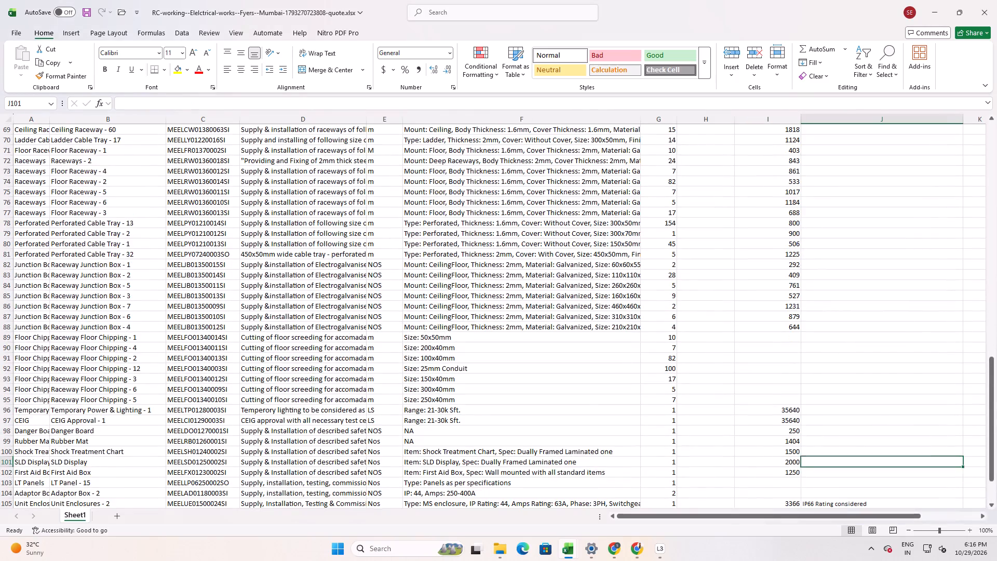
{"action": "key", "text": "alt+Tab"}
{"action": "scroll", "coordinate": [545, 398], "scroll_direction": "up", "scroll_amount": 13}
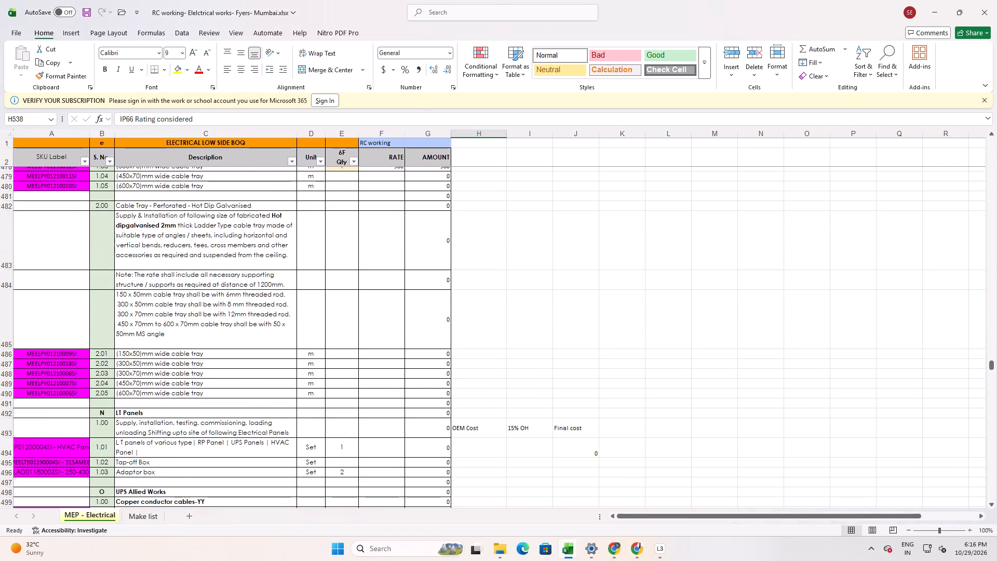
{"action": "scroll", "coordinate": [548, 398], "scroll_direction": "down", "scroll_amount": 16}
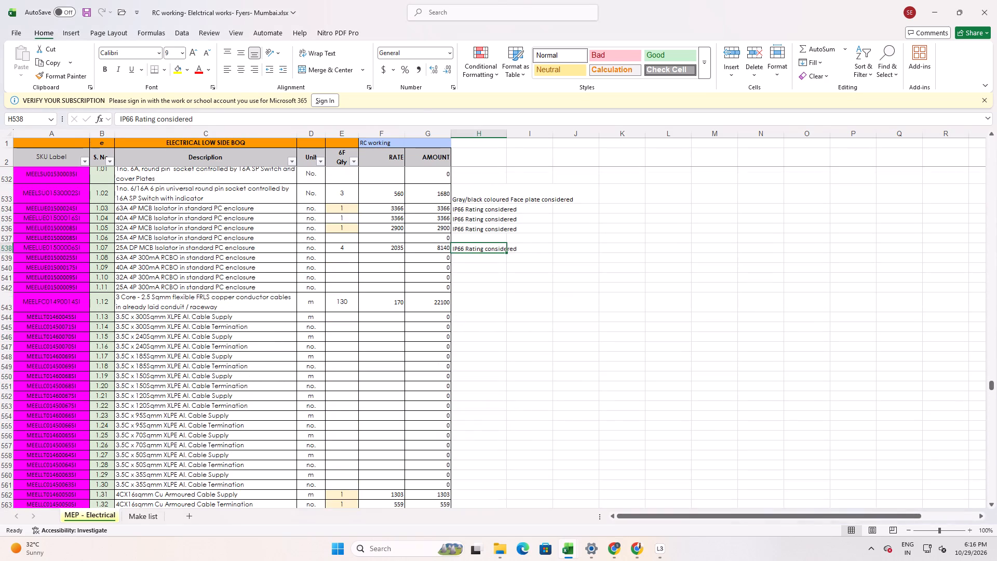
{"action": "scroll", "coordinate": [543, 420], "scroll_direction": "down", "scroll_amount": 9}
{"action": "scroll", "coordinate": [536, 378], "scroll_direction": "up", "scroll_amount": 7}
{"action": "scroll", "coordinate": [619, 398], "scroll_direction": "up", "scroll_amount": 9}
{"action": "scroll", "coordinate": [619, 398], "scroll_direction": "down", "scroll_amount": 1}
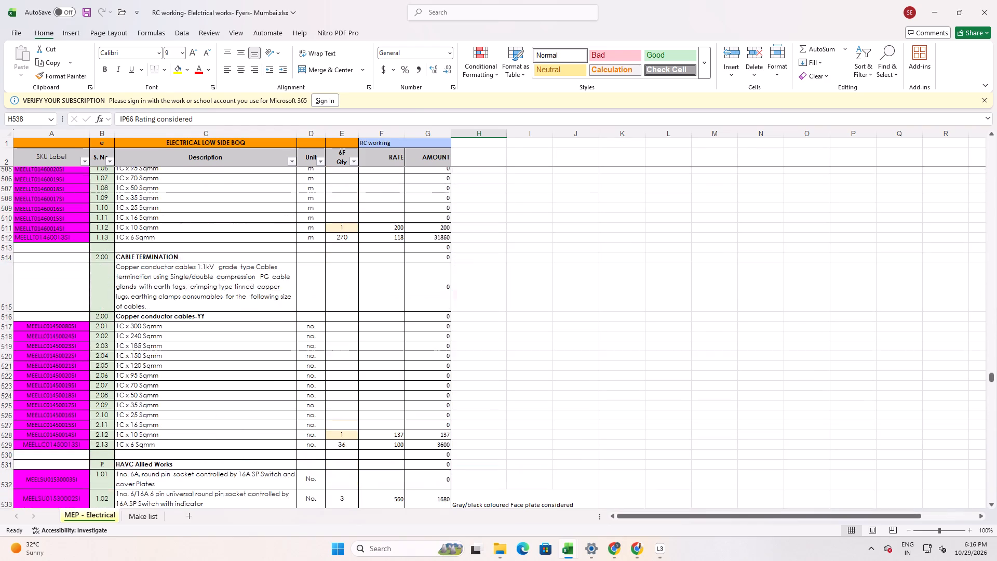
{"action": "scroll", "coordinate": [622, 396], "scroll_direction": "up", "scroll_amount": 7}
{"action": "scroll", "coordinate": [622, 396], "scroll_direction": "up", "scroll_amount": 20}
{"action": "scroll", "coordinate": [622, 396], "scroll_direction": "up", "scroll_amount": 7}
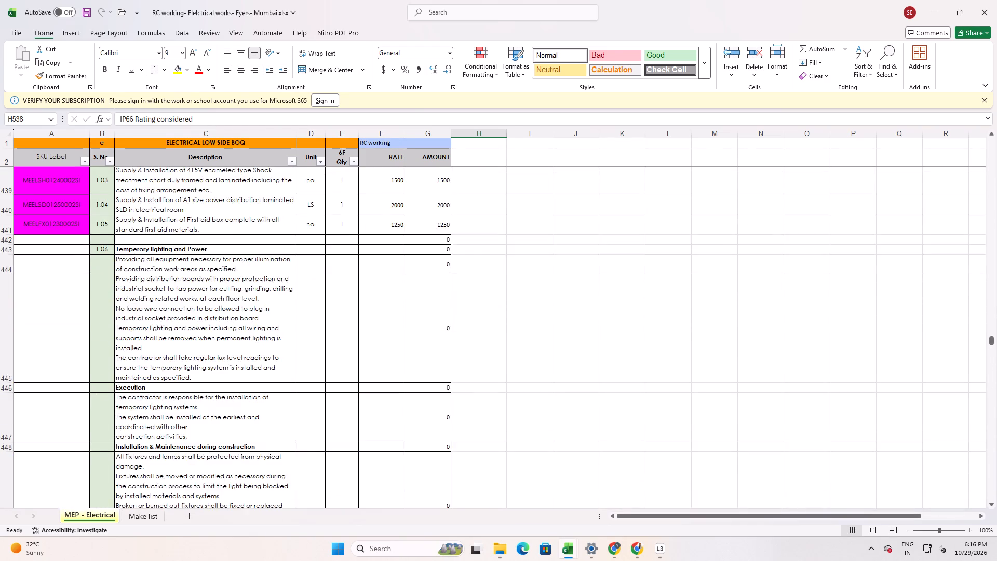
{"action": "scroll", "coordinate": [622, 396], "scroll_direction": "up", "scroll_amount": 20}
{"action": "scroll", "coordinate": [622, 396], "scroll_direction": "up", "scroll_amount": 19}
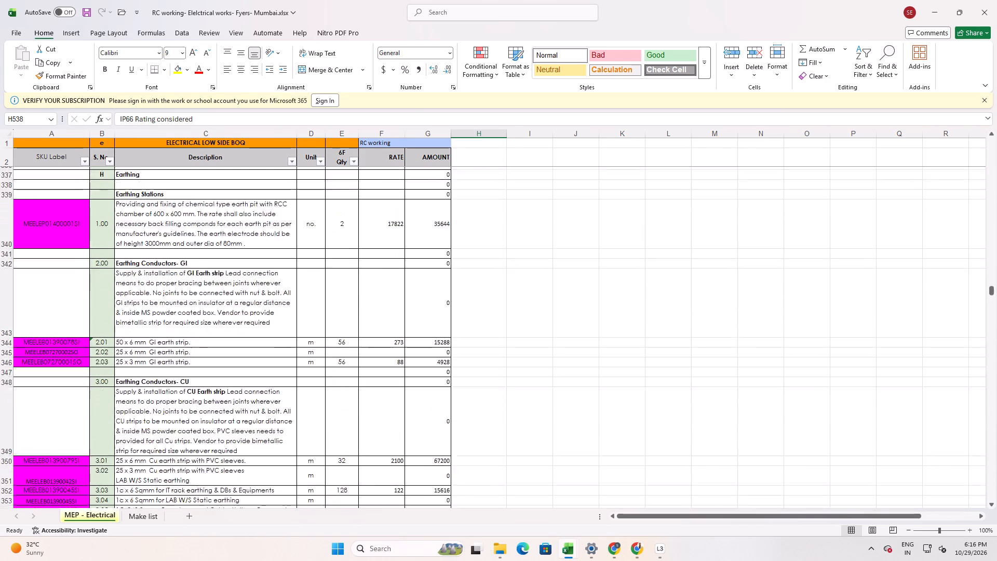
{"action": "scroll", "coordinate": [622, 396], "scroll_direction": "up", "scroll_amount": 16}
{"action": "scroll", "coordinate": [622, 396], "scroll_direction": "up", "scroll_amount": 15}
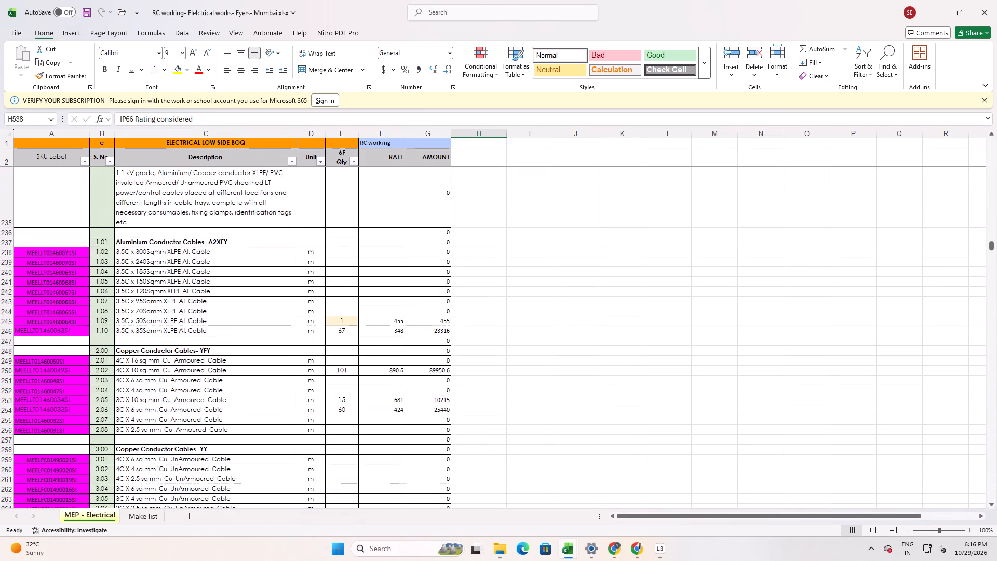
{"action": "scroll", "coordinate": [623, 395], "scroll_direction": "up", "scroll_amount": 15}
{"action": "scroll", "coordinate": [623, 395], "scroll_direction": "up", "scroll_amount": 16}
{"action": "scroll", "coordinate": [623, 395], "scroll_direction": "up", "scroll_amount": 8}
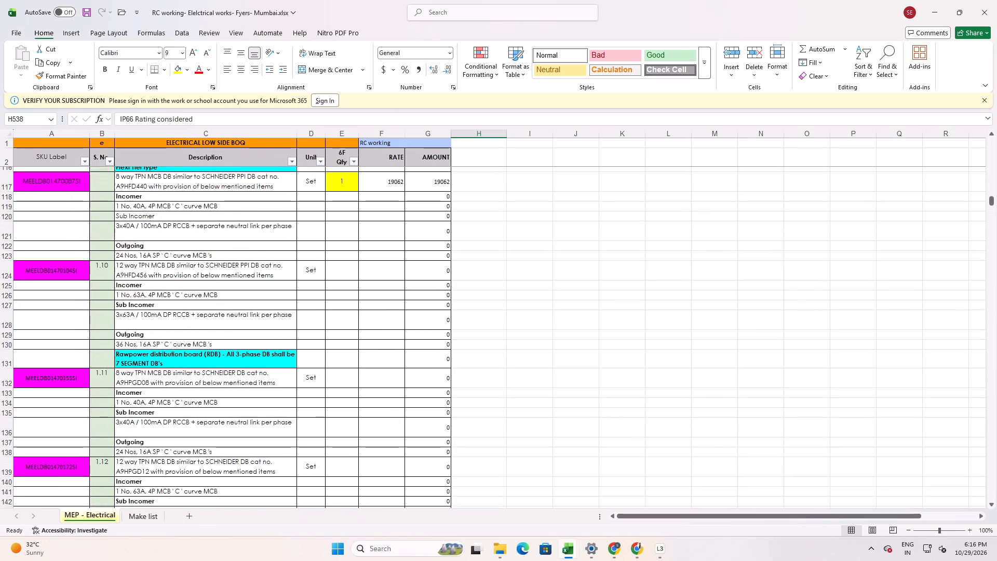
{"action": "scroll", "coordinate": [623, 395], "scroll_direction": "up", "scroll_amount": 17}
{"action": "scroll", "coordinate": [623, 395], "scroll_direction": "down", "scroll_amount": 1}
{"action": "scroll", "coordinate": [623, 395], "scroll_direction": "up", "scroll_amount": 16}
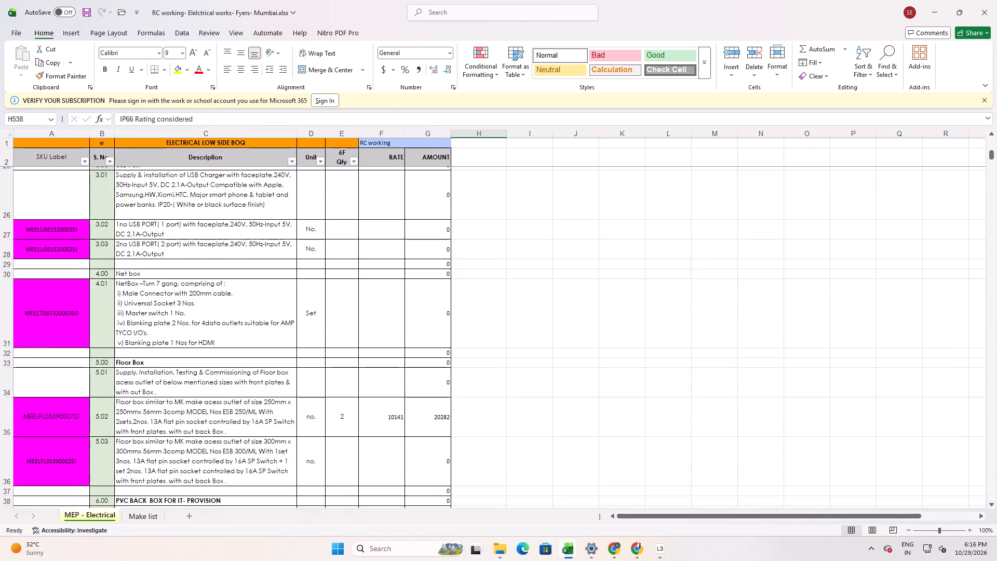
{"action": "scroll", "coordinate": [623, 395], "scroll_direction": "up", "scroll_amount": 8}
{"action": "scroll", "coordinate": [623, 395], "scroll_direction": "down", "scroll_amount": 2}
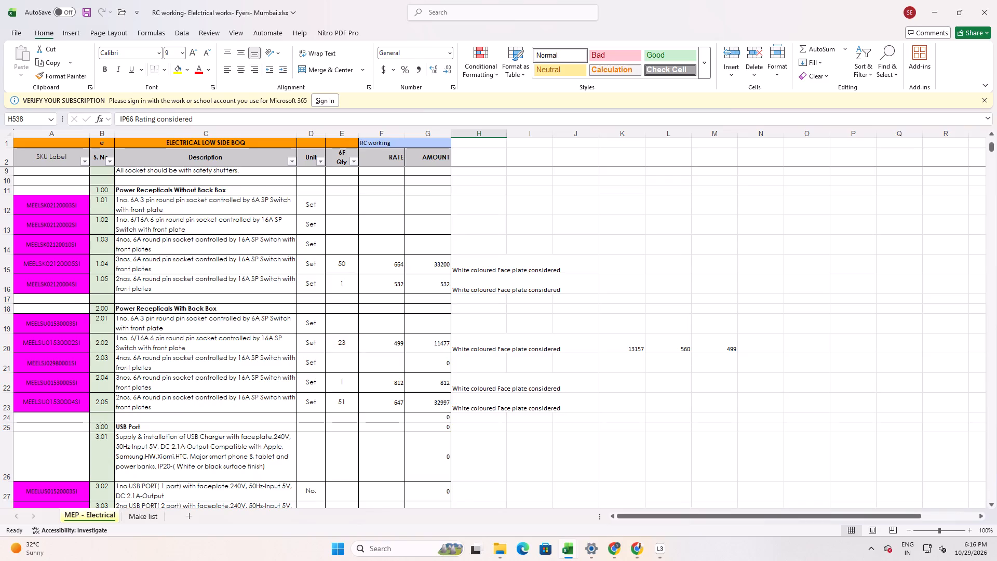
Search the quote workbook for SKU MEELSK02120005SI, taken from A15 of the BOQ workbook, and close the search.
{"action": "left_click", "coordinate": [477, 266]}
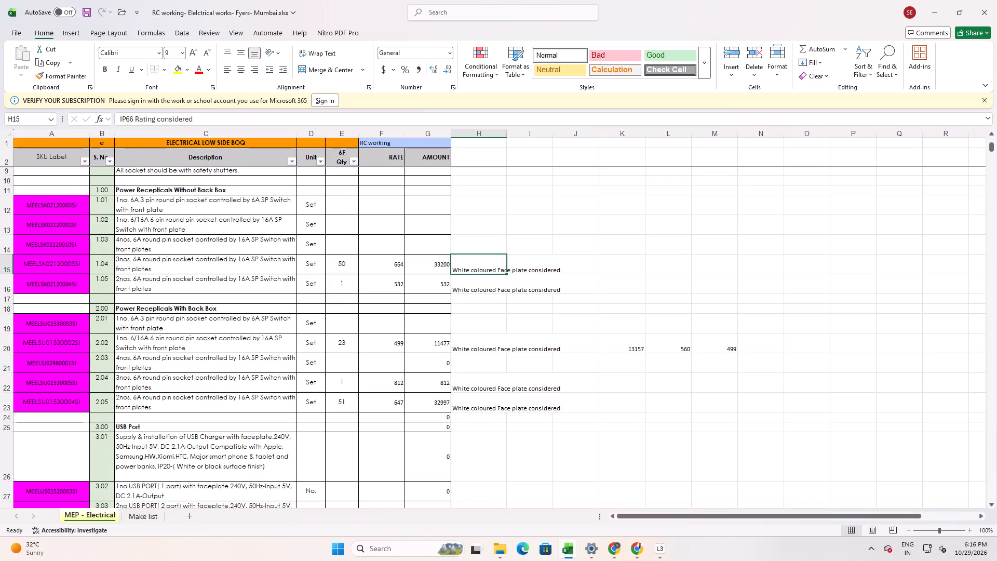
{"action": "left_click", "coordinate": [71, 261]}
{"action": "left_click_drag", "start_coordinate": [187, 119], "coordinate": [23, 144]}
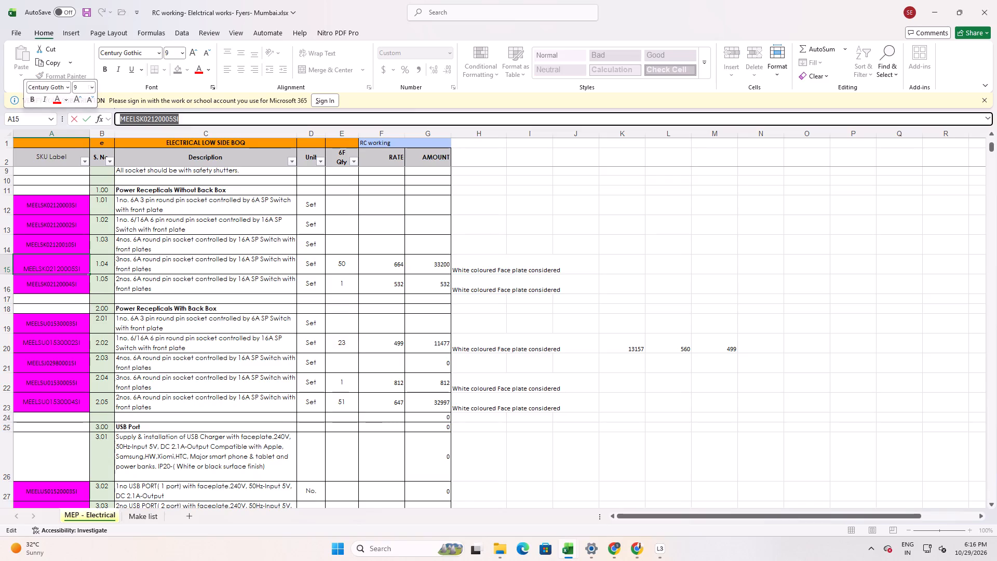
{"action": "key", "text": "ctrl+c"}
{"action": "key", "text": "alt+Tab"}
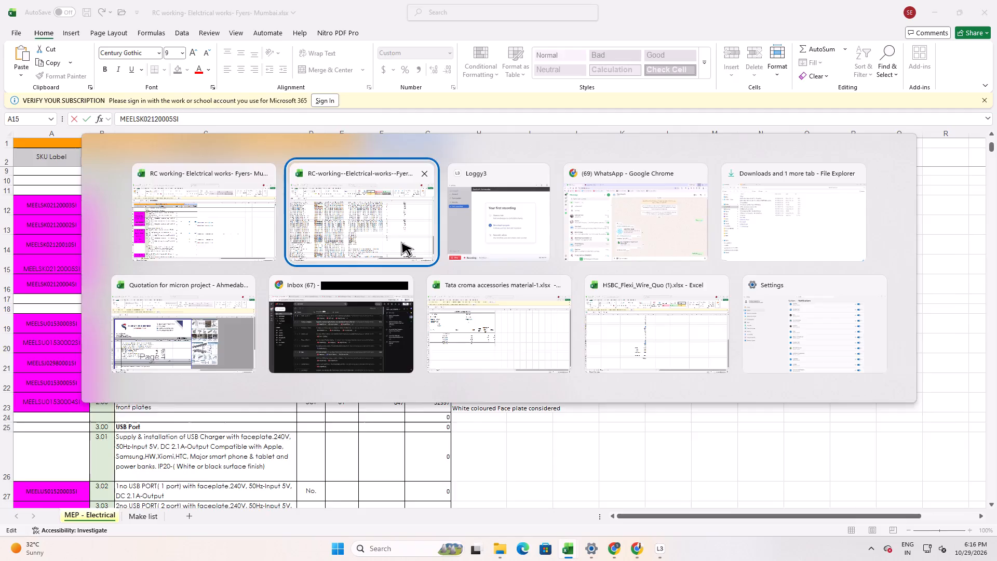
{"action": "key", "text": "ctrl+f"}
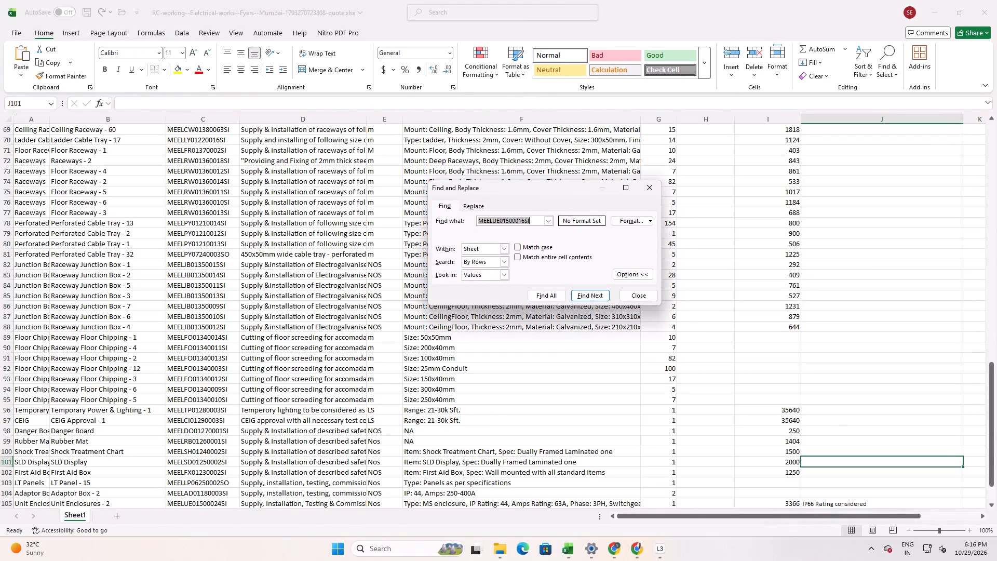
{"action": "key", "text": "ctrl+v"}
{"action": "left_click", "coordinate": [594, 293]}
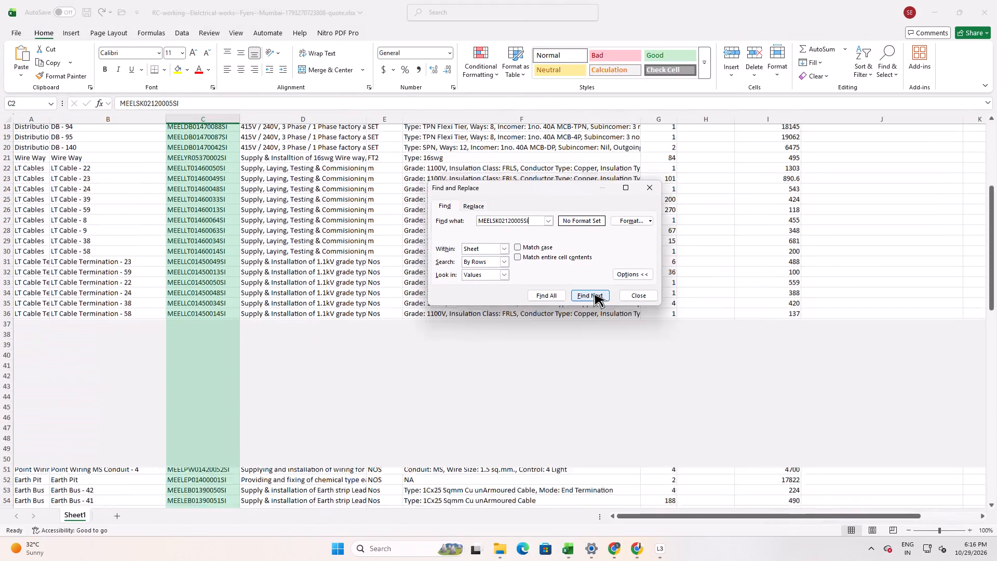
{"action": "left_click", "coordinate": [594, 293]}
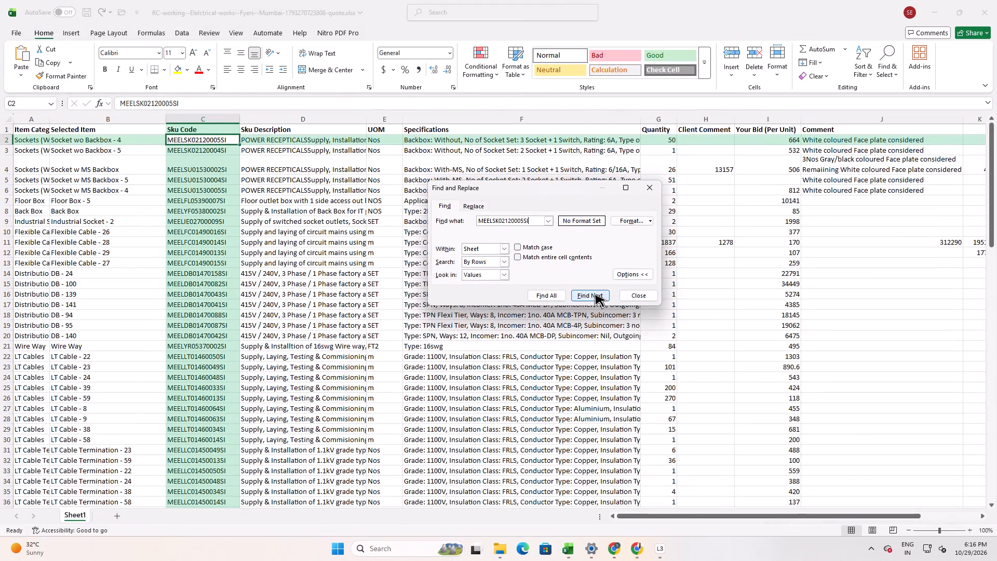
{"action": "key", "text": "alt+Tab"}
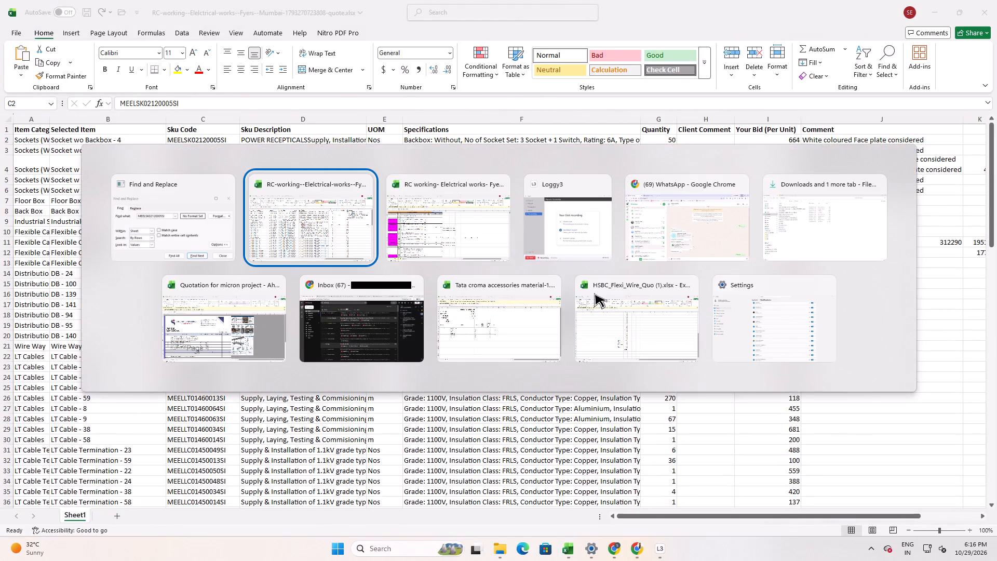
{"action": "key", "text": "alt+Tab"}
{"action": "left_click", "coordinate": [648, 192]}
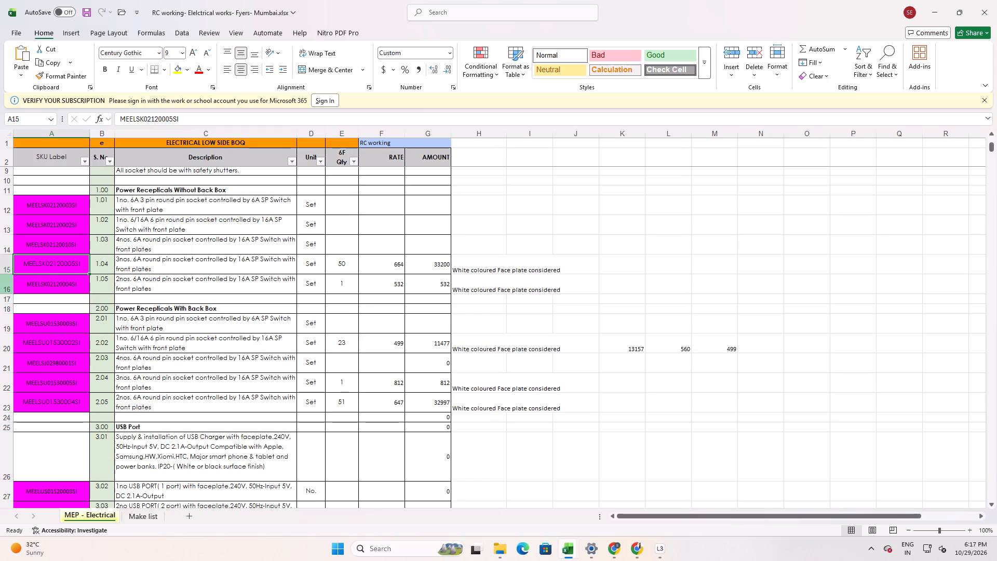
Compare the rates and face plate remarks of the socket items between the BOQ workbook and the quote workbook.
{"action": "key", "text": "alt+Tab"}
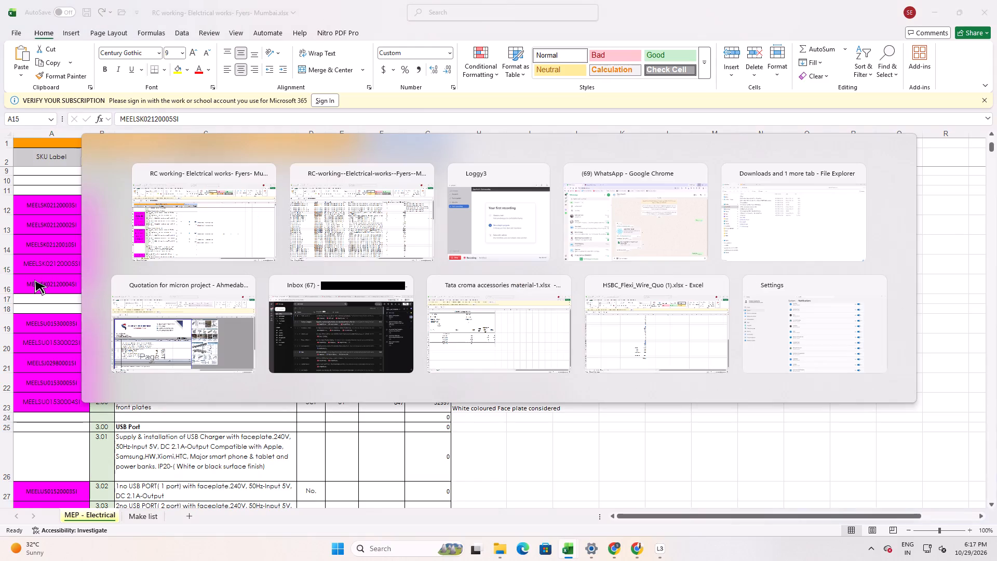
{"action": "key", "text": "alt+Tab"}
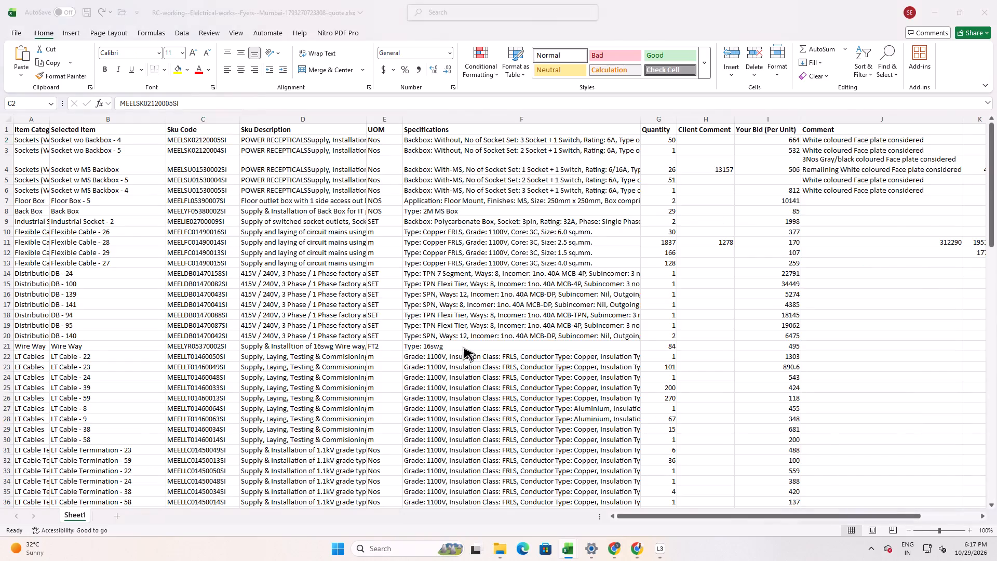
{"action": "key", "text": "alt+Tab"}
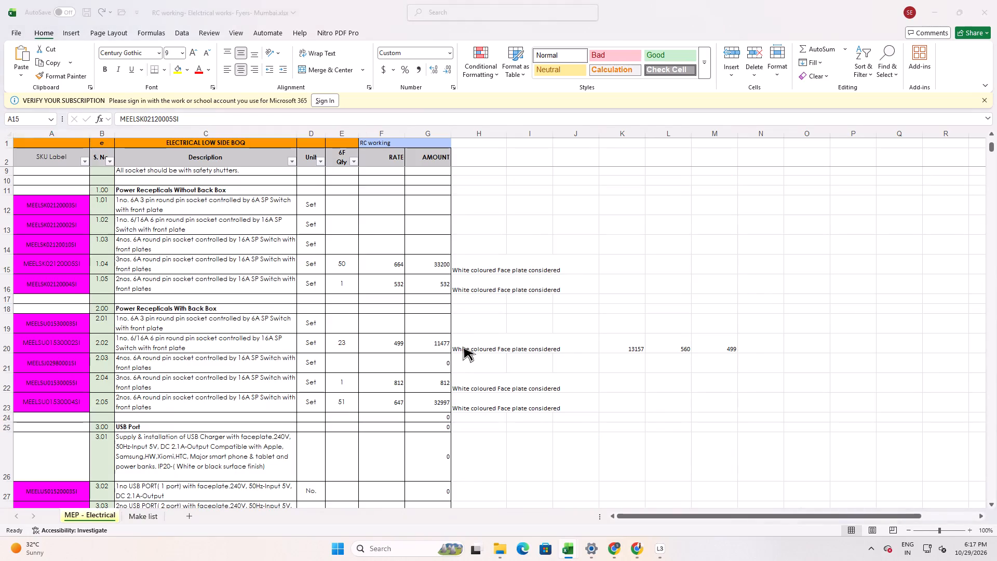
{"action": "key", "text": "alt+Tab"}
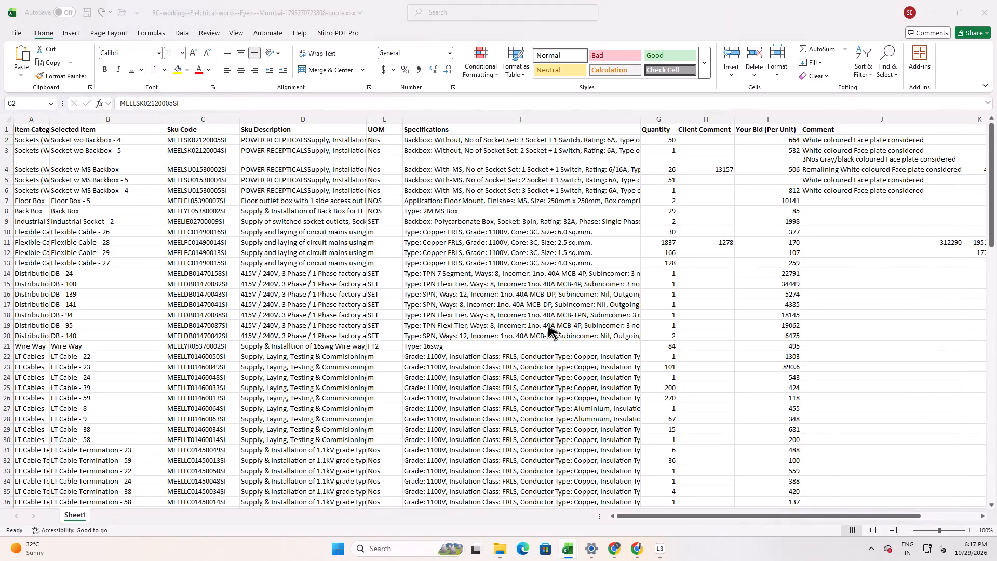
{"action": "key", "text": "alt+Tab"}
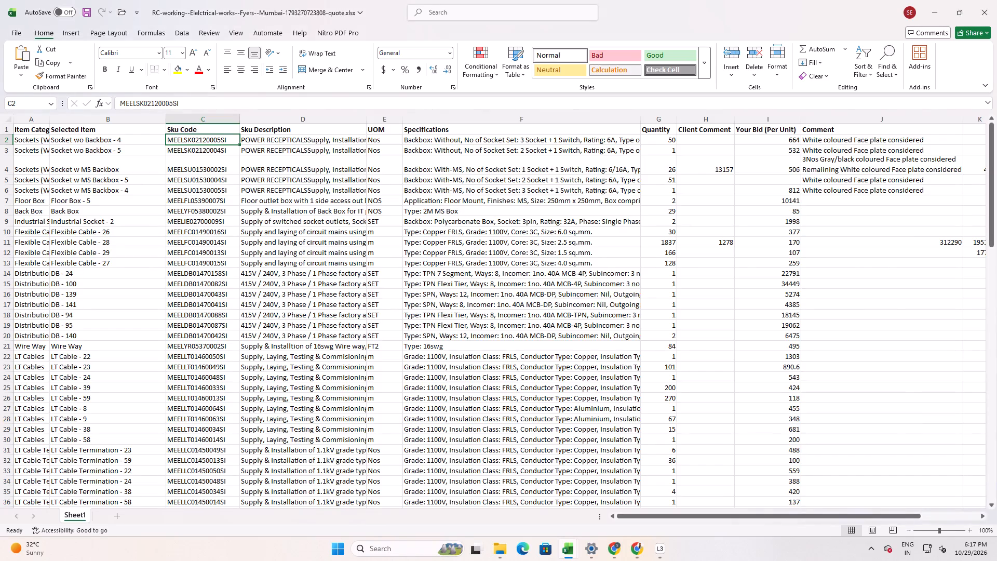
{"action": "key", "text": "alt+Tab"}
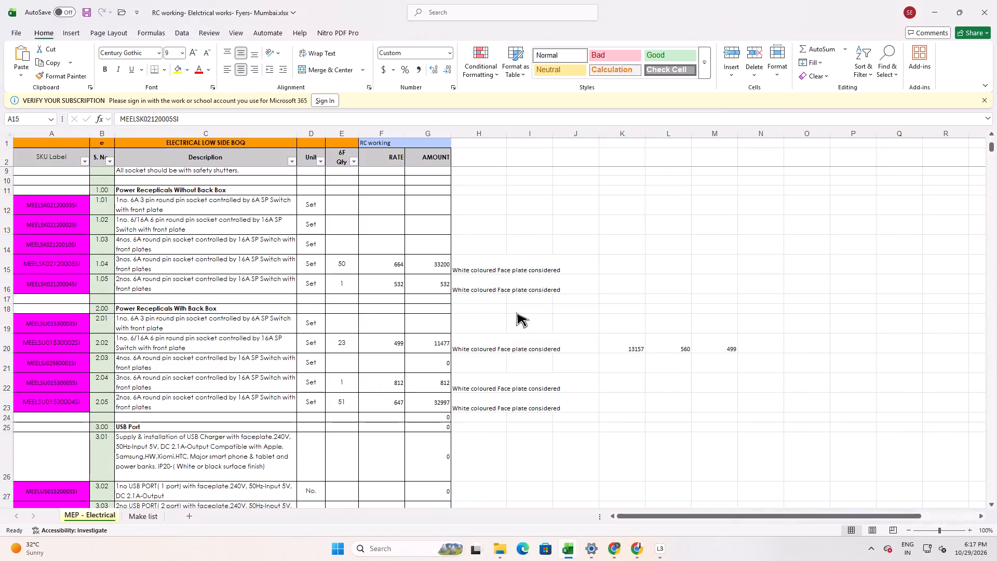
{"action": "key", "text": "alt+Tab"}
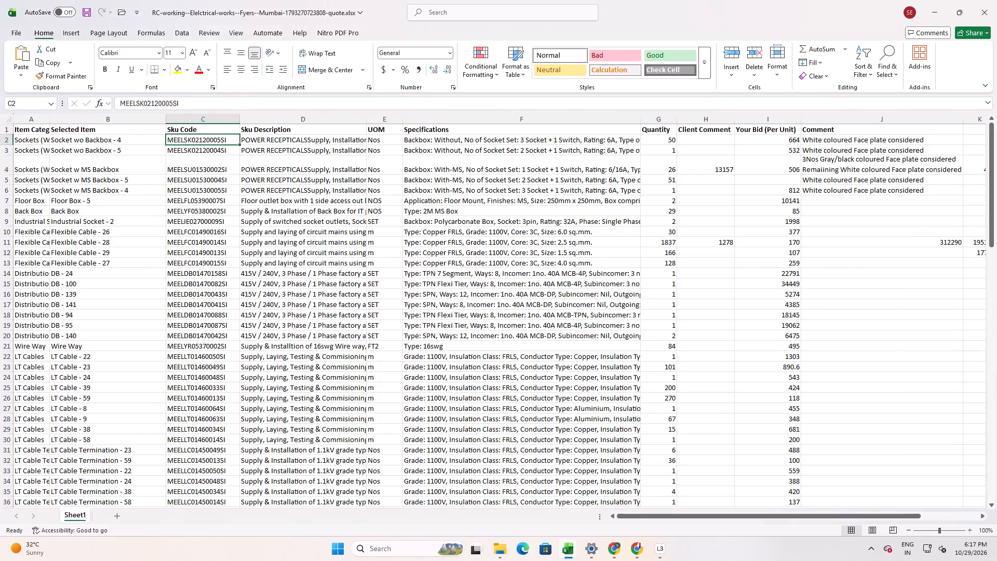
{"action": "key", "text": "alt+Tab"}
{"action": "key", "text": "alt+Tab"}
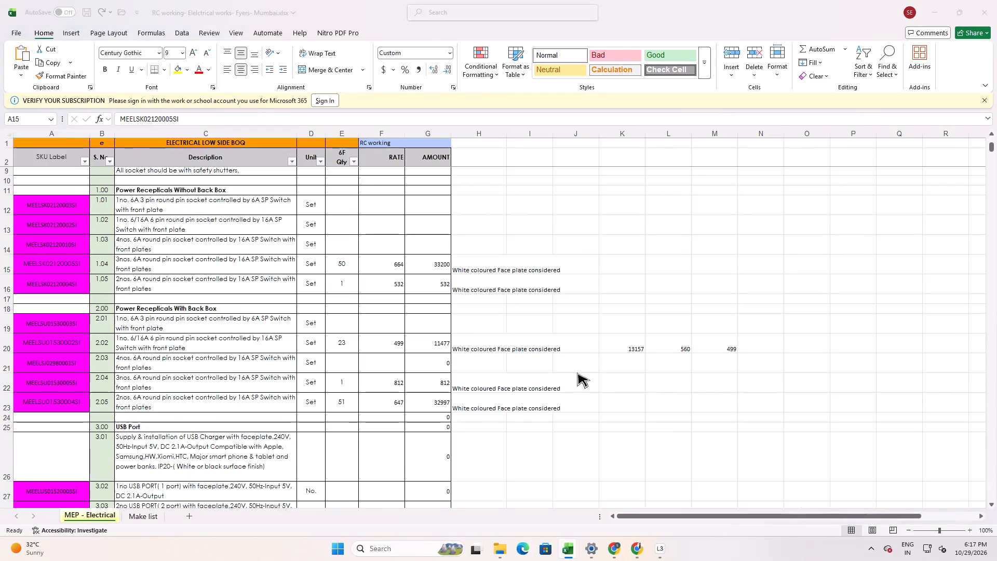
Review the bid rates and comments in columns I and J of the quote workbook, from the socket items to the last item row.
{"action": "middle_click_drag", "start_coordinate": [672, 359], "coordinate": [703, 358]}
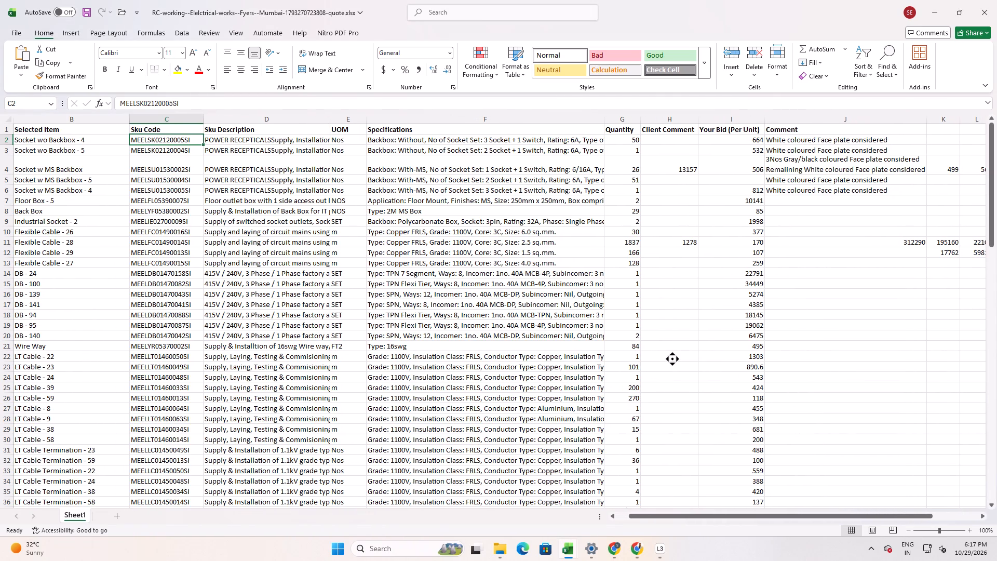
{"action": "middle_click_drag", "start_coordinate": [692, 360], "coordinate": [744, 345]}
{"action": "scroll", "coordinate": [648, 377], "scroll_direction": "up", "scroll_amount": 3}
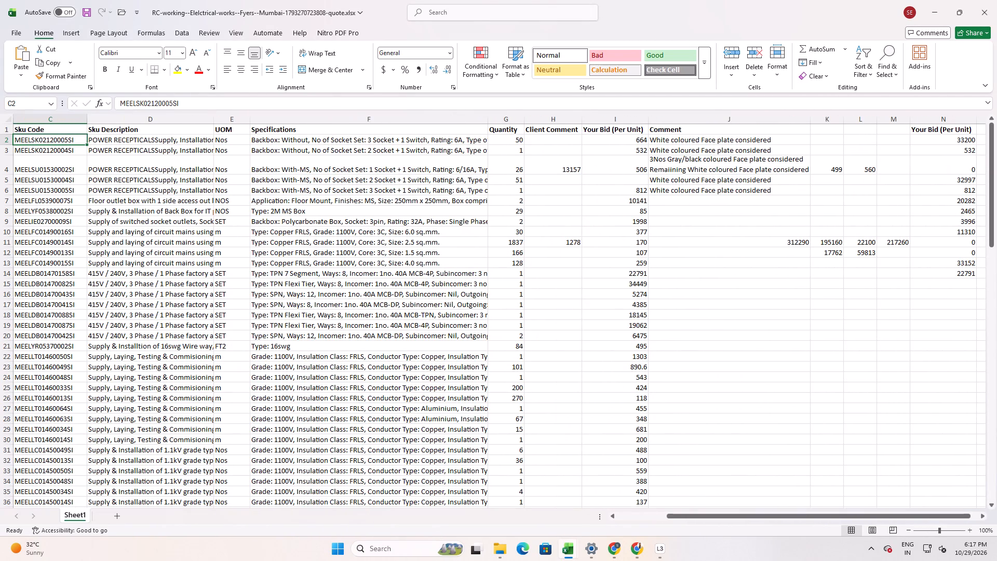
{"action": "scroll", "coordinate": [544, 361], "scroll_direction": "down", "scroll_amount": 2}
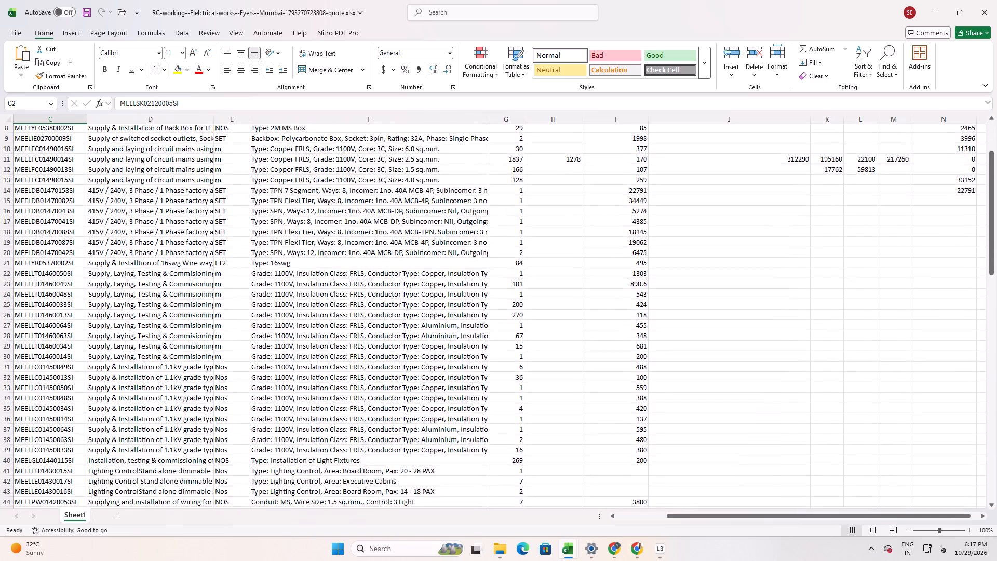
{"action": "scroll", "coordinate": [548, 371], "scroll_direction": "down", "scroll_amount": 20}
{"action": "scroll", "coordinate": [548, 371], "scroll_direction": "down", "scroll_amount": 2}
{"action": "scroll", "coordinate": [548, 371], "scroll_direction": "up", "scroll_amount": 4}
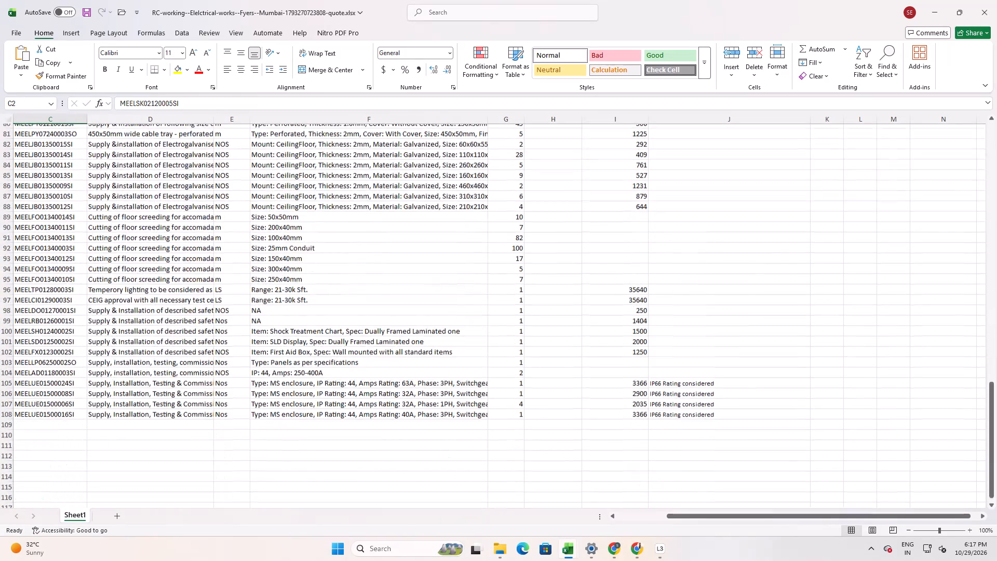
{"action": "scroll", "coordinate": [548, 371], "scroll_direction": "up", "scroll_amount": 20}
{"action": "scroll", "coordinate": [548, 371], "scroll_direction": "up", "scroll_amount": 1}
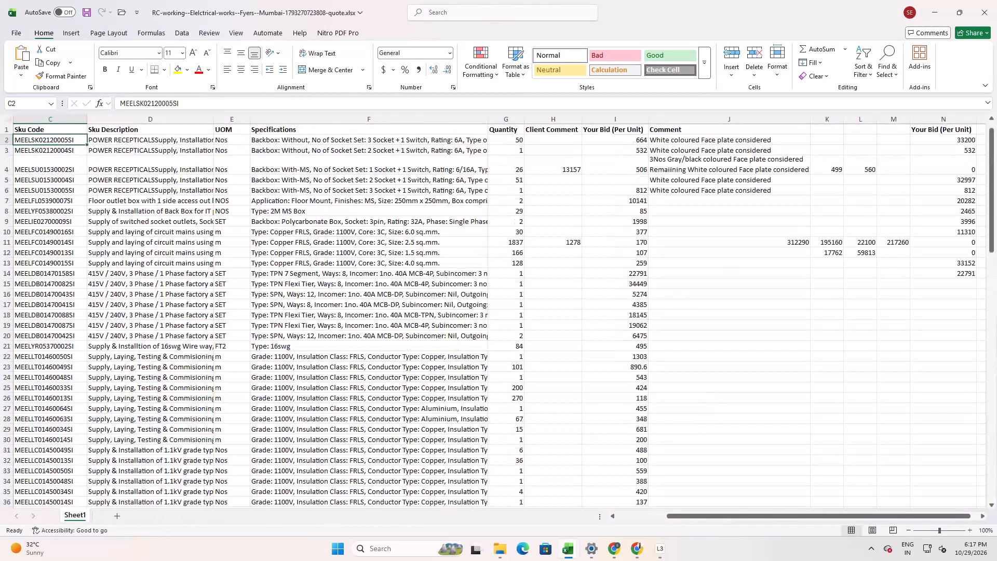
{"action": "scroll", "coordinate": [548, 371], "scroll_direction": "up", "scroll_amount": 13}
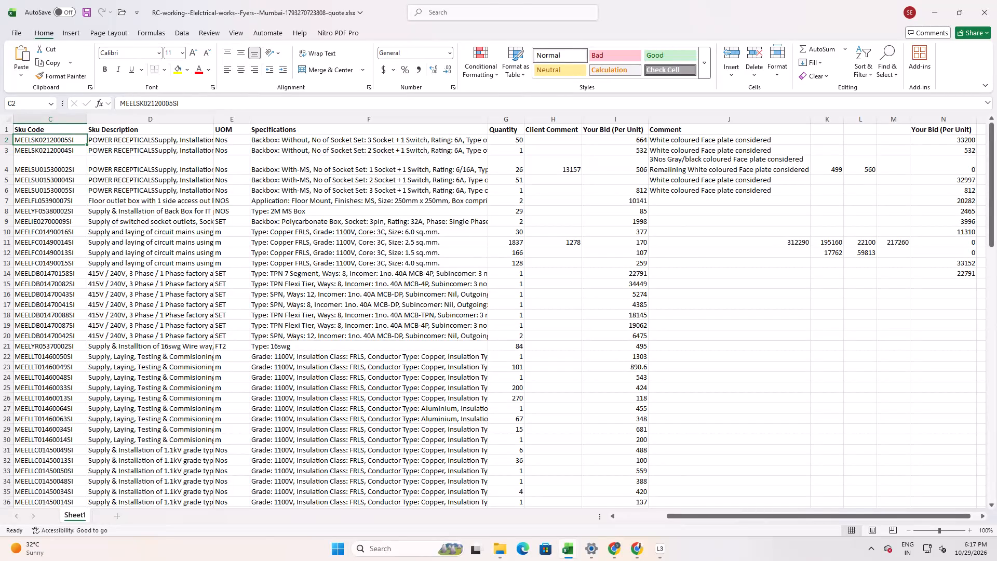
{"action": "scroll", "coordinate": [788, 405], "scroll_direction": "up", "scroll_amount": 10}
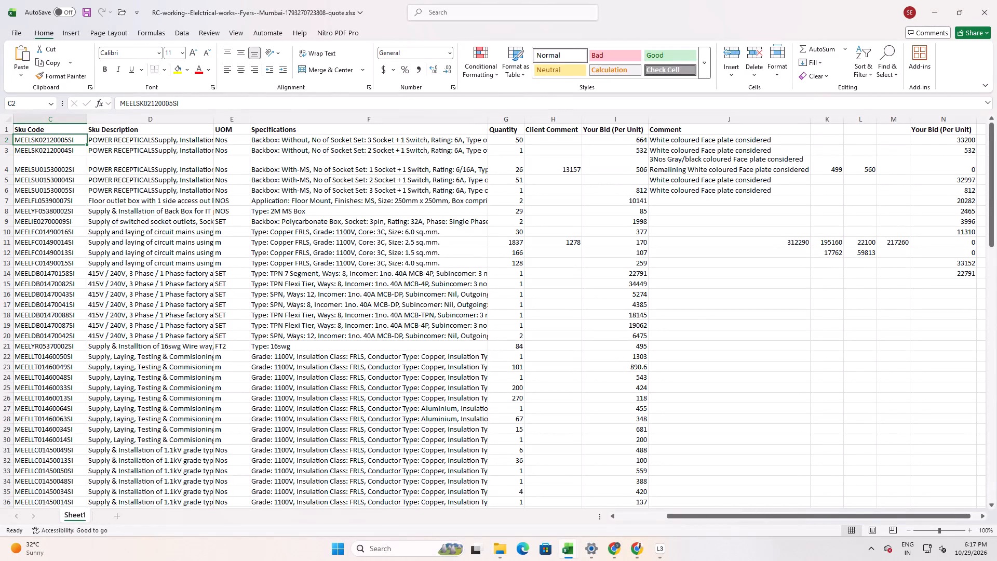
{"action": "scroll", "coordinate": [734, 390], "scroll_direction": "up", "scroll_amount": 4}
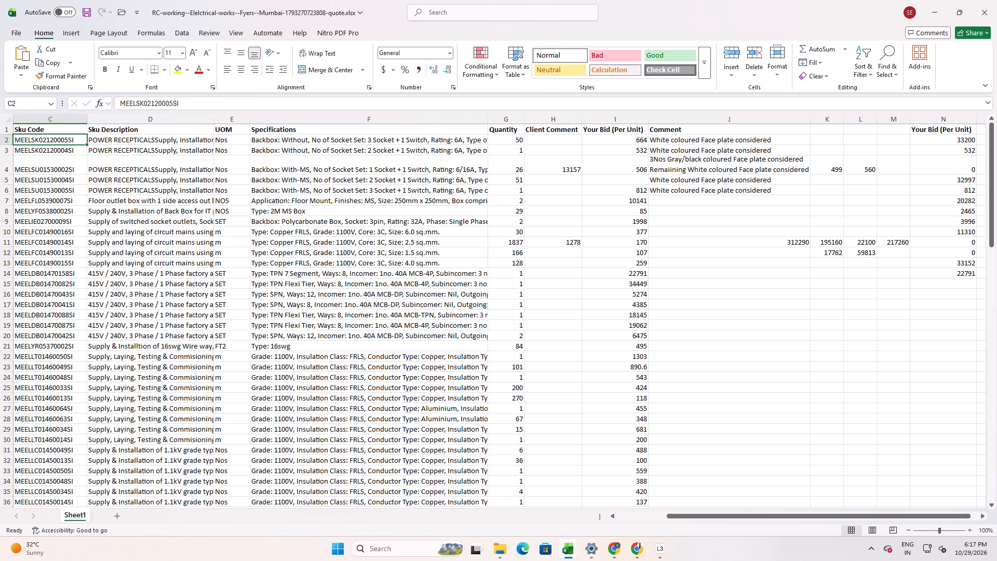
{"action": "scroll", "coordinate": [755, 320], "scroll_direction": "up", "scroll_amount": 2}
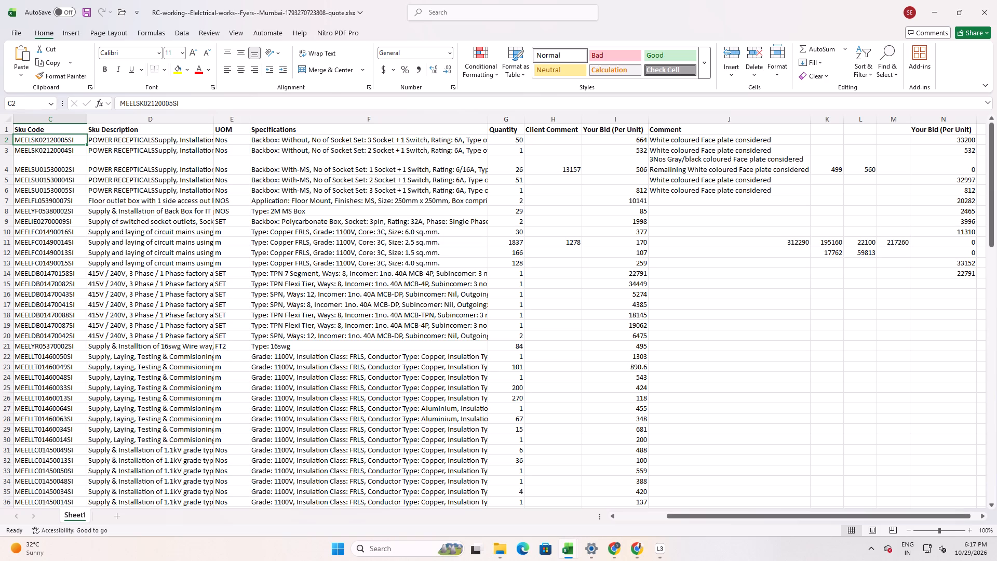
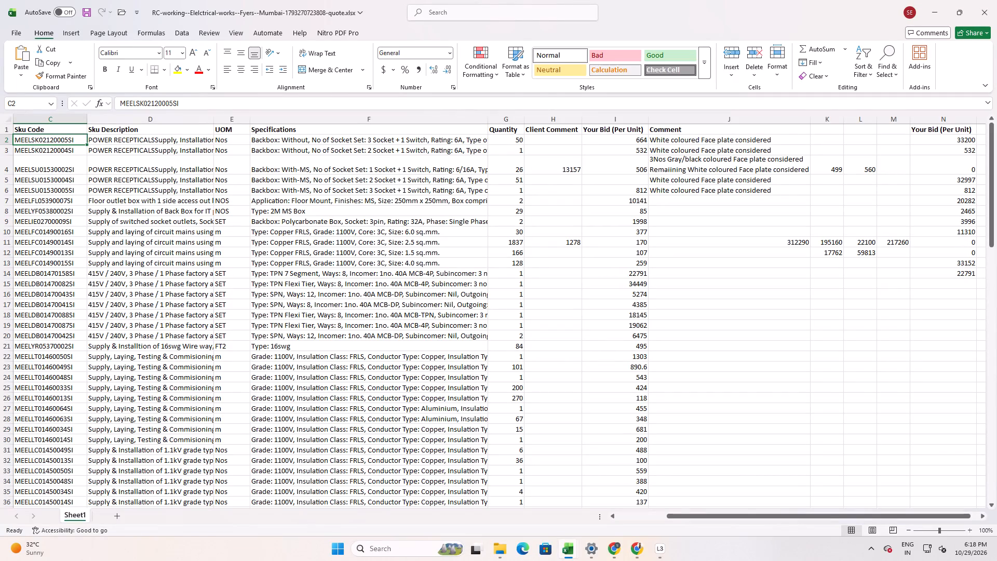
Switch to the BOQ workbook and review its rates and amounts from the power receptacles down to the total row.
{"action": "key", "text": "alt+Tab"}
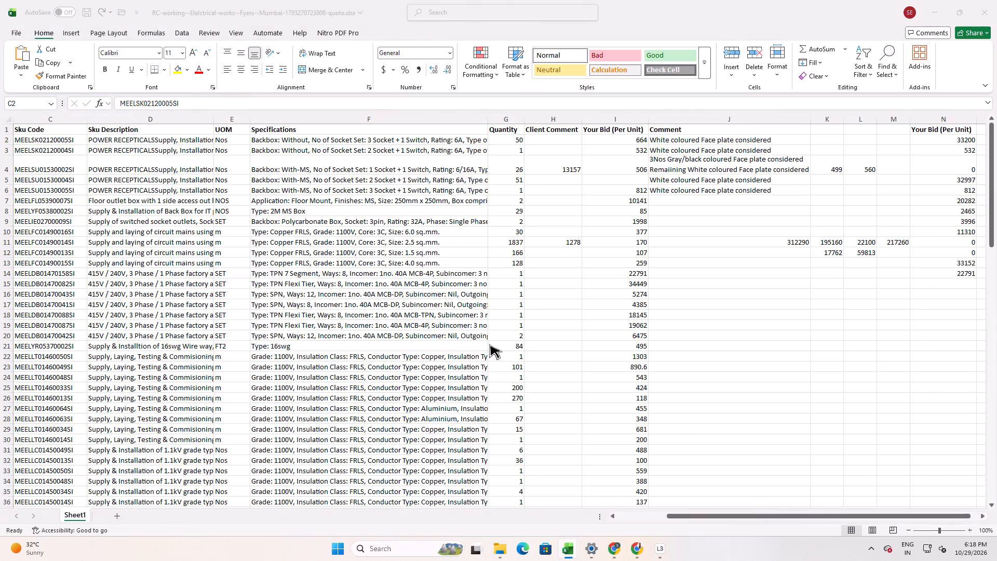
{"action": "scroll", "coordinate": [284, 356], "scroll_direction": "down", "scroll_amount": 20}
{"action": "scroll", "coordinate": [284, 356], "scroll_direction": "down", "scroll_amount": 2}
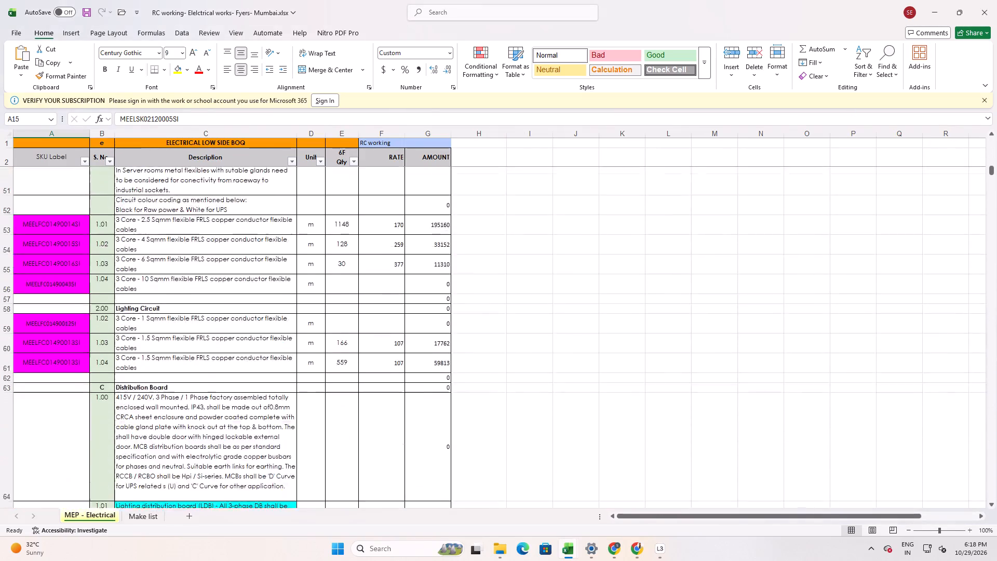
{"action": "scroll", "coordinate": [279, 362], "scroll_direction": "down", "scroll_amount": 20}
{"action": "scroll", "coordinate": [279, 362], "scroll_direction": "down", "scroll_amount": 20}
{"action": "scroll", "coordinate": [279, 362], "scroll_direction": "down", "scroll_amount": 1}
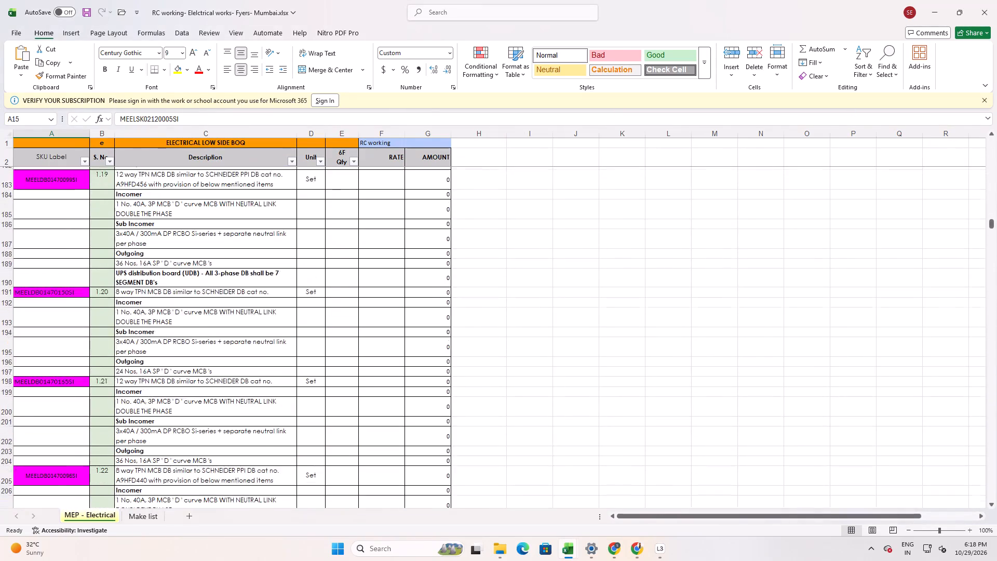
{"action": "scroll", "coordinate": [322, 371], "scroll_direction": "down", "scroll_amount": 20}
{"action": "scroll", "coordinate": [322, 371], "scroll_direction": "down", "scroll_amount": 20}
{"action": "scroll", "coordinate": [322, 371], "scroll_direction": "down", "scroll_amount": 1}
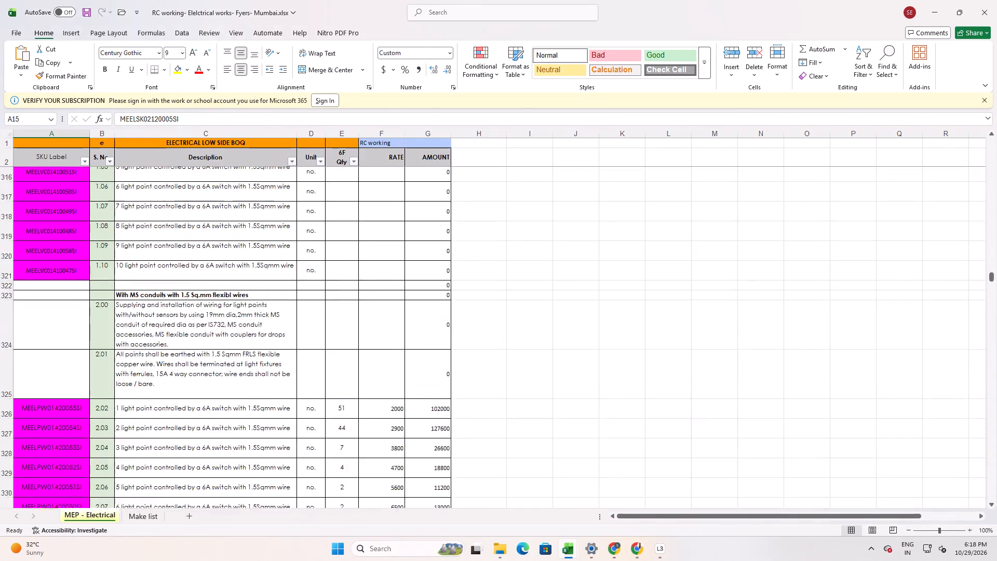
{"action": "scroll", "coordinate": [314, 369], "scroll_direction": "down", "scroll_amount": 20}
{"action": "scroll", "coordinate": [314, 369], "scroll_direction": "down", "scroll_amount": 20}
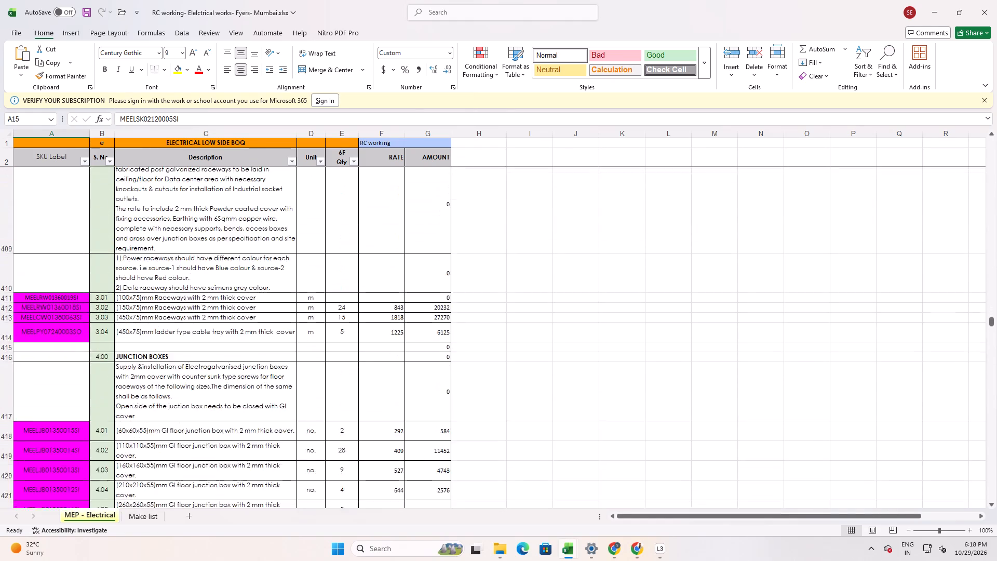
{"action": "scroll", "coordinate": [312, 372], "scroll_direction": "down", "scroll_amount": 20}
{"action": "scroll", "coordinate": [312, 372], "scroll_direction": "down", "scroll_amount": 4}
{"action": "scroll", "coordinate": [312, 372], "scroll_direction": "up", "scroll_amount": 2}
{"action": "scroll", "coordinate": [308, 373], "scroll_direction": "down", "scroll_amount": 14}
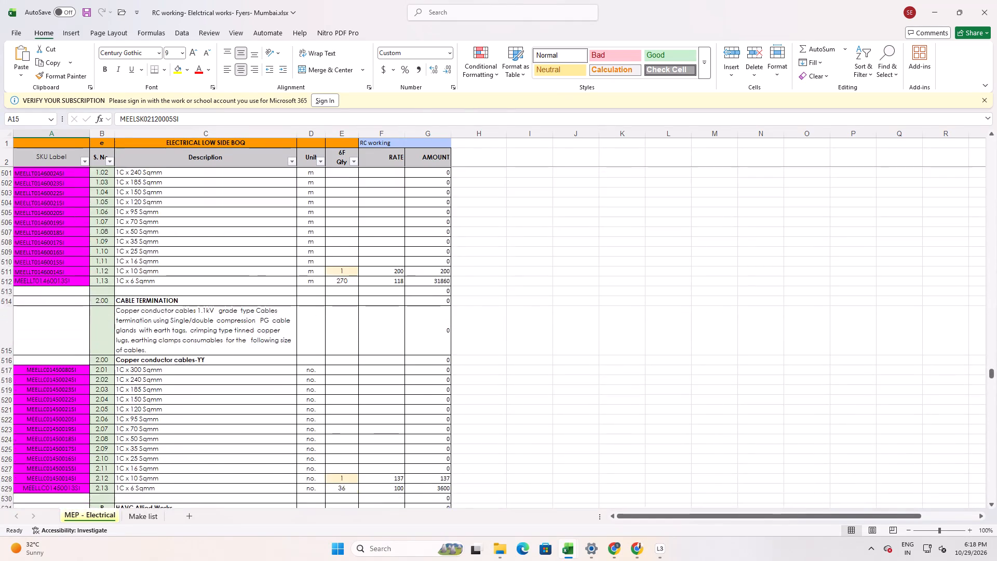
{"action": "scroll", "coordinate": [306, 374], "scroll_direction": "down", "scroll_amount": 20}
{"action": "scroll", "coordinate": [304, 372], "scroll_direction": "up", "scroll_amount": 7}
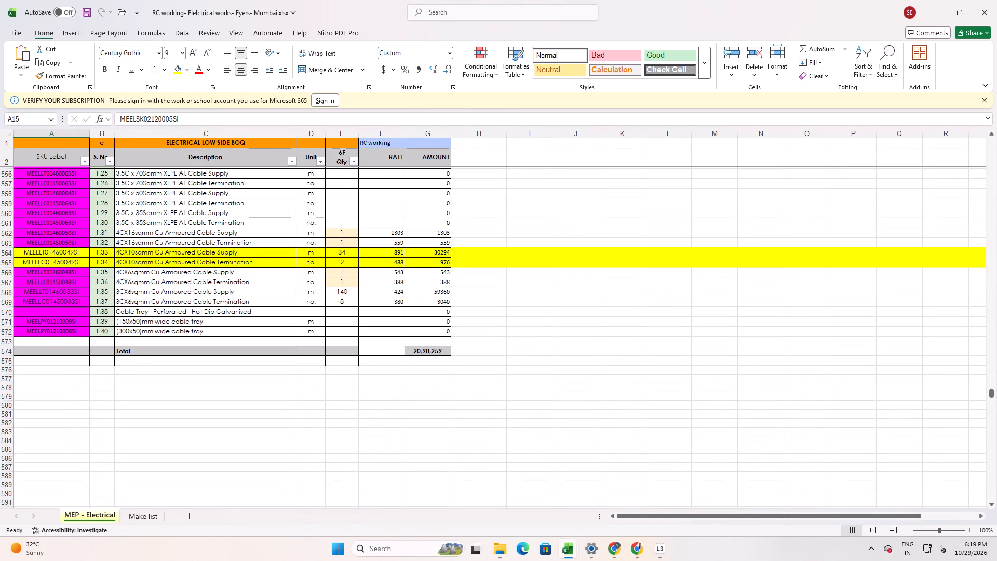
Search the BOQ sheet for every occurrence of SKU MEELLT01460049SI, taken from the highlighted 4CX10sqmm cable supply row.
{"action": "left_click", "coordinate": [31, 250]}
{"action": "key", "text": "ctrl+c"}
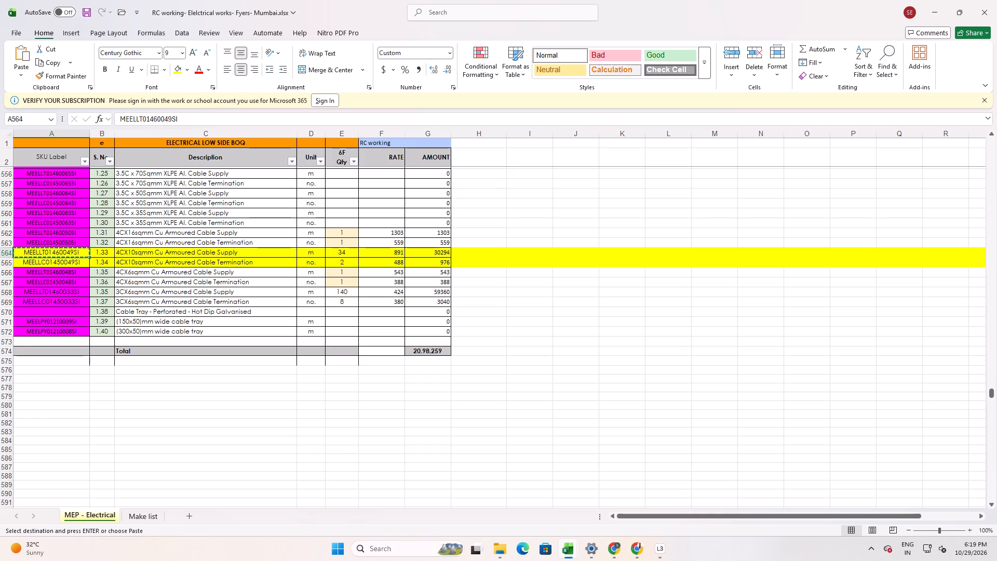
{"action": "key", "text": "ctrl+f"}
{"action": "key", "text": "ctrl+v"}
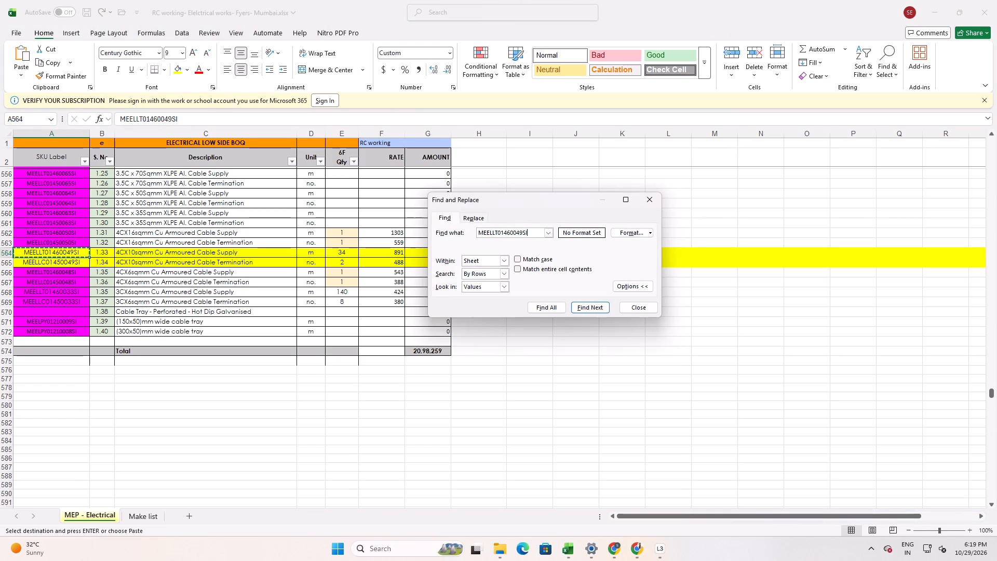
{"action": "left_click", "coordinate": [600, 312]}
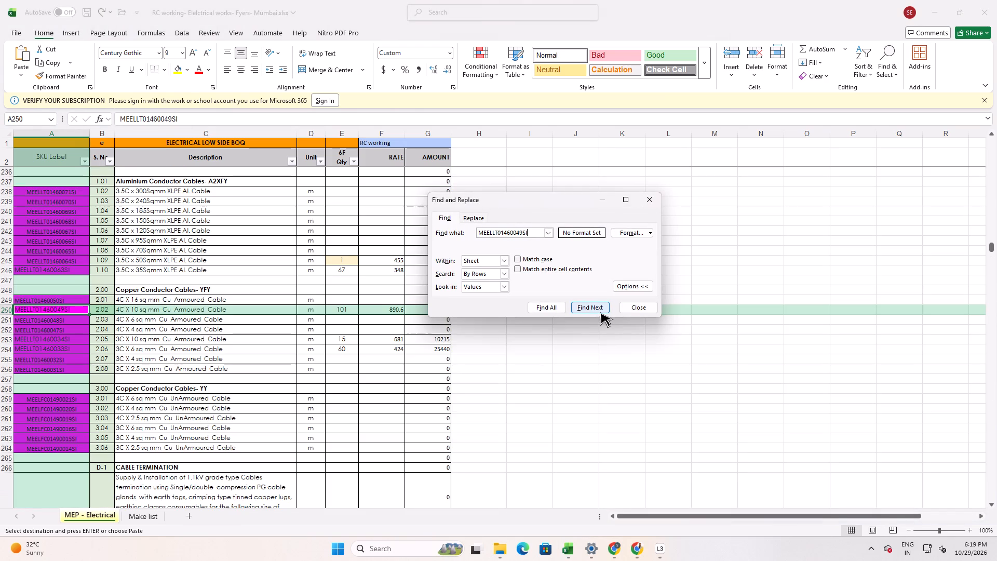
{"action": "left_click", "coordinate": [600, 312]}
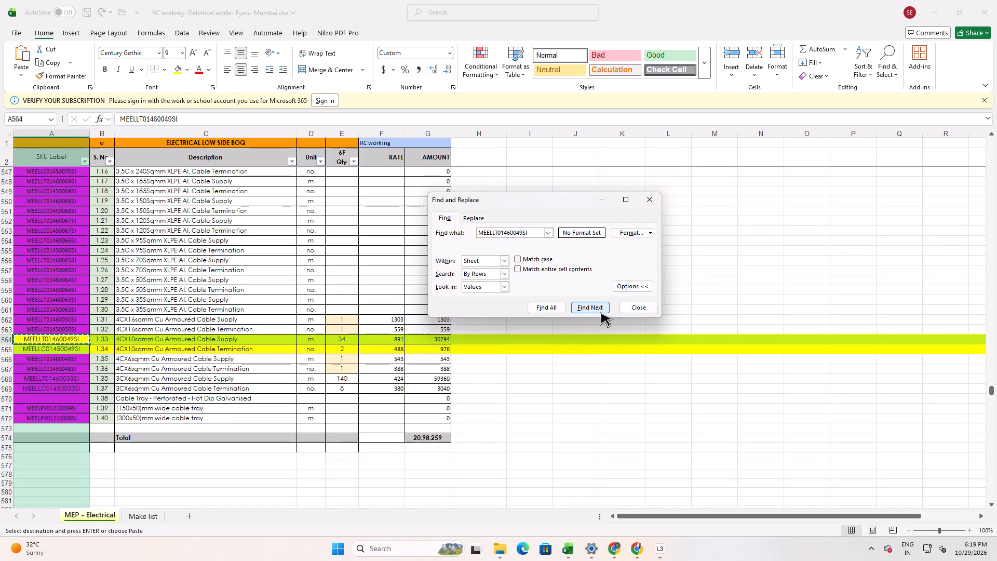
{"action": "left_click", "coordinate": [600, 312]}
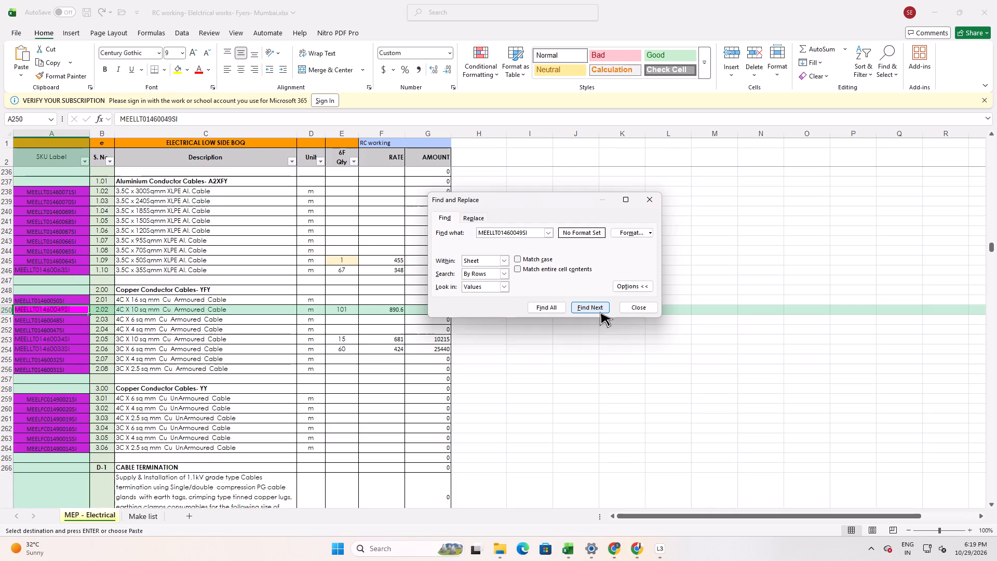
{"action": "left_click", "coordinate": [600, 312]}
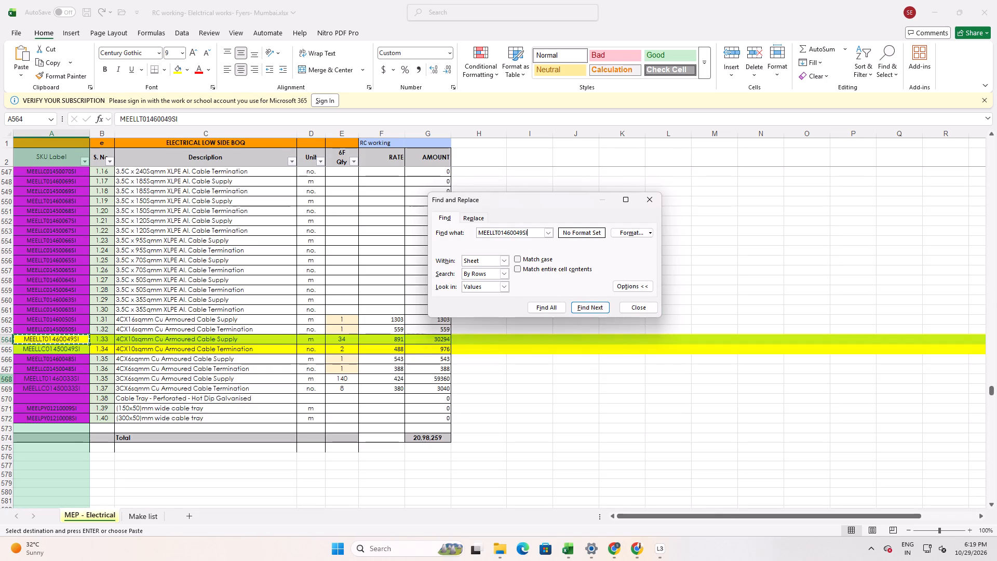
Search the BOQ sheet for every occurrence of SKU MEELLC01450049SI, taken from the highlighted cable termination row, and close the search.
{"action": "left_click", "coordinate": [41, 351]}
{"action": "double_click", "coordinate": [41, 351]}
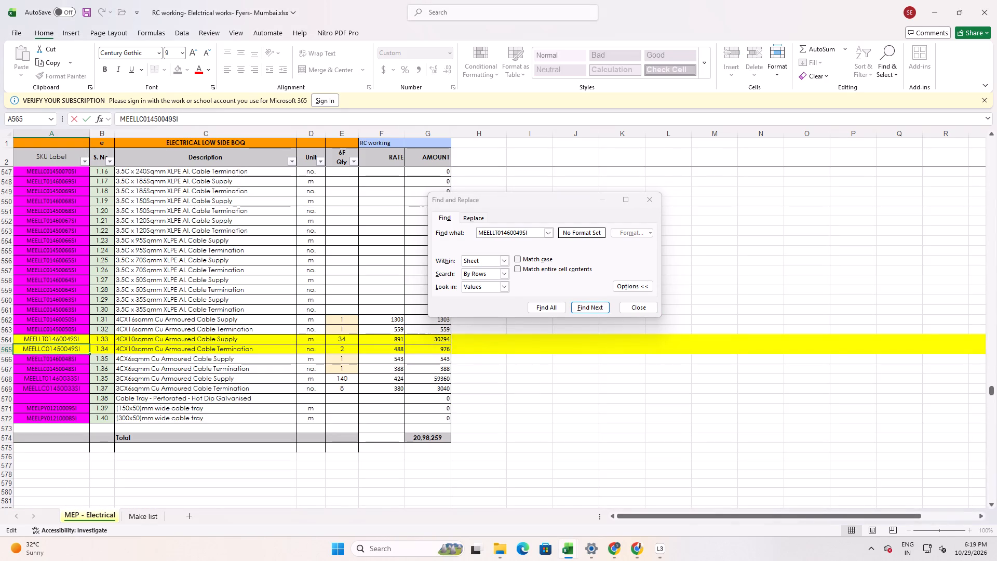
{"action": "left_click_drag", "start_coordinate": [84, 350], "coordinate": [0, 352]}
{"action": "key", "text": "ctrl+c"}
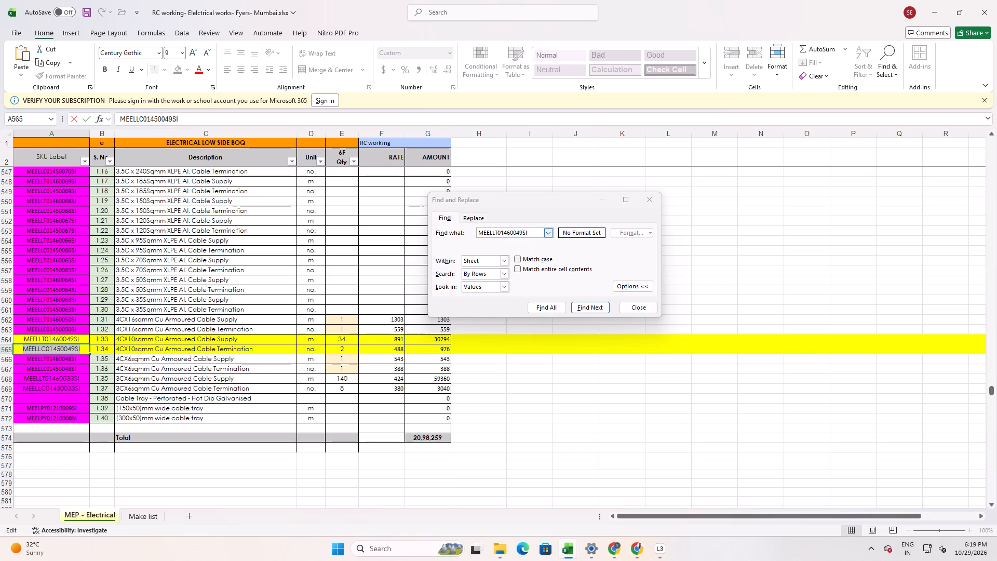
{"action": "left_click_drag", "start_coordinate": [535, 235], "coordinate": [379, 253]}
{"action": "key", "text": "ctrl+v"}
{"action": "left_click", "coordinate": [590, 306]}
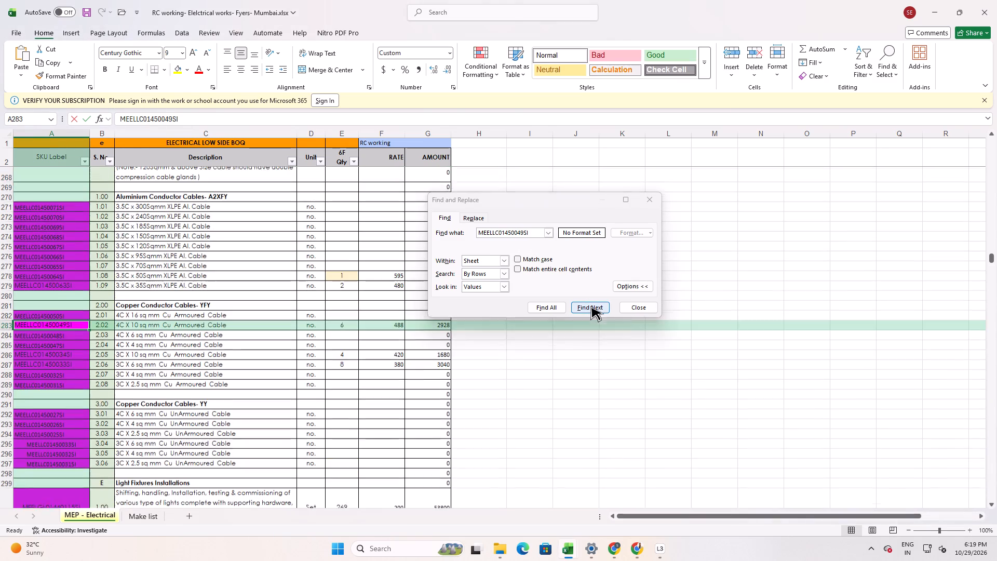
{"action": "left_click", "coordinate": [590, 306]}
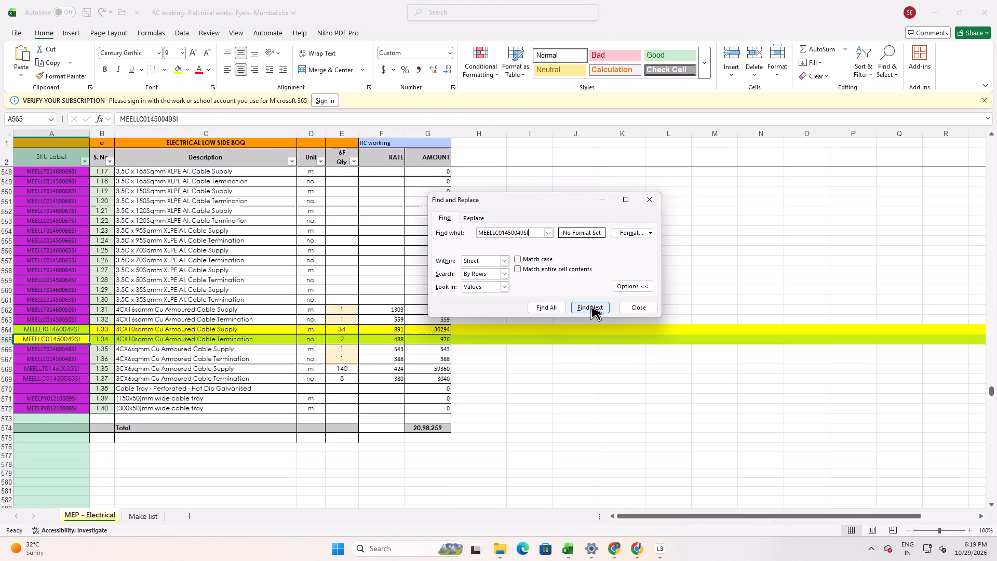
{"action": "left_click", "coordinate": [650, 203]}
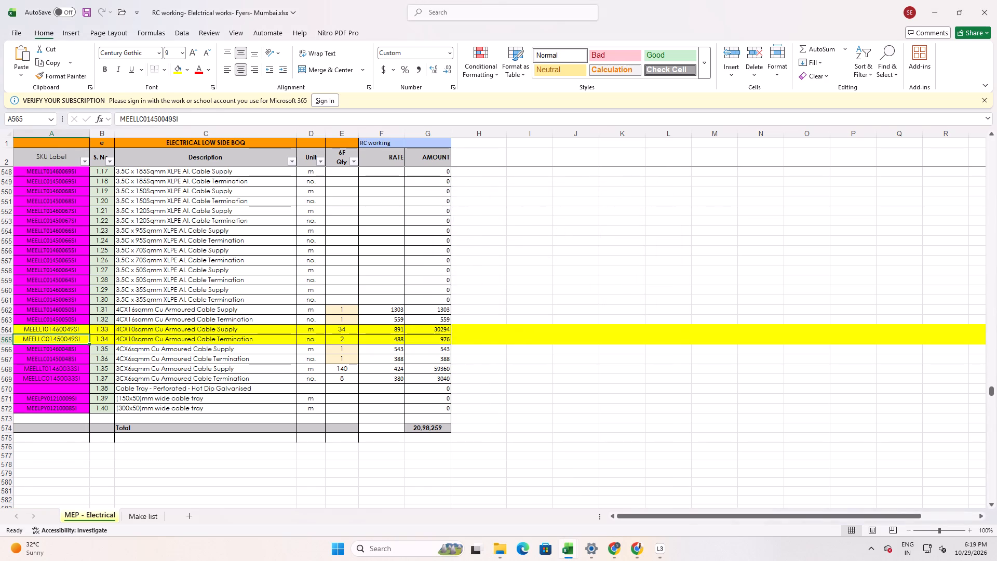
{"action": "double_click", "coordinate": [54, 326]}
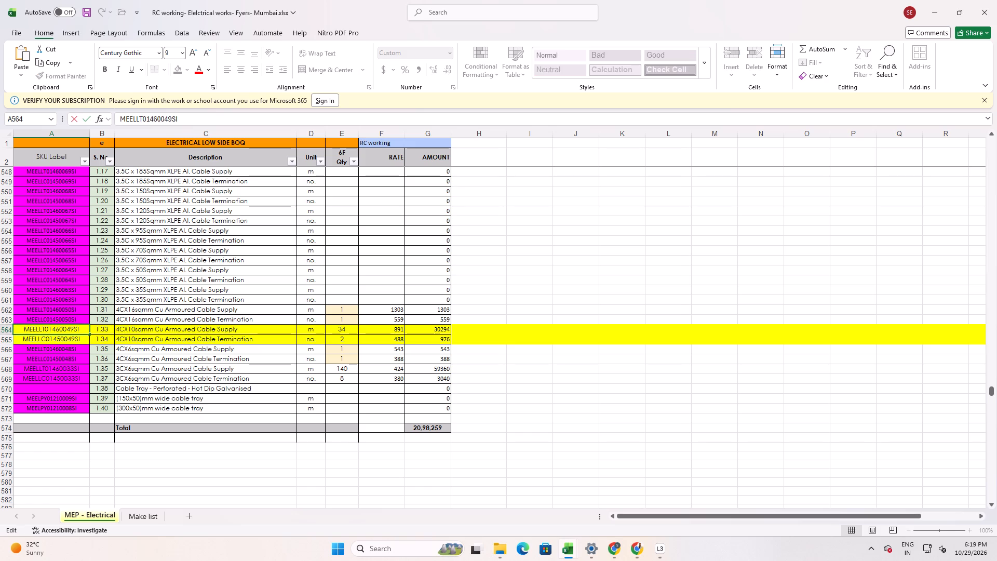
{"action": "left_click", "coordinate": [156, 376]}
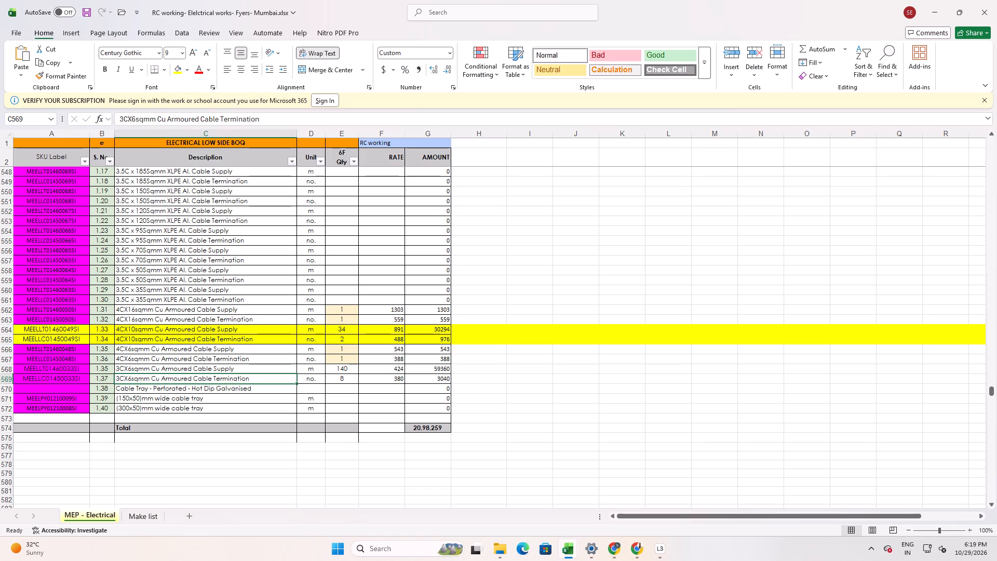
Inspect the range covered by the Total formula in G574 of the BOQ sheet, leaving the formula as is.
{"action": "double_click", "coordinate": [429, 431]}
{"action": "double_click", "coordinate": [430, 429]}
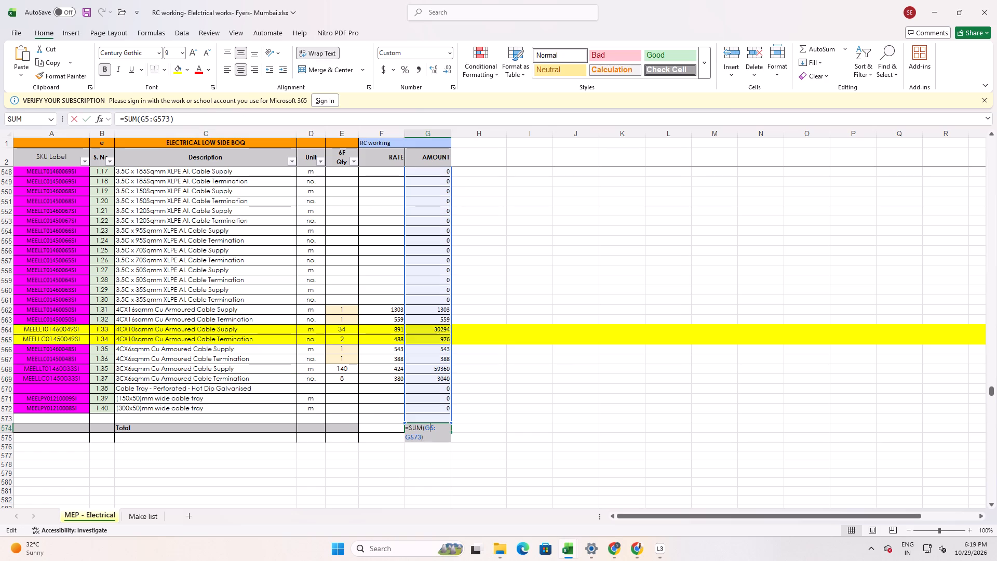
{"action": "middle_click_drag", "start_coordinate": [439, 427], "coordinate": [456, 0]}
{"action": "middle_click_drag", "start_coordinate": [558, 228], "coordinate": [515, 15]}
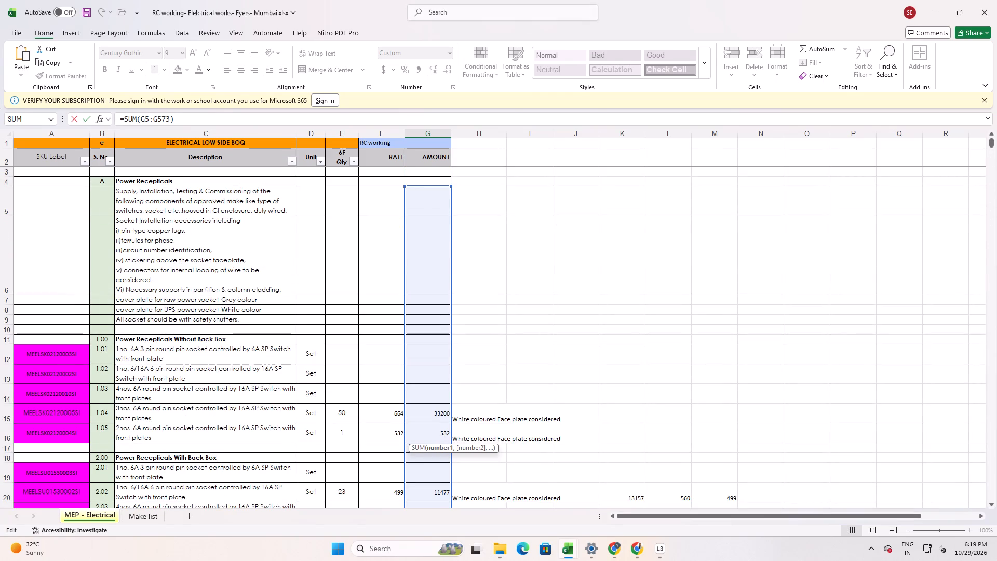
{"action": "key", "text": "Escape"}
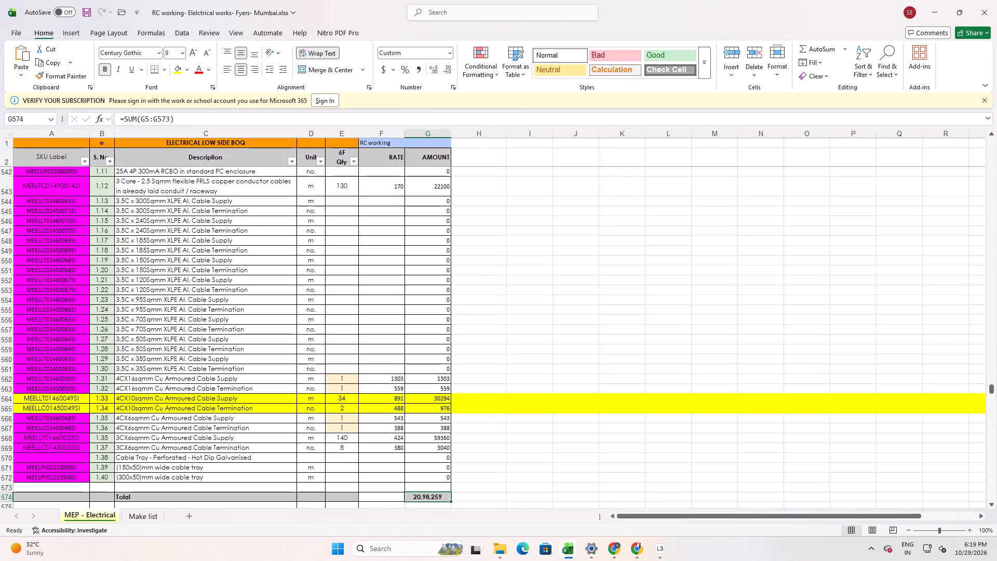
Copy the Total formula from G574 into F574 to sum the RATE column of the BOQ sheet.
{"action": "key", "text": "ctrl+c"}
{"action": "left_click", "coordinate": [392, 500]}
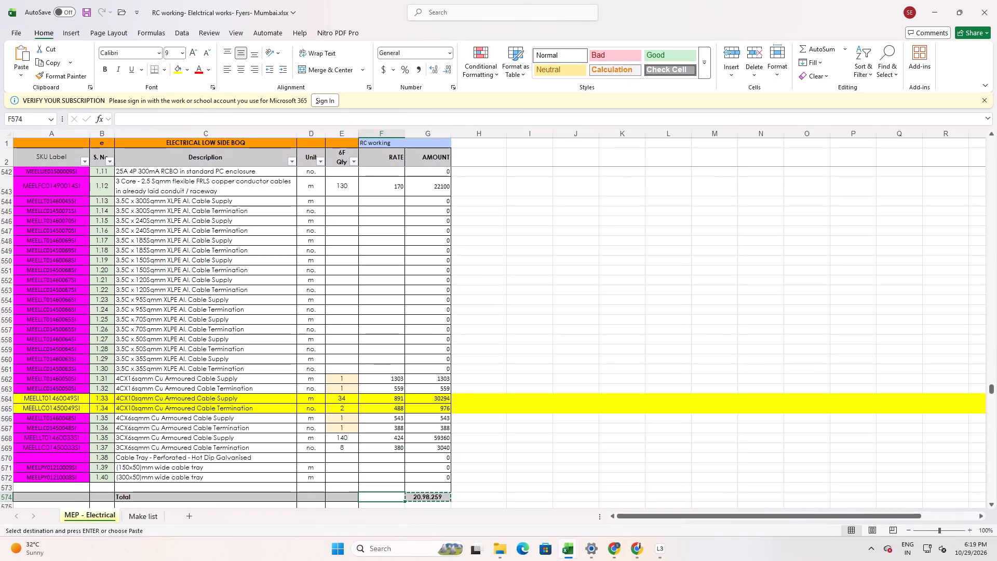
{"action": "key", "text": "ctrl+v"}
{"action": "key", "text": "Escape"}
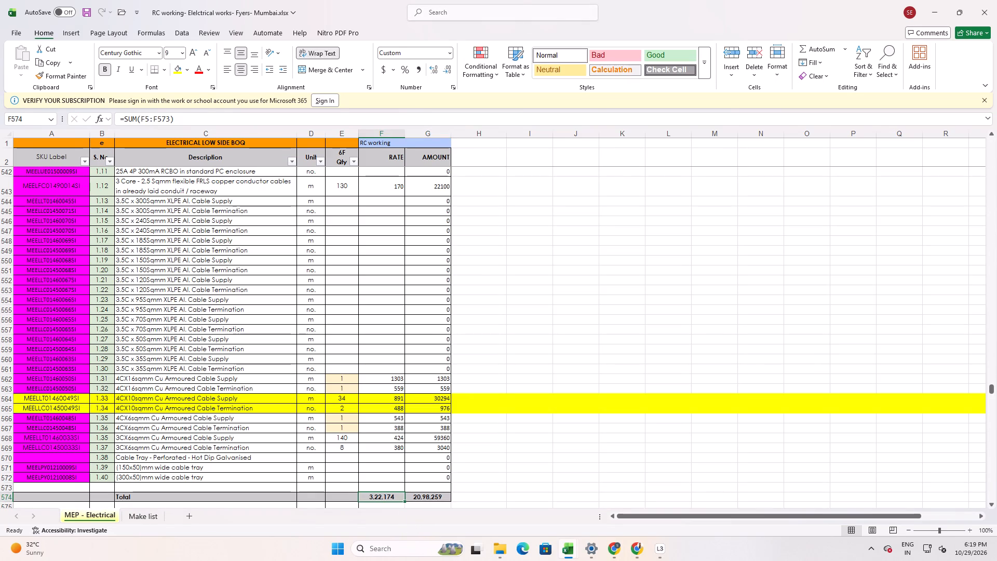
{"action": "scroll", "coordinate": [490, 422], "scroll_direction": "down", "scroll_amount": 2}
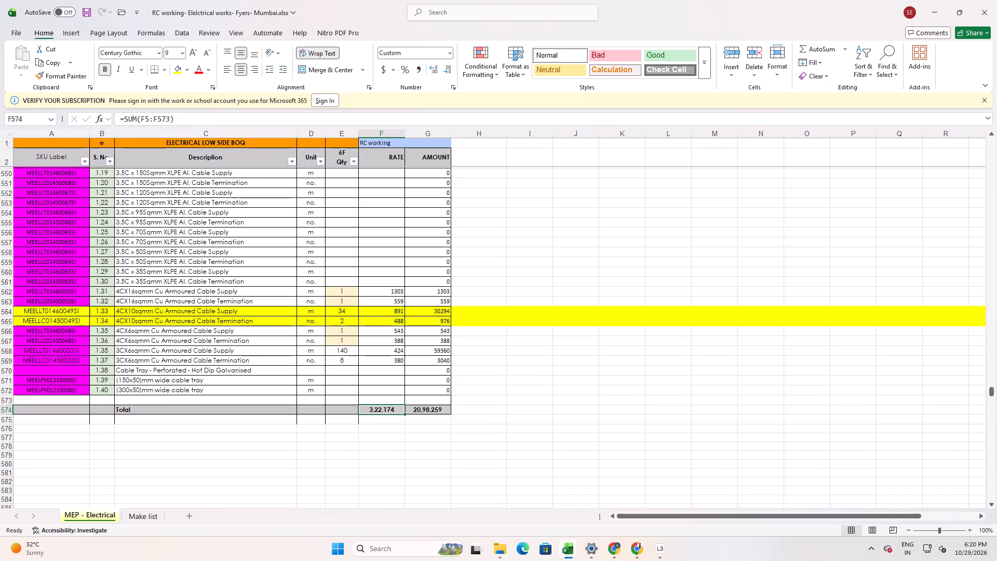
In the Fyers Mumbai quote workbook, sum the Your Bid (Per Unit) column over I2:I109 in cell I110.
{"action": "key", "text": "alt+Tab"}
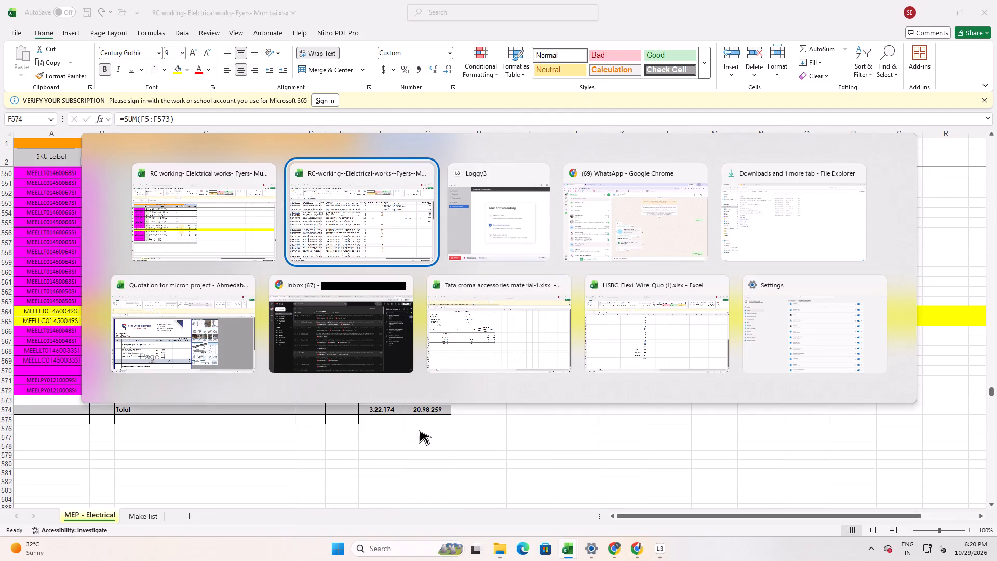
{"action": "key", "text": "alt+Tab"}
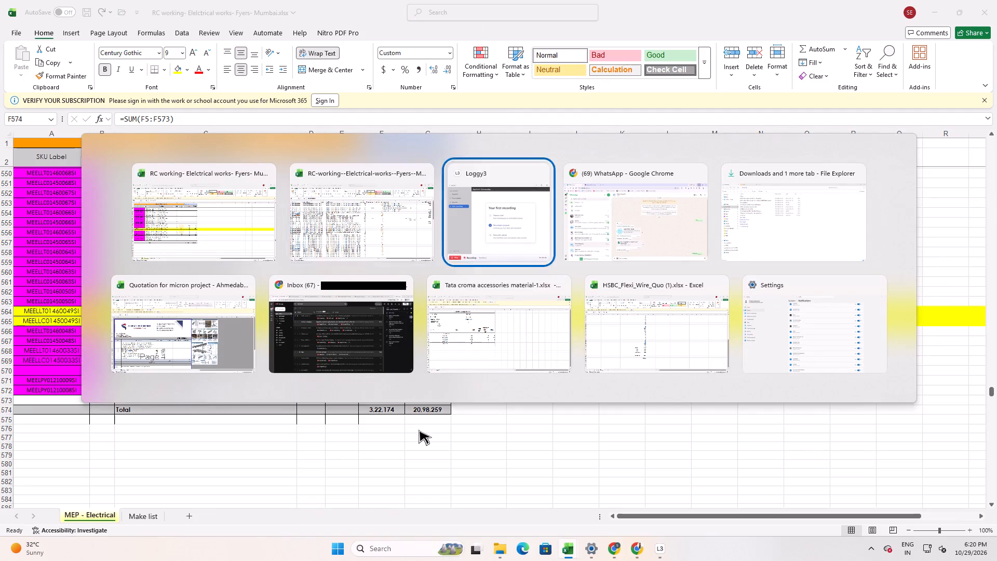
{"action": "key", "text": "alt+Tab"}
{"action": "key", "text": "alt+Tab"}
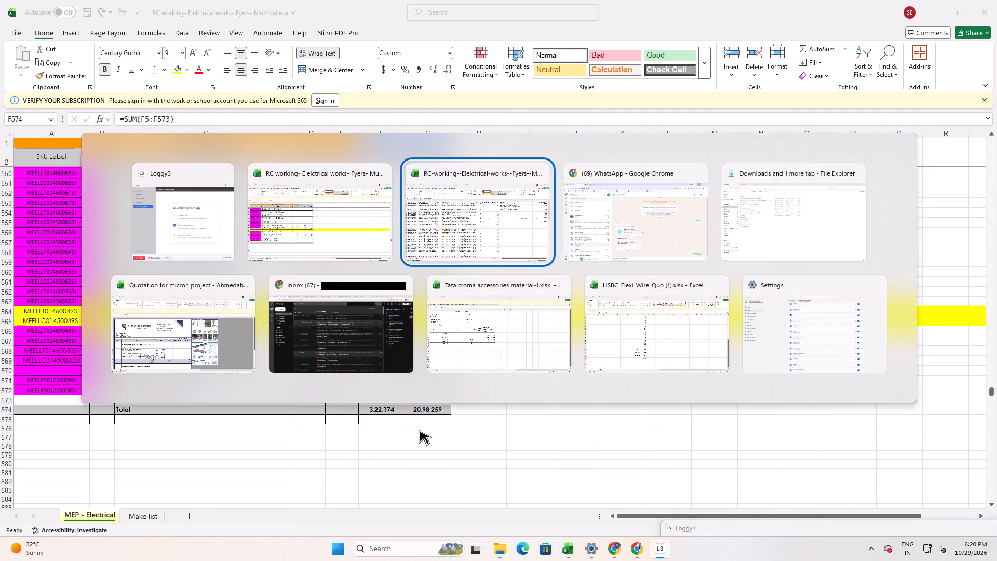
{"action": "scroll", "coordinate": [671, 387], "scroll_direction": "up", "scroll_amount": 3}
{"action": "scroll", "coordinate": [669, 389], "scroll_direction": "down", "scroll_amount": 3}
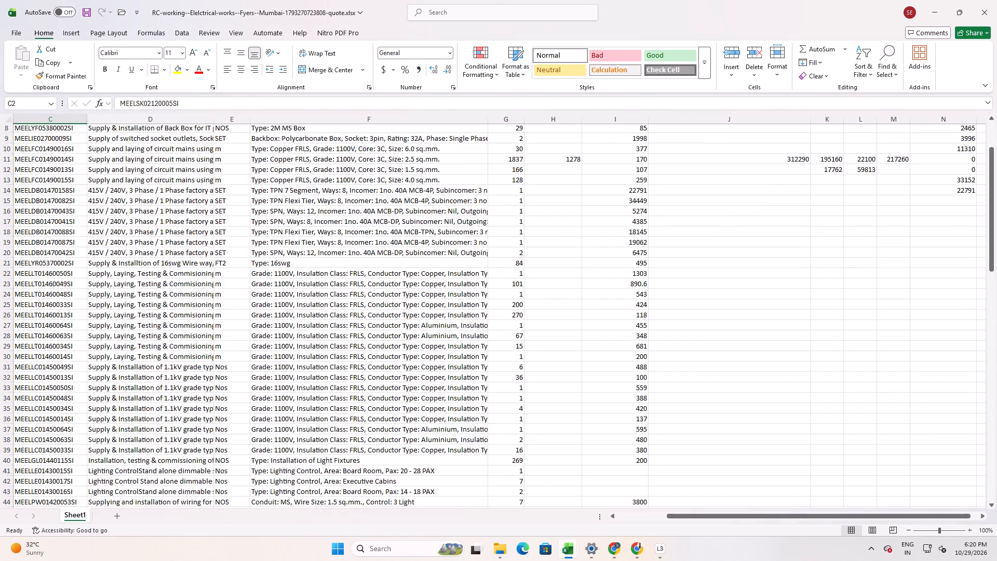
{"action": "scroll", "coordinate": [666, 397], "scroll_direction": "down", "scroll_amount": 14}
{"action": "scroll", "coordinate": [655, 444], "scroll_direction": "down", "scroll_amount": 6}
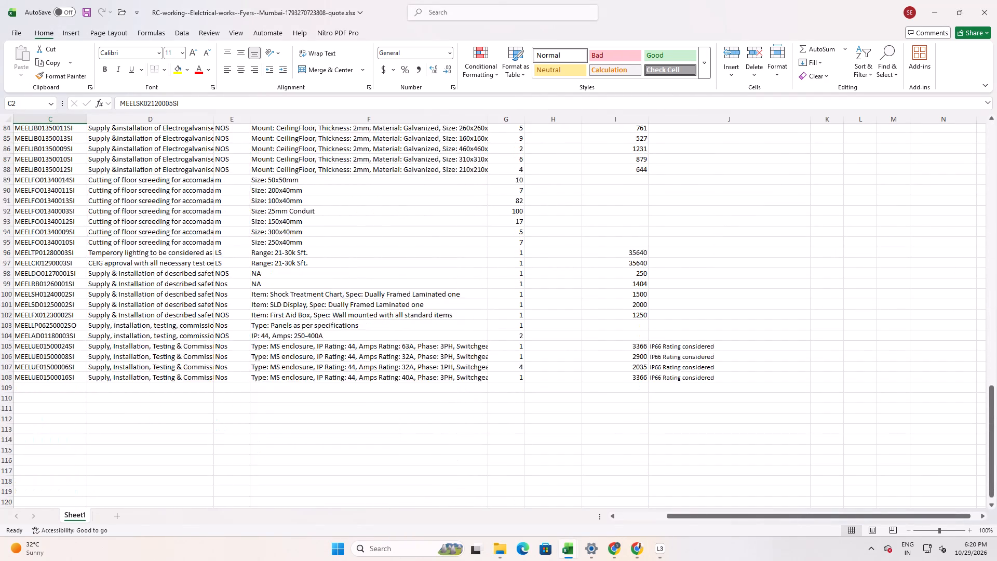
{"action": "scroll", "coordinate": [655, 444], "scroll_direction": "down", "scroll_amount": 2}
{"action": "scroll", "coordinate": [655, 438], "scroll_direction": "up", "scroll_amount": 2}
{"action": "left_click", "coordinate": [628, 315]}
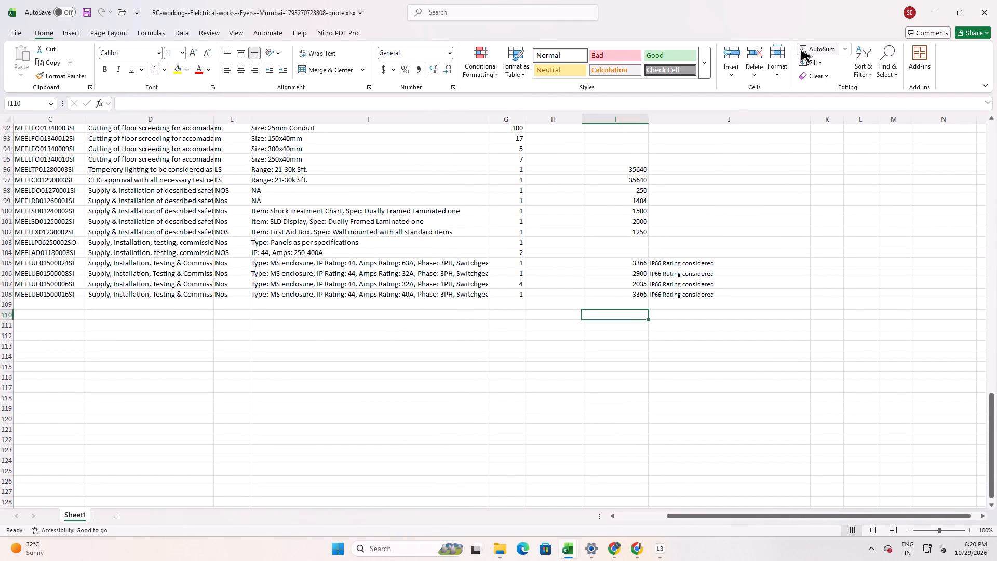
{"action": "left_click", "coordinate": [806, 49]}
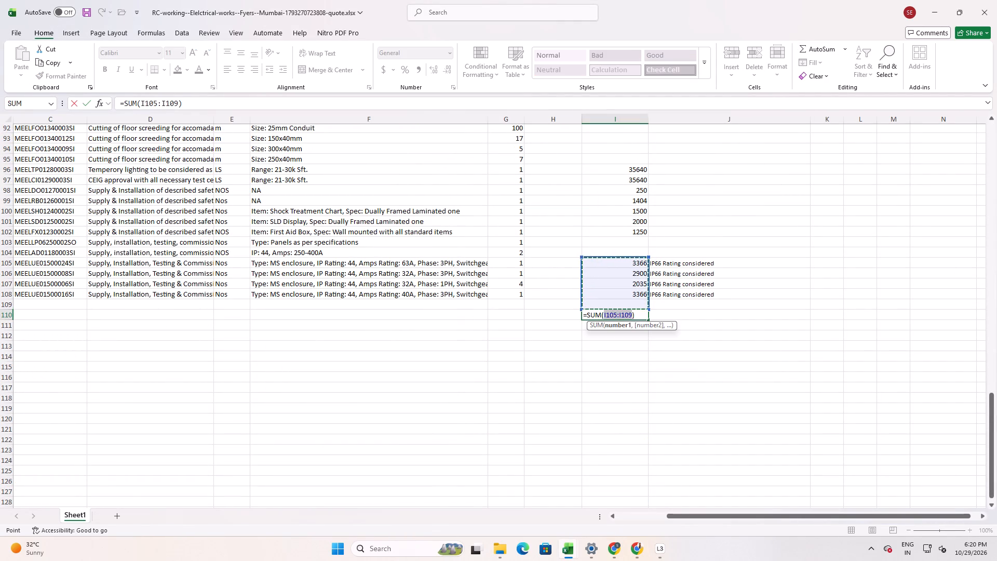
{"action": "left_click_drag", "start_coordinate": [647, 257], "coordinate": [624, 0]}
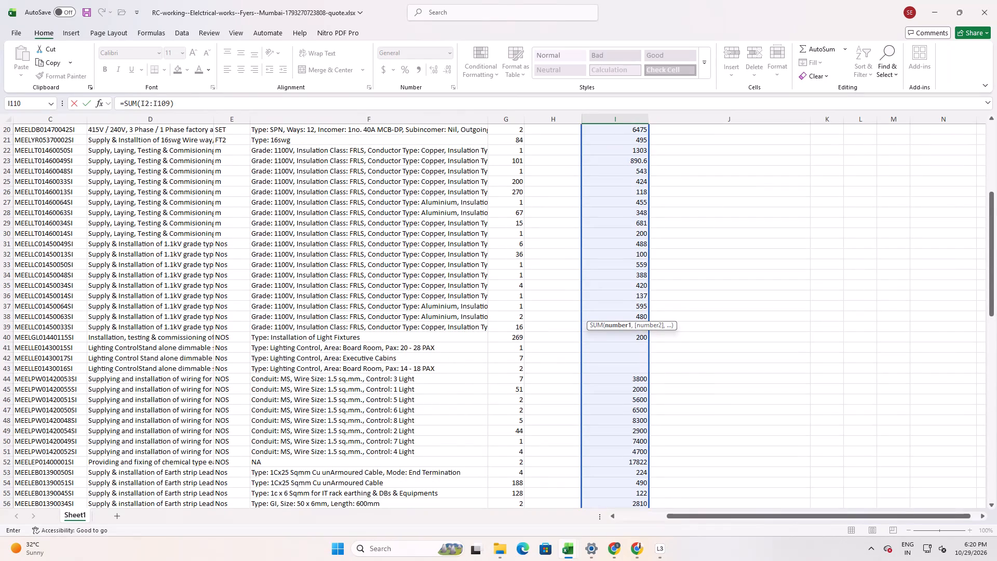
{"action": "left_click_drag", "start_coordinate": [624, 0], "coordinate": [646, 0]}
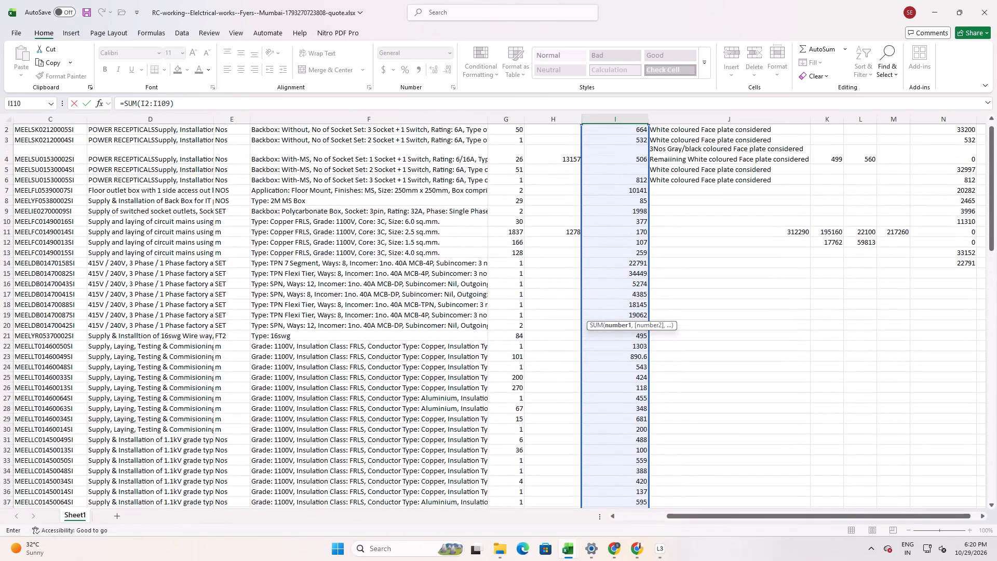
{"action": "left_click_drag", "start_coordinate": [646, 0], "coordinate": [644, 139]}
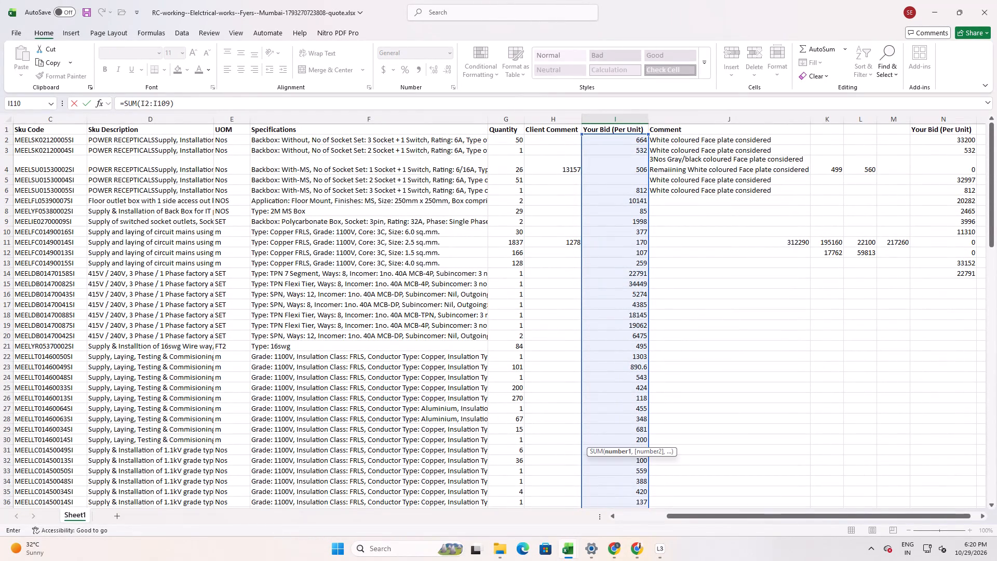
{"action": "key", "text": "Return"}
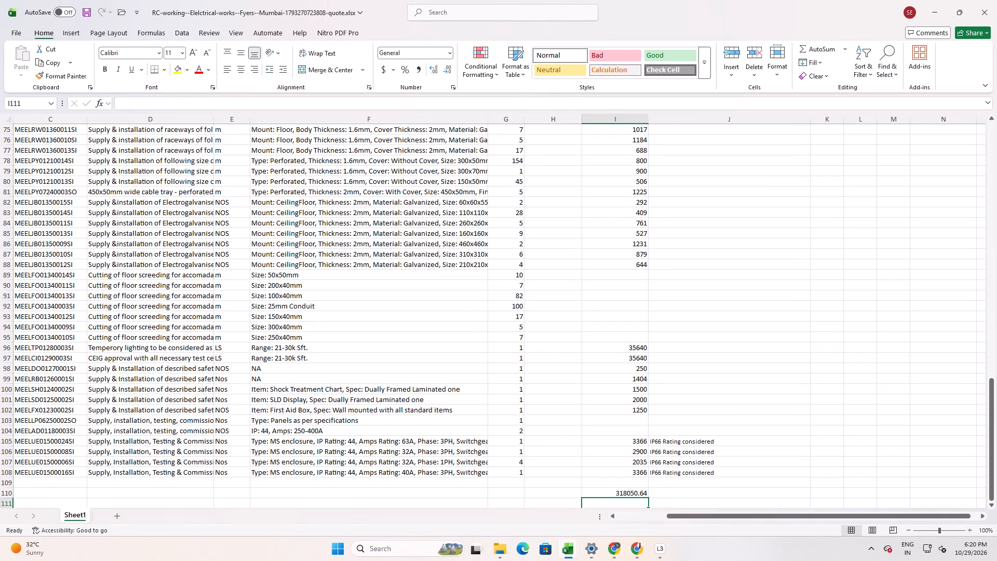
{"action": "key", "text": "Up"}
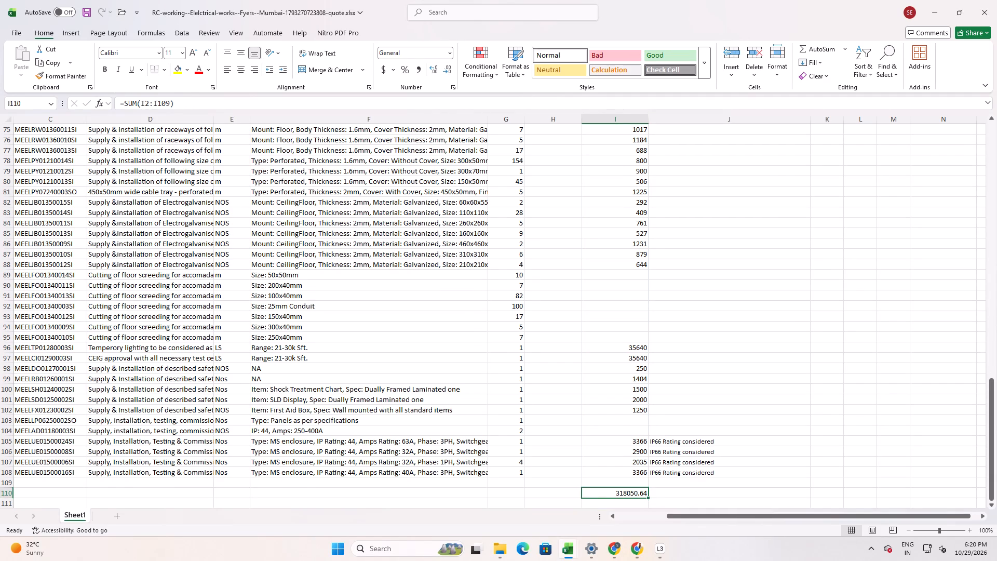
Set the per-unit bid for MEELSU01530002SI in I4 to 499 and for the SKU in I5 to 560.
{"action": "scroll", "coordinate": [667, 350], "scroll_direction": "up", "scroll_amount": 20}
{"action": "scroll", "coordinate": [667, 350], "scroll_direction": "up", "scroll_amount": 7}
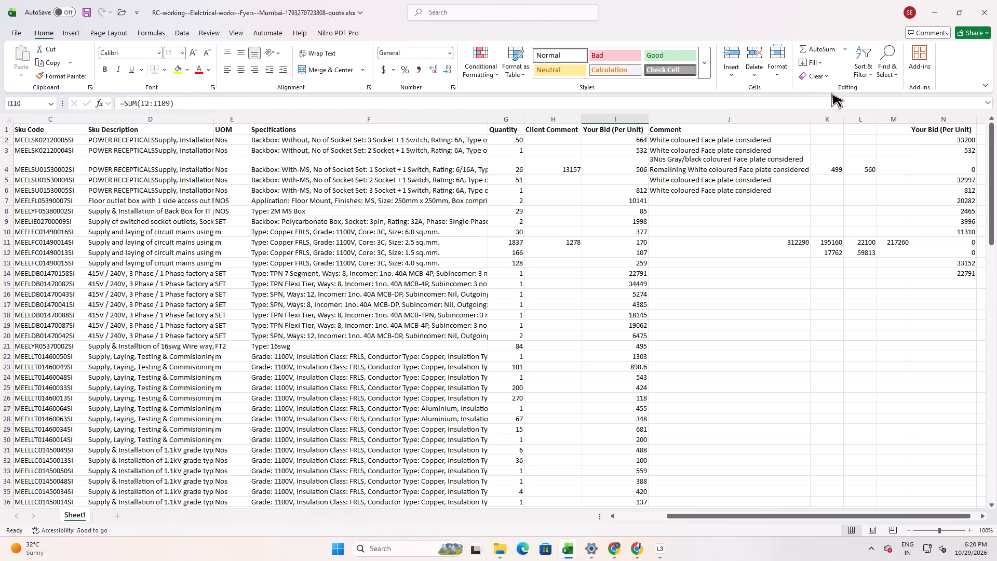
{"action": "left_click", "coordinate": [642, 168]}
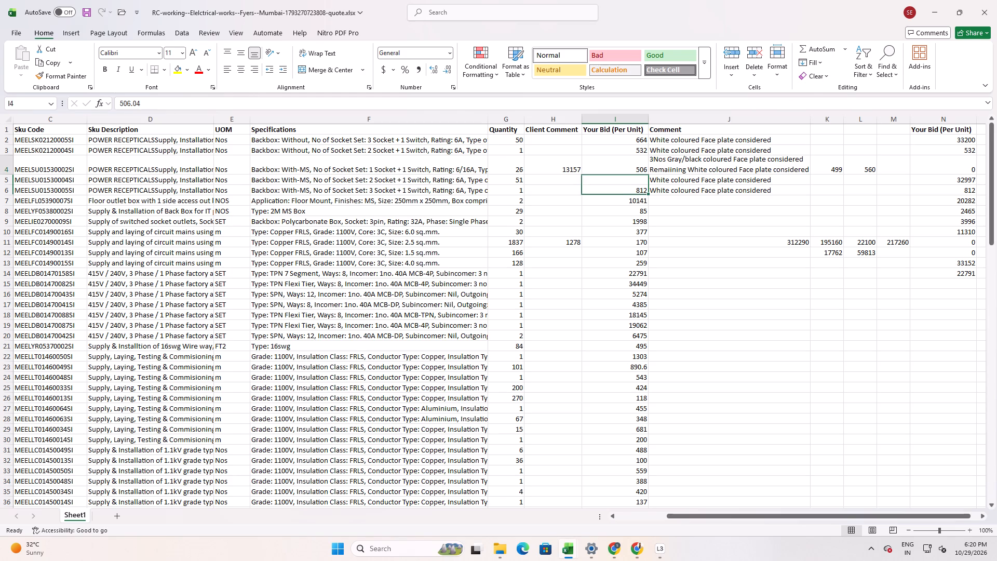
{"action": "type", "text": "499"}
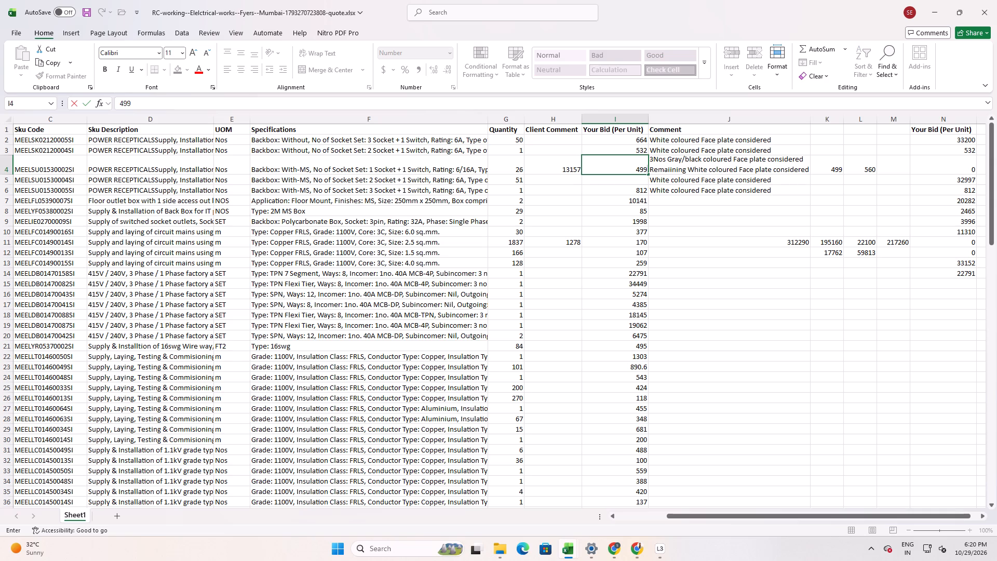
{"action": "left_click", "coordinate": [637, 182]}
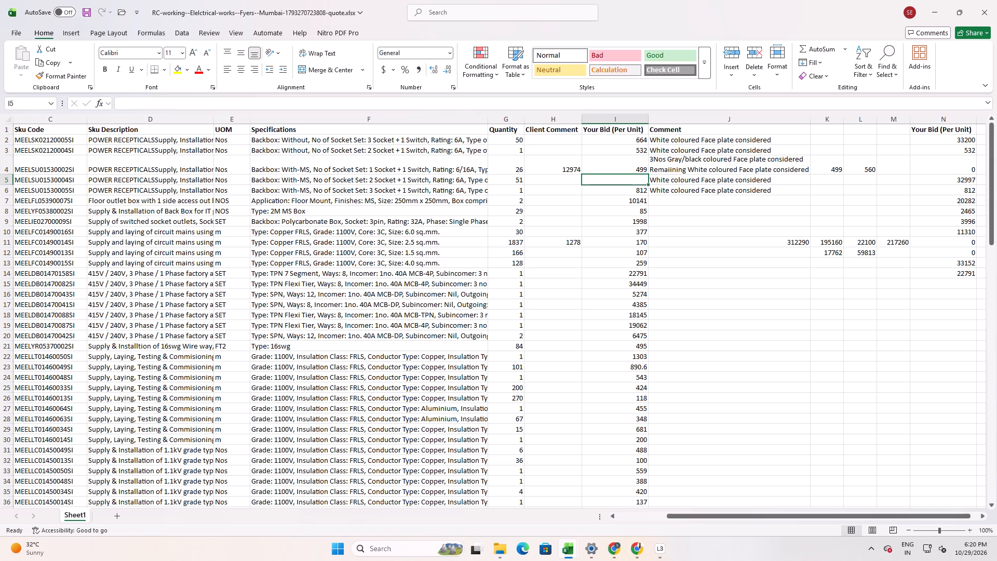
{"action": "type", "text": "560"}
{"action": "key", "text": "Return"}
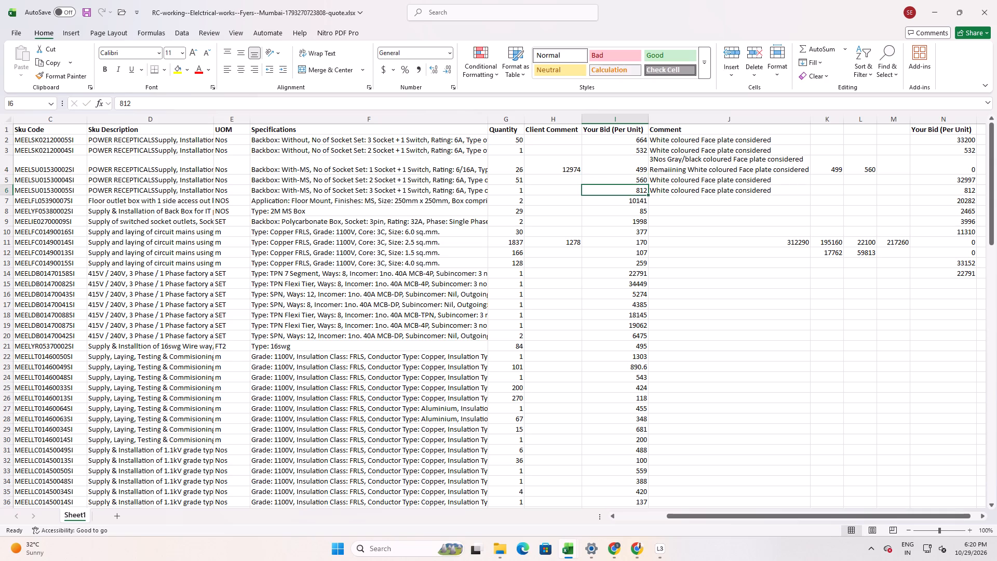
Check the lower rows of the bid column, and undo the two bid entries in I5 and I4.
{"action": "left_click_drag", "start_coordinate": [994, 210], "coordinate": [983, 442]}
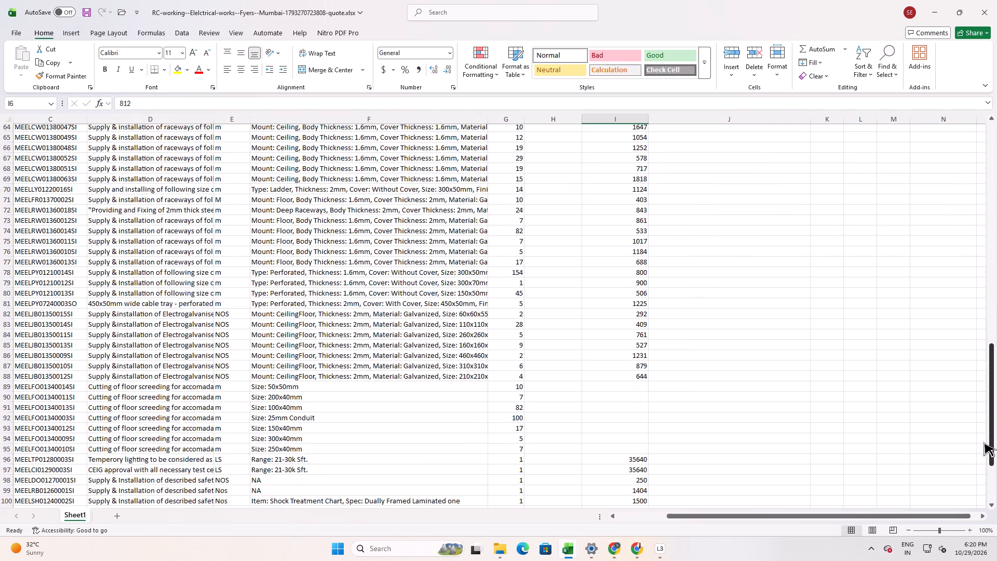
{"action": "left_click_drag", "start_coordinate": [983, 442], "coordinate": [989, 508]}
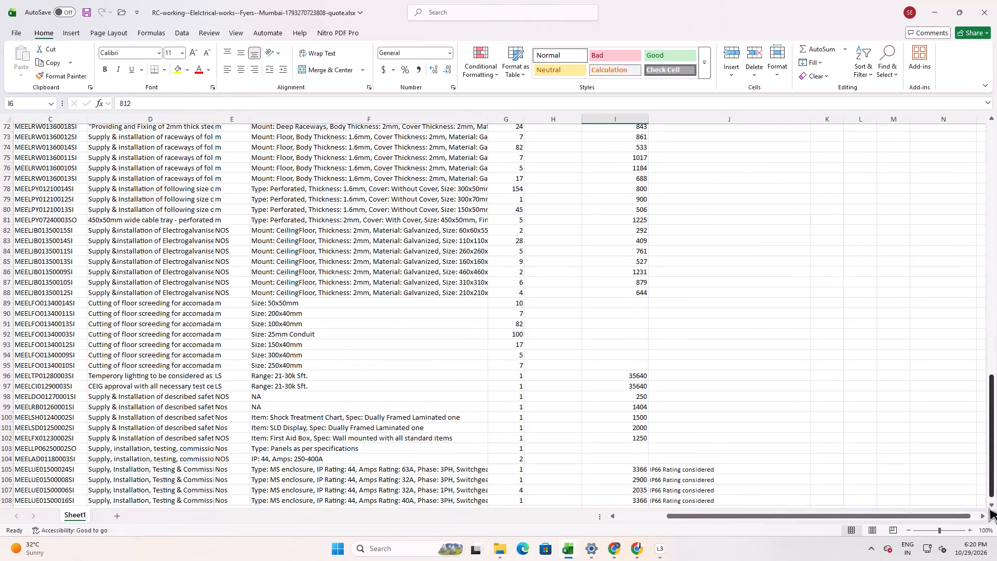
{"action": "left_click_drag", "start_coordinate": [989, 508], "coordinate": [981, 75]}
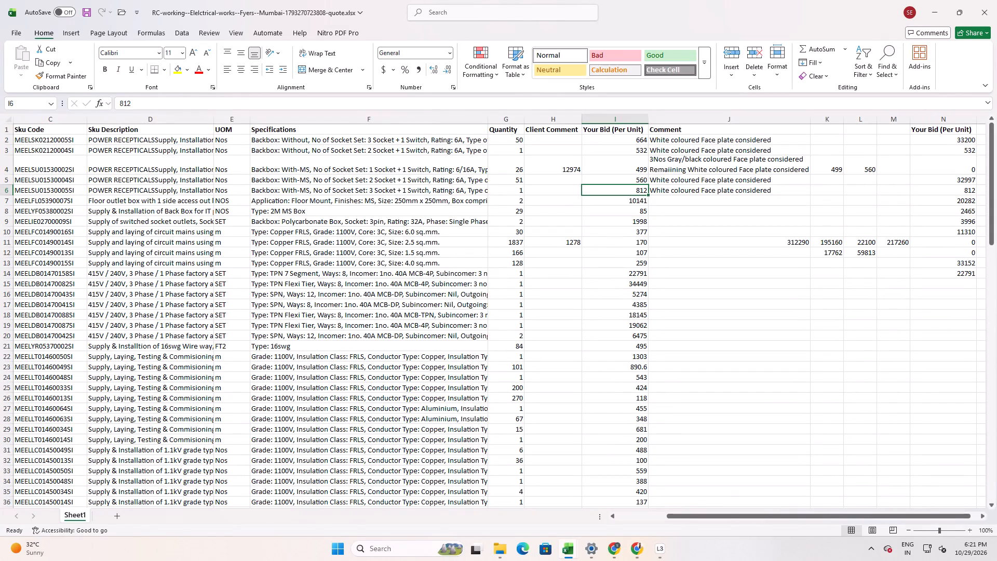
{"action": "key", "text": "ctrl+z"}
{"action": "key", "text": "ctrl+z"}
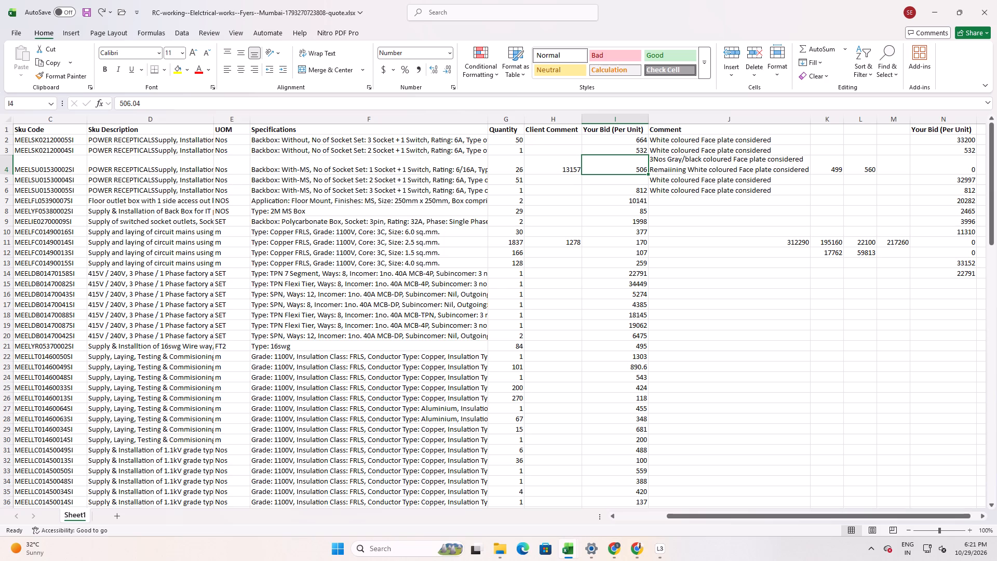
Examine the bid in I11 and row 4's side rates, specification and quantity.
{"action": "scroll", "coordinate": [656, 358], "scroll_direction": "up", "scroll_amount": 2}
{"action": "left_click", "coordinate": [640, 243]}
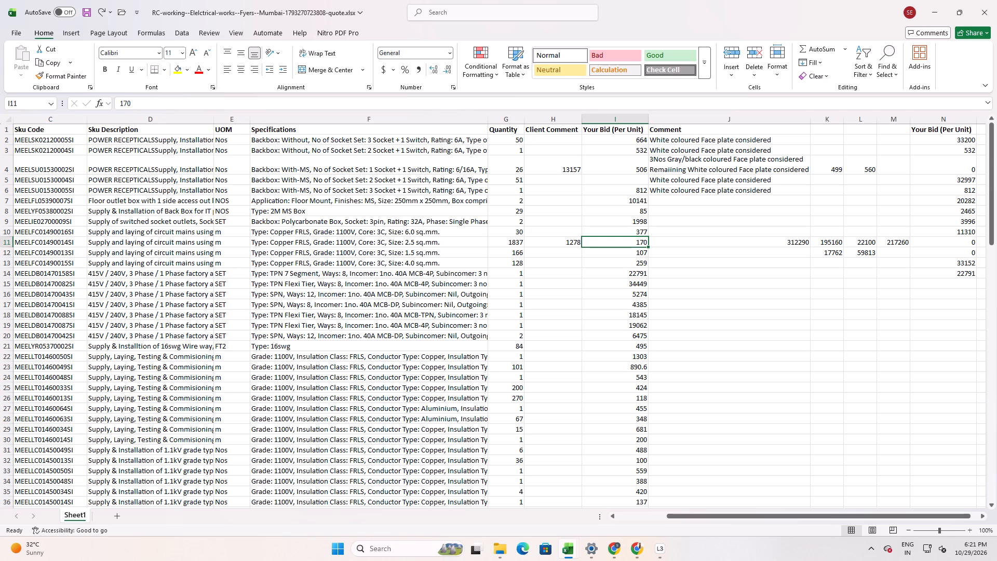
{"action": "scroll", "coordinate": [605, 274], "scroll_direction": "down", "scroll_amount": 1}
{"action": "scroll", "coordinate": [605, 274], "scroll_direction": "up", "scroll_amount": 2}
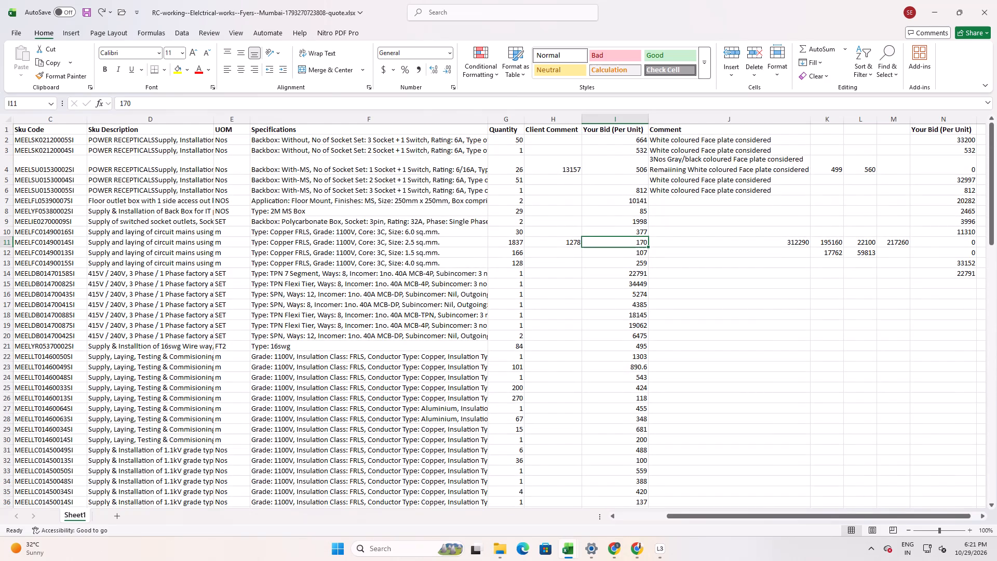
{"action": "left_click_drag", "start_coordinate": [838, 166], "coordinate": [853, 166]}
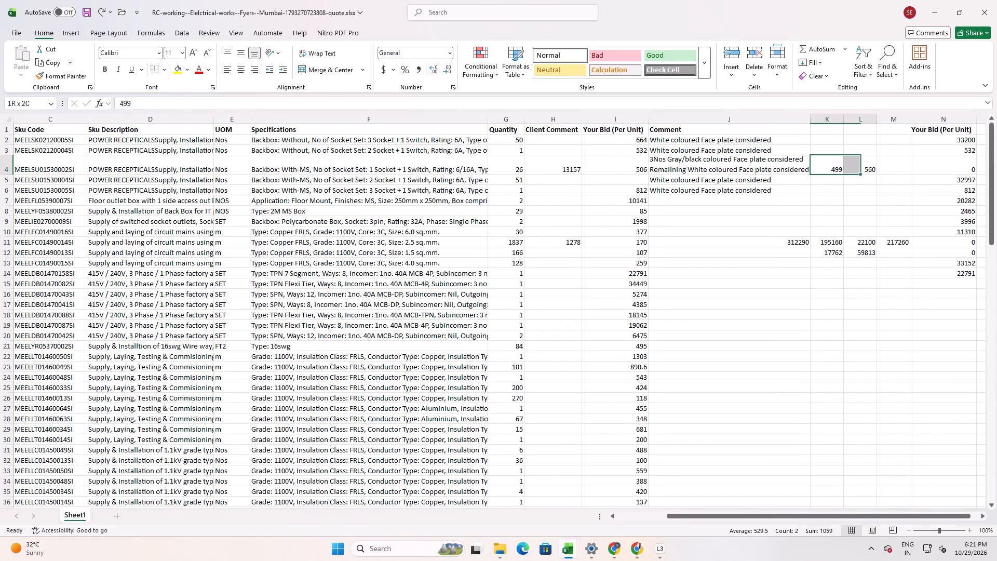
{"action": "left_click_drag", "start_coordinate": [853, 166], "coordinate": [858, 166]}
{"action": "left_click", "coordinate": [331, 159]}
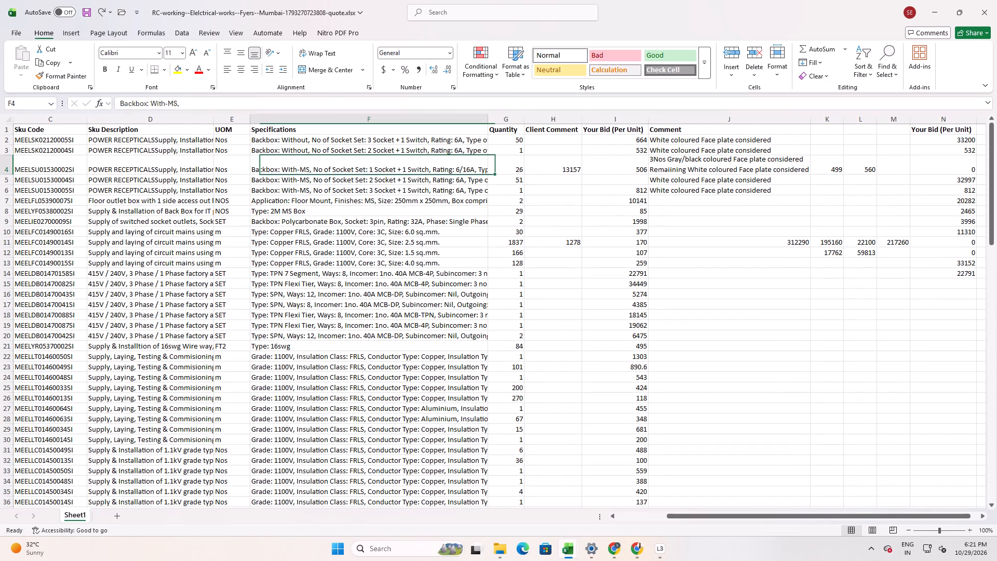
{"action": "left_click", "coordinate": [514, 168]}
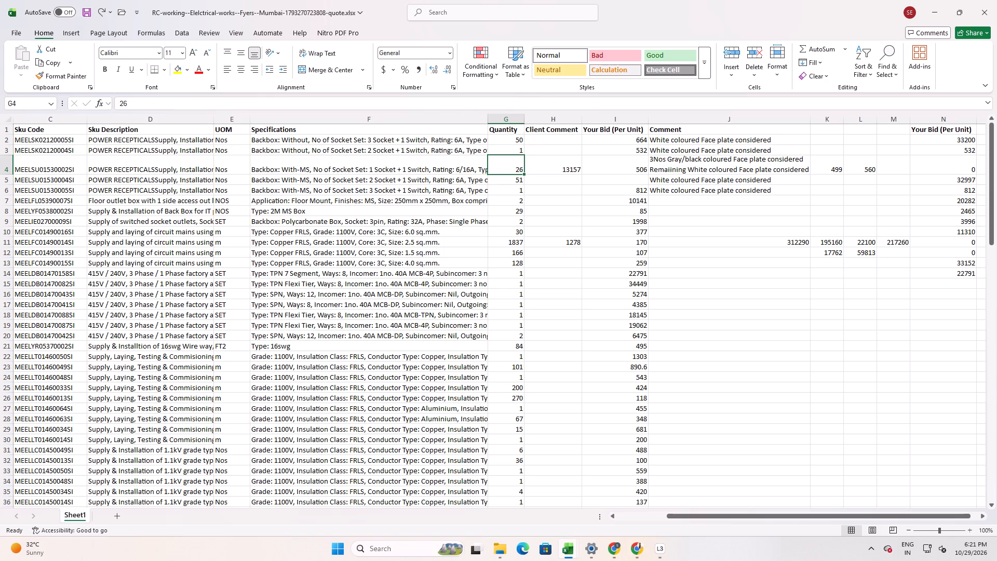
Enter the split quantities 23 in K3 and 3 in L3, above the 499 and 560 rates.
{"action": "left_click", "coordinate": [842, 170]}
{"action": "left_click", "coordinate": [835, 152]}
{"action": "type", "text": "23"}
{"action": "key", "text": "Return"}
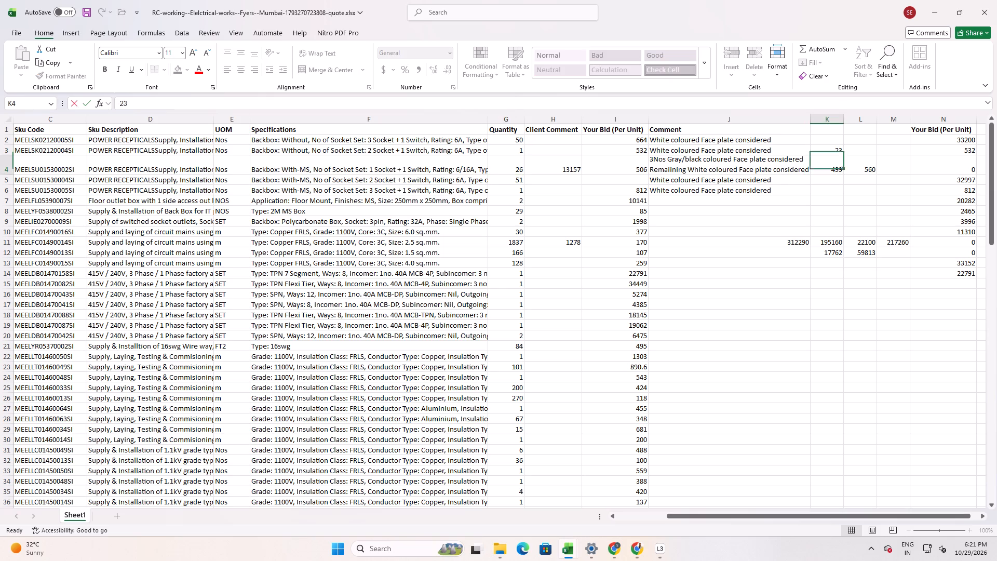
{"action": "key", "text": "Right"}
{"action": "key", "text": "Up"}
{"action": "key", "text": "3"}
{"action": "key", "text": "Return"}
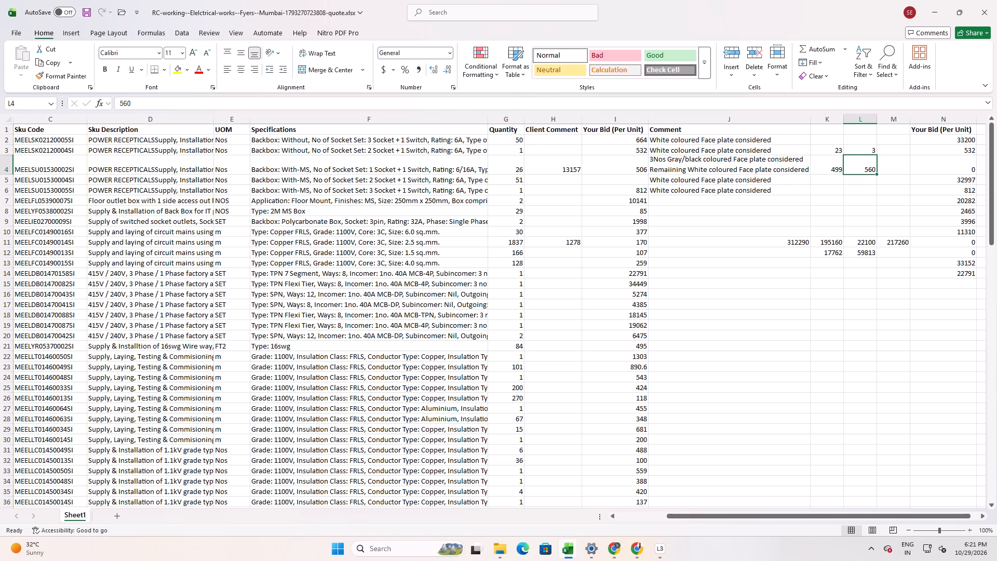
Calculate quantity times rate in L5 with =L3*L4 and copy the formula to K5.
{"action": "key", "text": "Up"}
{"action": "key", "text": "Down"}
{"action": "key", "text": "Left"}
{"action": "key", "text": "Right"}
{"action": "key", "text": "Down"}
{"action": "key", "text": "equal"}
{"action": "key", "text": "Up"}
{"action": "key", "text": "Up"}
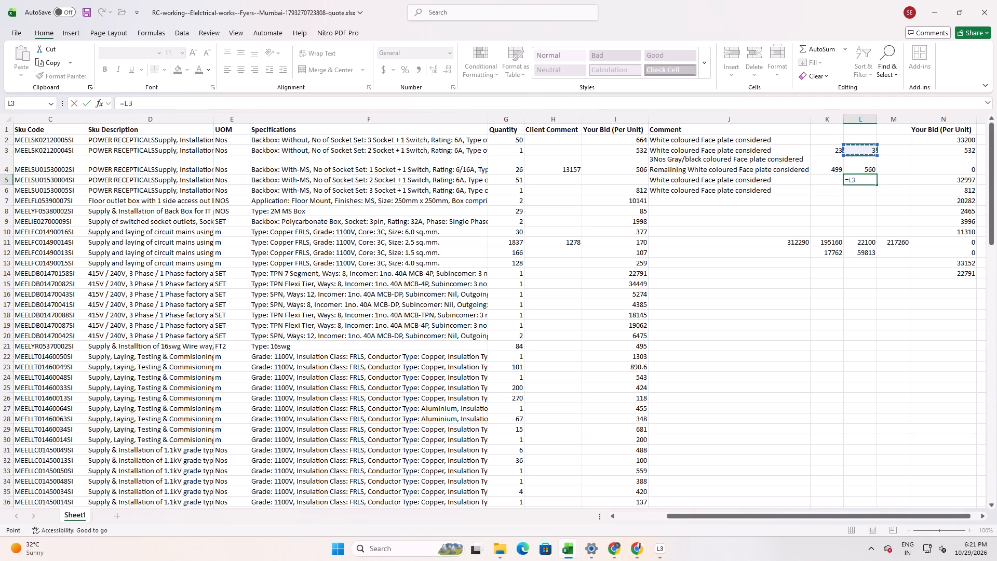
{"action": "key", "text": "asterisk"}
{"action": "key", "text": "Up"}
{"action": "key", "text": "Return"}
{"action": "key", "text": "Up"}
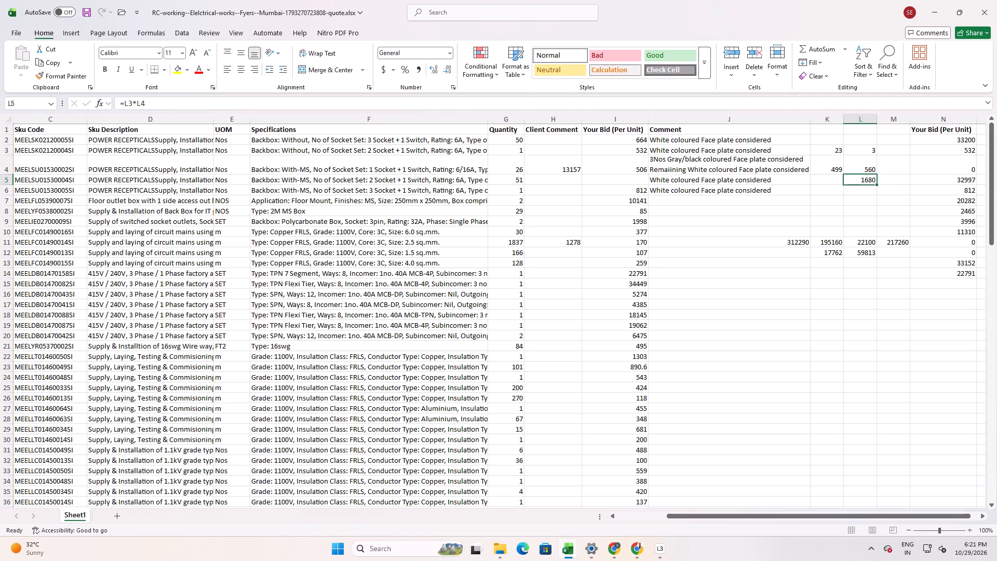
{"action": "key", "text": "ctrl+c"}
{"action": "key", "text": "Left"}
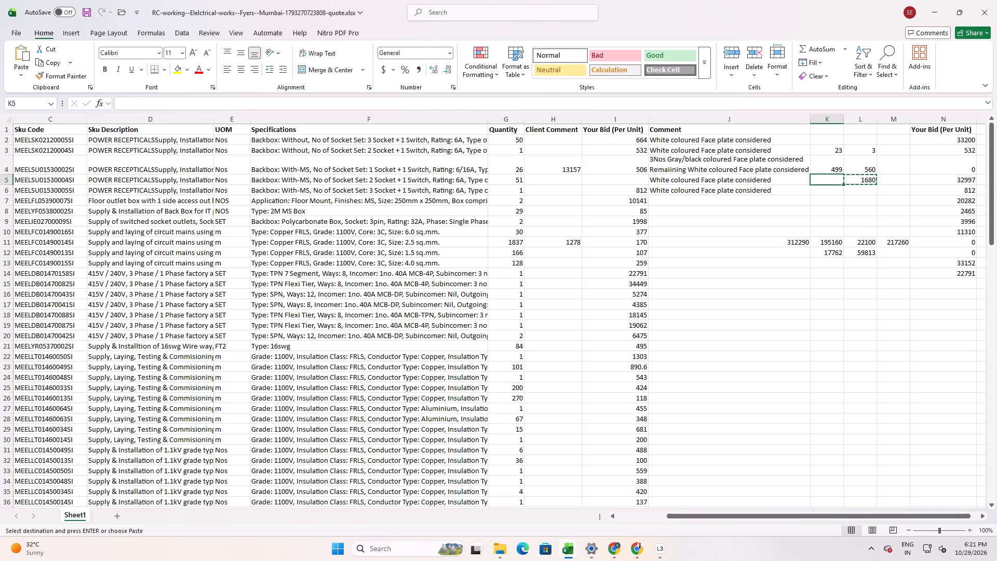
{"action": "key", "text": "ctrl+v"}
{"action": "key", "text": "Down"}
{"action": "key", "text": "Right"}
{"action": "key", "text": "Escape"}
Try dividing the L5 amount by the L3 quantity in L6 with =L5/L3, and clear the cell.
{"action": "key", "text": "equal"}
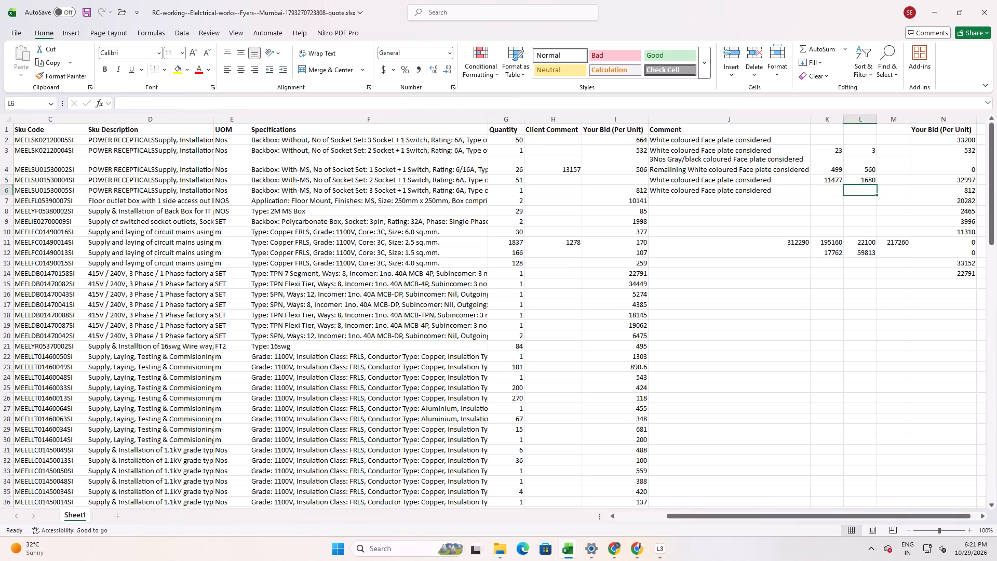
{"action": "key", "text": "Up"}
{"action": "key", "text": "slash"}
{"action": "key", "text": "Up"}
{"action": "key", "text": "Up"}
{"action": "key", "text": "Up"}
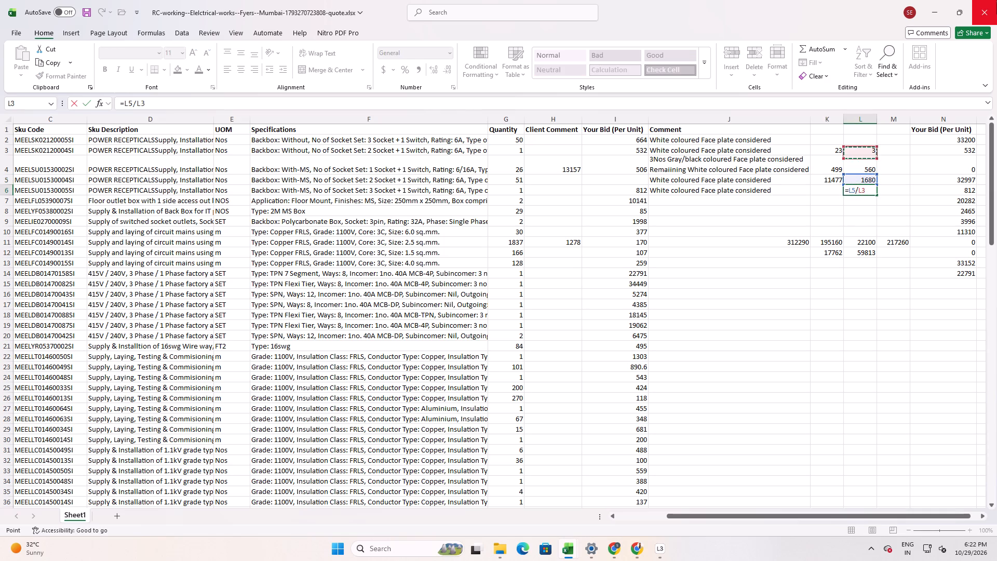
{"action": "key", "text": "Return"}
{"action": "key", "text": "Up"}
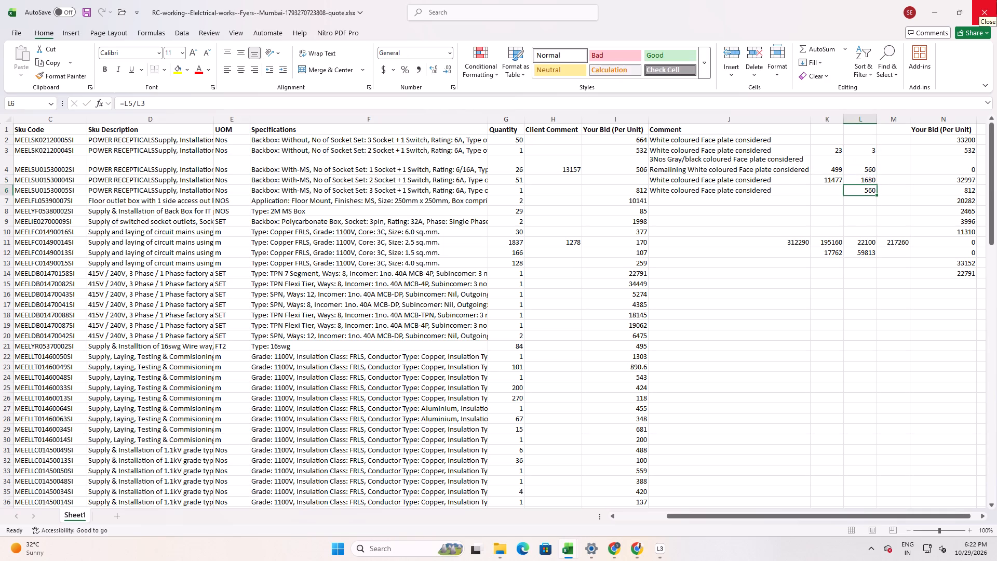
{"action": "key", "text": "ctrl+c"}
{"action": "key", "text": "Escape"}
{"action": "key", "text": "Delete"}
Add the two split amounts in L6 with =L5+K5.
{"action": "key", "text": "equal"}
{"action": "key", "text": "Up"}
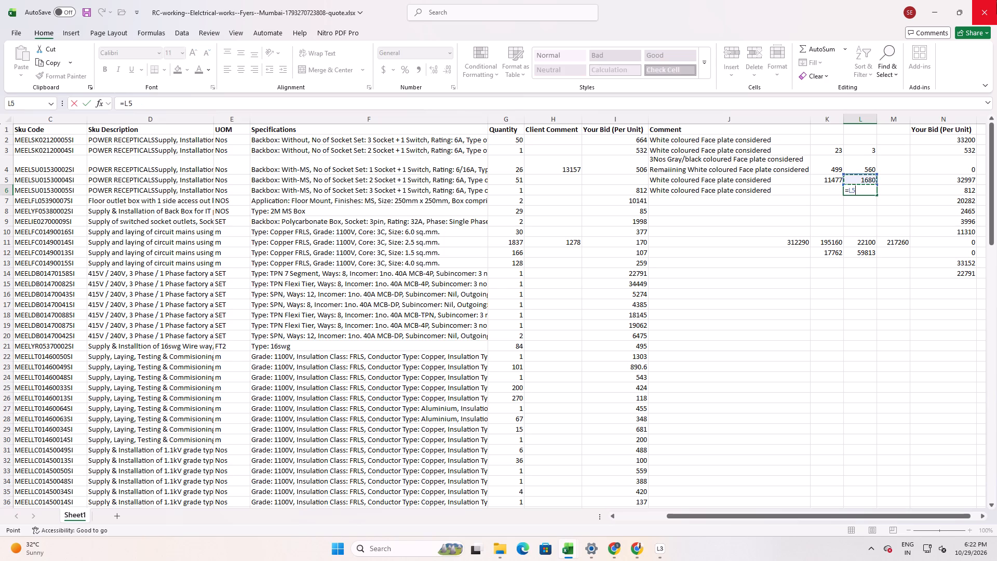
{"action": "key", "text": "plus"}
{"action": "key", "text": "Left"}
{"action": "key", "text": "Up"}
{"action": "key", "text": "Return"}
{"action": "key", "text": "Up"}
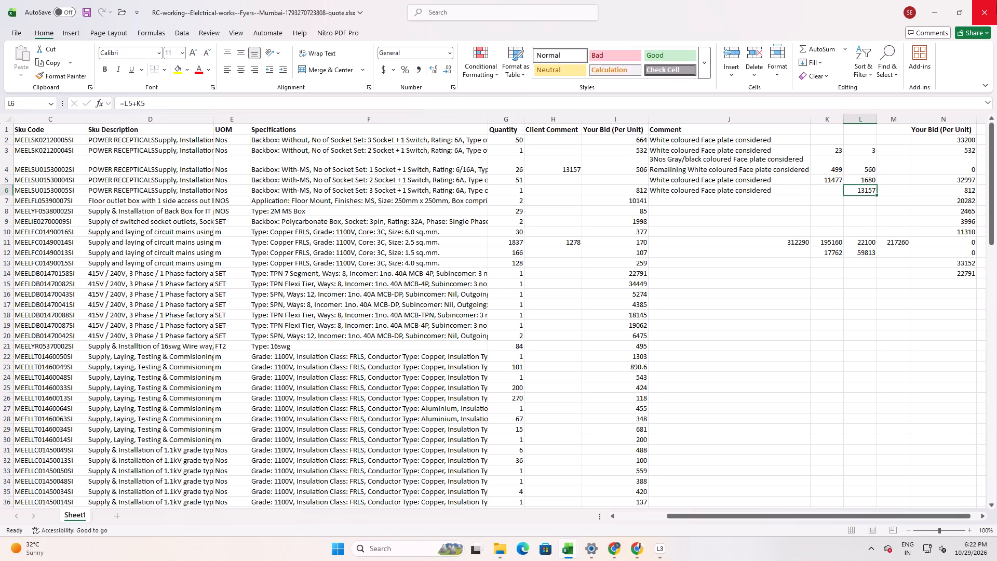
Calculate the blended rate in L7 by dividing the combined amount by 26 with =L6/26.
{"action": "key", "text": "Down"}
{"action": "key", "text": "equal"}
{"action": "key", "text": "Up"}
{"action": "key", "text": "slash"}
{"action": "type", "text": "26"}
{"action": "key", "text": "Return"}
{"action": "key", "text": "Up"}
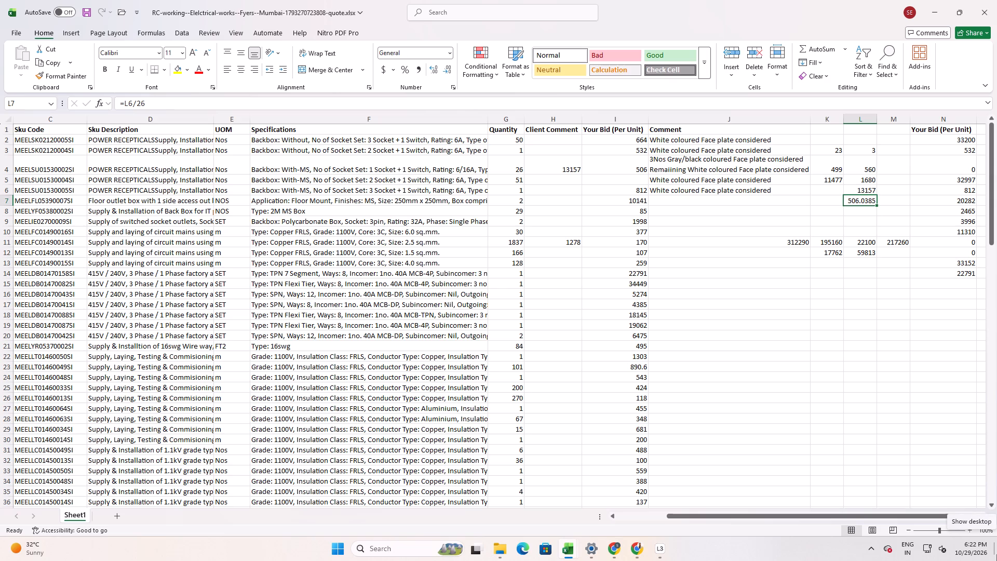
Examine row 11's quantity, client comment sum, bid rate and amount formula for the 2.5 sq.mm. cable.
{"action": "key", "text": "Down"}
{"action": "key", "text": "Left"}
{"action": "key", "text": "Down"}
{"action": "key", "text": "Left"}
{"action": "key", "text": "Down"}
{"action": "key", "text": "Down"}
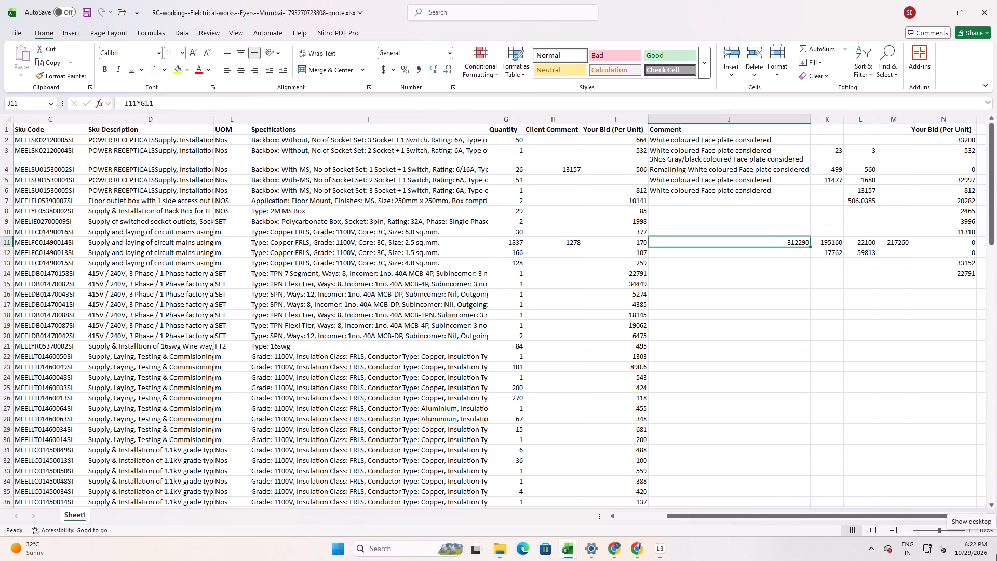
{"action": "key", "text": "Down"}
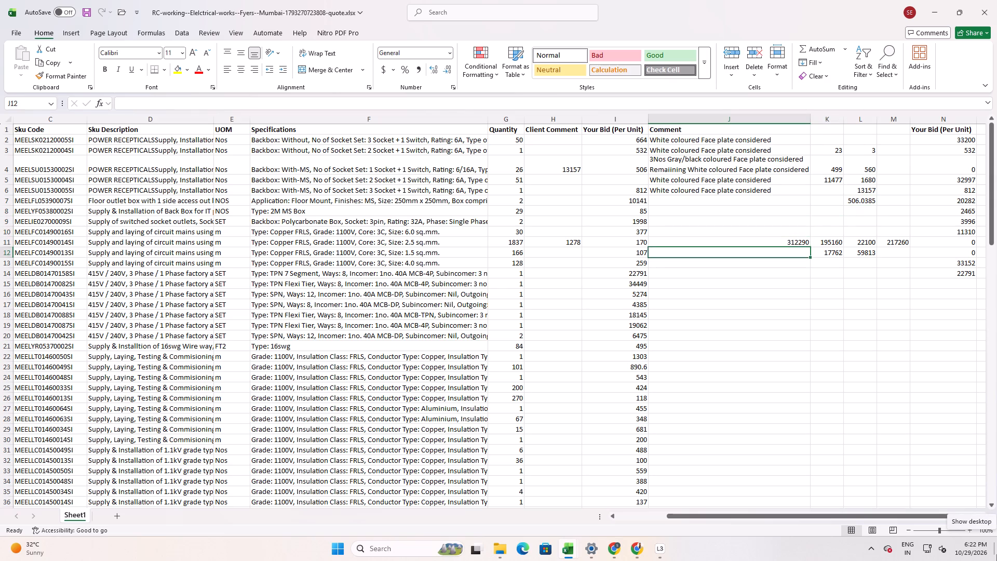
{"action": "key", "text": "Left"}
{"action": "key", "text": "Left"}
{"action": "key", "text": "Up"}
{"action": "key", "text": "Right"}
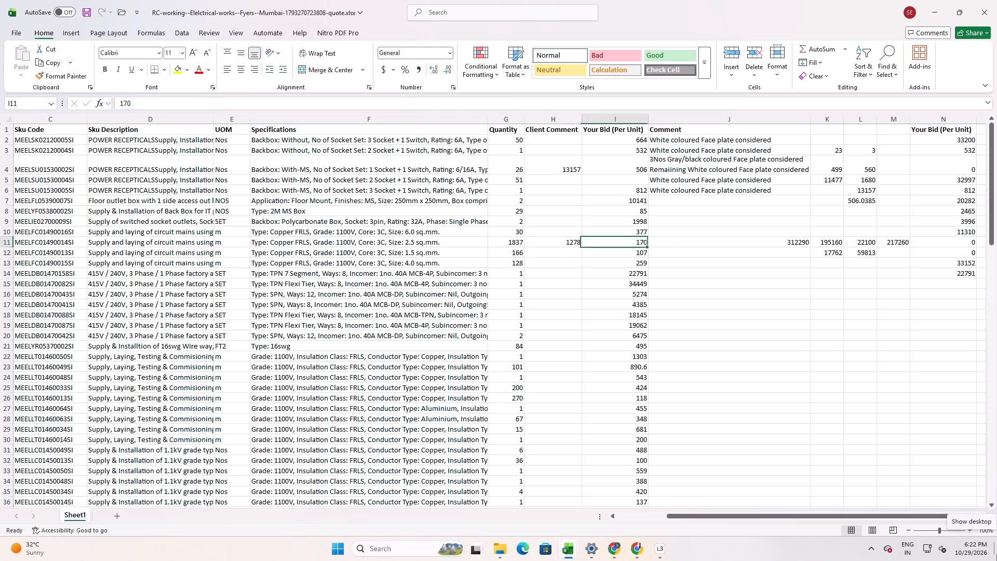
{"action": "key", "text": "Left"}
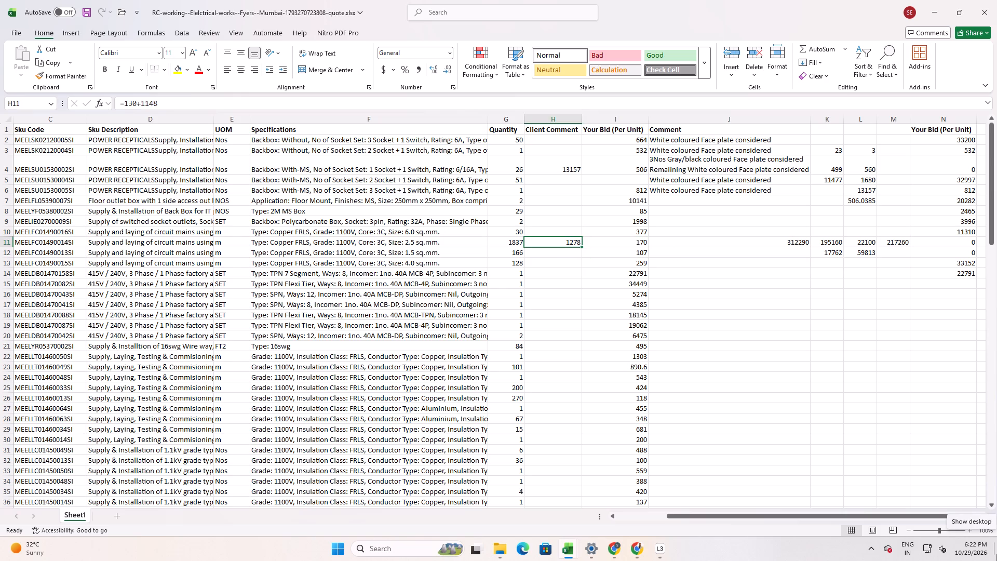
{"action": "key", "text": "Left"}
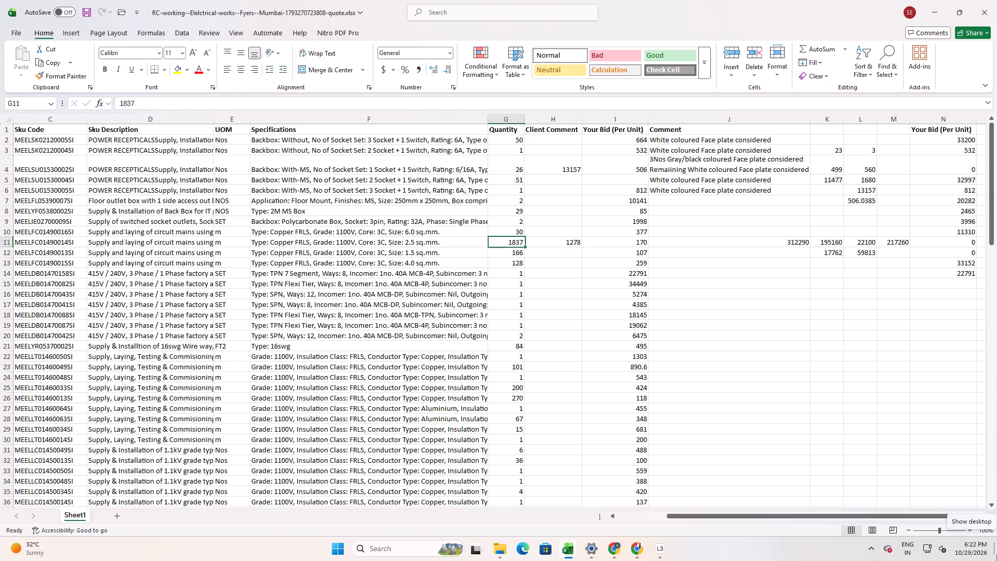
{"action": "key", "text": "Right"}
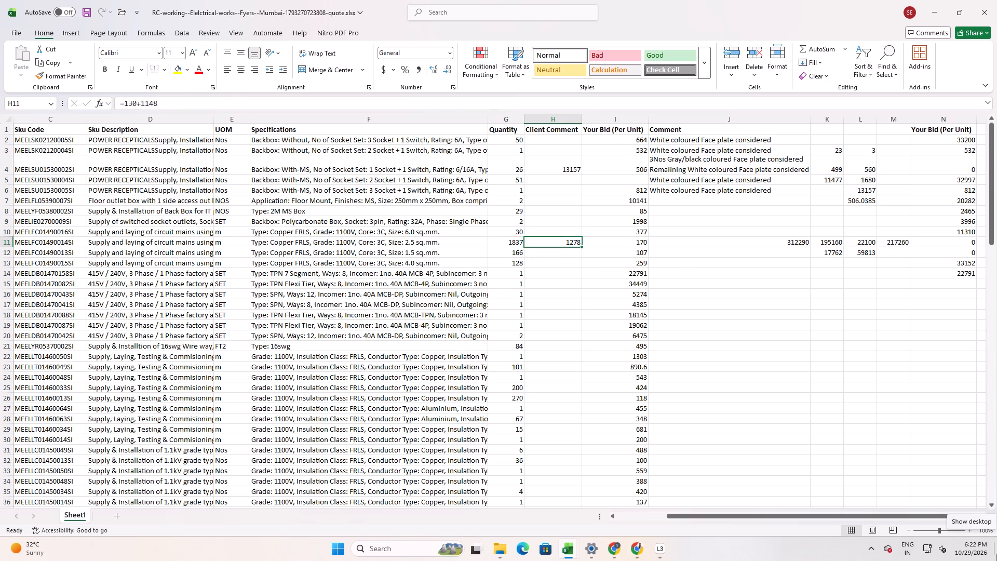
{"action": "key", "text": "Right"}
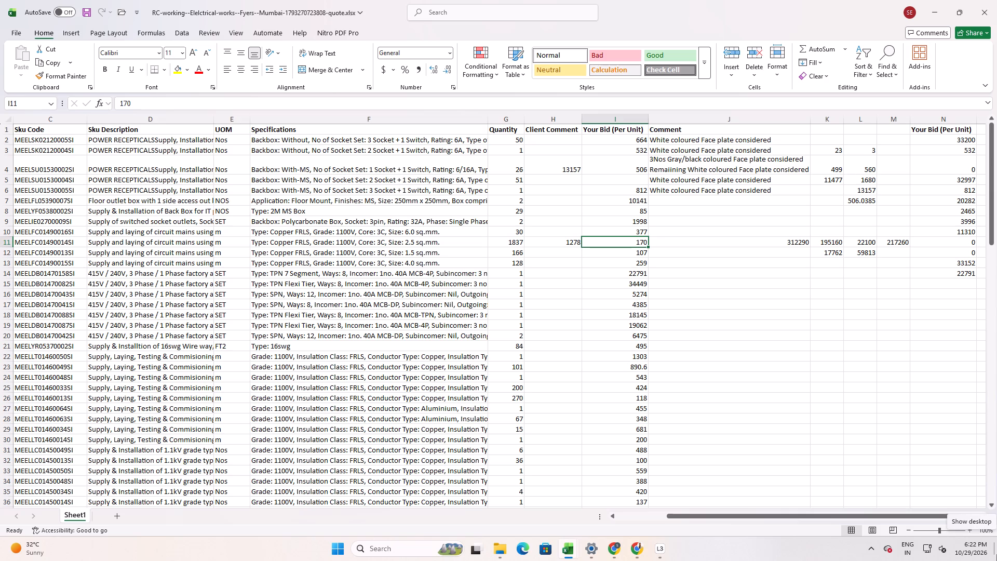
{"action": "key", "text": "Left"}
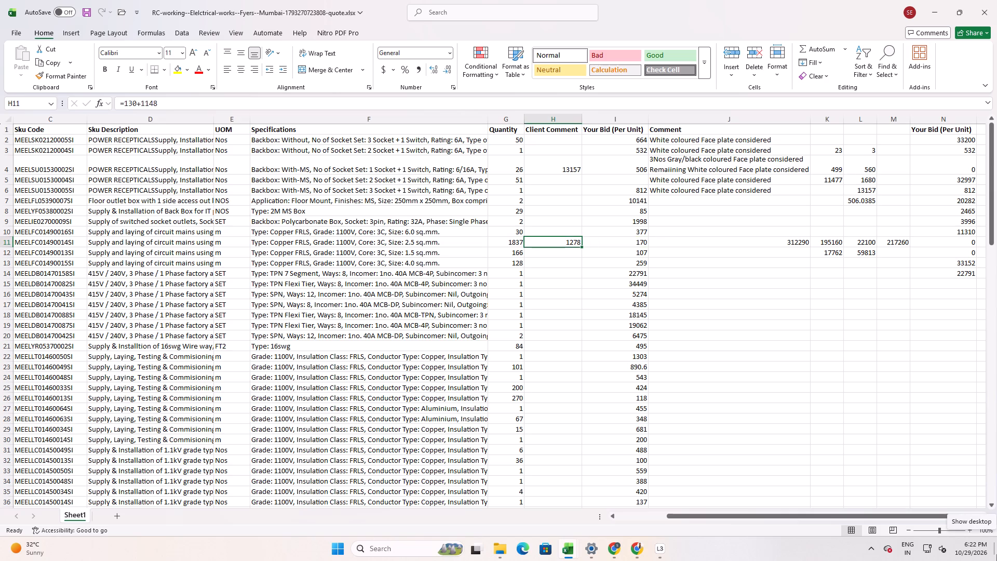
{"action": "key", "text": "Left"}
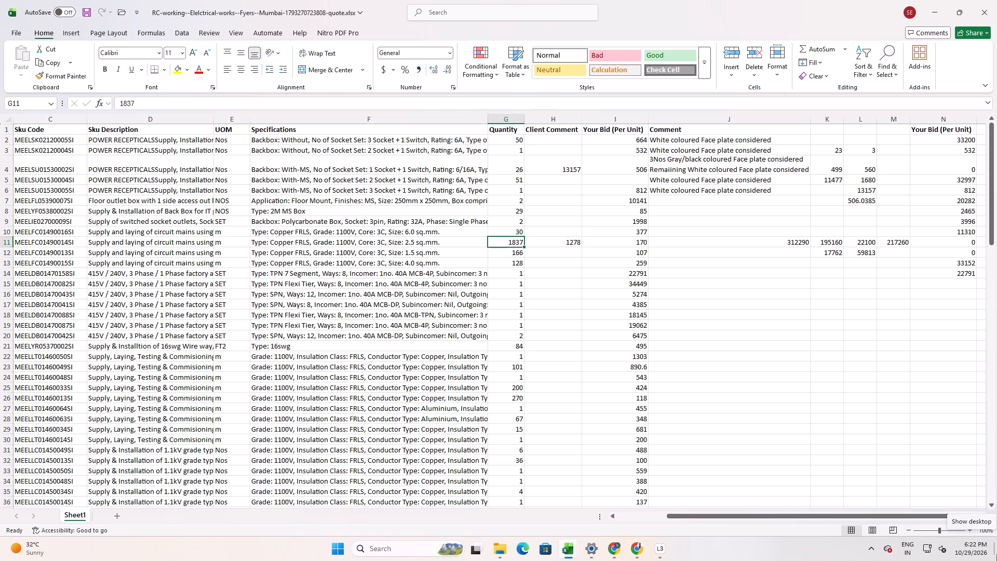
{"action": "key", "text": "Right"}
{"action": "key", "text": "Right"}
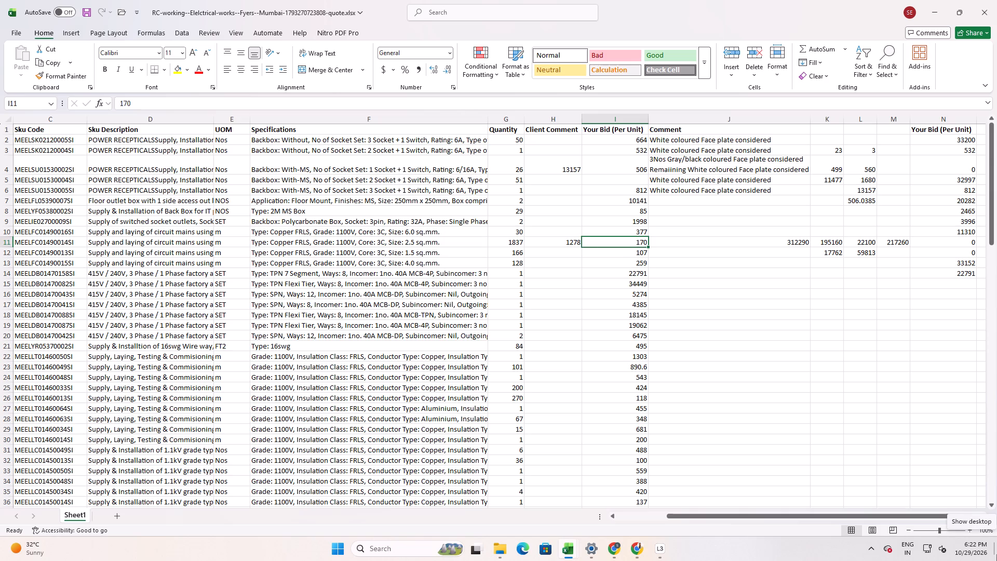
{"action": "key", "text": "Right"}
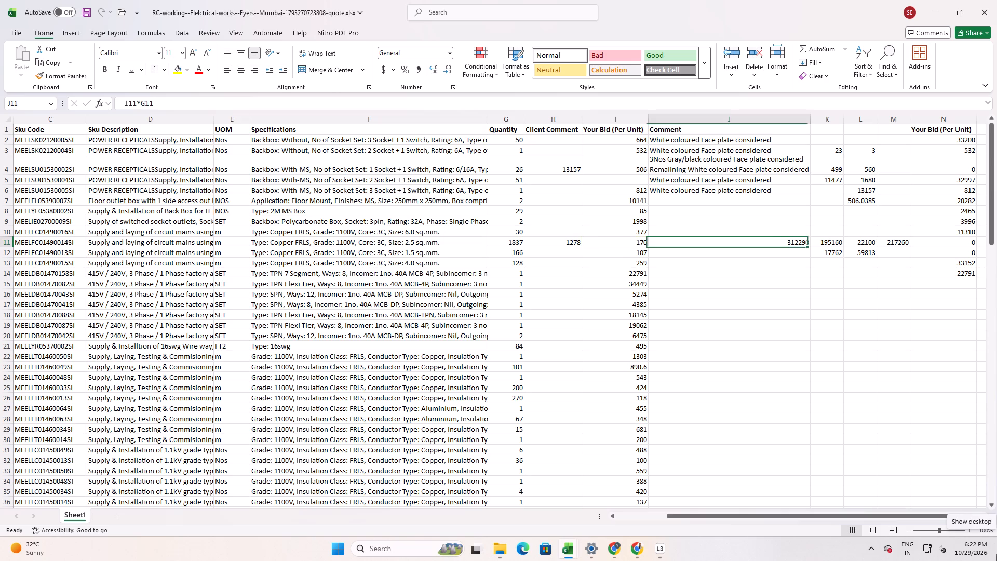
Examine row 12's quantity, client comment and bid rate for the 1.5 sq.mm. cable.
{"action": "key", "text": "Right"}
{"action": "key", "text": "Down"}
{"action": "key", "text": "Left"}
{"action": "key", "text": "Left"}
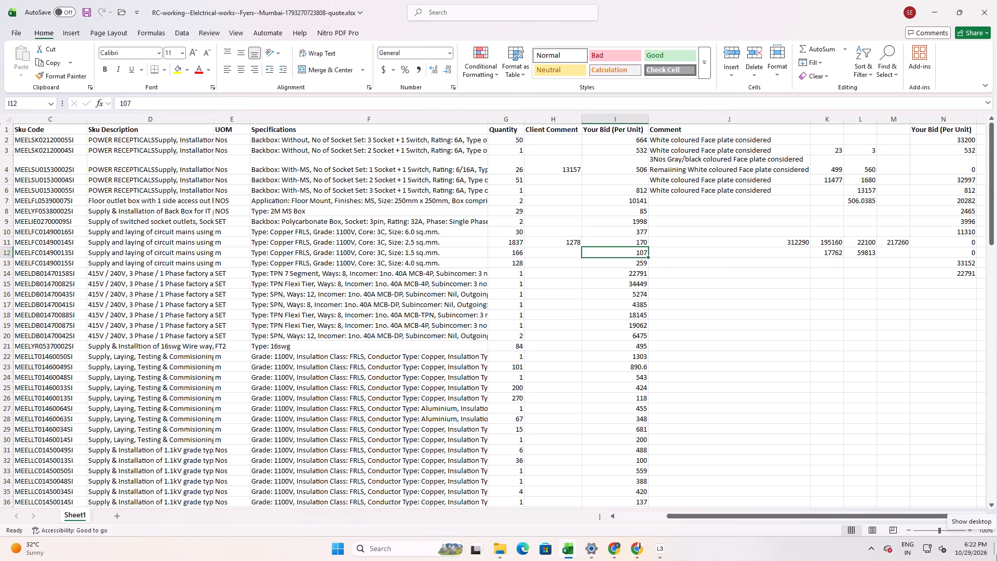
{"action": "key", "text": "Left"}
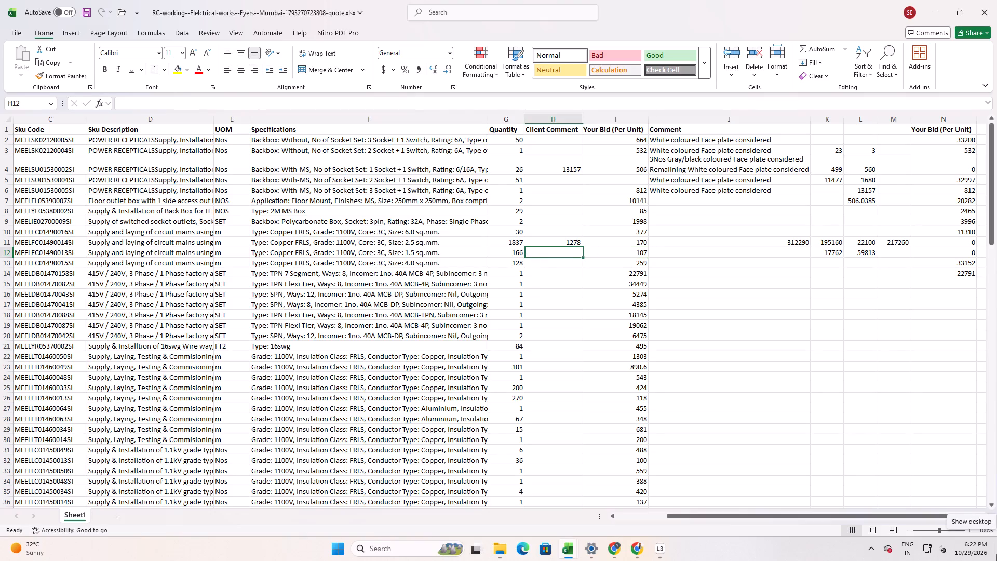
{"action": "key", "text": "Left"}
{"action": "key", "text": "Right"}
{"action": "key", "text": "Right"}
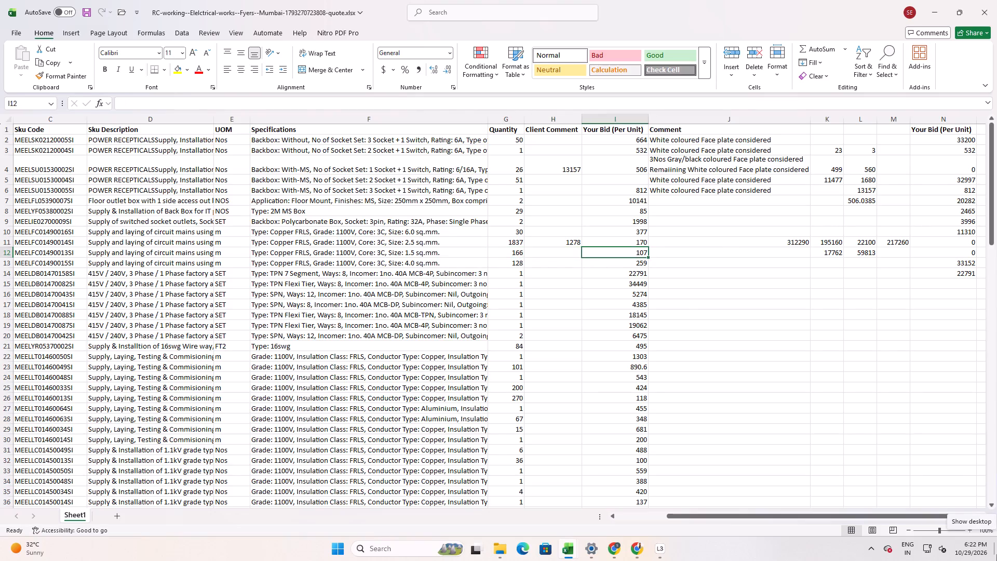
Switch to the RC working BOQ workbook and look through the quantities in the 6F Qty filter list.
{"action": "key", "text": "alt+Tab"}
{"action": "key", "text": "alt+Tab"}
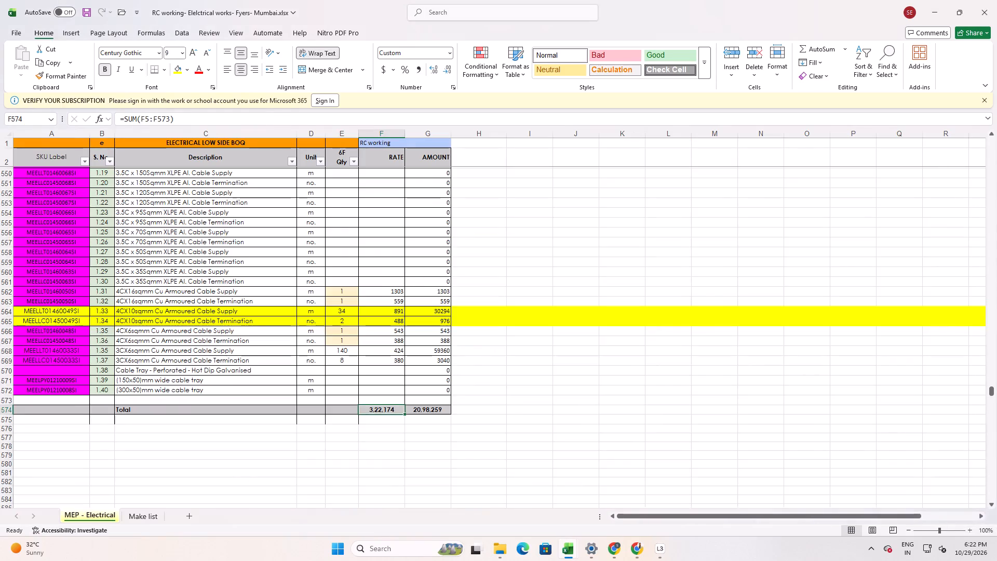
{"action": "middle_click_drag", "start_coordinate": [397, 349], "coordinate": [357, 80]}
{"action": "left_click", "coordinate": [351, 132]}
{"action": "left_click", "coordinate": [352, 160]}
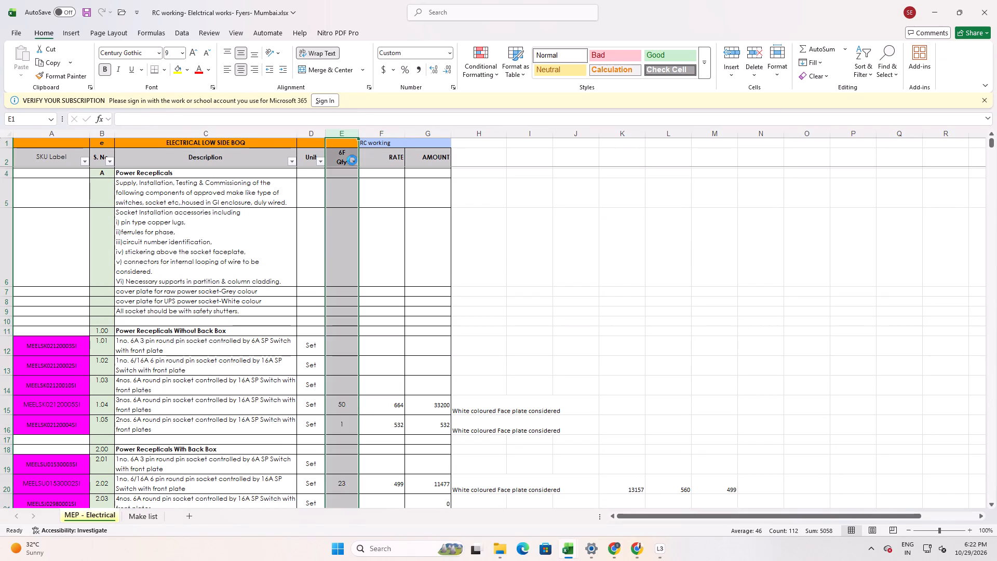
{"action": "scroll", "coordinate": [293, 351], "scroll_direction": "down", "scroll_amount": 14}
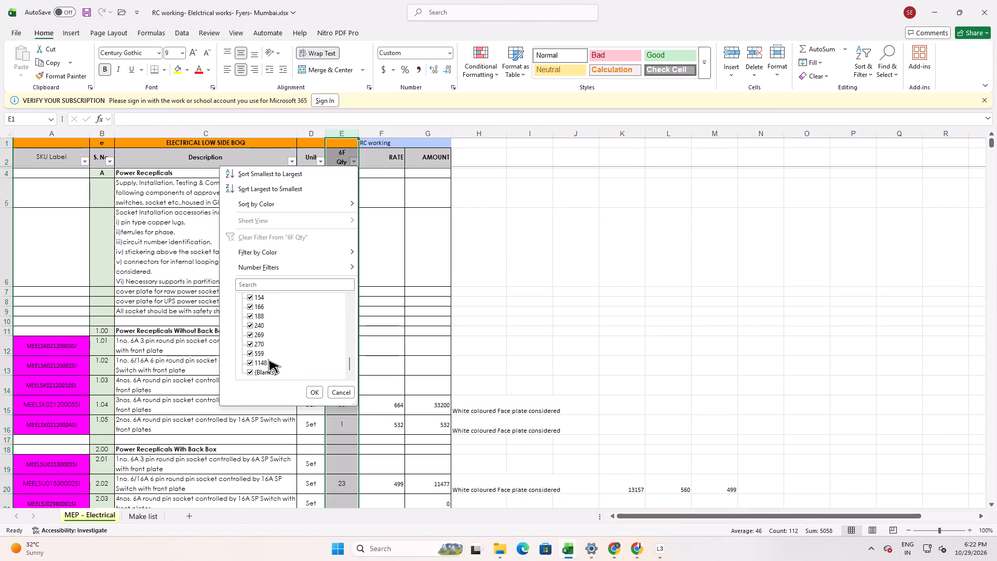
{"action": "scroll", "coordinate": [268, 359], "scroll_direction": "up", "scroll_amount": 1}
{"action": "scroll", "coordinate": [262, 311], "scroll_direction": "up", "scroll_amount": 1}
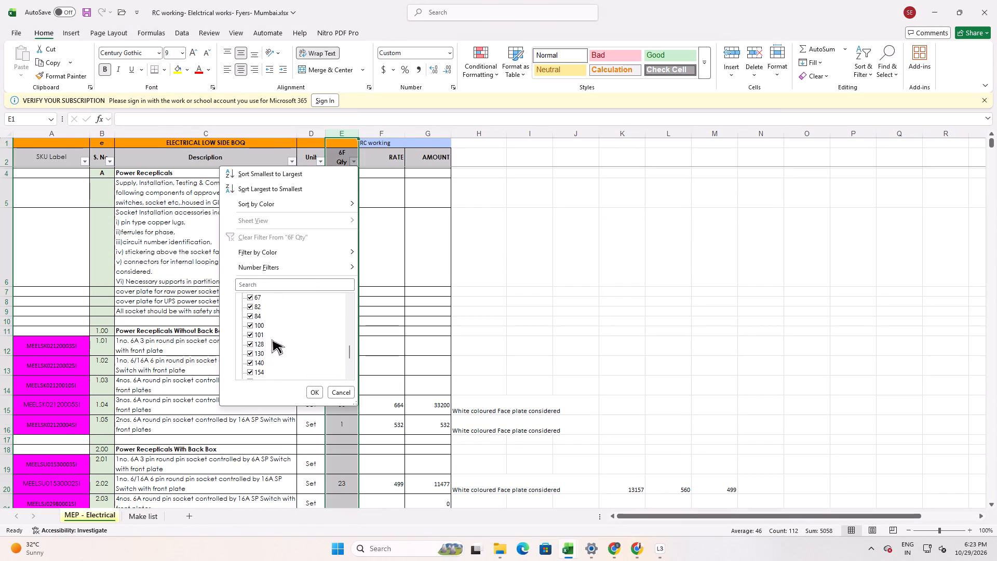
{"action": "scroll", "coordinate": [272, 368], "scroll_direction": "down", "scroll_amount": 1}
{"action": "left_click", "coordinate": [473, 321]}
{"action": "left_click", "coordinate": [386, 184]}
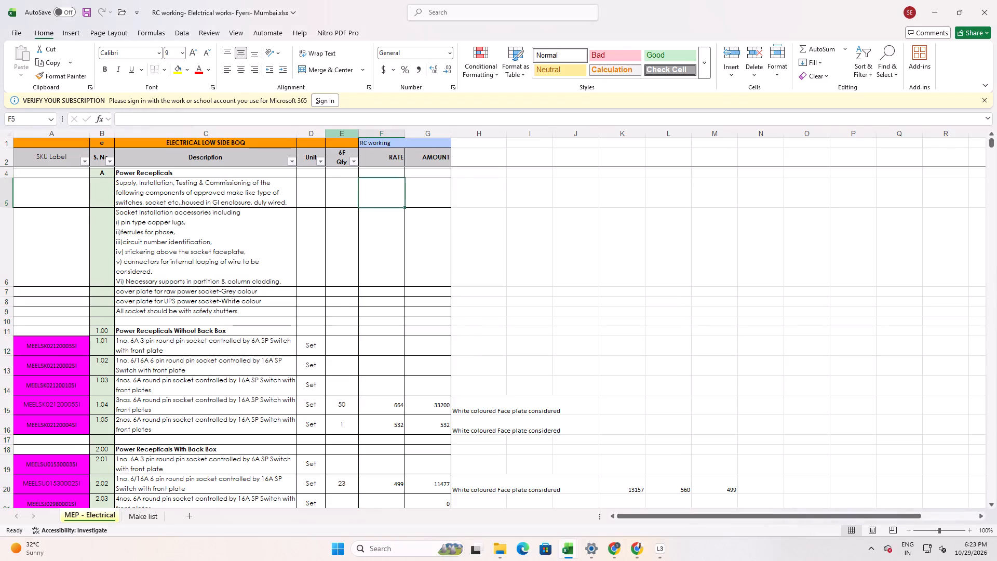
{"action": "key", "text": "Tab"}
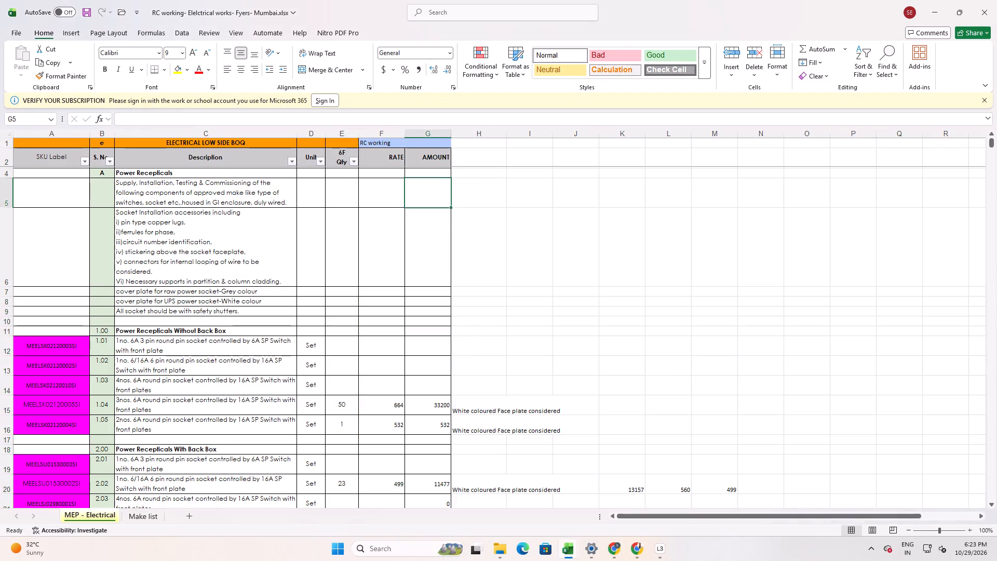
Search the RC working BOQ's RATE column for 107 and examine the matching 1.5 Sqmm cable rows.
{"action": "key", "text": "alt+Tab"}
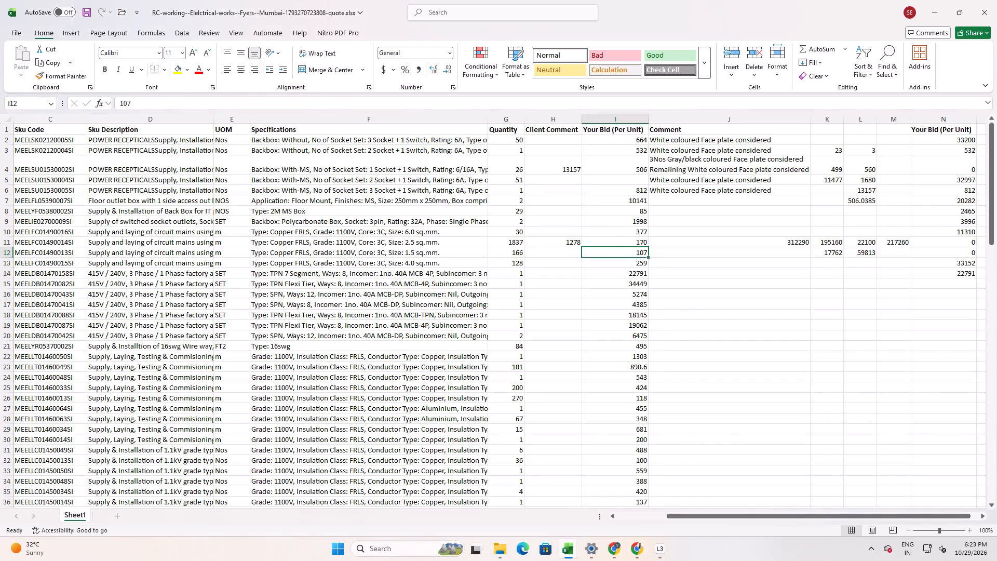
{"action": "key", "text": "alt+Tab"}
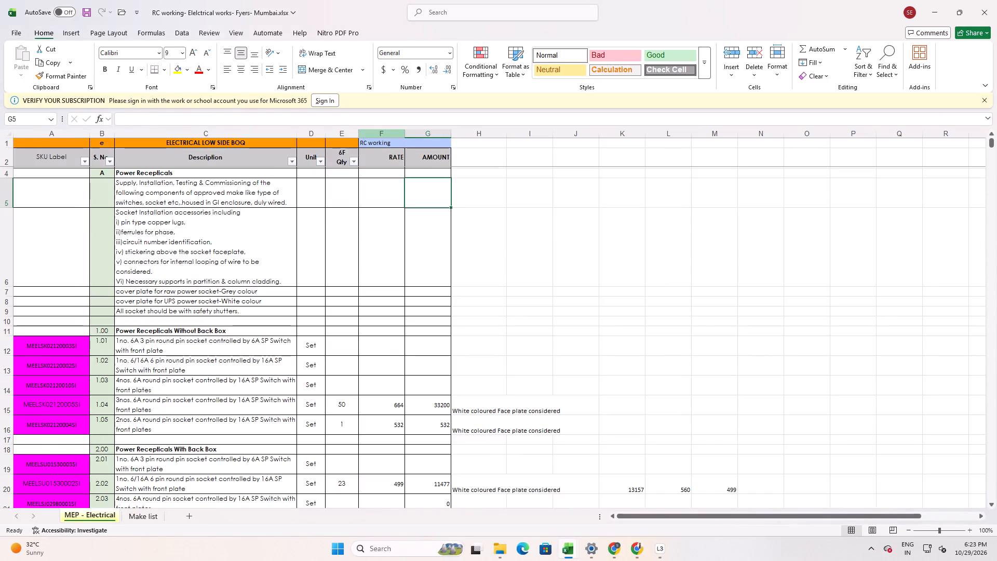
{"action": "left_click", "coordinate": [395, 136]}
{"action": "key", "text": "ctrl+f"}
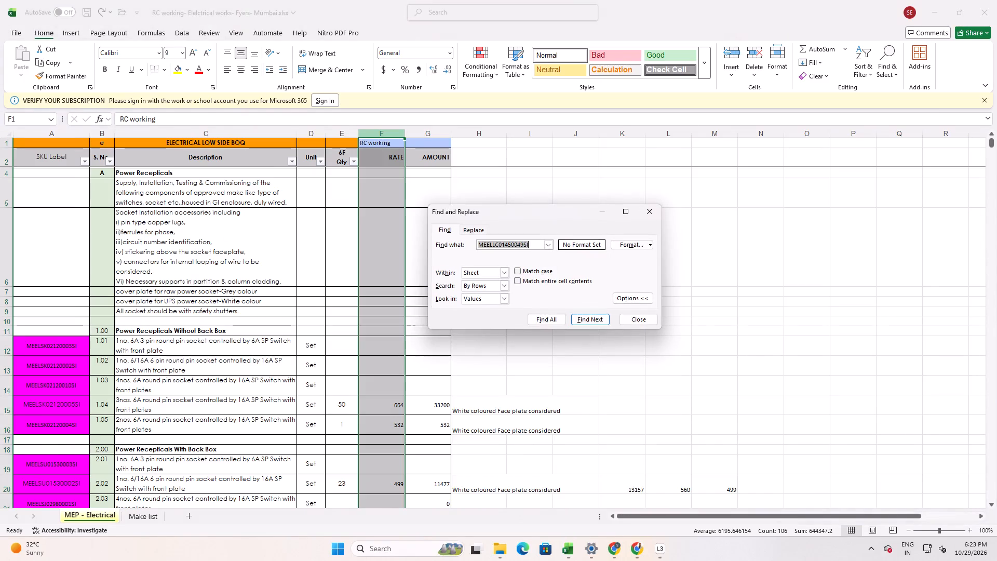
{"action": "type", "text": "107"}
{"action": "key", "text": "Return"}
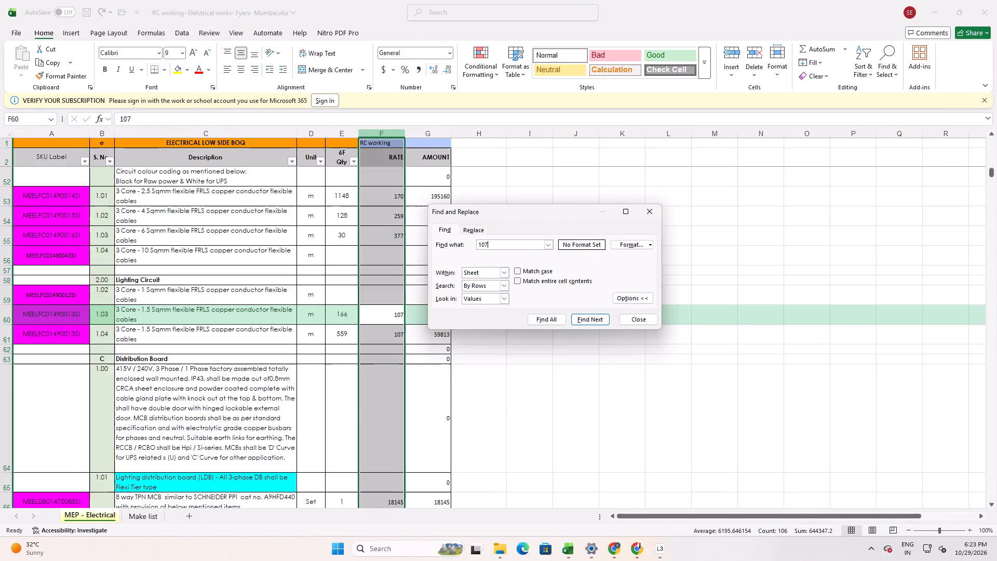
{"action": "left_click", "coordinate": [644, 213]}
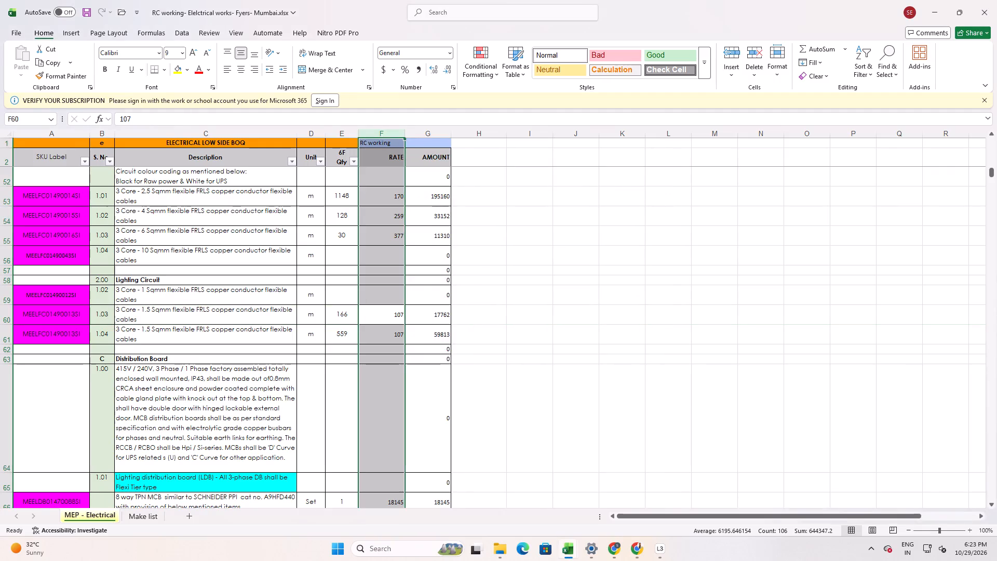
{"action": "left_click", "coordinate": [420, 345]}
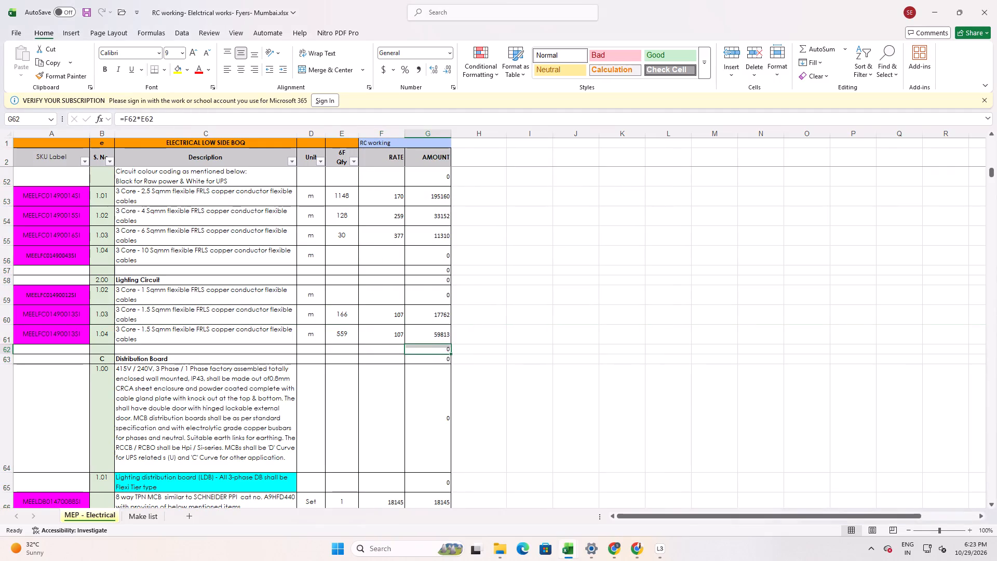
Switch back to the quote workbook and check the sum of the two amounts in K12:L12.
{"action": "key", "text": "alt+Tab"}
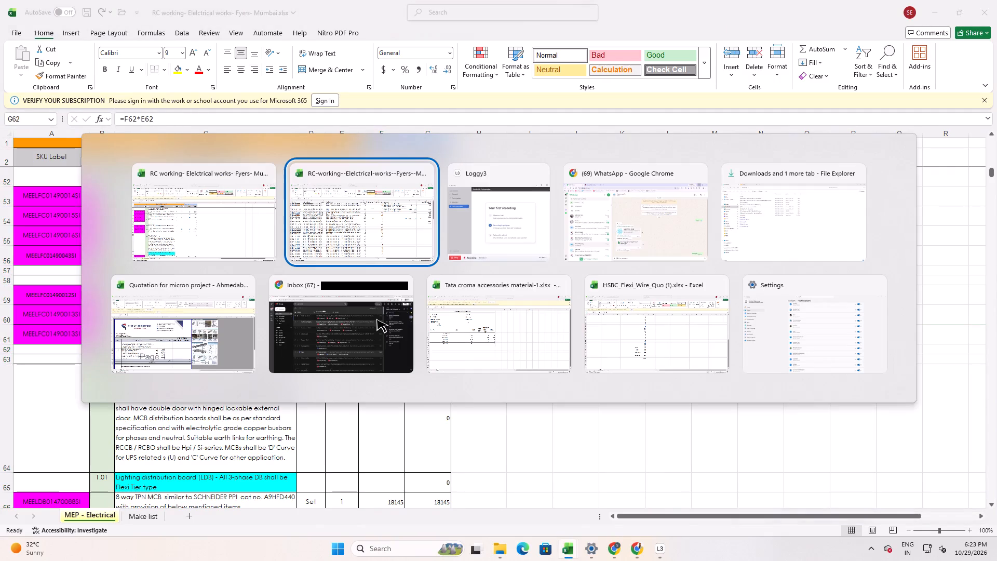
{"action": "left_click_drag", "start_coordinate": [822, 253], "coordinate": [852, 255]}
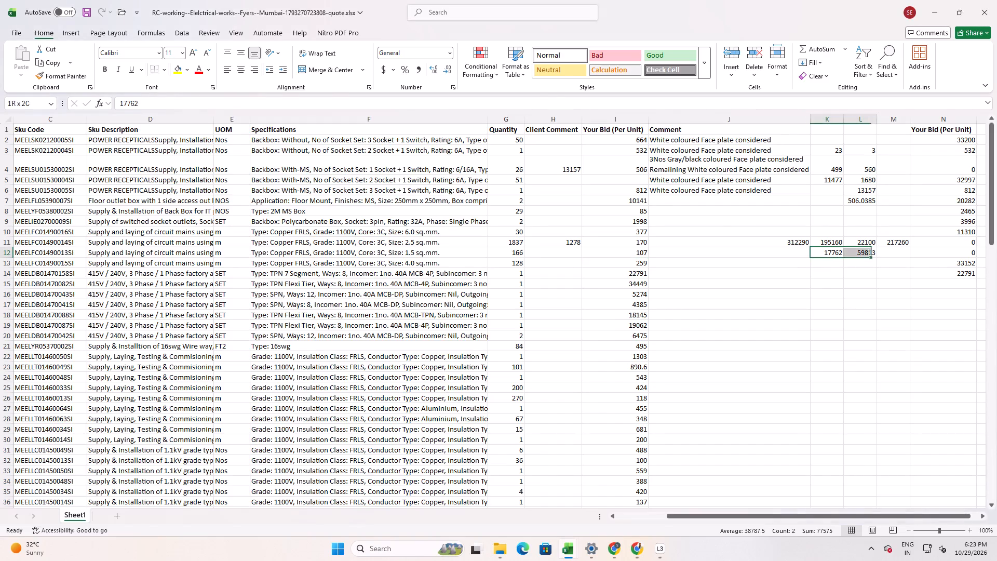
Check the sums of the amounts and quantities for the two 1.5 Sqmm cable rows in the RC working BOQ against the quote's row 12.
{"action": "left_click_drag", "start_coordinate": [852, 255], "coordinate": [858, 255]}
{"action": "key", "text": "alt+Tab"}
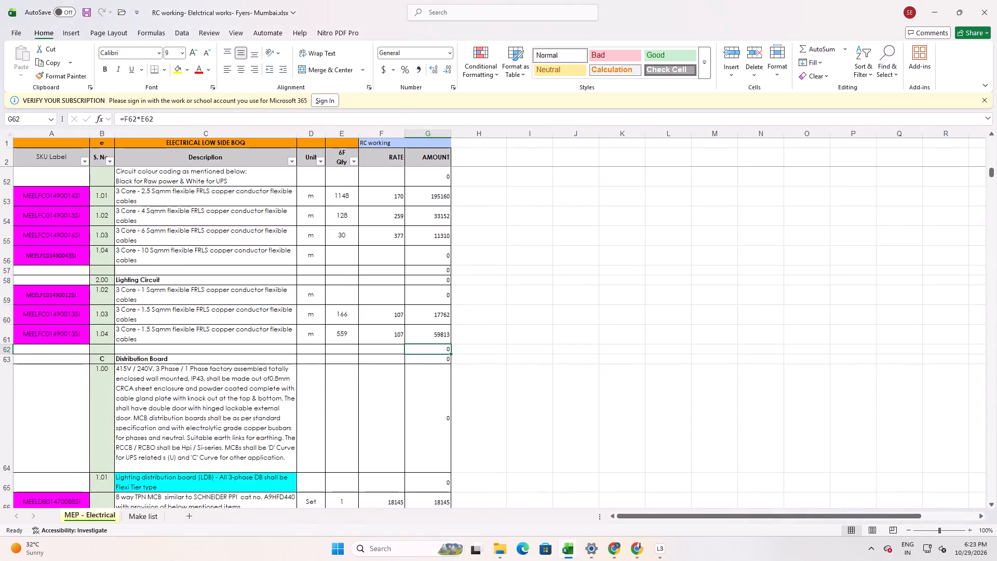
{"action": "left_click_drag", "start_coordinate": [438, 318], "coordinate": [438, 344]}
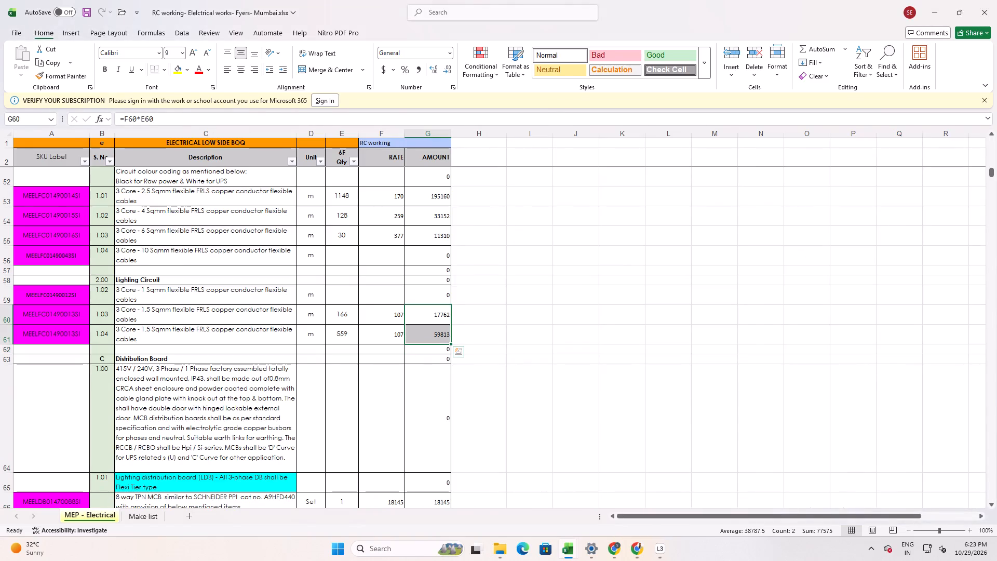
{"action": "left_click_drag", "start_coordinate": [350, 321], "coordinate": [347, 342]}
{"action": "key", "text": "alt+Tab"}
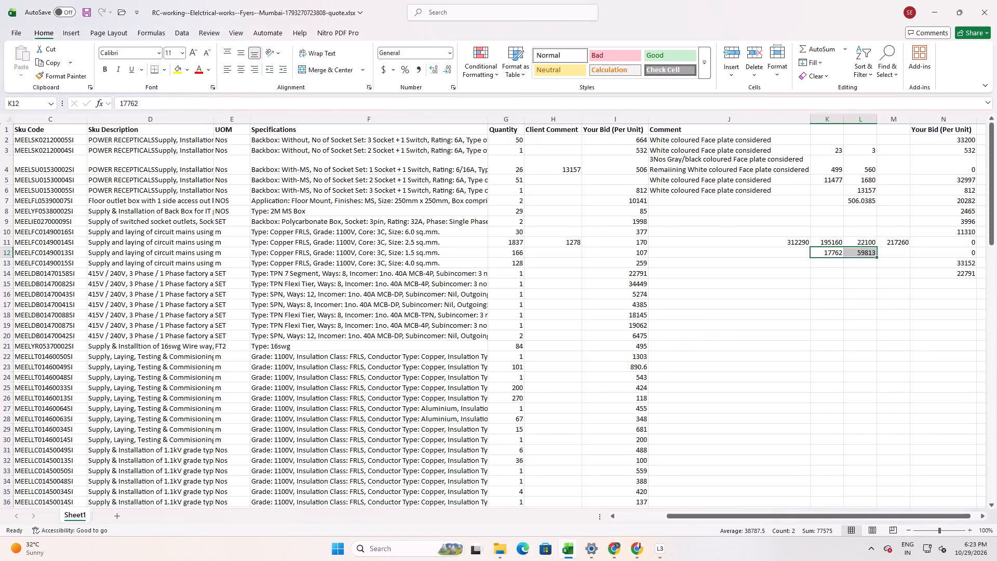
{"action": "left_click", "coordinate": [501, 252]}
{"action": "key", "text": "alt+Tab"}
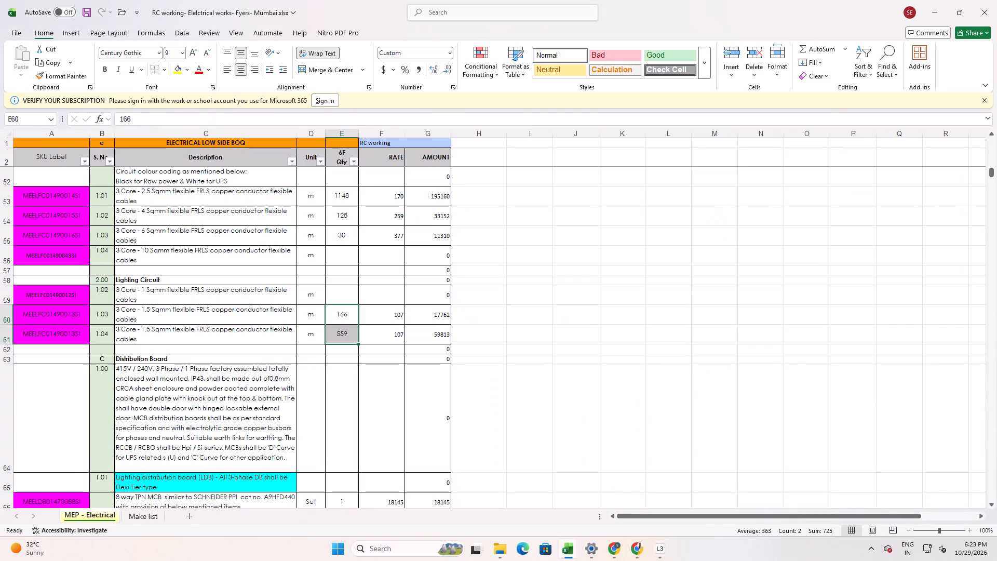
Compare row 12's bid rate and first amount in the quote with each 1.5 Sqmm cable row's quantity, rate and amount in the RC working BOQ.
{"action": "key", "text": "alt+Tab"}
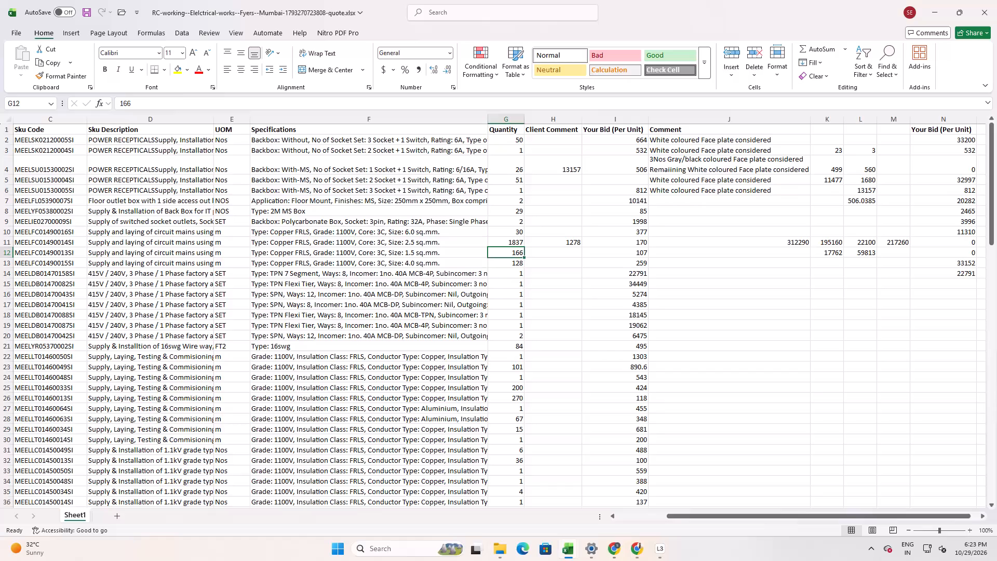
{"action": "left_click", "coordinate": [635, 253]}
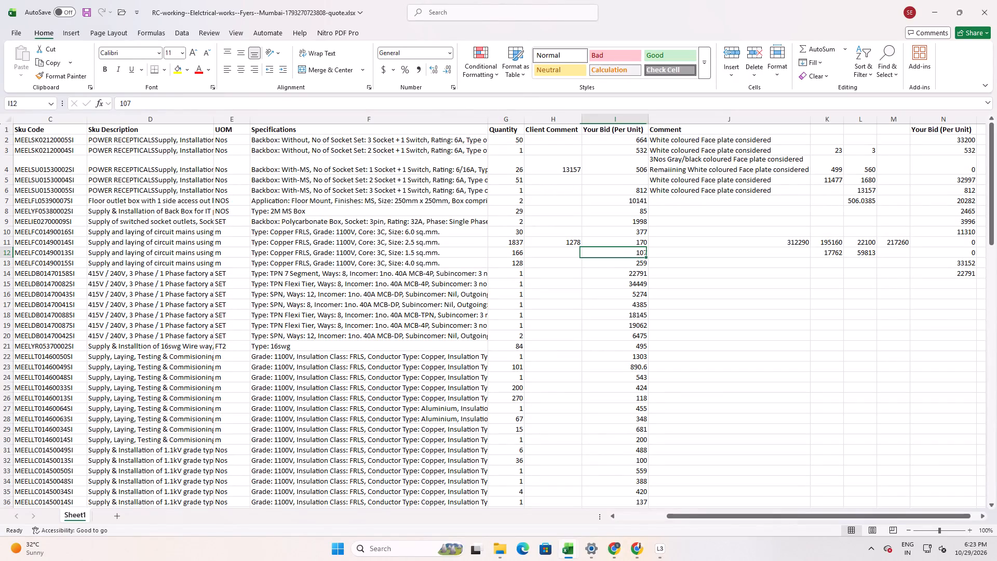
{"action": "key", "text": "alt+Tab"}
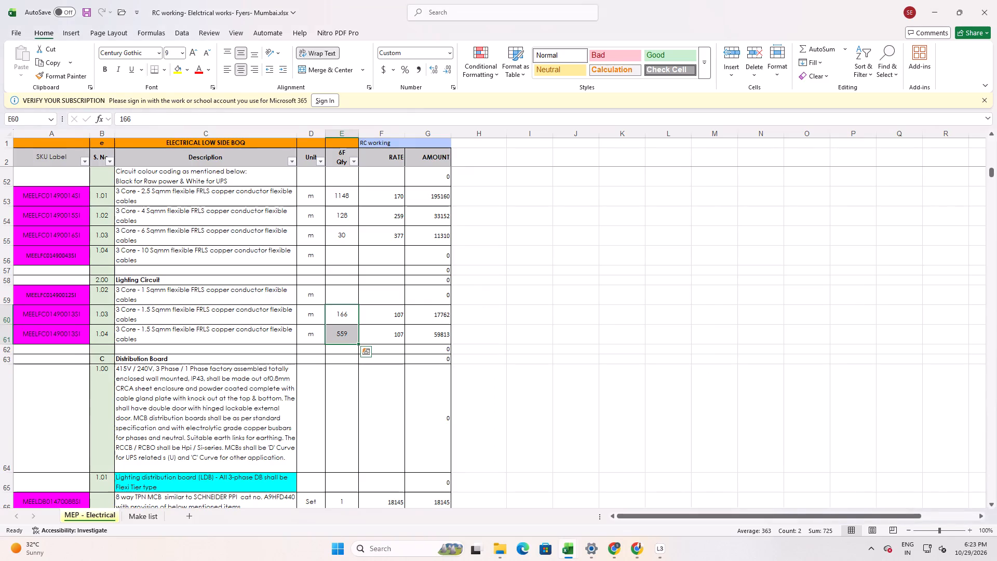
{"action": "left_click_drag", "start_coordinate": [344, 318], "coordinate": [405, 317]}
{"action": "left_click", "coordinate": [430, 314]}
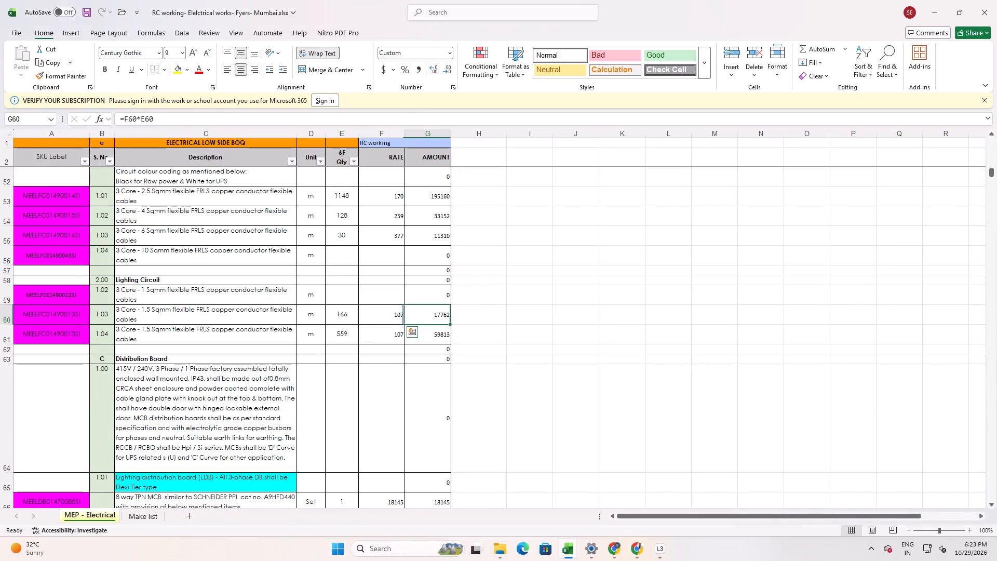
{"action": "key", "text": "alt+Tab"}
{"action": "left_click", "coordinate": [834, 252]}
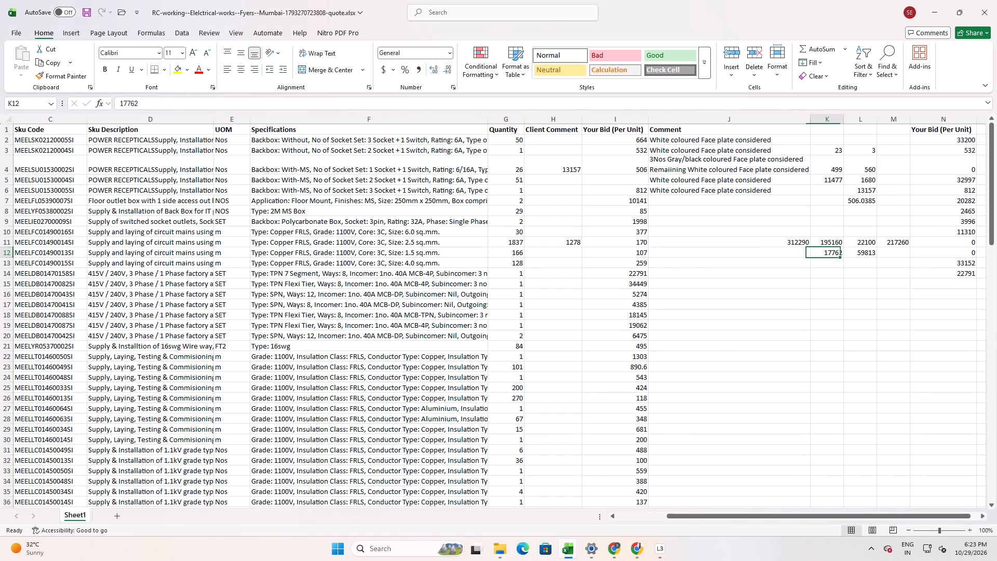
{"action": "key", "text": "alt+Tab"}
{"action": "left_click", "coordinate": [401, 342]}
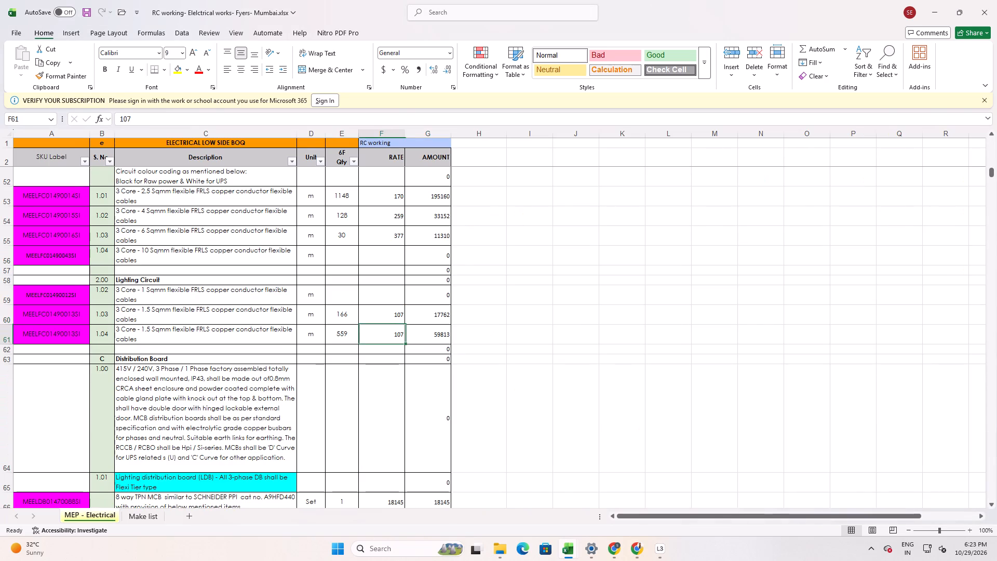
{"action": "left_click_drag", "start_coordinate": [347, 338], "coordinate": [351, 337]}
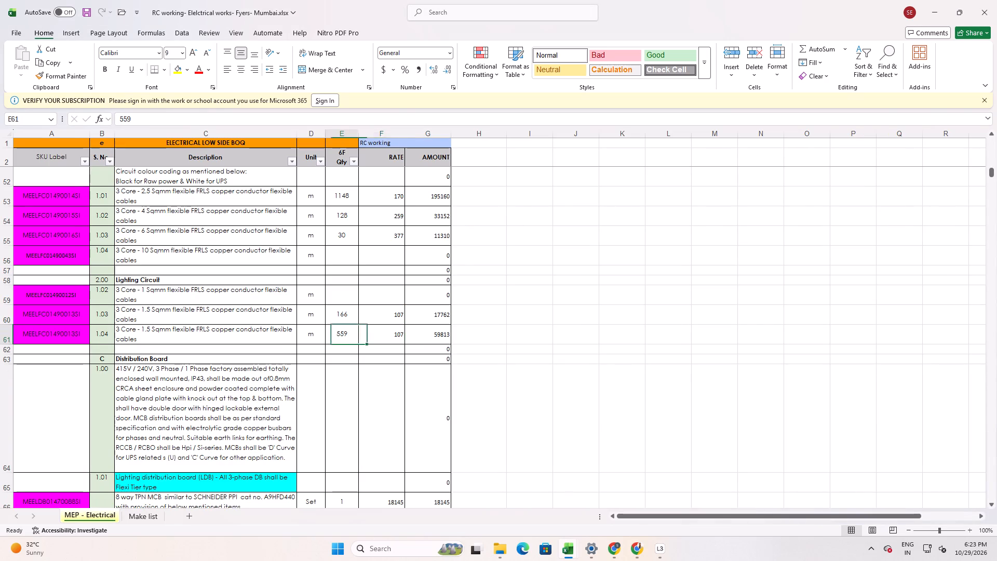
{"action": "left_click_drag", "start_coordinate": [351, 337], "coordinate": [417, 339]}
Copy SKU code MEELFC01490013SI from item 1.04 in the RC working BOQ and search the quote sheet for it.
{"action": "left_click", "coordinate": [45, 340]}
{"action": "double_click", "coordinate": [80, 331]}
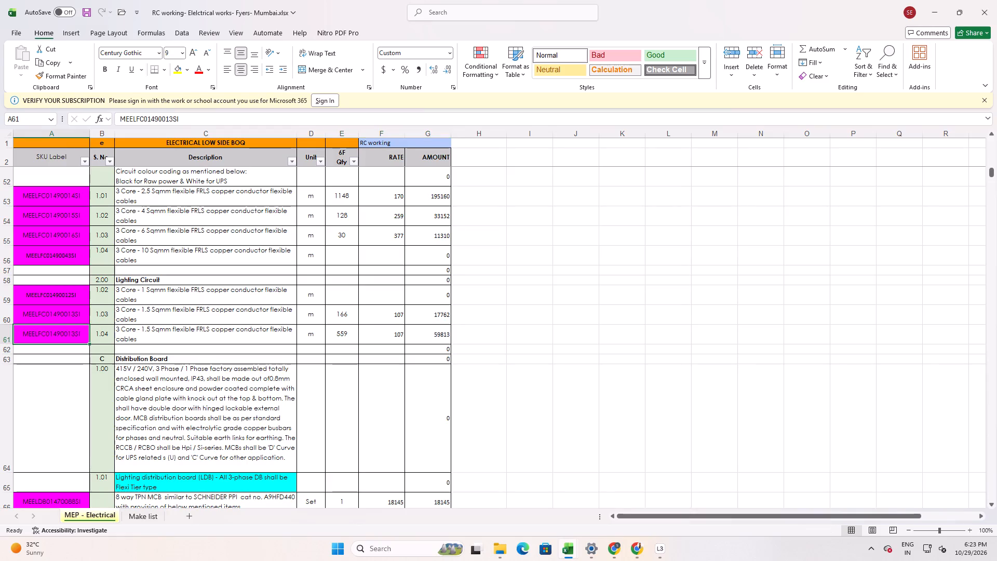
{"action": "left_click_drag", "start_coordinate": [82, 332], "coordinate": [53, 341]}
{"action": "left_click", "coordinate": [82, 332]}
{"action": "left_click", "coordinate": [64, 362]}
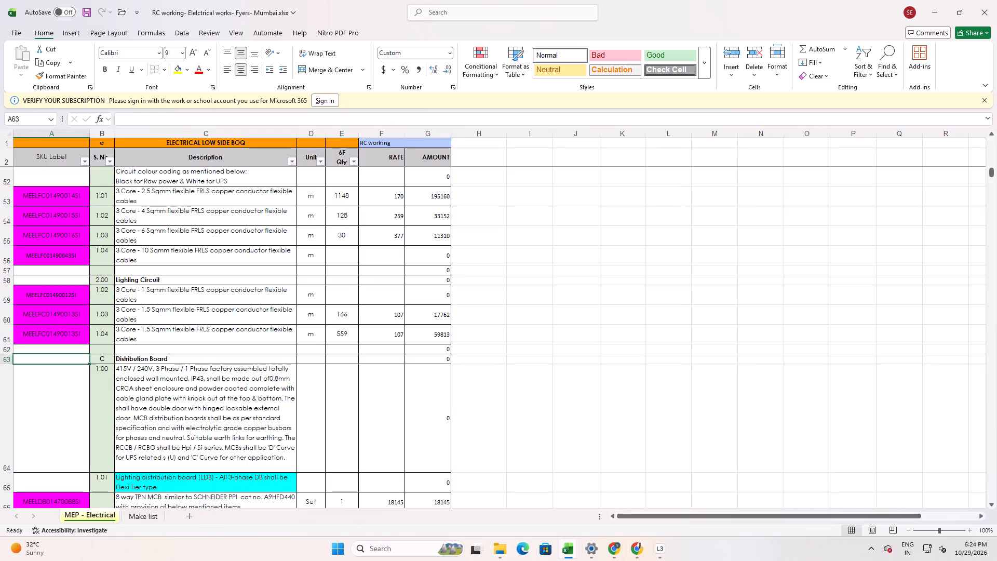
{"action": "left_click", "coordinate": [73, 333]}
{"action": "left_click_drag", "start_coordinate": [199, 118], "coordinate": [29, 129]}
{"action": "key", "text": "ctrl+c"}
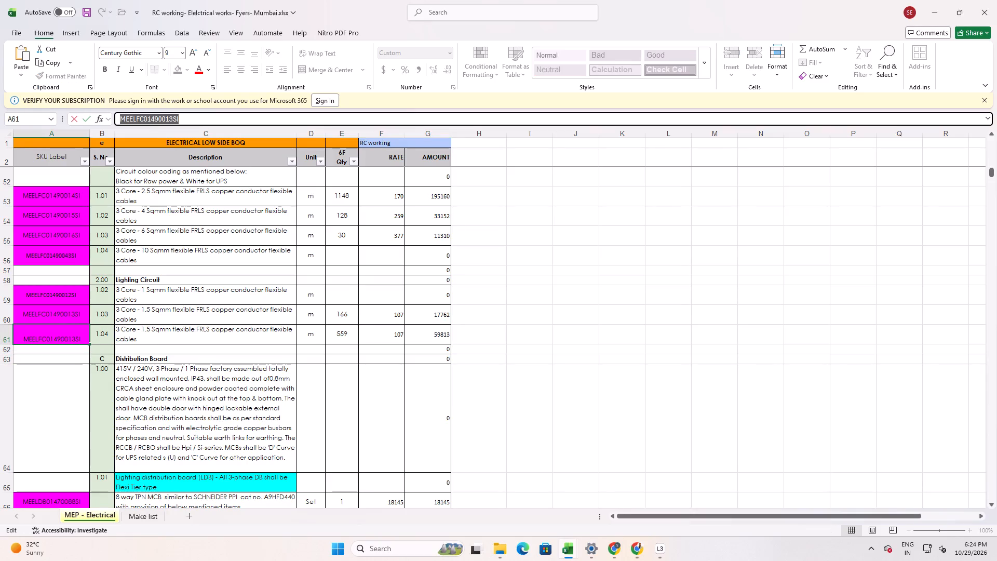
{"action": "key", "text": "alt+Tab"}
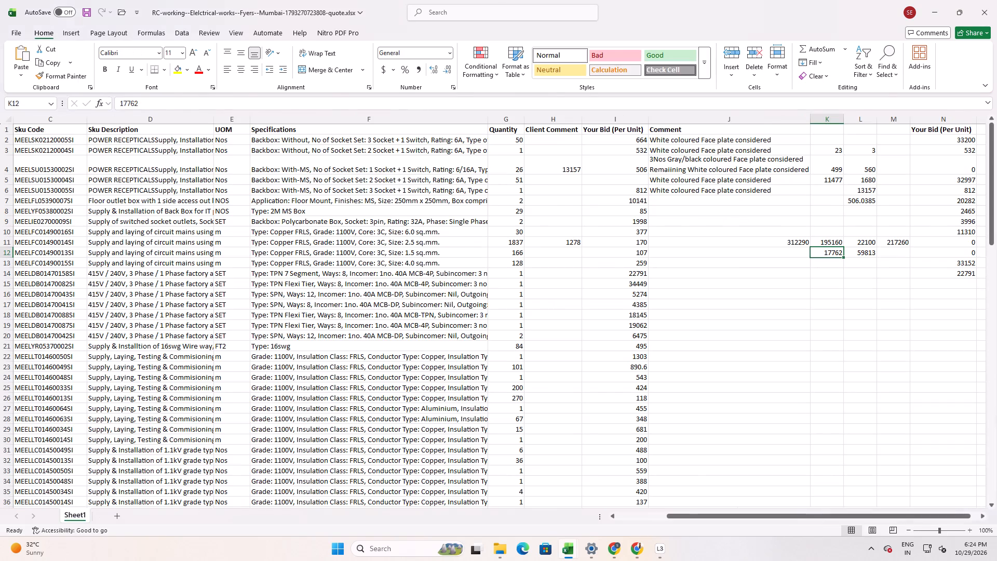
{"action": "key", "text": "ctrl+f"}
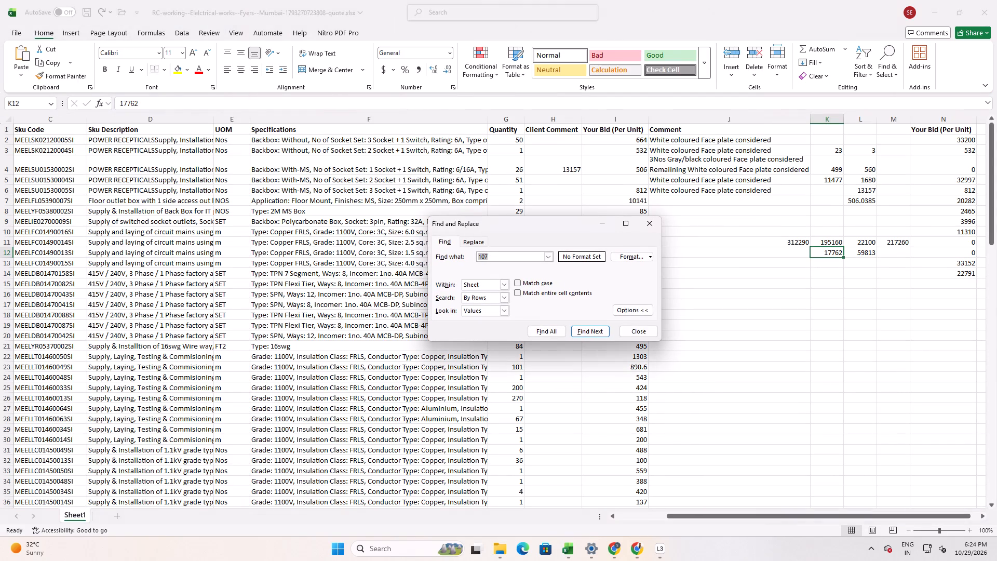
{"action": "key", "text": "ctrl+v"}
{"action": "left_click", "coordinate": [584, 330]}
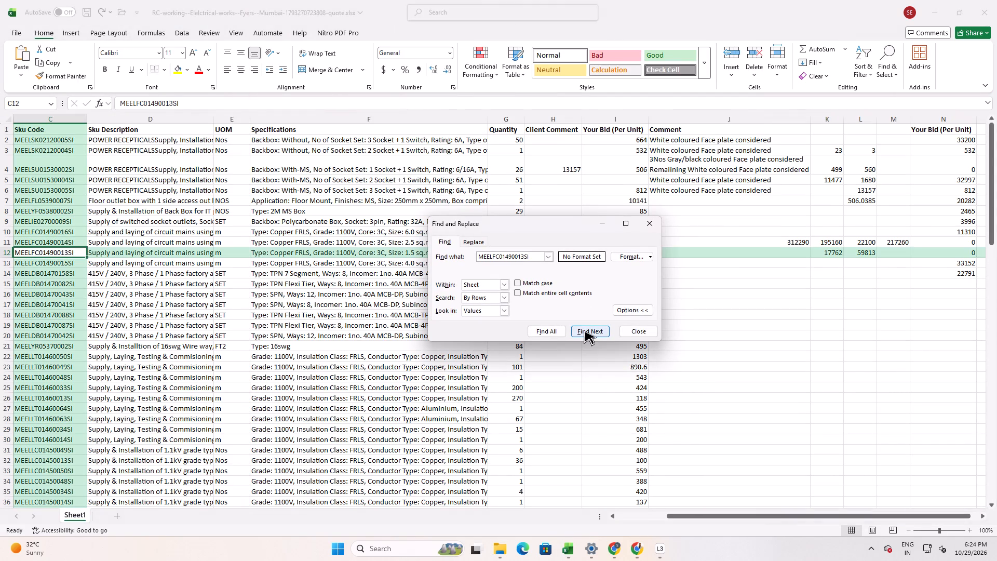
{"action": "left_click_drag", "start_coordinate": [522, 223], "coordinate": [480, 326]}
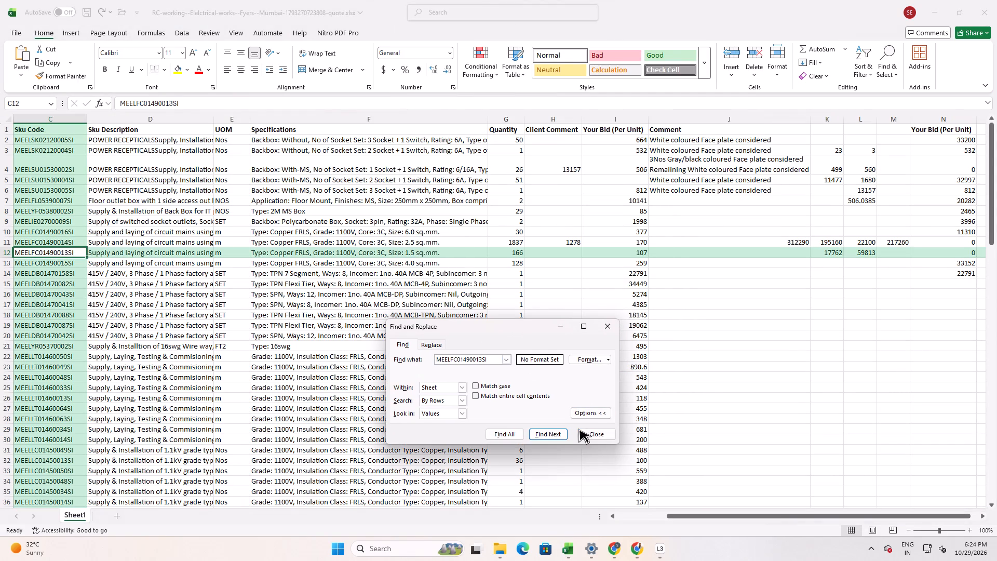
{"action": "triple_click", "coordinate": [558, 431]}
{"action": "triple_click", "coordinate": [558, 431]}
{"action": "triple_click", "coordinate": [558, 431]}
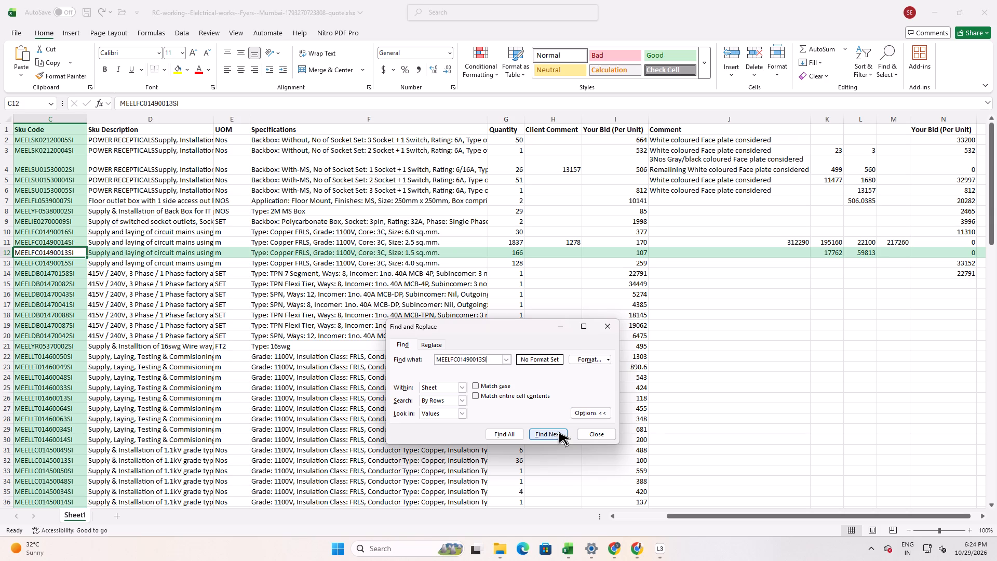
{"action": "left_click", "coordinate": [608, 329]}
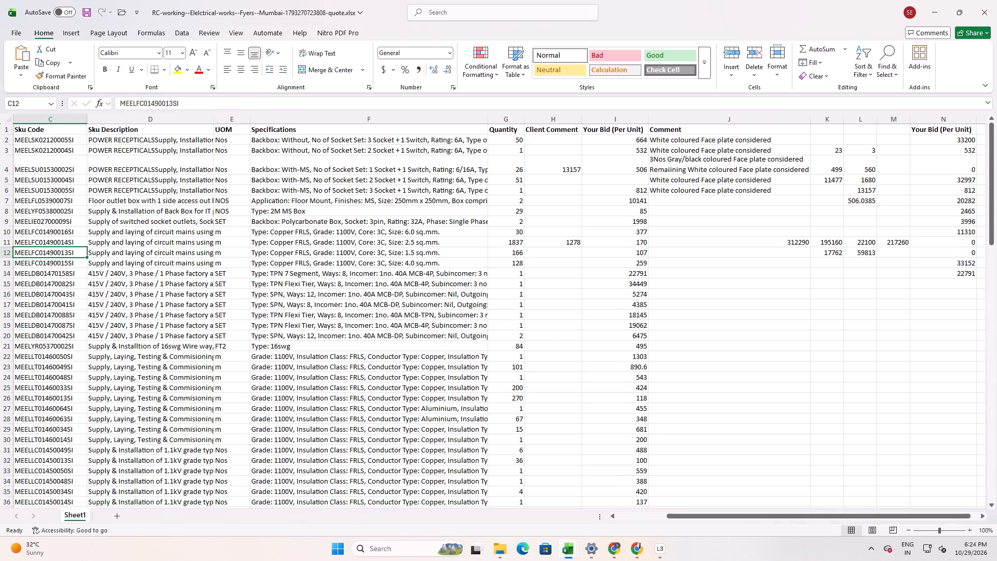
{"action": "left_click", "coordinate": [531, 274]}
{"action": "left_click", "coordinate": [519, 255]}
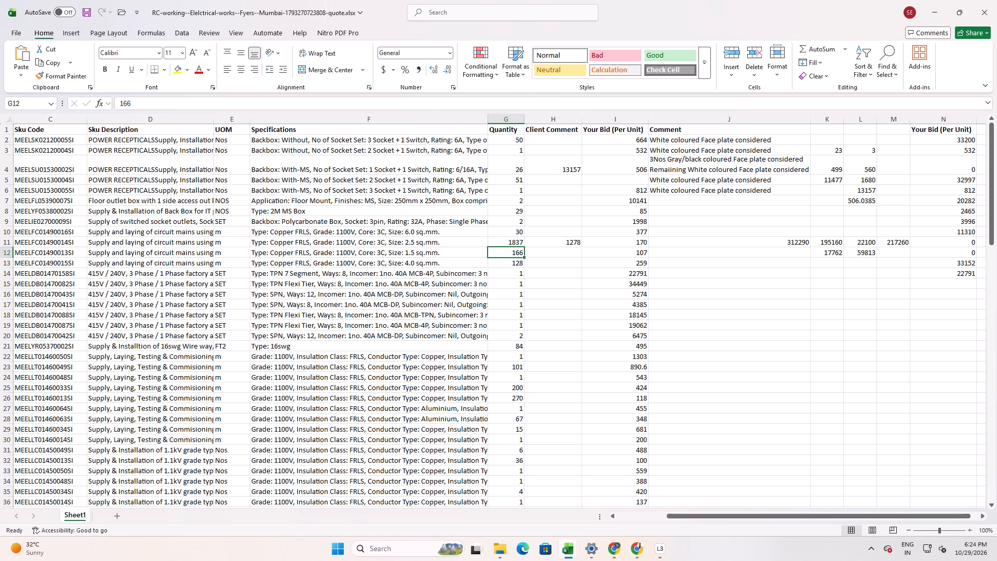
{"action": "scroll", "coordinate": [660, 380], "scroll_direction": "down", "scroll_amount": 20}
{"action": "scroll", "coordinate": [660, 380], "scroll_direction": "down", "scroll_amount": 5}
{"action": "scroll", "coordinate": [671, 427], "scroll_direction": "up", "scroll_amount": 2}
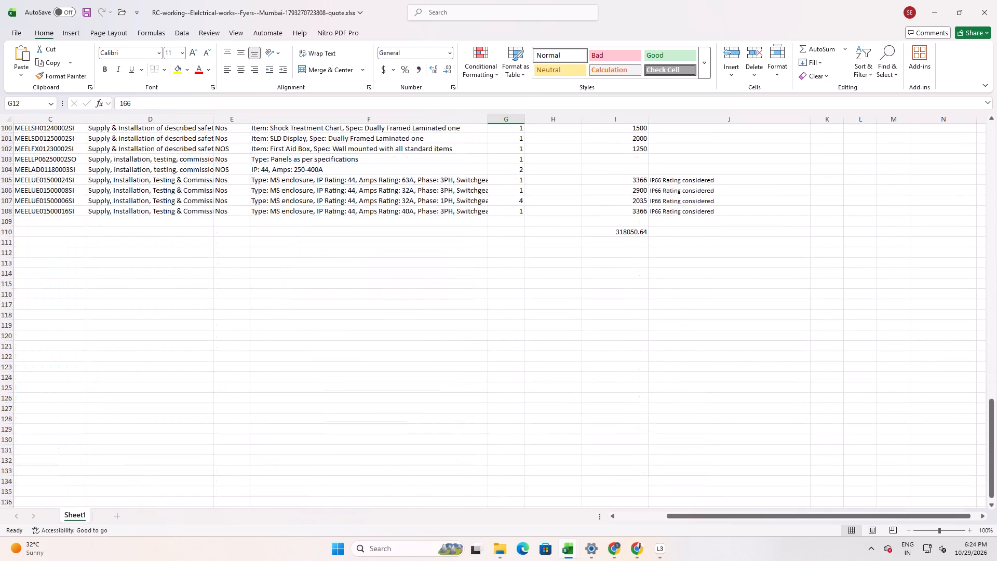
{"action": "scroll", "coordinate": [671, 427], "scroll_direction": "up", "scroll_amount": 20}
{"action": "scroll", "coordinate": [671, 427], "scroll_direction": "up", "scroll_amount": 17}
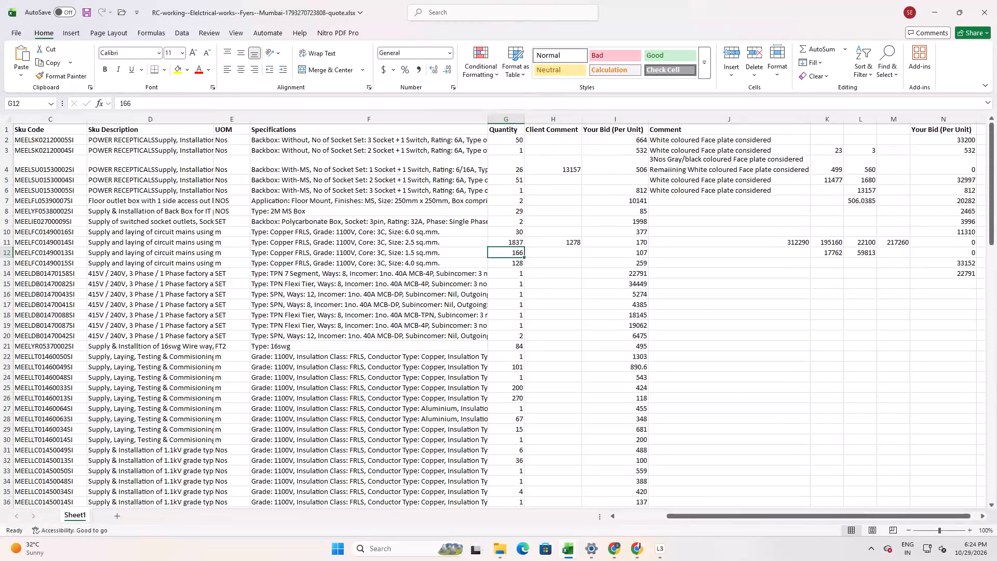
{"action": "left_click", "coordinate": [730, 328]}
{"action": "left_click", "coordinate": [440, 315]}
Save the quote workbook.
{"action": "key", "text": "ctrl+s"}
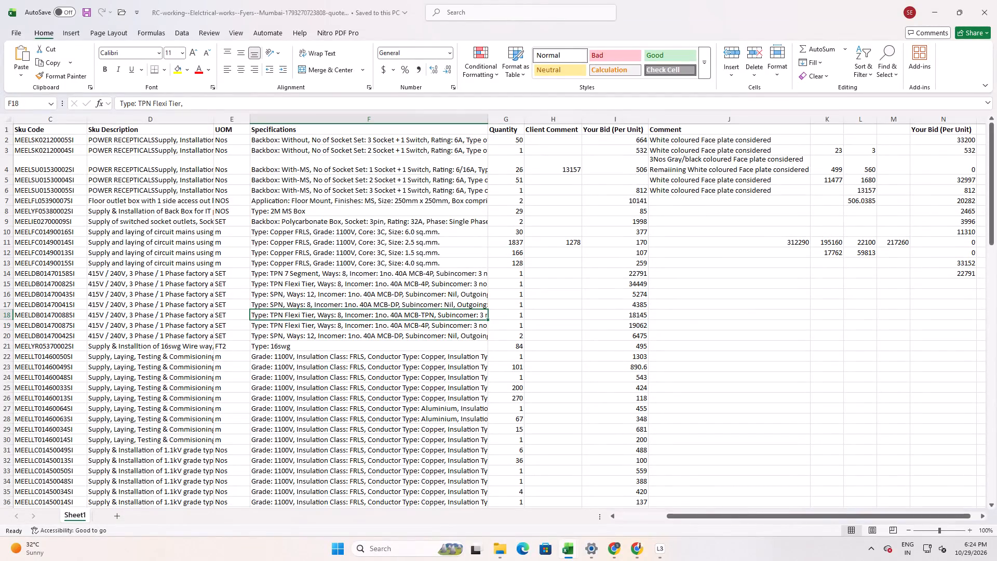
Switch to File Explorer and duplicate the Fyers Mumbai quote workbook within the Downloads folder.
{"action": "key", "text": "alt+Tab"}
{"action": "left_click", "coordinate": [217, 224], "text": "alt"}
{"action": "left_click", "coordinate": [996, 0]}
{"action": "key", "text": "alt+Tab"}
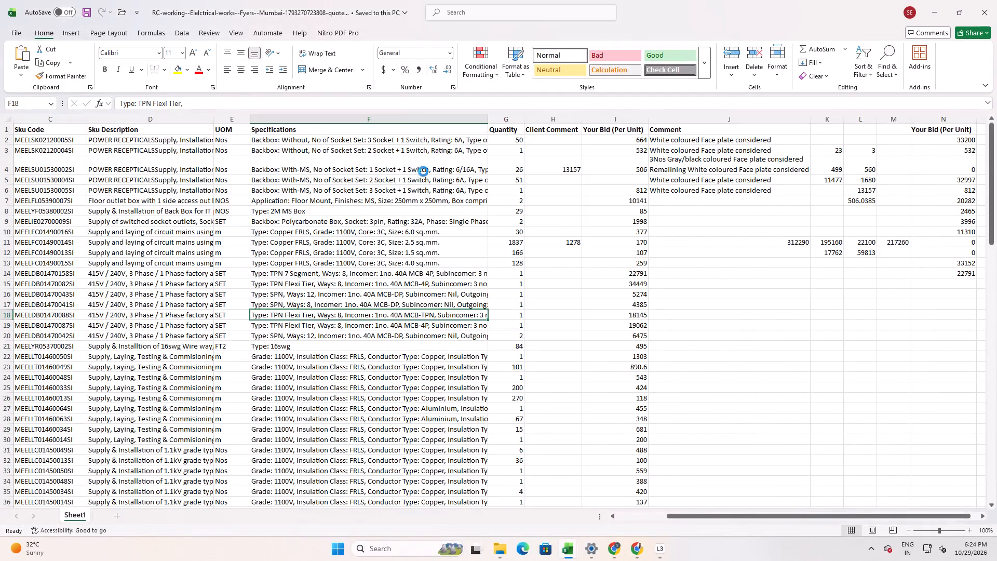
{"action": "key", "text": "alt+Tab"}
{"action": "key", "text": "alt+Tab"}
{"action": "key", "text": "alt+Tab"}
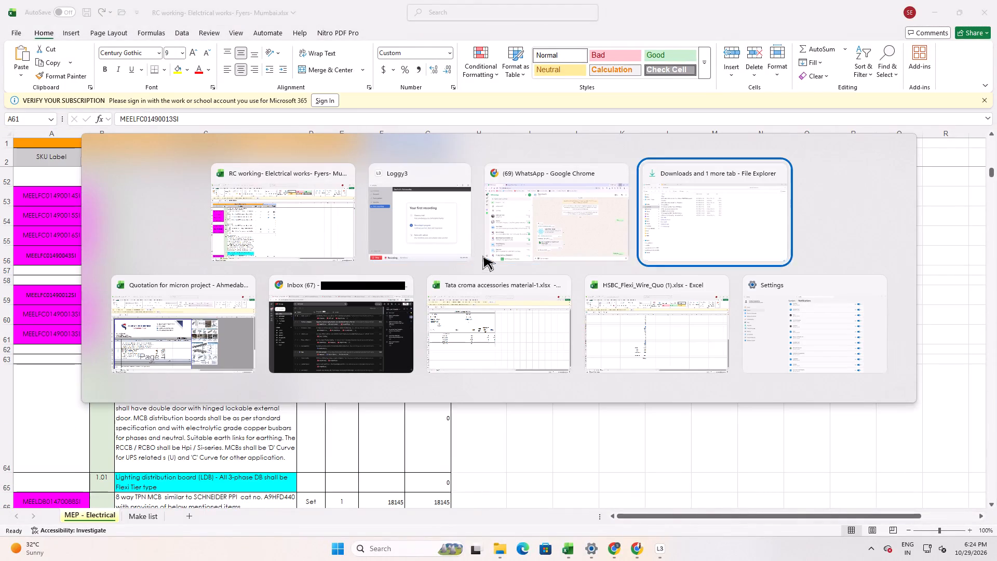
{"action": "left_click", "coordinate": [382, 389]}
{"action": "left_click", "coordinate": [268, 103]}
{"action": "key", "text": "ctrl+c"}
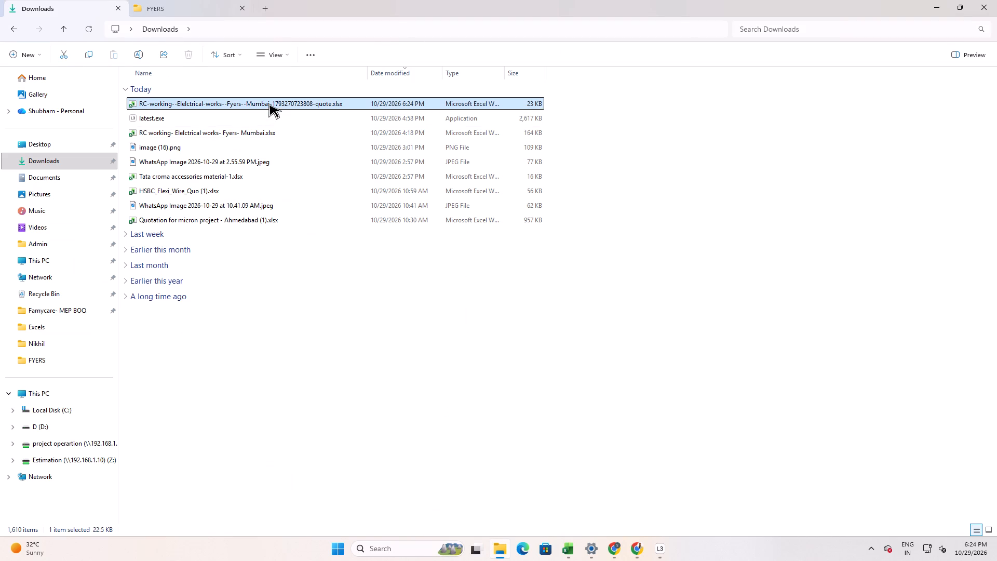
{"action": "left_click", "coordinate": [452, 433]}
{"action": "key", "text": "ctrl+v"}
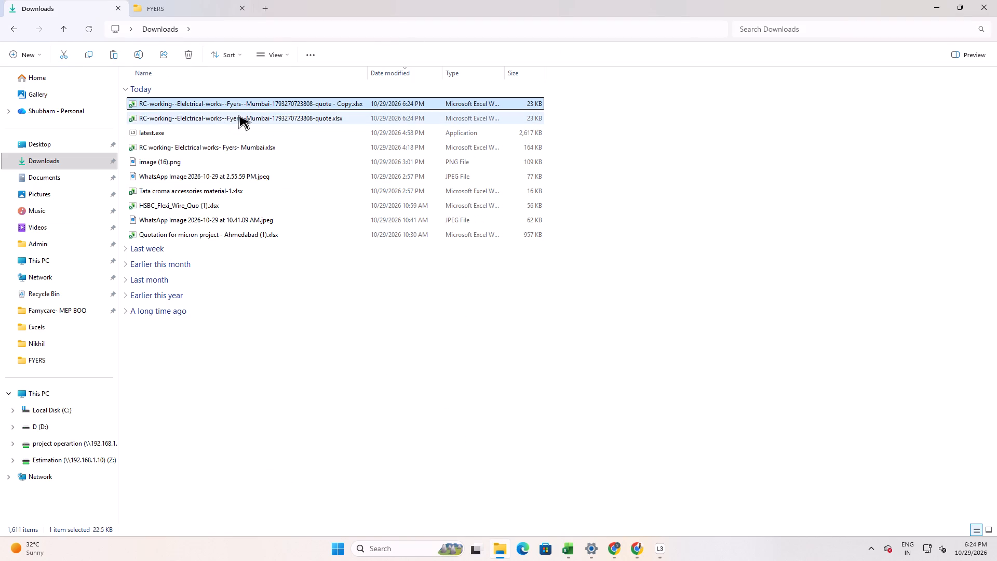
Rename the duplicate quote workbook, replacing the word "Copy" at the end of its name with "Working".
{"action": "left_click", "coordinate": [249, 124]}
{"action": "left_click", "coordinate": [266, 105]}
{"action": "key", "text": "F2"}
{"action": "left_click_drag", "start_coordinate": [339, 100], "coordinate": [351, 101]}
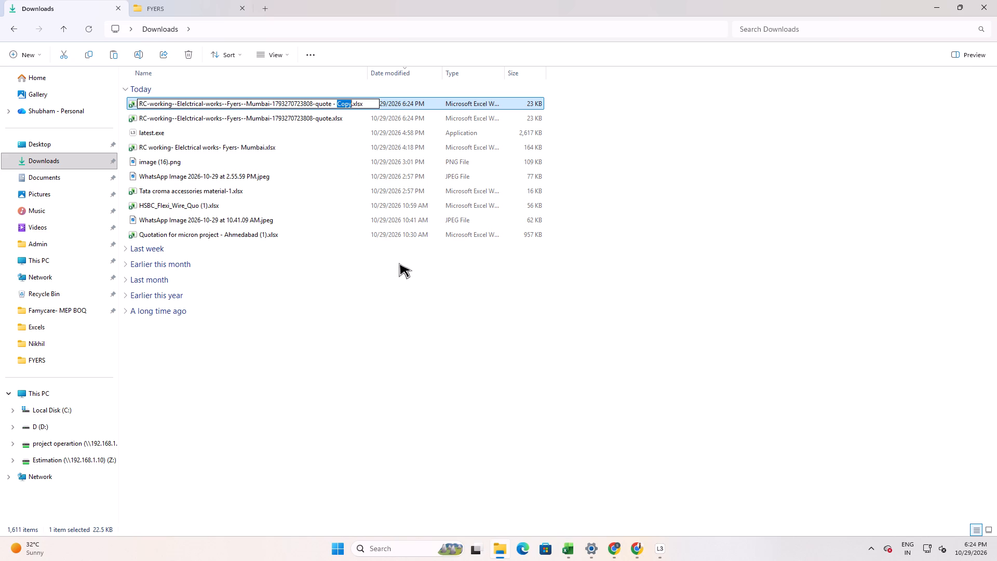
{"action": "type", "text": "Working"}
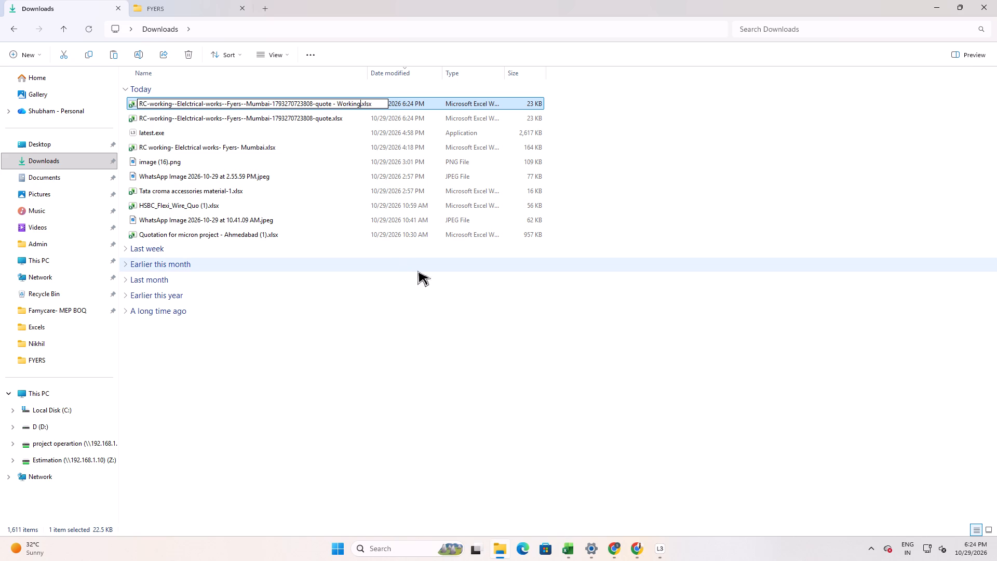
{"action": "left_click", "coordinate": [378, 411]}
Open the original Fyers Mumbai quote workbook from the Downloads folder.
{"action": "left_click", "coordinate": [336, 118]}
{"action": "double_click", "coordinate": [336, 118]}
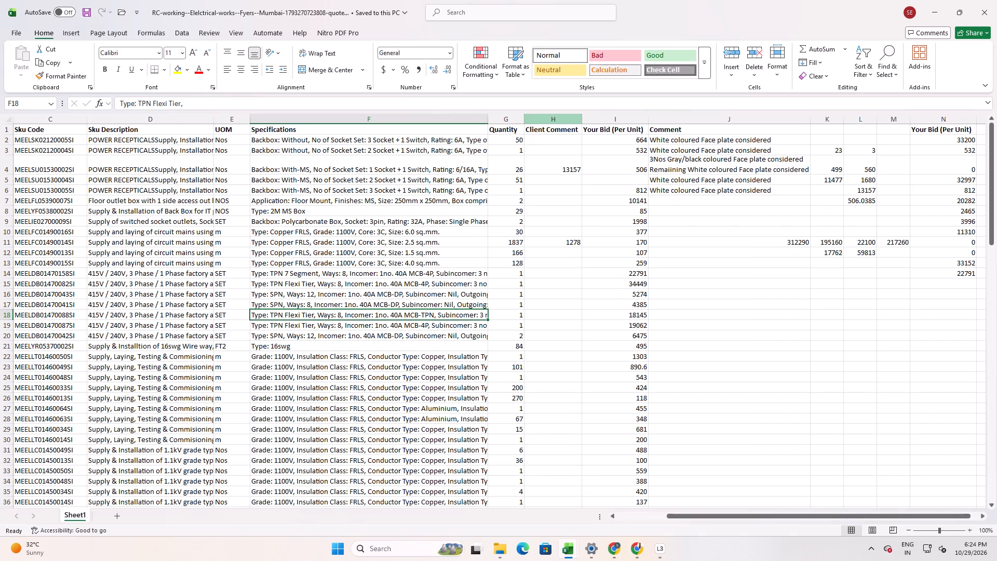
Clear the leftover check formulas in the Client Comment column from row 4 down to row 108.
{"action": "left_click_drag", "start_coordinate": [571, 160], "coordinate": [568, 212]}
{"action": "key", "text": "ctrl+shift+Left"}
{"action": "key", "text": "ctrl+shift+Right"}
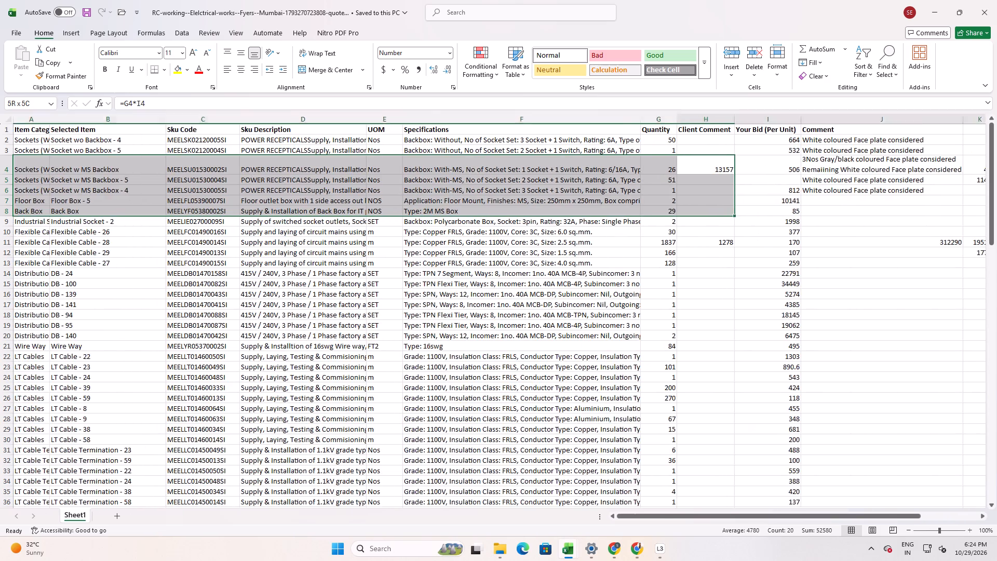
{"action": "key", "text": "Left"}
{"action": "key", "text": "Right"}
{"action": "key", "text": "Left"}
{"action": "key", "text": "Right"}
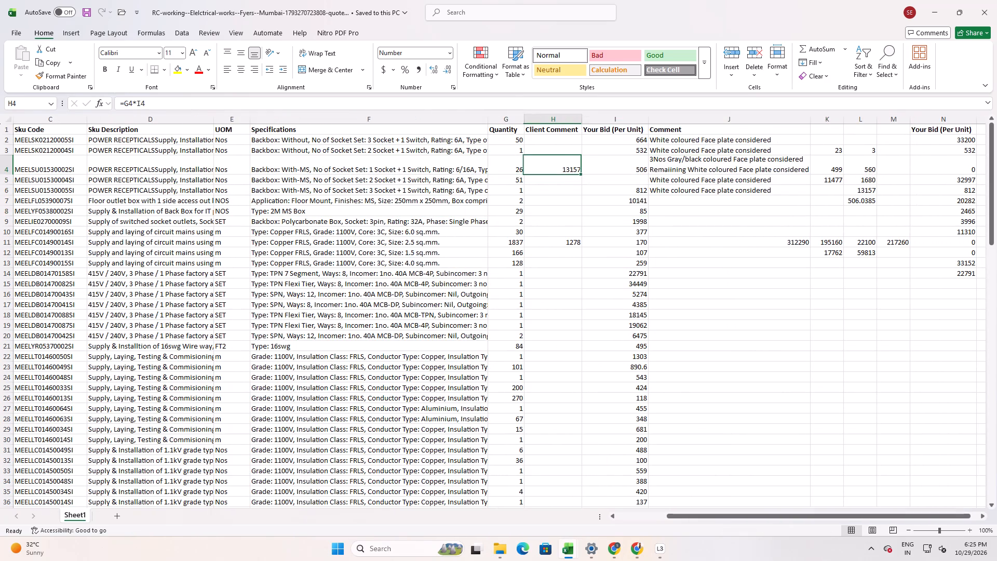
{"action": "key", "text": "shift+Left"}
{"action": "key", "text": "shift+Down"}
{"action": "key", "text": "ctrl+shift+Down"}
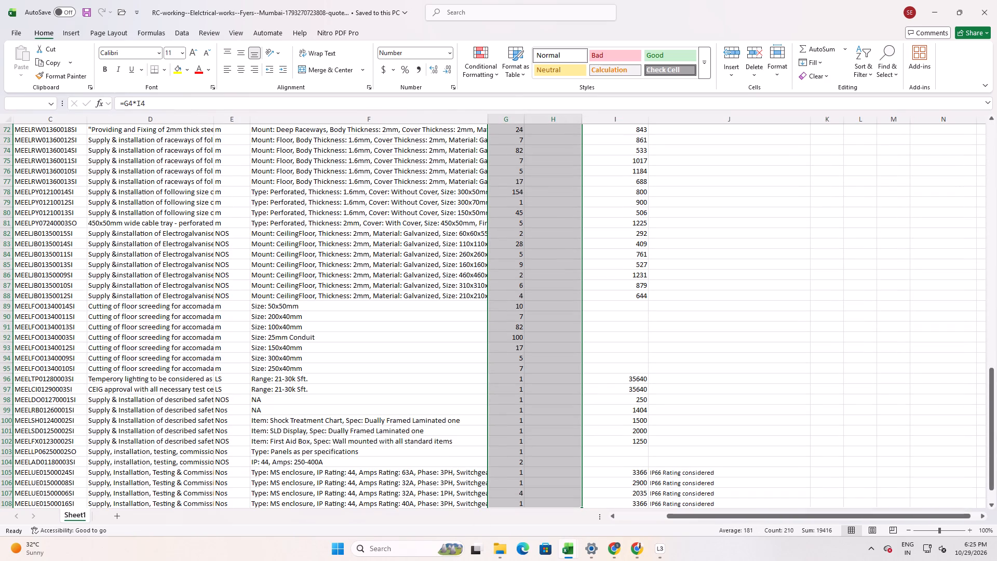
{"action": "key", "text": "ctrl+shift+Down"}
{"action": "key", "text": "ctrl+shift+Up"}
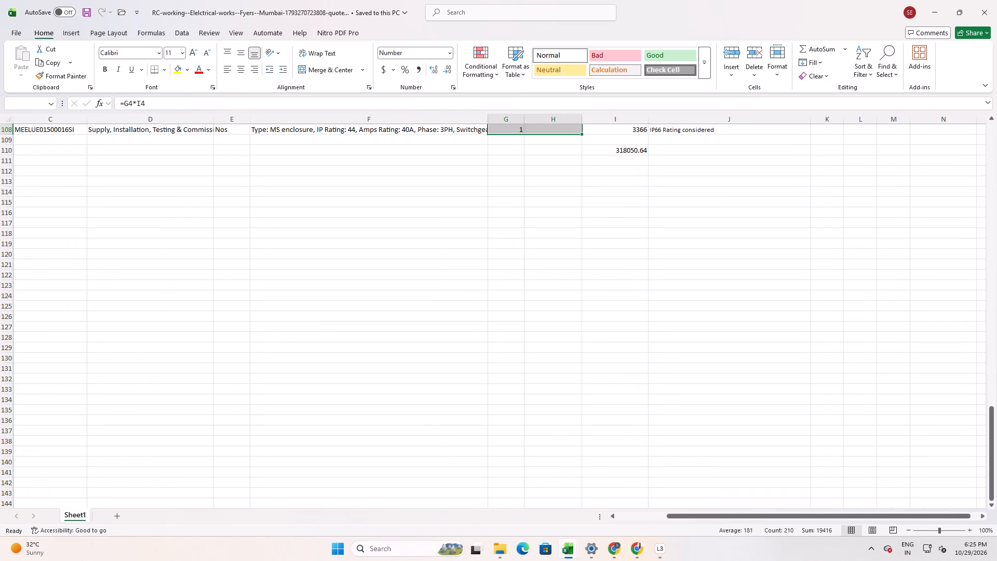
{"action": "key", "text": "shift+Right"}
{"action": "scroll", "coordinate": [503, 258], "scroll_direction": "up", "scroll_amount": 8}
{"action": "middle_click_drag", "start_coordinate": [597, 291], "coordinate": [622, 60]}
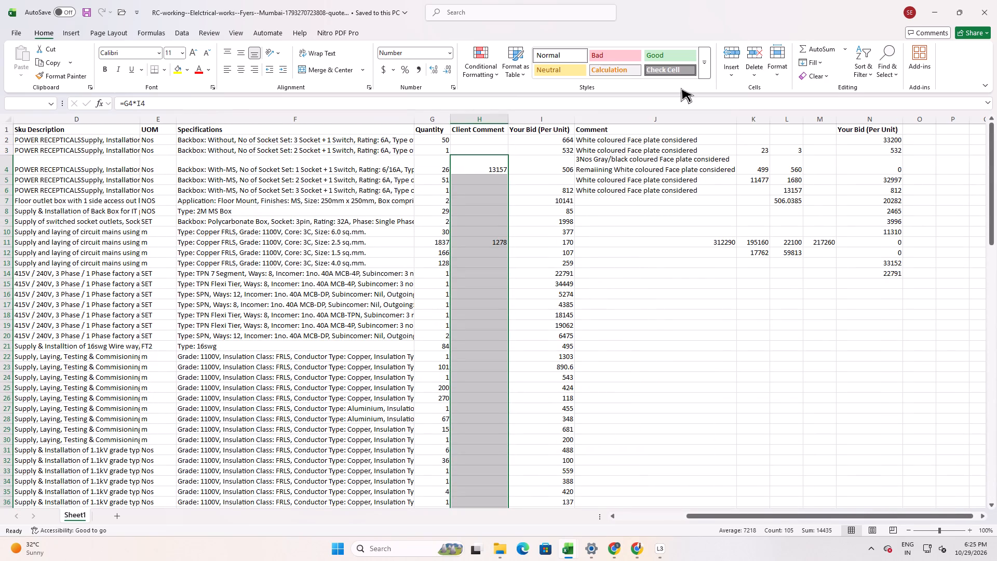
{"action": "key", "text": "Delete"}
{"action": "key", "text": "Right"}
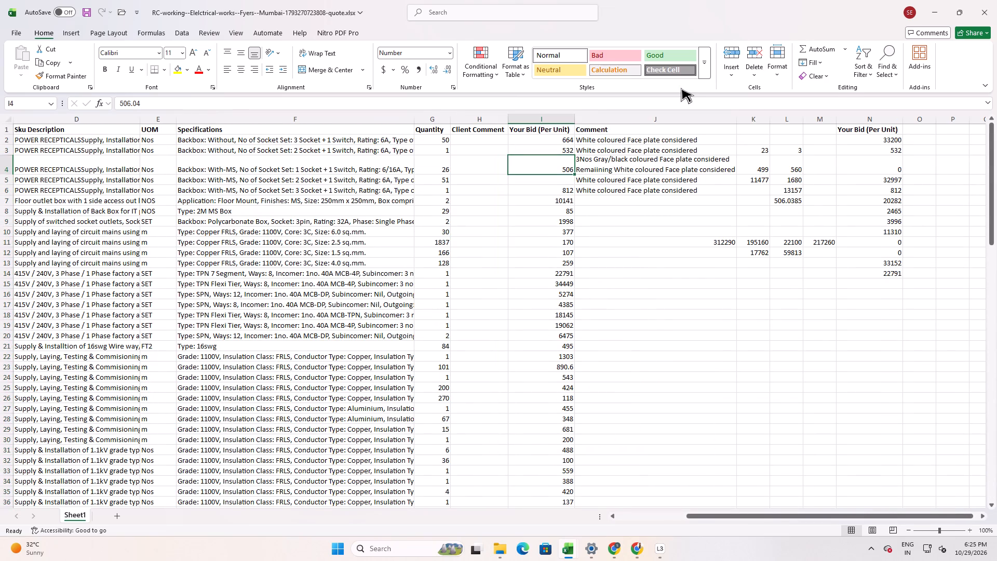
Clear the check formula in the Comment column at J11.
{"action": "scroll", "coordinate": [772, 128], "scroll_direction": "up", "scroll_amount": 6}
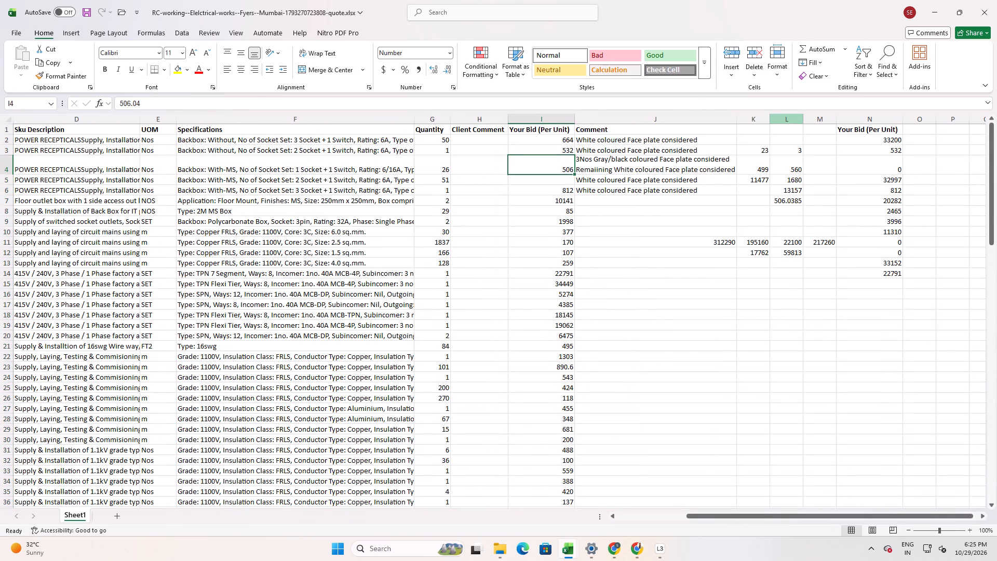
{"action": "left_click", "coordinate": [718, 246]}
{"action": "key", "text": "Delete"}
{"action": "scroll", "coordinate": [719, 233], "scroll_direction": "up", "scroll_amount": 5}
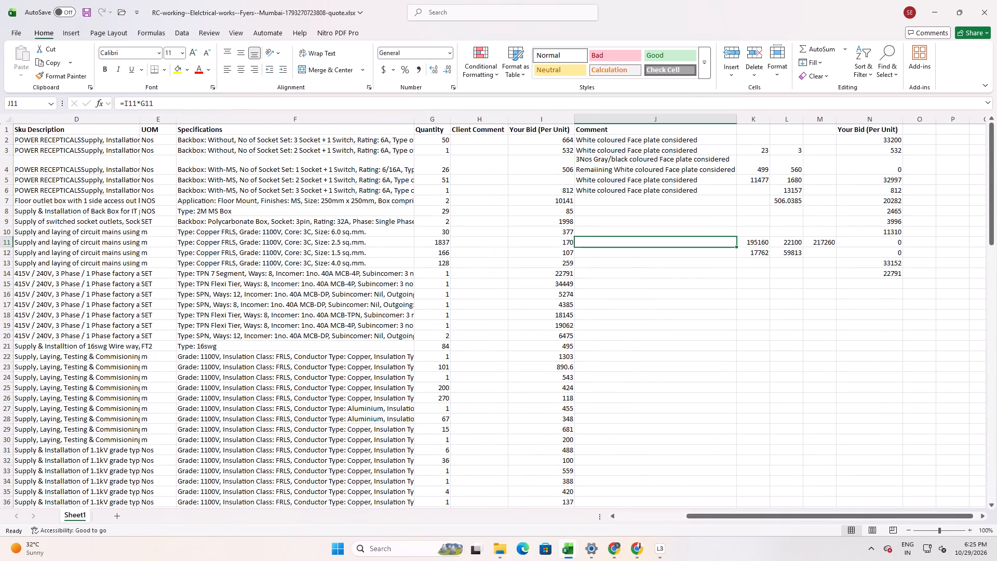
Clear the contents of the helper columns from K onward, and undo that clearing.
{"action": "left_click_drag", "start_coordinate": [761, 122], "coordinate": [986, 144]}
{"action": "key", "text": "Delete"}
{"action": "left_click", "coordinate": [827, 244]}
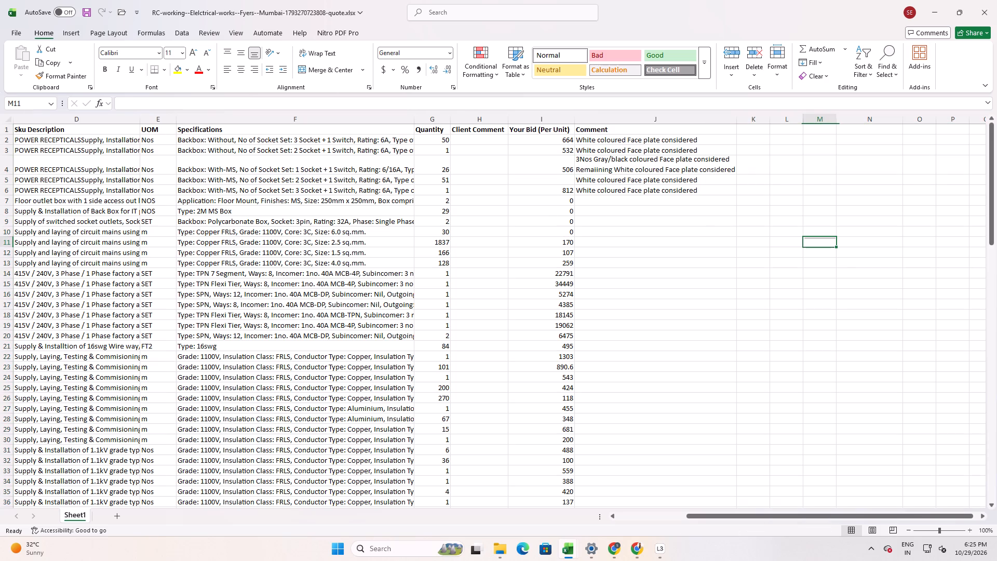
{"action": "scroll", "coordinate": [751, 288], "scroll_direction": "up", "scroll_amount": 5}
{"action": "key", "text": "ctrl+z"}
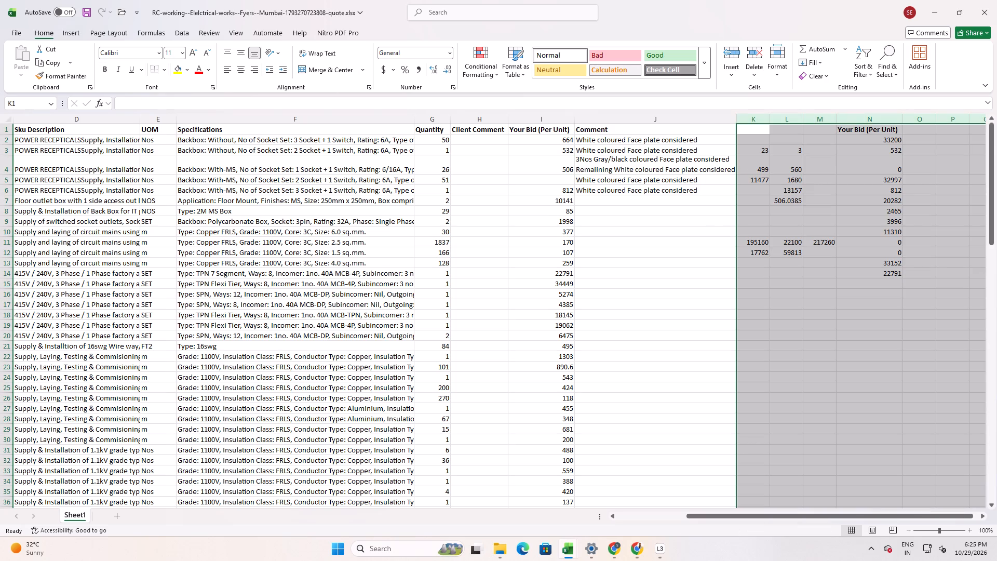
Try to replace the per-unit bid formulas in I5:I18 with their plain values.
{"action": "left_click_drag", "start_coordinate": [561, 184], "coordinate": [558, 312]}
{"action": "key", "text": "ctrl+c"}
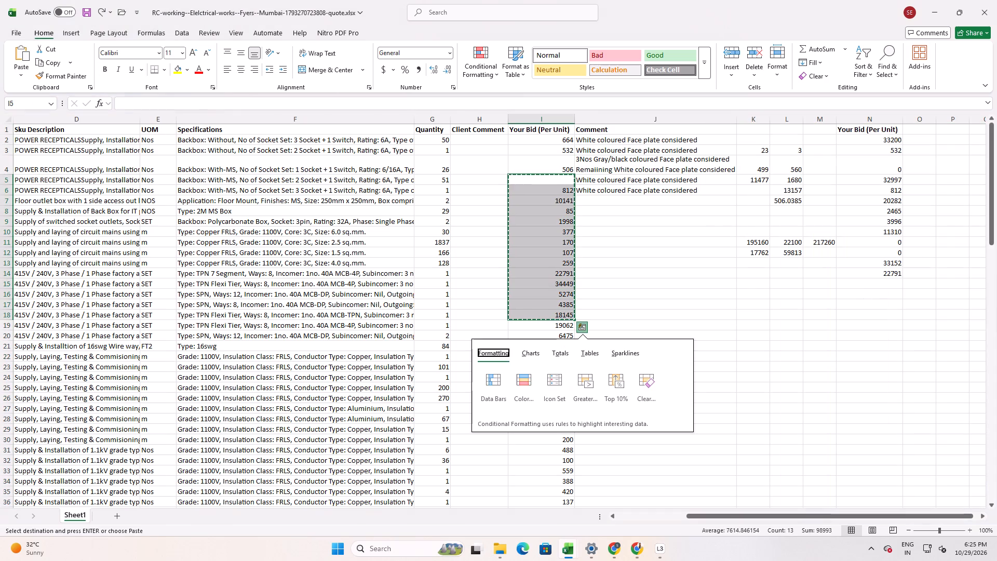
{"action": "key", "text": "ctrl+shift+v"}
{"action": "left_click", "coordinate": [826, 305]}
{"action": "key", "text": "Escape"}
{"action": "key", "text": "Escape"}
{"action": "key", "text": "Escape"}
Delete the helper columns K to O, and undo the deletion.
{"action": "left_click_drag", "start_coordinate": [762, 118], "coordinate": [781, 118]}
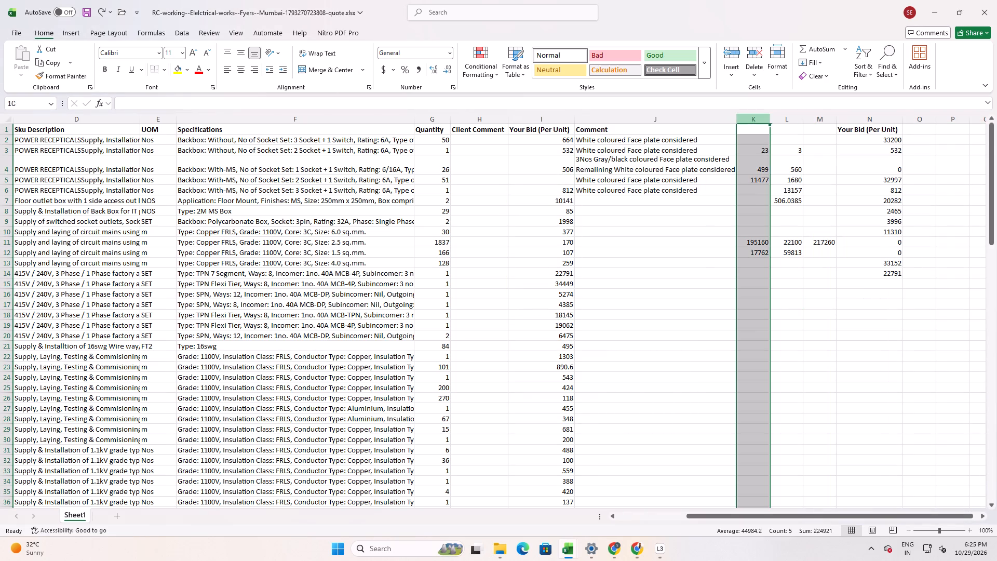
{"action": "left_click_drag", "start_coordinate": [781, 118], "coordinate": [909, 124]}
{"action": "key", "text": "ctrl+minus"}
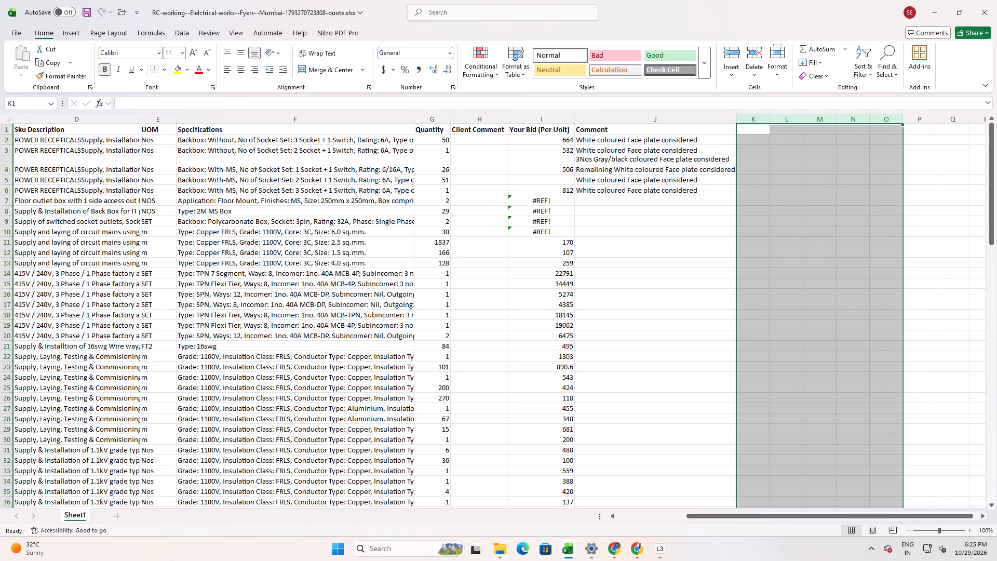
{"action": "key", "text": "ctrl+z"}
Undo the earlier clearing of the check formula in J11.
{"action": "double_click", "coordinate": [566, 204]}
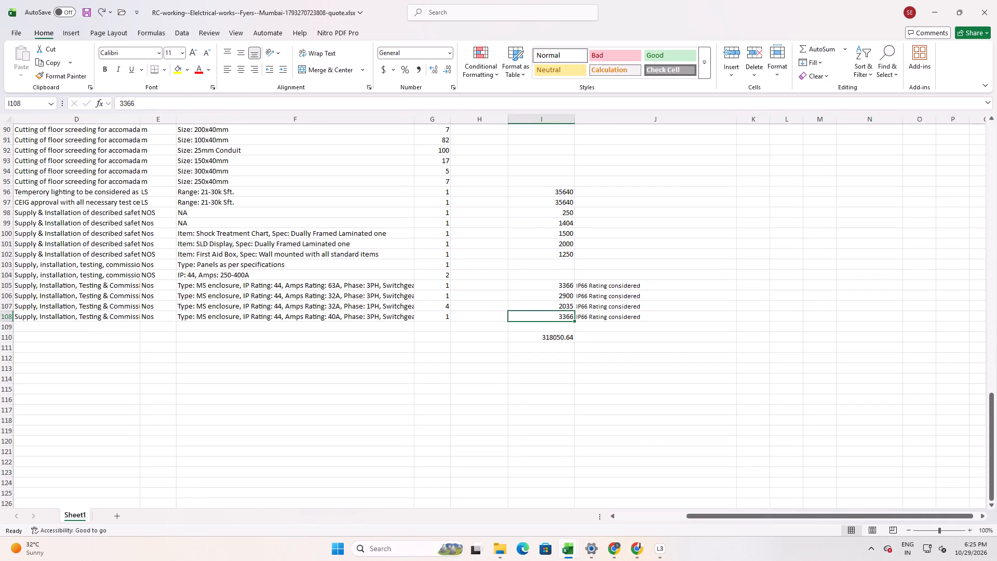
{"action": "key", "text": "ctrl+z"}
Clear the check formula in the Comment column at J11.
{"action": "scroll", "coordinate": [588, 237], "scroll_direction": "up", "scroll_amount": 2}
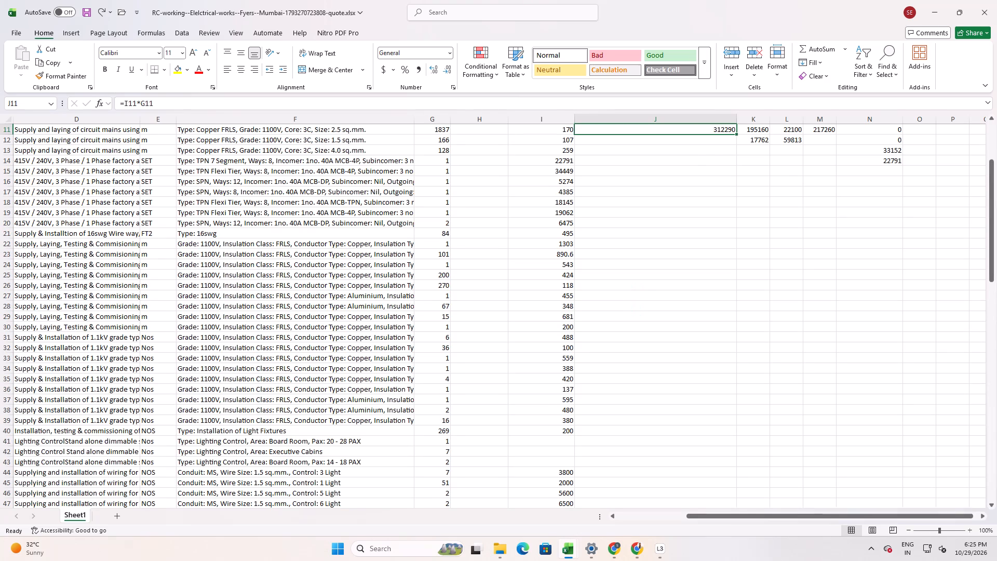
{"action": "scroll", "coordinate": [588, 246], "scroll_direction": "up", "scroll_amount": 5}
{"action": "key", "text": "Delete"}
{"action": "scroll", "coordinate": [683, 244], "scroll_direction": "up", "scroll_amount": 3}
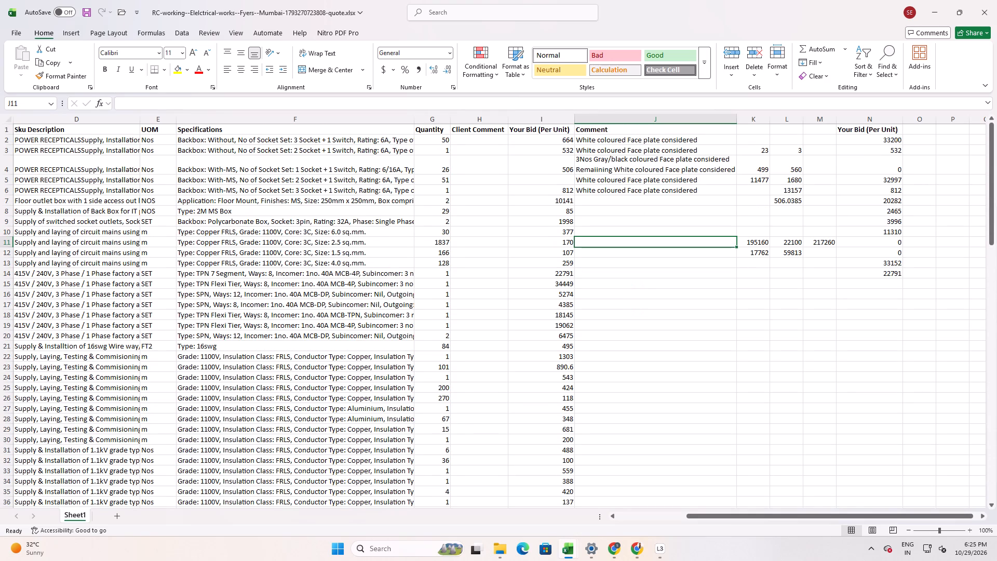
Convert the per-unit bid cells I7:I16 from formulas to plain values in place and check several of them.
{"action": "left_click", "coordinate": [562, 202]}
{"action": "double_click", "coordinate": [562, 202]}
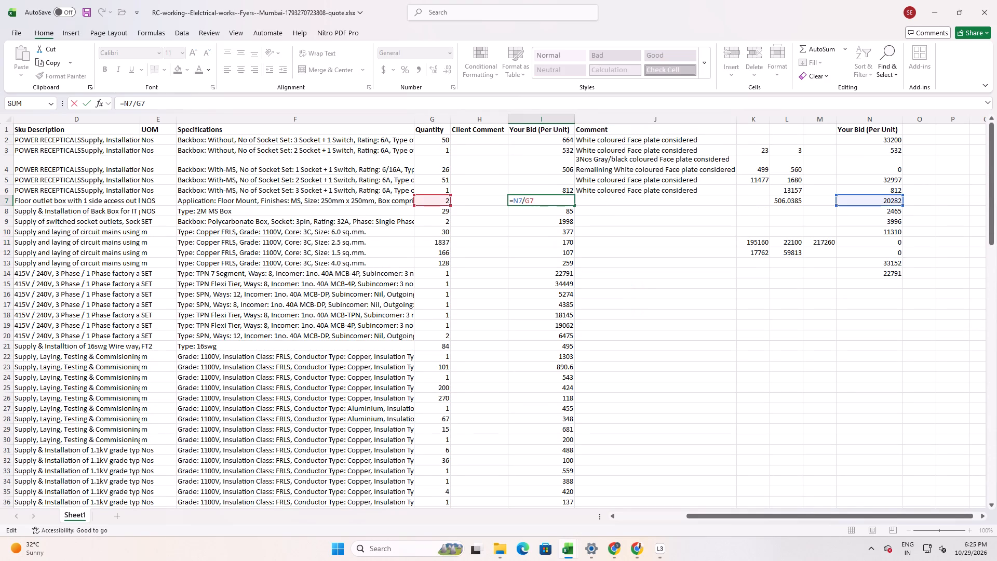
{"action": "key", "text": "Escape"}
{"action": "left_click_drag", "start_coordinate": [562, 201], "coordinate": [551, 295]}
{"action": "key", "text": "ctrl+c"}
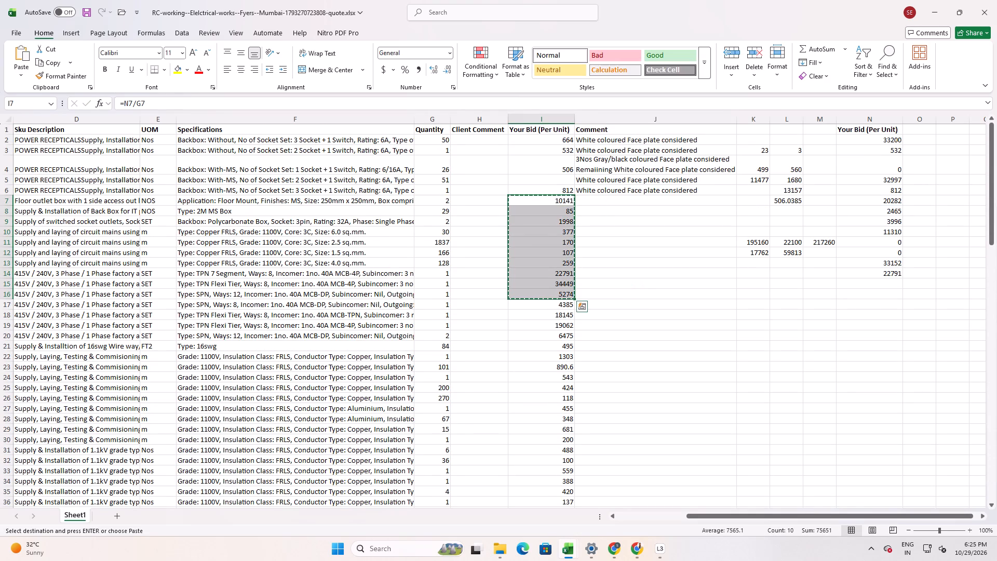
{"action": "key", "text": "ctrl+shift+v"}
{"action": "key", "text": "Escape"}
{"action": "left_click", "coordinate": [558, 202]}
{"action": "left_click", "coordinate": [556, 224]}
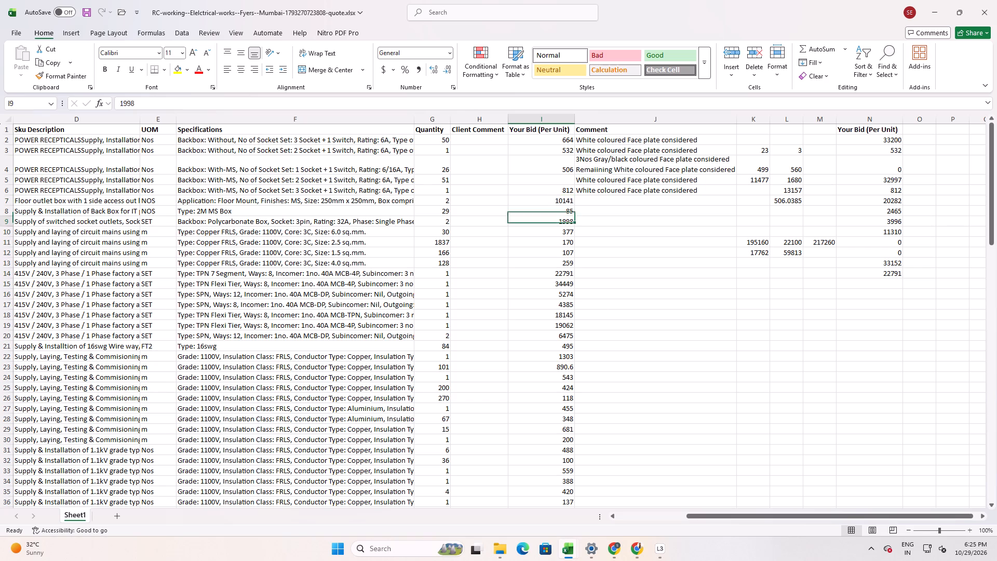
{"action": "left_click", "coordinate": [557, 251]}
{"action": "key", "text": "Escape"}
Delete the helper calculation columns K to P beside the Comment column.
{"action": "left_click_drag", "start_coordinate": [751, 119], "coordinate": [947, 132]}
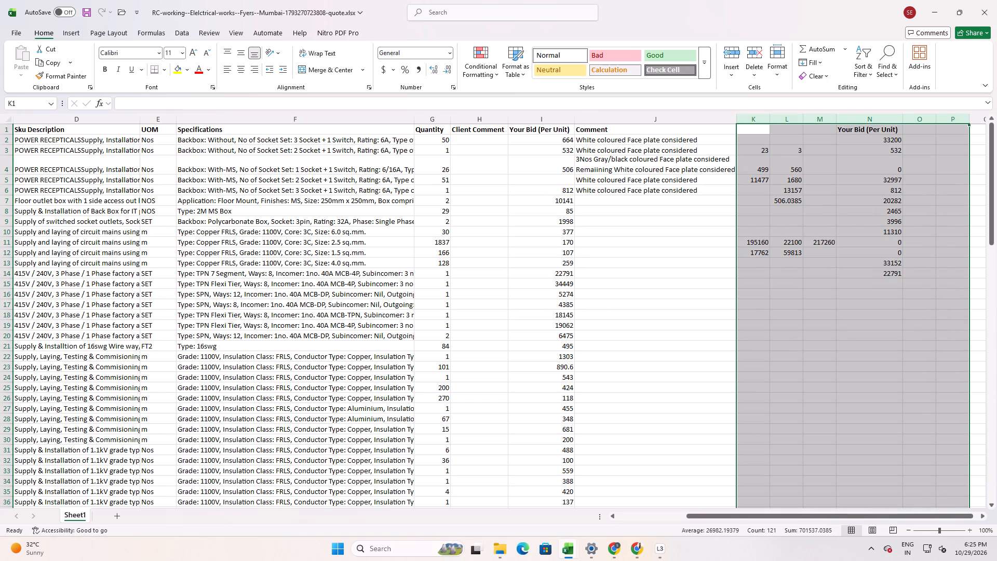
{"action": "key", "text": "ctrl+minus"}
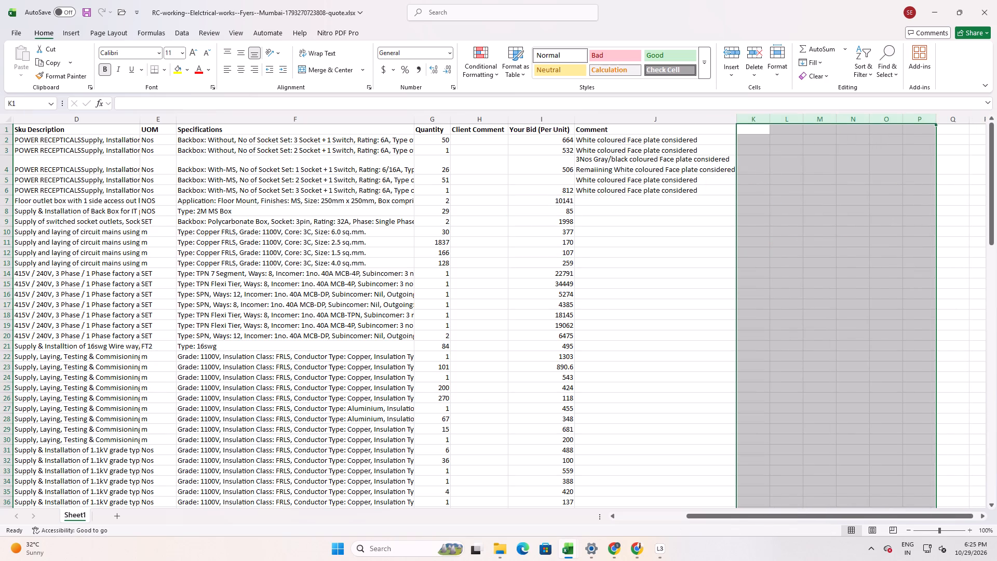
{"action": "left_click", "coordinate": [682, 248]}
{"action": "scroll", "coordinate": [682, 248], "scroll_direction": "up", "scroll_amount": 4}
{"action": "scroll", "coordinate": [504, 271], "scroll_direction": "up", "scroll_amount": 4}
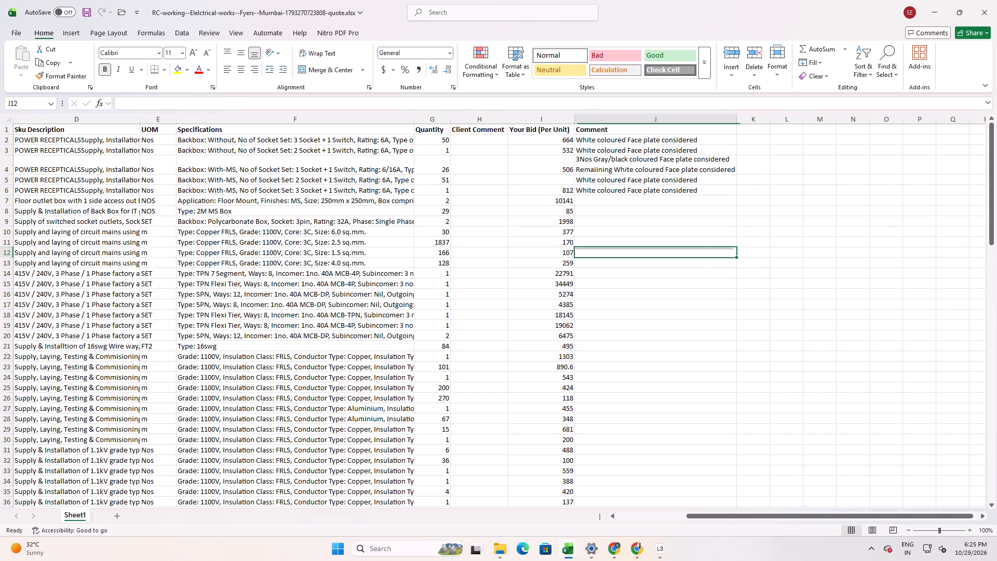
Clear the total in I110 below the per-unit bid column.
{"action": "scroll", "coordinate": [562, 239], "scroll_direction": "down", "scroll_amount": 20}
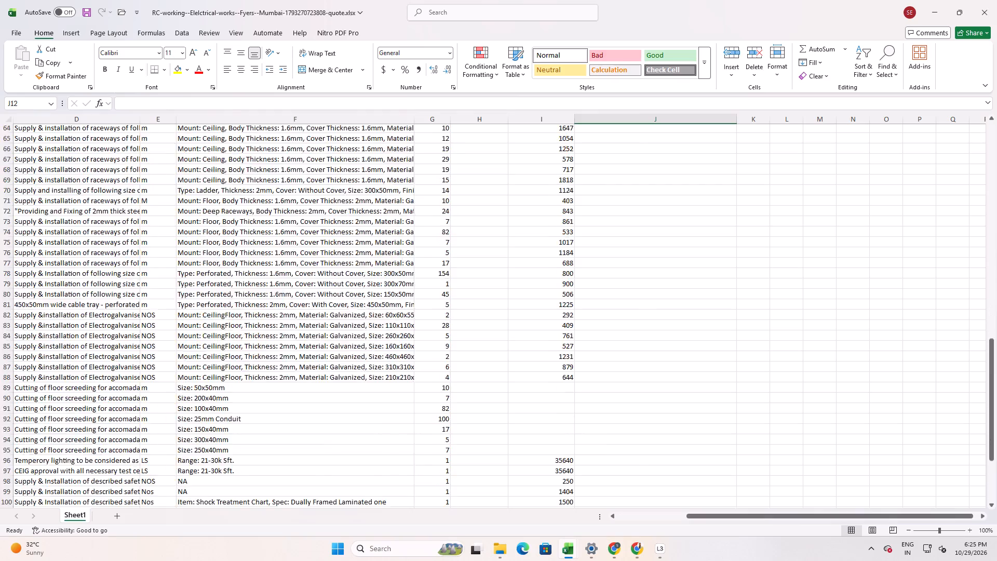
{"action": "scroll", "coordinate": [557, 259], "scroll_direction": "down", "scroll_amount": 4}
{"action": "left_click", "coordinate": [561, 276]}
{"action": "key", "text": "Delete"}
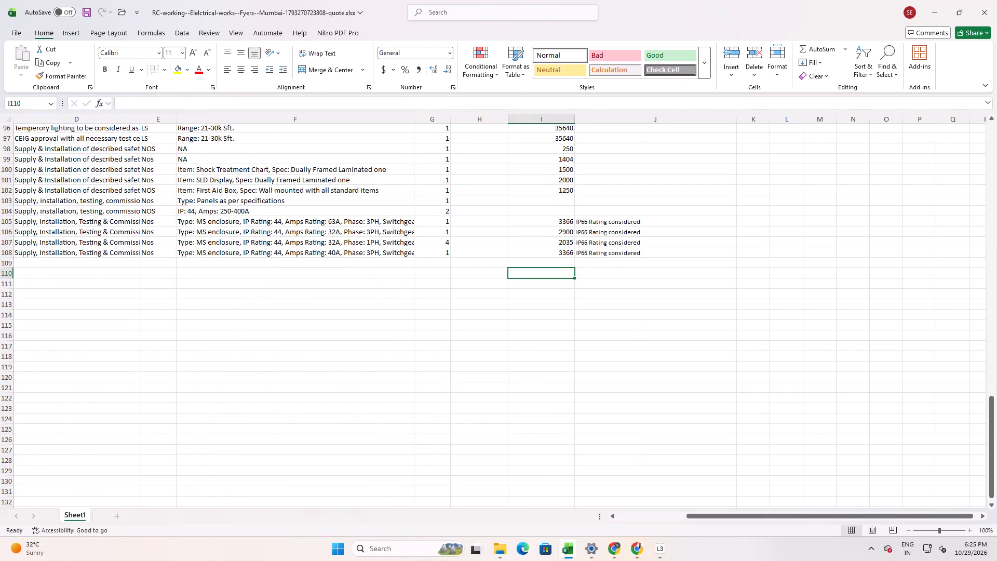
Save the cleaned original quote workbook.
{"action": "scroll", "coordinate": [612, 263], "scroll_direction": "up", "scroll_amount": 20}
{"action": "scroll", "coordinate": [612, 263], "scroll_direction": "up", "scroll_amount": 11}
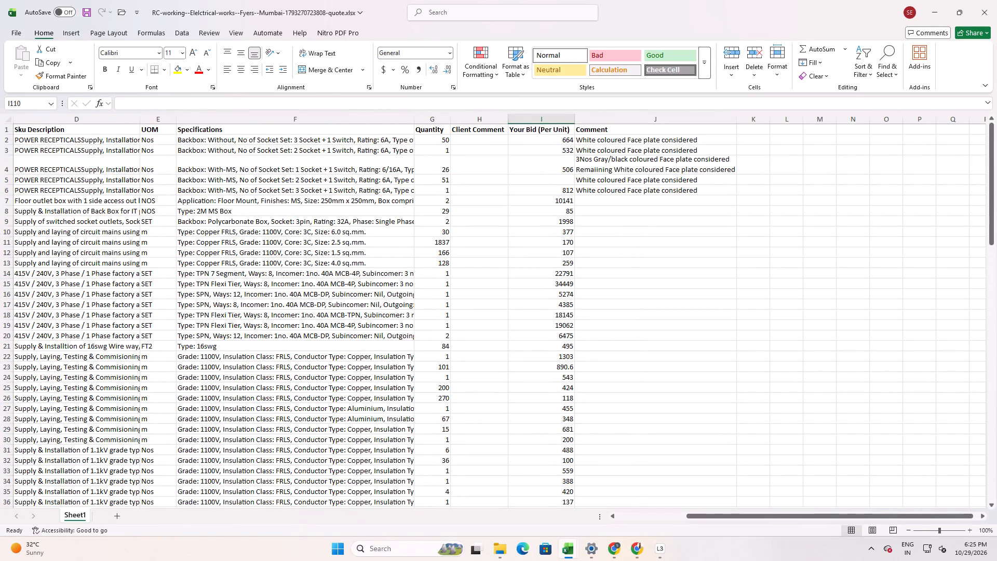
{"action": "scroll", "coordinate": [563, 339], "scroll_direction": "up", "scroll_amount": 6}
{"action": "key", "text": "ctrl+s"}
{"action": "left_click", "coordinate": [466, 358]}
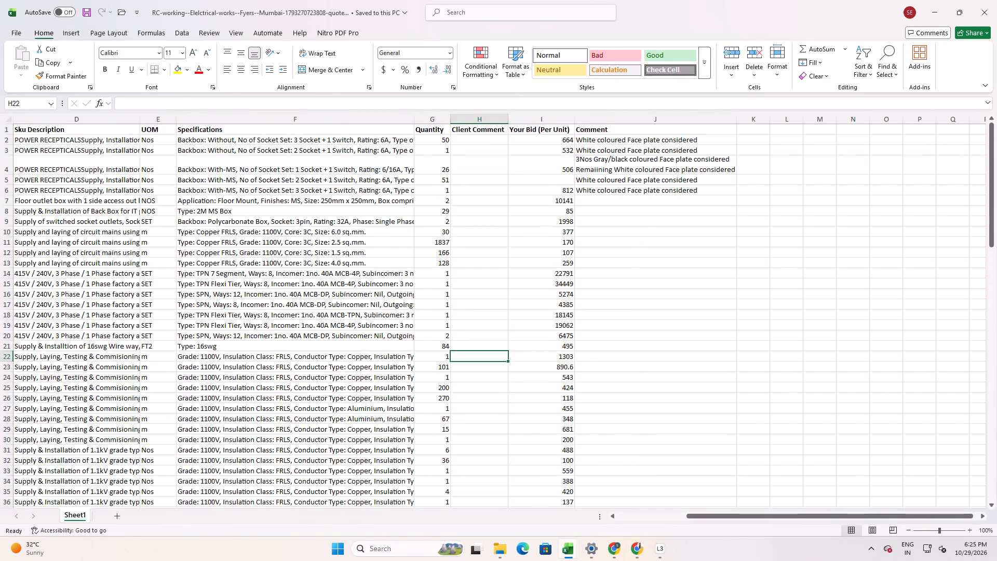
{"action": "key", "text": "alt+Tab"}
{"action": "key", "text": "alt+Tab"}
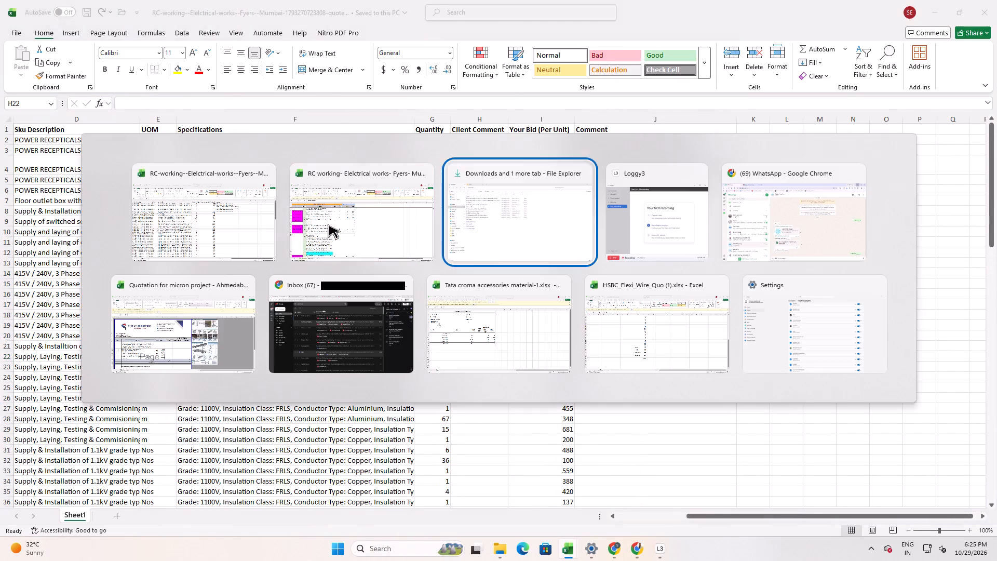
{"action": "left_click", "coordinate": [288, 108]}
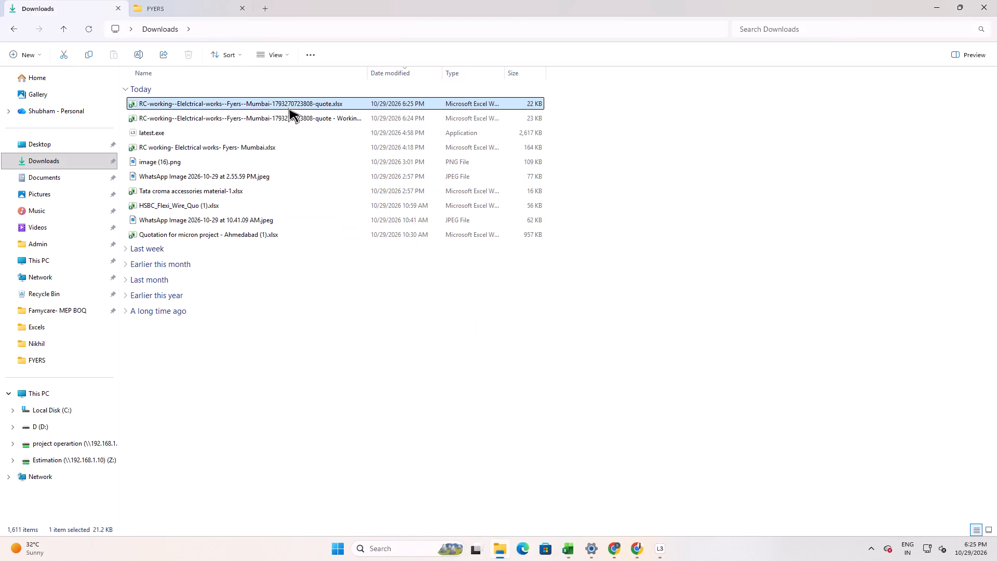
{"action": "key", "text": "ctrl+c"}
{"action": "key", "text": "alt+Tab"}
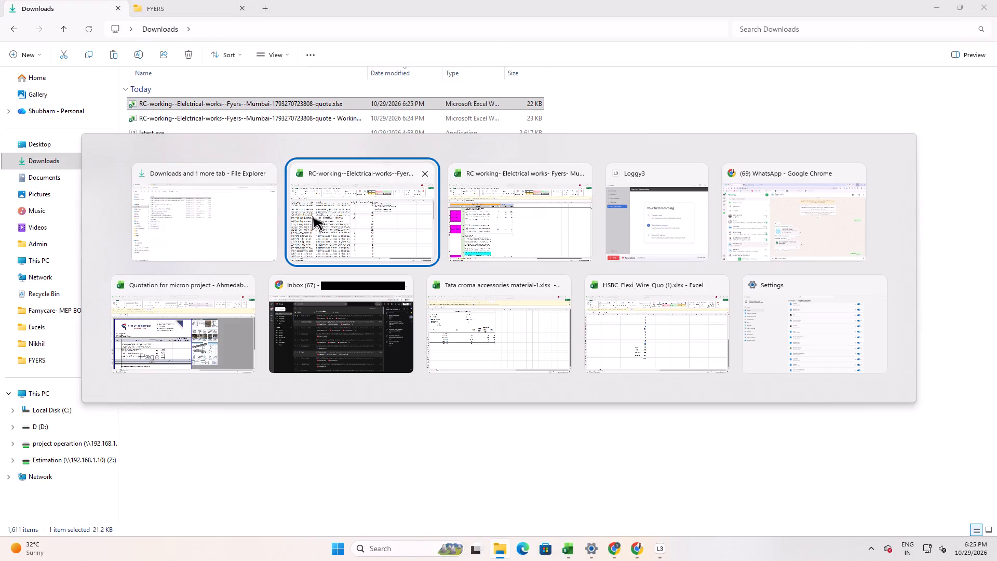
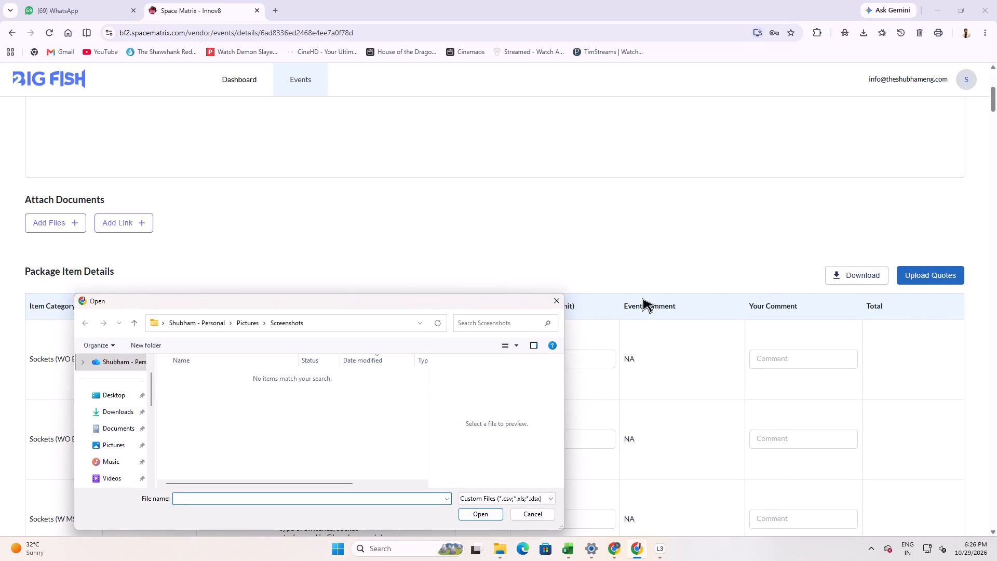
{"action": "left_click", "coordinate": [118, 418]}
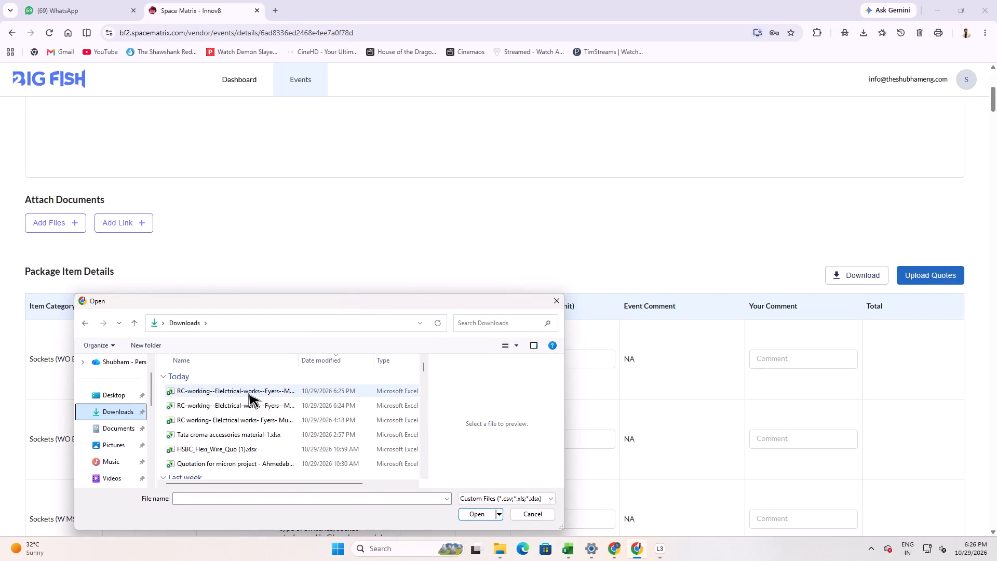
{"action": "left_click", "coordinate": [248, 393]}
{"action": "left_click", "coordinate": [486, 512]}
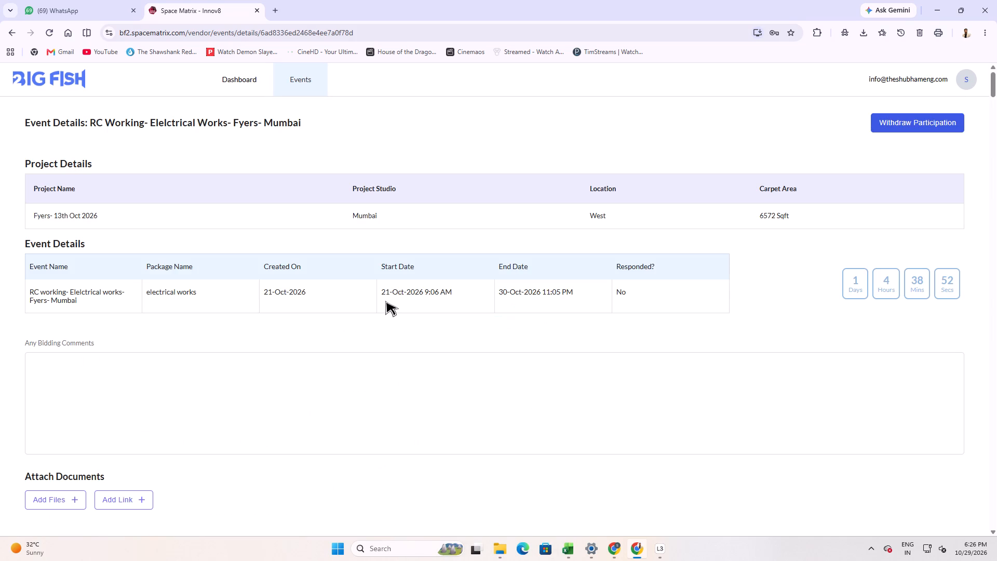
Check the event details and the imported unit bids for the first package items, from sockets to distribution boards.
{"action": "scroll", "coordinate": [378, 327], "scroll_direction": "up", "scroll_amount": 3}
{"action": "scroll", "coordinate": [373, 350], "scroll_direction": "down", "scroll_amount": 10}
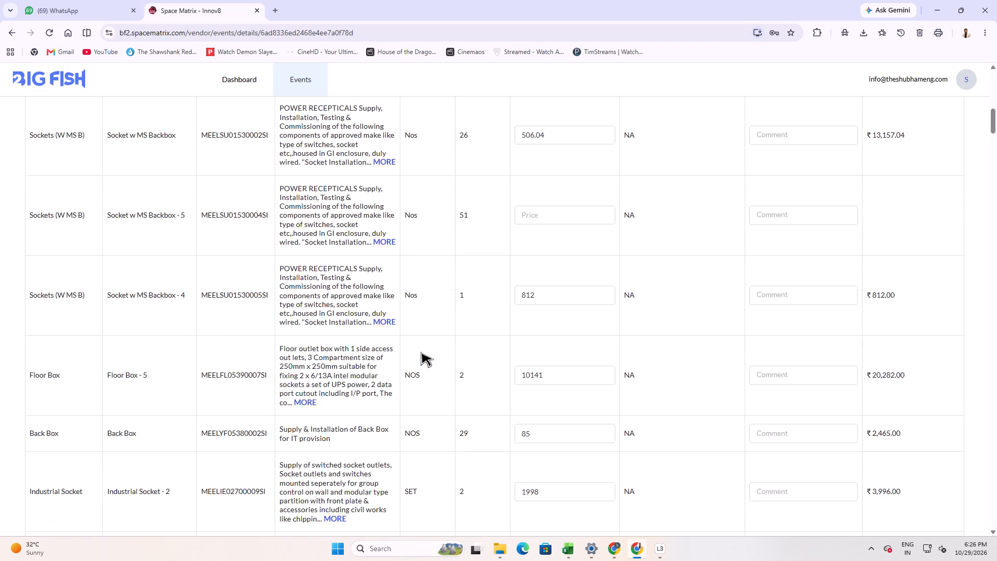
{"action": "scroll", "coordinate": [421, 352], "scroll_direction": "down", "scroll_amount": 14}
{"action": "scroll", "coordinate": [427, 381], "scroll_direction": "up", "scroll_amount": 9}
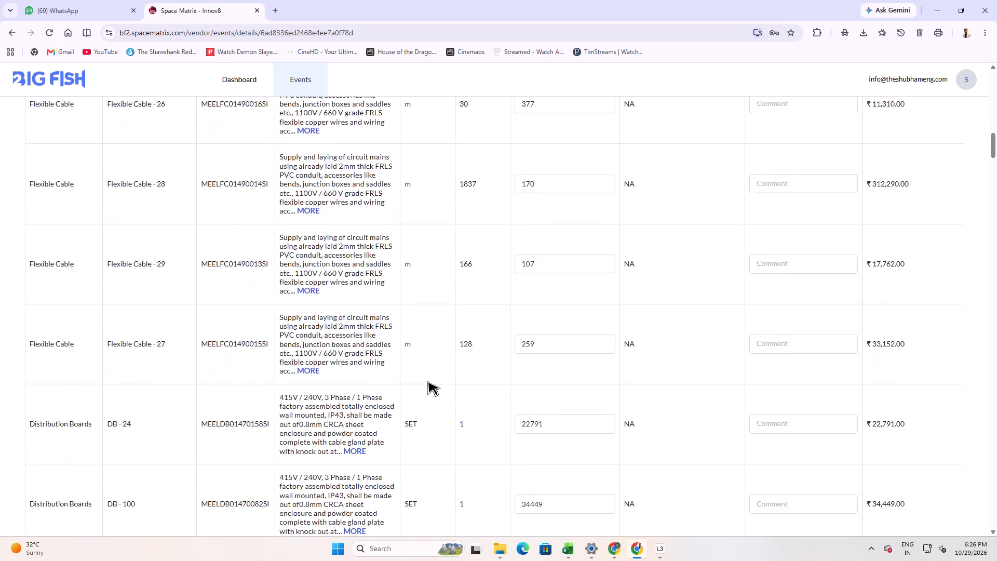
{"action": "scroll", "coordinate": [427, 381], "scroll_direction": "up", "scroll_amount": 9}
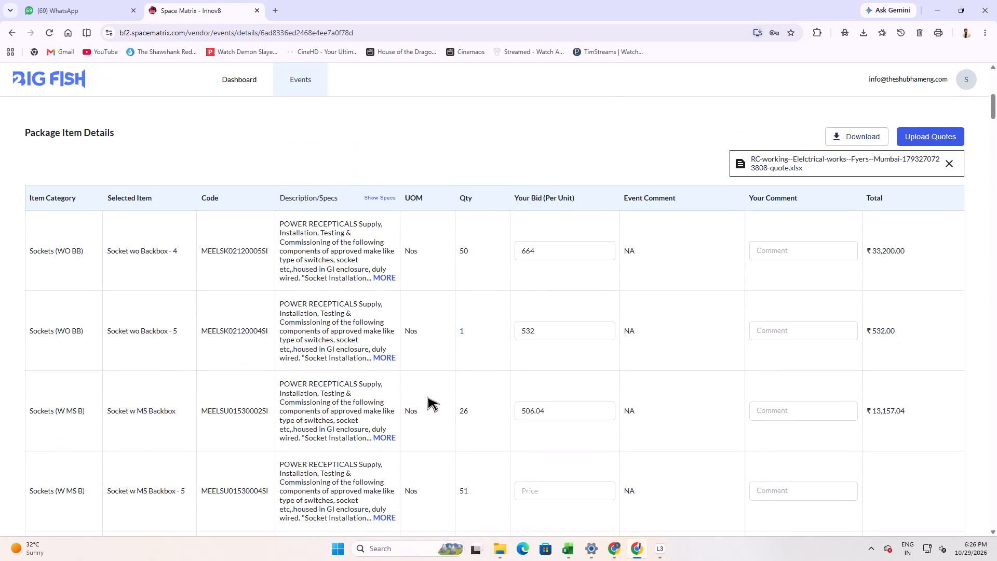
{"action": "scroll", "coordinate": [426, 401], "scroll_direction": "down", "scroll_amount": 1}
{"action": "scroll", "coordinate": [425, 404], "scroll_direction": "up", "scroll_amount": 3}
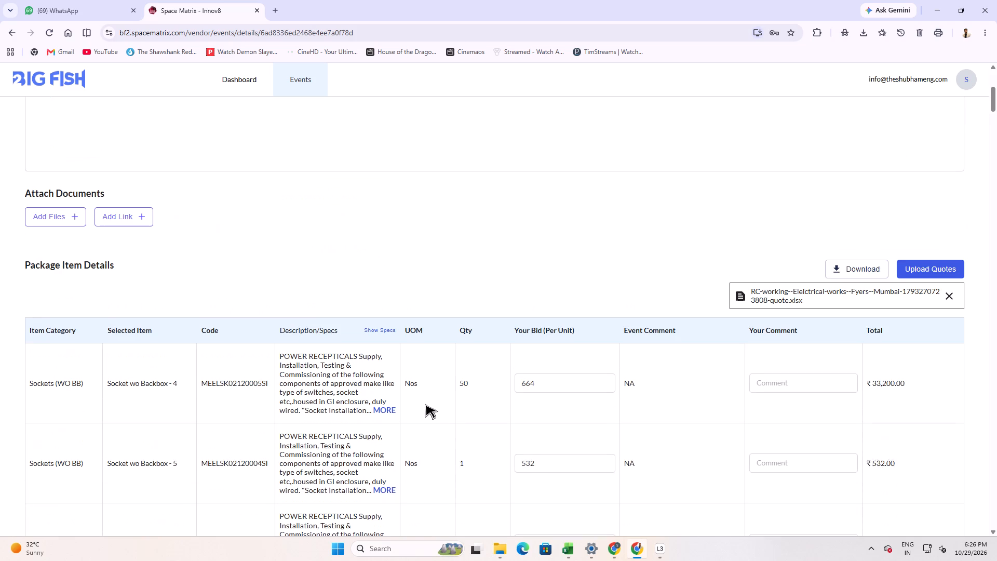
Review the imported unit bids and line totals through the rest of the package items, down to the bid total.
{"action": "scroll", "coordinate": [425, 404], "scroll_direction": "down", "scroll_amount": 13}
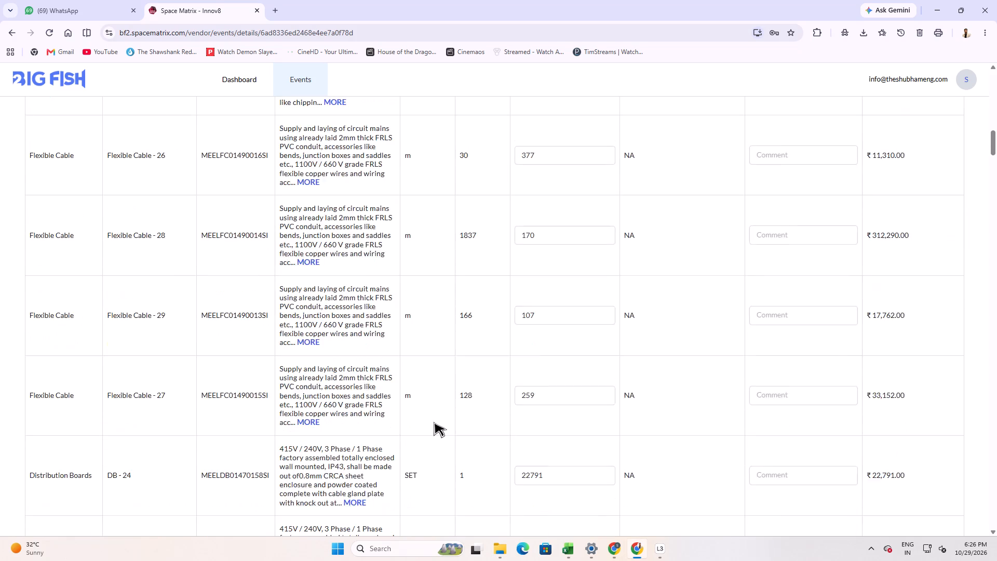
{"action": "scroll", "coordinate": [434, 422], "scroll_direction": "down", "scroll_amount": 20}
{"action": "scroll", "coordinate": [434, 422], "scroll_direction": "down", "scroll_amount": 7}
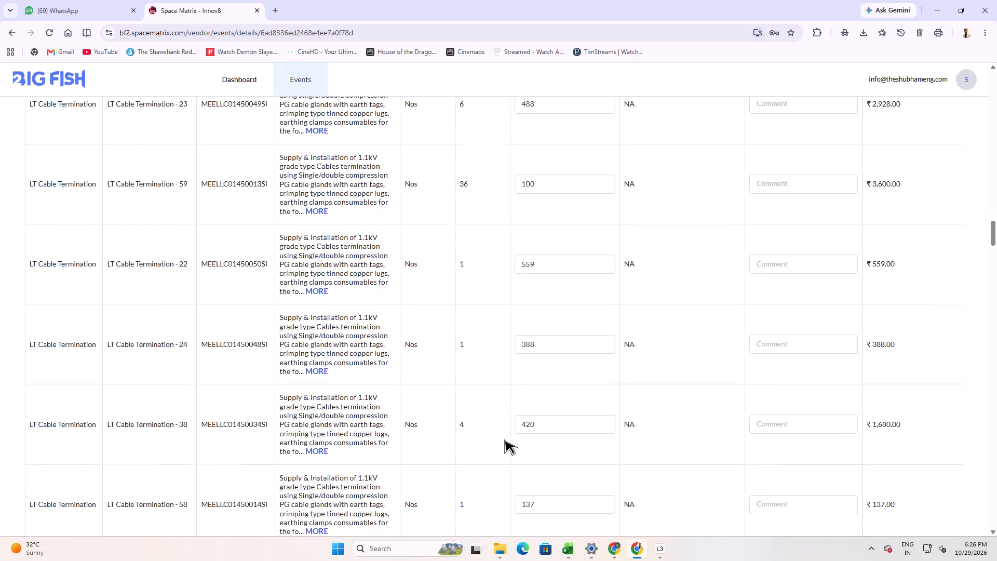
{"action": "scroll", "coordinate": [504, 439], "scroll_direction": "down", "scroll_amount": 20}
{"action": "scroll", "coordinate": [504, 439], "scroll_direction": "down", "scroll_amount": 6}
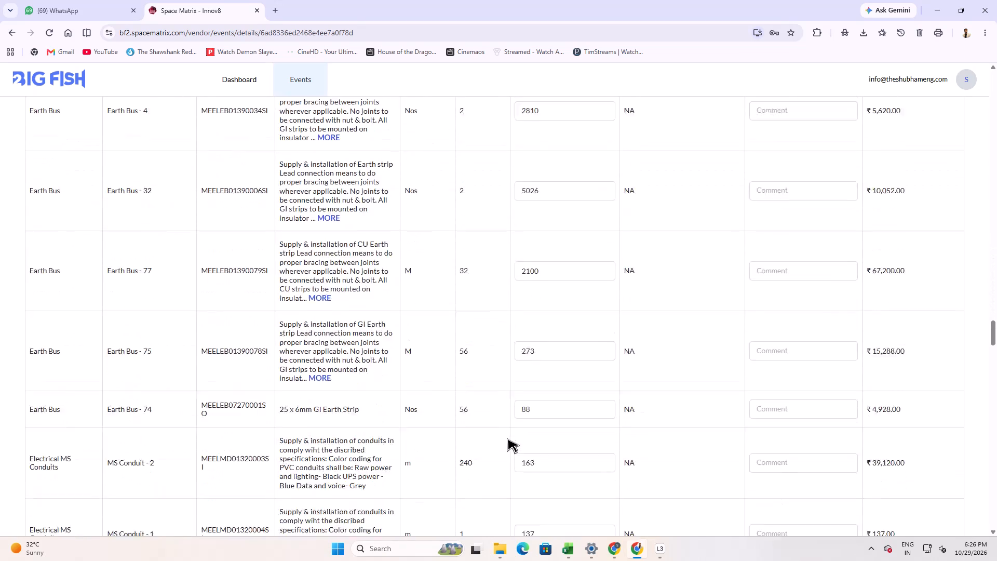
{"action": "scroll", "coordinate": [444, 416], "scroll_direction": "down", "scroll_amount": 6}
{"action": "scroll", "coordinate": [484, 443], "scroll_direction": "down", "scroll_amount": 5}
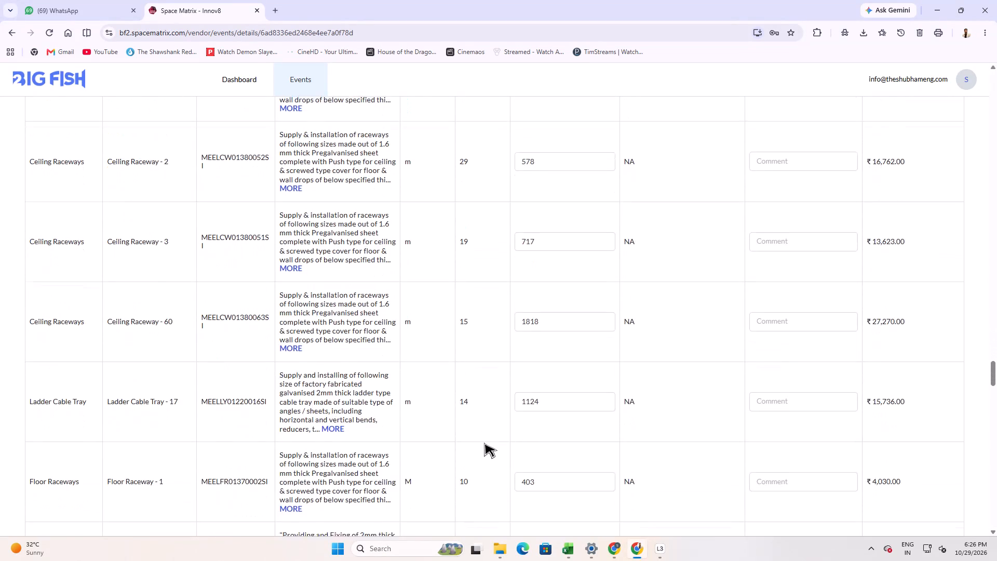
{"action": "scroll", "coordinate": [522, 439], "scroll_direction": "down", "scroll_amount": 4}
{"action": "scroll", "coordinate": [601, 455], "scroll_direction": "down", "scroll_amount": 2}
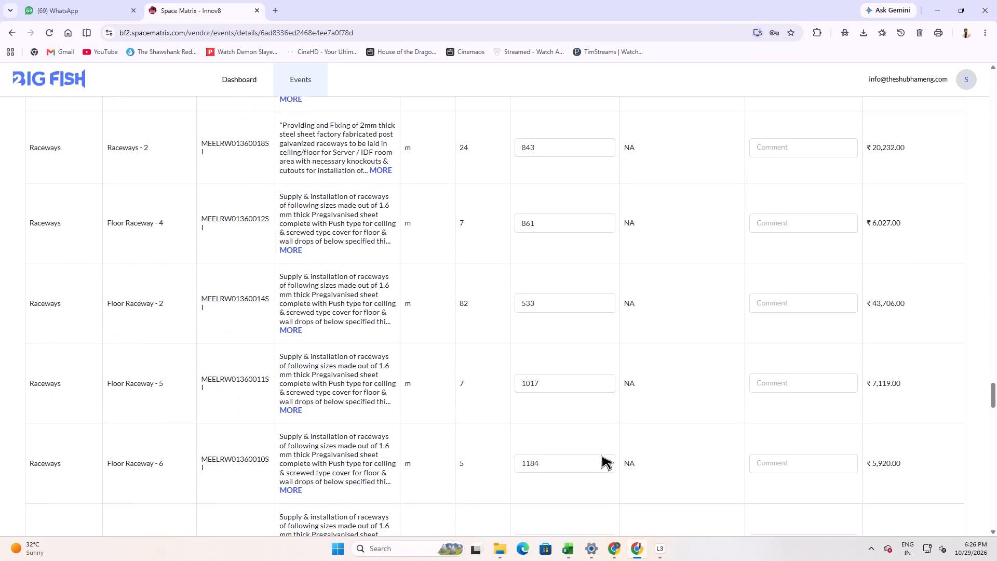
{"action": "scroll", "coordinate": [601, 455], "scroll_direction": "down", "scroll_amount": 7}
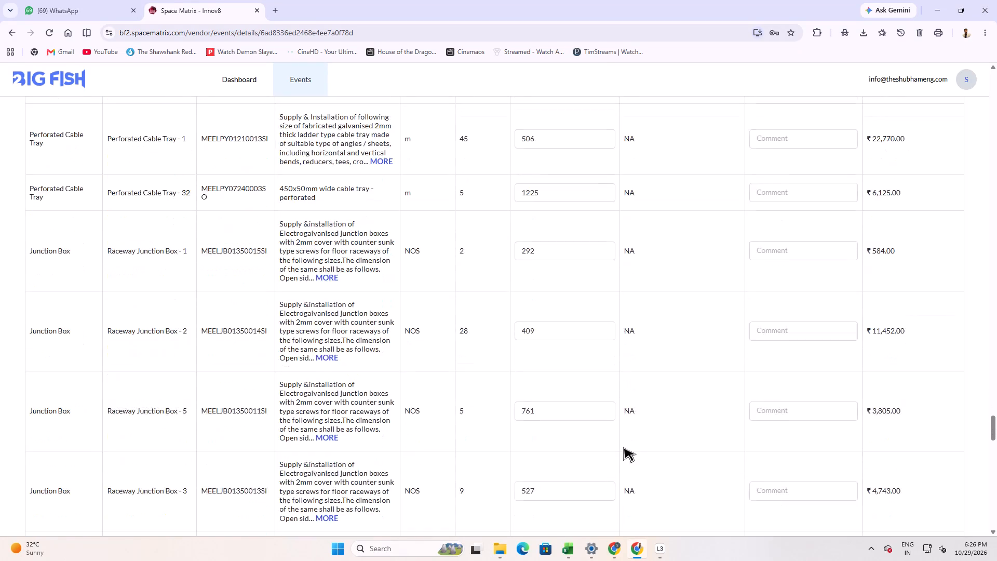
{"action": "scroll", "coordinate": [626, 450], "scroll_direction": "down", "scroll_amount": 15}
{"action": "scroll", "coordinate": [657, 479], "scroll_direction": "down", "scroll_amount": 4}
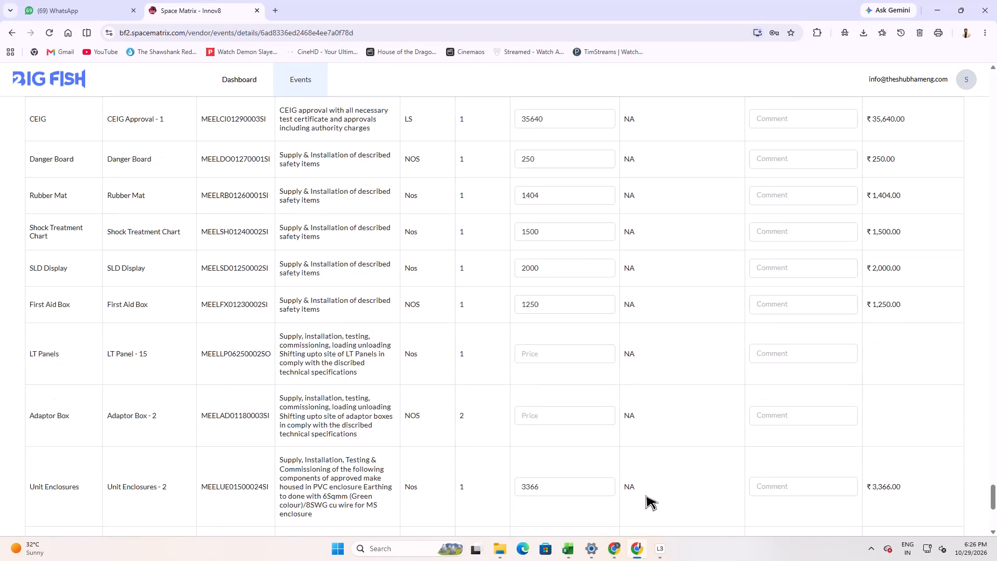
{"action": "scroll", "coordinate": [645, 495], "scroll_direction": "down", "scroll_amount": 10}
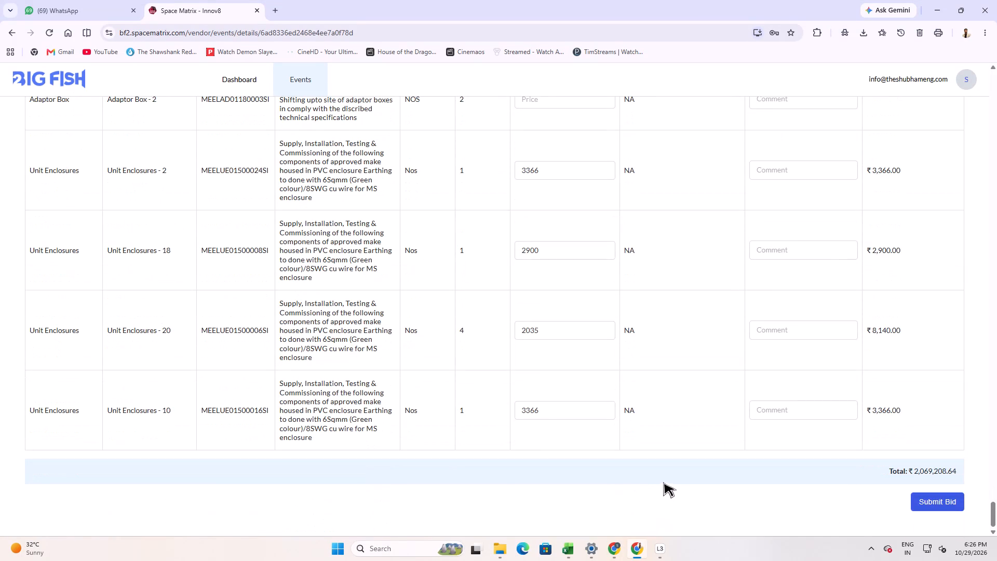
Switch to the RC working BOQ workbook in Excel and compare its Total amount on the MEP - Electrical sheet with the portal's bid total.
{"action": "key", "text": "alt+Tab"}
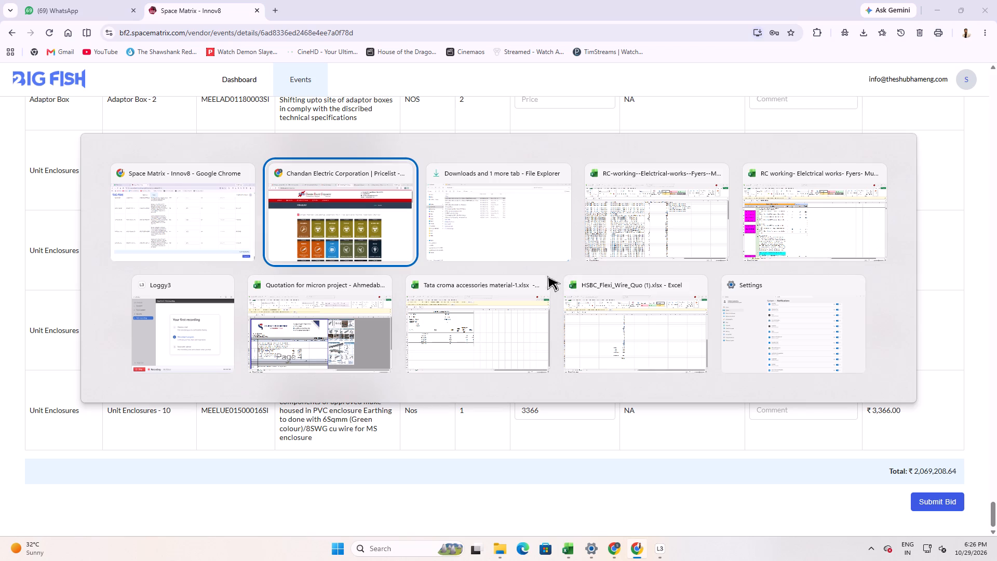
{"action": "key", "text": "alt+Tab"}
{"action": "key", "text": "alt+Tab"}
{"action": "key", "text": "alt+Tab"}
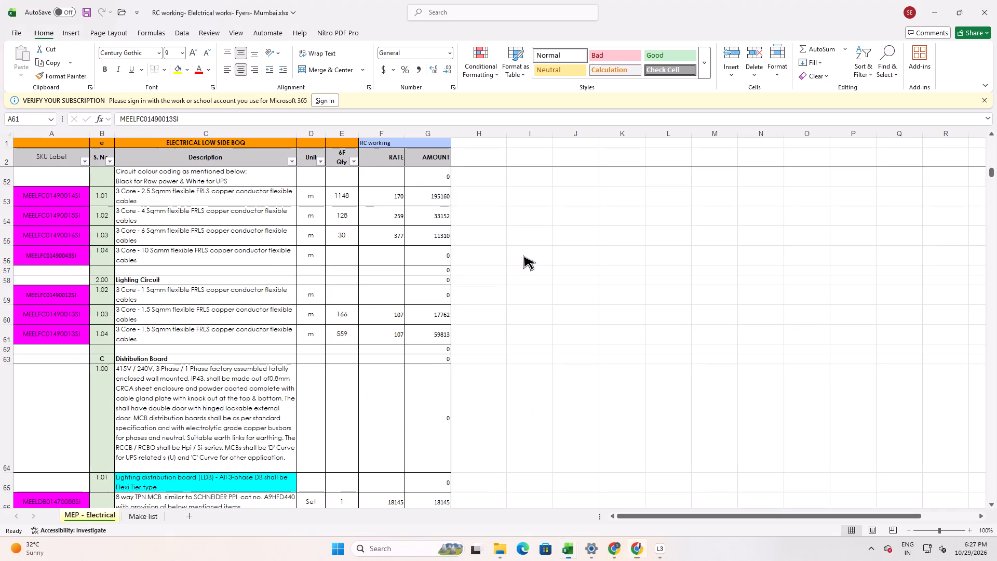
{"action": "scroll", "coordinate": [528, 257], "scroll_direction": "down", "scroll_amount": 20}
{"action": "scroll", "coordinate": [528, 257], "scroll_direction": "down", "scroll_amount": 13}
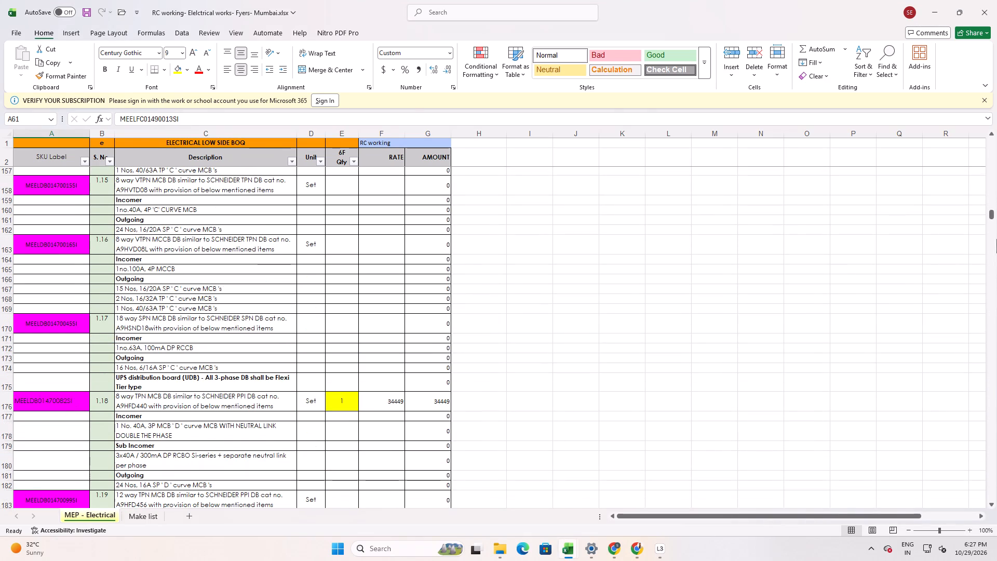
{"action": "left_click_drag", "start_coordinate": [991, 213], "coordinate": [996, 497]}
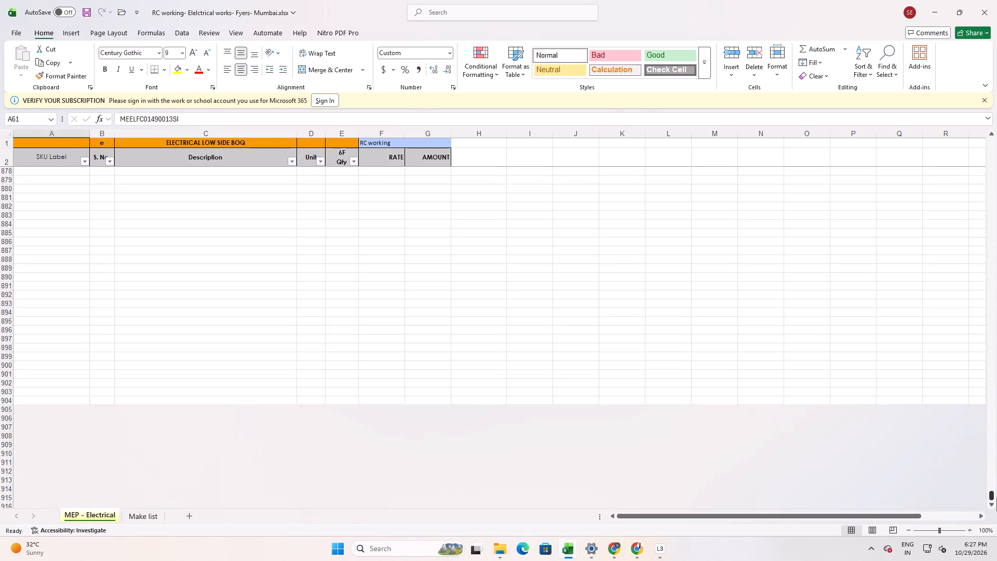
{"action": "left_click_drag", "start_coordinate": [996, 497], "coordinate": [996, 381]}
{"action": "scroll", "coordinate": [578, 351], "scroll_direction": "down", "scroll_amount": 12}
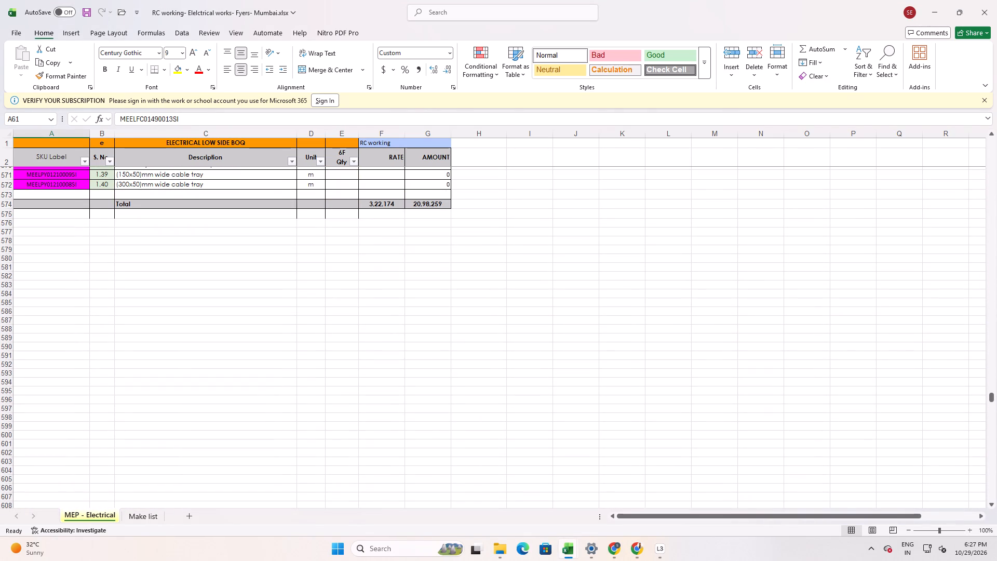
{"action": "left_click", "coordinate": [428, 203]}
{"action": "scroll", "coordinate": [448, 288], "scroll_direction": "up", "scroll_amount": 2}
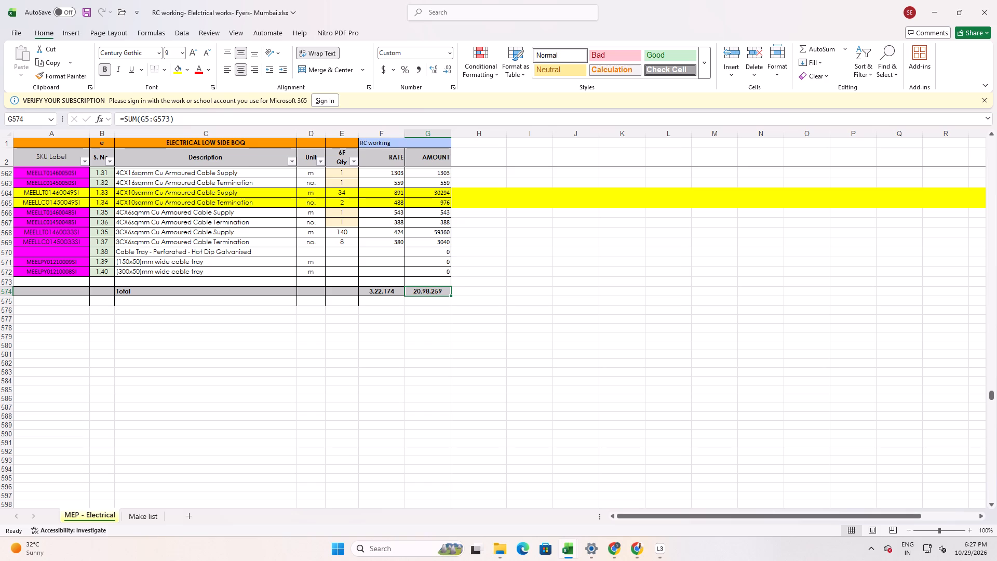
{"action": "key", "text": "alt+Tab"}
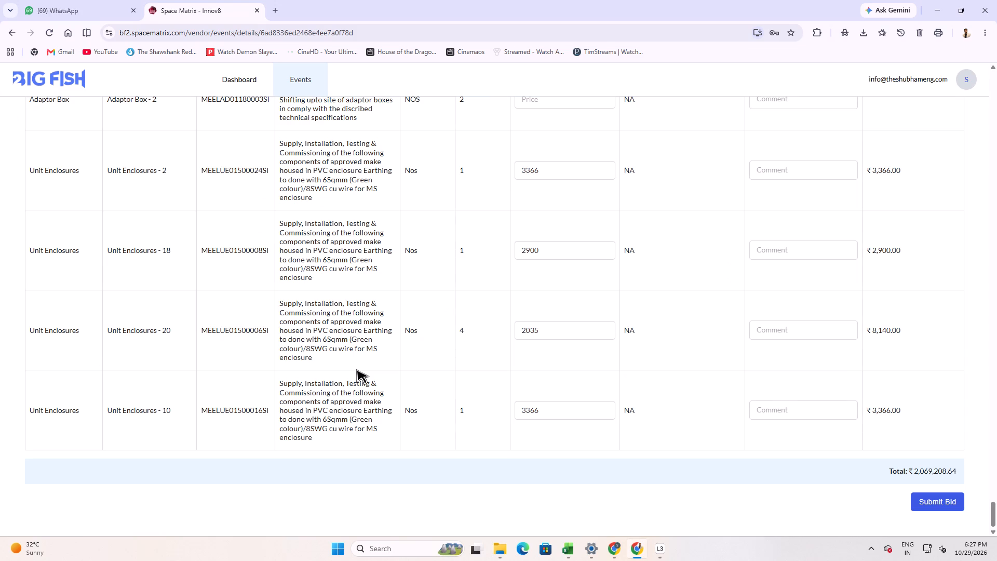
{"action": "key", "text": "alt+Tab"}
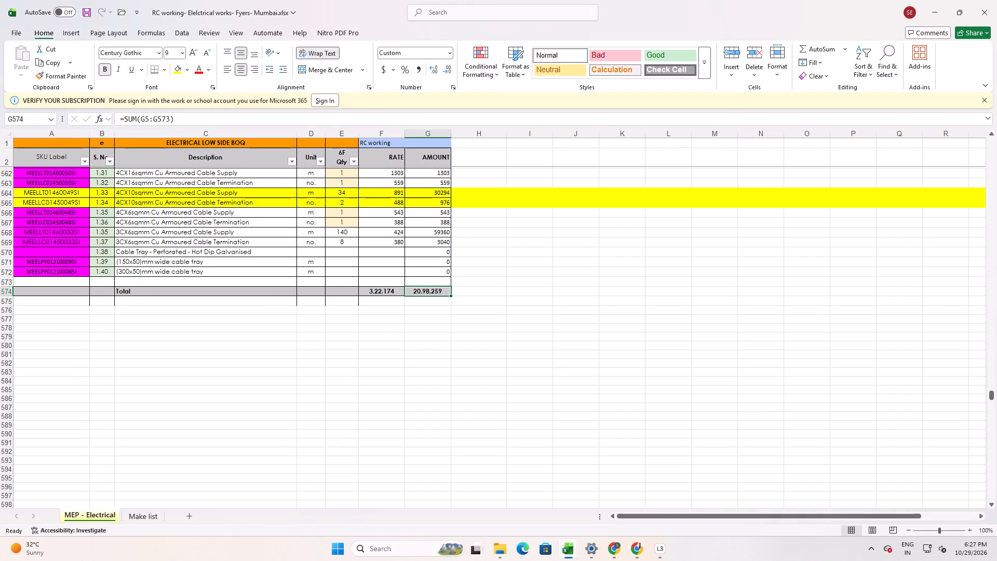
Switch to the quote workbook and look at the Your Bid (Per Unit) rates at the start of the sheet.
{"action": "key", "text": "alt+Tab"}
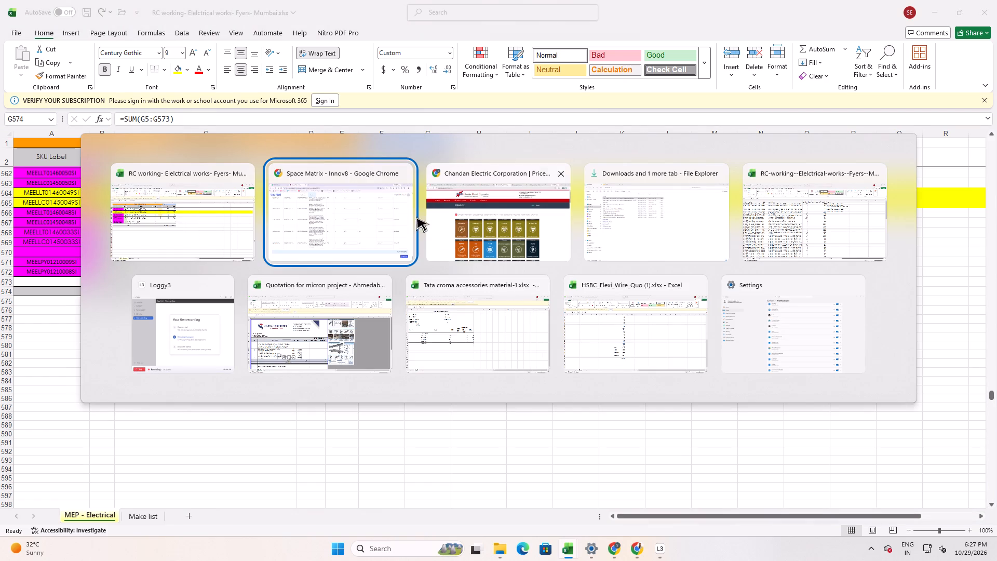
{"action": "key", "text": "alt+Tab"}
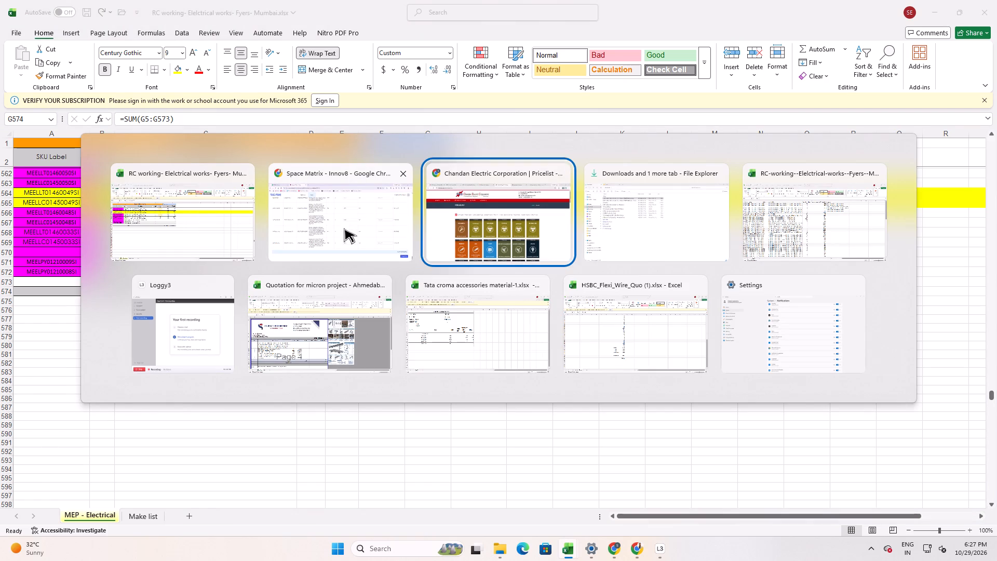
{"action": "key", "text": "alt+Tab"}
{"action": "key", "text": "alt+Tab"}
{"action": "scroll", "coordinate": [568, 337], "scroll_direction": "up", "scroll_amount": 4}
{"action": "left_click", "coordinate": [533, 275]}
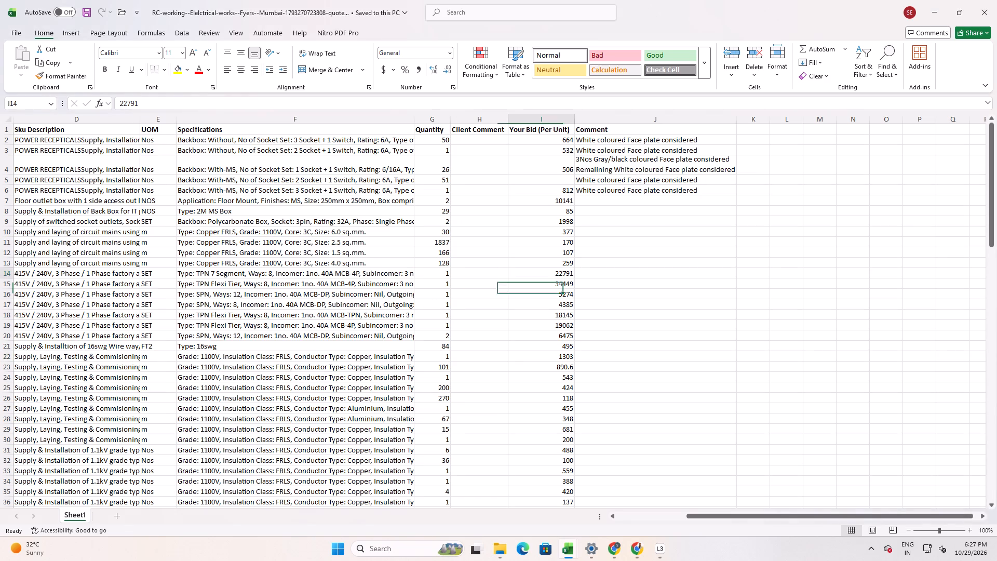
In the RC working BOQ workbook, copy SKU code MEELLT01460049SI from the yellow 4CX10sqmm Cu Armoured Cable Supply row.
{"action": "key", "text": "alt+Tab"}
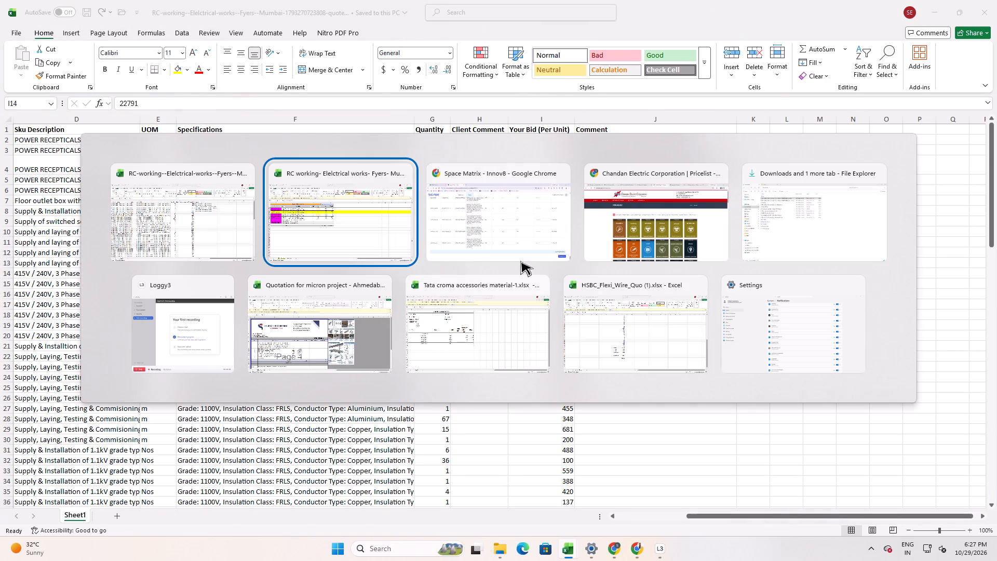
{"action": "left_click", "coordinate": [368, 224], "text": "alt"}
{"action": "scroll", "coordinate": [84, 239], "scroll_direction": "up", "scroll_amount": 2}
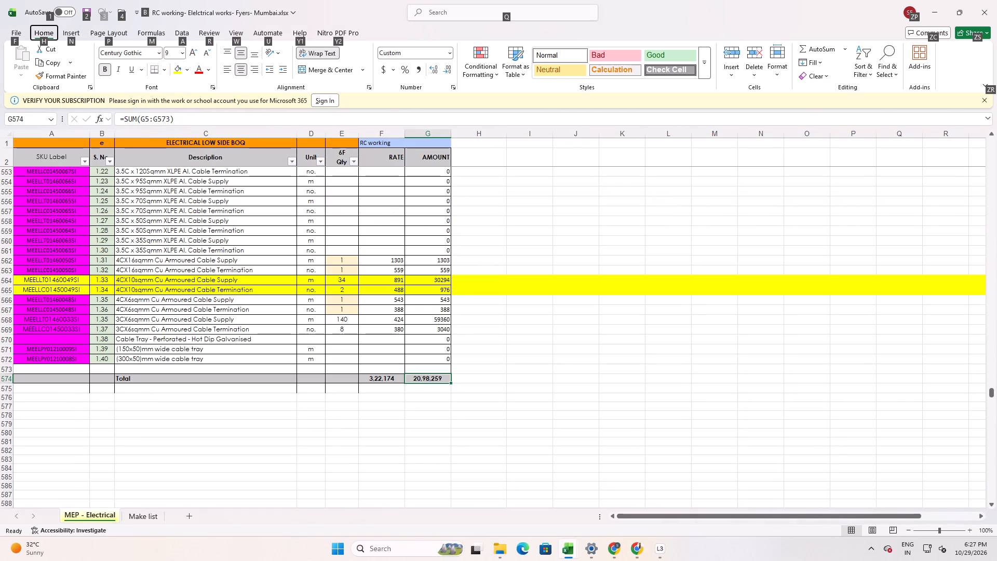
{"action": "left_click_drag", "start_coordinate": [330, 280], "coordinate": [332, 290]}
{"action": "left_click", "coordinate": [65, 279]}
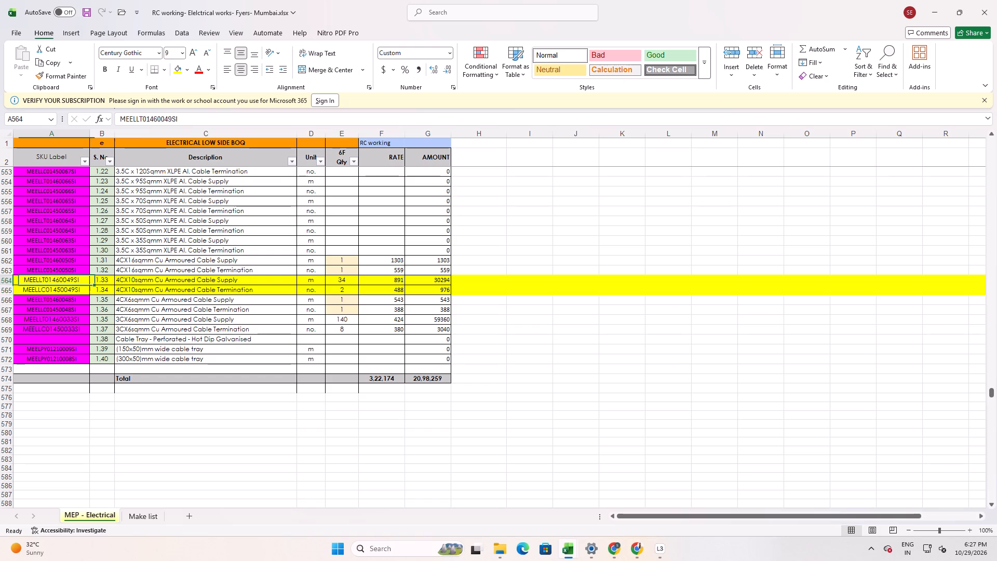
{"action": "double_click", "coordinate": [65, 279]}
{"action": "left_click_drag", "start_coordinate": [84, 282], "coordinate": [0, 284]}
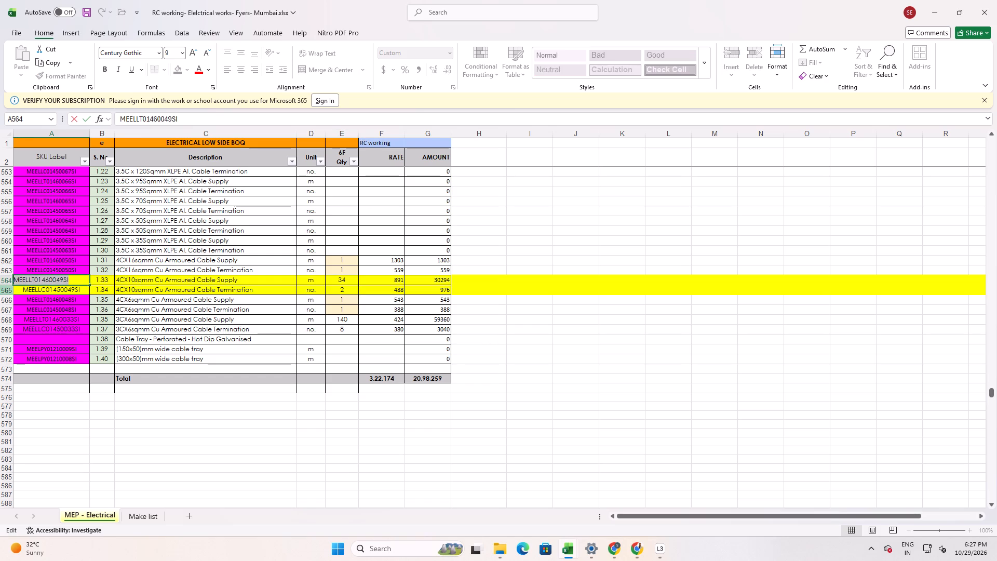
{"action": "key", "text": "ctrl+c"}
Search the quote workbook for SKU code MEELLT01460049SI and move the search window clear of the matching row.
{"action": "key", "text": "alt+Tab"}
{"action": "left_click", "coordinate": [366, 228], "text": "alt"}
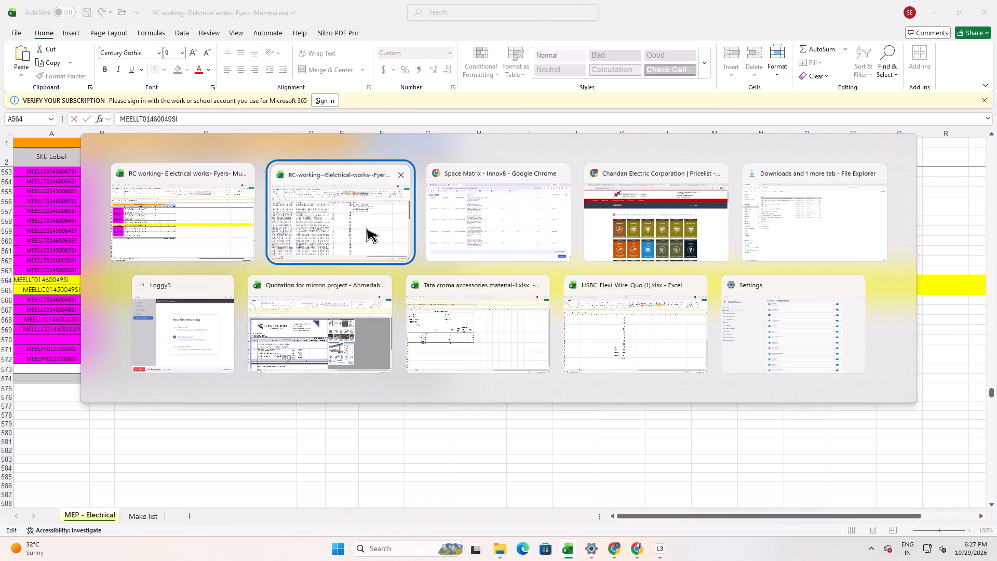
{"action": "key", "text": "ctrl+f"}
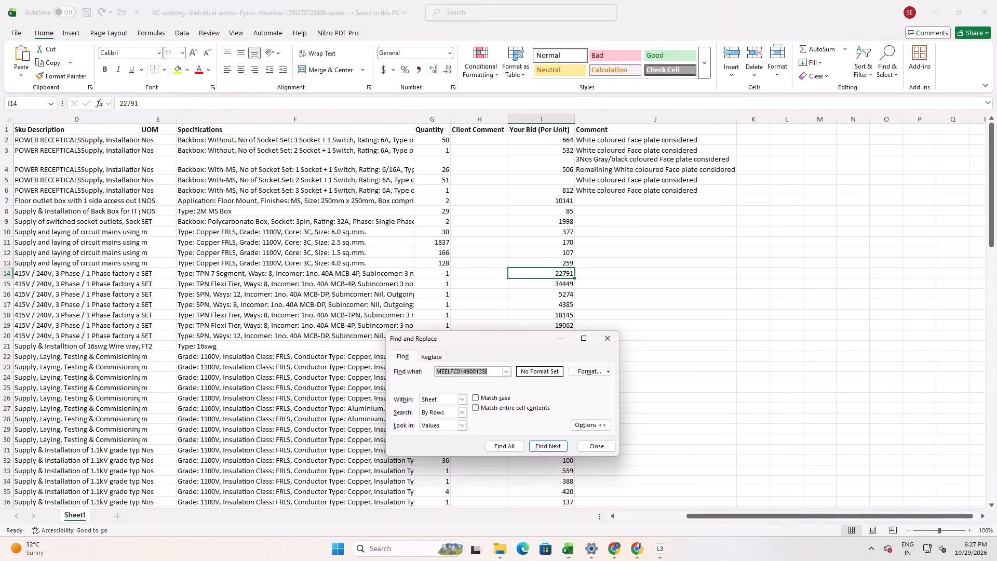
{"action": "key", "text": "ctrl+v"}
{"action": "left_click", "coordinate": [543, 443]}
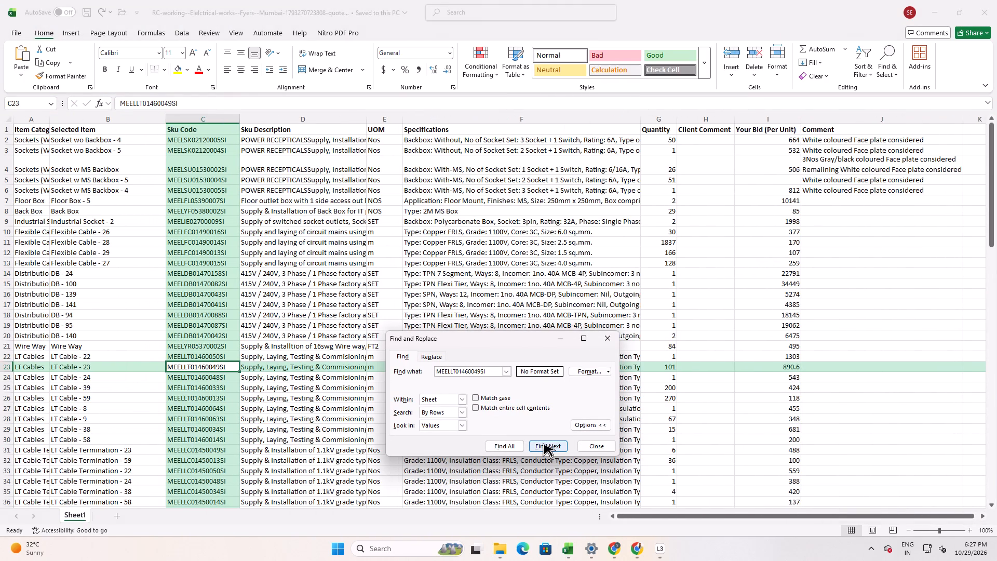
{"action": "left_click", "coordinate": [543, 443]}
{"action": "double_click", "coordinate": [543, 443]}
{"action": "left_click_drag", "start_coordinate": [525, 337], "coordinate": [421, 383]}
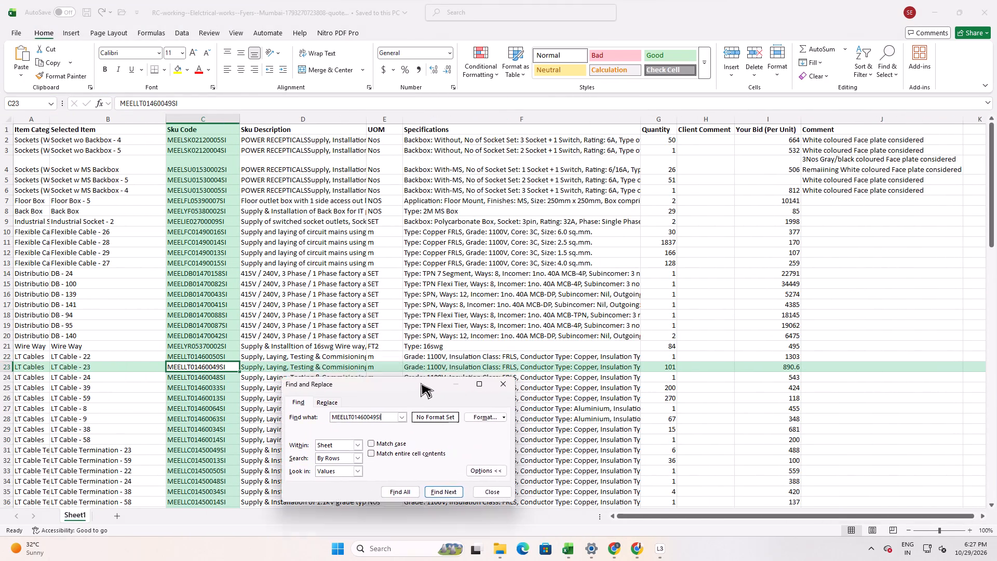
{"action": "left_click_drag", "start_coordinate": [421, 383], "coordinate": [437, 145]}
Copy SKU code MEELLT01460049SI again from the RC working BOQ's 4CX10sqmm Cu Armoured Cable Supply row and search the quote workbook for it.
{"action": "key", "text": "alt+Tab"}
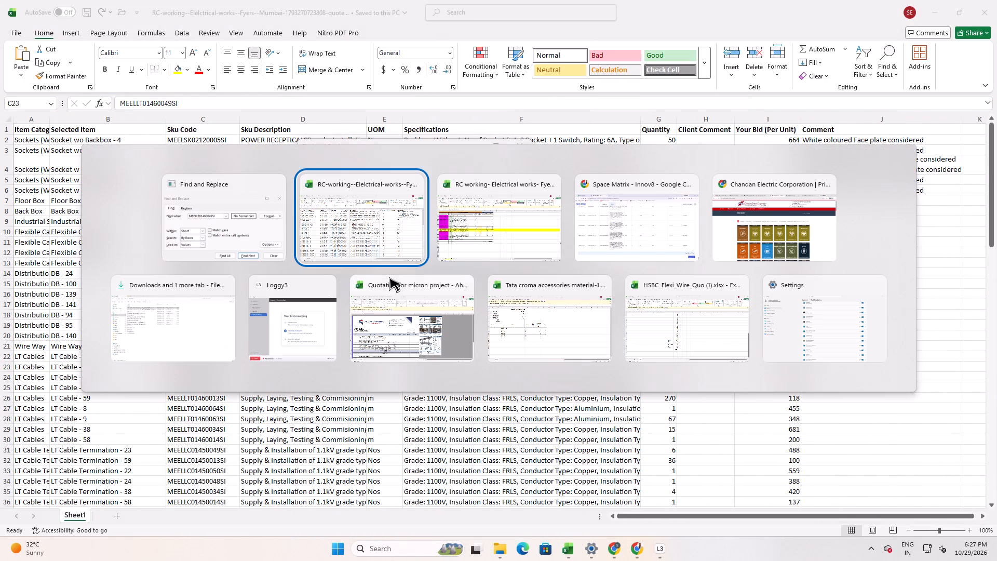
{"action": "key", "text": "alt+Tab"}
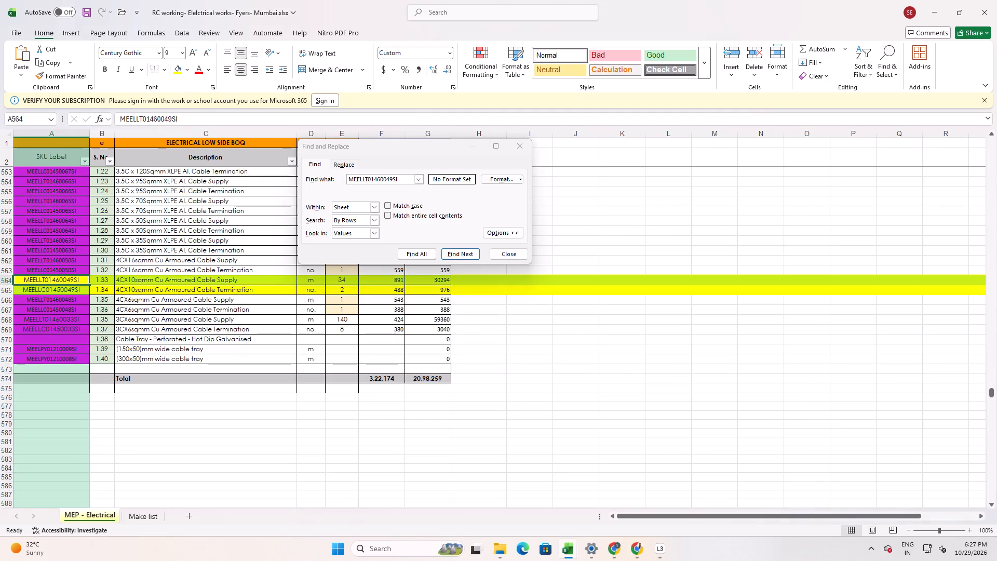
{"action": "double_click", "coordinate": [83, 278]}
{"action": "left_click_drag", "start_coordinate": [84, 278], "coordinate": [0, 275]}
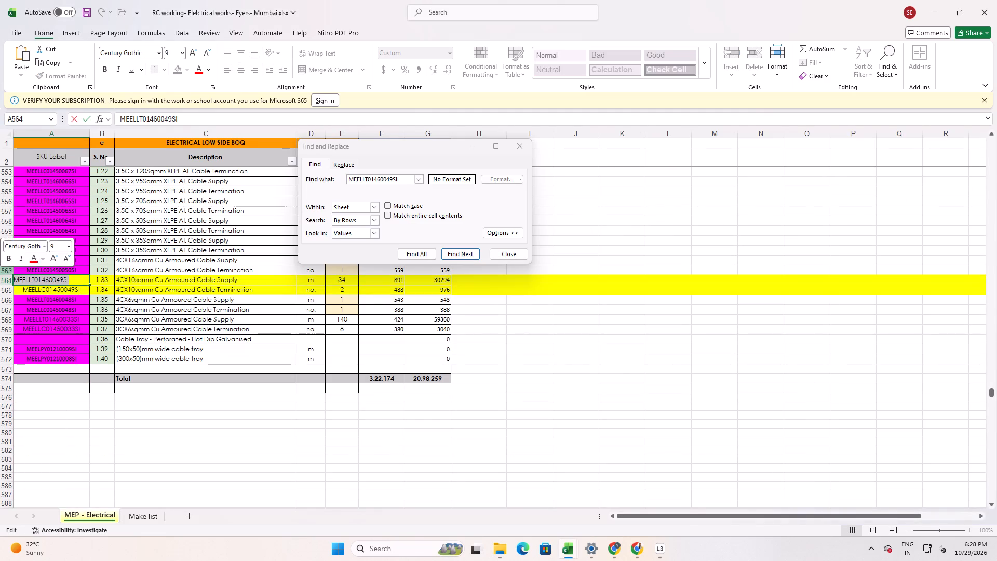
{"action": "key", "text": "ctrl+c"}
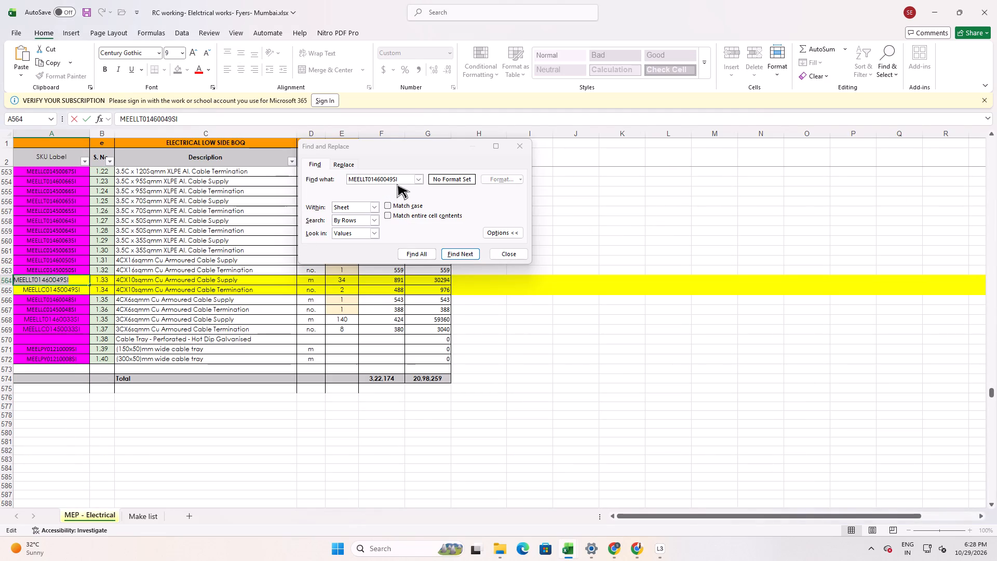
{"action": "left_click_drag", "start_coordinate": [402, 180], "coordinate": [304, 194]}
{"action": "key", "text": "alt+Tab"}
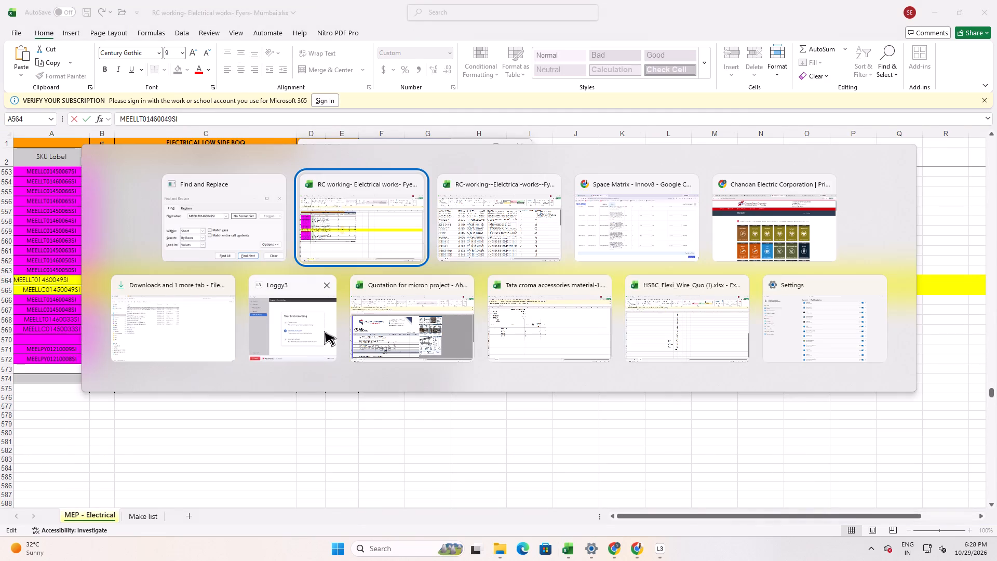
{"action": "key", "text": "alt+Tab"}
{"action": "left_click_drag", "start_coordinate": [402, 179], "coordinate": [226, 186]}
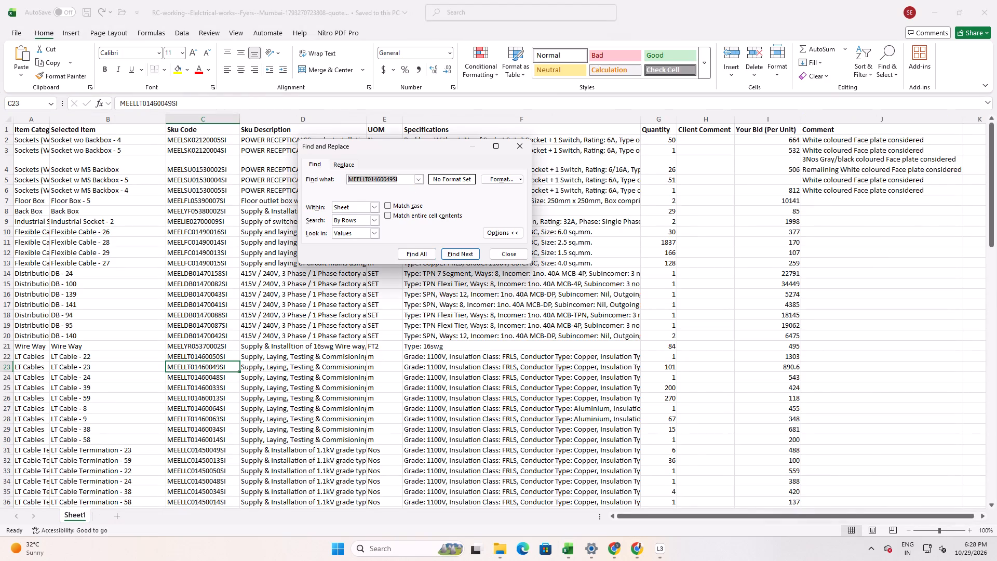
{"action": "key", "text": "ctrl+v"}
{"action": "left_click", "coordinate": [465, 251]}
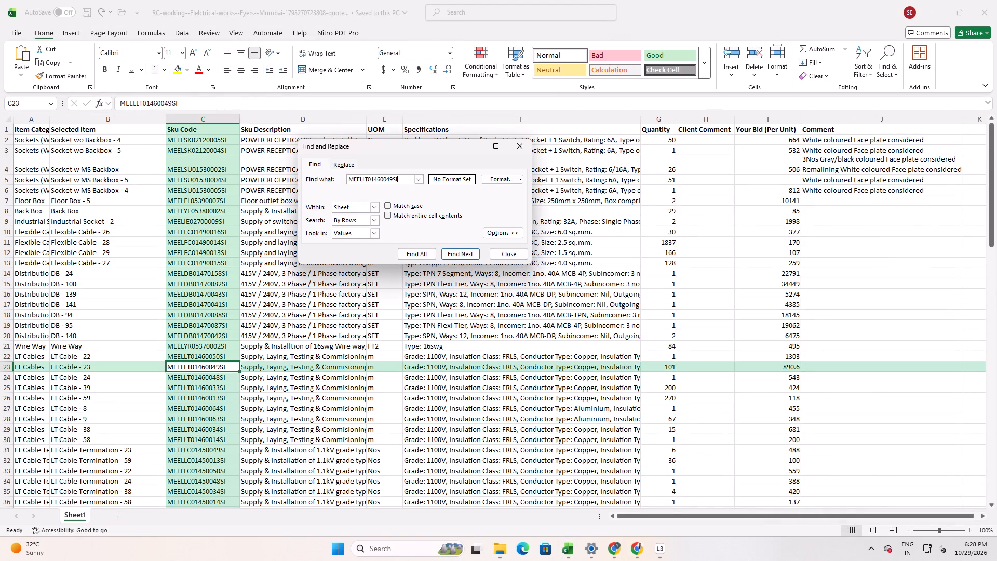
Check the cable supply quantity in the BOQ and enter the comment "34 meter considered in BOQ" for LT Cable - 23 in the quote.
{"action": "left_click", "coordinate": [847, 367]}
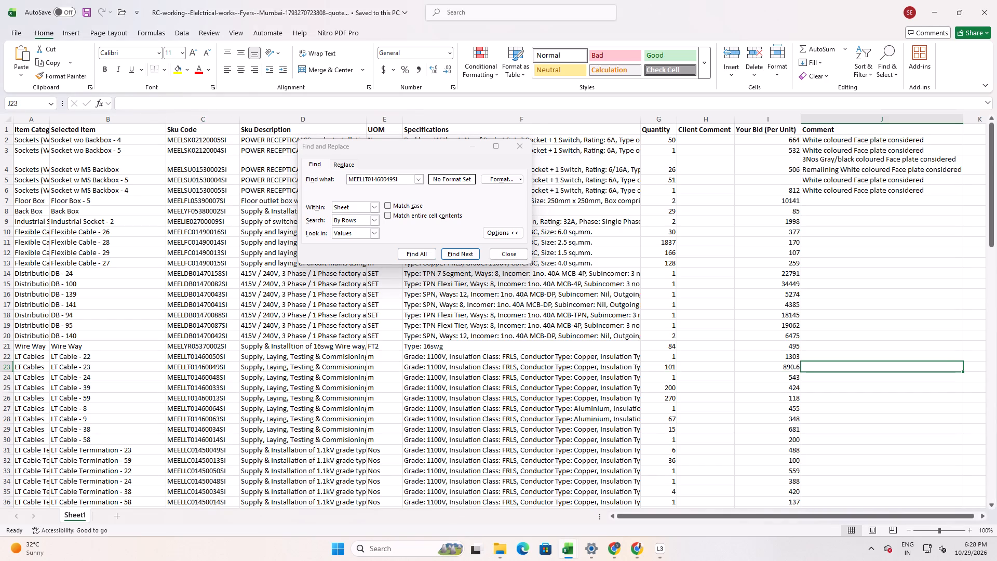
{"action": "key", "text": "alt+Tab"}
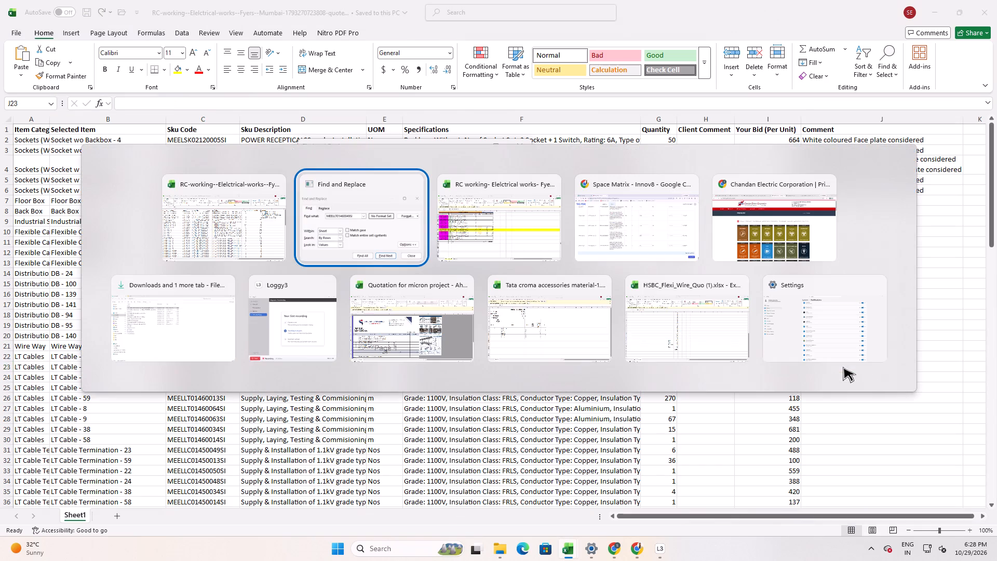
{"action": "key", "text": "alt+Tab"}
{"action": "key", "text": "alt+Tab"}
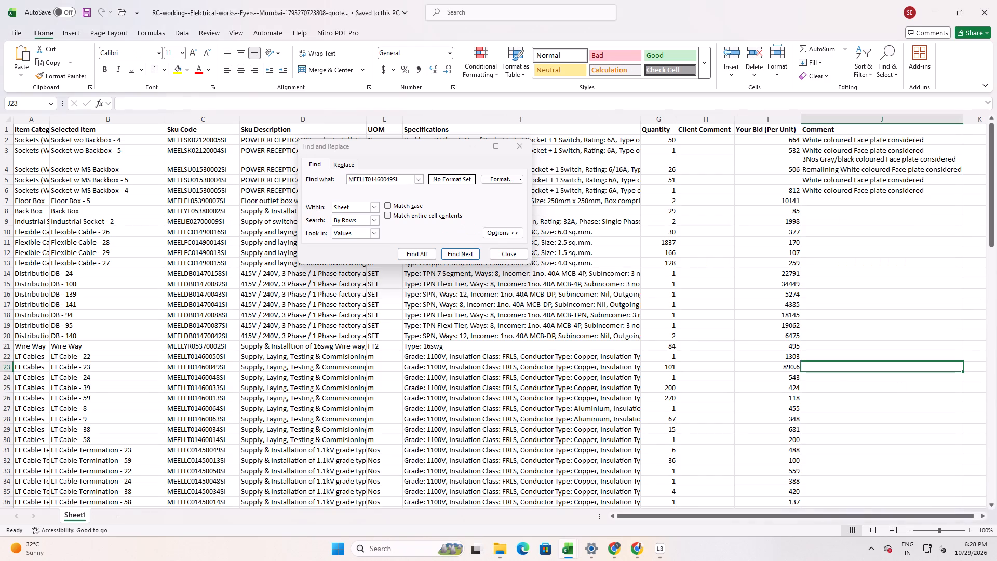
{"action": "double_click", "coordinate": [834, 368]}
{"action": "type", "text": "34"}
{"action": "key", "text": "space"}
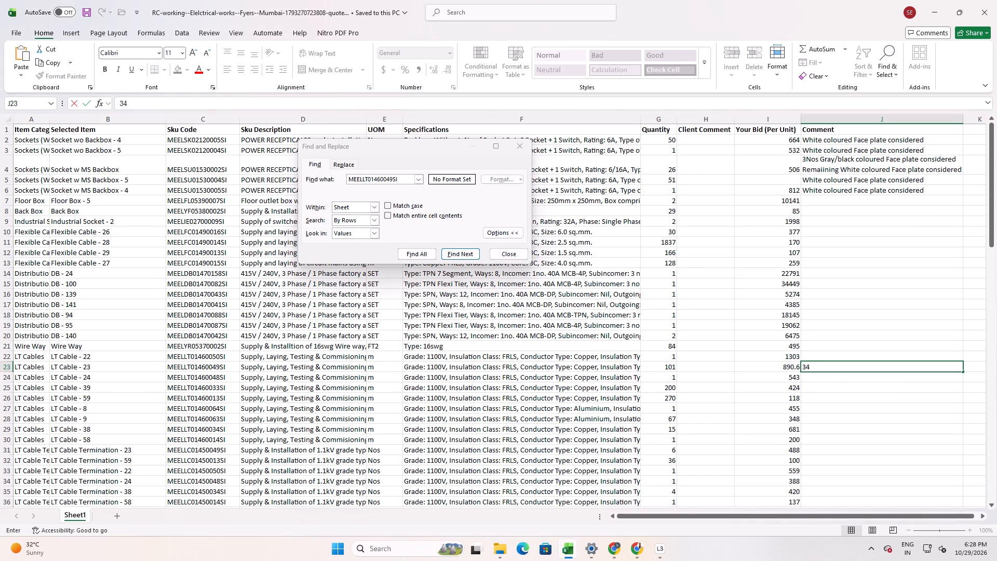
{"action": "type", "text": "meet"}
{"action": "key", "text": "BackSpace"}
{"action": "key", "text": "BackSpace"}
{"action": "type", "text": "ter considered"}
{"action": "key", "text": "space"}
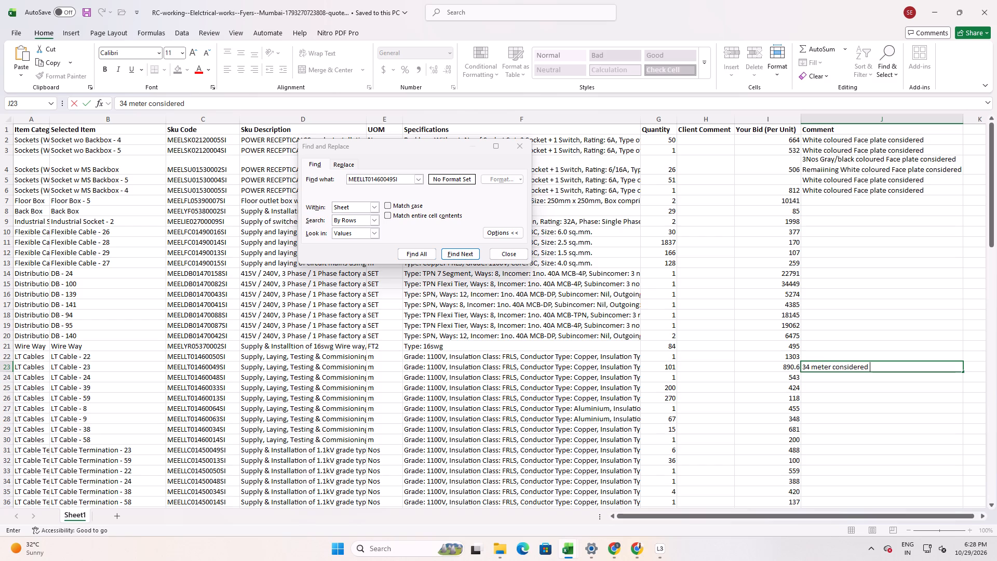
{"action": "type", "text": "in BOQ"}
{"action": "key", "text": "space"}
Check the row reference in the RC working BOQ and append "item mo 564" to the LT Cable - 23 comment.
{"action": "key", "text": "alt+Tab"}
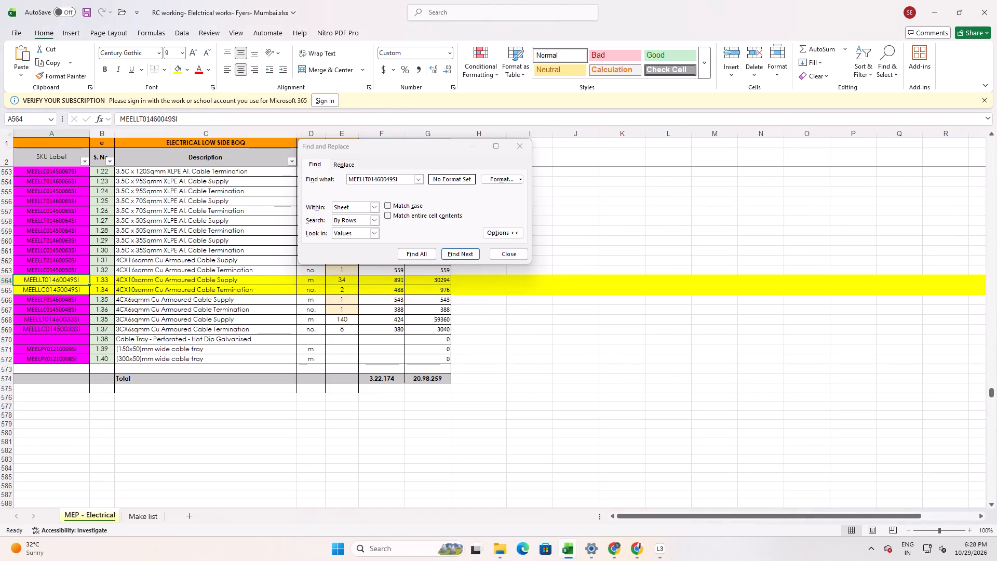
{"action": "key", "text": "alt+Tab"}
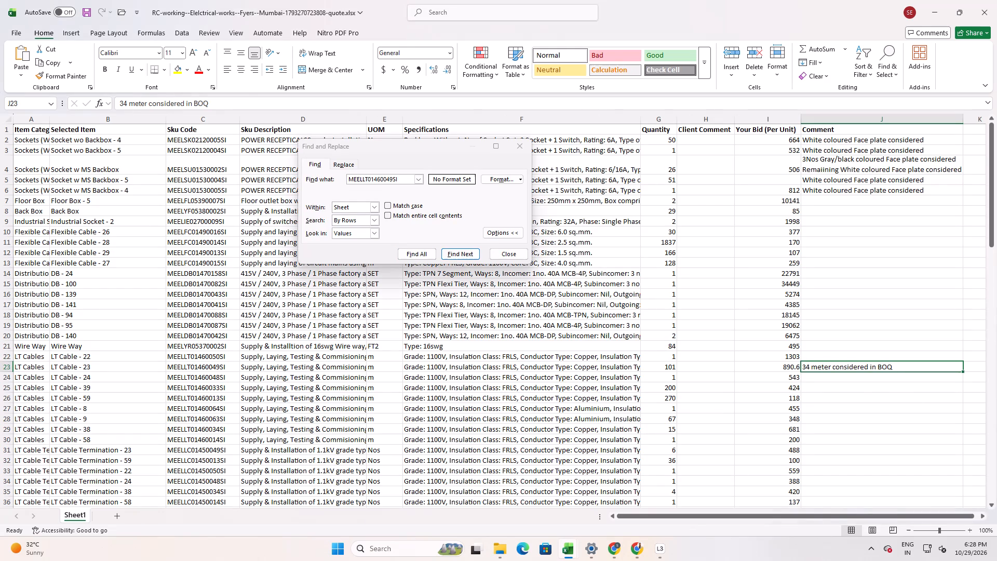
{"action": "key", "text": "F2"}
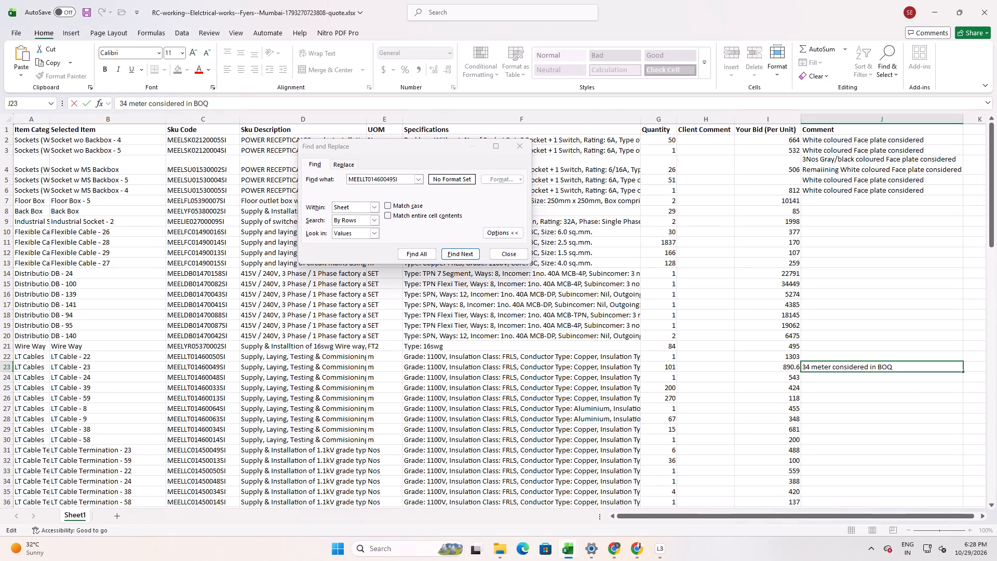
{"action": "type", "text": "item mo 564"}
{"action": "key", "text": "Return"}
{"action": "key", "text": "Up"}
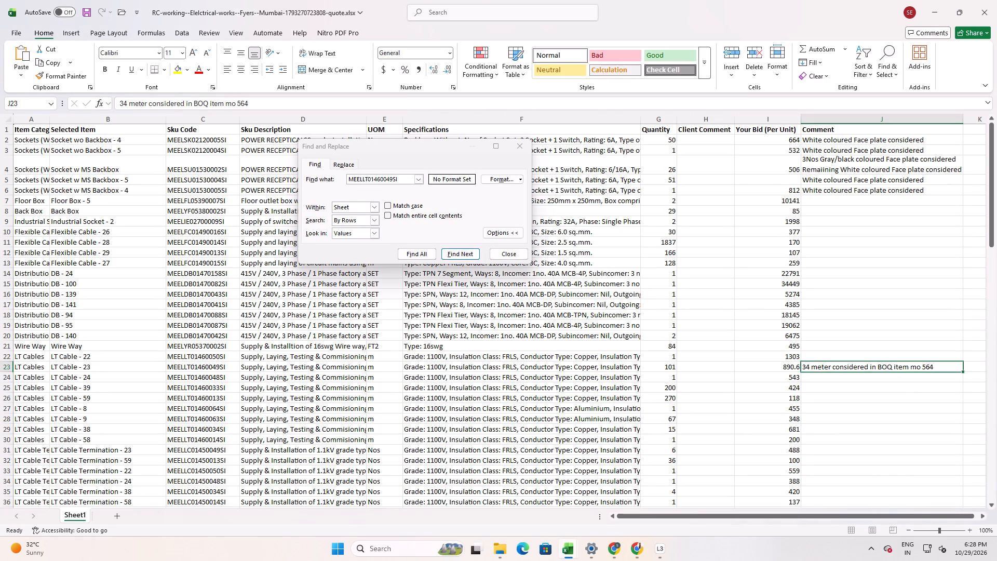
{"action": "key", "text": "Down"}
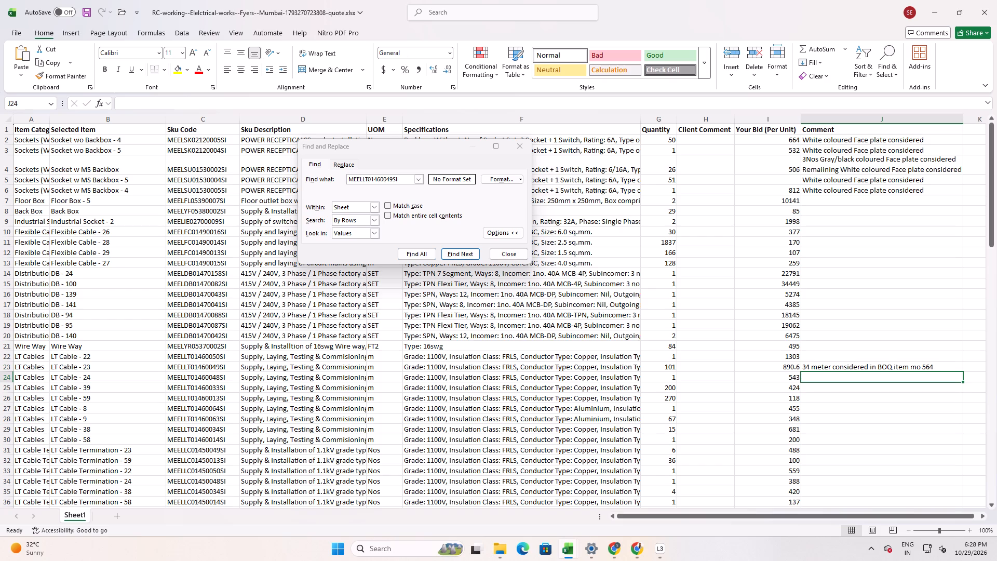
Copy SKU code MEELLC01450049SI from the BOQ's 4CX10sqmm Cu Armoured Cable Termination row and search the quote workbook for it.
{"action": "key", "text": "alt+Tab"}
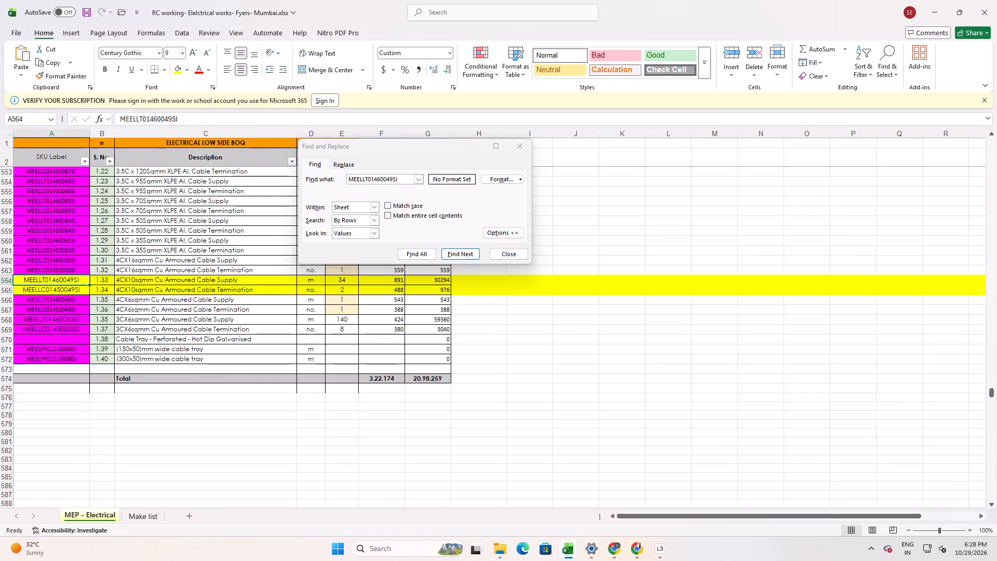
{"action": "left_click", "coordinate": [68, 287]}
{"action": "left_click_drag", "start_coordinate": [185, 116], "coordinate": [0, 140]}
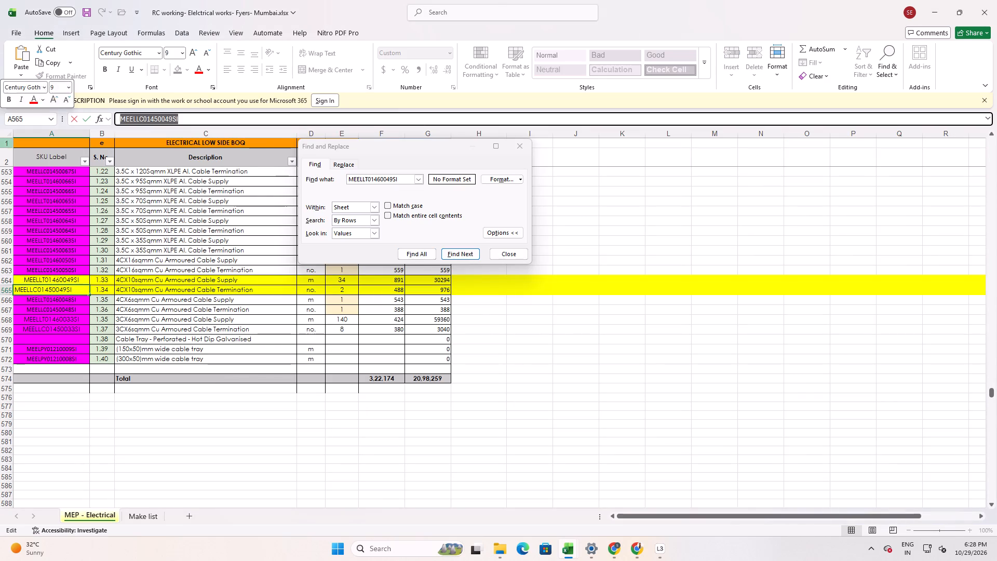
{"action": "key", "text": "ctrl+c"}
{"action": "key", "text": "alt+Tab"}
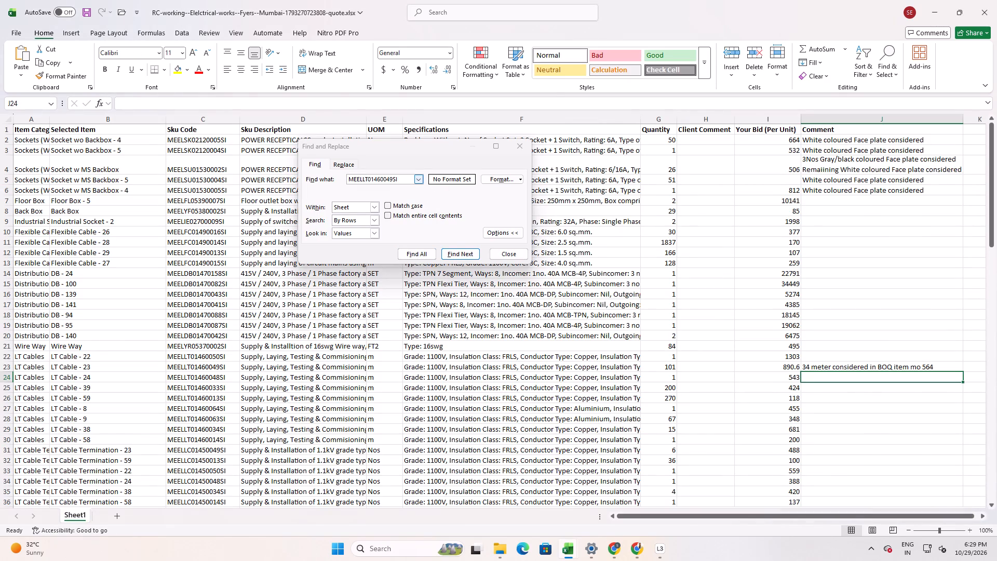
{"action": "left_click_drag", "start_coordinate": [403, 180], "coordinate": [275, 189]}
{"action": "key", "text": "ctrl+v"}
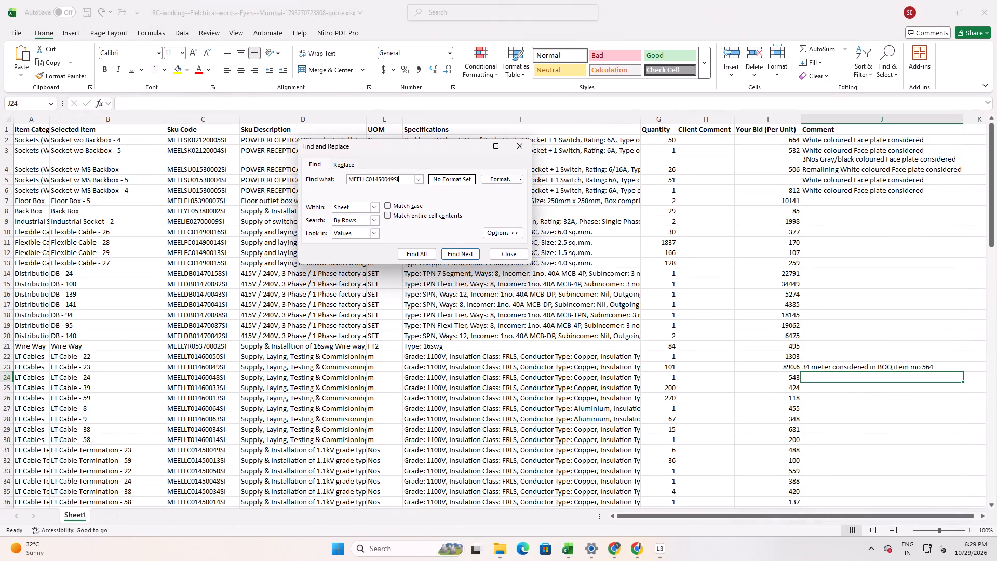
{"action": "key", "text": "Return"}
{"action": "key", "text": "Return"}
{"action": "key", "text": "Return"}
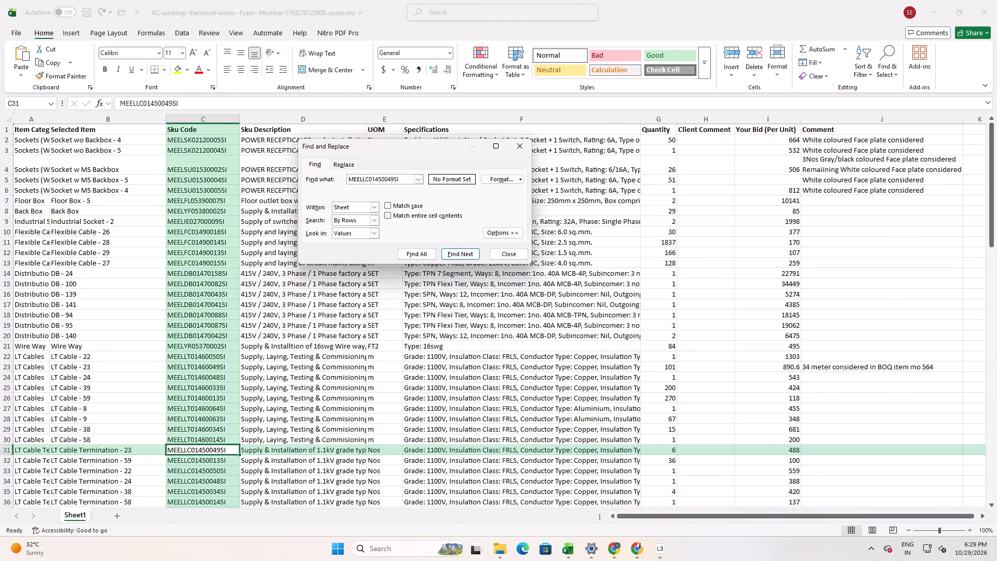
Check the 4CX10sqmm Cable Termination row in the BOQ and find SKU code MEELLC01450049SI in the quote workbook again.
{"action": "key", "text": "alt+Tab"}
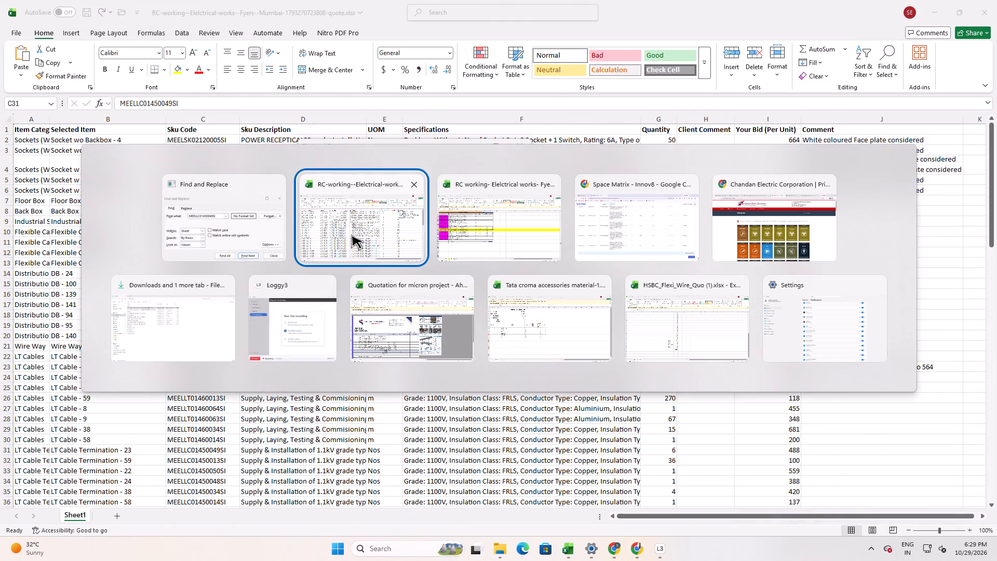
{"action": "key", "text": "alt+Tab"}
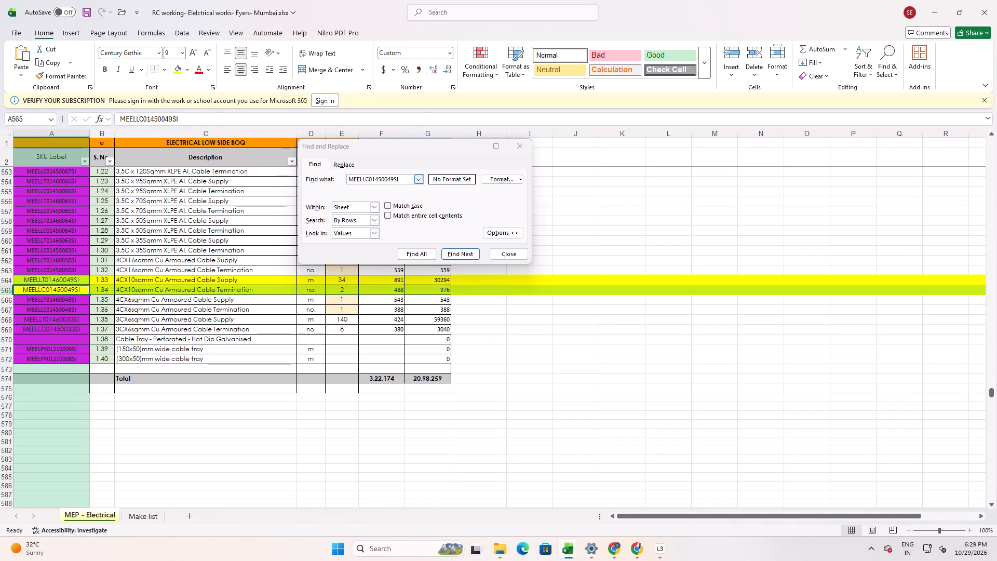
{"action": "key", "text": "alt+Tab"}
{"action": "key", "text": "alt+Tab"}
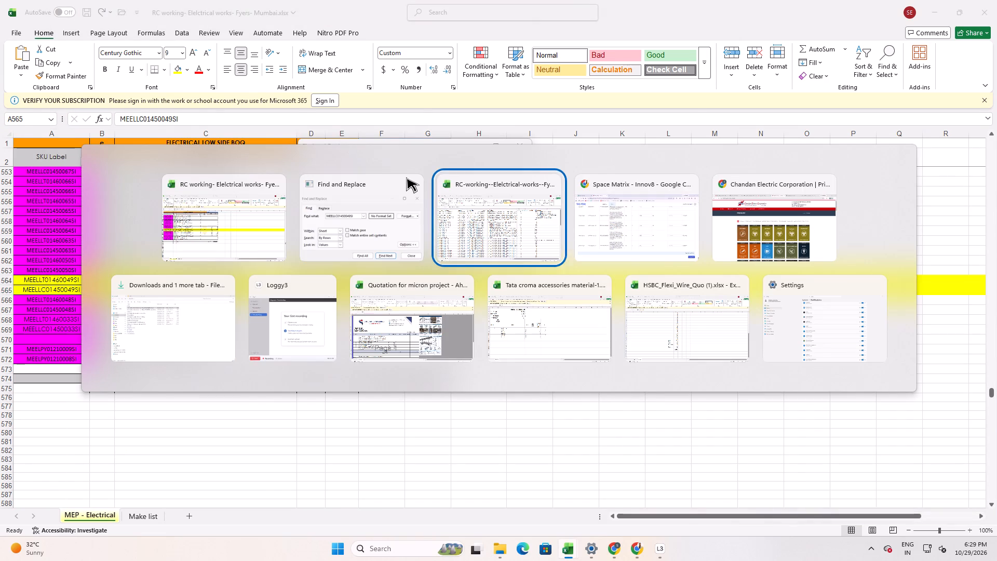
{"action": "left_click", "coordinate": [869, 369]}
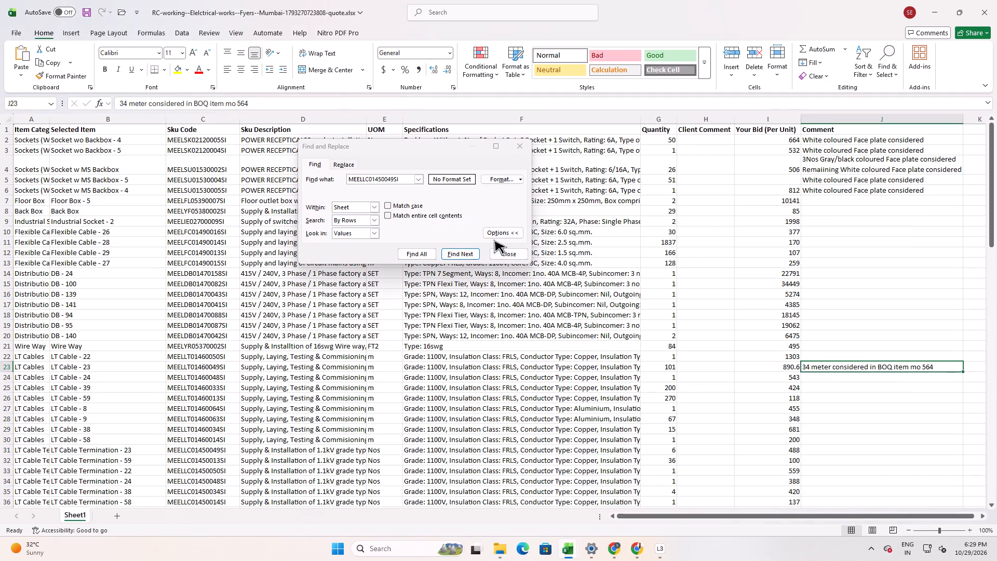
{"action": "left_click", "coordinate": [457, 255]}
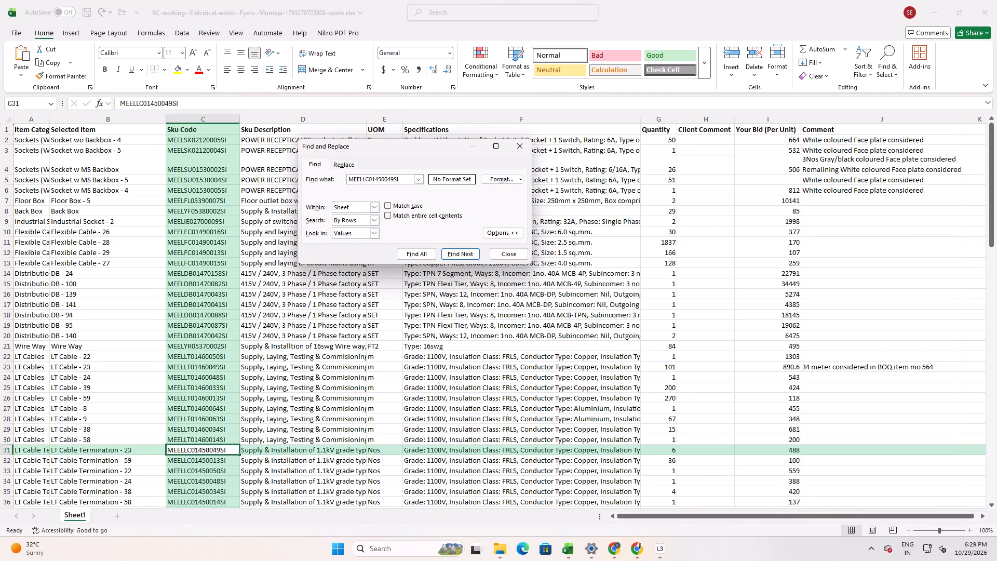
Copy the LT Cable - 23 comment into the Comment cell of the LT Cable Termination - 23 row.
{"action": "left_click", "coordinate": [842, 453]}
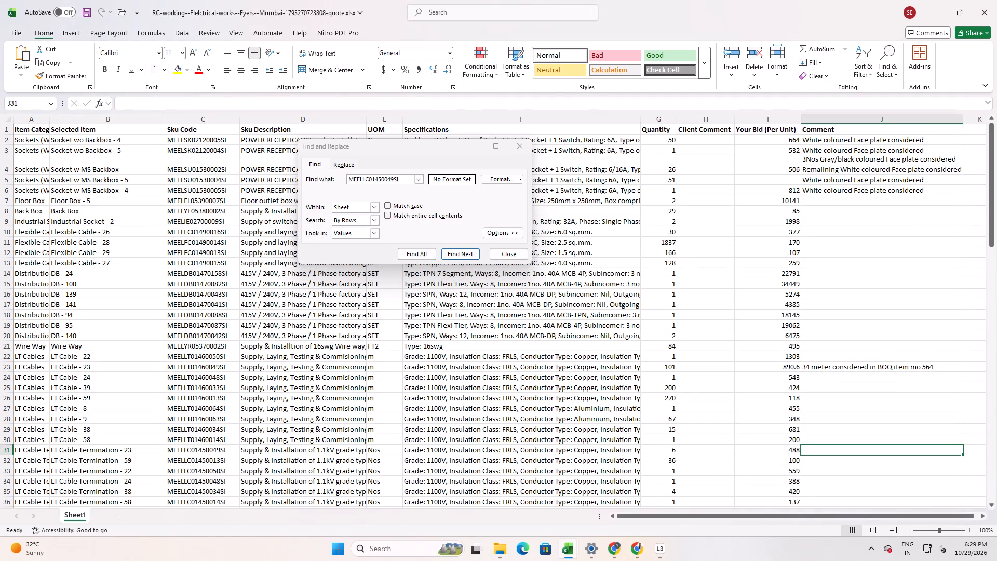
{"action": "left_click", "coordinate": [840, 370]}
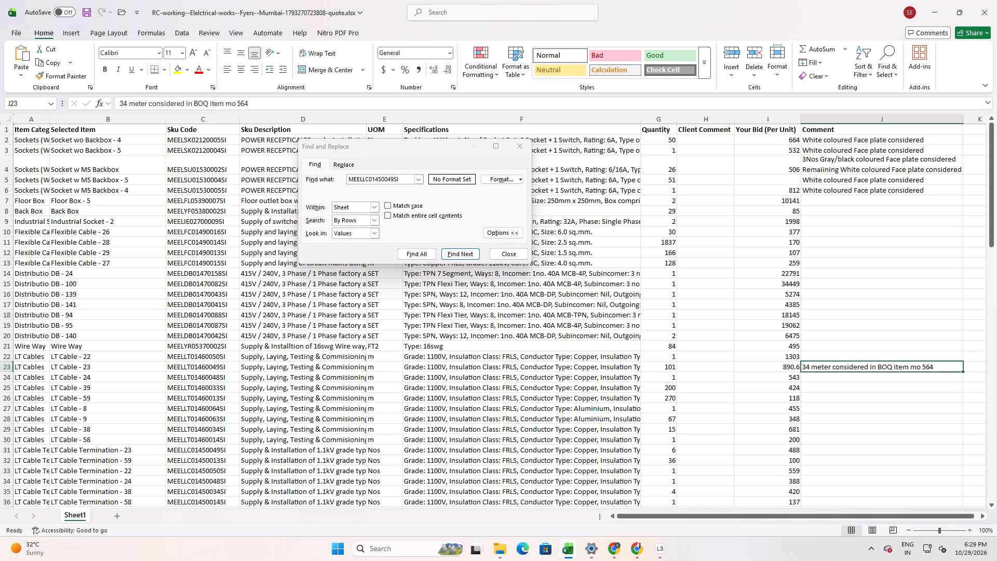
{"action": "key", "text": "ctrl+c"}
{"action": "left_click", "coordinate": [841, 447]}
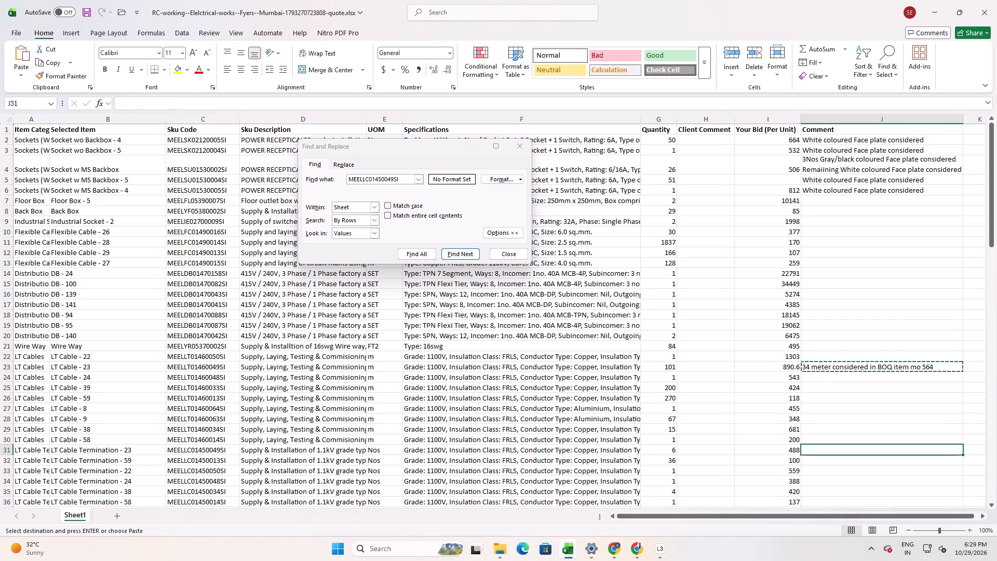
{"action": "key", "text": "ctrl+v"}
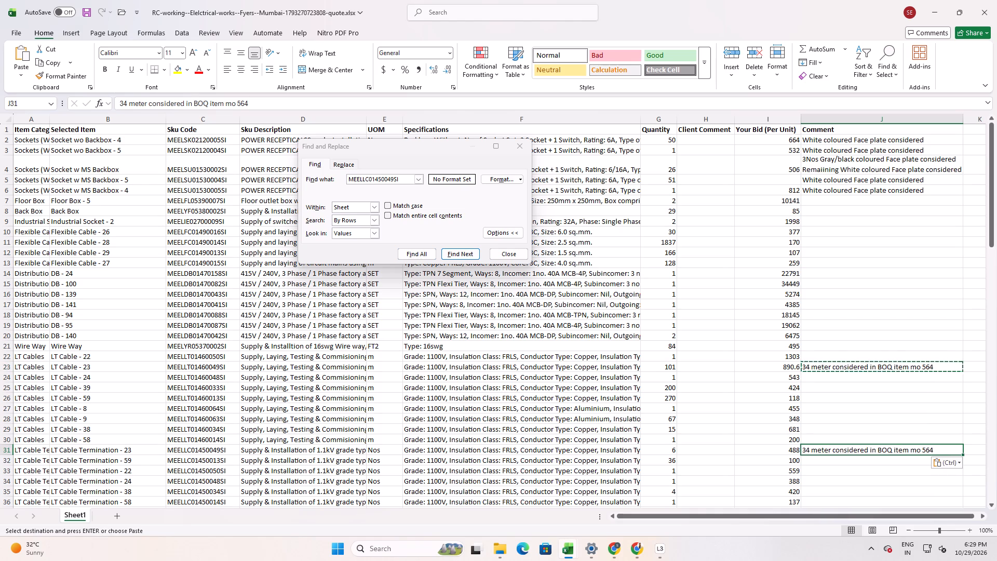
{"action": "key", "text": "Escape"}
Close the search window and change the LT Cable Termination - 23 comment to "2 Nos considered in BOQ item mo 564".
{"action": "left_click", "coordinate": [463, 258]}
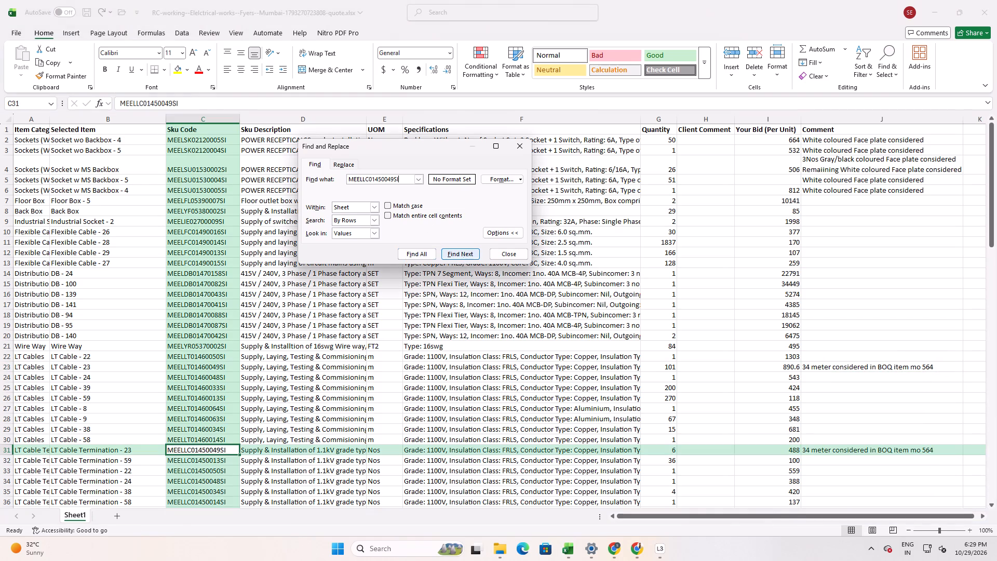
{"action": "key", "text": "Escape"}
{"action": "double_click", "coordinate": [813, 448]}
{"action": "left_click_drag", "start_coordinate": [832, 450], "coordinate": [827, 450]}
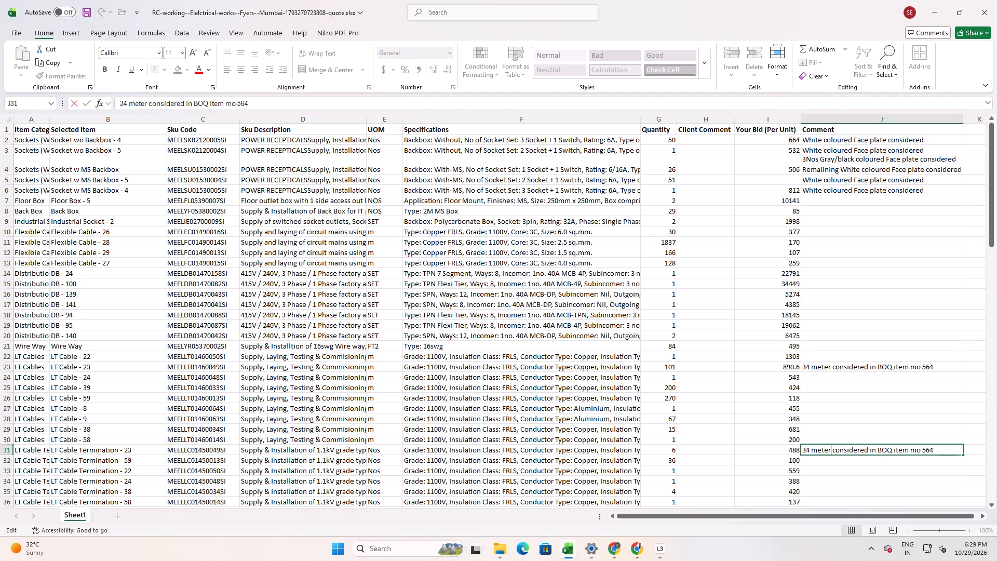
{"action": "left_click_drag", "start_coordinate": [827, 450], "coordinate": [734, 450]}
{"action": "type", "text": "2 Nos"}
{"action": "key", "text": "space"}
{"action": "key", "text": "Return"}
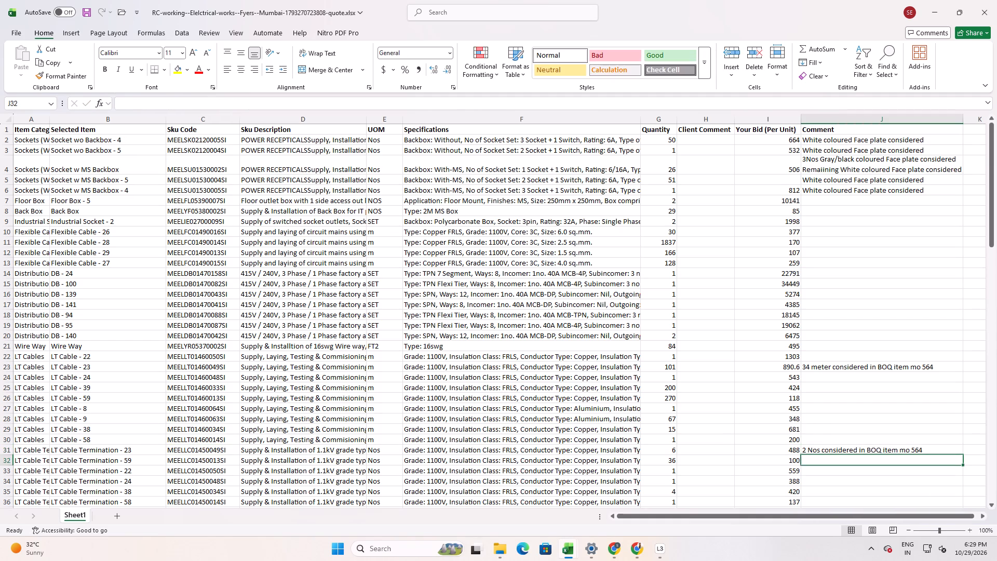
Correct the LT Cable Termination - 23 comment to "2 Nos considered in BOQ item mo 565".
{"action": "double_click", "coordinate": [927, 451]}
{"action": "left_click_drag", "start_coordinate": [927, 451], "coordinate": [917, 455]}
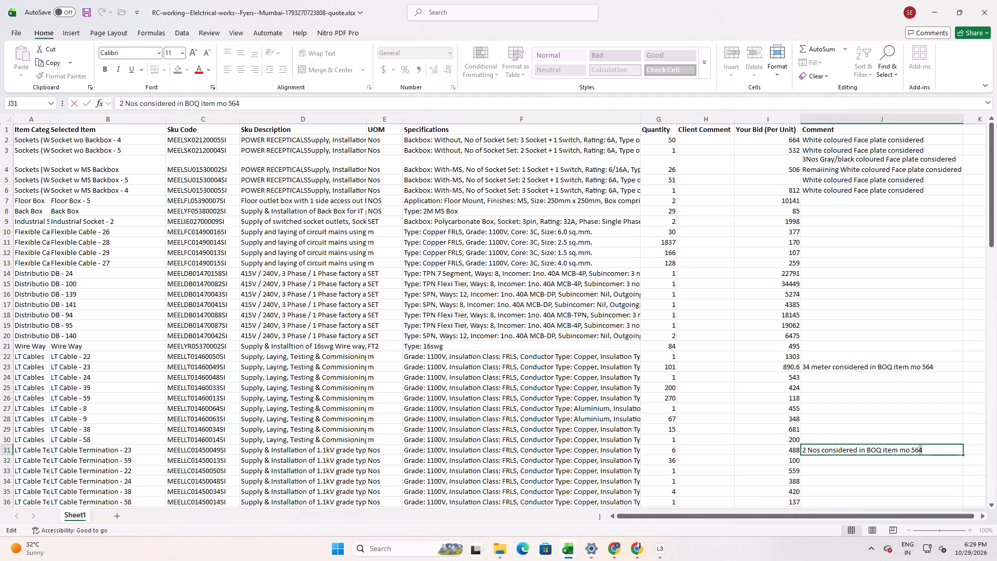
{"action": "left_click_drag", "start_coordinate": [917, 455], "coordinate": [919, 455]}
{"action": "key", "text": "5"}
{"action": "key", "text": "Return"}
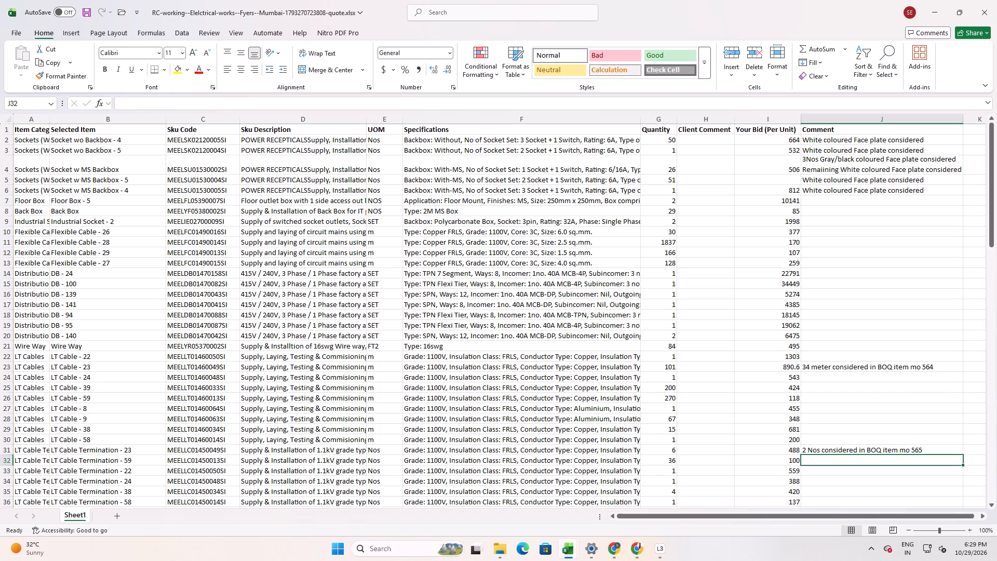
Check the LT Cable - 23 comment against the BOQ's 4CX10sqmm Cu Armoured Cable rows and look back through the BOQ and quote from the top.
{"action": "left_click", "coordinate": [876, 364]}
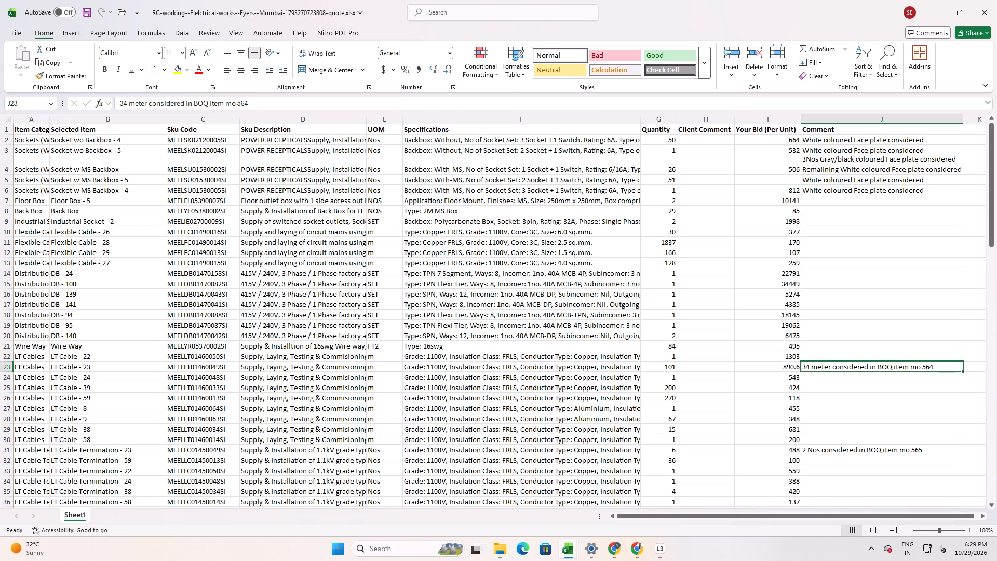
{"action": "scroll", "coordinate": [813, 399], "scroll_direction": "up", "scroll_amount": 4}
{"action": "key", "text": "alt+Tab"}
{"action": "scroll", "coordinate": [425, 328], "scroll_direction": "up", "scroll_amount": 2}
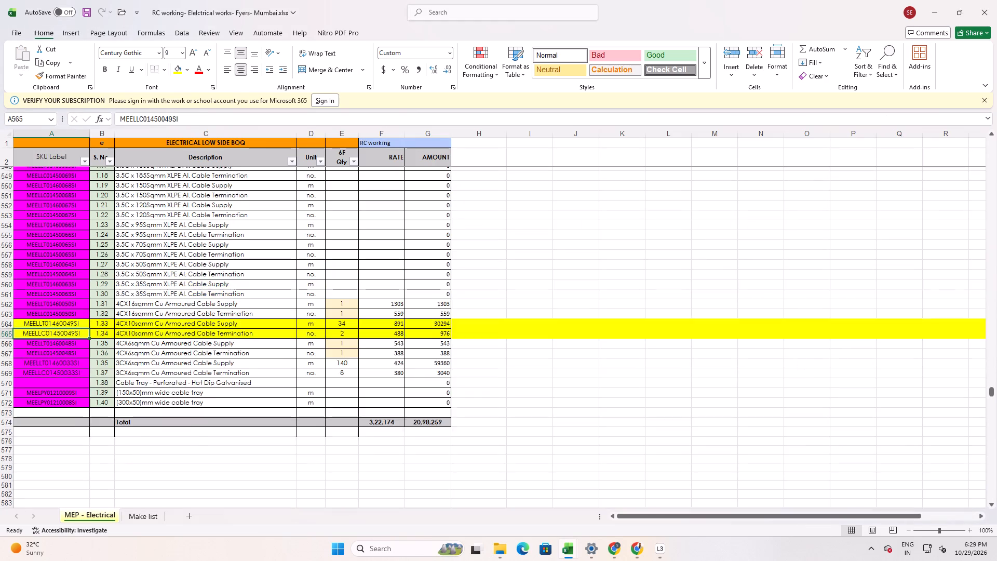
{"action": "scroll", "coordinate": [424, 328], "scroll_direction": "down", "scroll_amount": 2}
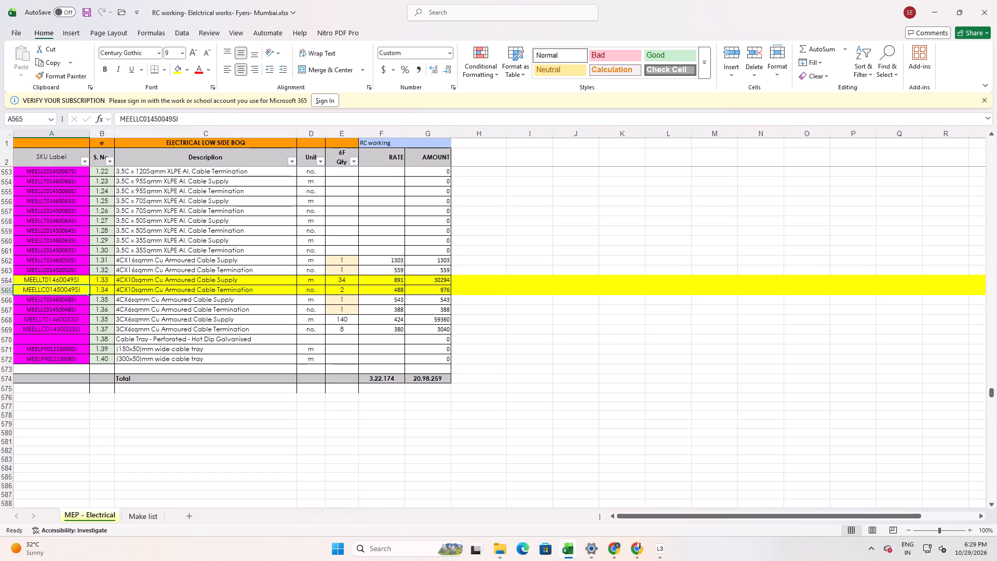
{"action": "scroll", "coordinate": [423, 322], "scroll_direction": "up", "scroll_amount": 13}
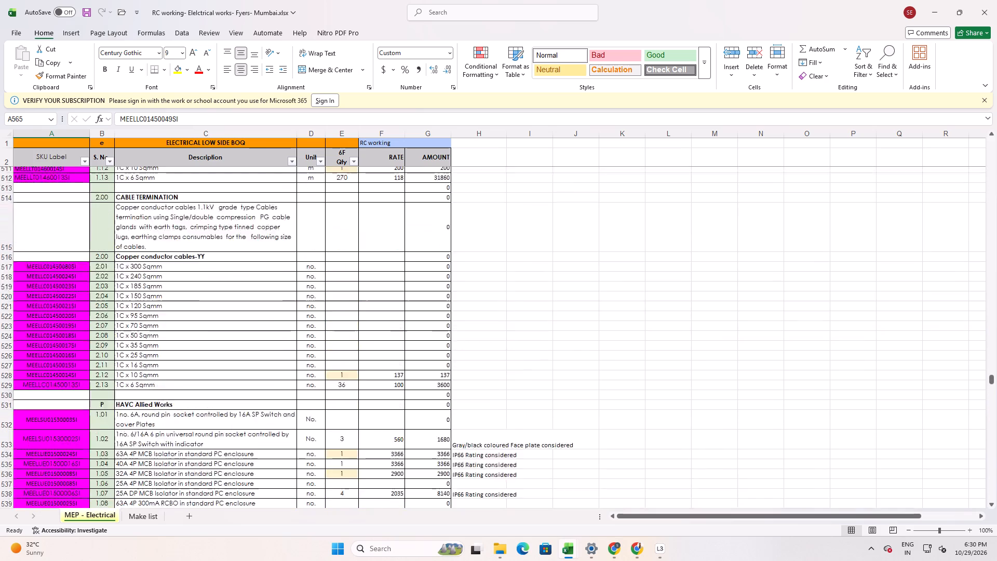
{"action": "scroll", "coordinate": [421, 325], "scroll_direction": "up", "scroll_amount": 20}
{"action": "scroll", "coordinate": [421, 325], "scroll_direction": "up", "scroll_amount": 17}
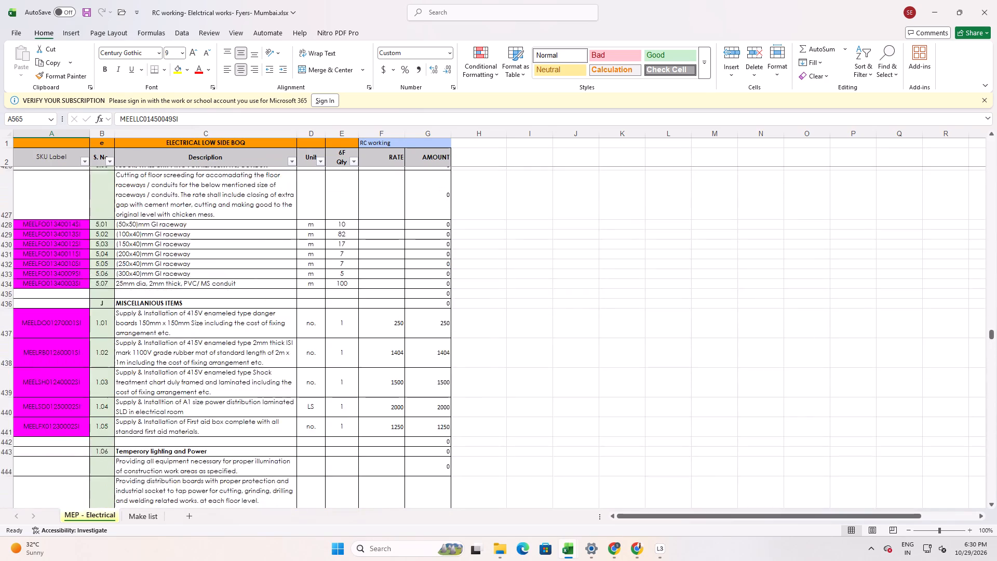
{"action": "scroll", "coordinate": [421, 325], "scroll_direction": "down", "scroll_amount": 1}
{"action": "scroll", "coordinate": [421, 325], "scroll_direction": "up", "scroll_amount": 20}
{"action": "scroll", "coordinate": [421, 325], "scroll_direction": "up", "scroll_amount": 15}
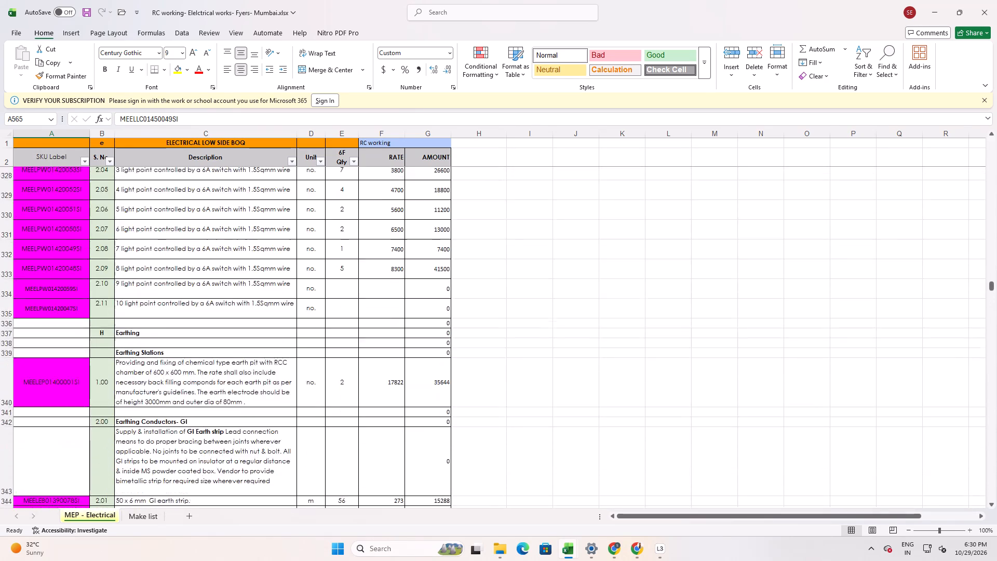
{"action": "scroll", "coordinate": [421, 324], "scroll_direction": "up", "scroll_amount": 10}
{"action": "scroll", "coordinate": [421, 324], "scroll_direction": "down", "scroll_amount": 1}
{"action": "middle_click_drag", "start_coordinate": [422, 326], "coordinate": [441, 145]}
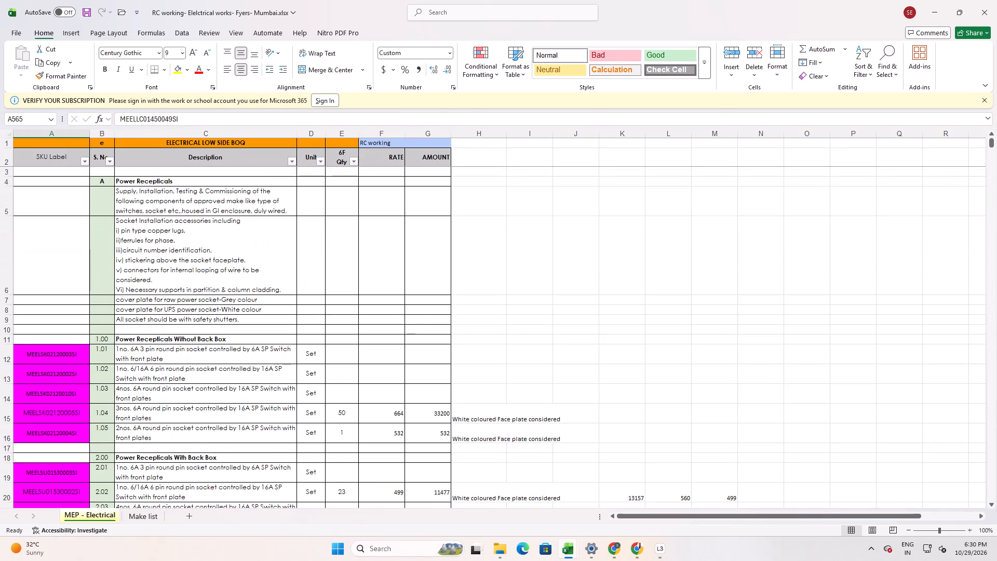
{"action": "scroll", "coordinate": [415, 290], "scroll_direction": "down", "scroll_amount": 4}
{"action": "scroll", "coordinate": [409, 310], "scroll_direction": "up", "scroll_amount": 1}
{"action": "key", "text": "alt+Tab"}
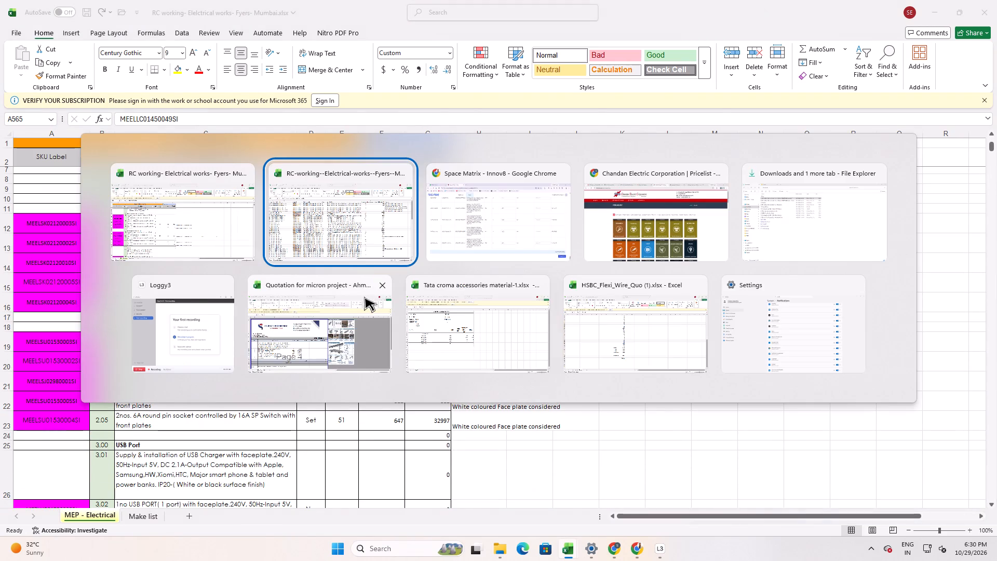
{"action": "scroll", "coordinate": [430, 298], "scroll_direction": "up", "scroll_amount": 9}
{"action": "scroll", "coordinate": [740, 341], "scroll_direction": "down", "scroll_amount": 5}
{"action": "scroll", "coordinate": [743, 346], "scroll_direction": "up", "scroll_amount": 6}
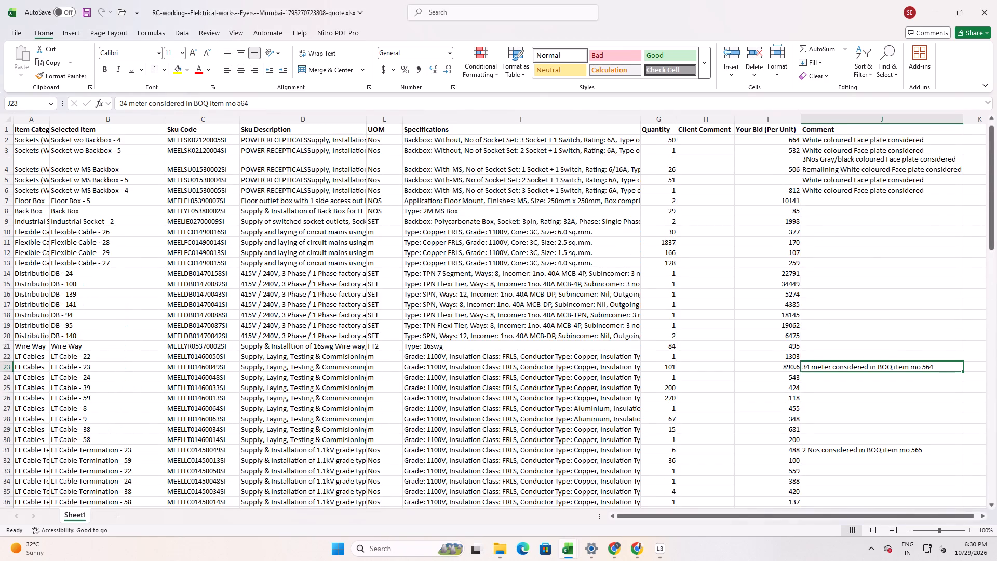
{"action": "scroll", "coordinate": [743, 346], "scroll_direction": "up", "scroll_amount": 4}
{"action": "left_click", "coordinate": [756, 168]}
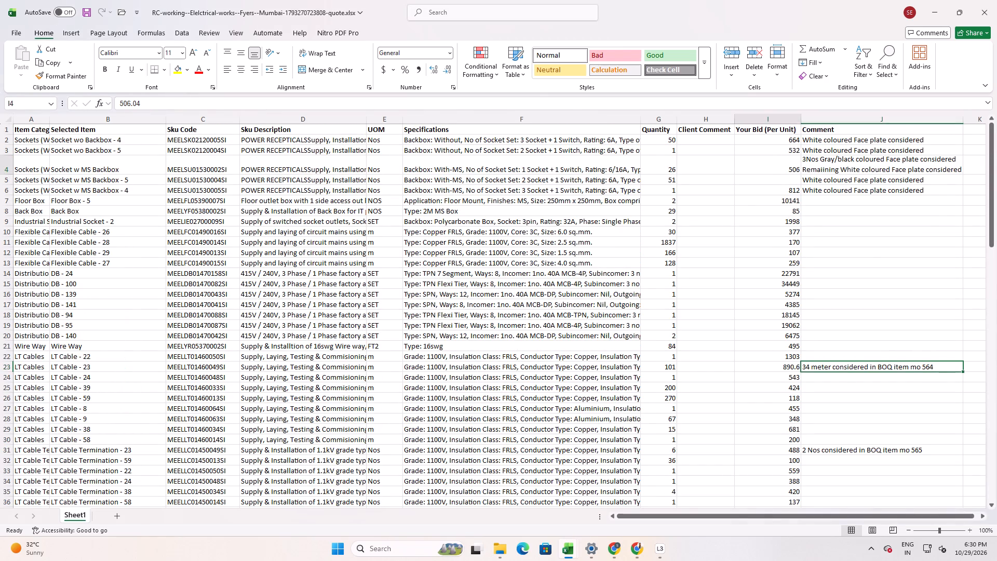
Switch to File Explorer and open the "quote - Working" copy of the Fyers Mumbai electrical quote from Downloads.
{"action": "key", "text": "alt+Tab"}
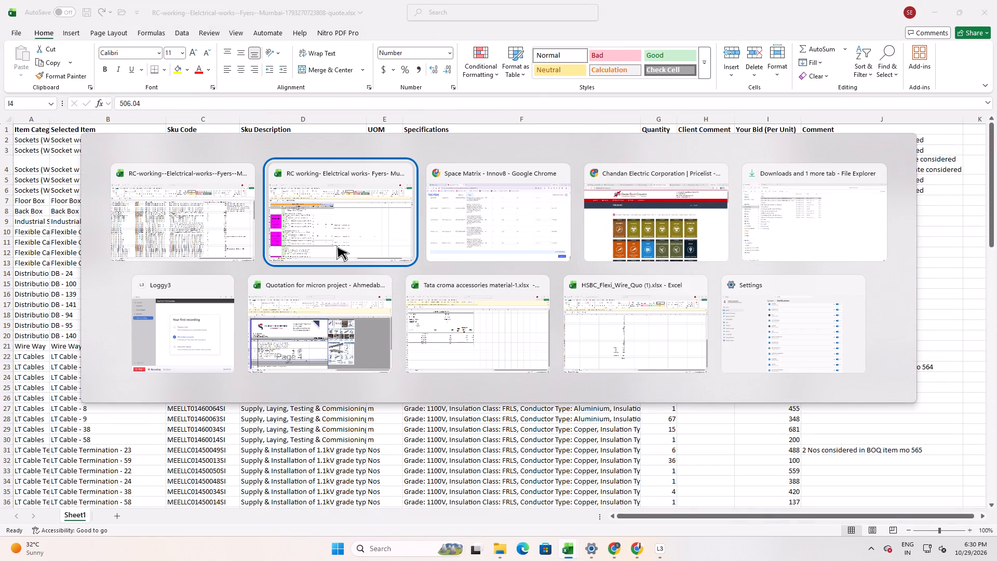
{"action": "key", "text": "alt+Tab"}
{"action": "key", "text": "alt+Tab"}
{"action": "key", "text": "alt+Tab"}
{"action": "double_click", "coordinate": [287, 113]}
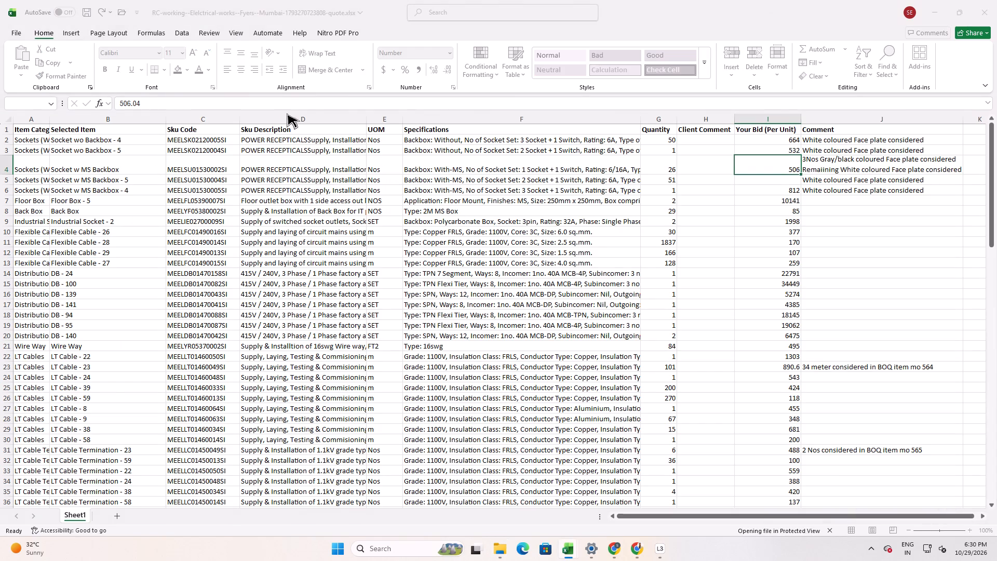
{"action": "scroll", "coordinate": [559, 328], "scroll_direction": "up", "scroll_amount": 3}
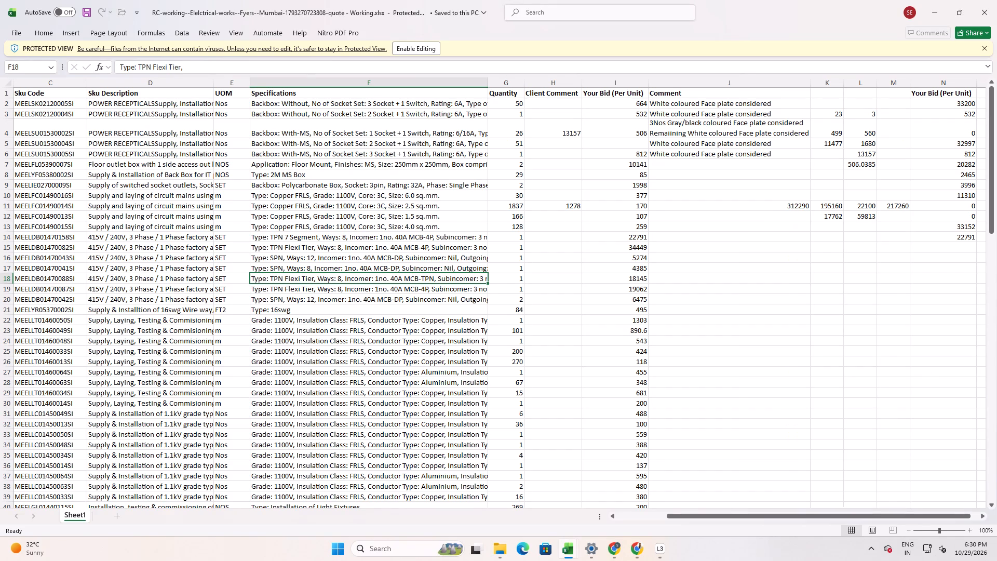
Copy SKU code MEELFC01490013SI from the 3C 1.5 sq.mm. flexible cable row of the Working workbook.
{"action": "left_click", "coordinate": [626, 215]}
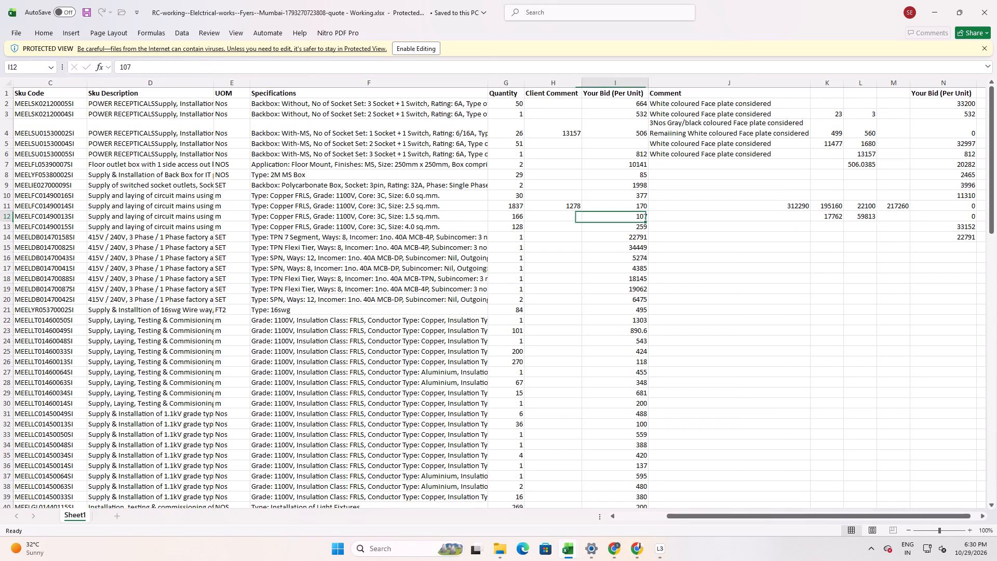
{"action": "left_click", "coordinate": [71, 216]}
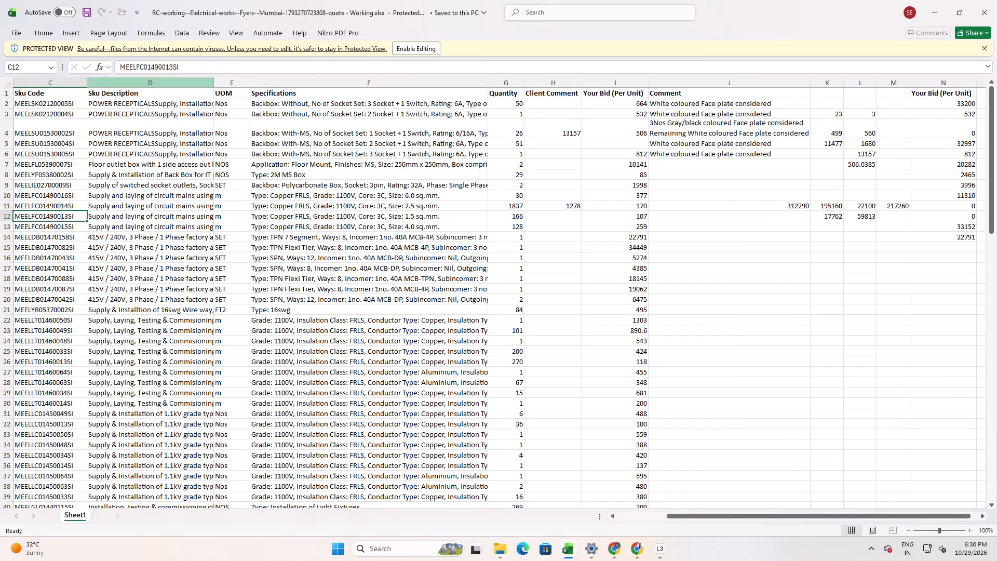
{"action": "left_click_drag", "start_coordinate": [193, 69], "coordinate": [101, 80]}
{"action": "left_click", "coordinate": [582, 222]}
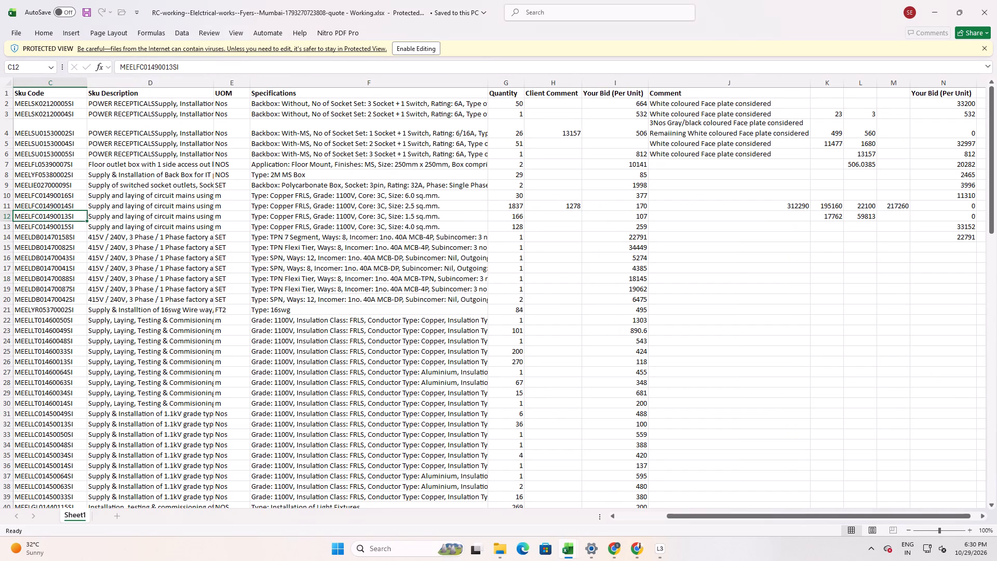
{"action": "key", "text": "ctrl+c"}
Search the quote workbook for SKU code MEELFC01490013SI and select the Comment cell of the Flexible Cable - 29 row.
{"action": "key", "text": "alt+Tab"}
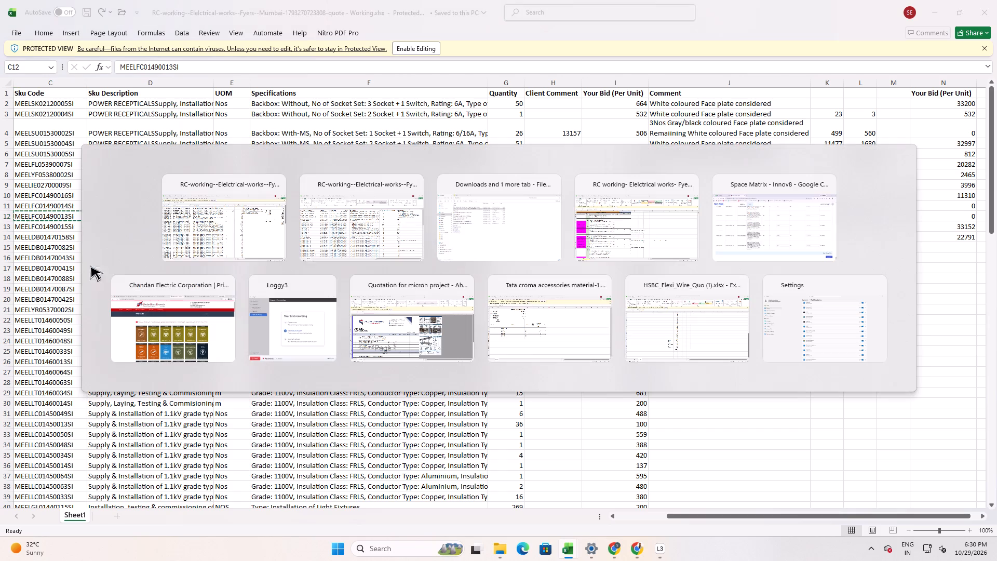
{"action": "key", "text": "alt+Tab"}
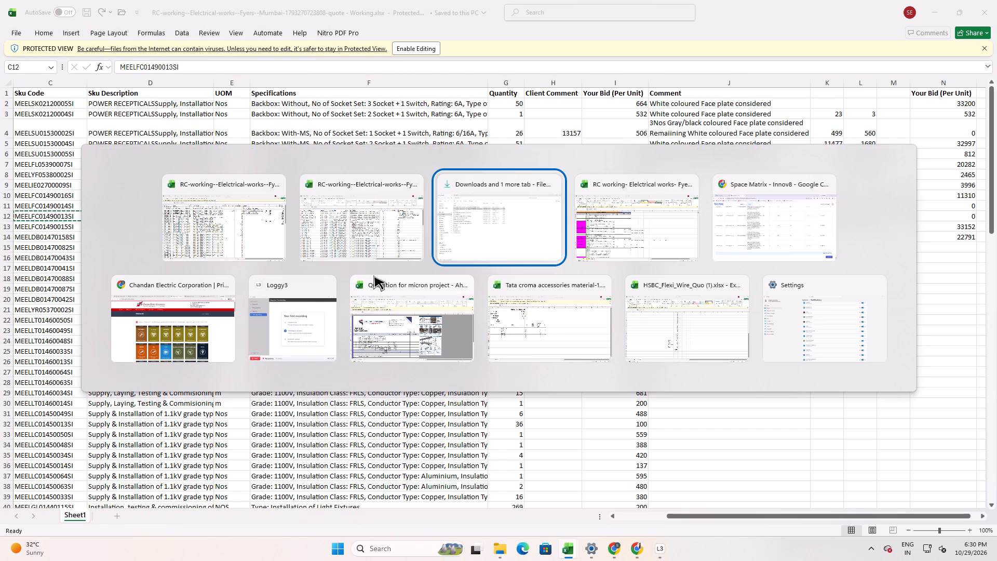
{"action": "key", "text": "alt+Tab"}
{"action": "left_click", "coordinate": [363, 235], "text": "alt"}
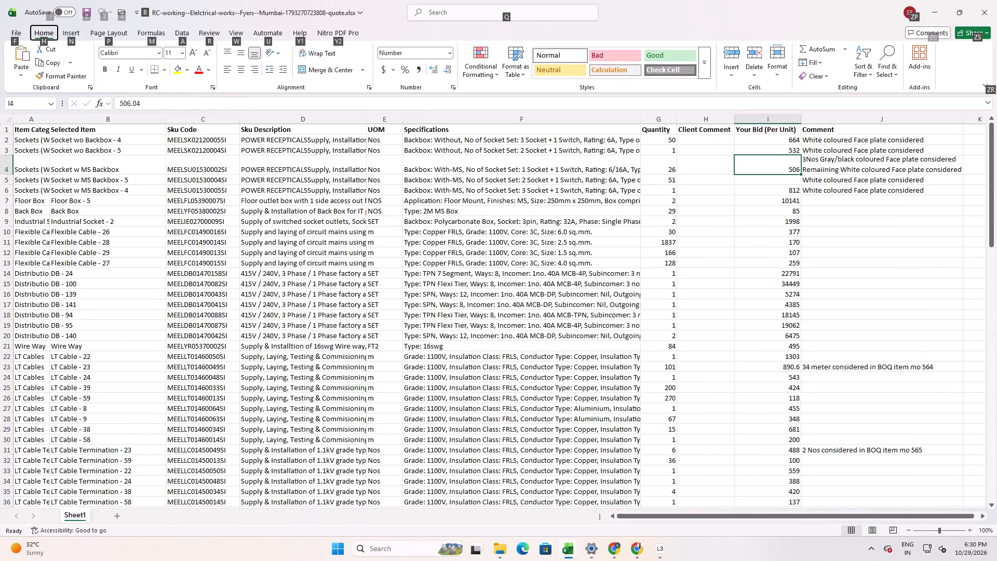
{"action": "key", "text": "ctrl+f"}
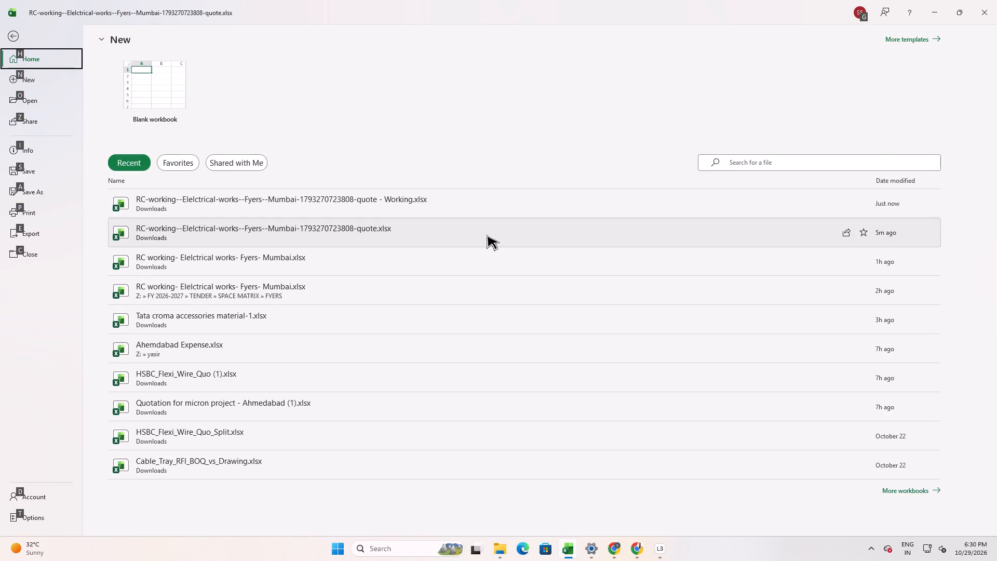
{"action": "key", "text": "Escape"}
{"action": "left_click", "coordinate": [455, 270]}
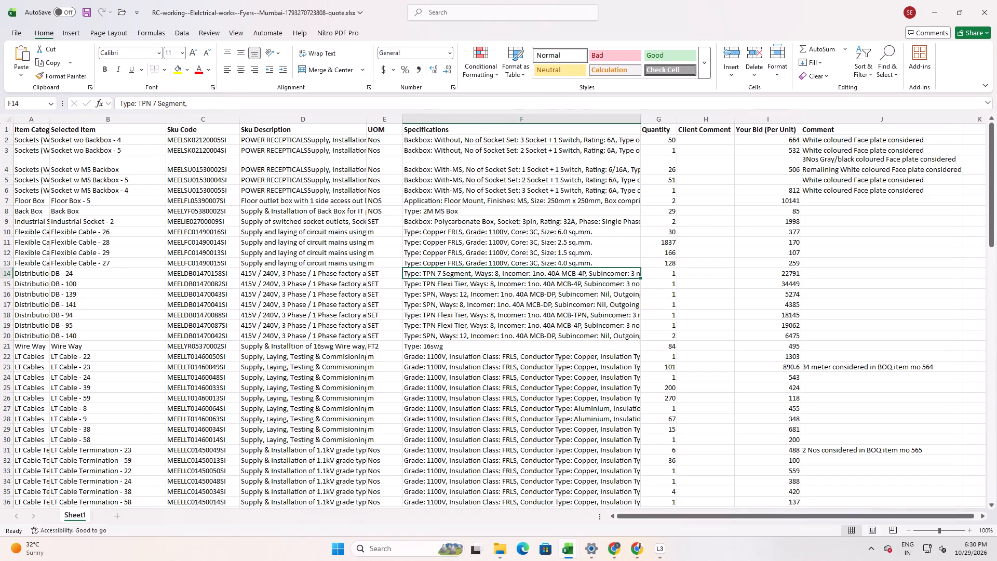
{"action": "key", "text": "ctrl+f"}
{"action": "key", "text": "ctrl+v"}
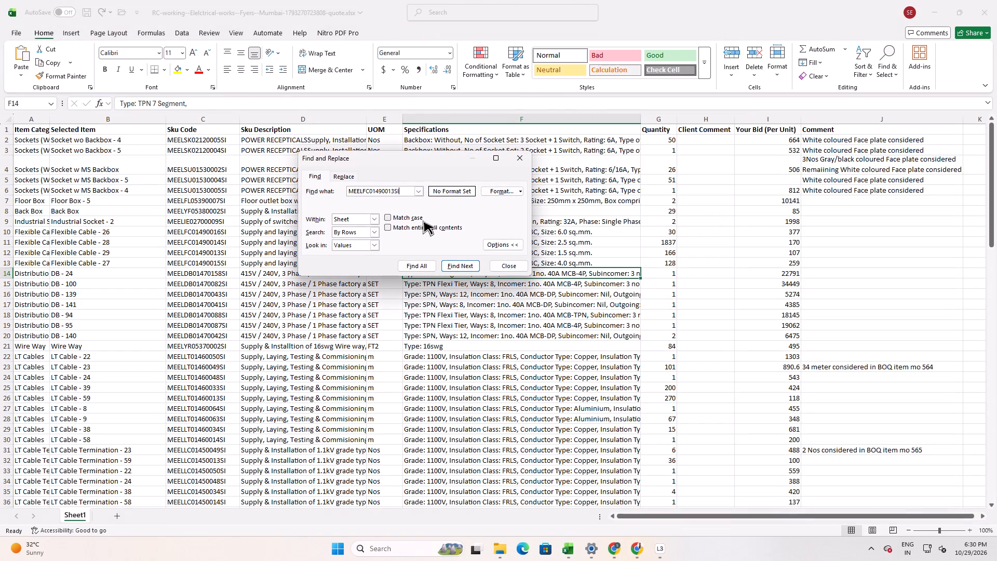
{"action": "left_click", "coordinate": [462, 264]}
{"action": "left_click", "coordinate": [462, 264]}
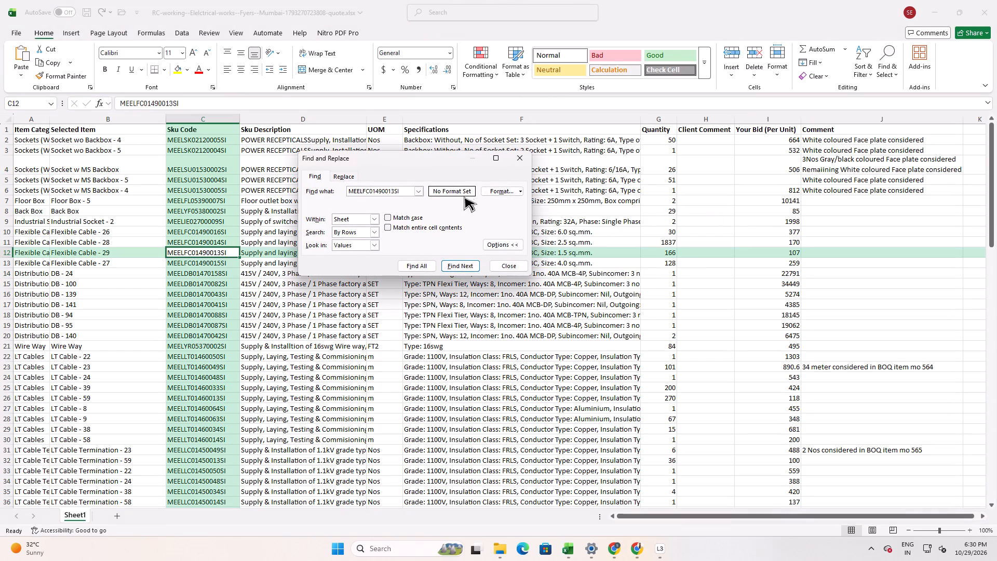
{"action": "left_click_drag", "start_coordinate": [447, 163], "coordinate": [424, 107]}
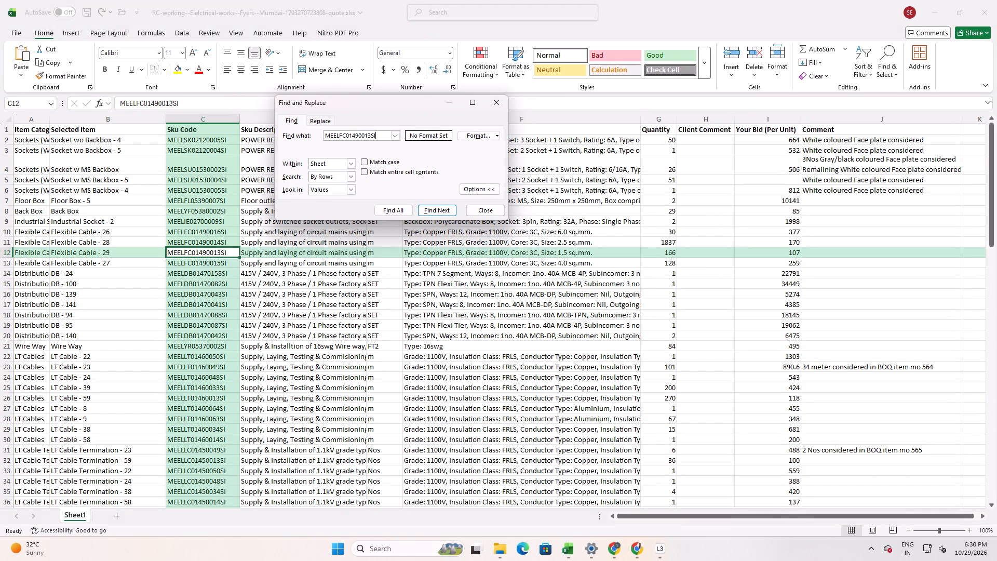
{"action": "left_click", "coordinate": [840, 252]}
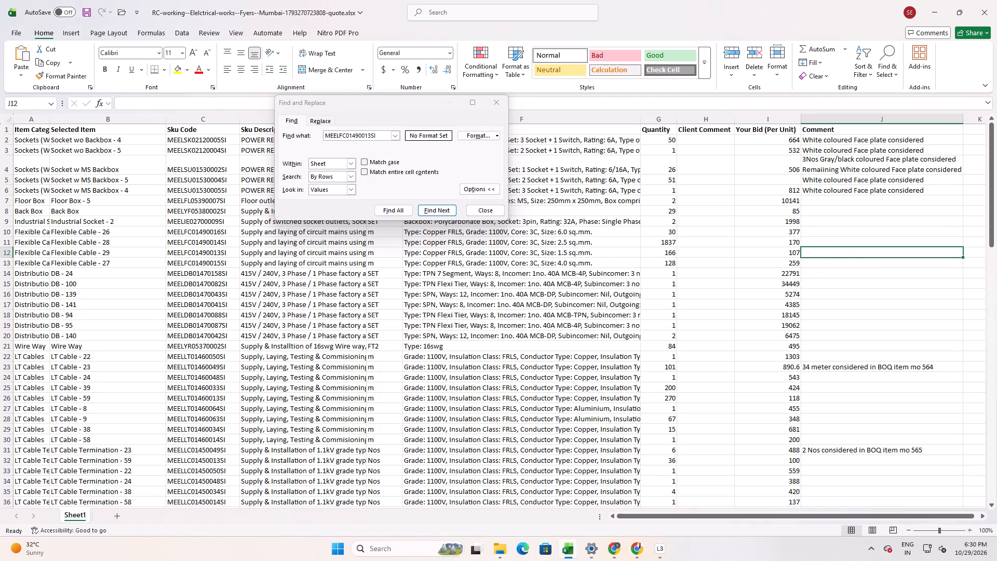
Check the SKU's row in the Working workbook and search the BOQ workbook for all entries of MEELFC01490013SI.
{"action": "key", "text": "alt+Tab"}
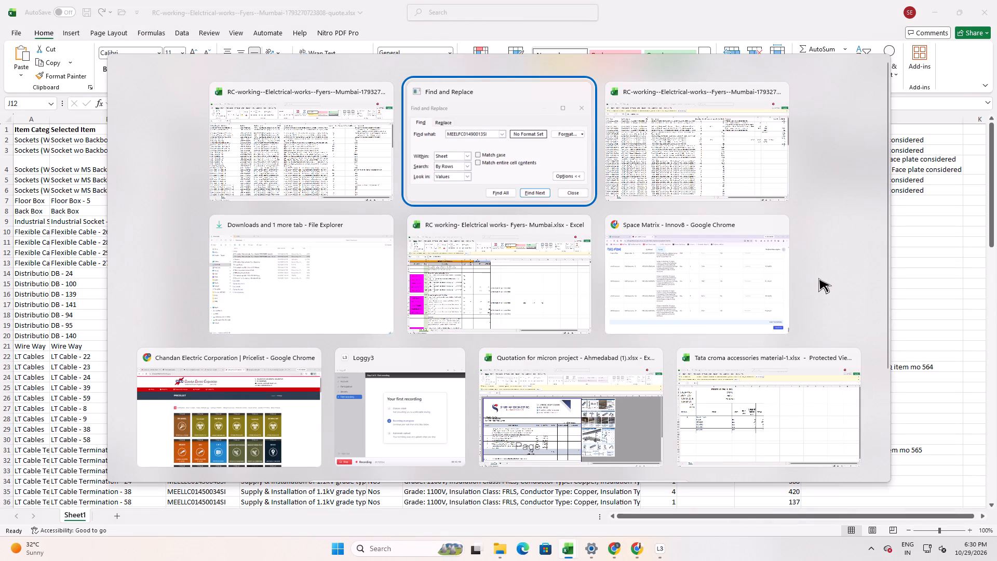
{"action": "key", "text": "alt+Tab"}
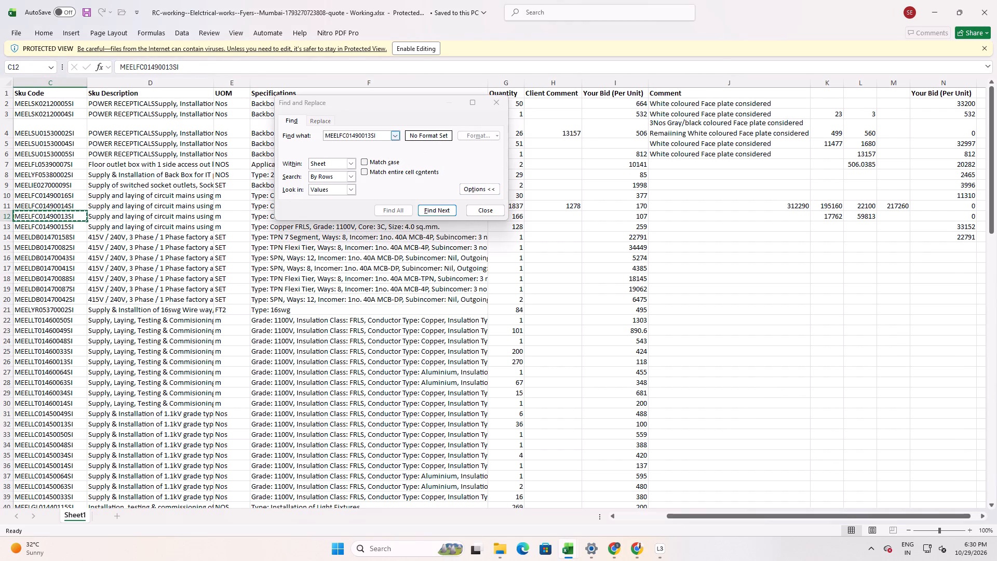
{"action": "left_click_drag", "start_coordinate": [391, 102], "coordinate": [359, 277]}
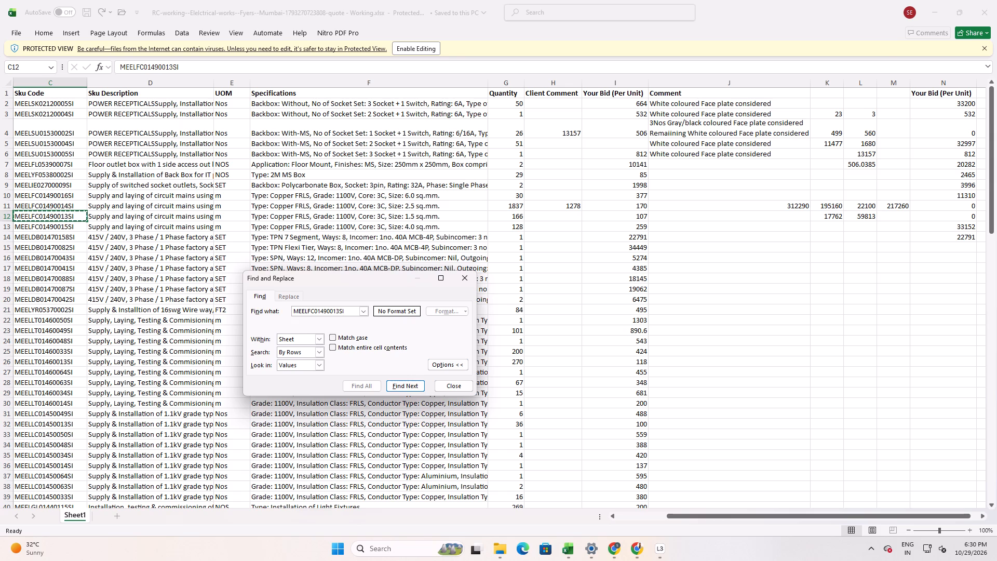
{"action": "key", "text": "alt+Tab"}
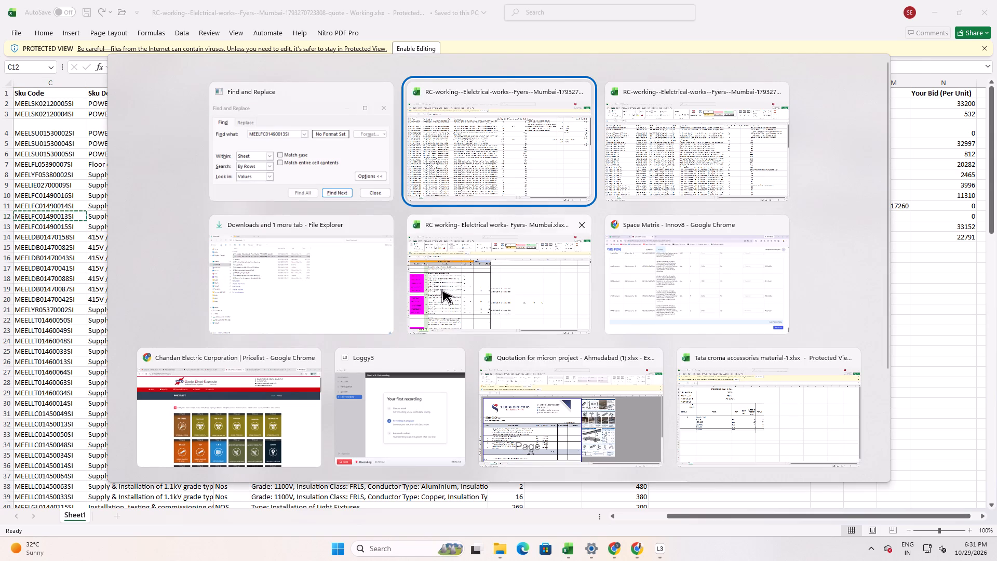
{"action": "left_click", "coordinate": [441, 289], "text": "alt"}
{"action": "left_click", "coordinate": [421, 383]}
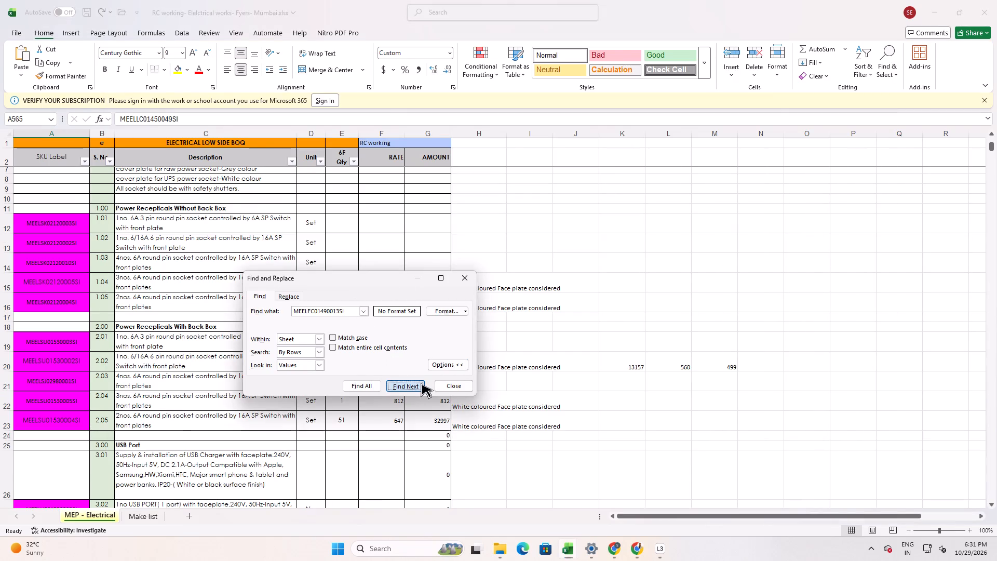
{"action": "left_click_drag", "start_coordinate": [380, 282], "coordinate": [534, 135]}
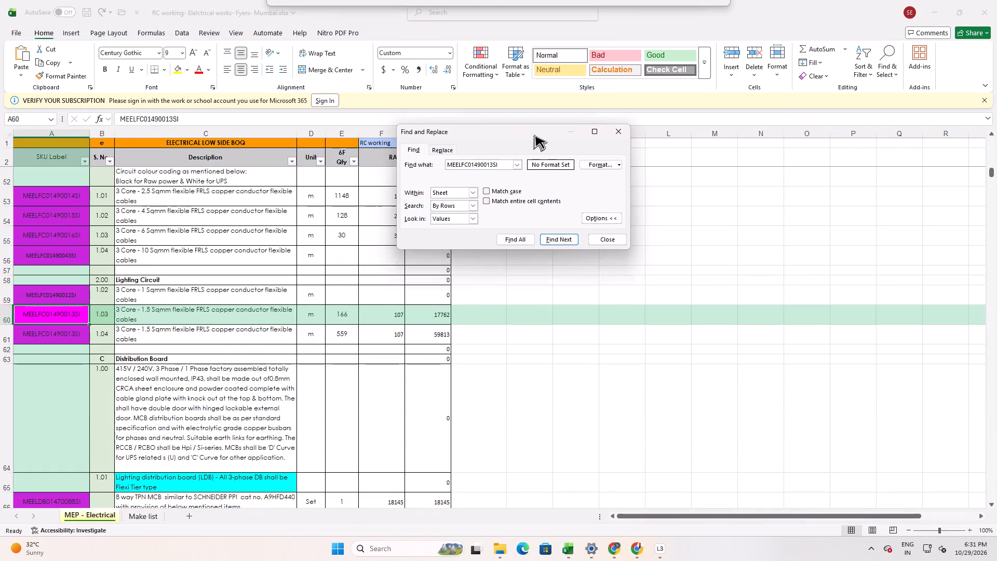
{"action": "left_click_drag", "start_coordinate": [534, 135], "coordinate": [538, 128]}
{"action": "left_click", "coordinate": [558, 235]}
{"action": "left_click", "coordinate": [558, 235]}
{"action": "left_click", "coordinate": [558, 235]}
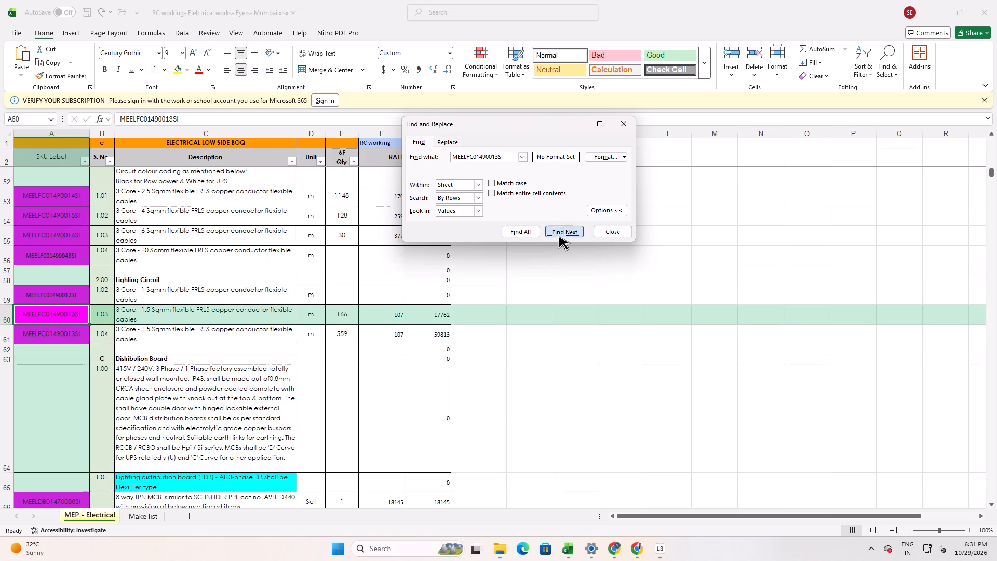
Find the next BOQ entry of SKU MEELFC01490013SI, check the Working workbook and locate the SKU's row in the quote workbook.
{"action": "left_click", "coordinate": [558, 235]}
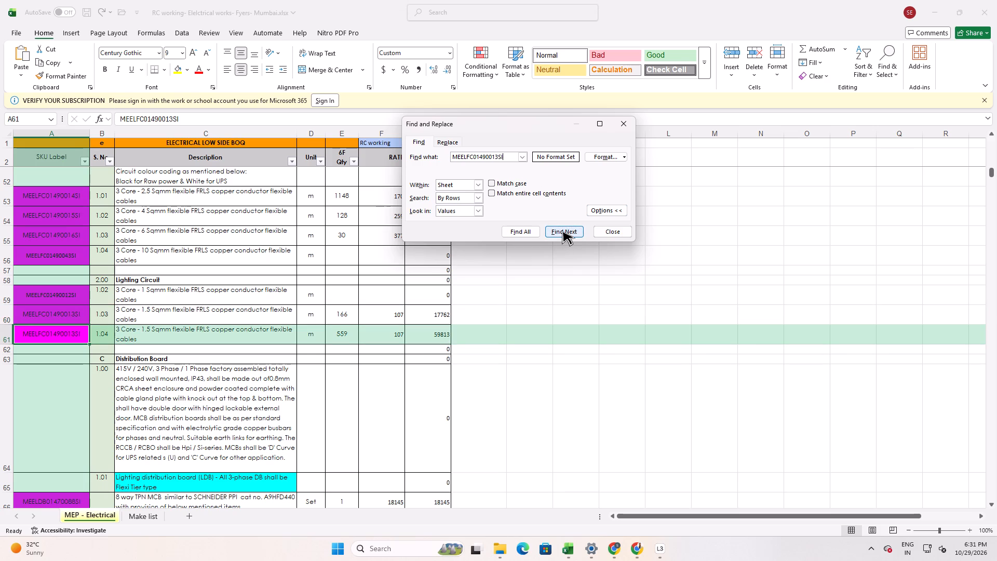
{"action": "key", "text": "alt+Tab"}
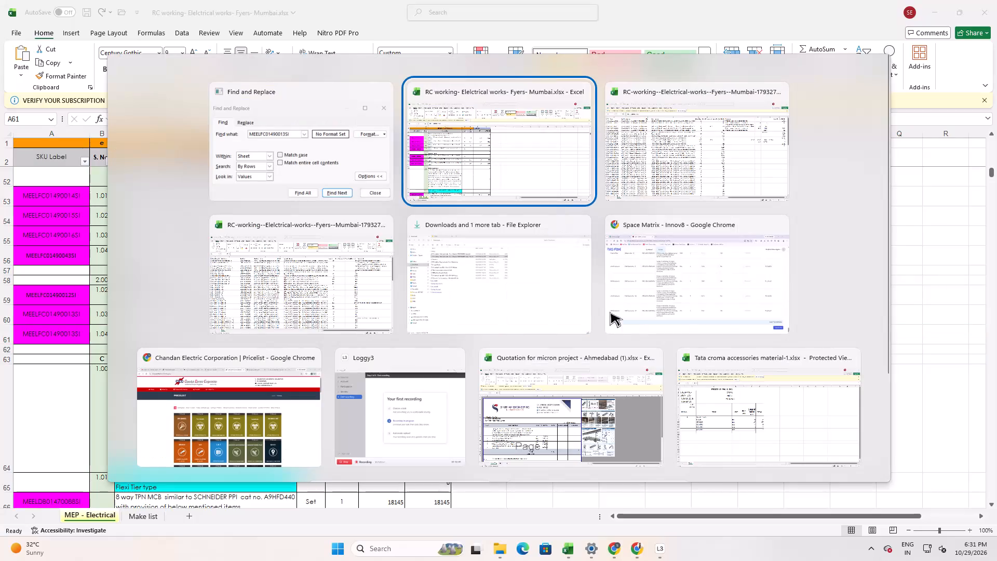
{"action": "key", "text": "alt+Tab"}
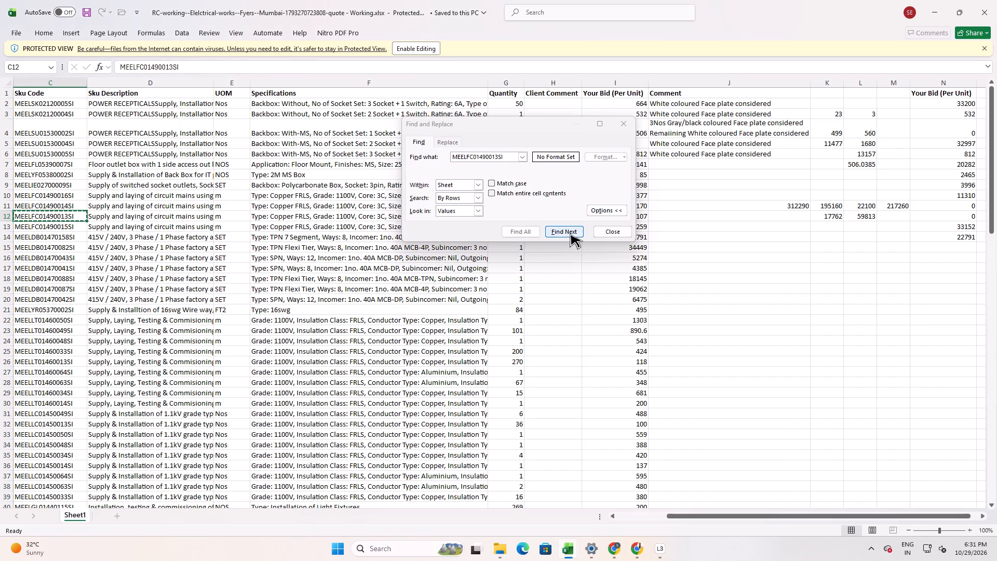
{"action": "left_click", "coordinate": [570, 233]}
{"action": "left_click", "coordinate": [570, 233]}
{"action": "key", "text": "alt+Tab"}
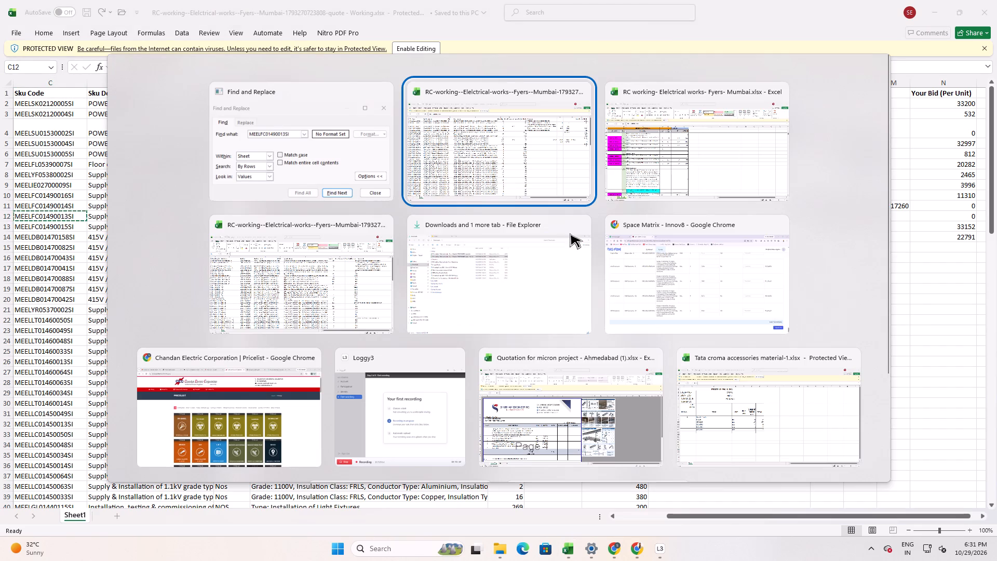
{"action": "key", "text": "alt+Tab"}
{"action": "key", "text": "alt+Tab"}
{"action": "left_click", "coordinate": [572, 229]}
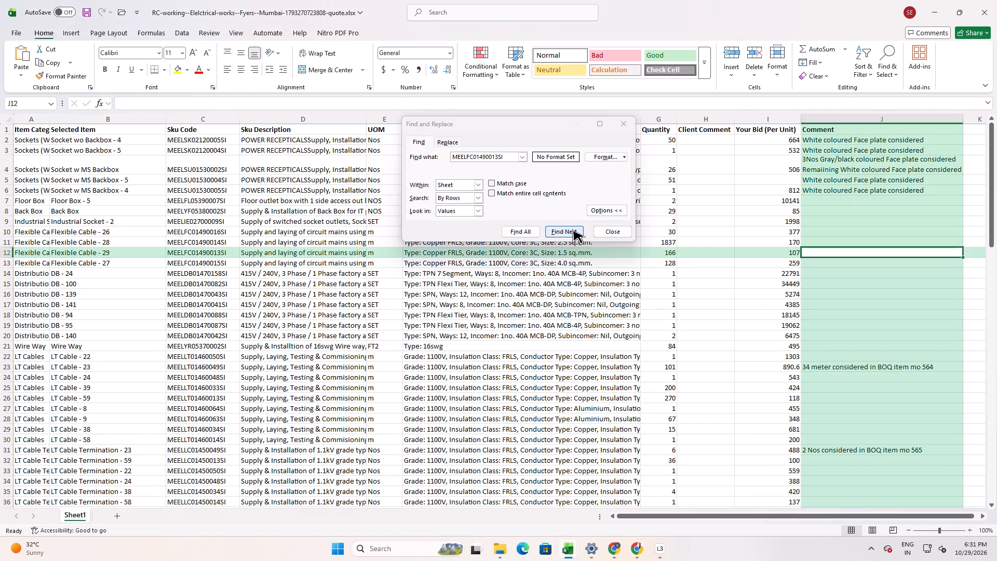
{"action": "left_click", "coordinate": [572, 229]}
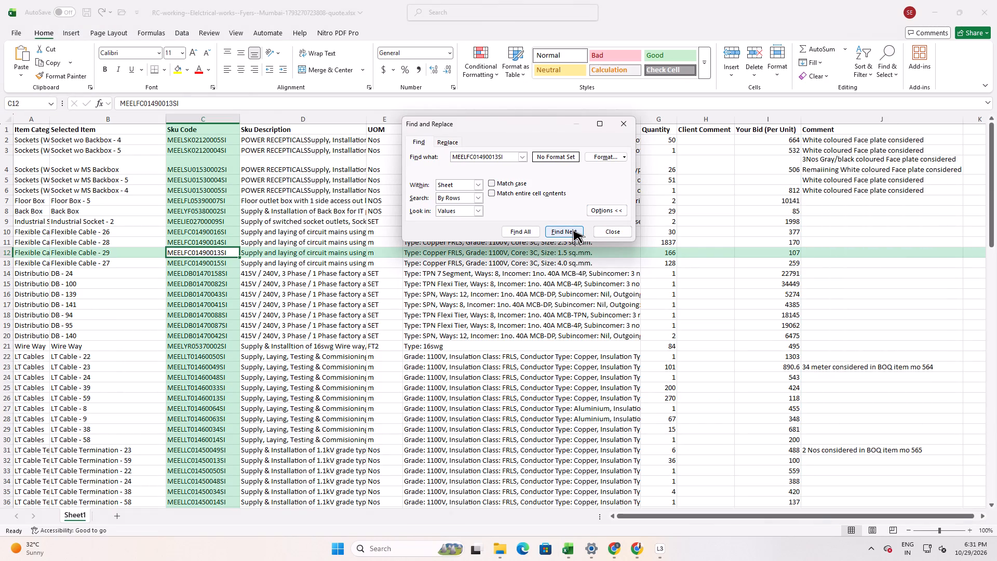
Enter the Flexible Cable - 29 comment "559 meter considered in BOQ item mo 564", reusing the wording of the LT Cable - 23 comment.
{"action": "left_click", "coordinate": [835, 255]}
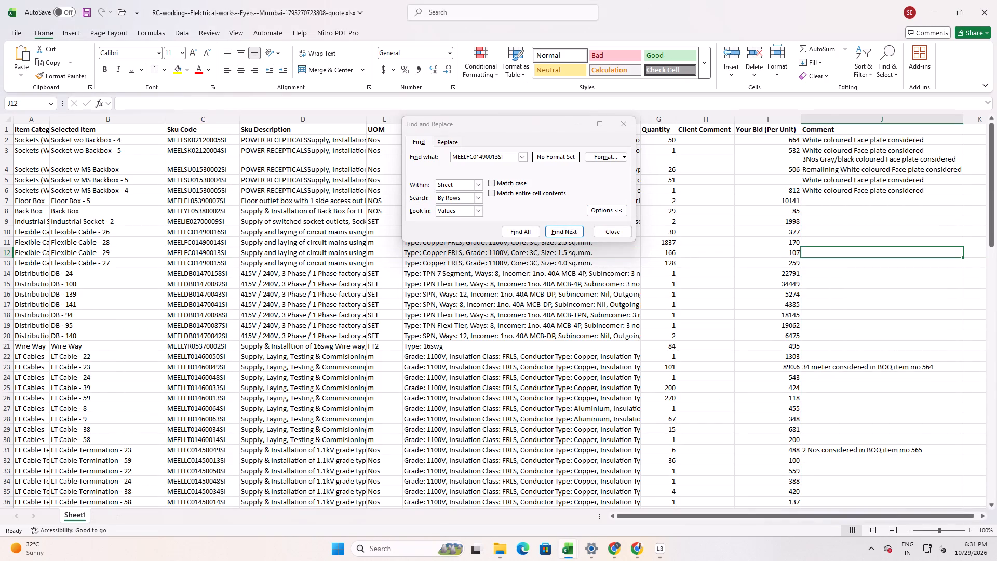
{"action": "type", "text": "559"}
{"action": "key", "text": "Return"}
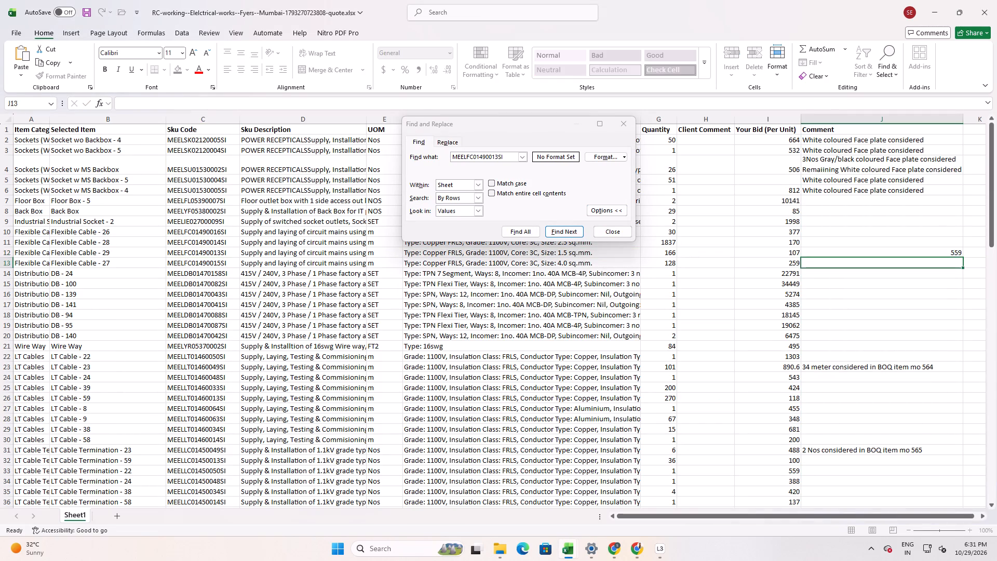
{"action": "key", "text": "Up"}
{"action": "left_click", "coordinate": [879, 368]}
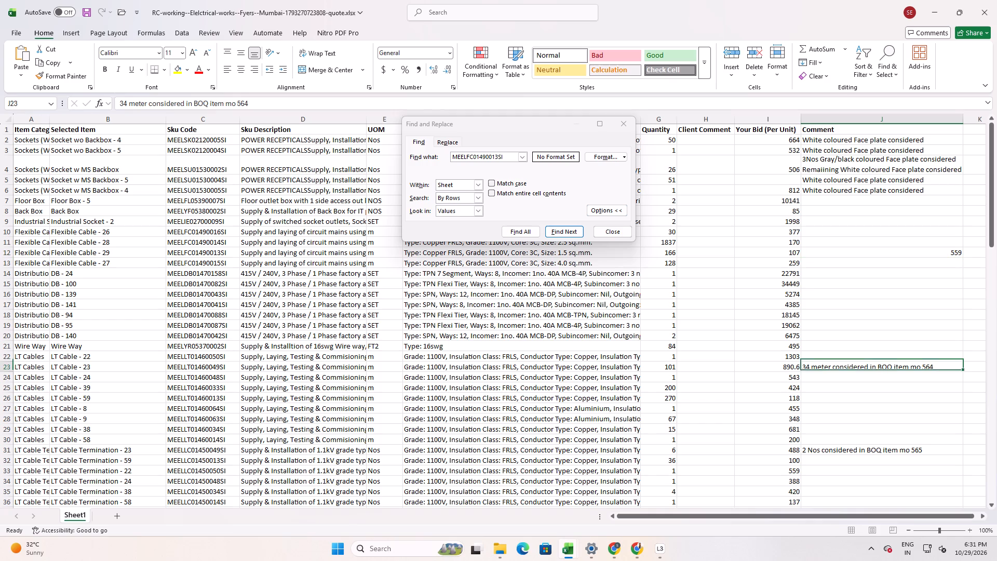
{"action": "double_click", "coordinate": [879, 368]}
{"action": "left_click_drag", "start_coordinate": [941, 365], "coordinate": [927, 365]}
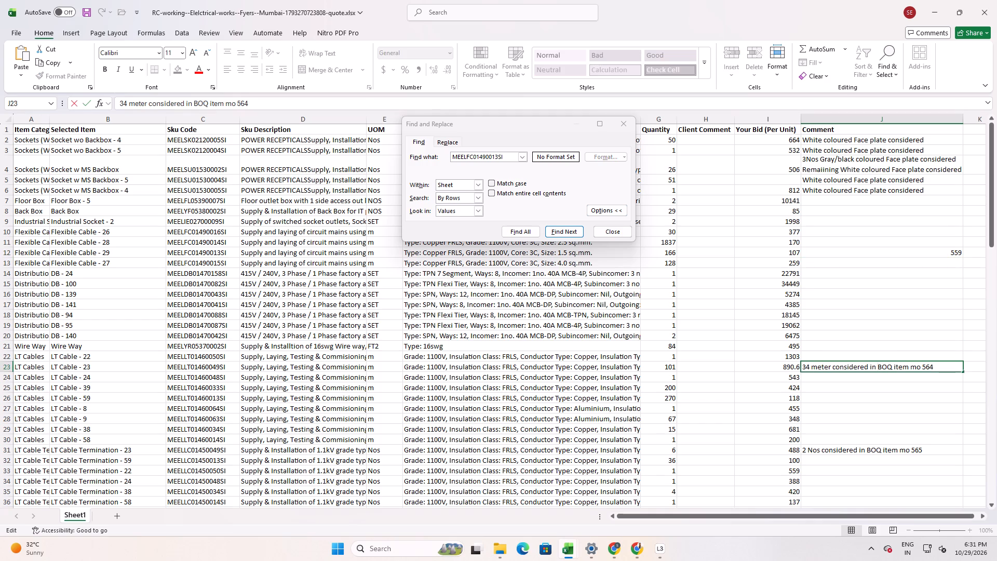
{"action": "left_click_drag", "start_coordinate": [927, 365], "coordinate": [812, 369]}
{"action": "key", "text": "ctrl+c"}
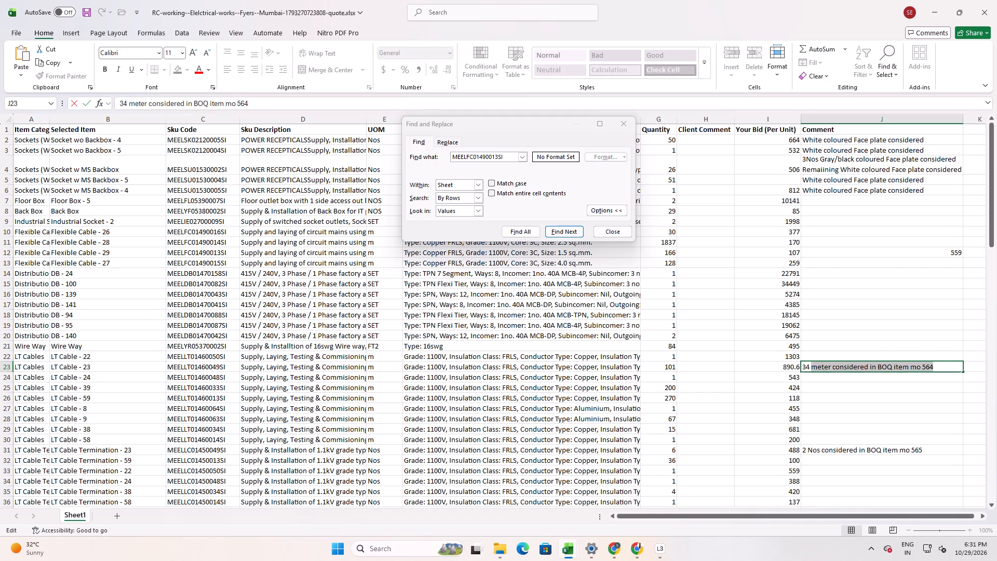
{"action": "double_click", "coordinate": [902, 251]}
{"action": "left_click_drag", "start_coordinate": [932, 253], "coordinate": [996, 263]}
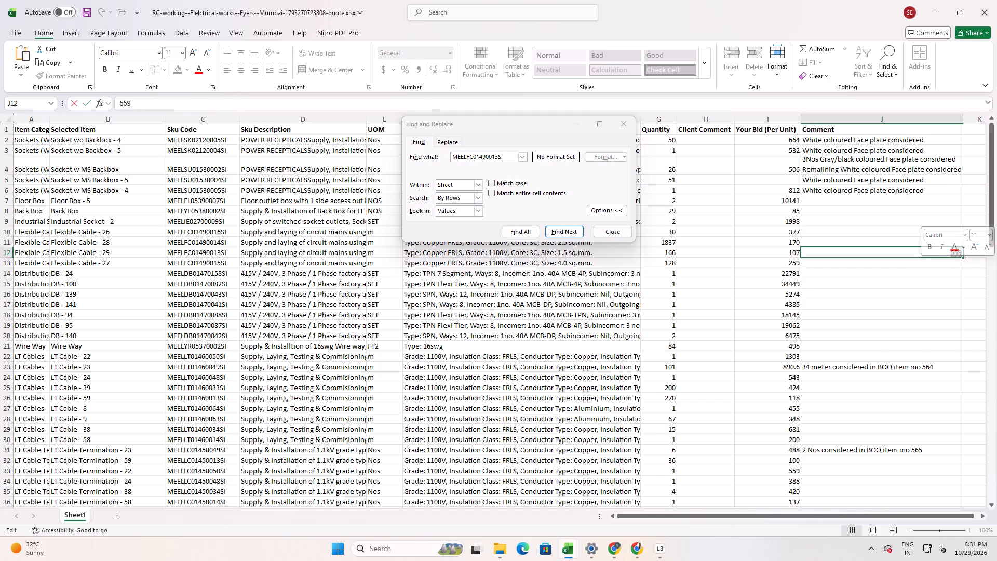
{"action": "key", "text": "ctrl+v"}
{"action": "double_click", "coordinate": [822, 251]}
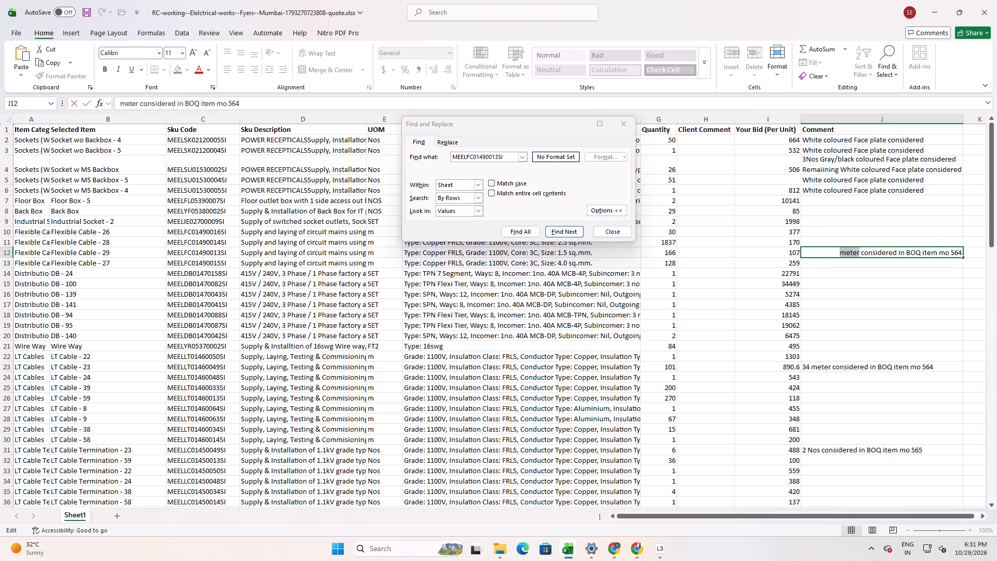
{"action": "left_click", "coordinate": [830, 251]}
{"action": "type", "text": "559"}
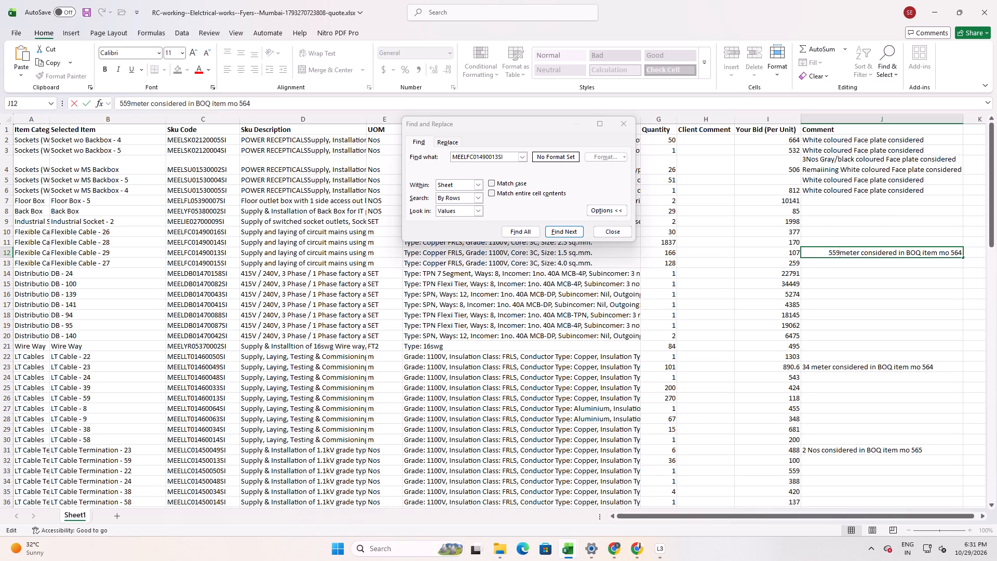
{"action": "key", "text": "space"}
{"action": "key", "text": "Return"}
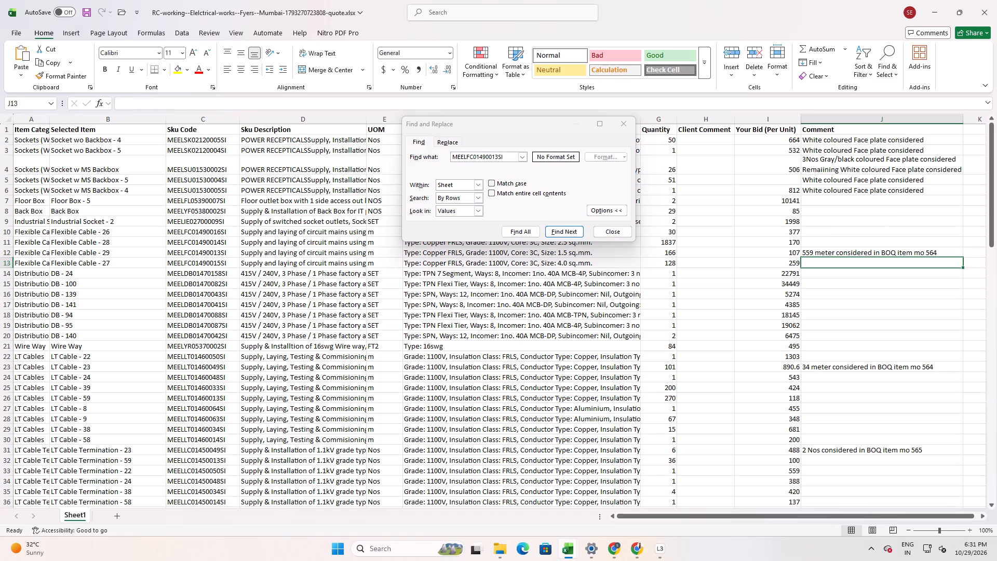
Correct "mo" to "no" in the Flexible Cable - 29 comment.
{"action": "left_click", "coordinate": [899, 252]}
{"action": "left_click", "coordinate": [921, 251]}
{"action": "left_click_drag", "start_coordinate": [921, 251], "coordinate": [913, 254]}
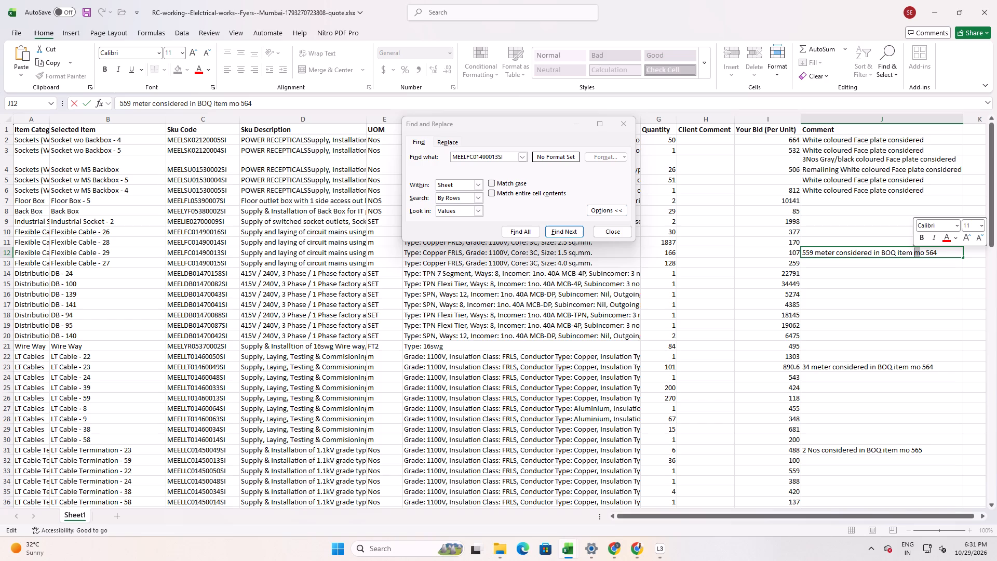
{"action": "key", "text": "n"}
{"action": "left_click", "coordinate": [915, 296]}
Check the row number of the 559 m entry in the BOQ workbook and set the Flexible Cable - 29 comment's item number to 61.
{"action": "key", "text": "alt+Tab"}
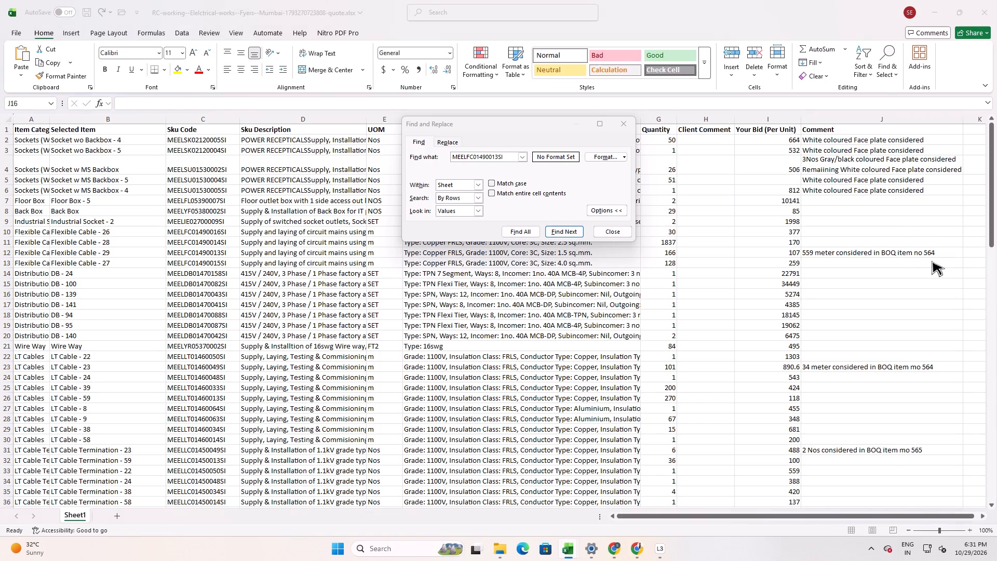
{"action": "key", "text": "alt+Tab"}
{"action": "left_click", "coordinate": [324, 291], "text": "alt"}
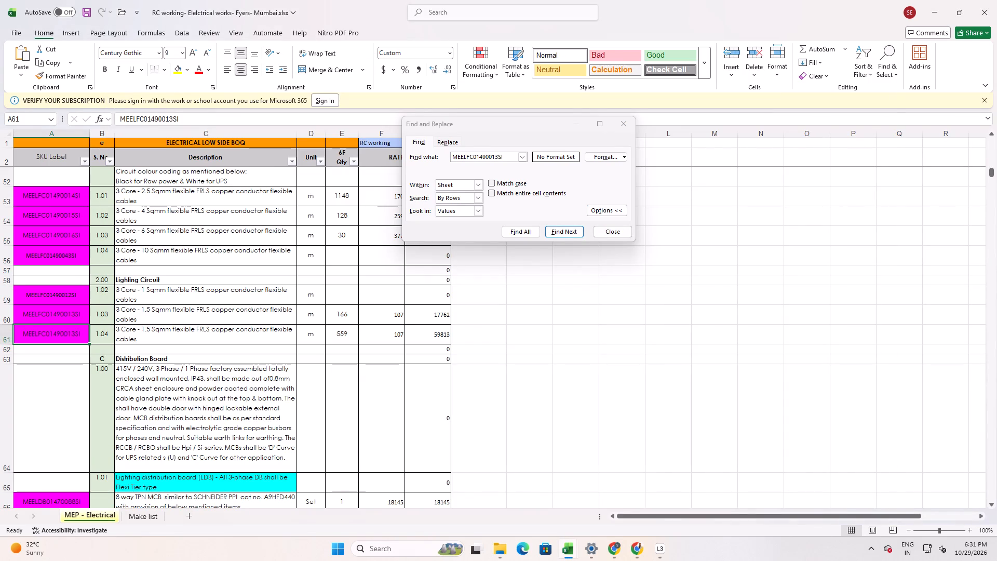
{"action": "key", "text": "alt+Tab"}
{"action": "key", "text": "alt+Tab"}
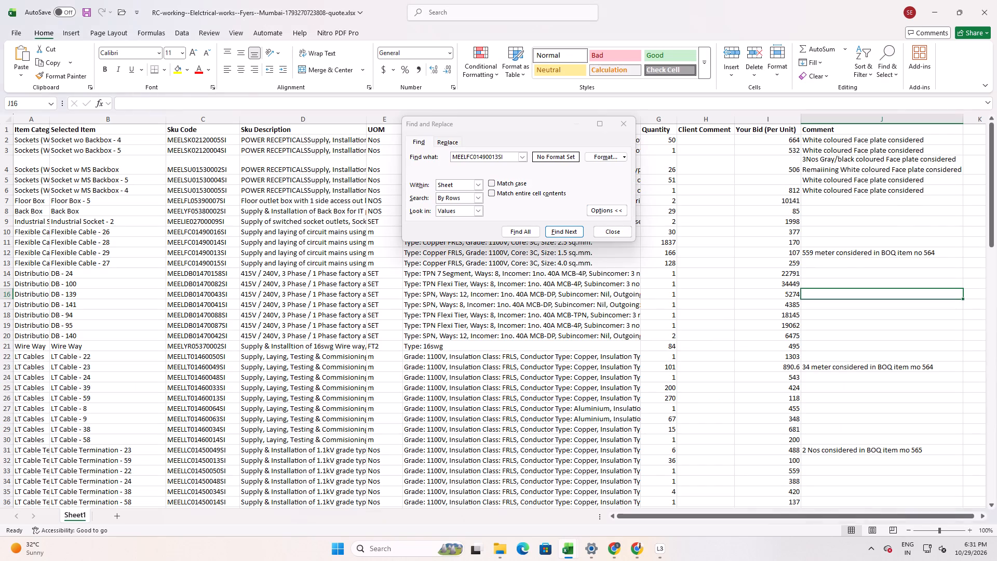
{"action": "double_click", "coordinate": [942, 253]}
{"action": "left_click_drag", "start_coordinate": [940, 253], "coordinate": [925, 257]}
{"action": "type", "text": "67"}
{"action": "key", "text": "BackSpace"}
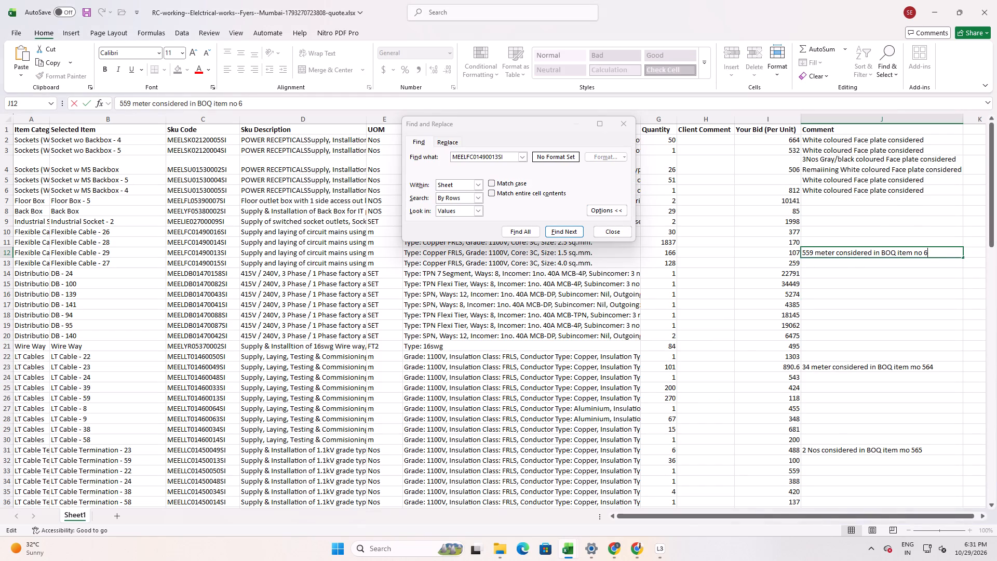
{"action": "key", "text": "1"}
{"action": "key", "text": "Return"}
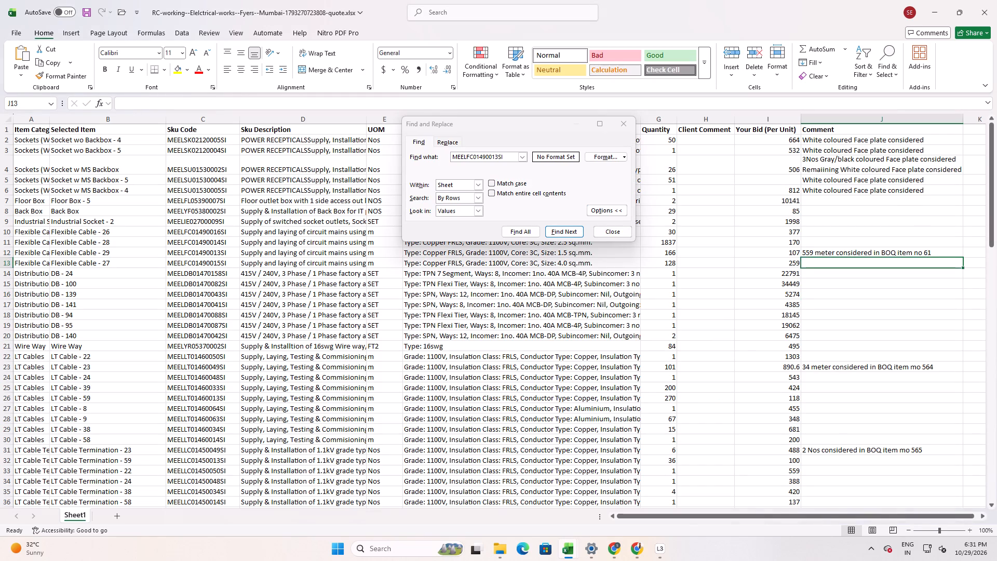
Correct "mo" to "no" in the comments of the LT Cable - 23 and LT Cable Termination - 23 rows.
{"action": "double_click", "coordinate": [915, 367]}
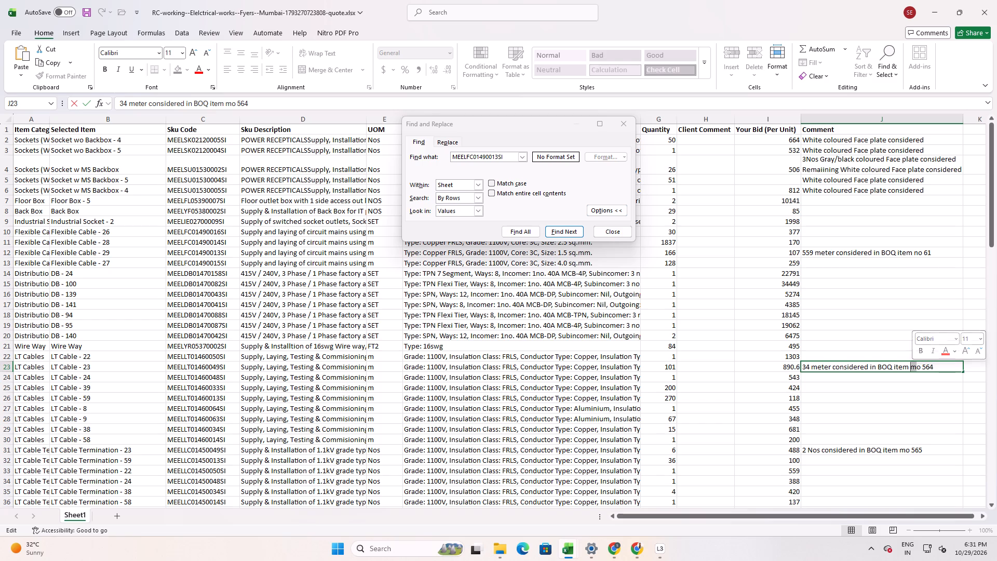
{"action": "key", "text": "n"}
{"action": "double_click", "coordinate": [900, 453]}
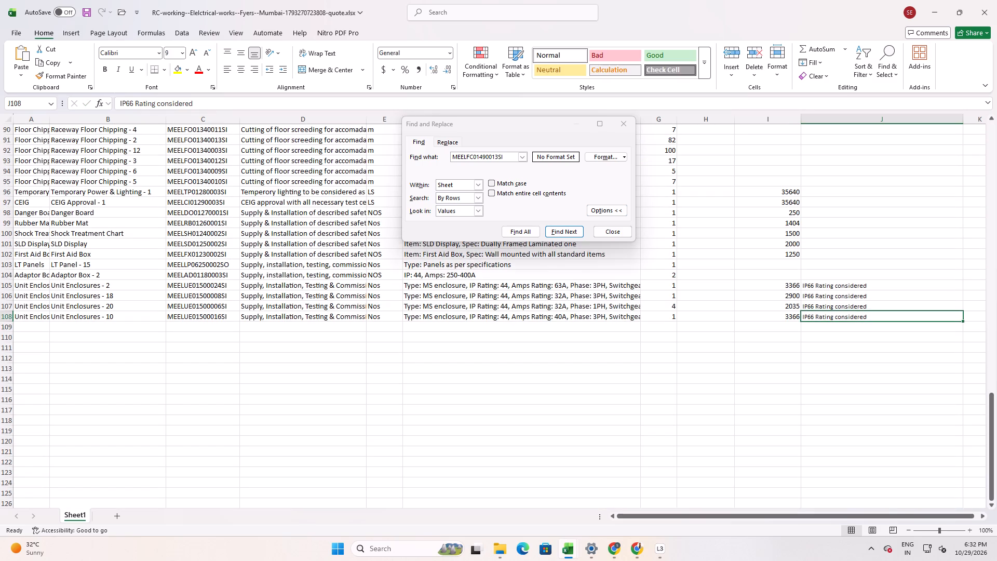
{"action": "scroll", "coordinate": [908, 422], "scroll_direction": "up", "scroll_amount": 19}
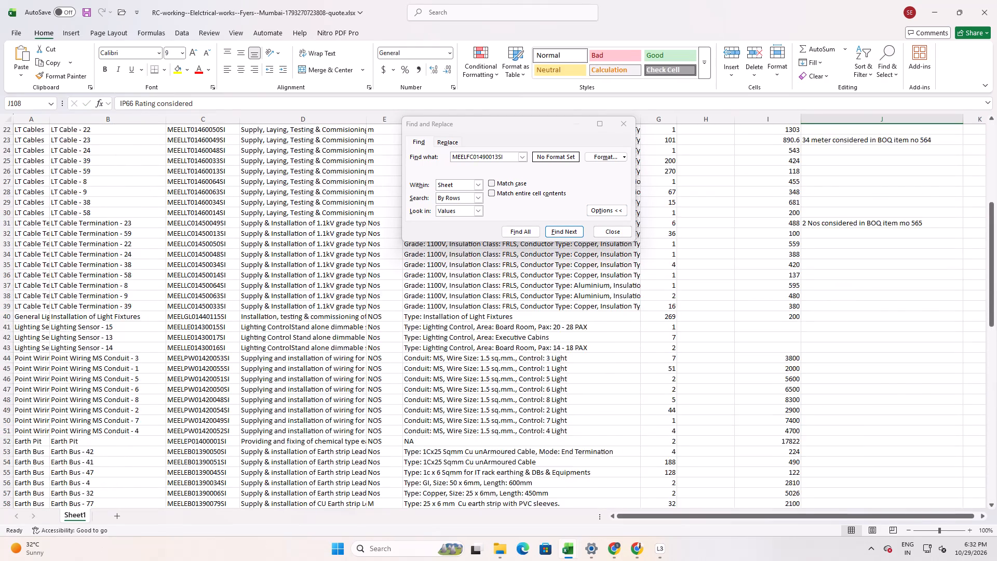
{"action": "scroll", "coordinate": [908, 421], "scroll_direction": "up", "scroll_amount": 2}
{"action": "double_click", "coordinate": [903, 390]}
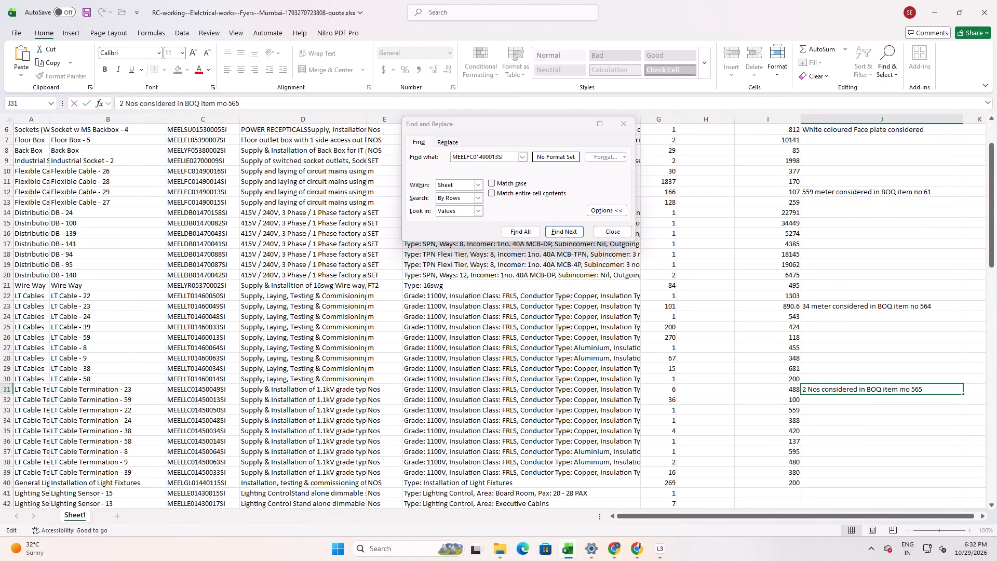
{"action": "left_click_drag", "start_coordinate": [906, 389], "coordinate": [901, 391]}
{"action": "key", "text": "n"}
{"action": "left_click", "coordinate": [864, 425]}
{"action": "scroll", "coordinate": [768, 366], "scroll_direction": "up", "scroll_amount": 4}
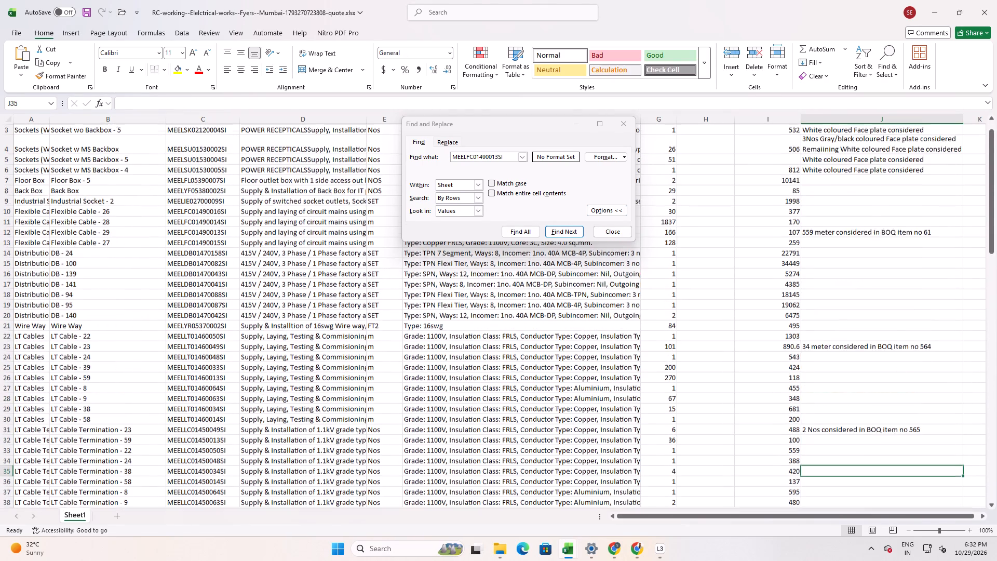
{"action": "scroll", "coordinate": [759, 370], "scroll_direction": "up", "scroll_amount": 5}
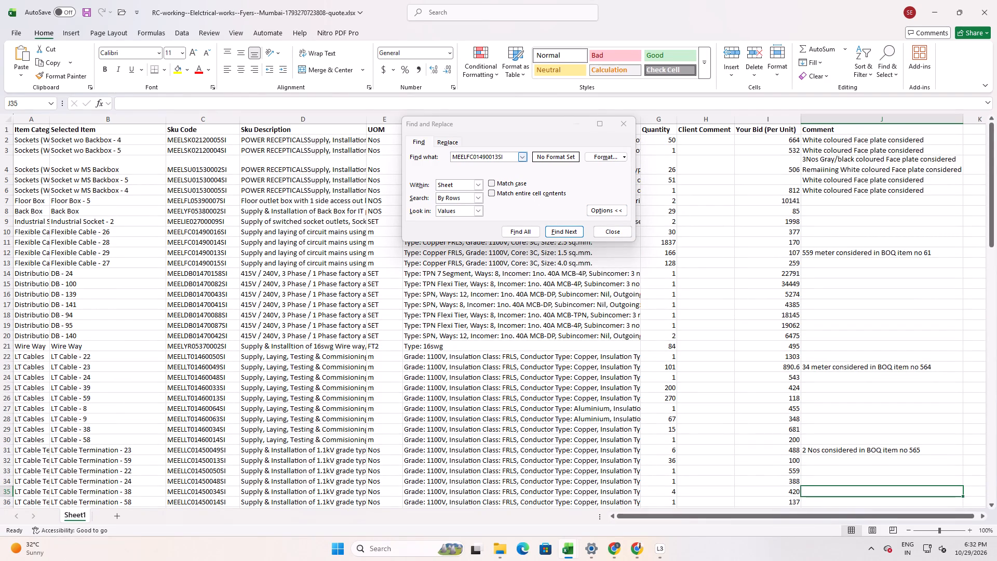
Check the 3C 2.5 sq.mm. cable row in the Working workbook, copy its SKU code MEELFC01490014SI and return to the quote workbook.
{"action": "left_click_drag", "start_coordinate": [517, 125], "coordinate": [317, 329]}
{"action": "key", "text": "alt+Tab"}
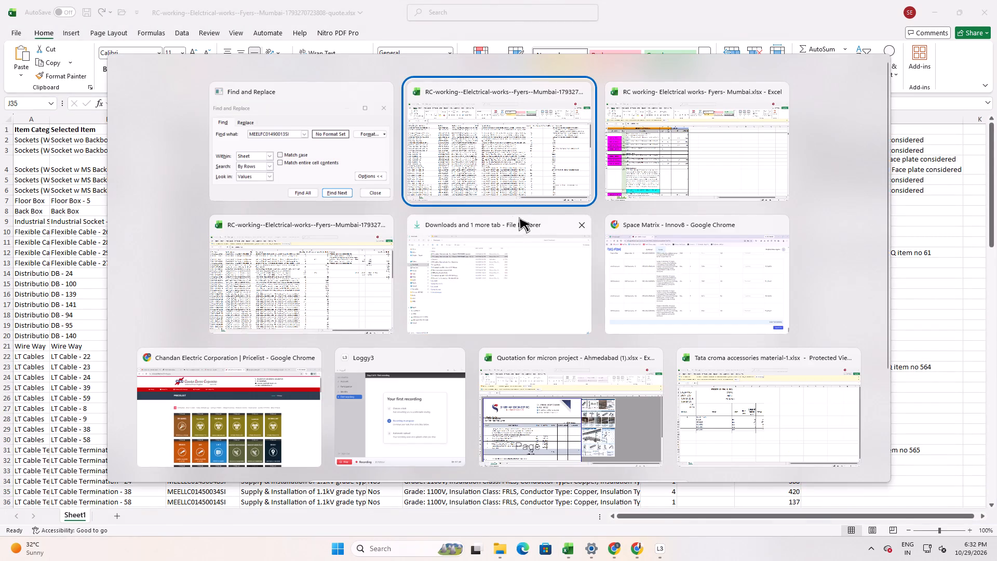
{"action": "left_click", "coordinate": [320, 301], "text": "alt"}
{"action": "left_click", "coordinate": [775, 217]}
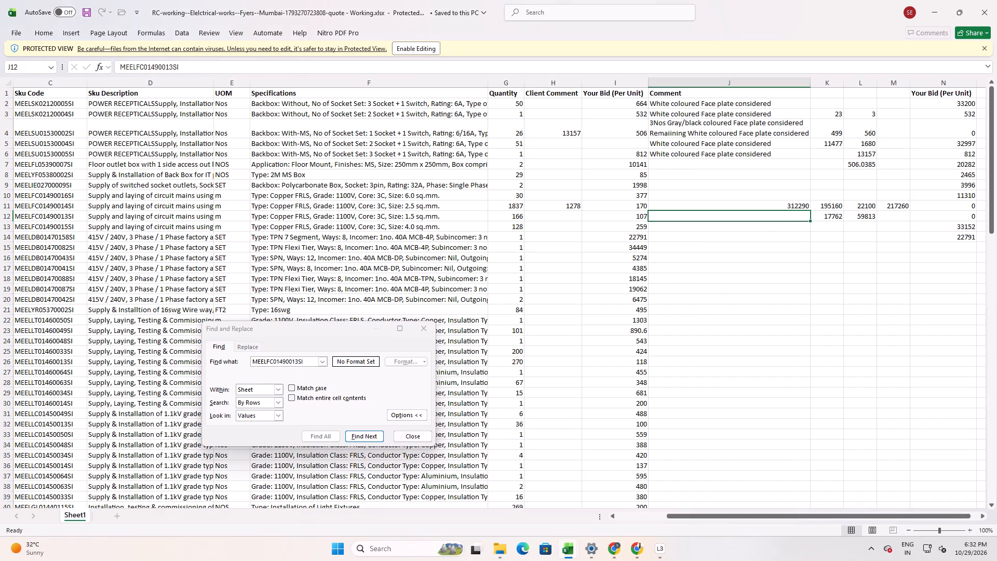
{"action": "left_click", "coordinate": [609, 220]}
{"action": "left_click", "coordinate": [776, 206]}
{"action": "left_click", "coordinate": [621, 207]}
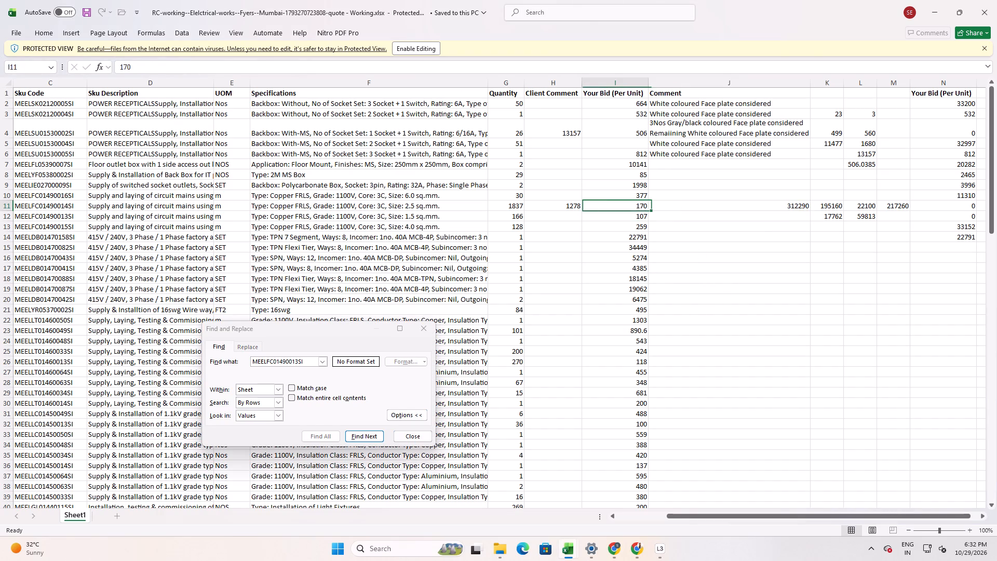
{"action": "left_click", "coordinate": [583, 205]}
{"action": "left_click", "coordinate": [557, 209]}
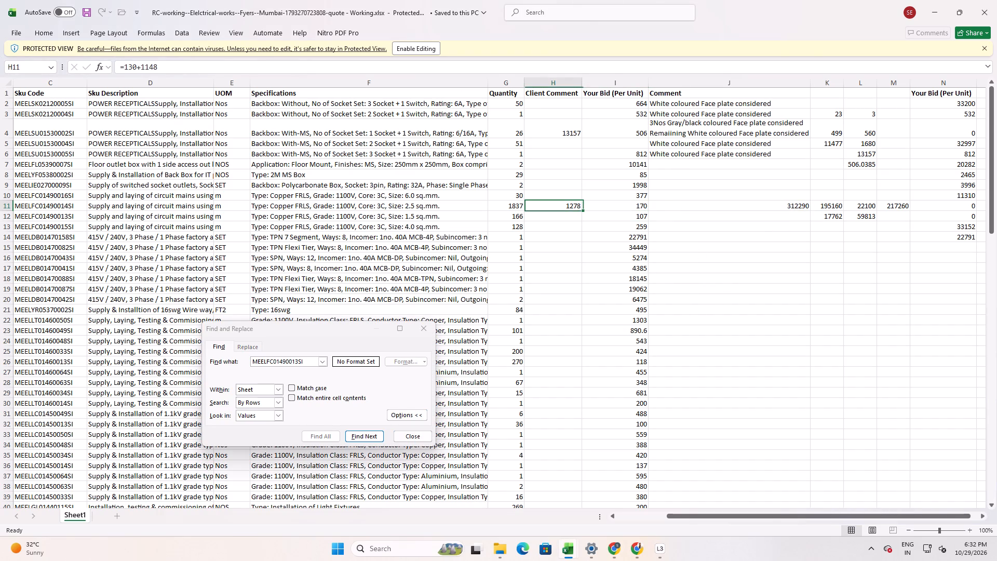
{"action": "left_click", "coordinate": [517, 206]}
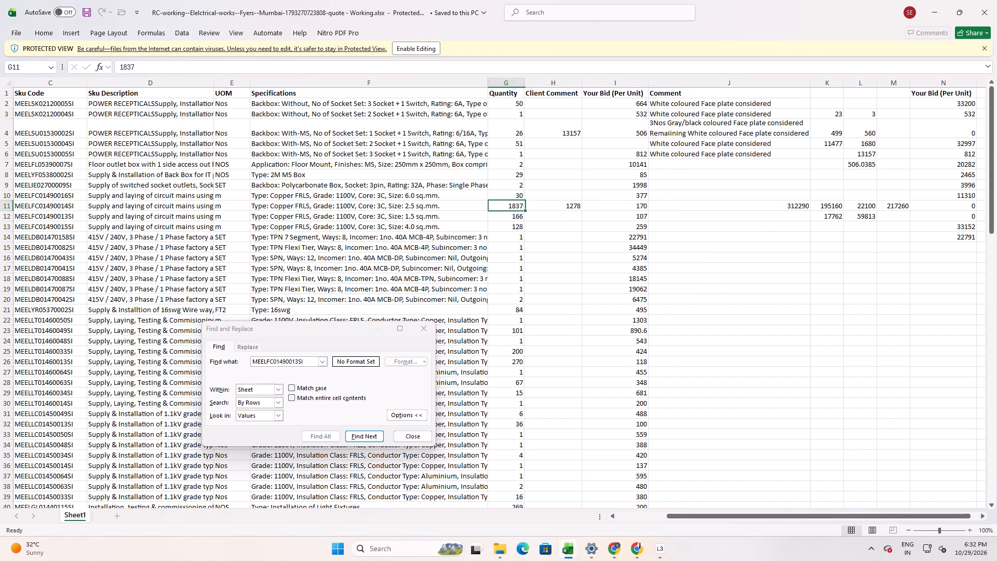
{"action": "left_click", "coordinate": [59, 206]}
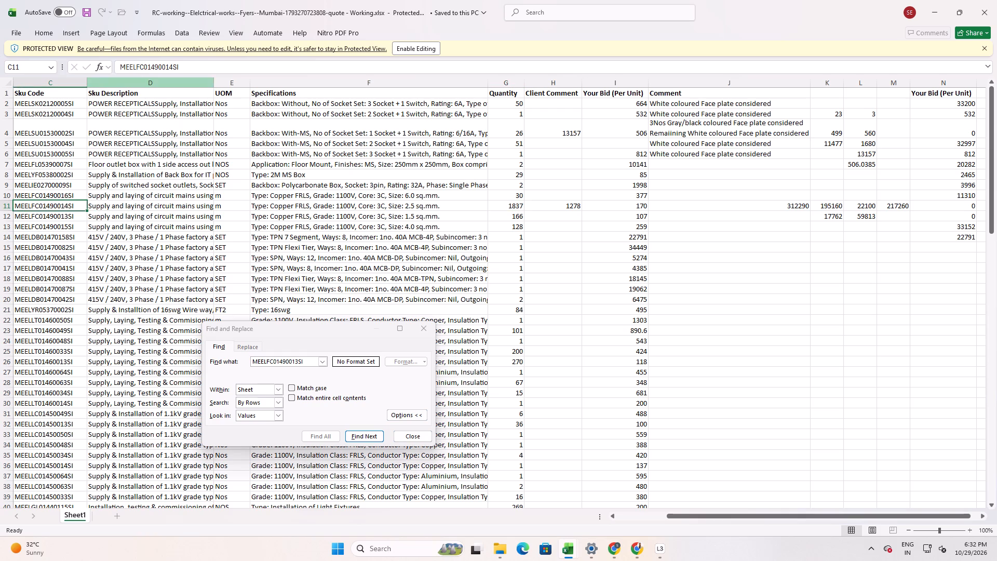
{"action": "key", "text": "ctrl+c"}
{"action": "key", "text": "alt+Tab"}
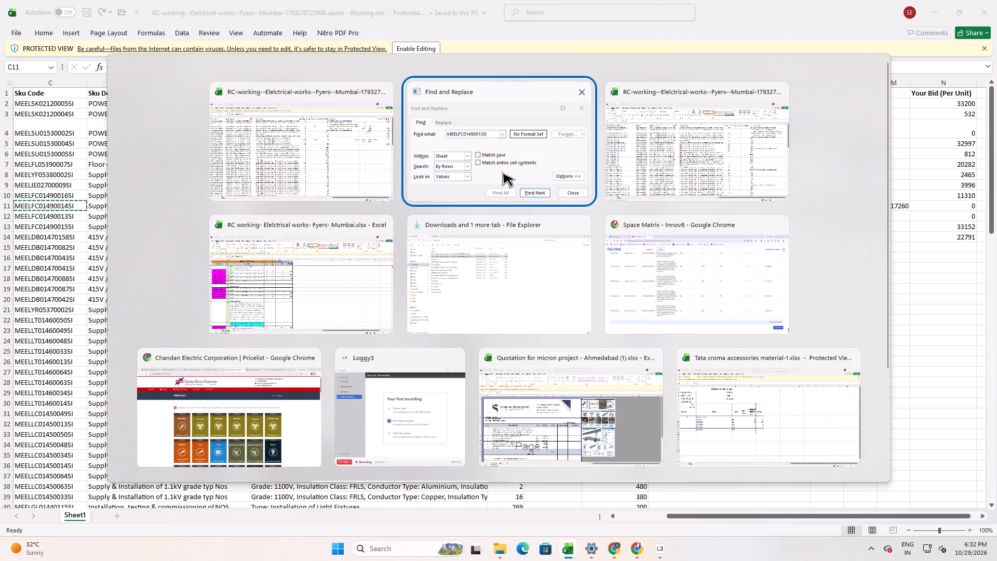
{"action": "key", "text": "alt+Tab"}
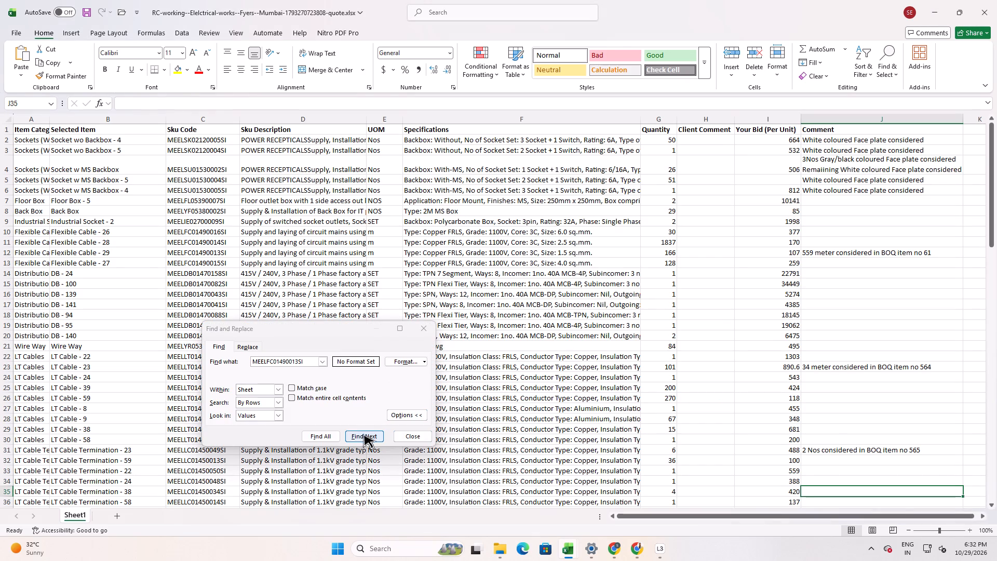
Find SKU code MEELFC01490014SI in the quote workbook and go to the Comment cell of its row.
{"action": "key", "text": "ctrl+v"}
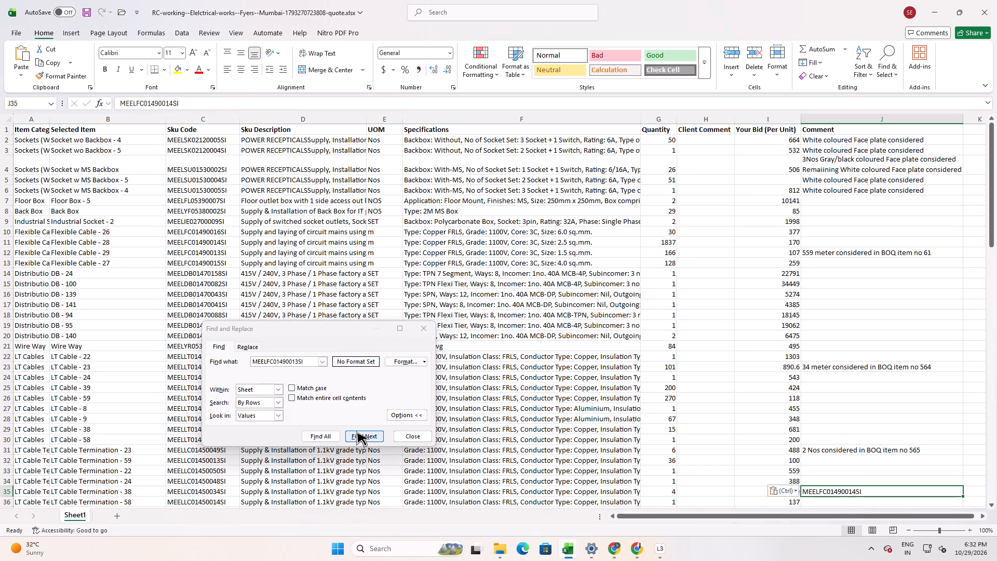
{"action": "key", "text": "ctrl+z"}
{"action": "left_click", "coordinate": [307, 364]}
{"action": "left_click_drag", "start_coordinate": [307, 364], "coordinate": [245, 362]}
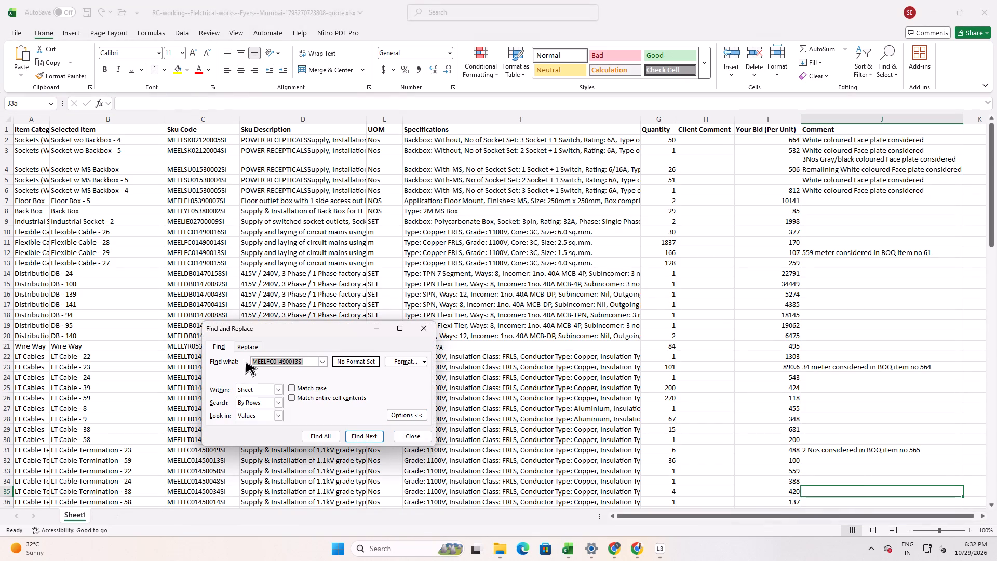
{"action": "key", "text": "ctrl+v"}
{"action": "left_click", "coordinate": [348, 431]}
{"action": "left_click", "coordinate": [348, 431]}
{"action": "left_click", "coordinate": [348, 431]}
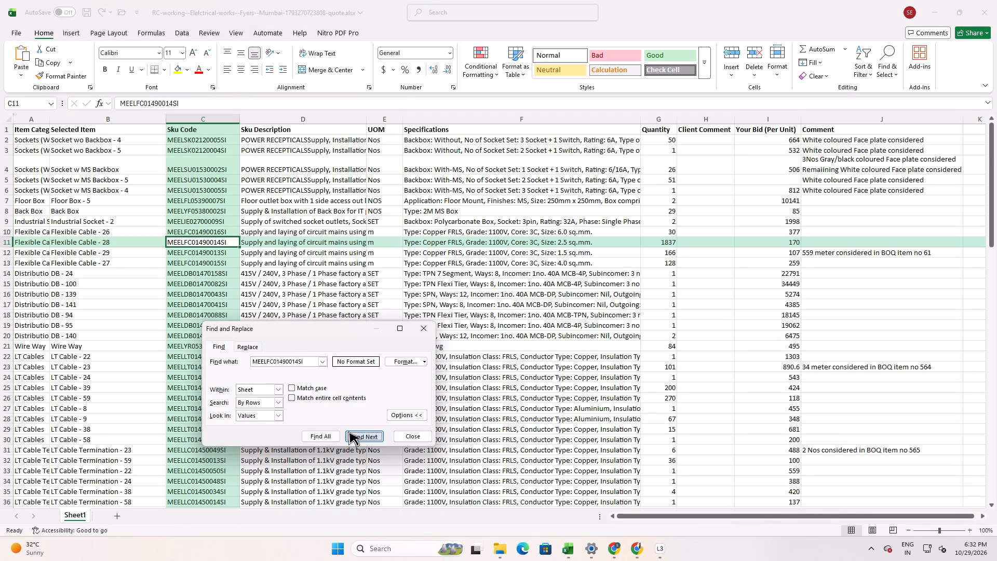
{"action": "left_click", "coordinate": [348, 431]}
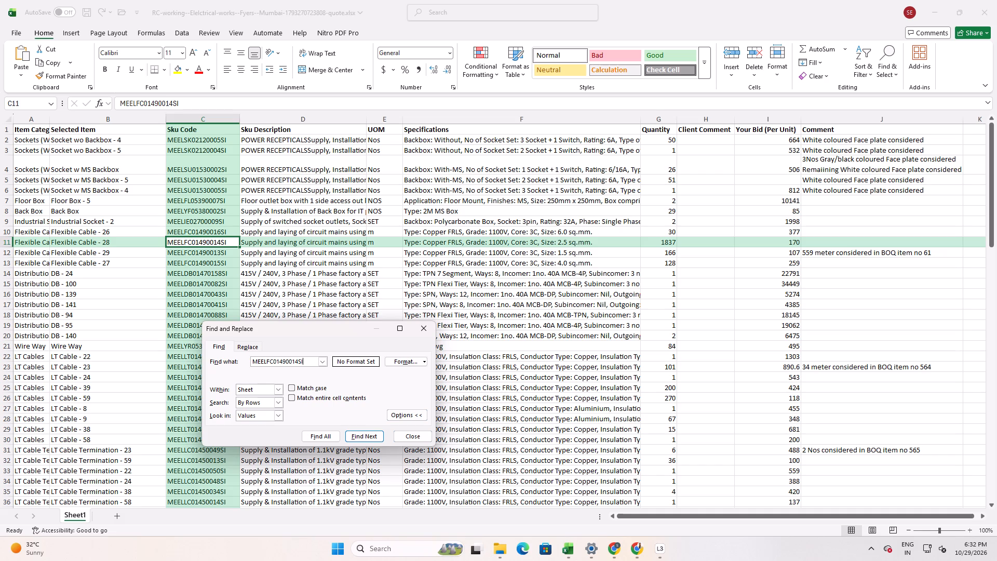
{"action": "left_click", "coordinate": [668, 244]}
{"action": "left_click", "coordinate": [834, 243]}
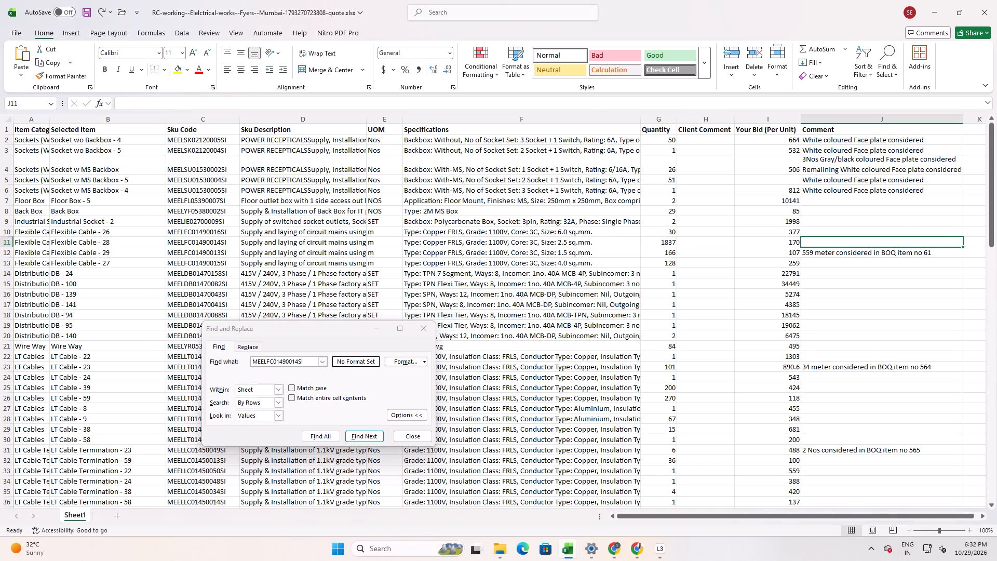
Switch to the Working BOQ workbook, search through every row with SKU MEELFC01490014SI, and return to the quote workbook.
{"action": "key", "text": "alt+Tab"}
{"action": "key", "text": "alt+Tab"}
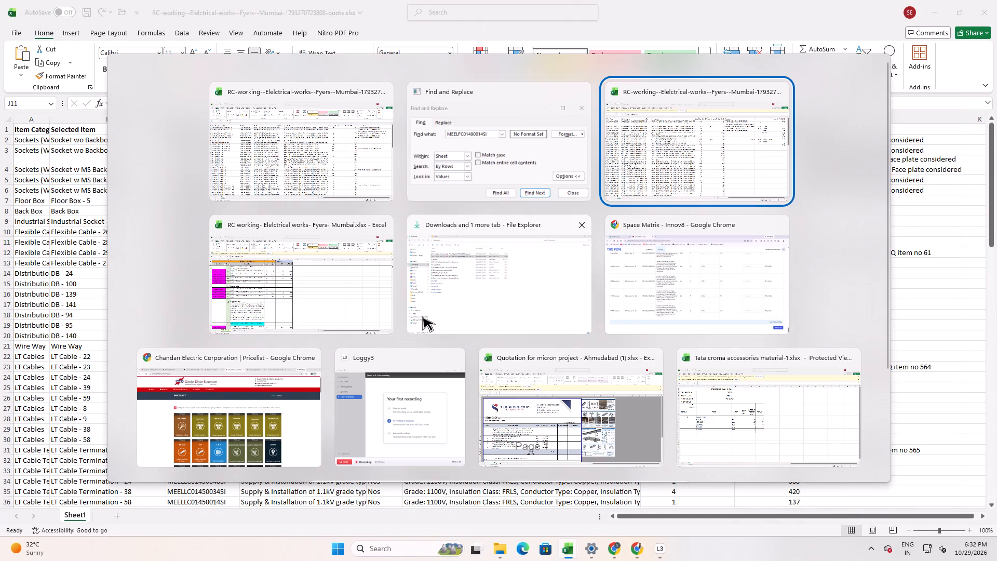
{"action": "key", "text": "alt+Tab"}
{"action": "left_click", "coordinate": [375, 433]}
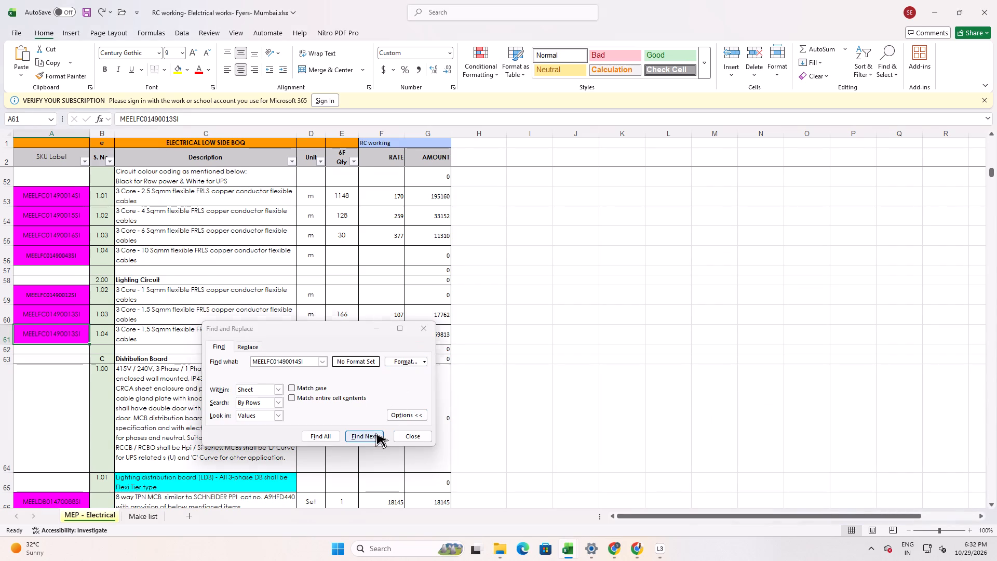
{"action": "left_click_drag", "start_coordinate": [340, 326], "coordinate": [490, 365]}
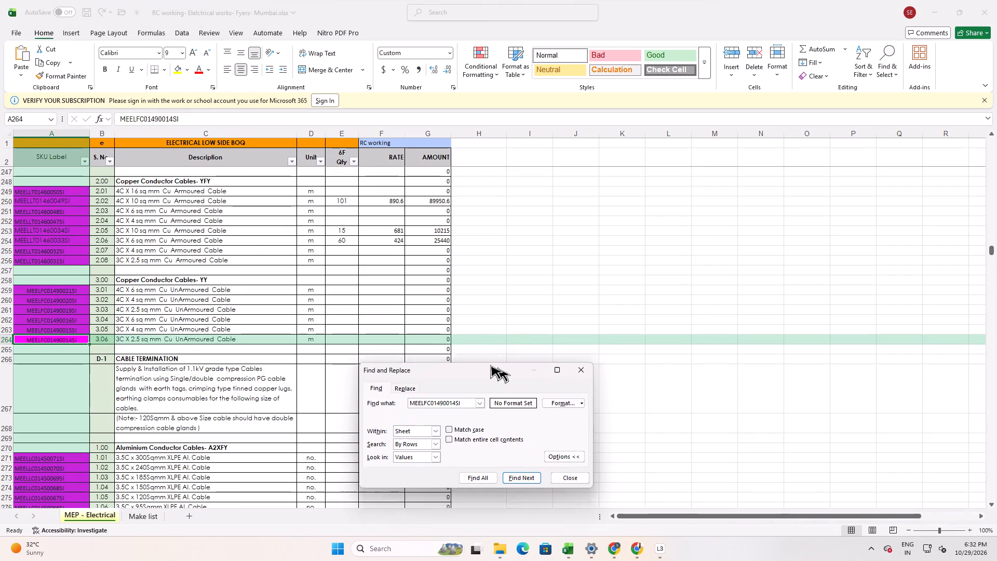
{"action": "left_click_drag", "start_coordinate": [490, 365], "coordinate": [457, 359]}
{"action": "left_click", "coordinate": [465, 469]}
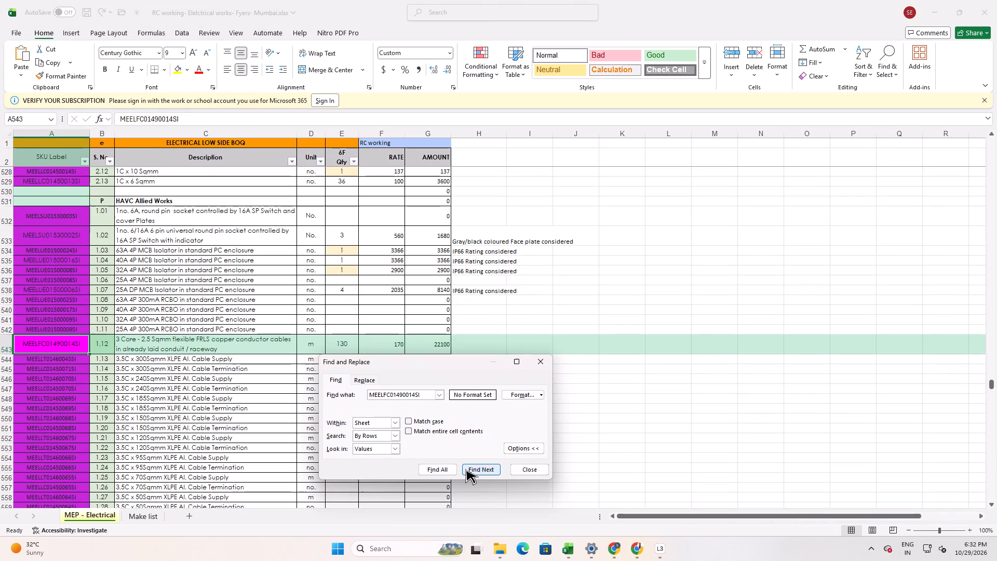
{"action": "left_click", "coordinate": [465, 468]}
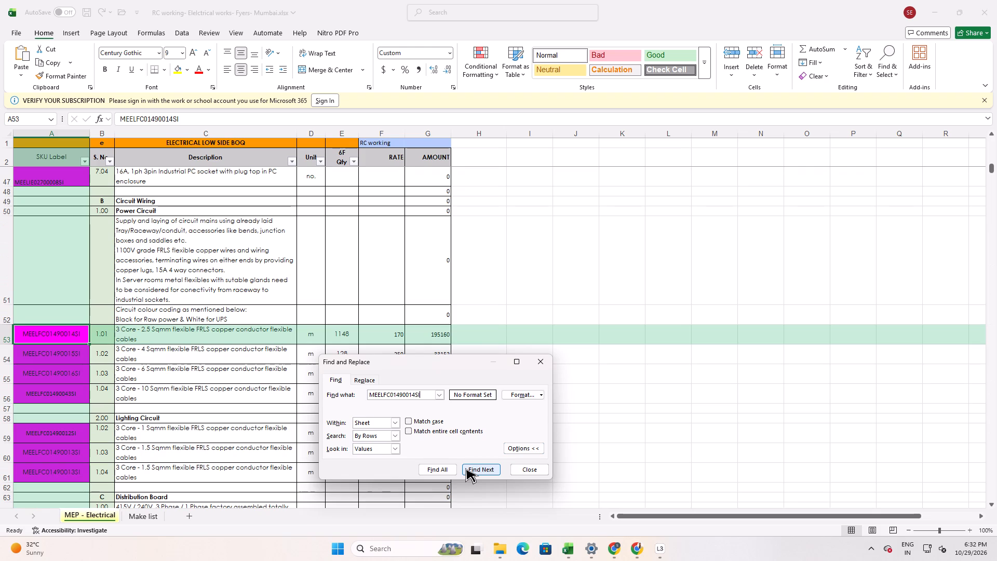
{"action": "left_click", "coordinate": [465, 468]}
{"action": "left_click", "coordinate": [465, 468]}
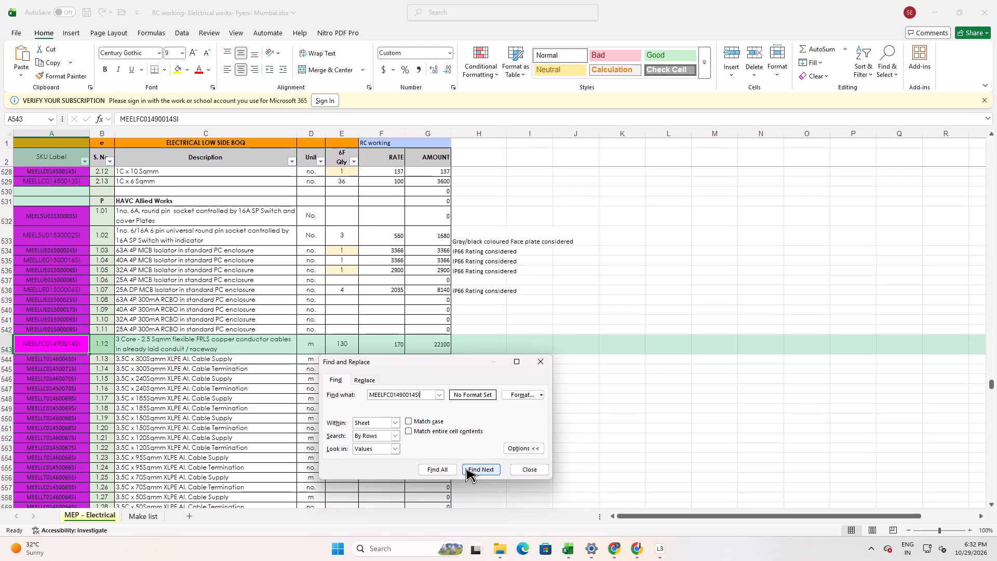
{"action": "left_click", "coordinate": [465, 468]}
{"action": "key", "text": "alt+Tab"}
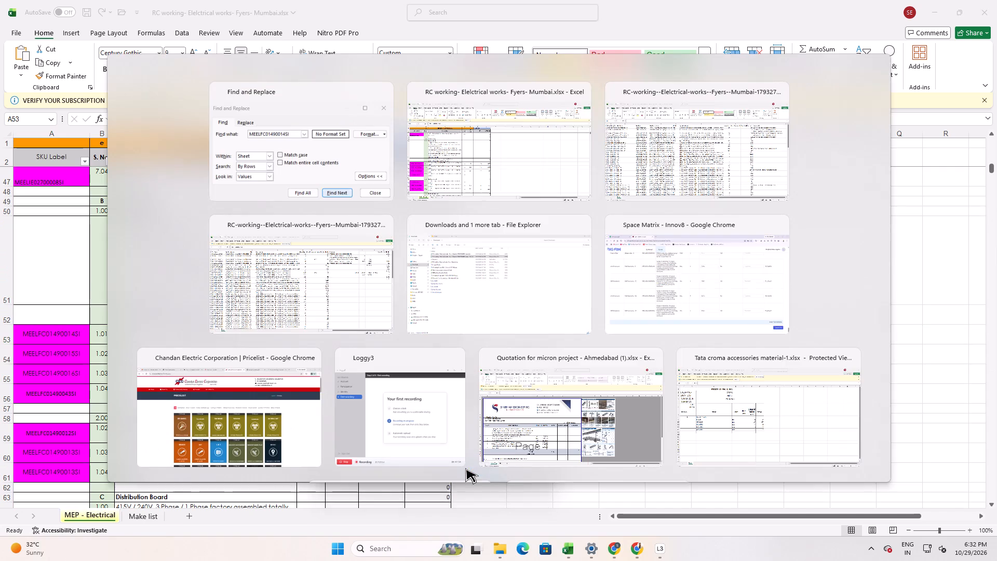
{"action": "key", "text": "alt+Tab"}
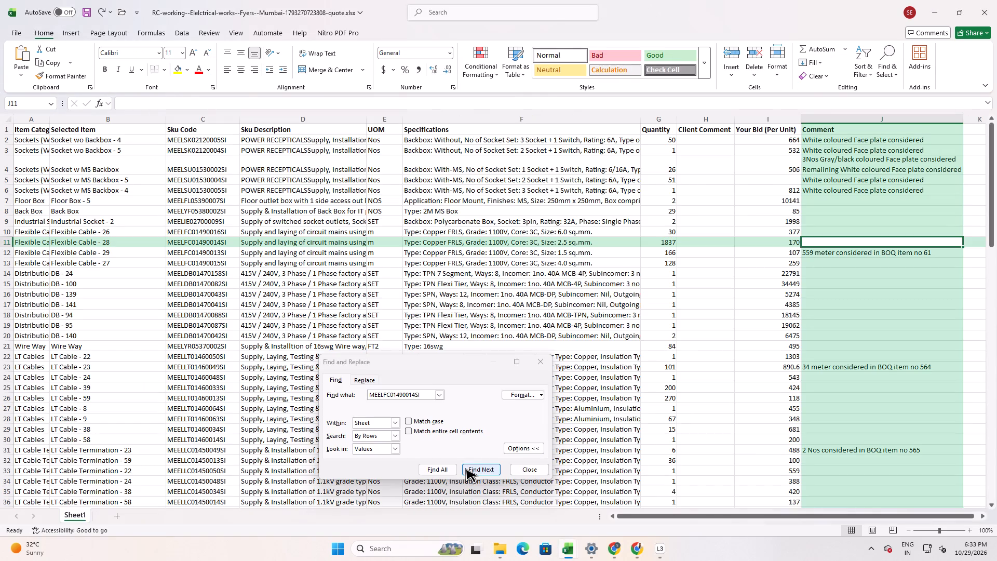
Recheck the quantities on the BOQ rows with SKU MEELFC01490014SI and return to the quote workbook.
{"action": "key", "text": "alt+Tab"}
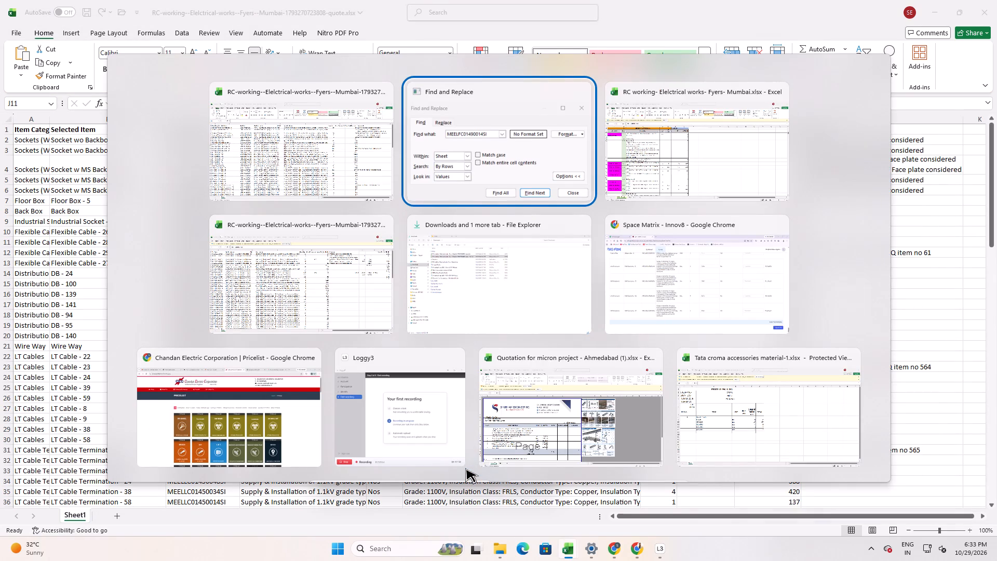
{"action": "key", "text": "alt+Tab"}
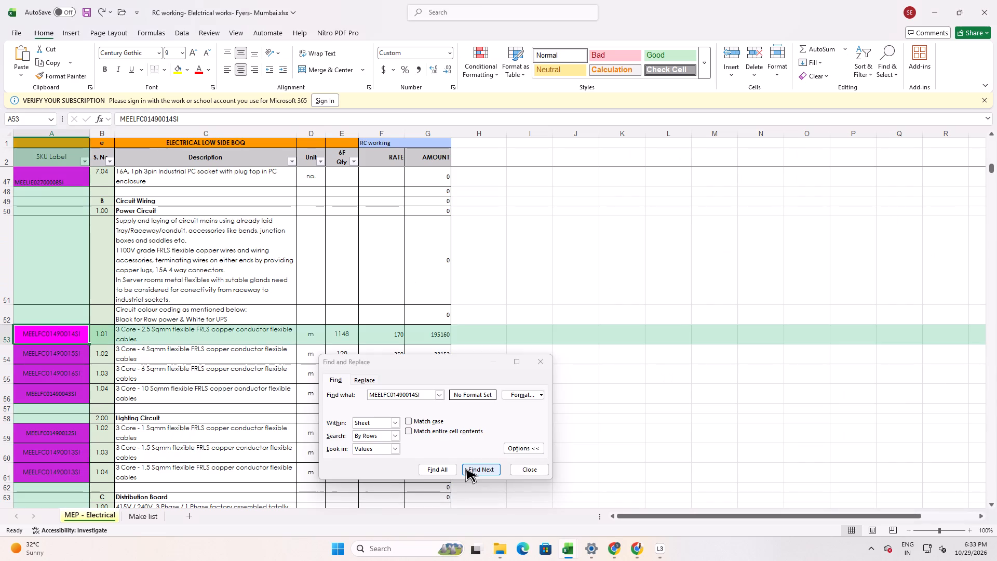
{"action": "left_click", "coordinate": [465, 468]}
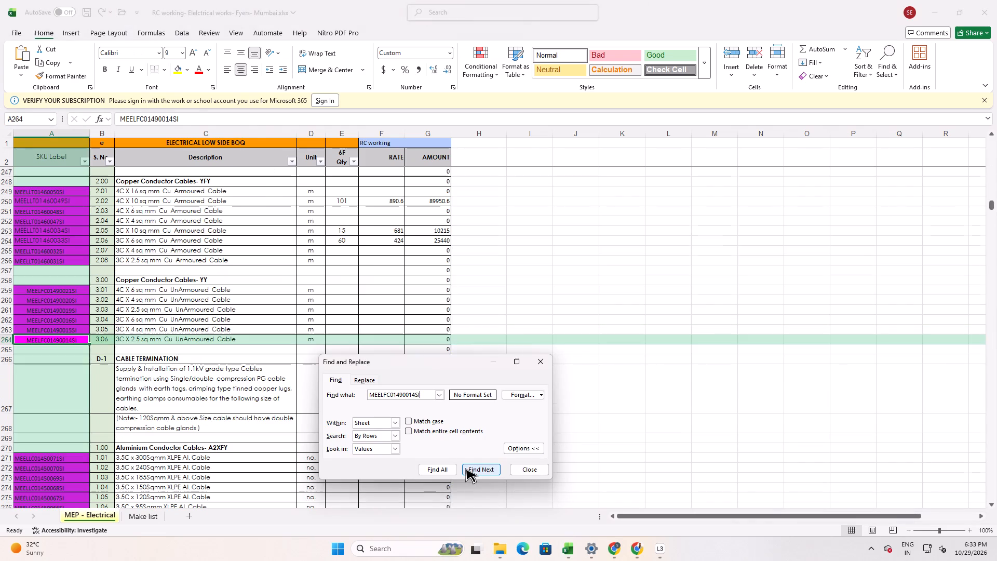
{"action": "left_click", "coordinate": [465, 468]}
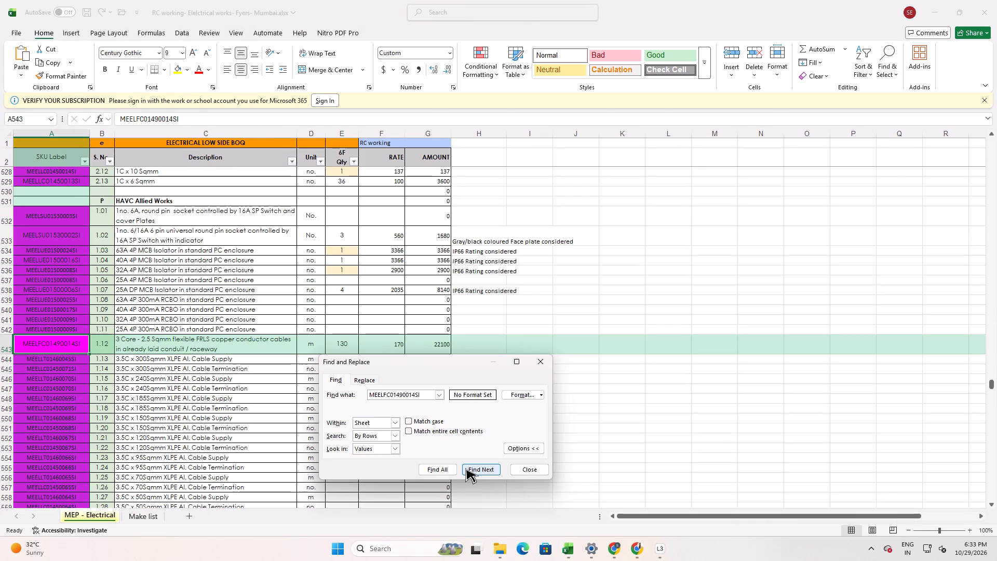
{"action": "key", "text": "alt+Tab"}
{"action": "key", "text": "alt+Tab"}
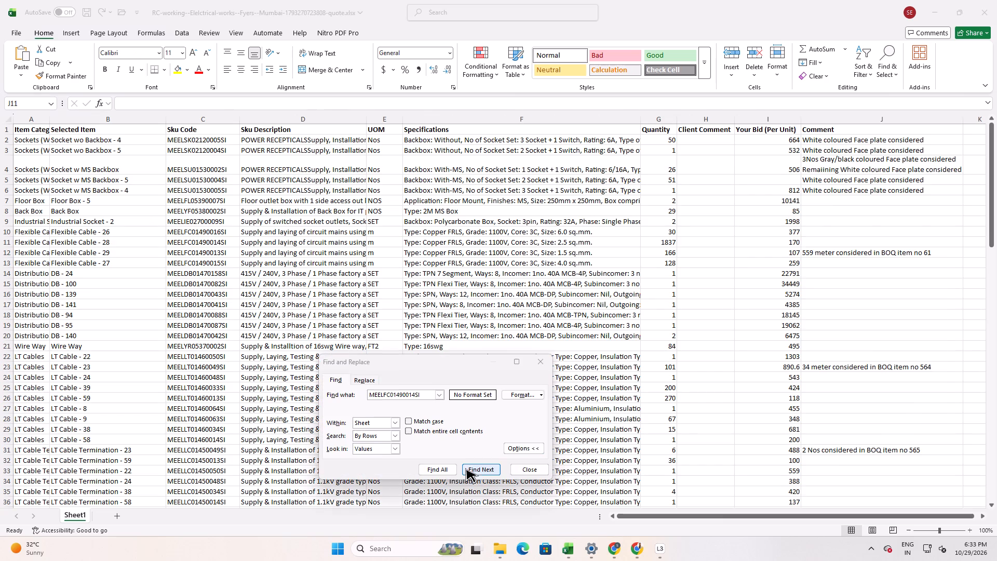
Enter the sum =1148+130 in the Client Comment cell of the Flexible Cable - 28 row.
{"action": "left_click", "coordinate": [710, 244]}
{"action": "key", "text": "equal"}
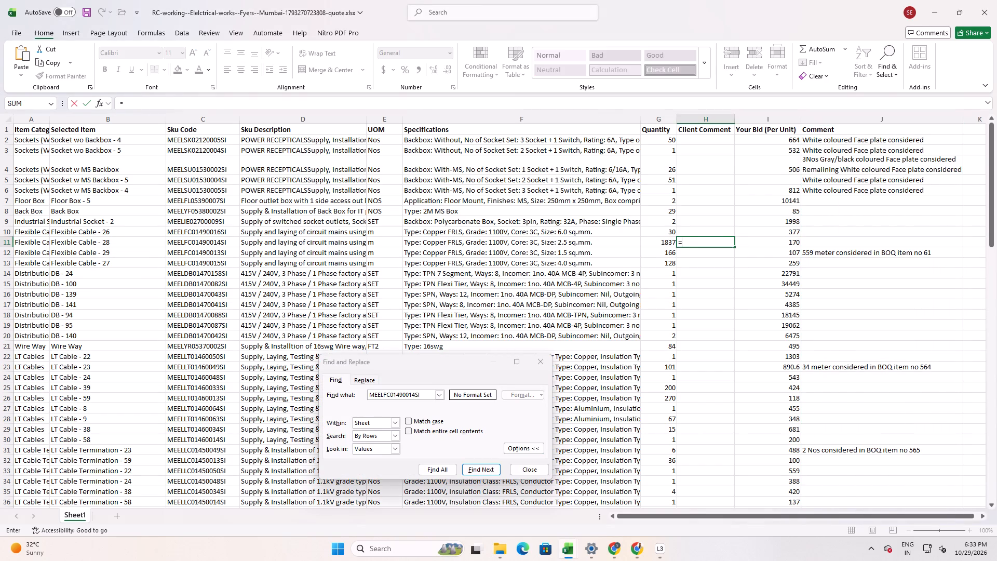
{"action": "type", "text": "114"}
{"action": "type", "text": "8+130"}
{"action": "key", "text": "Return"}
Enter the formula =G11-H11 in the Comment cell of the Flexible Cable - 28 row.
{"action": "key", "text": "Up"}
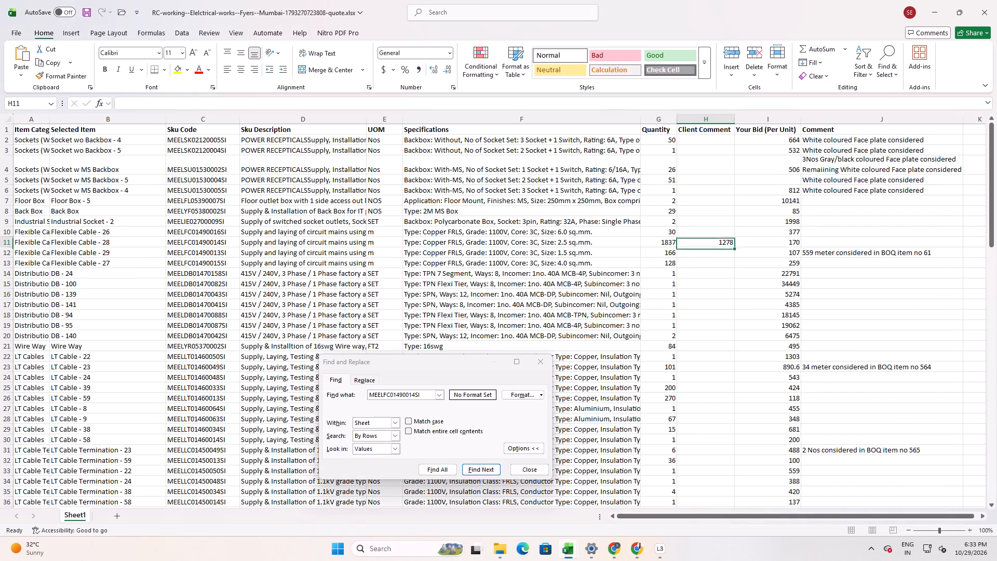
{"action": "key", "text": "Right"}
{"action": "key", "text": "Right"}
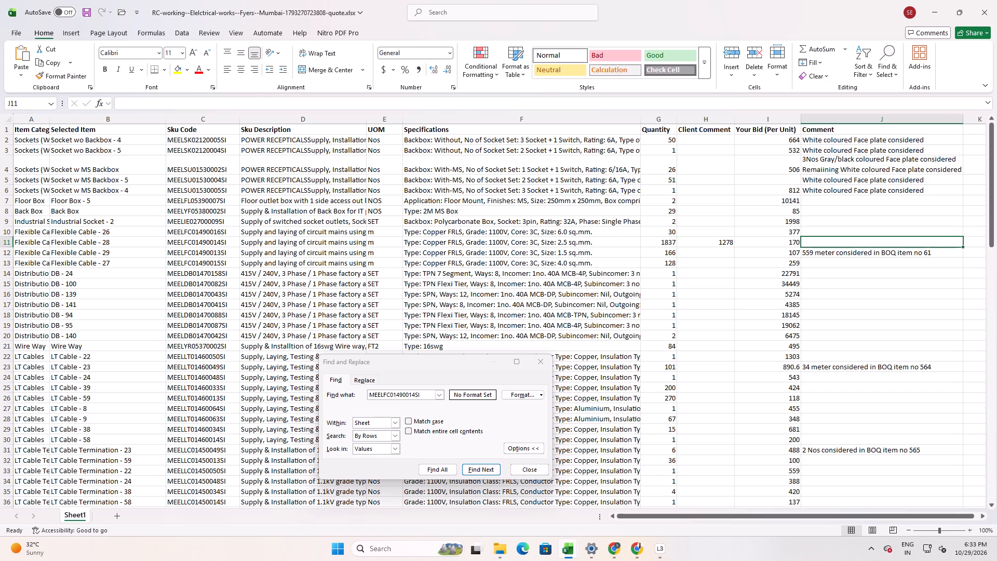
{"action": "key", "text": "equal"}
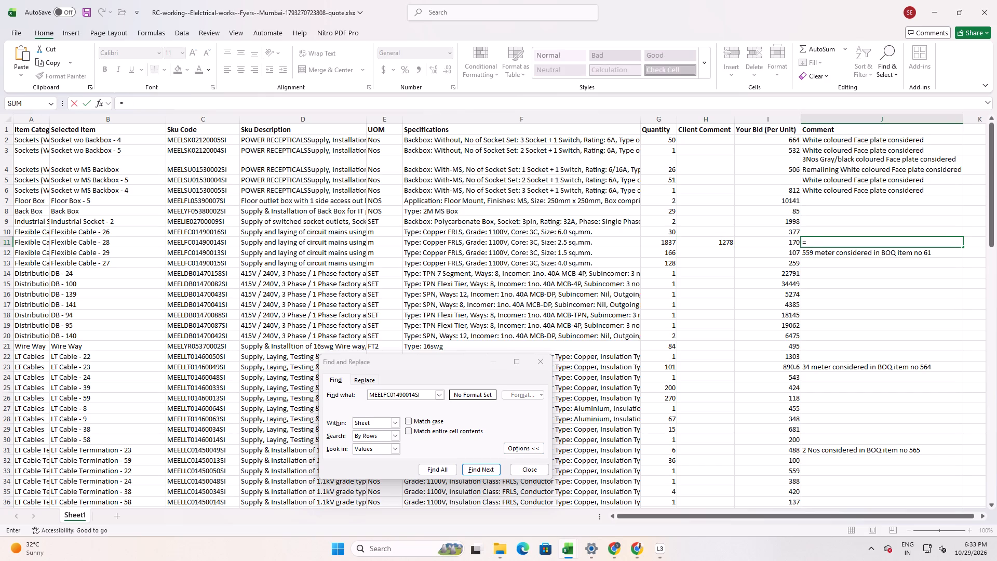
{"action": "key", "text": "Left"}
{"action": "key", "text": "Left"}
{"action": "key", "text": "Left"}
{"action": "key", "text": "minus"}
{"action": "key", "text": "Left"}
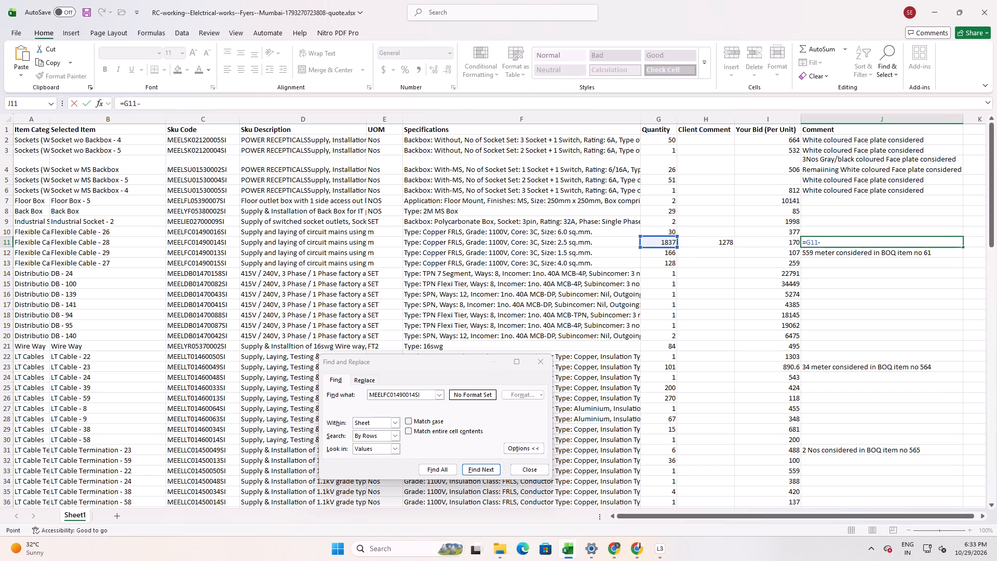
{"action": "key", "text": "Left"}
{"action": "key", "text": "Return"}
{"action": "key", "text": "Up"}
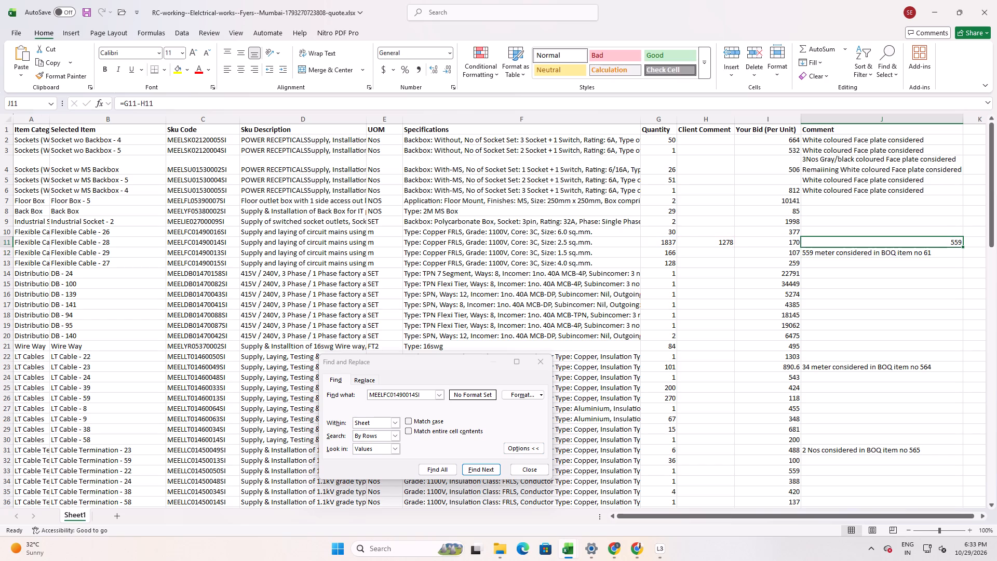
Compare the specifications, quantities and comments of the Flexible Cable - 28 and Flexible Cable - 29 rows.
{"action": "left_click", "coordinate": [875, 253]}
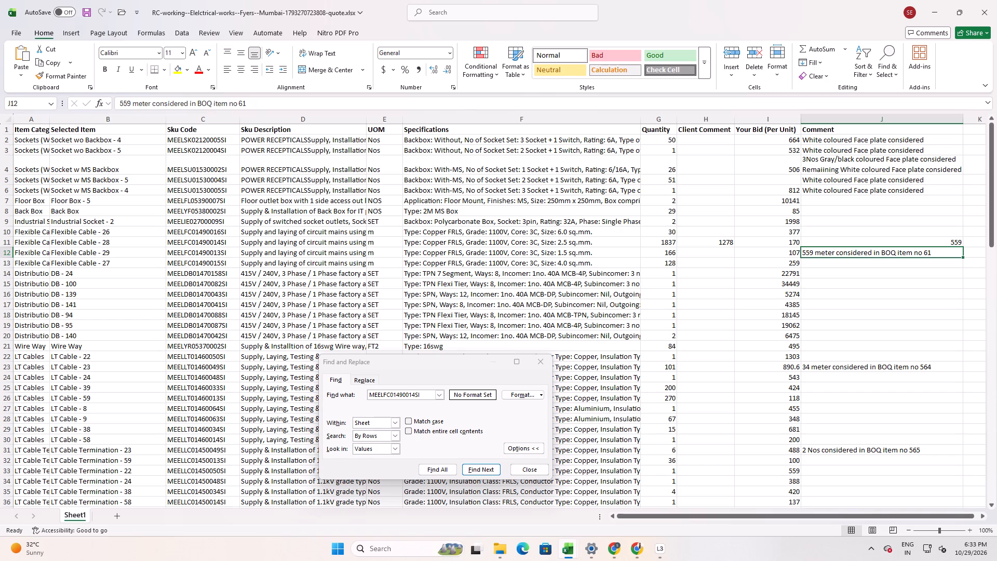
{"action": "left_click", "coordinate": [867, 239]}
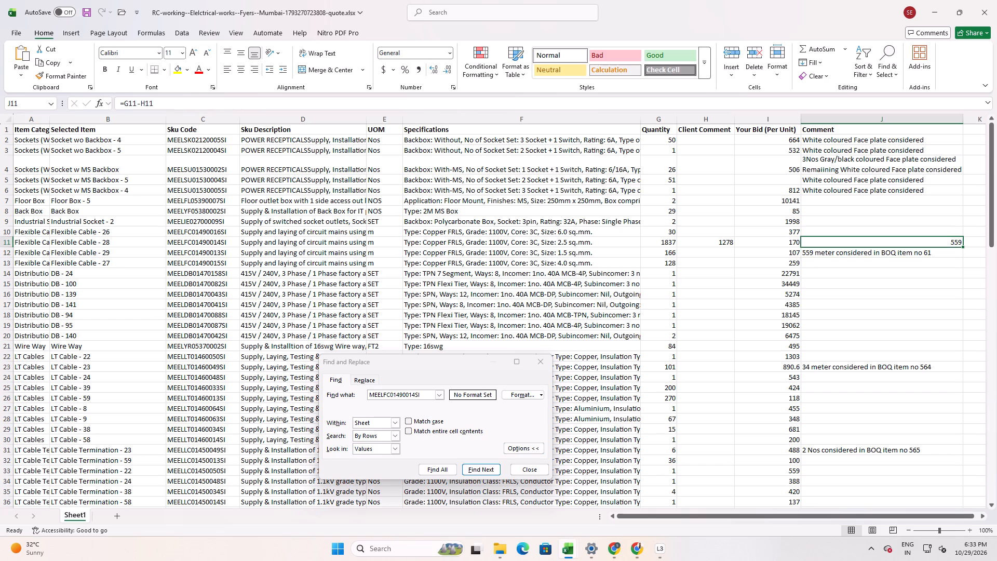
{"action": "left_click", "coordinate": [582, 241]}
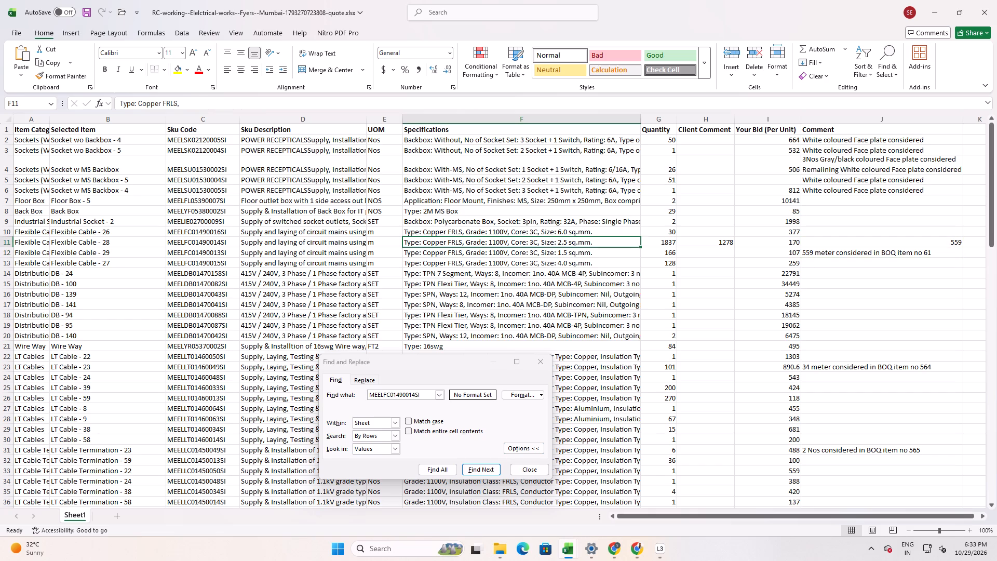
{"action": "left_click", "coordinate": [827, 240]}
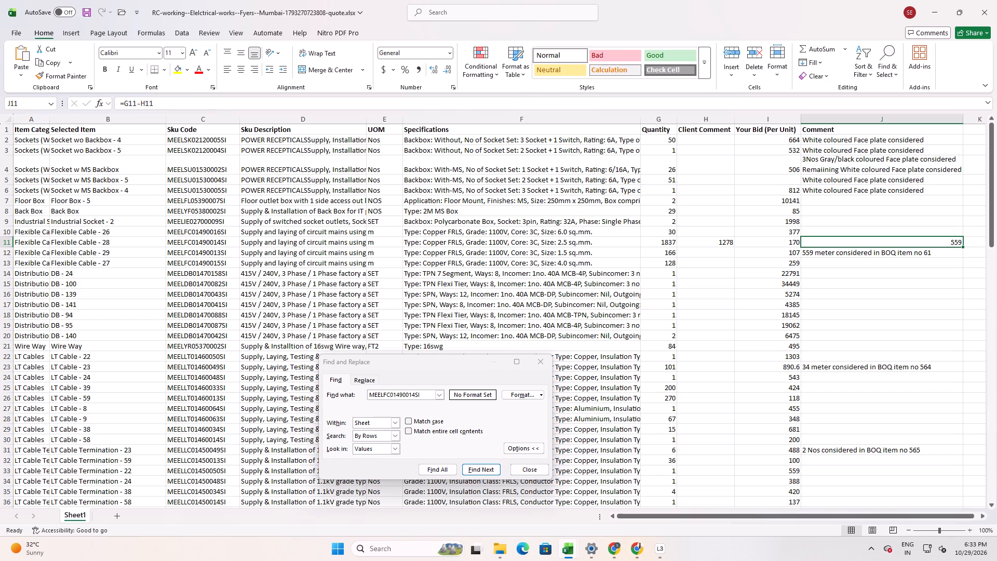
{"action": "left_click", "coordinate": [727, 241]}
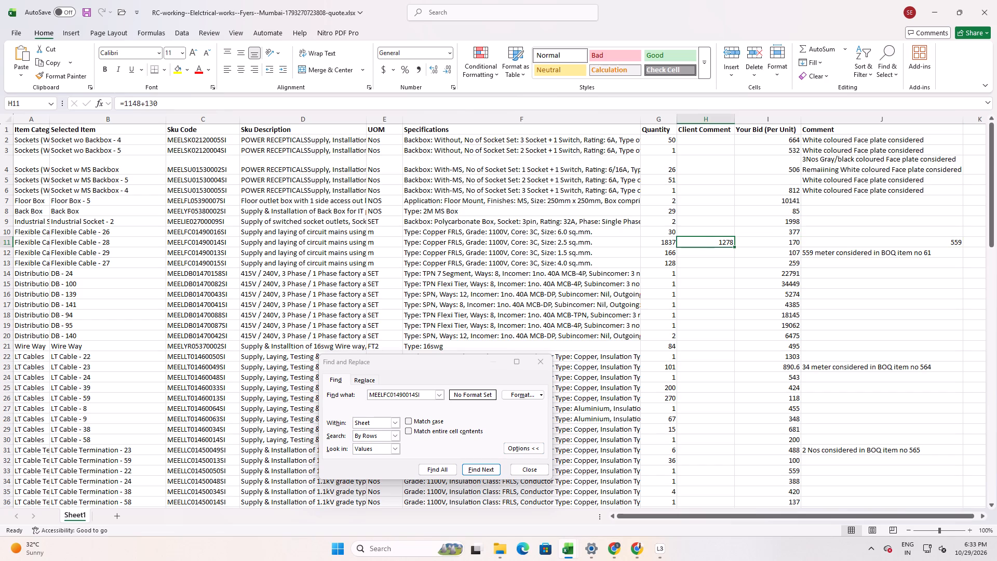
{"action": "left_click", "coordinate": [831, 239]}
{"action": "left_click", "coordinate": [672, 243]}
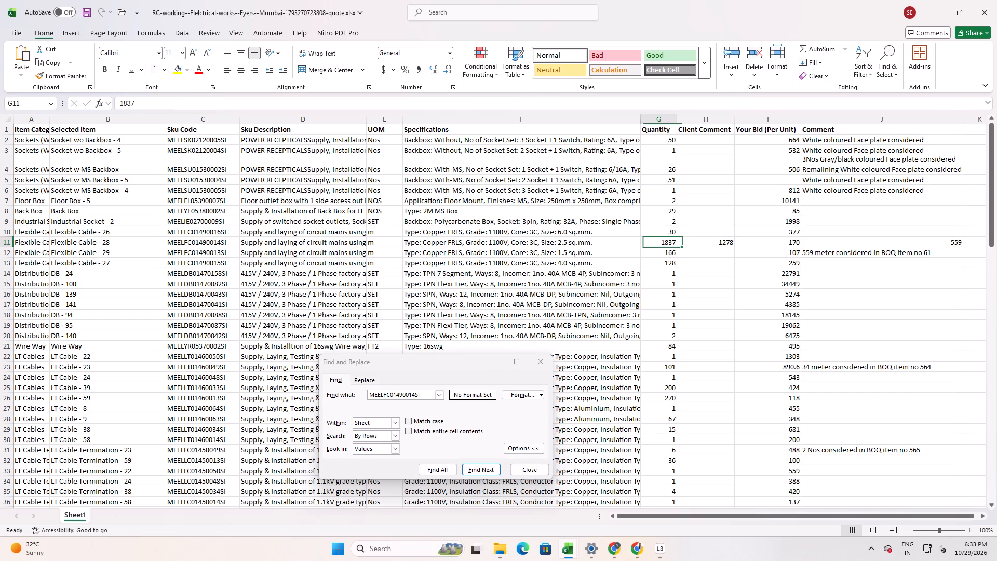
{"action": "left_click_drag", "start_coordinate": [671, 243], "coordinate": [713, 243]}
{"action": "left_click", "coordinate": [841, 245]}
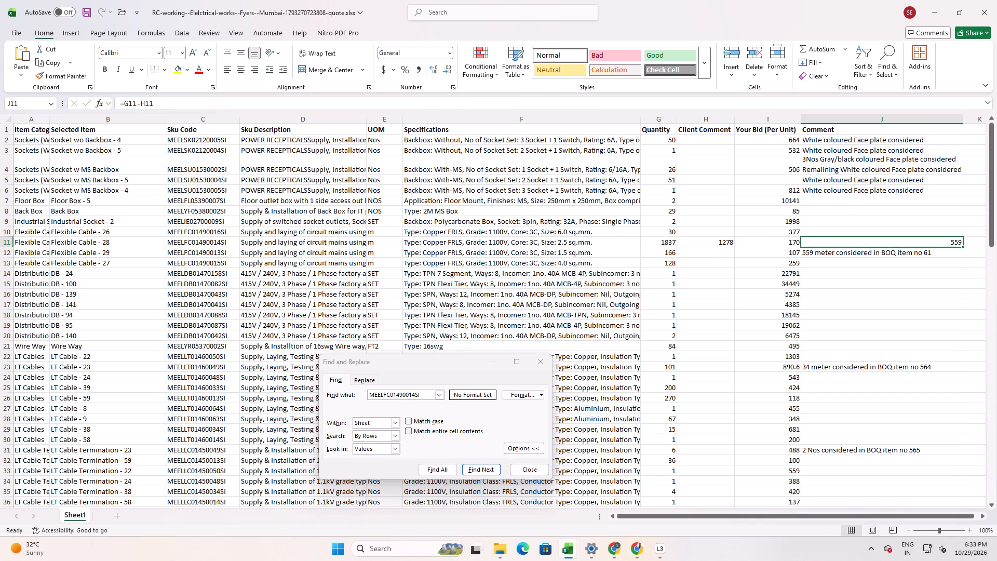
{"action": "left_click", "coordinate": [817, 253]}
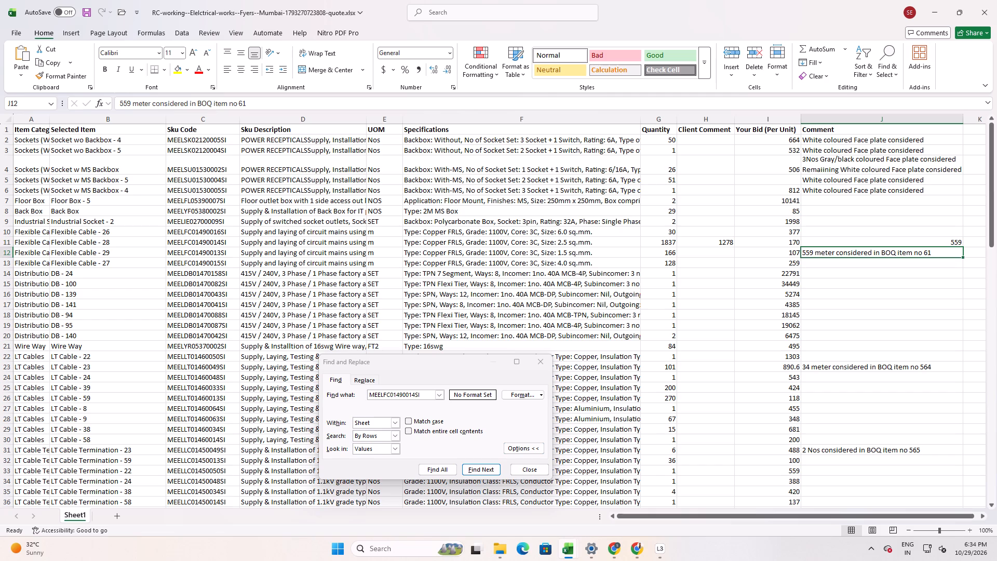
{"action": "left_click", "coordinate": [622, 256]}
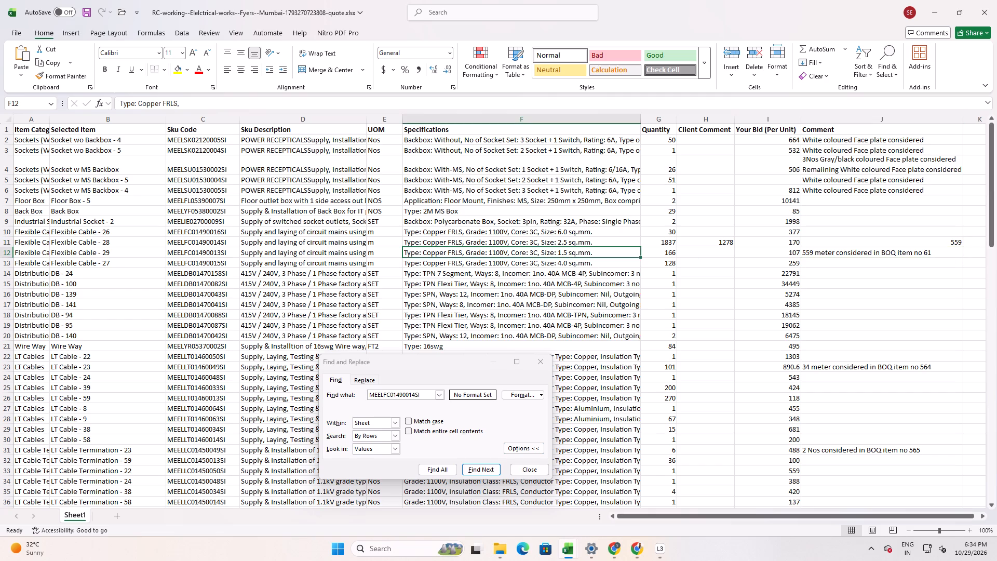
{"action": "left_click", "coordinate": [630, 241]}
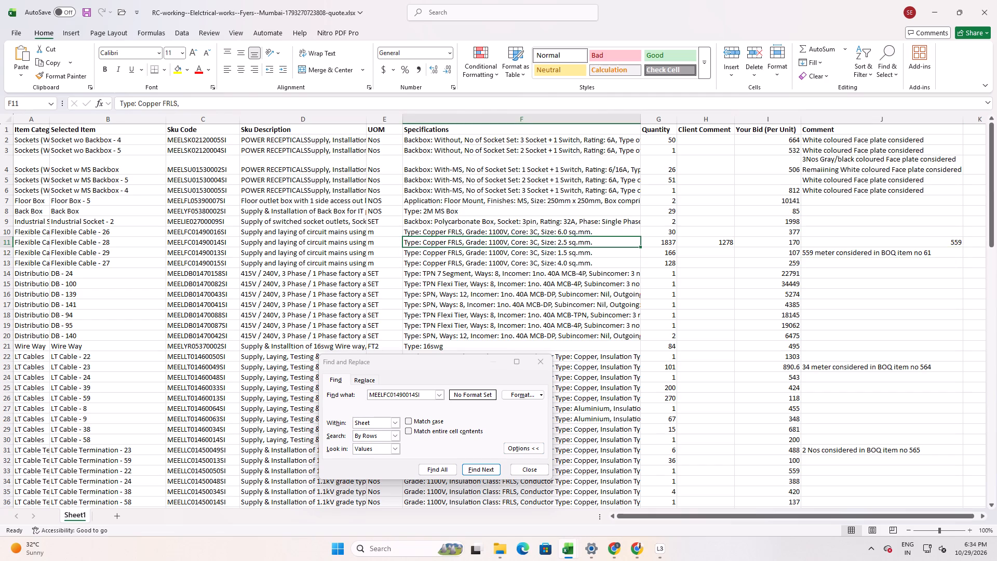
{"action": "left_click", "coordinate": [666, 249]}
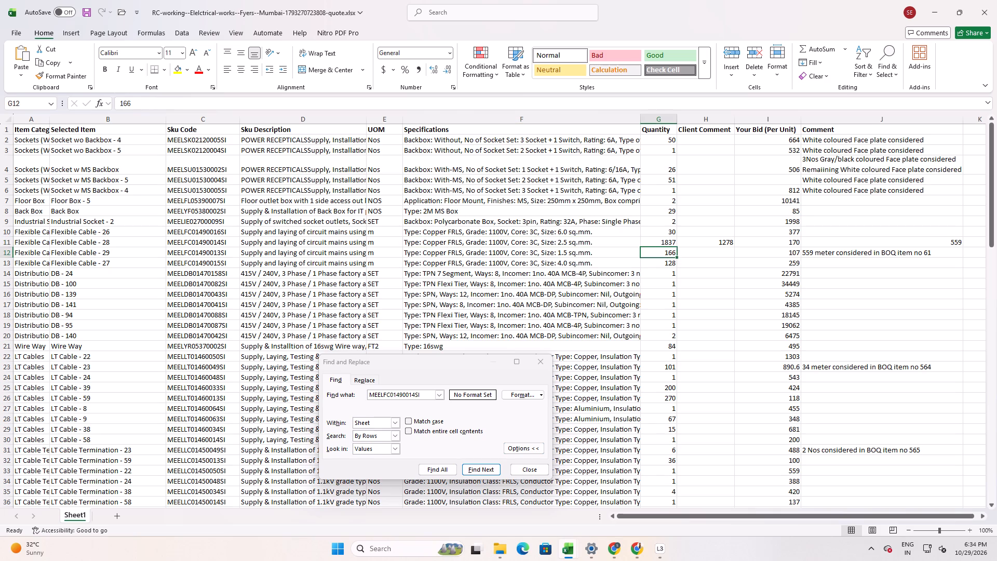
Cross-check the quantities, client comment sum and comments of the Flexible Cable - 28 and Flexible Cable - 29 rows.
{"action": "left_click", "coordinate": [831, 255]}
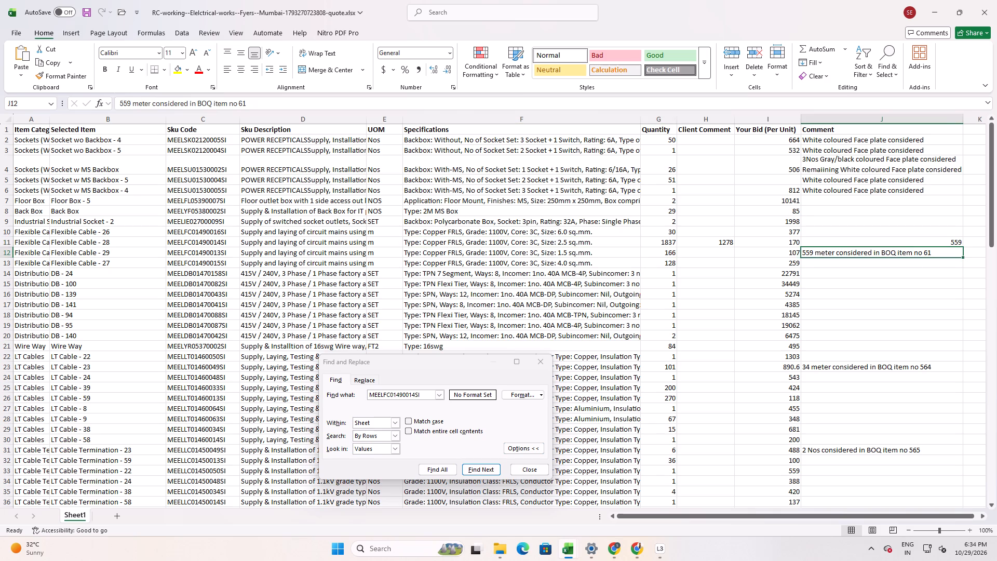
{"action": "left_click", "coordinate": [674, 254]}
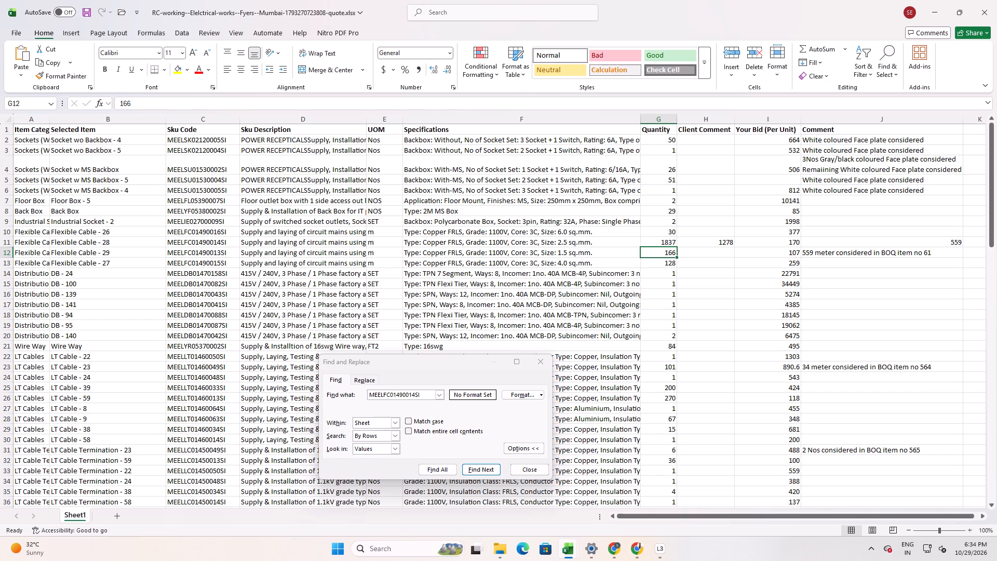
{"action": "left_click", "coordinate": [859, 243]}
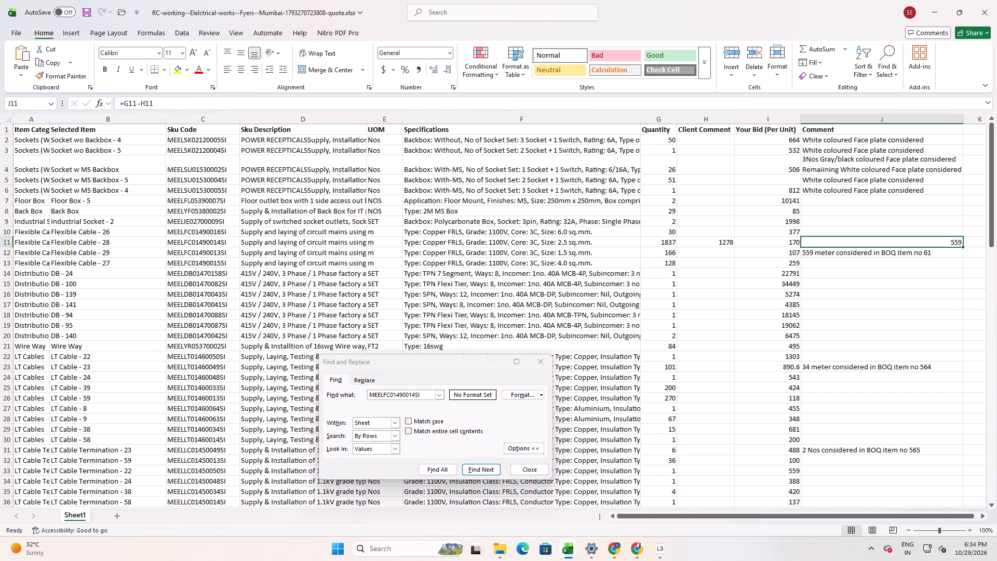
{"action": "left_click", "coordinate": [666, 254]}
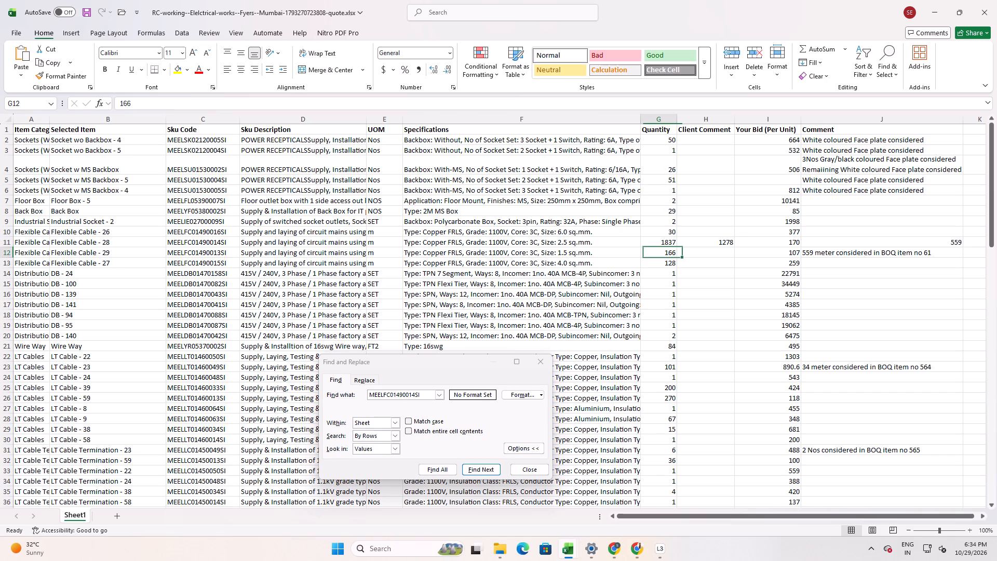
{"action": "left_click", "coordinate": [813, 255]}
{"action": "left_click", "coordinate": [613, 259]}
{"action": "left_click", "coordinate": [613, 255]}
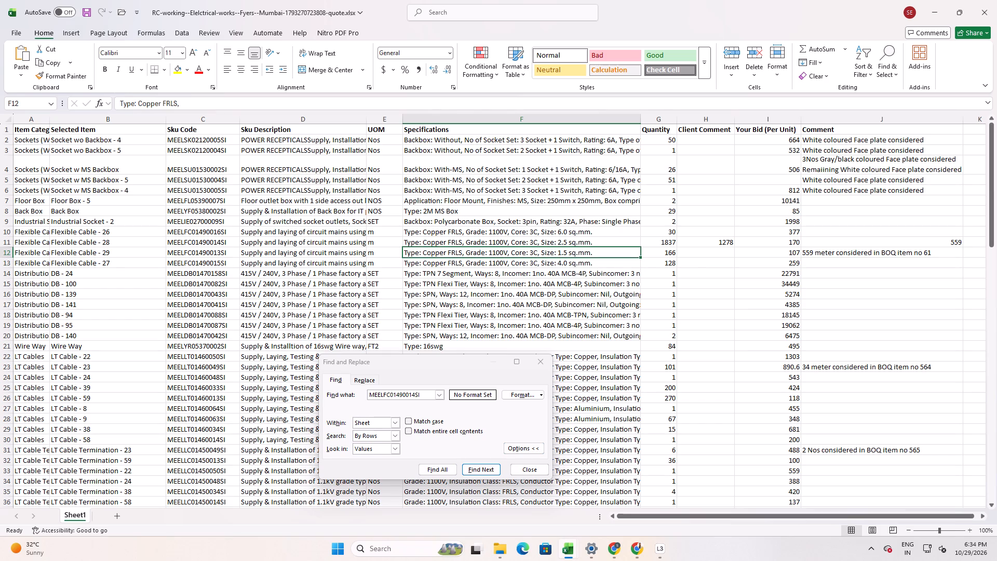
{"action": "left_click", "coordinate": [853, 256]}
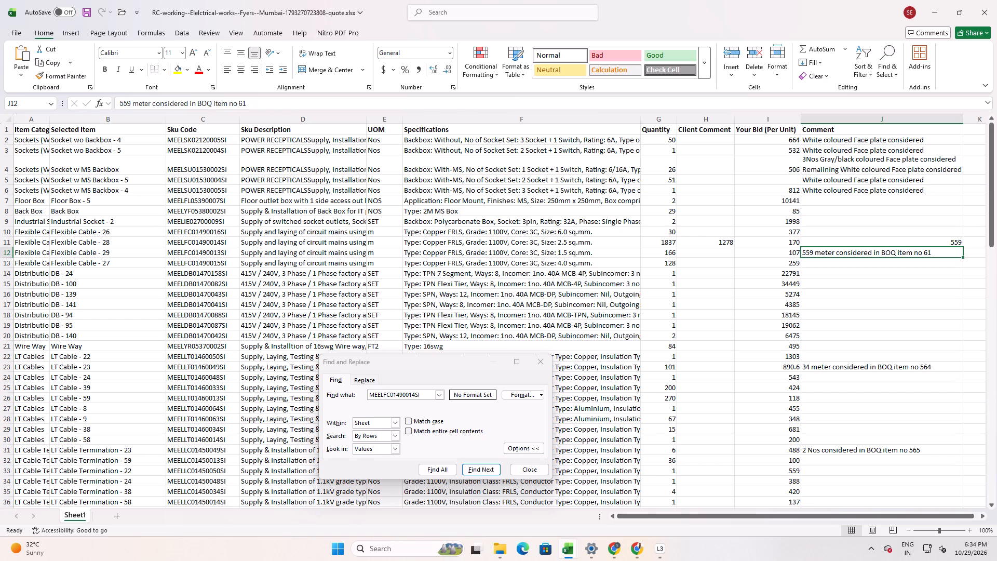
{"action": "left_click", "coordinate": [667, 243]}
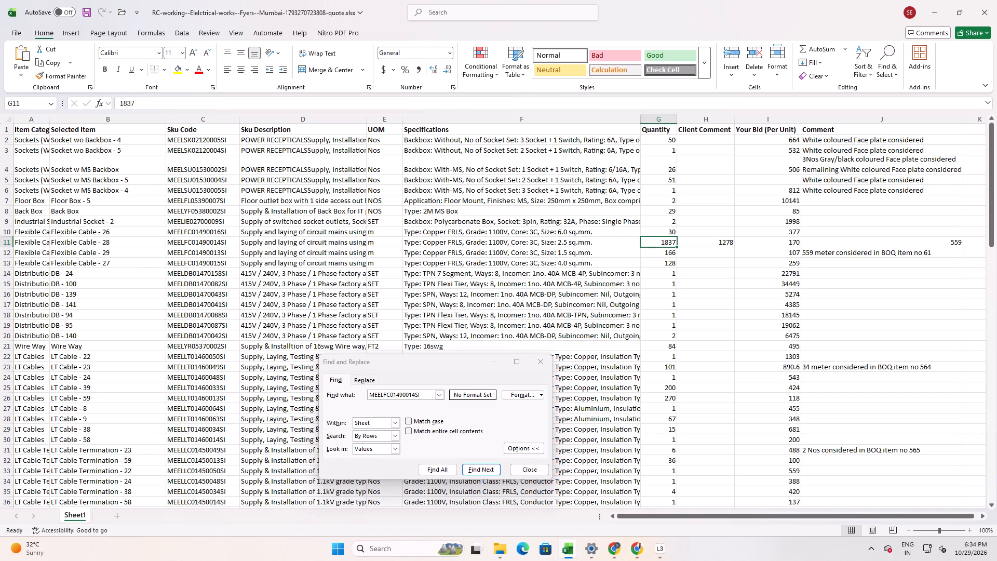
{"action": "left_click", "coordinate": [727, 244]}
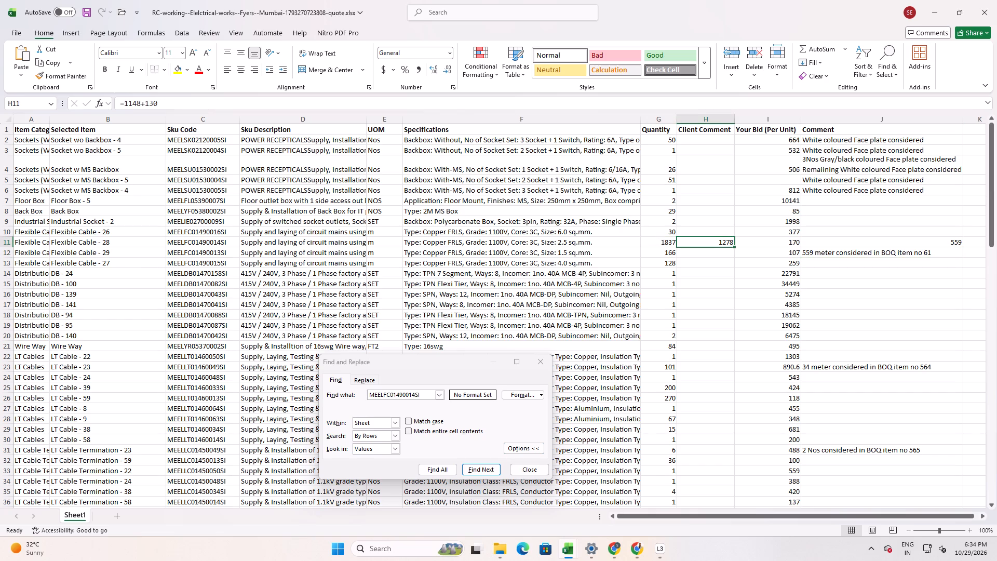
{"action": "left_click", "coordinate": [670, 244]}
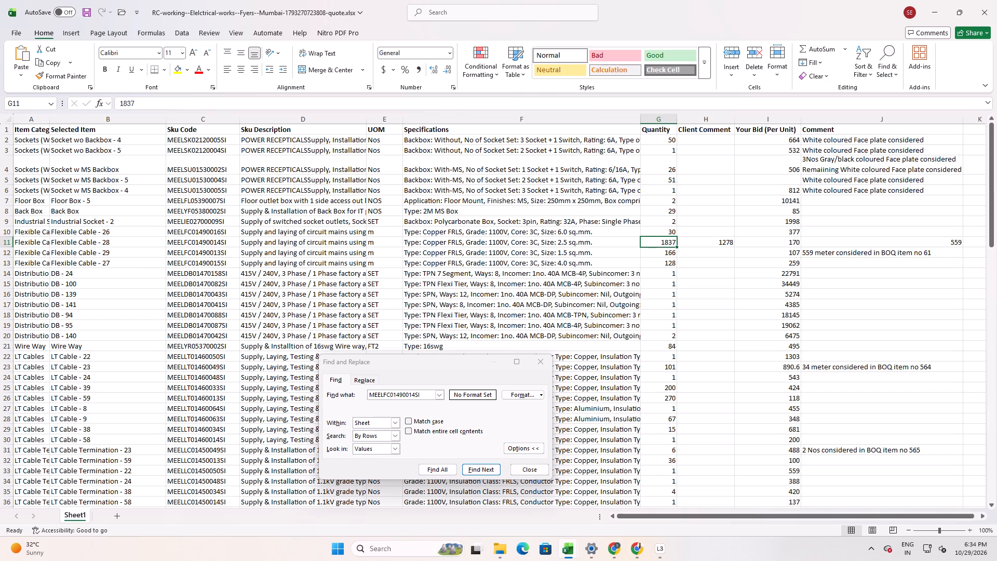
{"action": "left_click", "coordinate": [887, 237]}
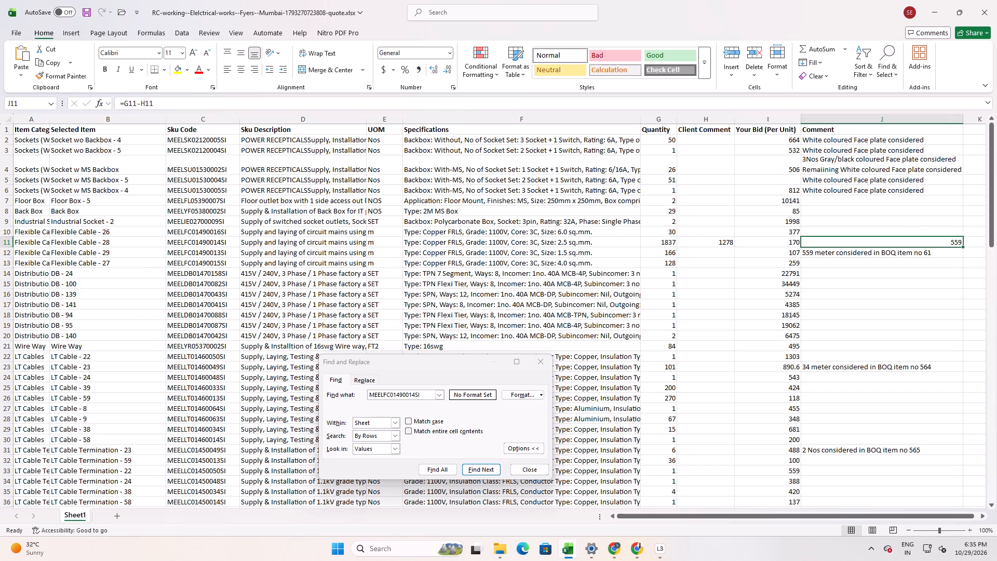
{"action": "left_click", "coordinate": [723, 242]}
{"action": "left_click", "coordinate": [668, 242]}
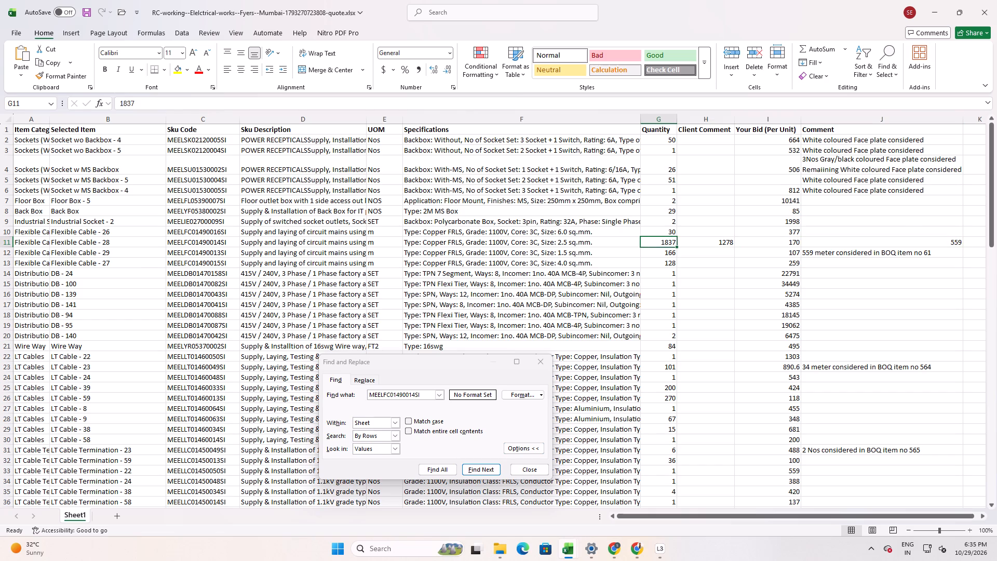
{"action": "left_click", "coordinate": [866, 245]}
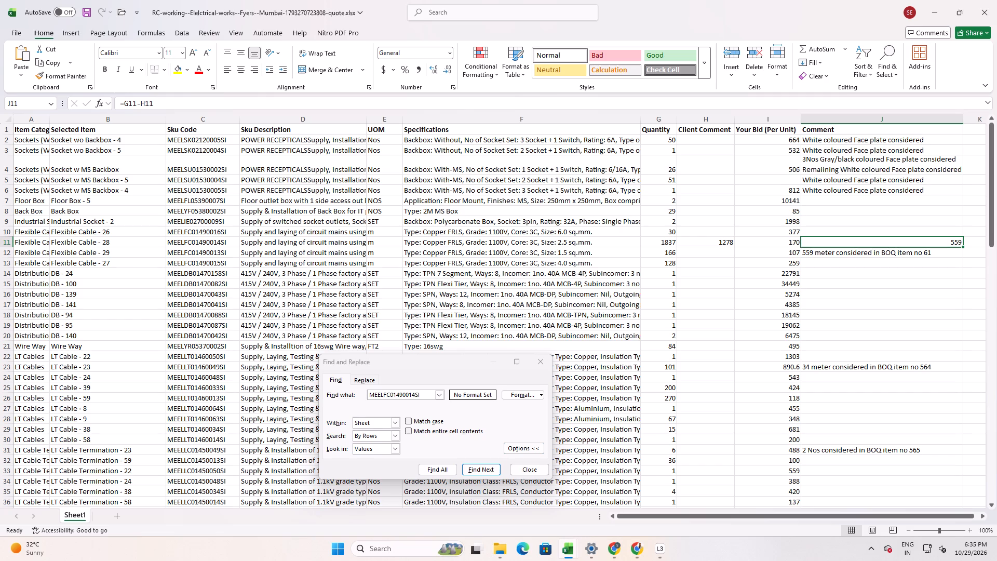
Switch to the Working copy of the quote and examine its calculations, unit bids and comments around the flexible cable rows.
{"action": "key", "text": "alt+Tab"}
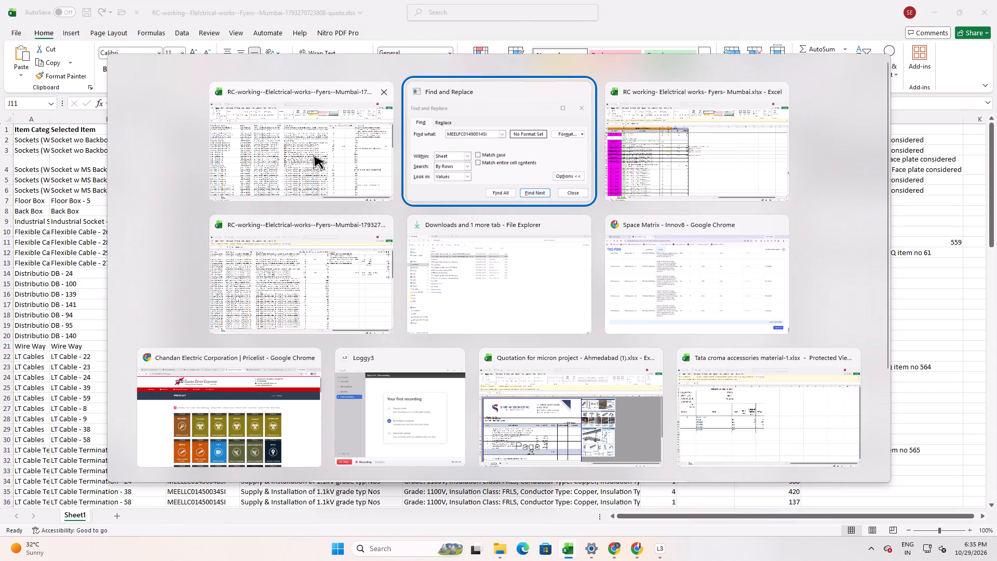
{"action": "key", "text": "alt+Tab"}
{"action": "left_click", "coordinate": [332, 274], "text": "alt"}
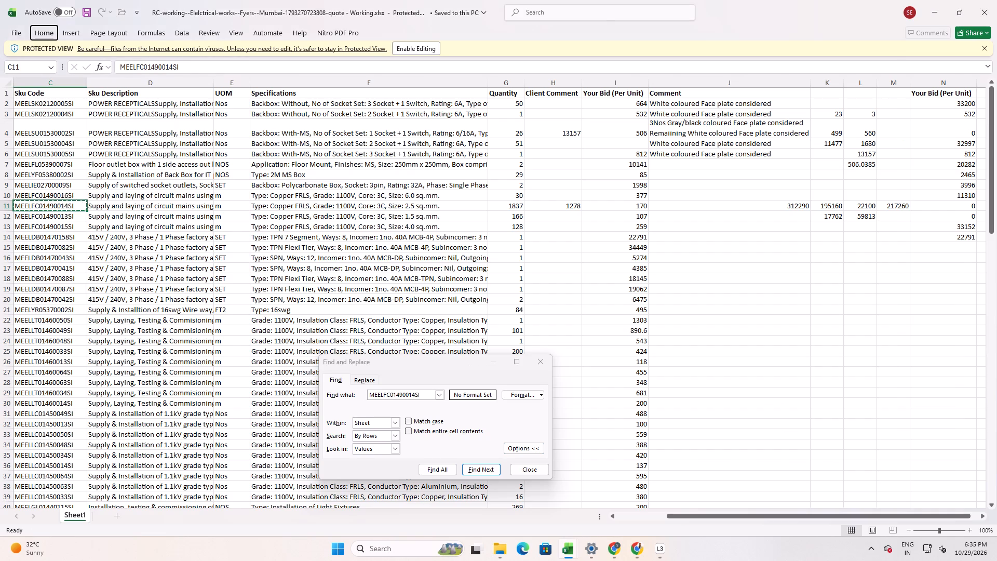
{"action": "scroll", "coordinate": [884, 296], "scroll_direction": "up", "scroll_amount": 2}
{"action": "left_click", "coordinate": [807, 253]}
{"action": "left_click", "coordinate": [745, 229]}
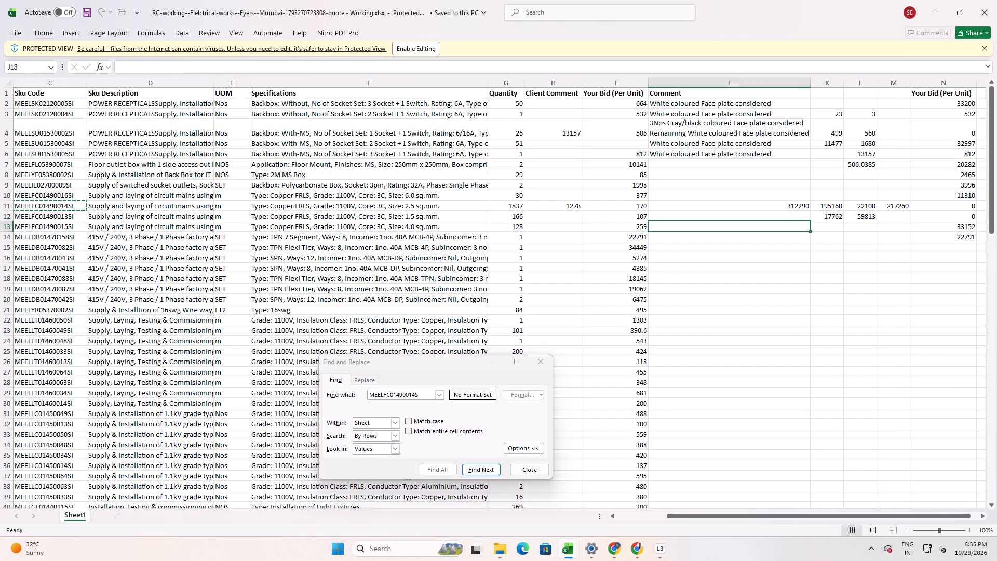
{"action": "left_click", "coordinate": [766, 218]}
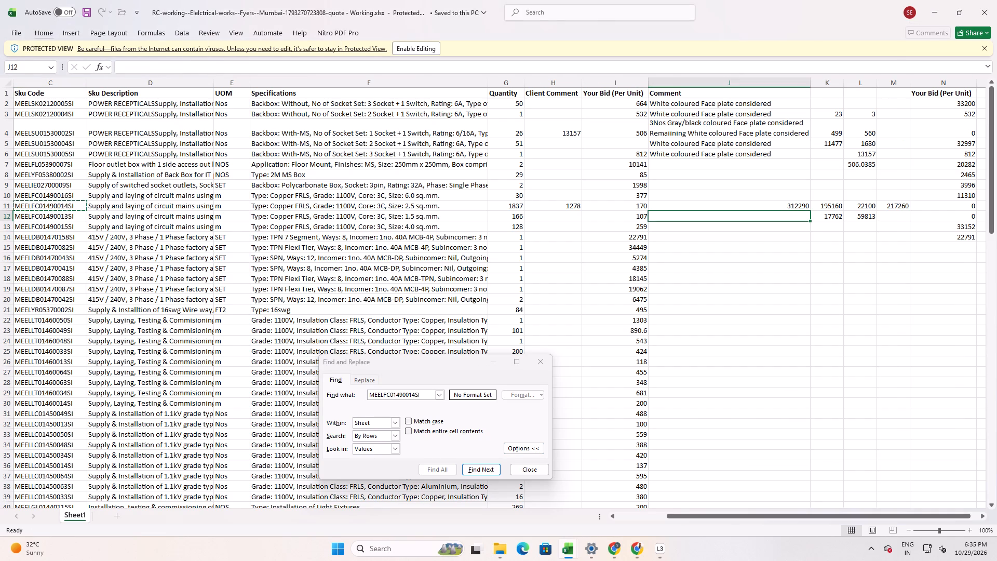
{"action": "left_click", "coordinate": [598, 205]}
{"action": "scroll", "coordinate": [643, 209], "scroll_direction": "up", "scroll_amount": 2}
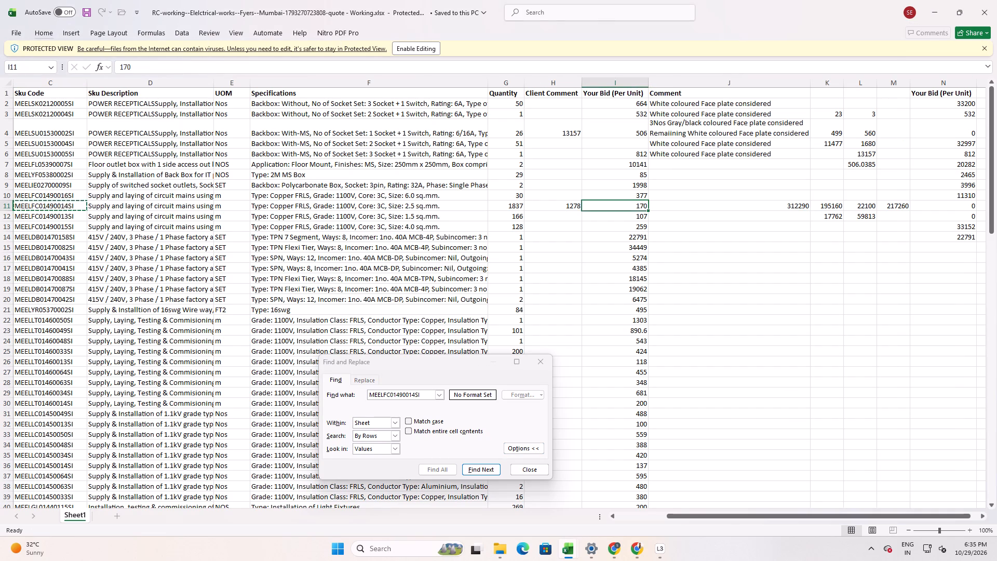
{"action": "left_click", "coordinate": [623, 132]}
{"action": "left_click", "coordinate": [567, 133]}
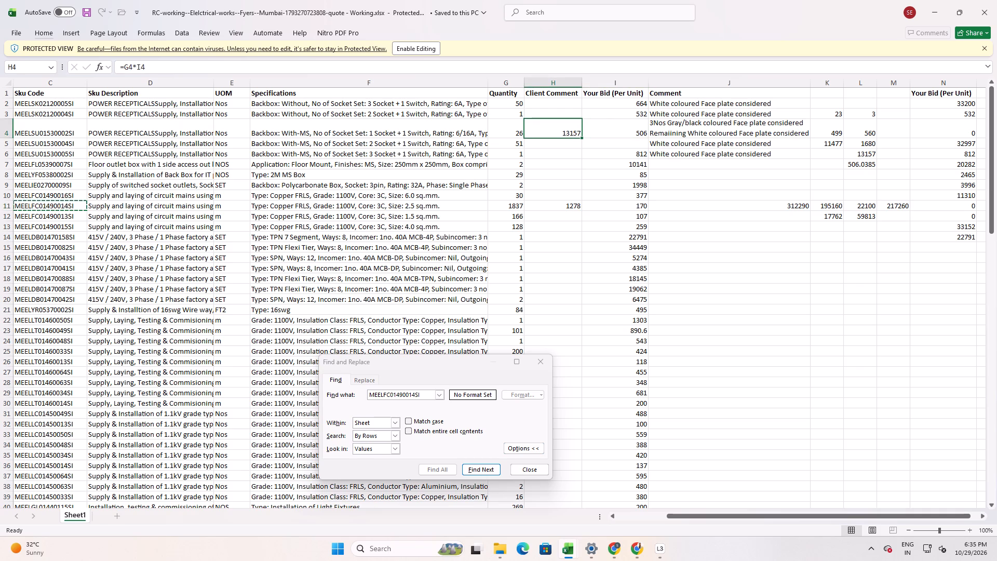
{"action": "left_click", "coordinate": [627, 202]}
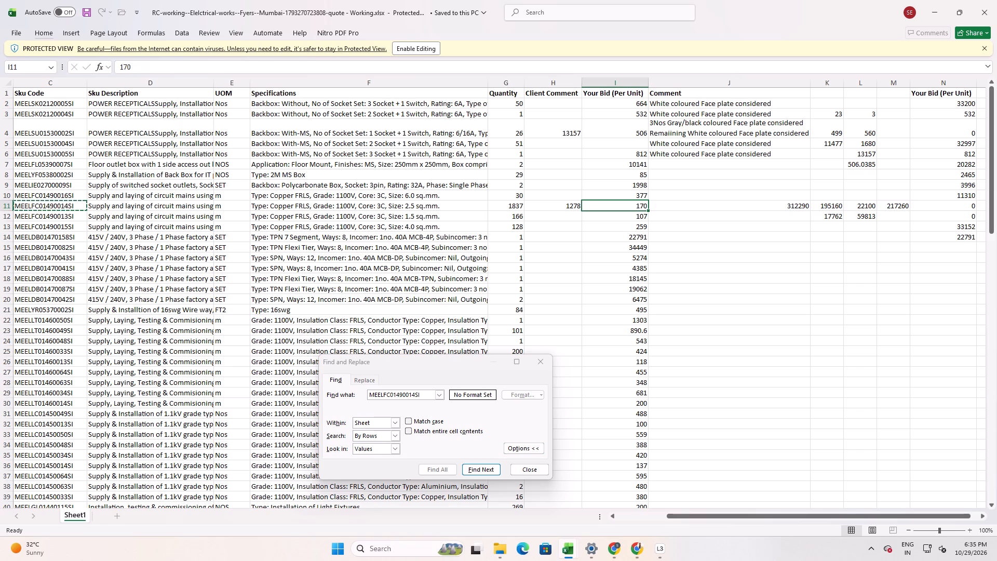
{"action": "scroll", "coordinate": [651, 352], "scroll_direction": "down", "scroll_amount": 20}
{"action": "scroll", "coordinate": [651, 352], "scroll_direction": "down", "scroll_amount": 6}
{"action": "scroll", "coordinate": [716, 435], "scroll_direction": "up", "scroll_amount": 8}
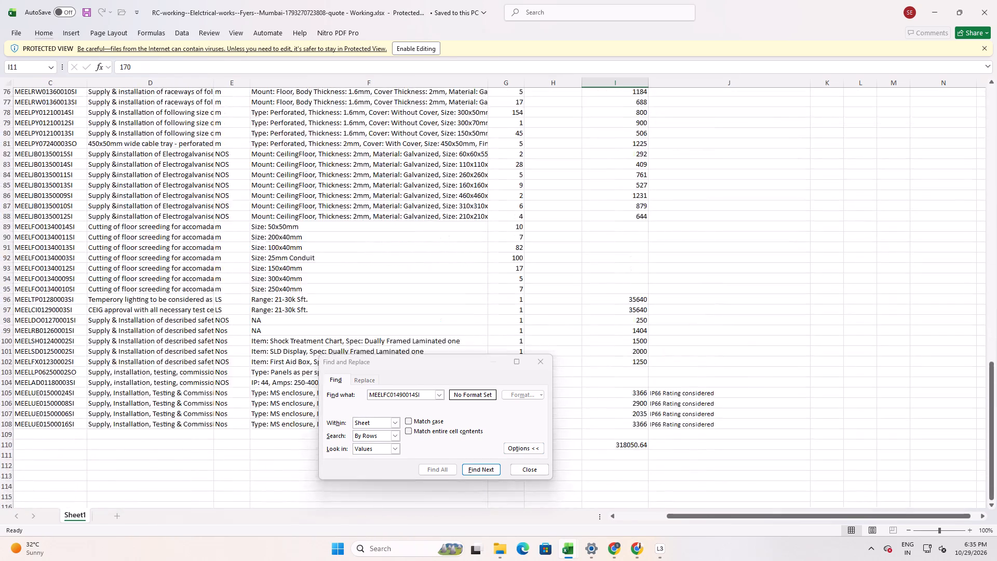
{"action": "scroll", "coordinate": [718, 430], "scroll_direction": "up", "scroll_amount": 20}
{"action": "scroll", "coordinate": [718, 430], "scroll_direction": "up", "scroll_amount": 7}
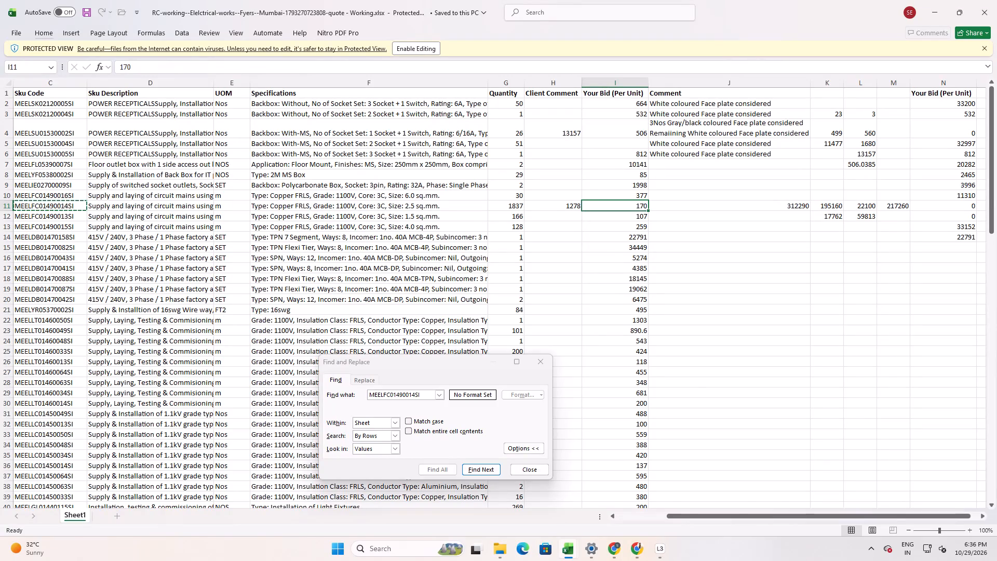
In the quote workbook, highlight in yellow the Comment cells of Flexible Cable - 28, Flexible Cable - 29, LT Cable - 23 and LT Cable Termination - 23.
{"action": "key", "text": "alt+Tab"}
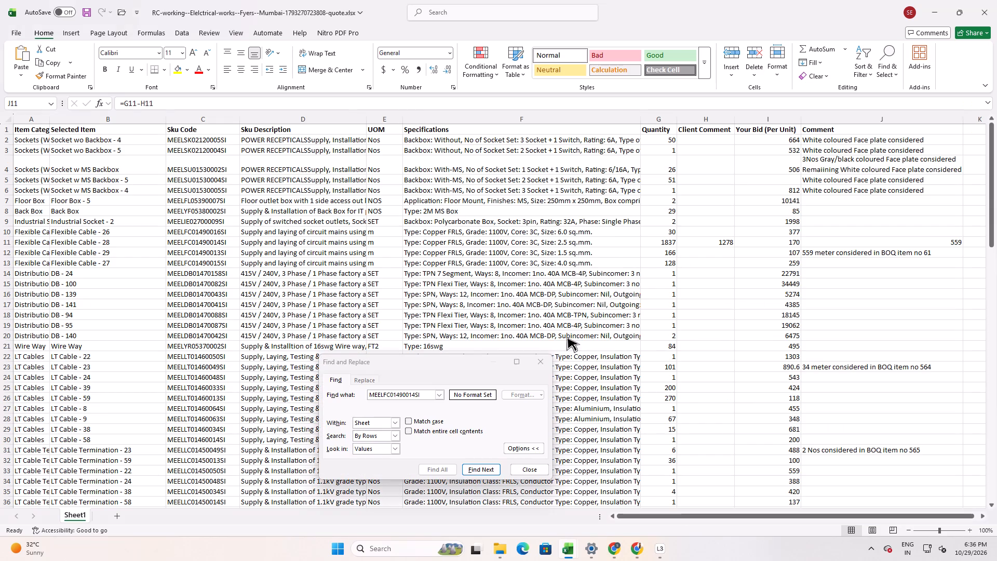
{"action": "scroll", "coordinate": [669, 330], "scroll_direction": "up", "scroll_amount": 2}
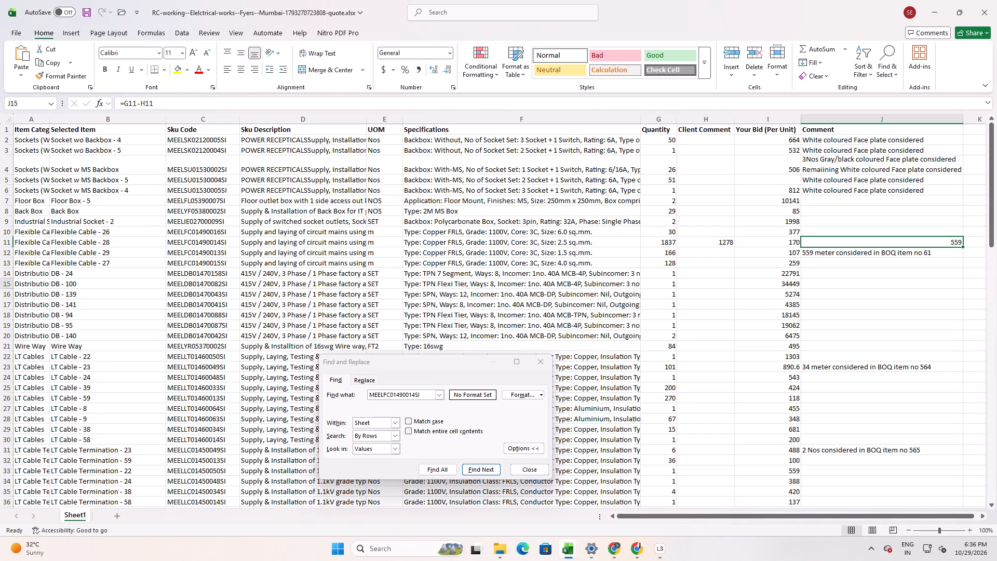
{"action": "left_click", "coordinate": [809, 286]}
{"action": "left_click_drag", "start_coordinate": [845, 234], "coordinate": [847, 461]}
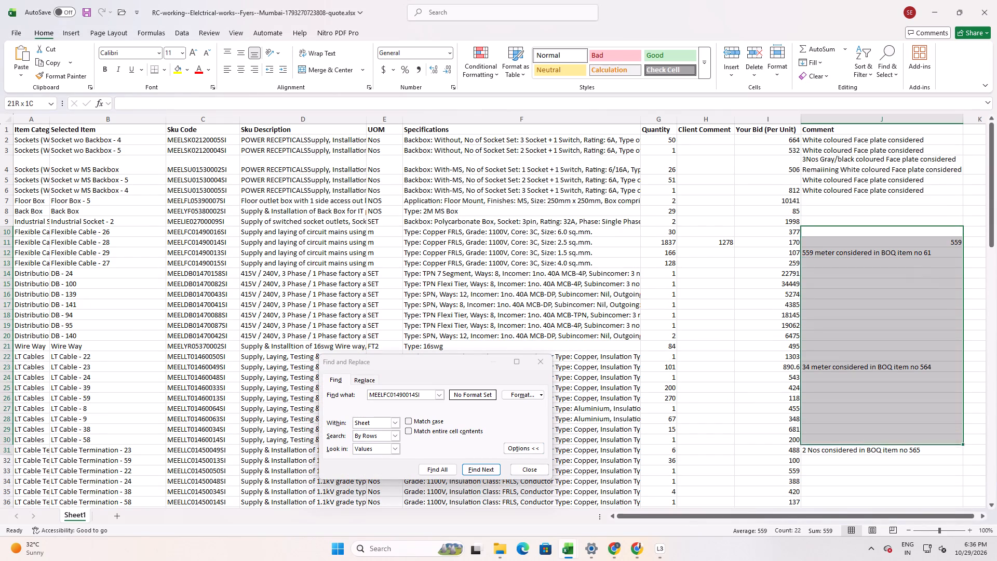
{"action": "left_click_drag", "start_coordinate": [847, 461], "coordinate": [847, 487]}
{"action": "scroll", "coordinate": [830, 439], "scroll_direction": "down", "scroll_amount": 20}
{"action": "scroll", "coordinate": [830, 439], "scroll_direction": "down", "scroll_amount": 4}
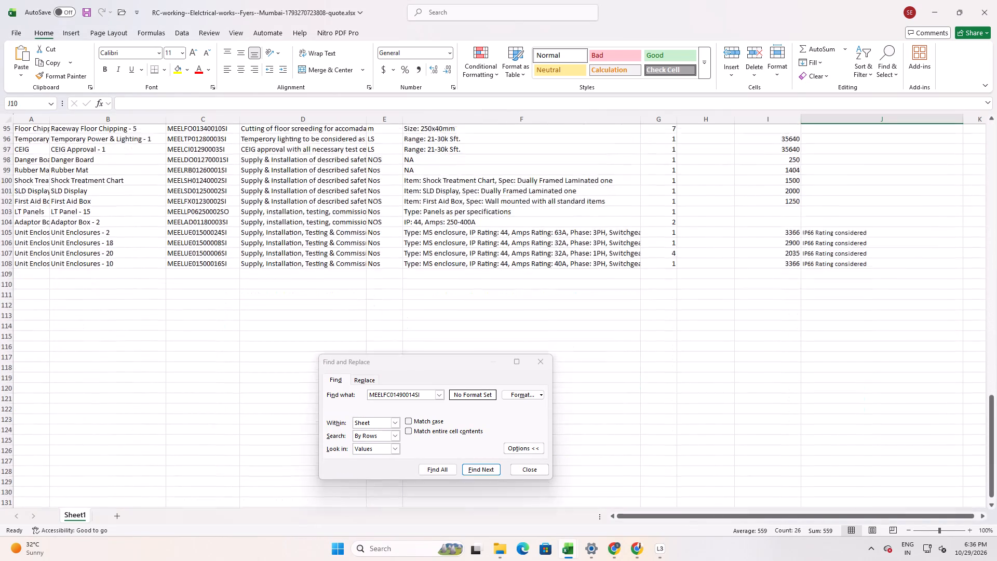
{"action": "scroll", "coordinate": [831, 431], "scroll_direction": "up", "scroll_amount": 20}
{"action": "scroll", "coordinate": [831, 431], "scroll_direction": "up", "scroll_amount": 6}
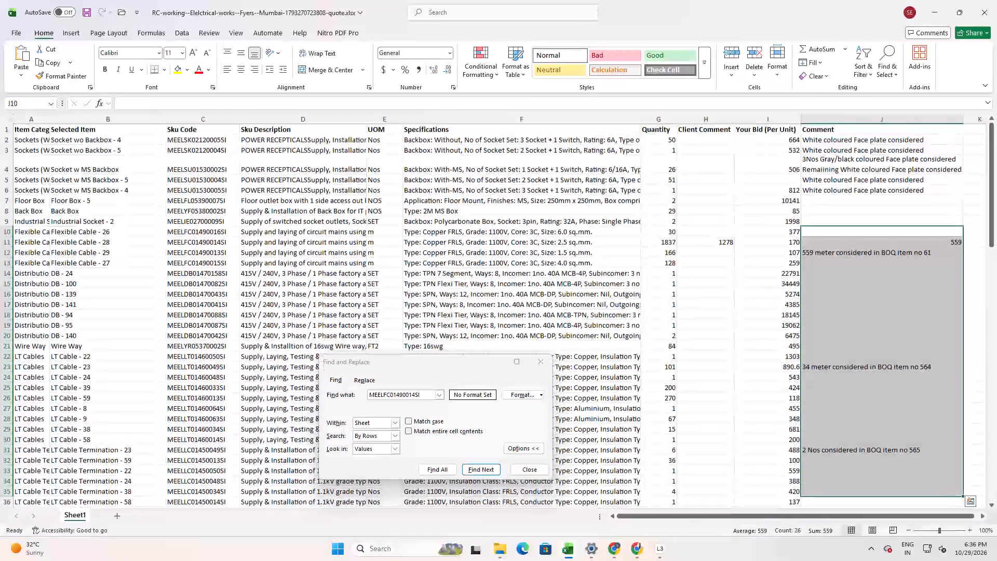
{"action": "left_click_drag", "start_coordinate": [864, 238], "coordinate": [867, 251]}
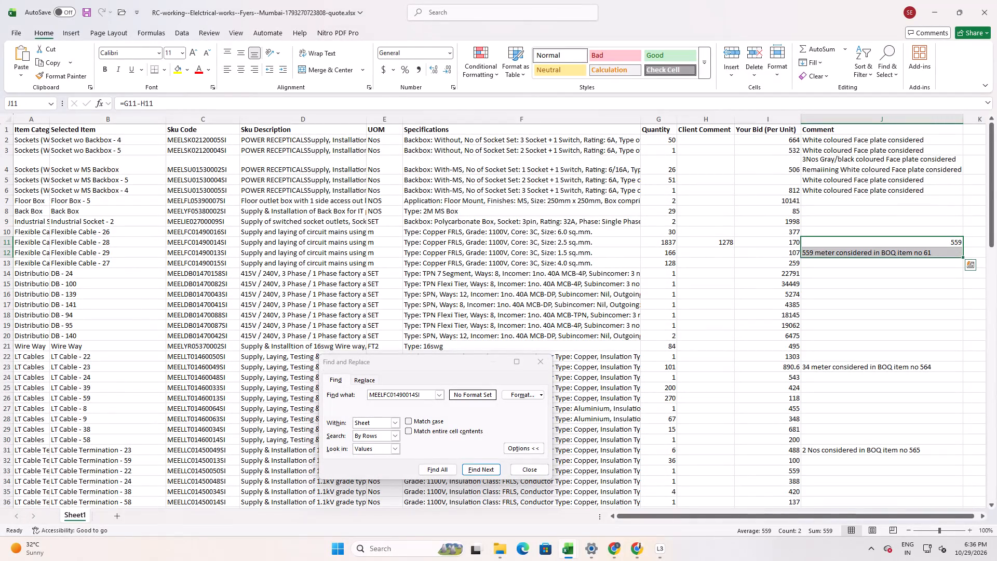
{"action": "left_click", "coordinate": [179, 72]}
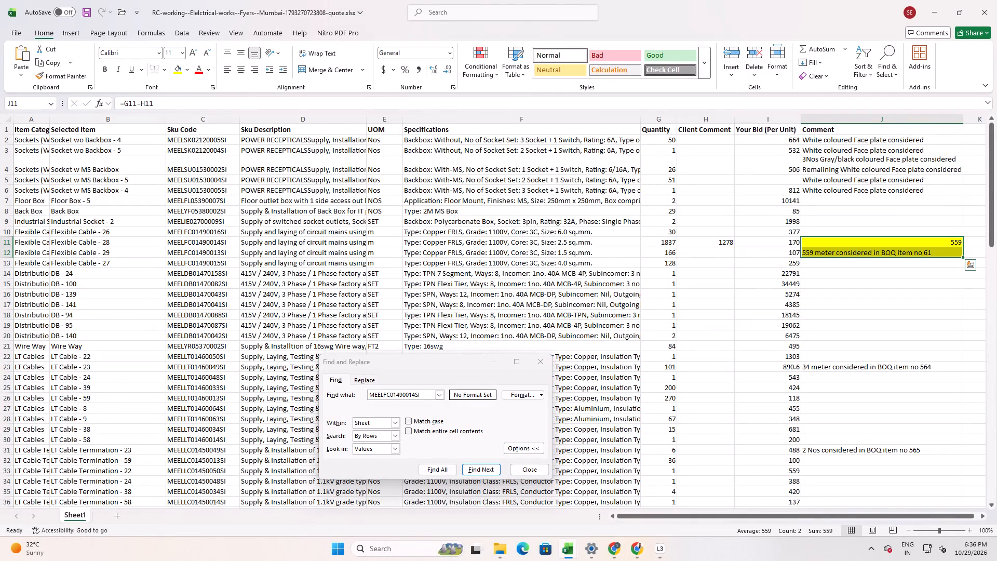
{"action": "left_click", "coordinate": [848, 367]}
{"action": "left_click", "coordinate": [174, 69]}
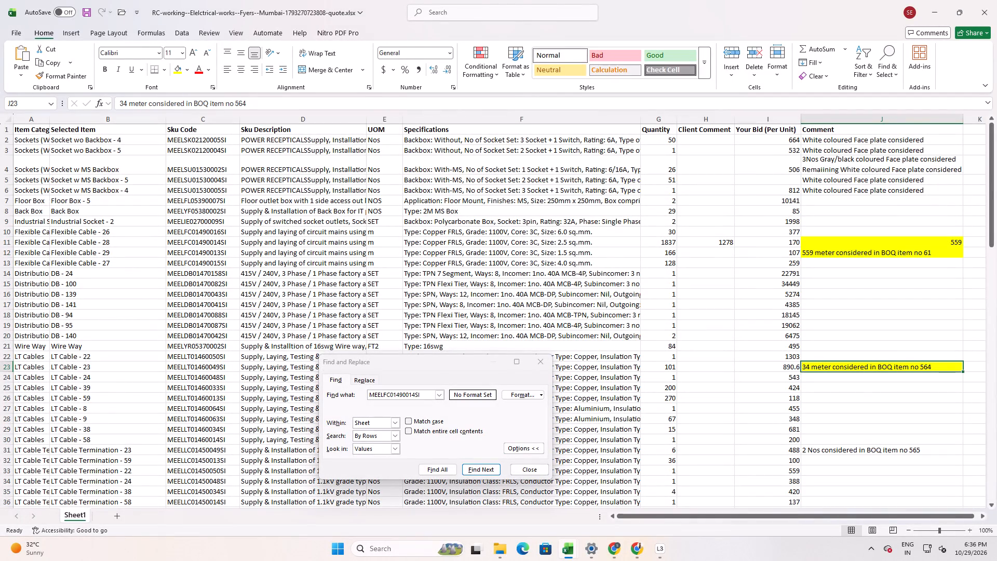
{"action": "left_click", "coordinate": [847, 452]}
{"action": "left_click", "coordinate": [179, 71]}
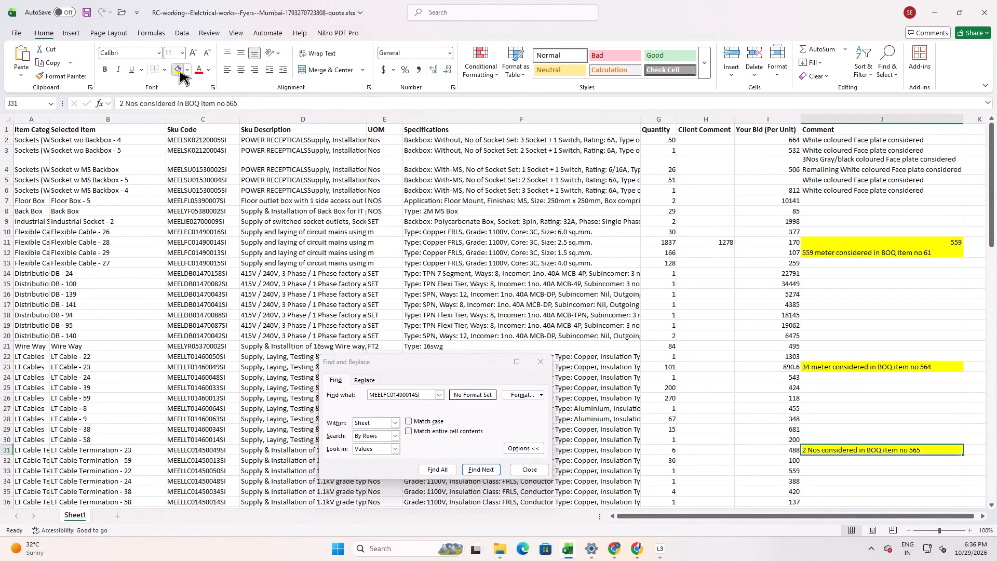
{"action": "left_click", "coordinate": [904, 325]}
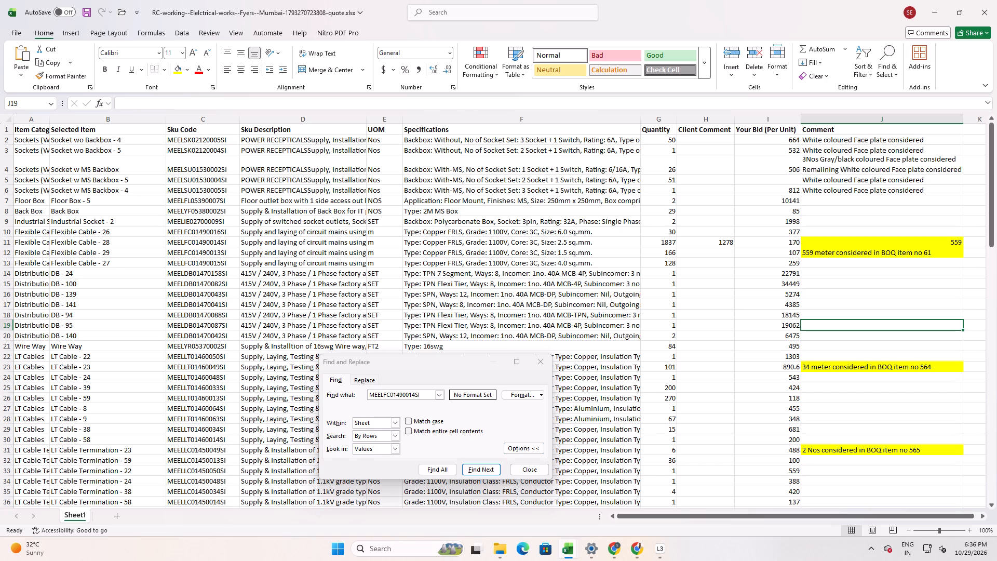
Review the remaining quote rows for blank unit bids, checking the Lighting Sensor and Raceway Floor Chipping rows.
{"action": "scroll", "coordinate": [745, 250], "scroll_direction": "down", "scroll_amount": 5}
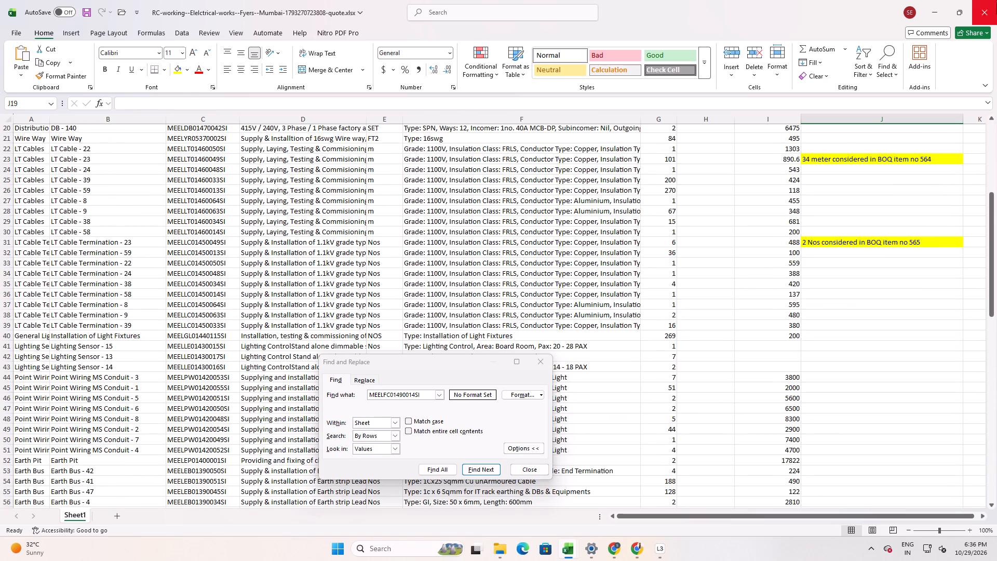
{"action": "left_click_drag", "start_coordinate": [779, 346], "coordinate": [393, 369]}
{"action": "scroll", "coordinate": [867, 422], "scroll_direction": "down", "scroll_amount": 3}
{"action": "scroll", "coordinate": [793, 417], "scroll_direction": "down", "scroll_amount": 9}
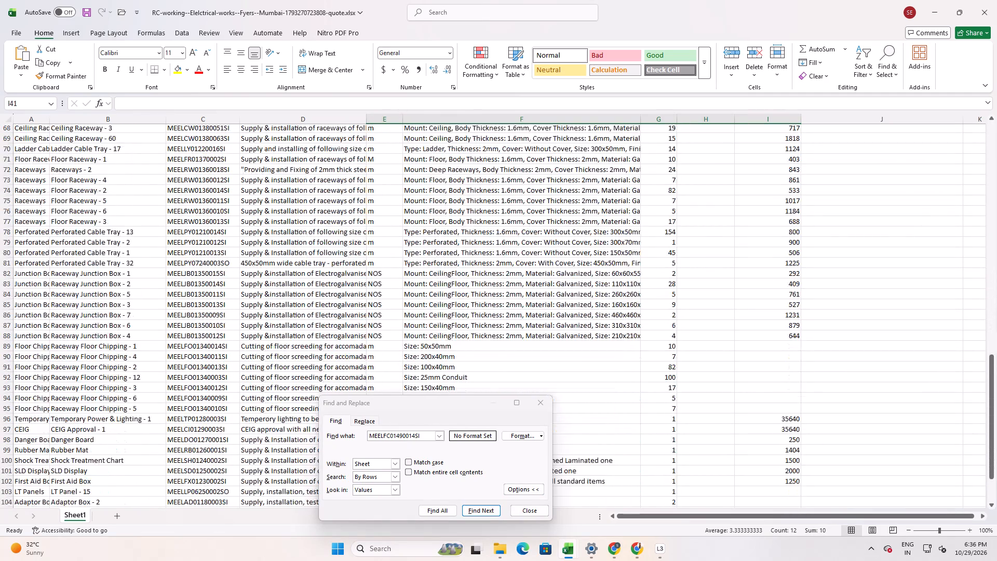
{"action": "scroll", "coordinate": [767, 368], "scroll_direction": "down", "scroll_amount": 1}
{"action": "left_click_drag", "start_coordinate": [780, 305], "coordinate": [555, 366]}
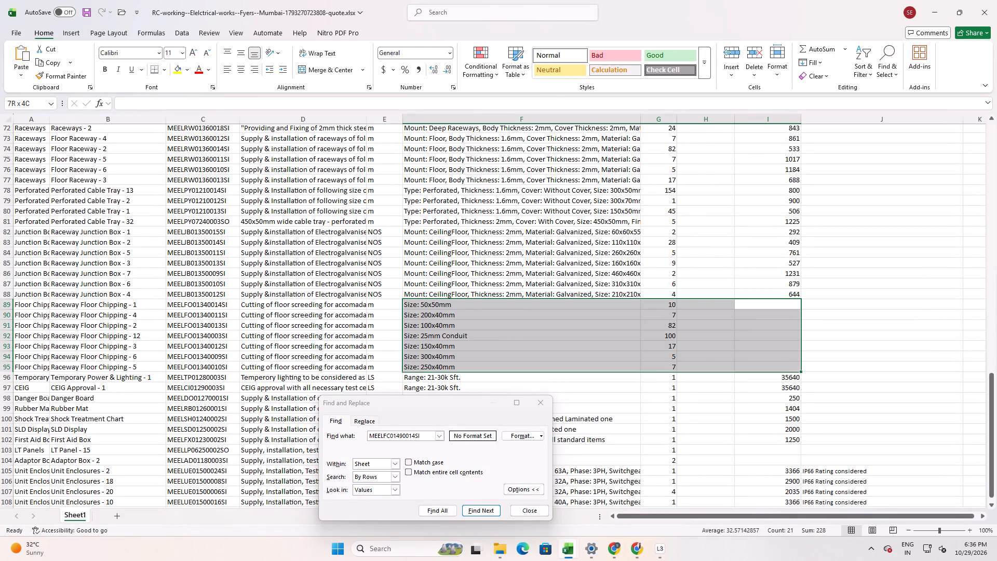
Highlight in yellow the unpriced Raceway Floor Chipping, Lighting Sensor, LT Panel - 15 and Adaptor Box - 2 rows across columns A to I.
{"action": "left_click_drag", "start_coordinate": [555, 366], "coordinate": [0, 361]}
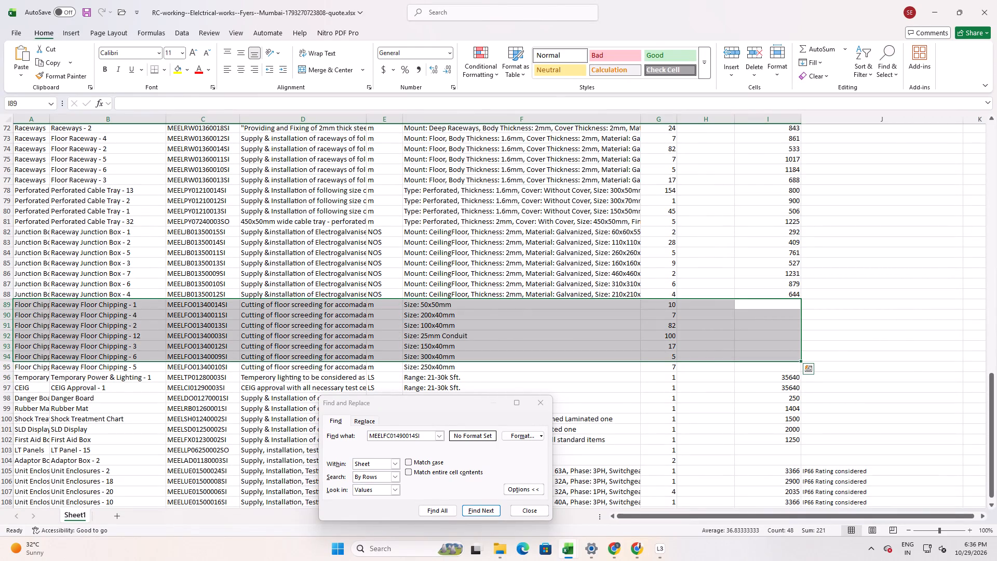
{"action": "key", "text": "shift+Down"}
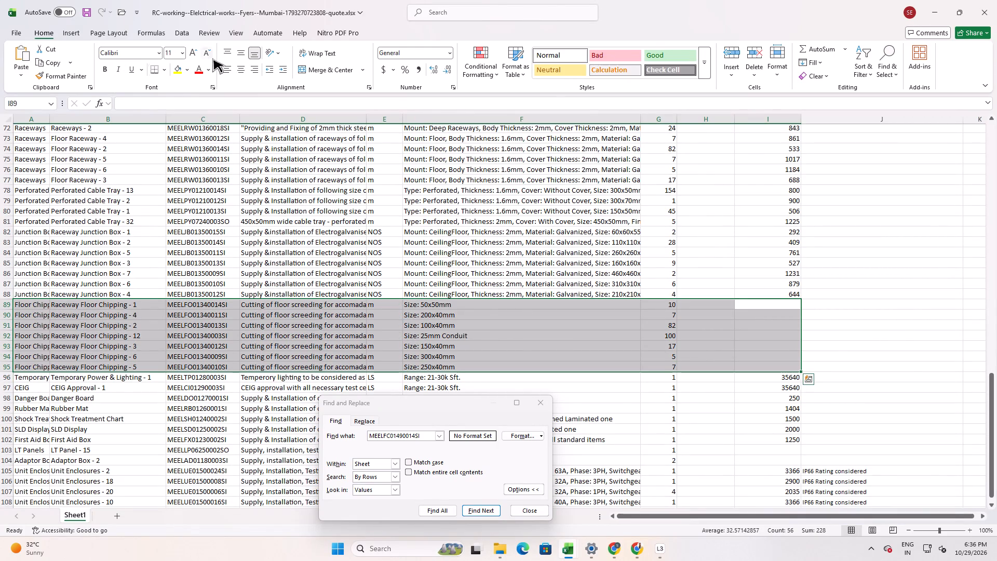
{"action": "left_click", "coordinate": [180, 72]}
{"action": "scroll", "coordinate": [751, 381], "scroll_direction": "up", "scroll_amount": 10}
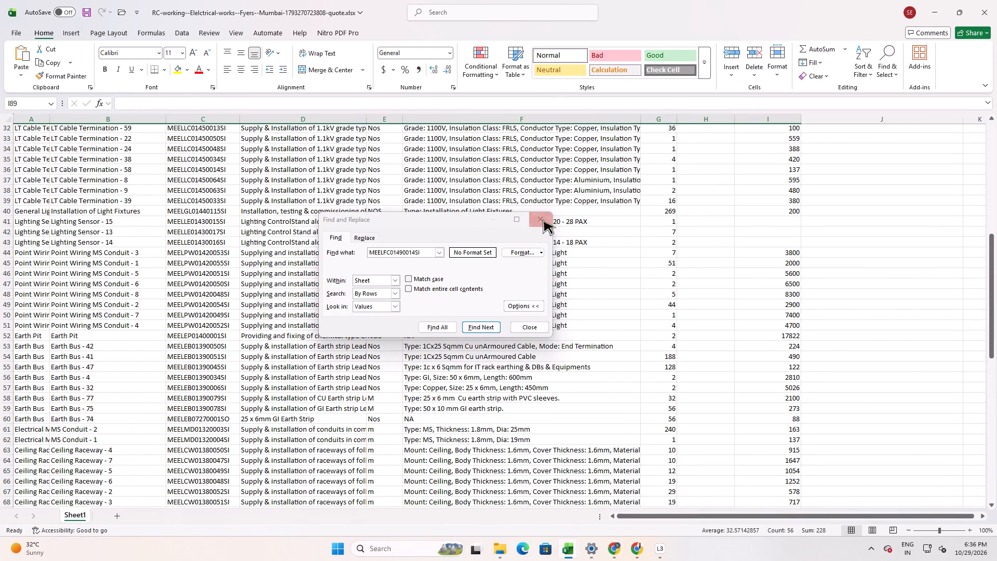
{"action": "left_click", "coordinate": [535, 215]}
{"action": "left_click_drag", "start_coordinate": [788, 222], "coordinate": [0, 276]}
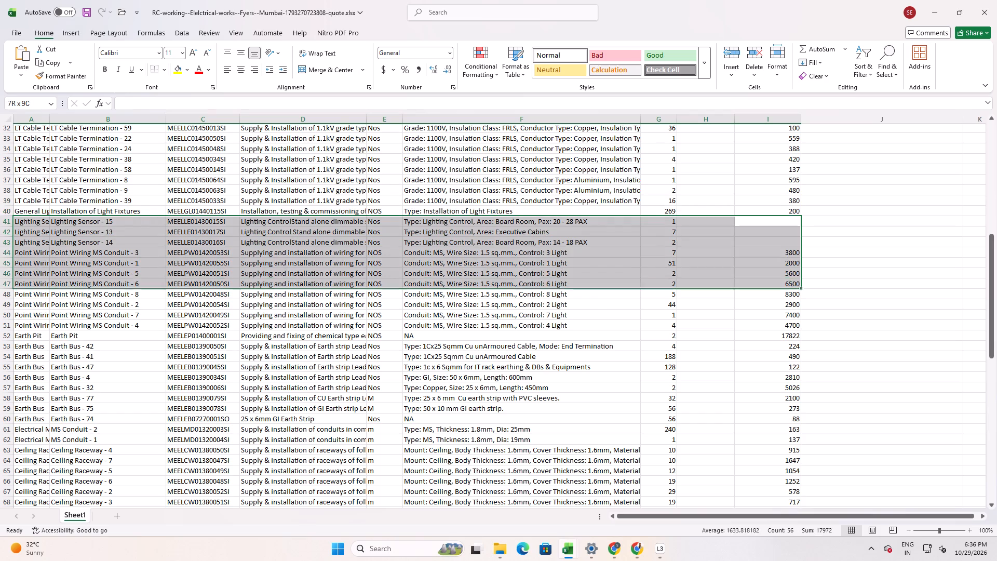
{"action": "left_click_drag", "start_coordinate": [0, 276], "coordinate": [0, 243]}
{"action": "left_click", "coordinate": [173, 67]}
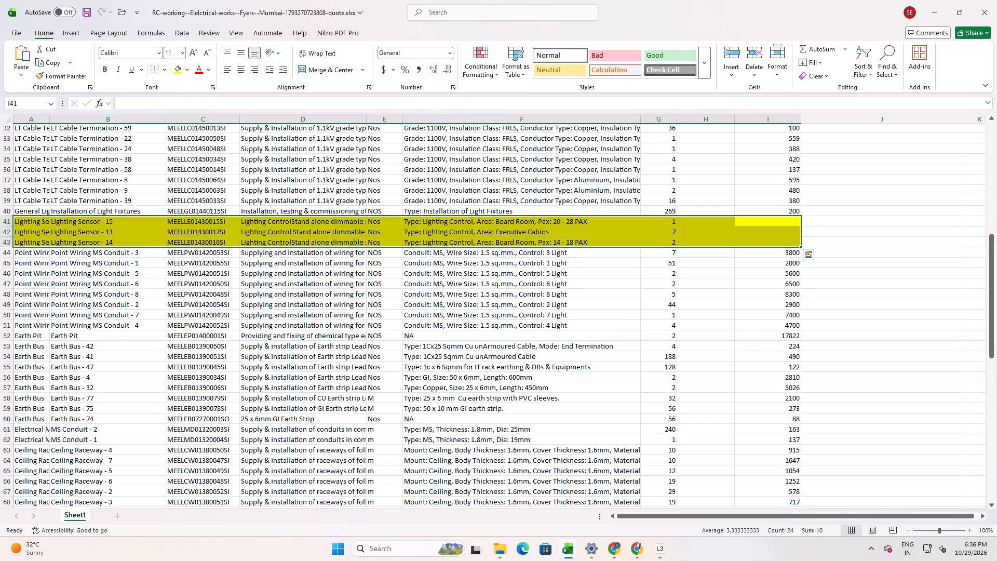
{"action": "left_click", "coordinate": [424, 206]}
{"action": "scroll", "coordinate": [757, 344], "scroll_direction": "down", "scroll_amount": 14}
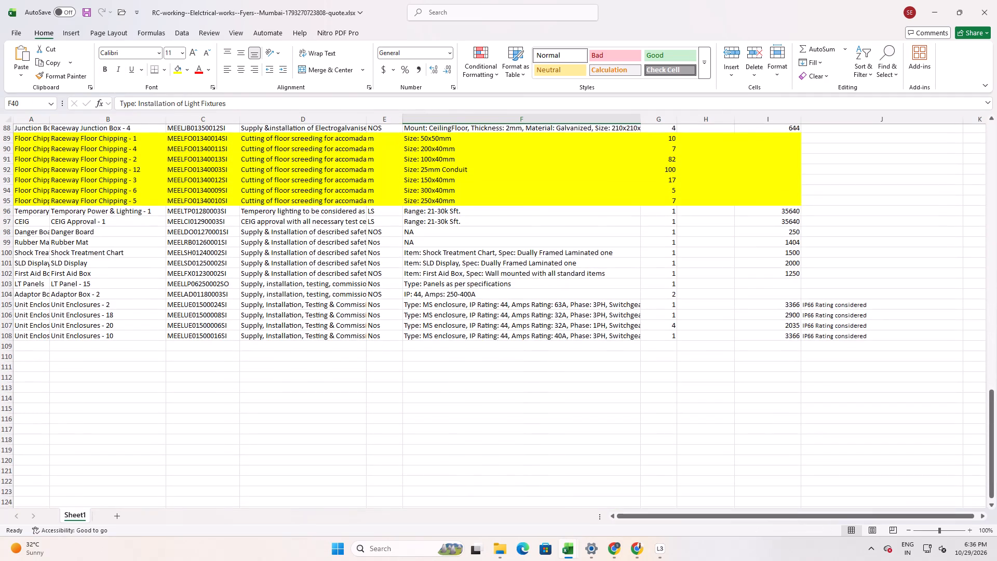
{"action": "left_click_drag", "start_coordinate": [786, 281], "coordinate": [0, 295]}
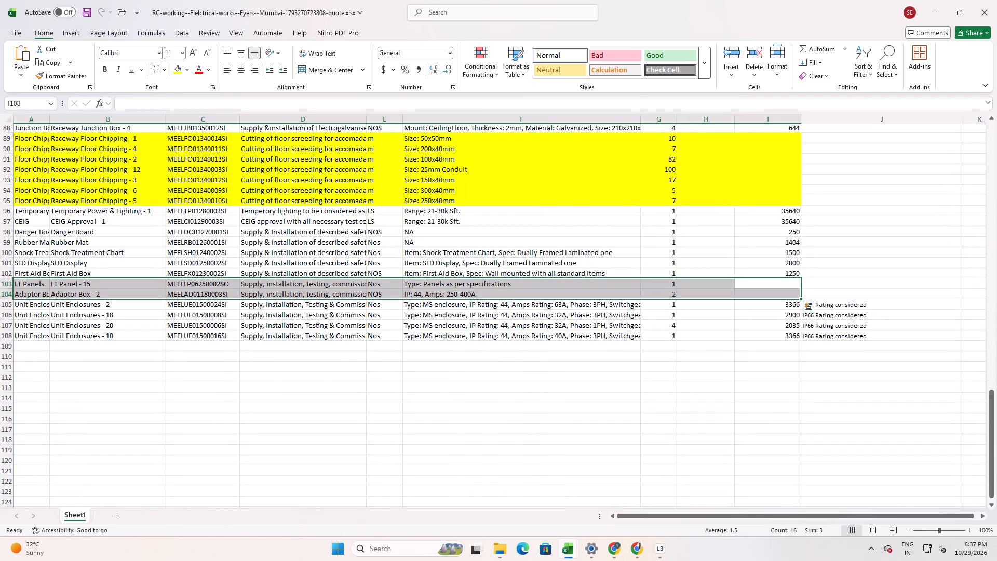
{"action": "left_click", "coordinate": [174, 66]}
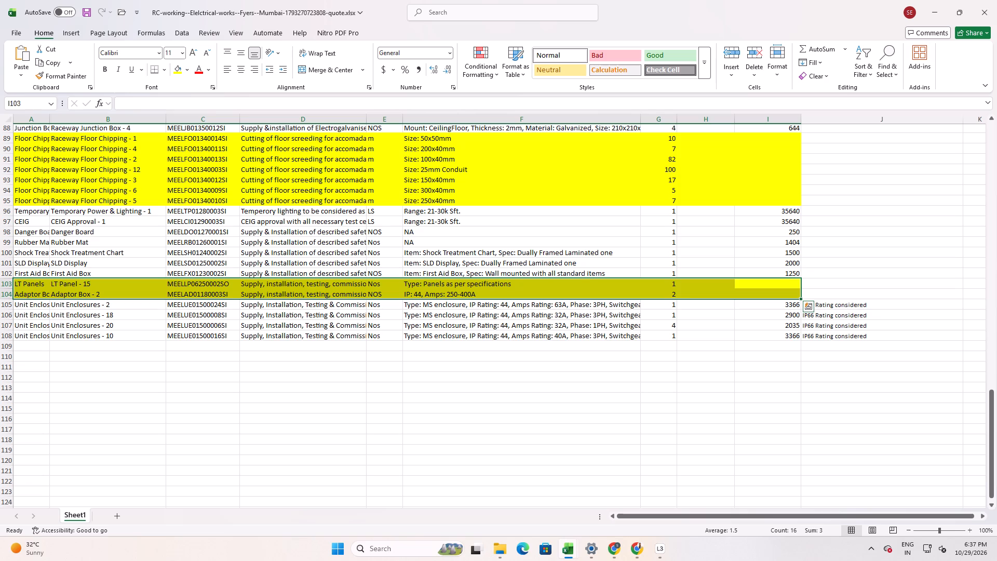
{"action": "left_click", "coordinate": [780, 416]}
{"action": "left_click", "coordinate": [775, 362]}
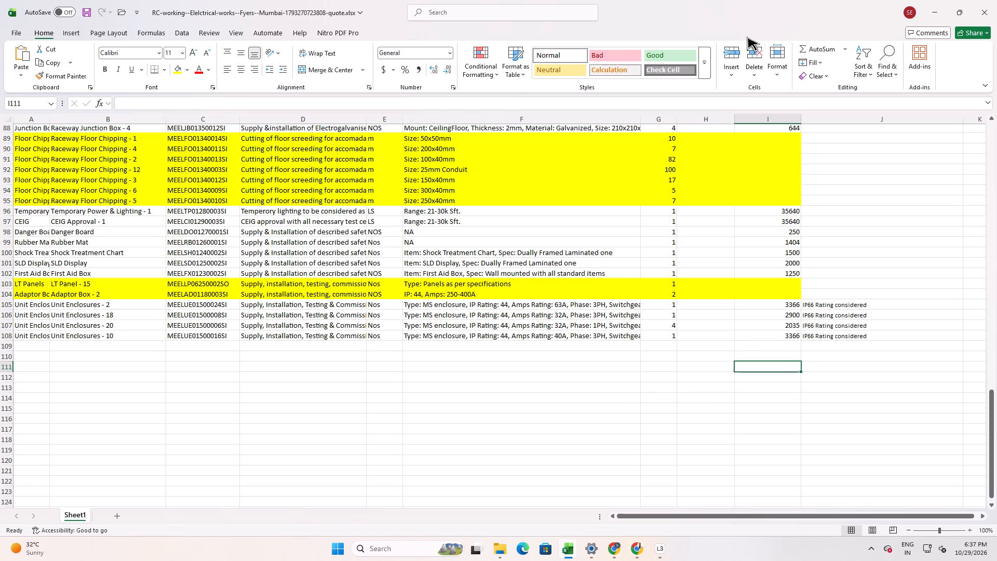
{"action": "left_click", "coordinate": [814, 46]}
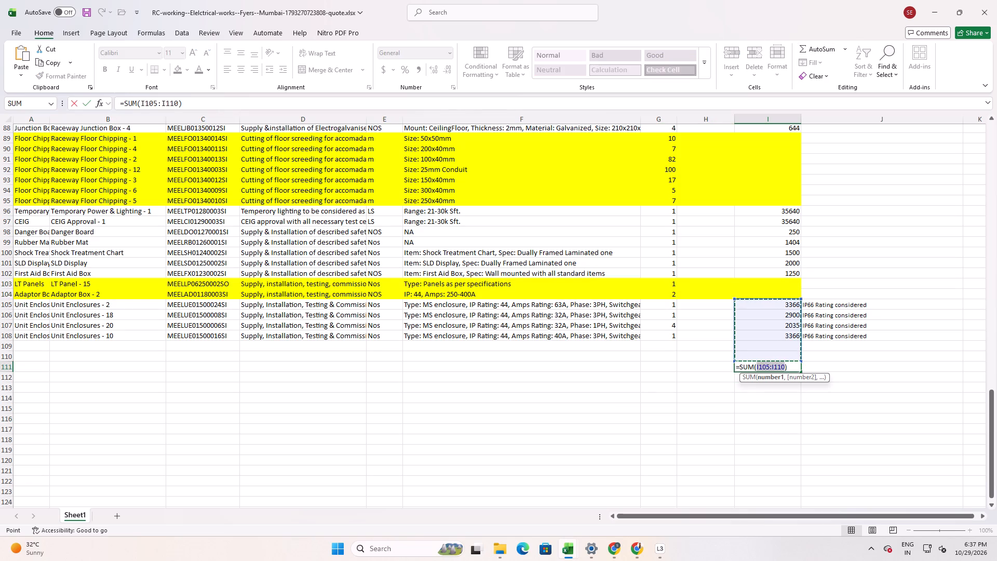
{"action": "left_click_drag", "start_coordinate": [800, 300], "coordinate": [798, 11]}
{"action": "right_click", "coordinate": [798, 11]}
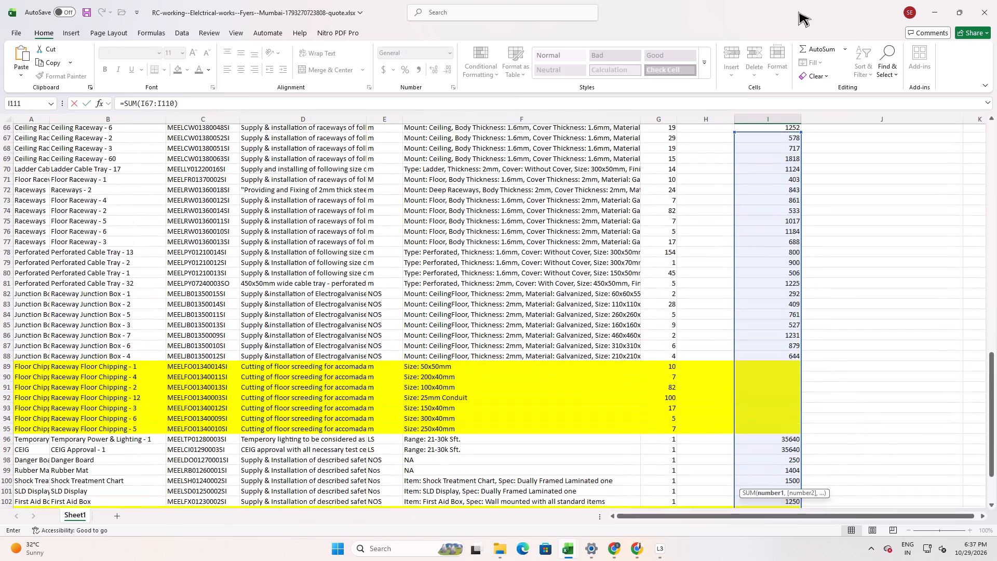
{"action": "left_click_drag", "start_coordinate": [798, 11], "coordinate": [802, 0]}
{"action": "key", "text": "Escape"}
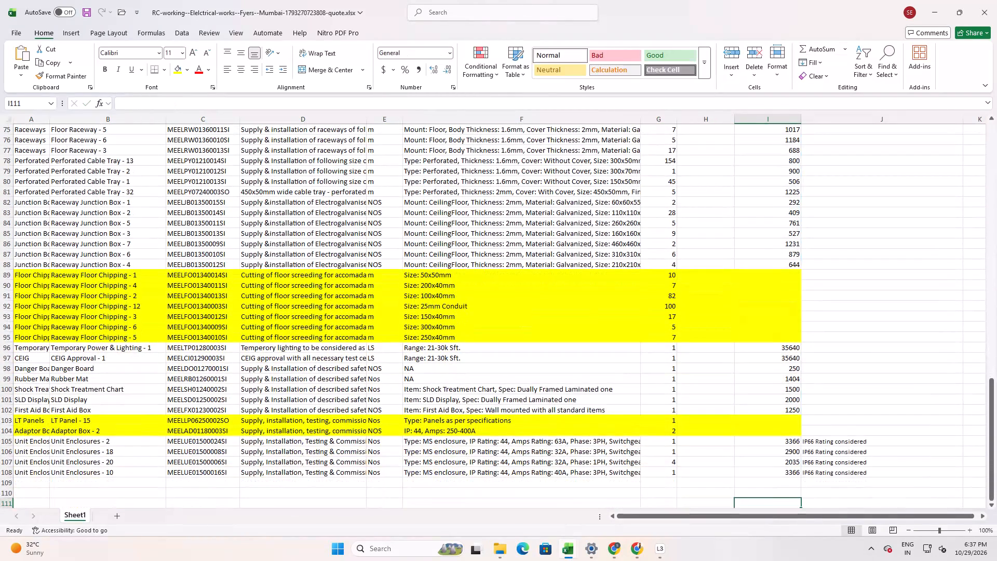
In cell L2, enter the formula =I2*G2 to multiply the first item's unit bid by its quantity.
{"action": "scroll", "coordinate": [809, 471], "scroll_direction": "up", "scroll_amount": 3}
{"action": "middle_click_drag", "start_coordinate": [809, 471], "coordinate": [836, 71]}
{"action": "scroll", "coordinate": [841, 251], "scroll_direction": "down", "scroll_amount": 1, "text": "ctrl"}
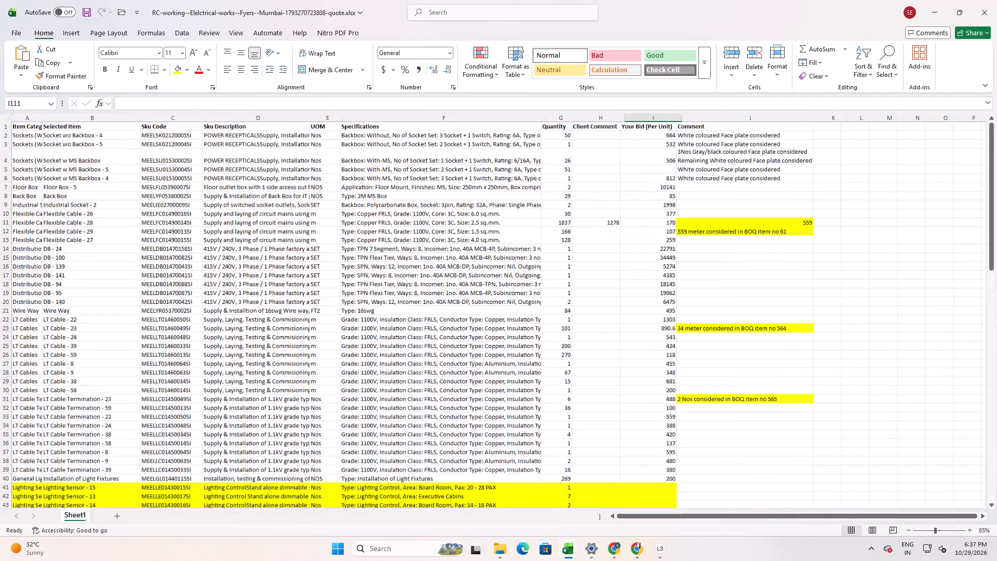
{"action": "left_click", "coordinate": [857, 135]}
{"action": "key", "text": "equal"}
{"action": "key", "text": "Left"}
{"action": "key", "text": "Left"}
{"action": "key", "text": "Left"}
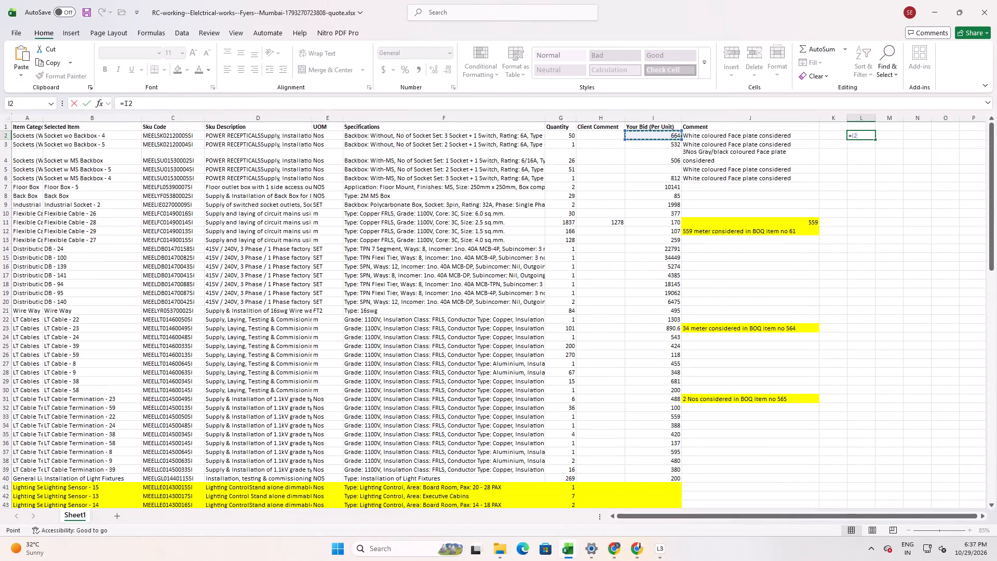
{"action": "key", "text": "asterisk"}
{"action": "key", "text": "Left"}
{"action": "key", "text": "Left"}
{"action": "key", "text": "Left"}
{"action": "key", "text": "Left"}
{"action": "key", "text": "Left"}
{"action": "key", "text": "Return"}
{"action": "key", "text": "Up"}
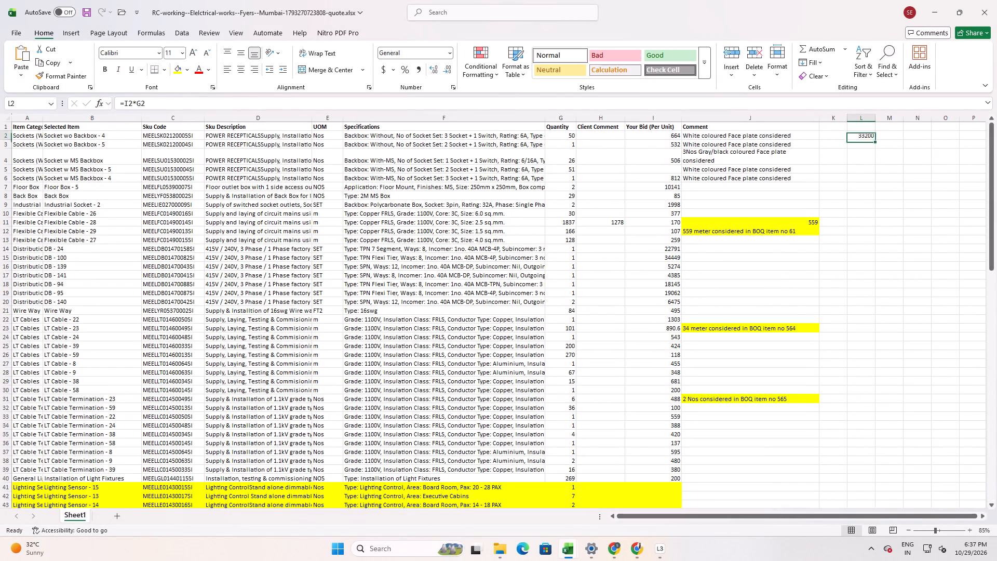
Fill the amount formula down column L to the last quote row, 108, and save the workbook.
{"action": "key", "text": "Left"}
{"action": "key", "text": "Left"}
{"action": "key", "text": "Left"}
{"action": "key", "text": "ctrl+Down"}
{"action": "key", "text": "Down"}
{"action": "key", "text": "Right"}
{"action": "key", "text": "Right"}
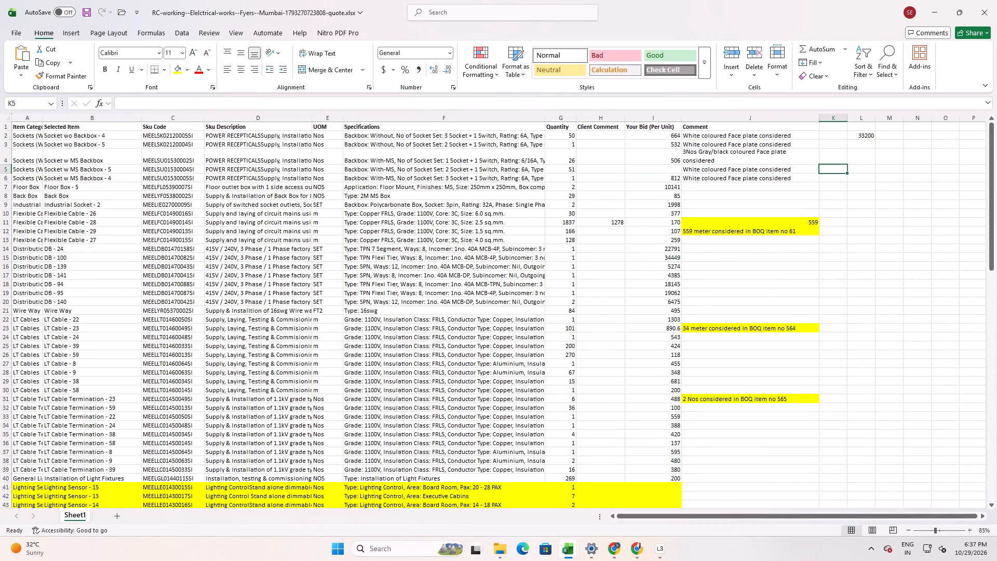
{"action": "key", "text": "Right"}
{"action": "key", "text": "ctrl+Down"}
{"action": "key", "text": "Left"}
{"action": "key", "text": "Left"}
{"action": "key", "text": "Left"}
{"action": "key", "text": "ctrl+Up"}
{"action": "key", "text": "Right"}
{"action": "key", "text": "Right"}
{"action": "key", "text": "Right"}
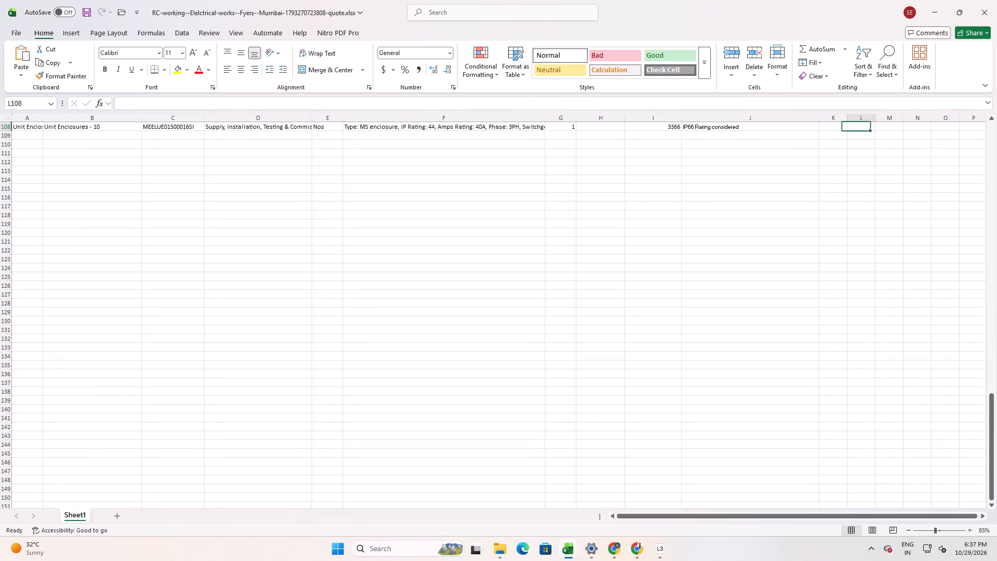
{"action": "key", "text": "ctrl+shift+Up"}
{"action": "key", "text": "ctrl+d"}
{"action": "key", "text": "ctrl+s"}
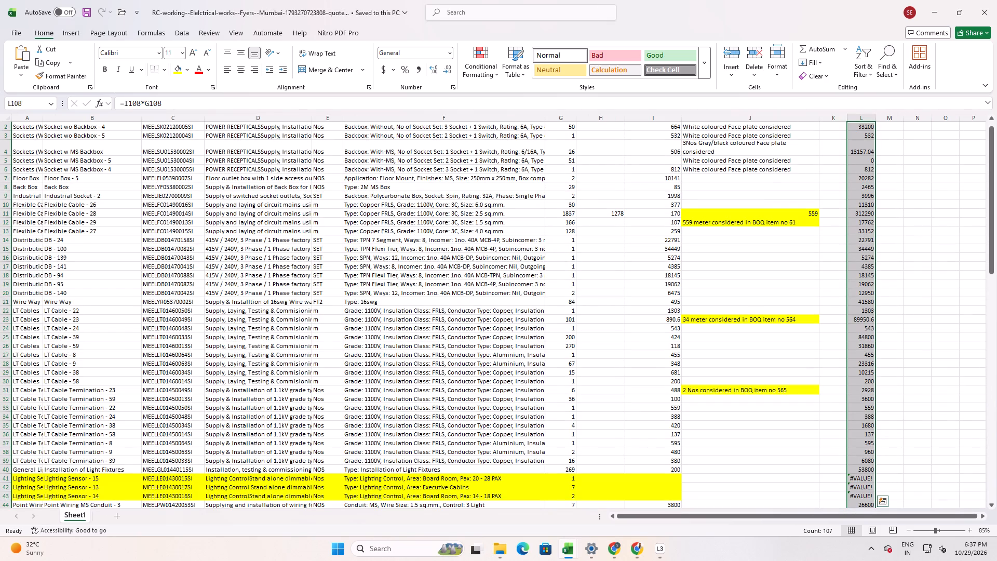
Add filters to the quote's header row and filter column L to only the #VALUE! entries.
{"action": "scroll", "coordinate": [857, 135], "scroll_direction": "up", "scroll_amount": 7}
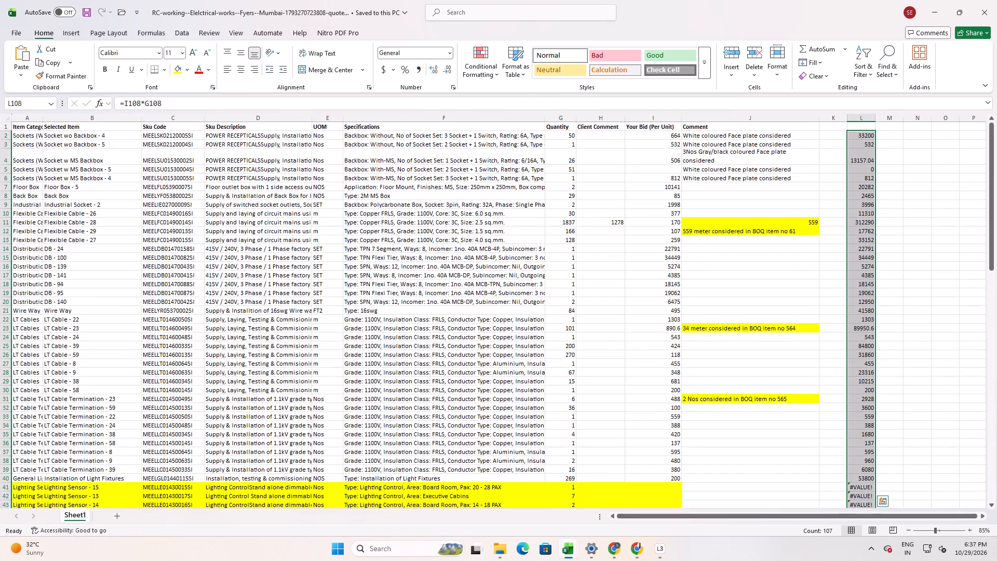
{"action": "left_click_drag", "start_coordinate": [31, 116], "coordinate": [991, 145]}
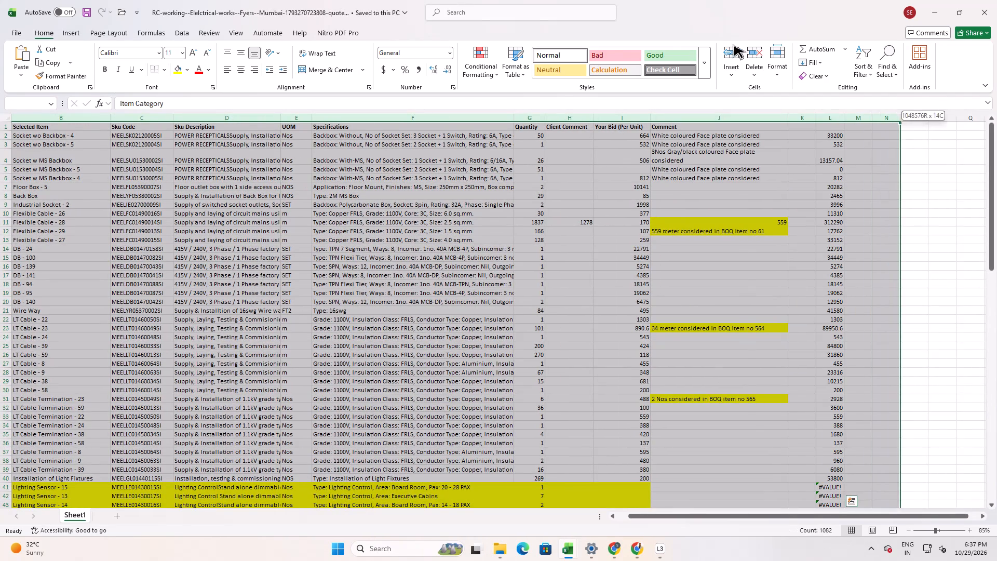
{"action": "left_click_drag", "start_coordinate": [880, 76], "coordinate": [872, 75]}
{"action": "left_click", "coordinate": [867, 73]}
{"action": "left_click", "coordinate": [873, 141]}
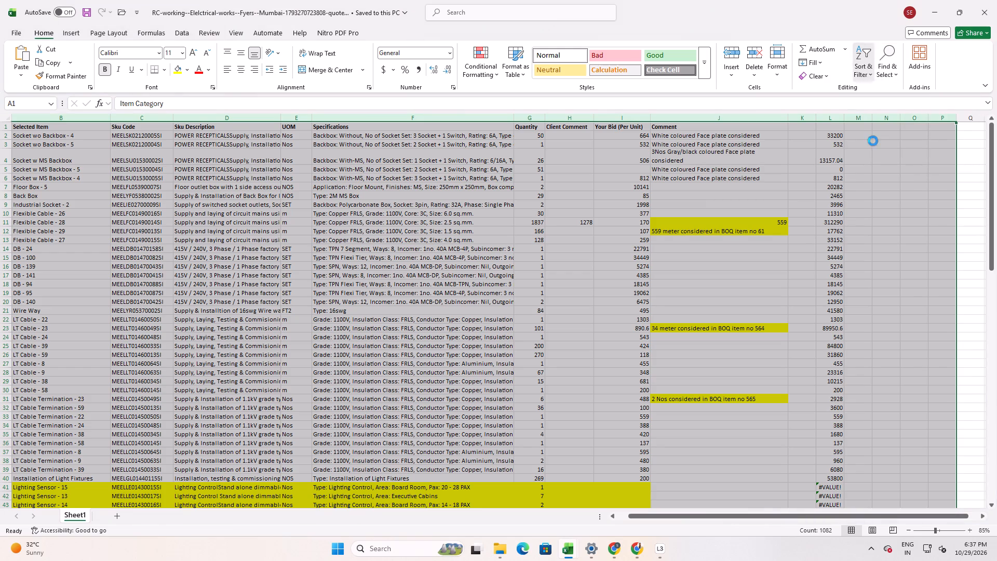
{"action": "left_click", "coordinate": [836, 128]}
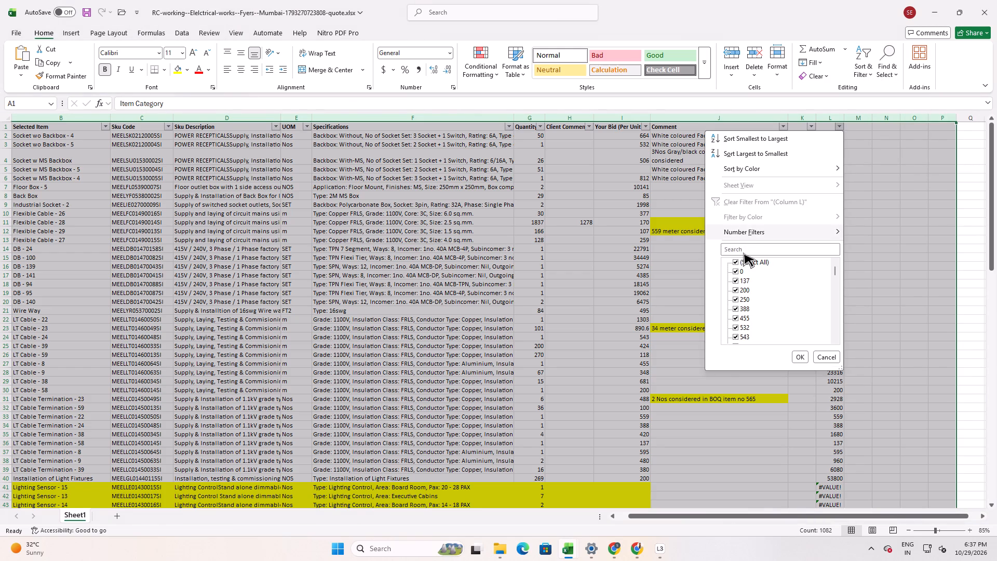
{"action": "left_click", "coordinate": [737, 261]}
{"action": "scroll", "coordinate": [761, 299], "scroll_direction": "down", "scroll_amount": 11}
{"action": "scroll", "coordinate": [752, 308], "scroll_direction": "up", "scroll_amount": 11}
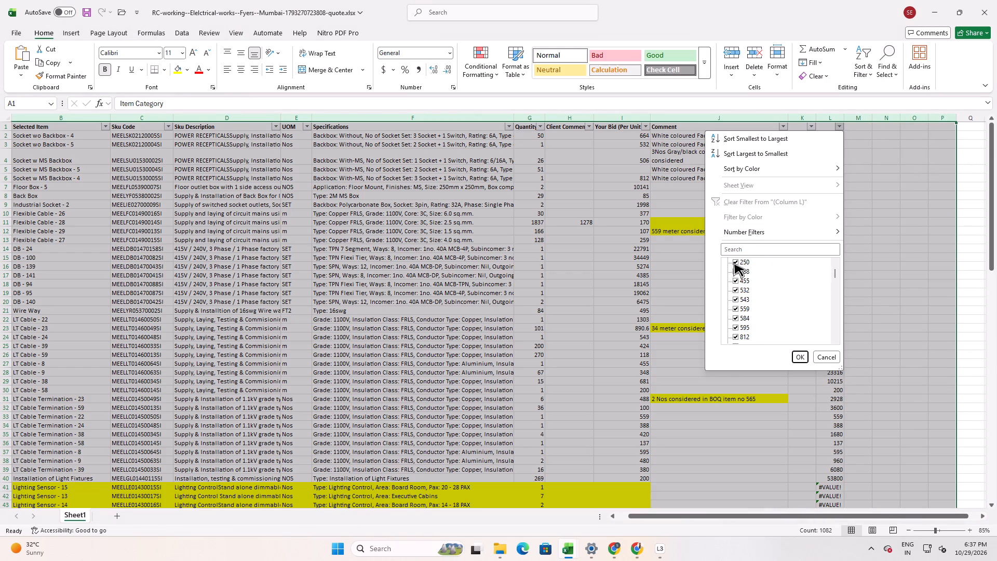
{"action": "left_click", "coordinate": [731, 263]}
{"action": "left_click", "coordinate": [735, 264]}
{"action": "scroll", "coordinate": [742, 282], "scroll_direction": "down", "scroll_amount": 20}
{"action": "scroll", "coordinate": [742, 282], "scroll_direction": "down", "scroll_amount": 4}
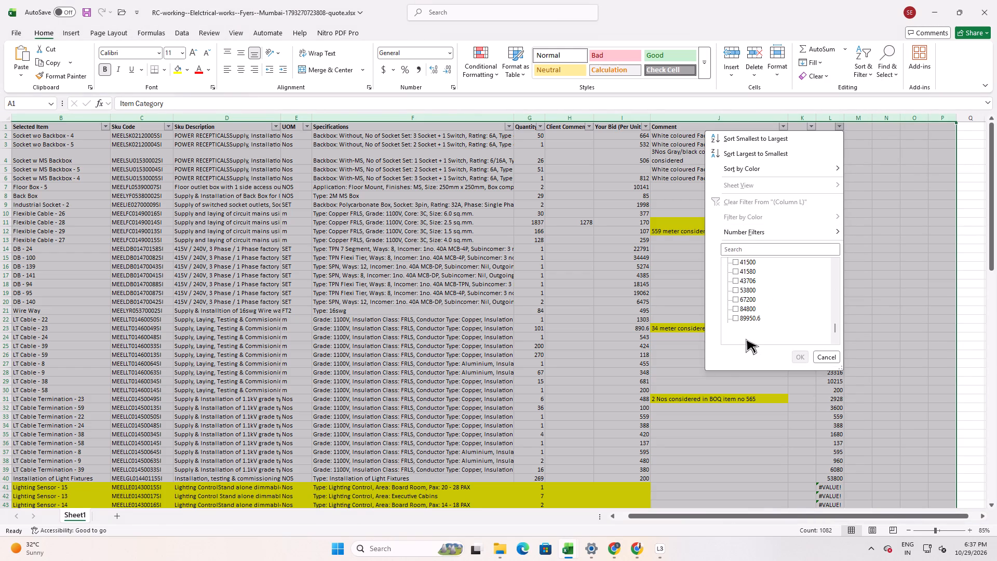
{"action": "left_click", "coordinate": [746, 338]}
{"action": "left_click", "coordinate": [796, 354]}
Delete the #VALUE! formulas from the filtered rows in column L and clear that column's filter.
{"action": "left_click", "coordinate": [836, 141]}
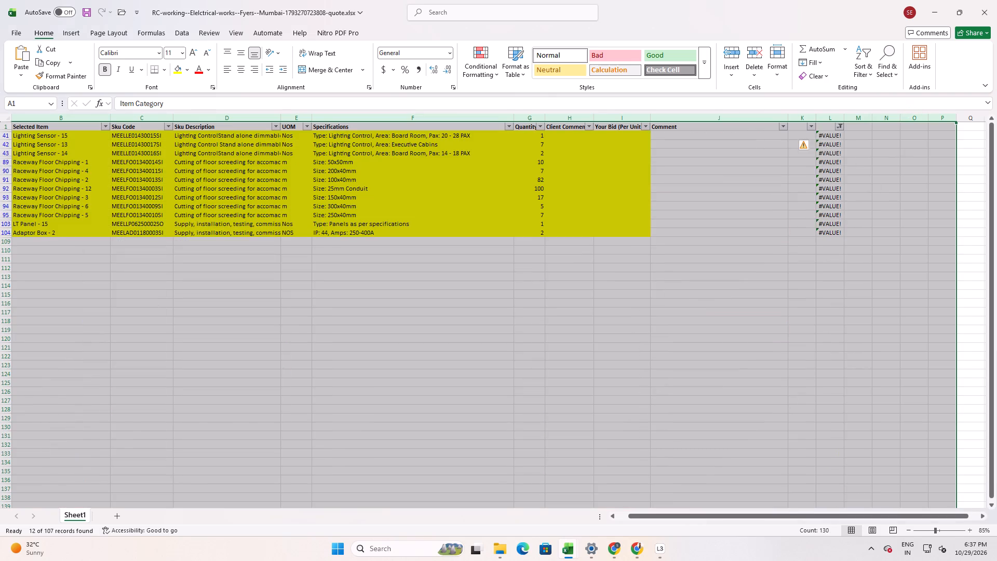
{"action": "key", "text": "Up"}
{"action": "key", "text": "ctrl+shift+Down"}
{"action": "key", "text": "Delete"}
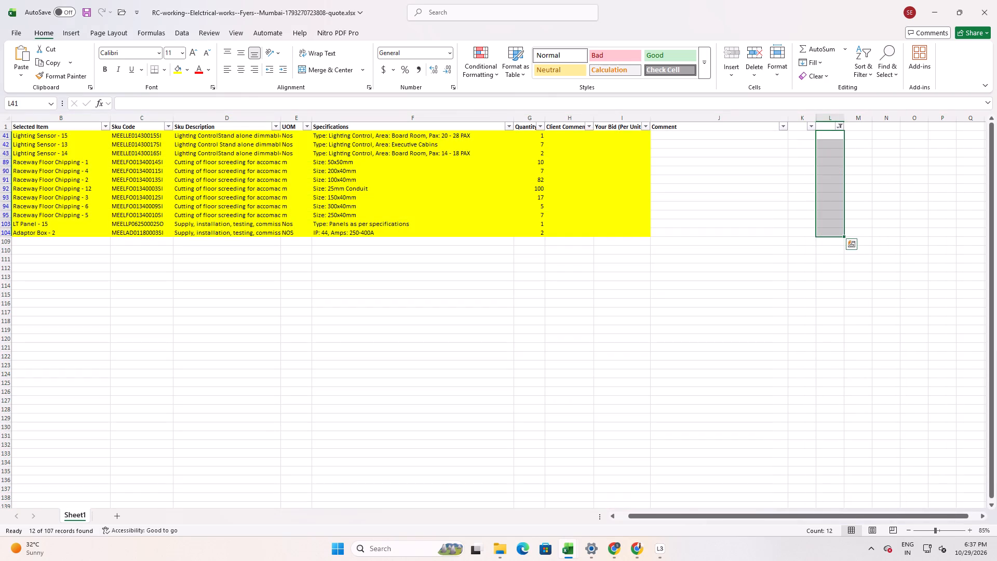
{"action": "left_click", "coordinate": [838, 125]}
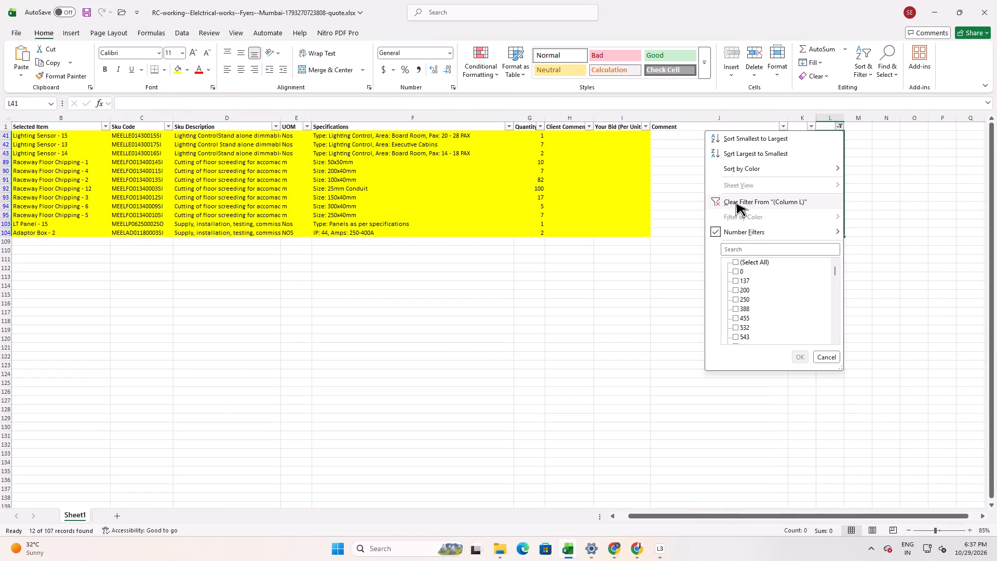
{"action": "left_click", "coordinate": [736, 202]}
Total the column L amounts in cell L109 with =SUM(L2:L108).
{"action": "left_click", "coordinate": [828, 136]}
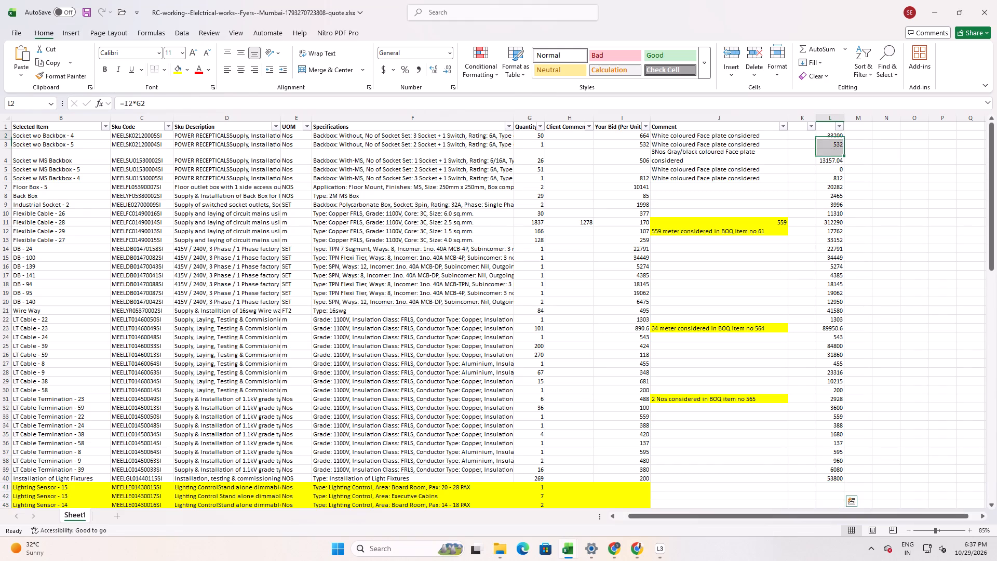
{"action": "key", "text": "ctrl+shift+Down"}
{"action": "key", "text": "ctrl+shift+Down"}
{"action": "key", "text": "ctrl+shift+Down"}
{"action": "key", "text": "ctrl+shift+Down"}
{"action": "key", "text": "ctrl+shift+Down"}
{"action": "key", "text": "ctrl+shift+Down"}
{"action": "key", "text": "ctrl+shift+Down"}
{"action": "key", "text": "ctrl+shift+Down"}
{"action": "key", "text": "ctrl+shift+Down"}
{"action": "key", "text": "ctrl+shift+Down"}
{"action": "key", "text": "ctrl+shift+Down"}
{"action": "key", "text": "ctrl+shift+Down"}
{"action": "key", "text": "ctrl+shift+Down"}
{"action": "key", "text": "ctrl+shift+Down"}
{"action": "key", "text": "ctrl+shift+Down"}
{"action": "key", "text": "ctrl+shift+Down"}
{"action": "key", "text": "ctrl+shift+Down"}
{"action": "key", "text": "ctrl+shift+Down"}
{"action": "key", "text": "ctrl+shift+Down"}
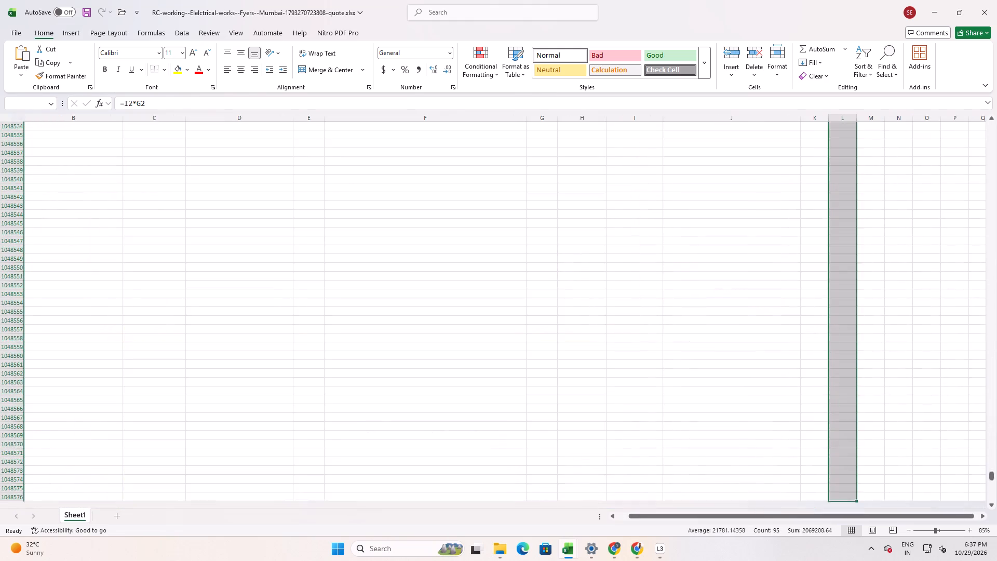
{"action": "key", "text": "ctrl+shift+Down"}
{"action": "key", "text": "ctrl+shift+Up"}
{"action": "key", "text": "shift+Down"}
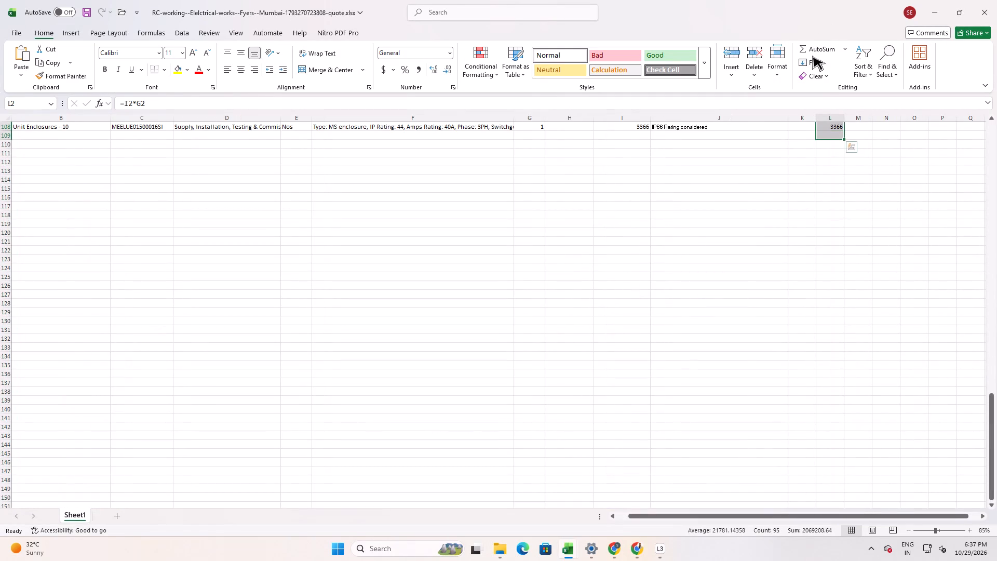
{"action": "left_click", "coordinate": [812, 46]}
{"action": "key", "text": "Return"}
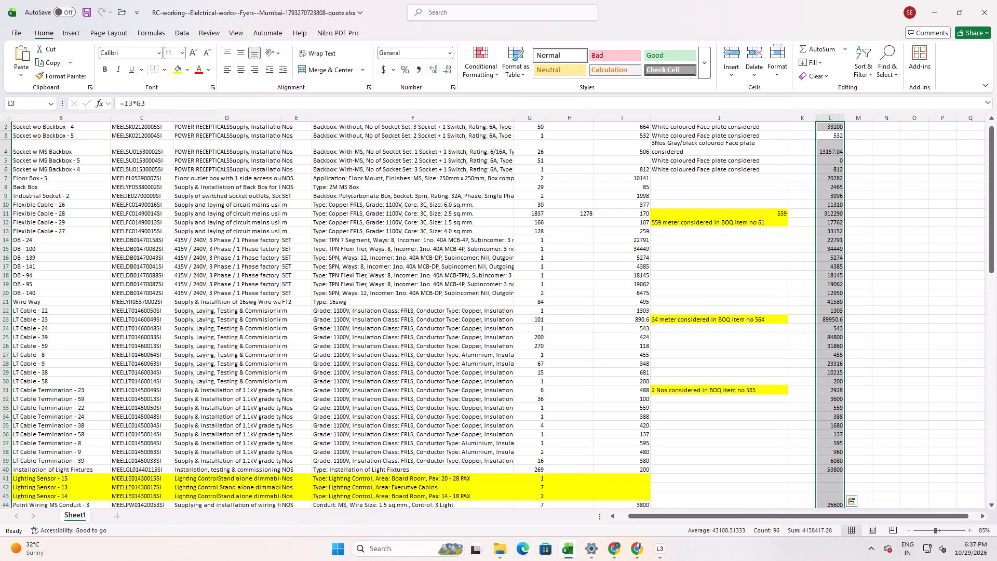
Format the total amount in cell L109 with the comma number style.
{"action": "left_click", "coordinate": [860, 383]}
{"action": "key", "text": "ctrl+Down"}
{"action": "key", "text": "Left"}
{"action": "key", "text": "ctrl+Up"}
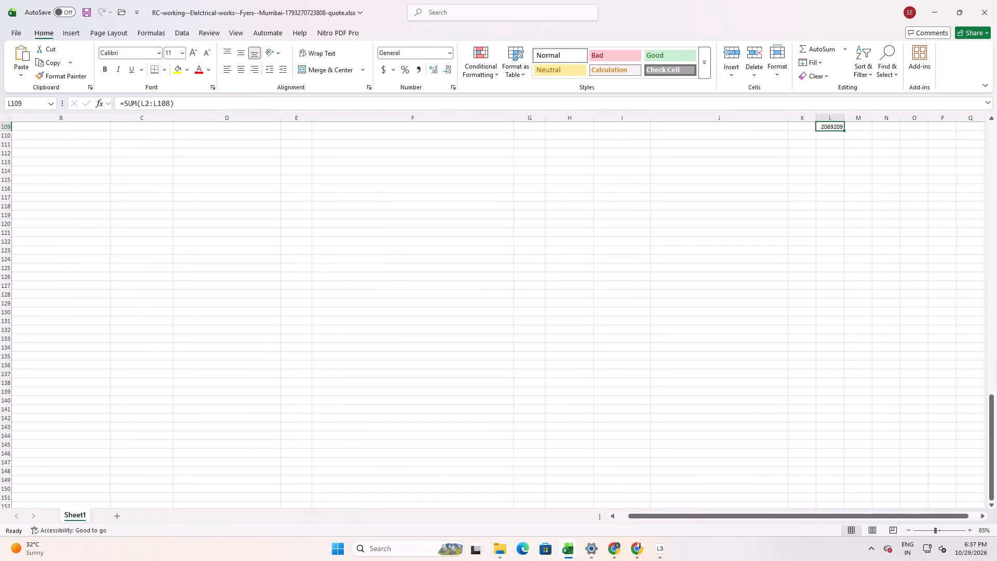
{"action": "scroll", "coordinate": [848, 388], "scroll_direction": "up", "scroll_amount": 5}
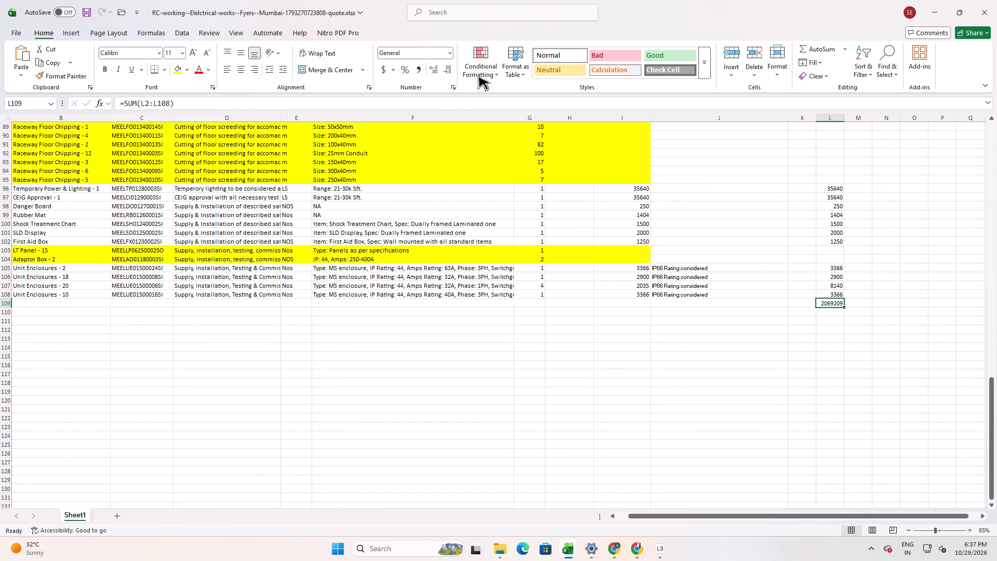
{"action": "double_click", "coordinate": [412, 64]}
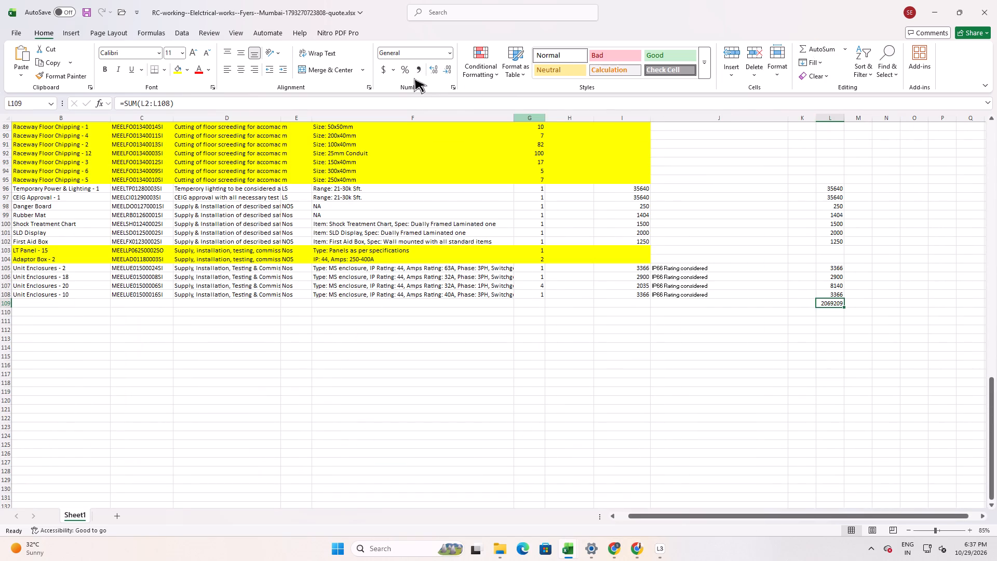
{"action": "left_click", "coordinate": [416, 65]}
Format columns H through L of the quote with the comma number style and no decimal places.
{"action": "left_click", "coordinate": [818, 261]}
{"action": "left_click_drag", "start_coordinate": [570, 121], "coordinate": [854, 124]}
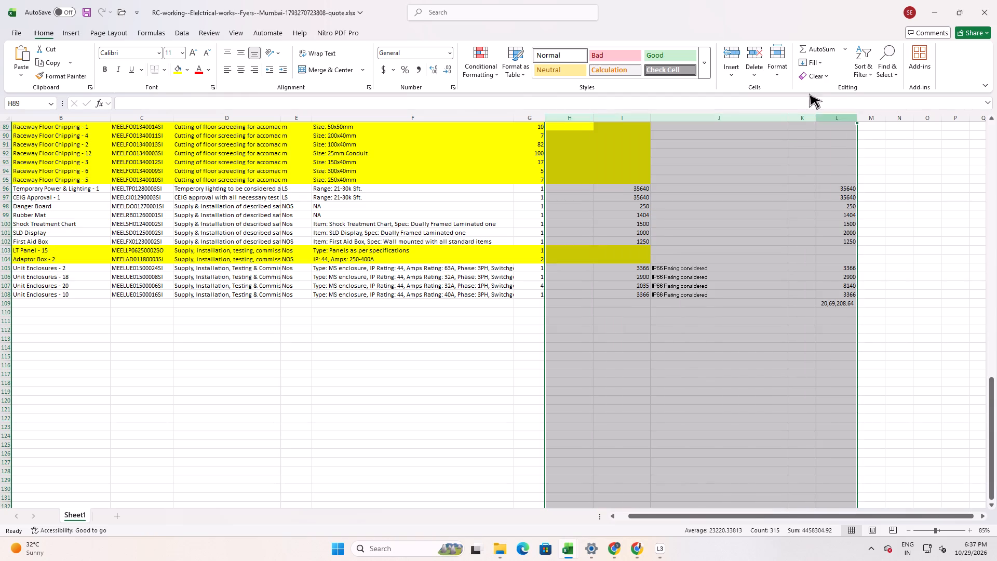
{"action": "left_click", "coordinate": [419, 68]}
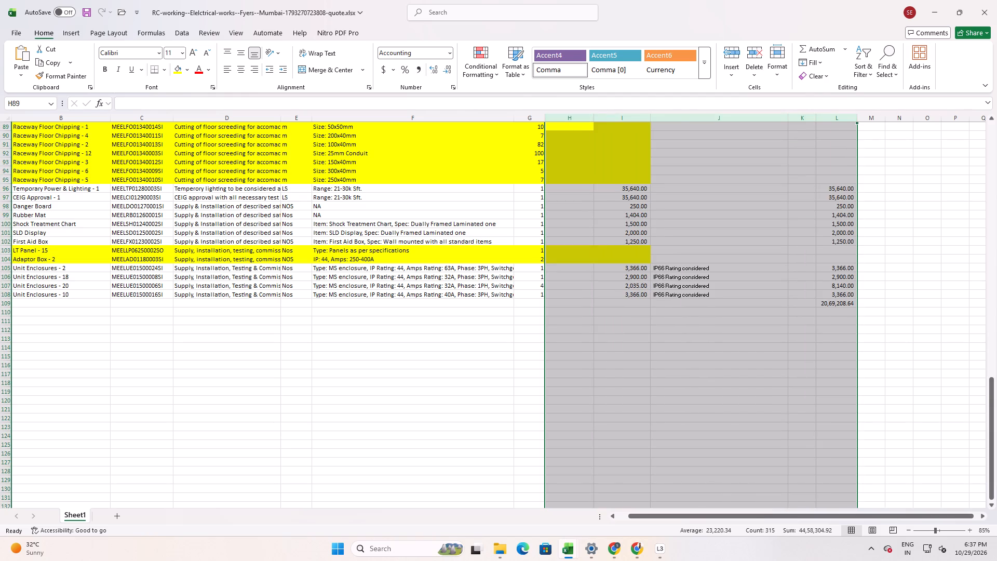
{"action": "left_click", "coordinate": [455, 68]}
{"action": "triple_click", "coordinate": [449, 68]}
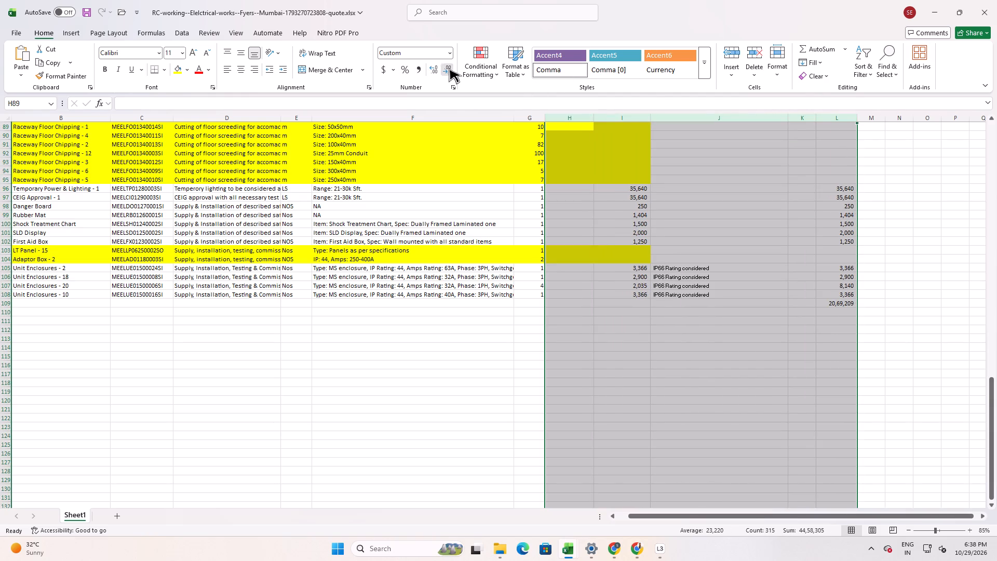
{"action": "left_click", "coordinate": [788, 351]}
{"action": "scroll", "coordinate": [788, 351], "scroll_direction": "up", "scroll_amount": 3}
{"action": "left_click", "coordinate": [927, 378]}
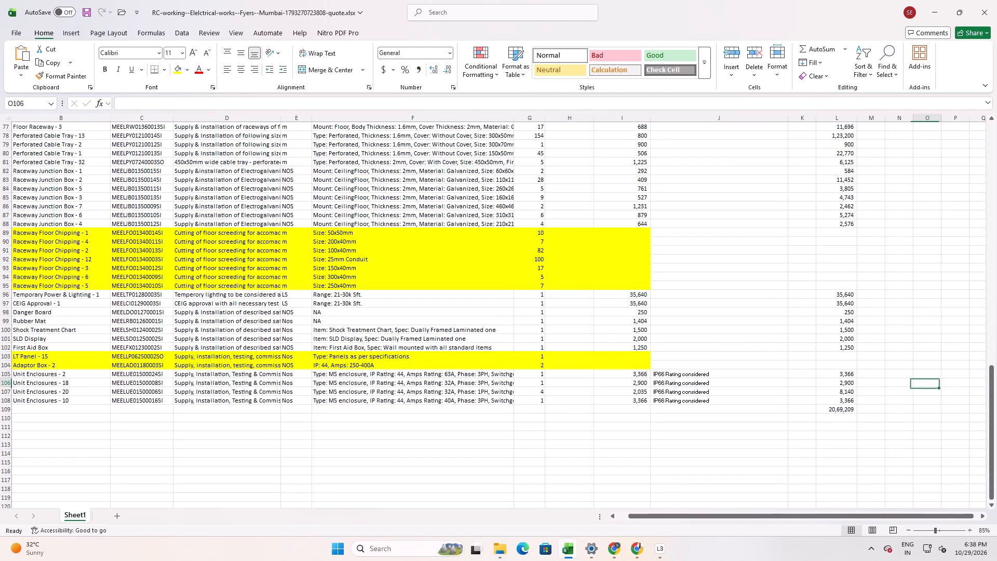
Copy the BOQ's total amount from cell G574 and paste it as a value into cell N109 of the quote.
{"action": "key", "text": "alt+Tab"}
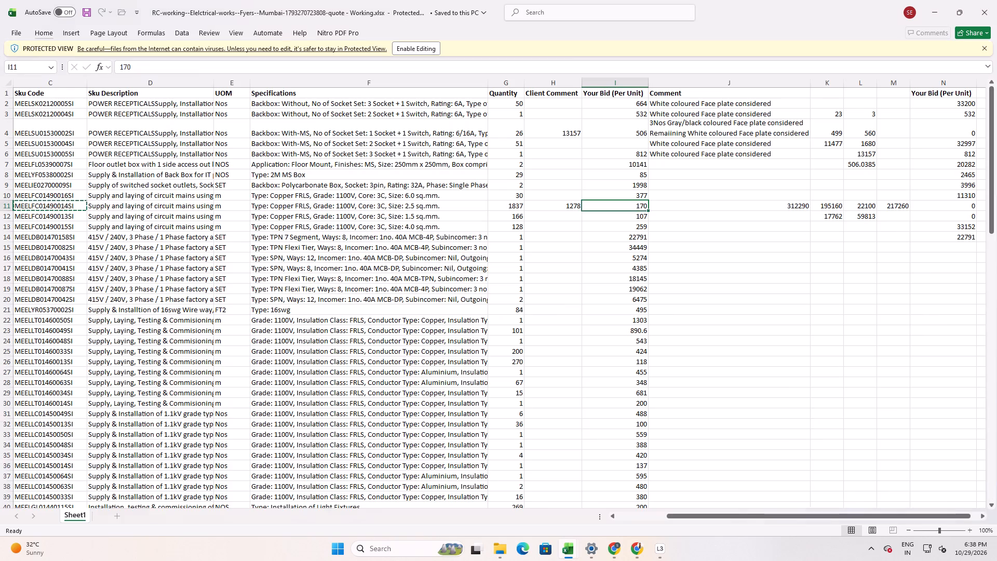
{"action": "scroll", "coordinate": [704, 312], "scroll_direction": "up", "scroll_amount": 2}
{"action": "key", "text": "alt+Tab"}
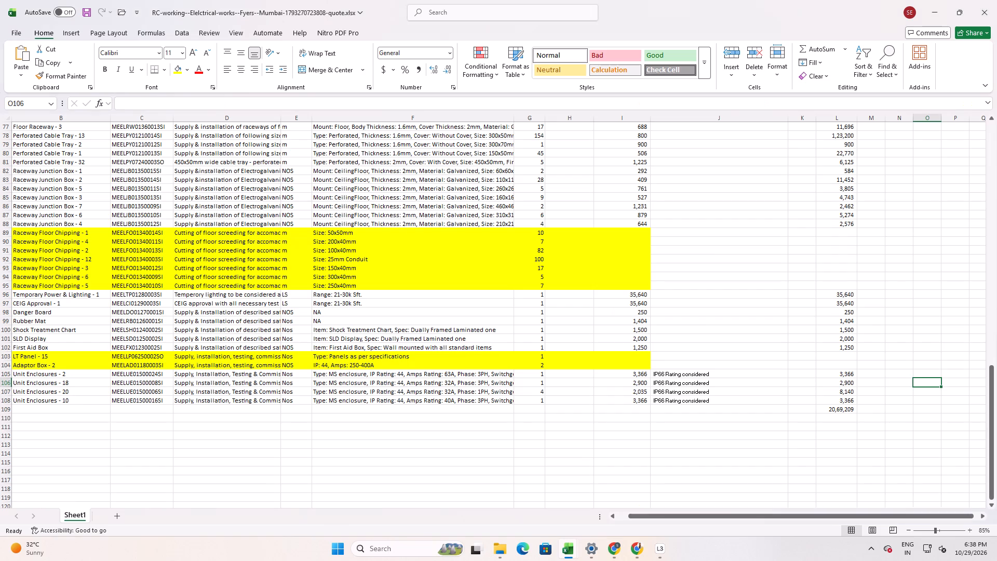
{"action": "key", "text": "alt+Tab"}
{"action": "key", "text": "alt+Tab"}
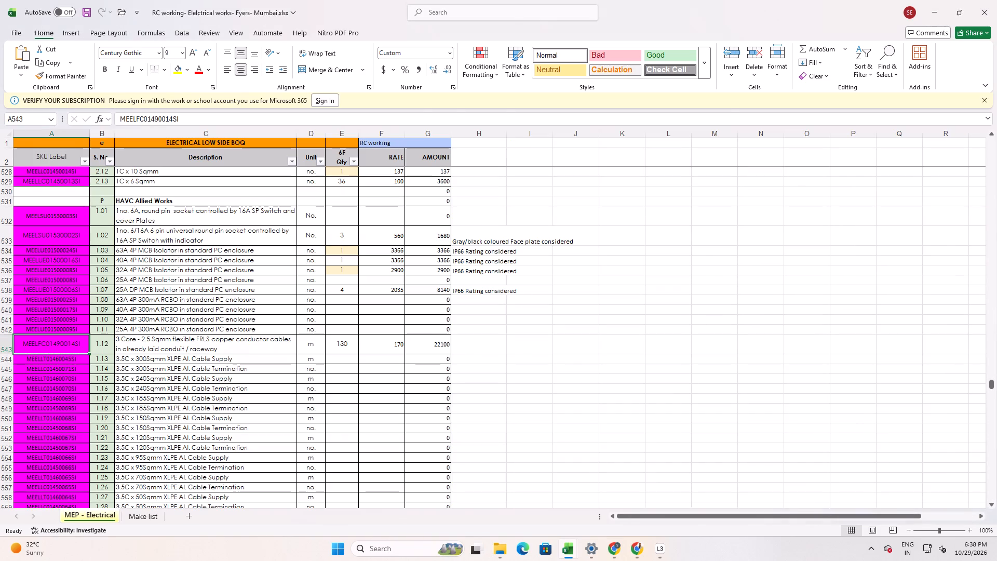
{"action": "scroll", "coordinate": [495, 292], "scroll_direction": "up", "scroll_amount": 4}
{"action": "scroll", "coordinate": [480, 339], "scroll_direction": "down", "scroll_amount": 12}
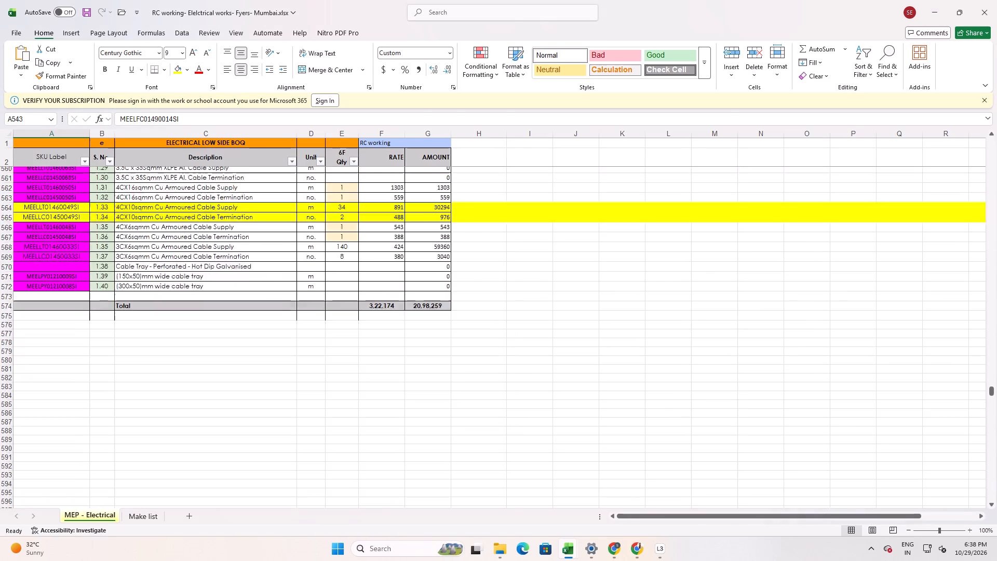
{"action": "scroll", "coordinate": [480, 339], "scroll_direction": "down", "scroll_amount": 7}
{"action": "scroll", "coordinate": [480, 339], "scroll_direction": "up", "scroll_amount": 6}
{"action": "left_click", "coordinate": [430, 261]}
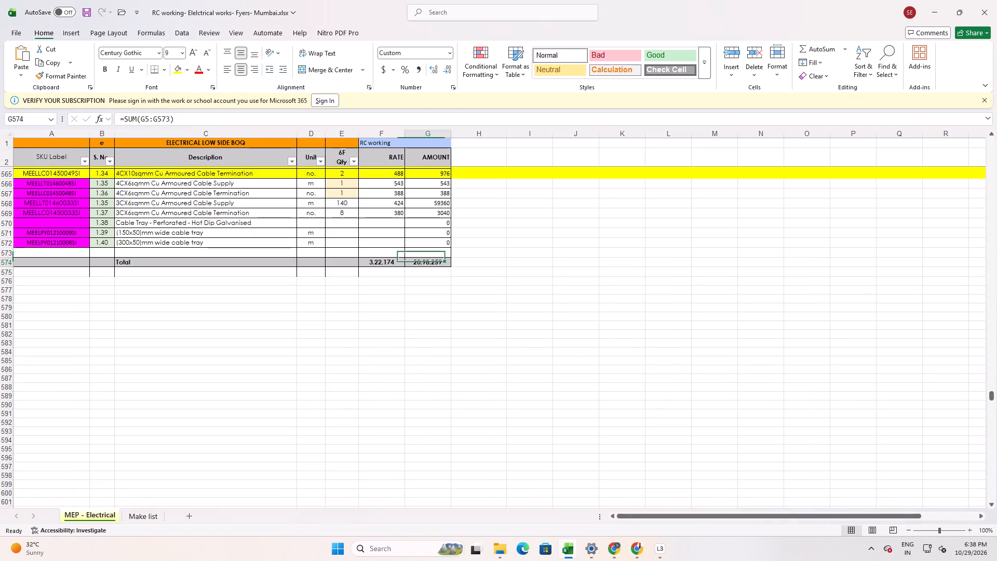
{"action": "key", "text": "ctrl+c"}
{"action": "key", "text": "alt+Tab"}
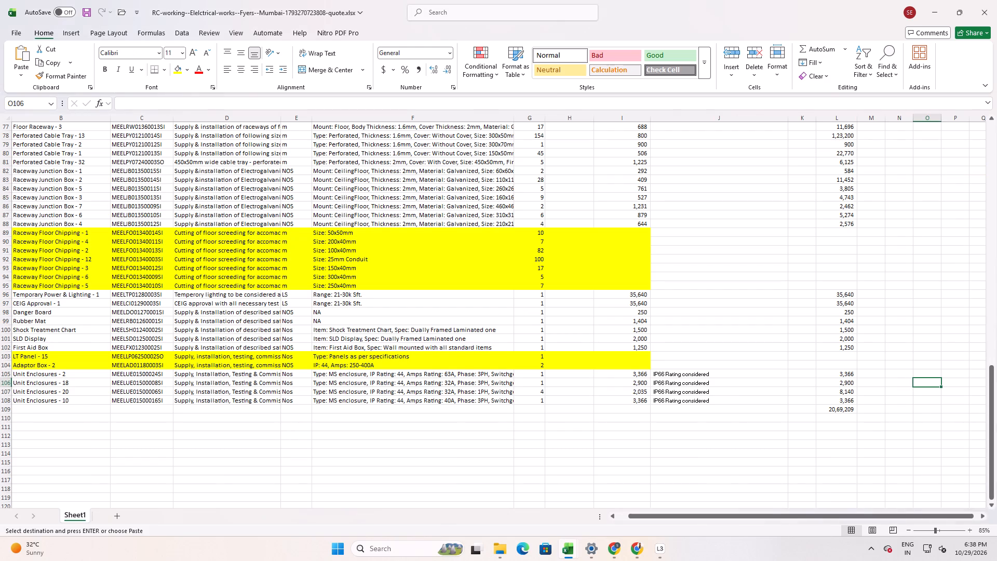
{"action": "left_click", "coordinate": [906, 409]}
{"action": "key", "text": "ctrl+shift+v"}
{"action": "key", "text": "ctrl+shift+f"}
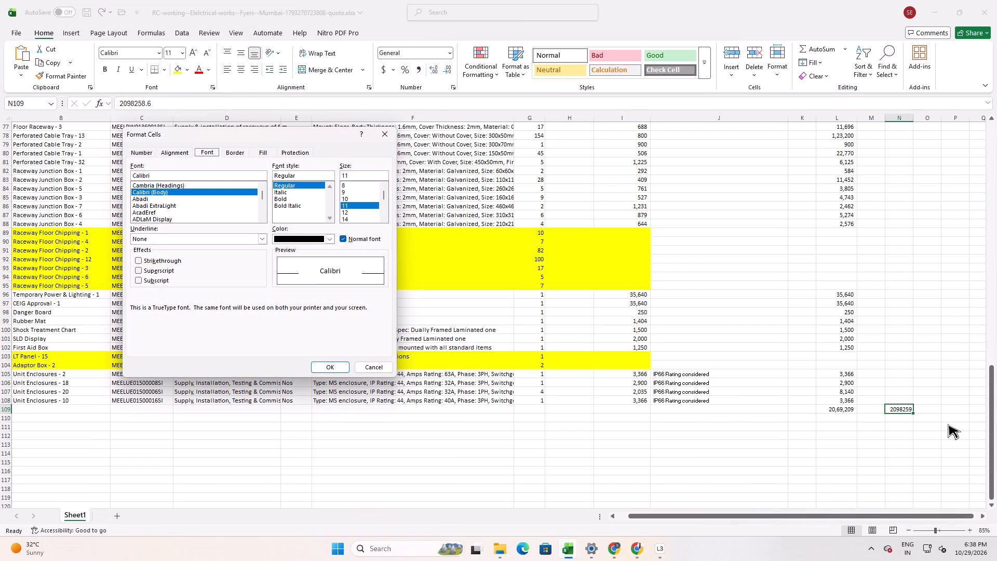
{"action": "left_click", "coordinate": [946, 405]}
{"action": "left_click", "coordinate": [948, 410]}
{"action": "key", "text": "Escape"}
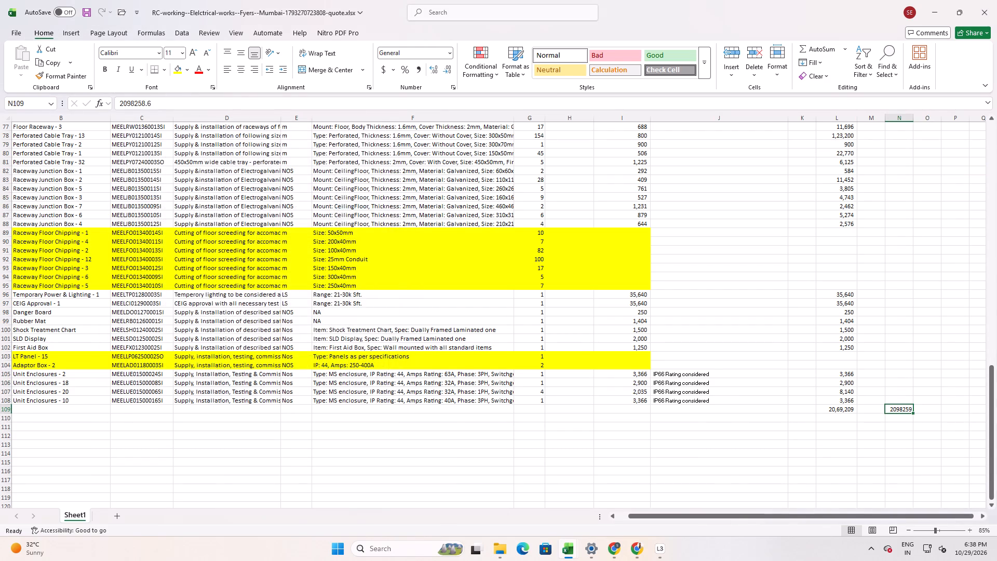
Calculate the difference between the quote total and the BOQ total in cell P109 with =L109-N109.
{"action": "left_click", "coordinate": [948, 410]}
{"action": "key", "text": "equal"}
{"action": "key", "text": "Left"}
{"action": "key", "text": "Left"}
{"action": "key", "text": "Left"}
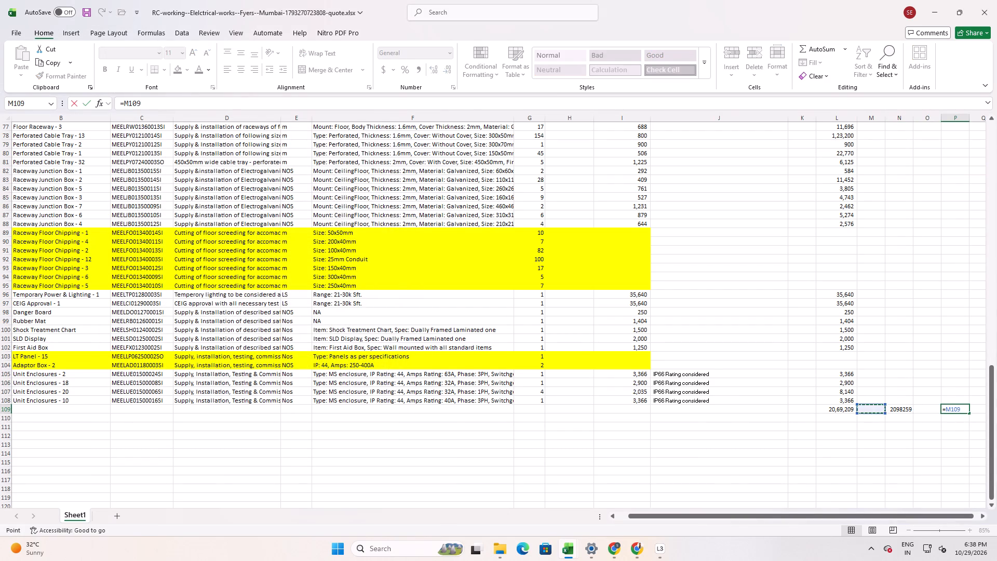
{"action": "key", "text": "Left"}
{"action": "key", "text": "minus"}
{"action": "key", "text": "Left"}
{"action": "key", "text": "Left"}
{"action": "key", "text": "Return"}
{"action": "key", "text": "Up"}
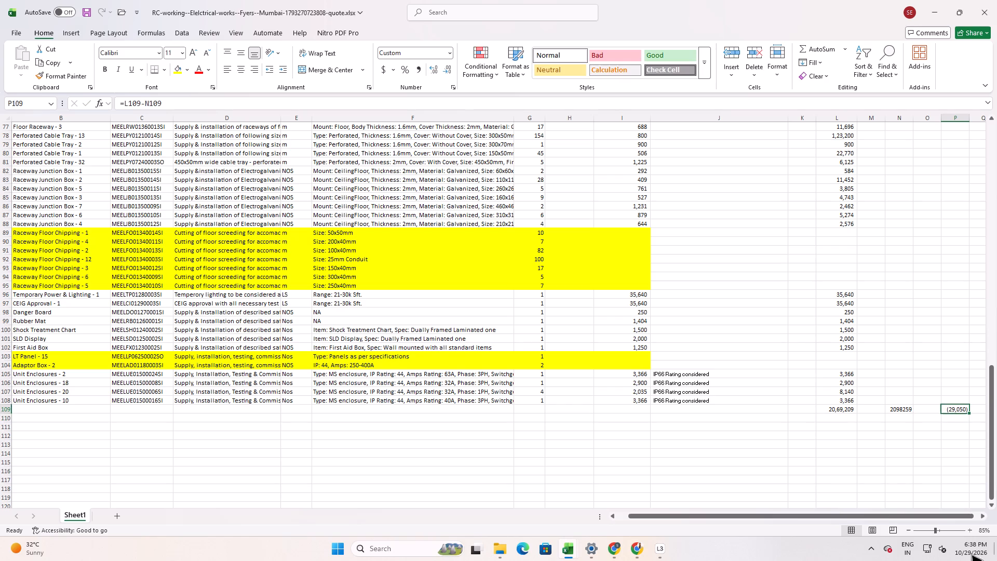
Check the quantity formulas and highlighted comments for the 2.5 and 1.5 sq.mm flexible cables in rows 11 and 12.
{"action": "middle_click_drag", "start_coordinate": [848, 452], "coordinate": [865, 116]}
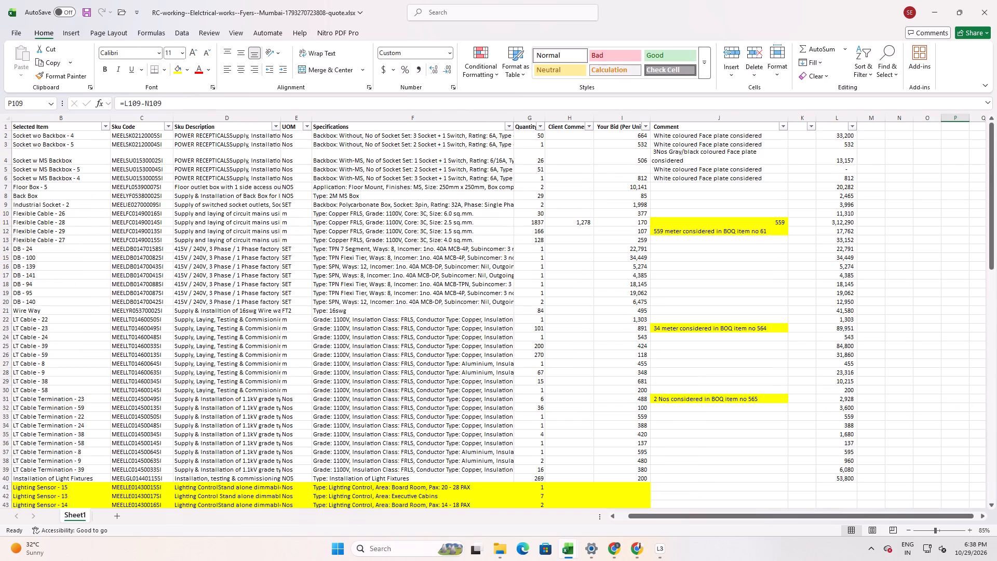
{"action": "left_click", "coordinate": [675, 222]}
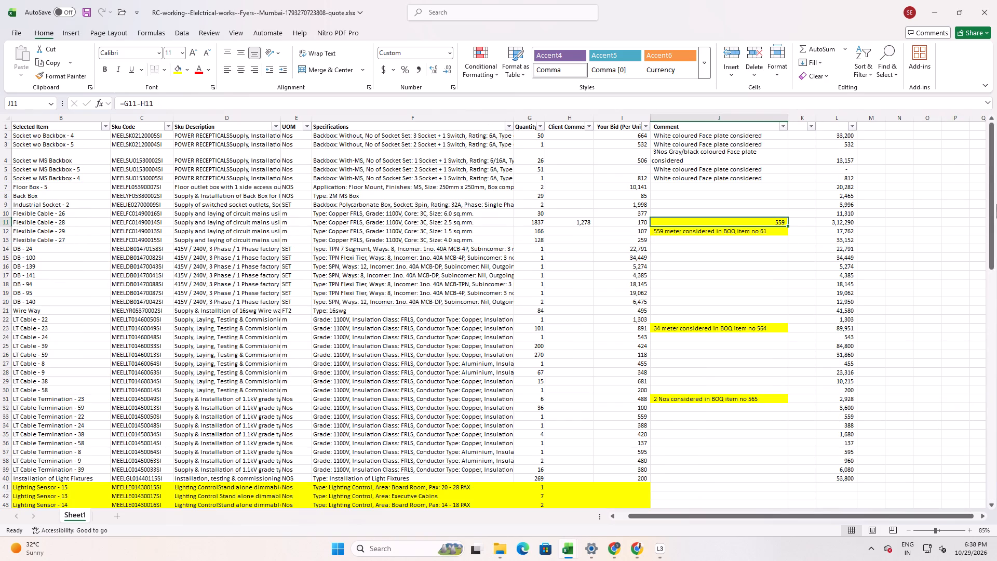
{"action": "key", "text": "Left"}
{"action": "key", "text": "Left"}
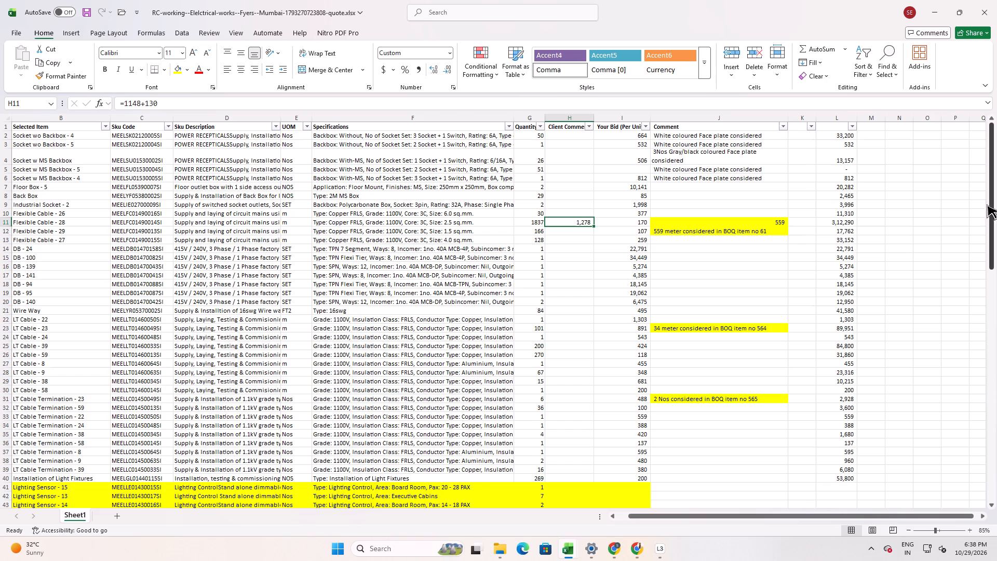
{"action": "left_click", "coordinate": [736, 232]}
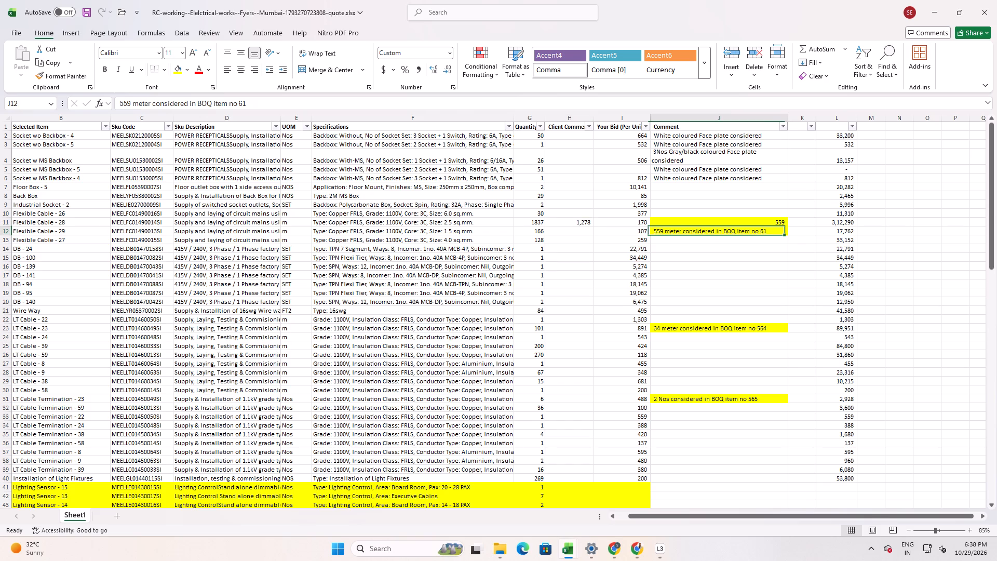
{"action": "left_click_drag", "start_coordinate": [658, 231], "coordinate": [0, 231]}
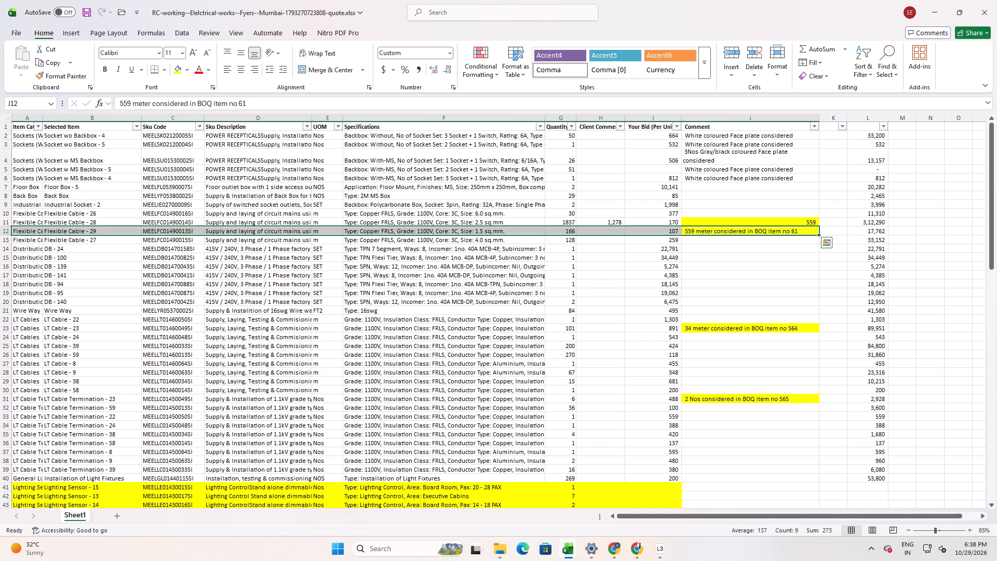
Search the quote's Quantity column for 599.
{"action": "left_click", "coordinate": [555, 121]}
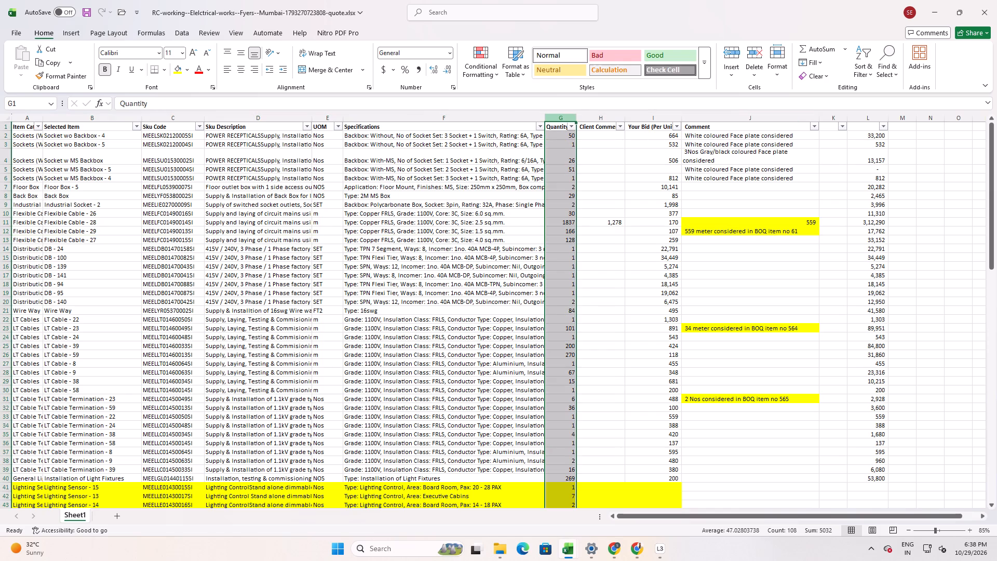
{"action": "key", "text": "ctrl+f"}
{"action": "type", "text": "599"}
{"action": "key", "text": "Return"}
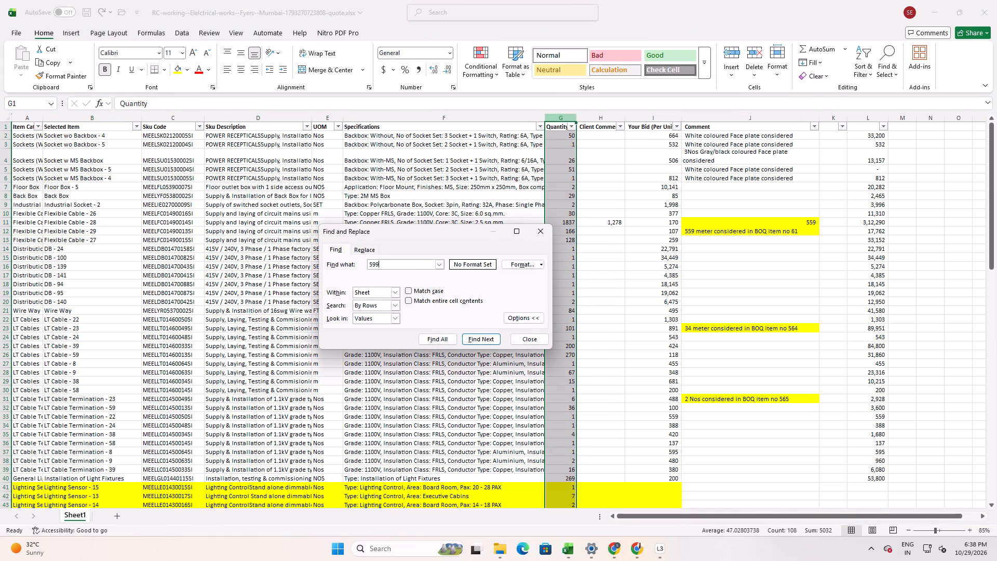
{"action": "key", "text": "Escape"}
{"action": "key", "text": "Escape"}
{"action": "key", "text": "Escape"}
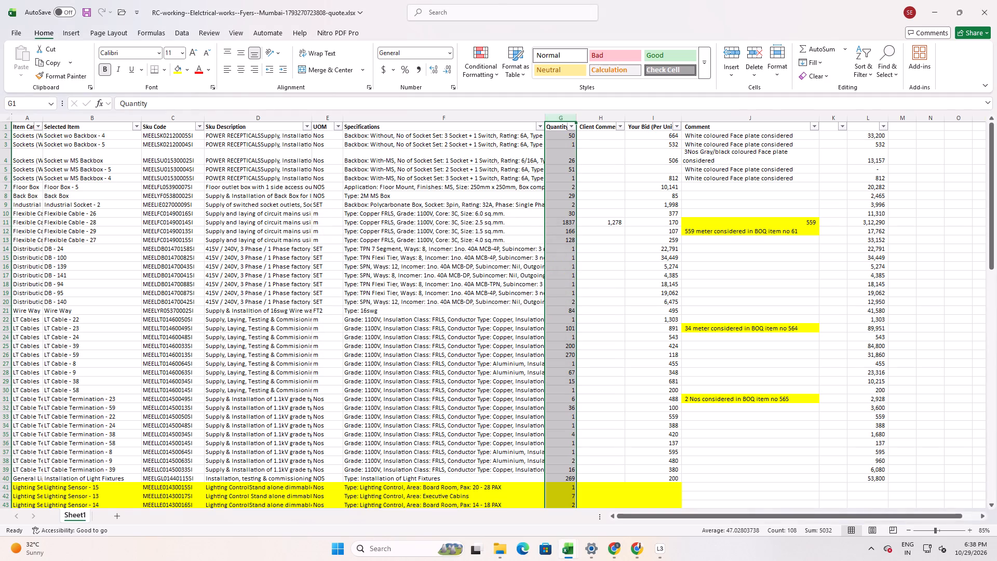
Search the BOQ for 1.5 and check the quantities of the 3 Core - 1.5 Sqmm flexible cable items.
{"action": "left_click_drag", "start_coordinate": [569, 232], "coordinate": [0, 229]}
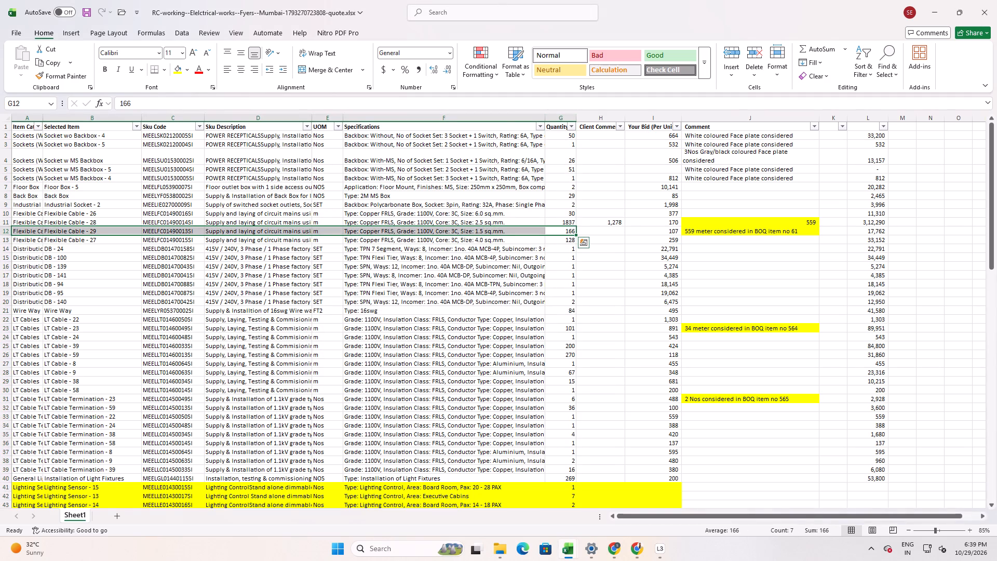
{"action": "key", "text": "alt+Tab"}
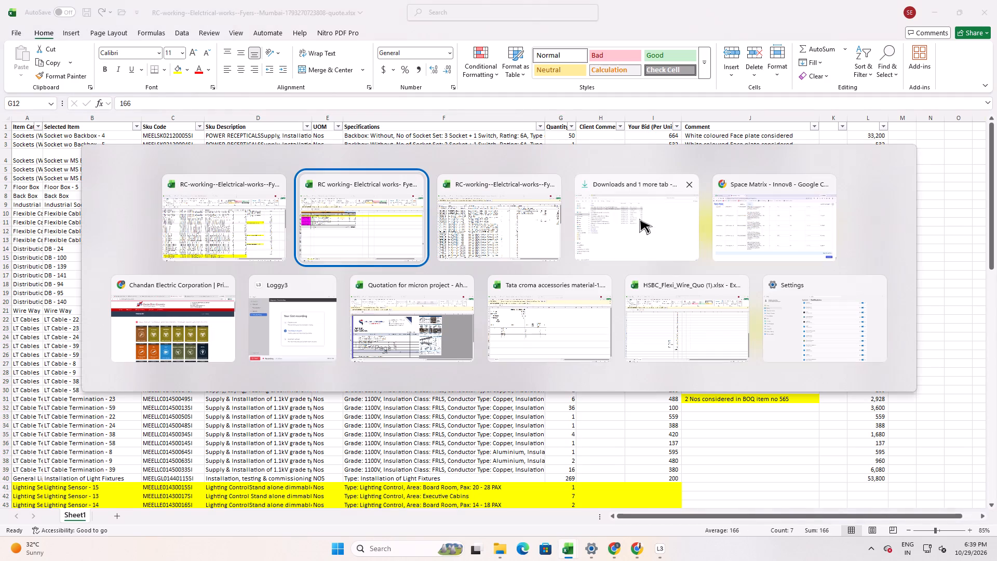
{"action": "left_click", "coordinate": [340, 375]}
{"action": "scroll", "coordinate": [247, 389], "scroll_direction": "up", "scroll_amount": 4}
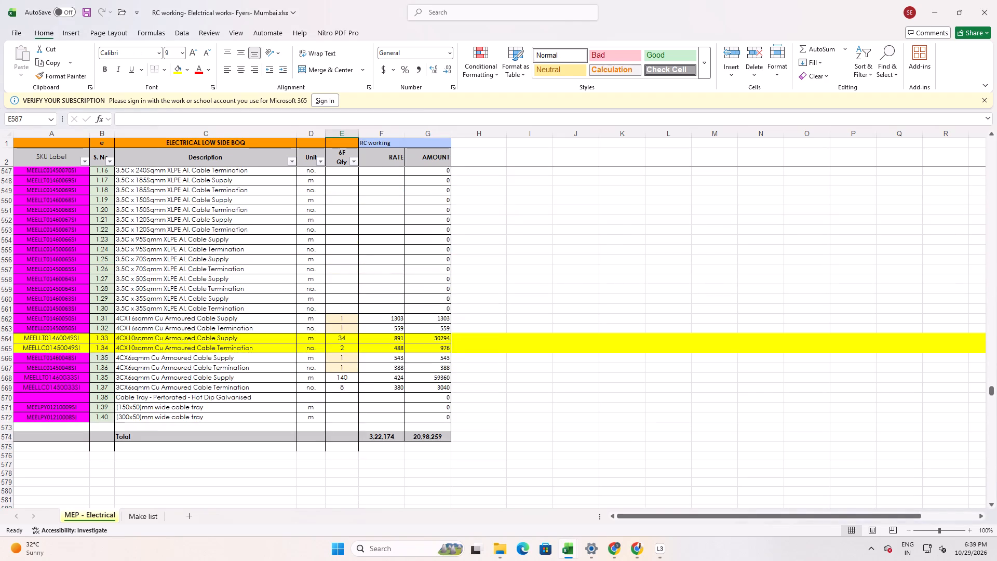
{"action": "key", "text": "ctrl+f"}
{"action": "type", "text": "1.5"}
{"action": "key", "text": "Return"}
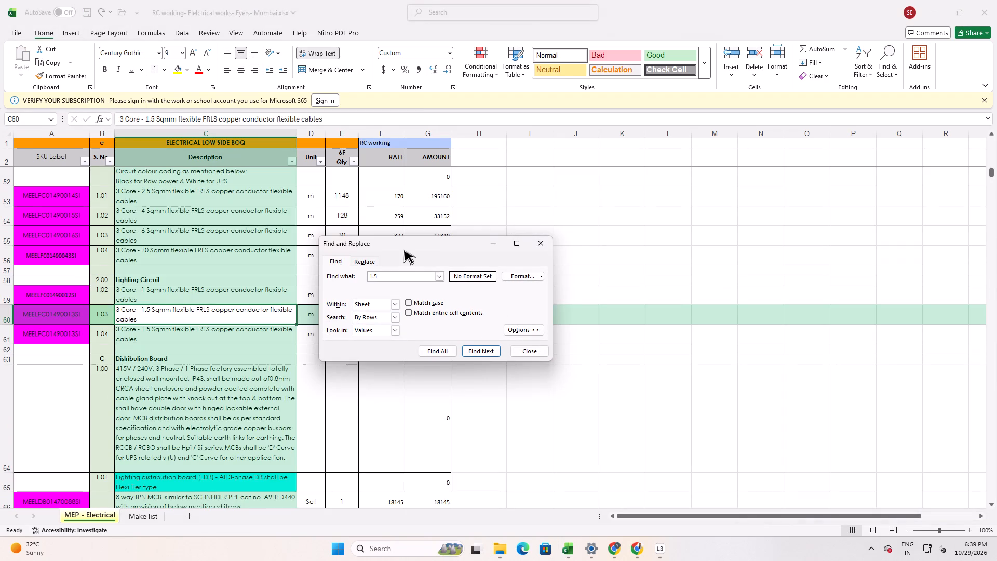
{"action": "left_click_drag", "start_coordinate": [405, 242], "coordinate": [752, 235]}
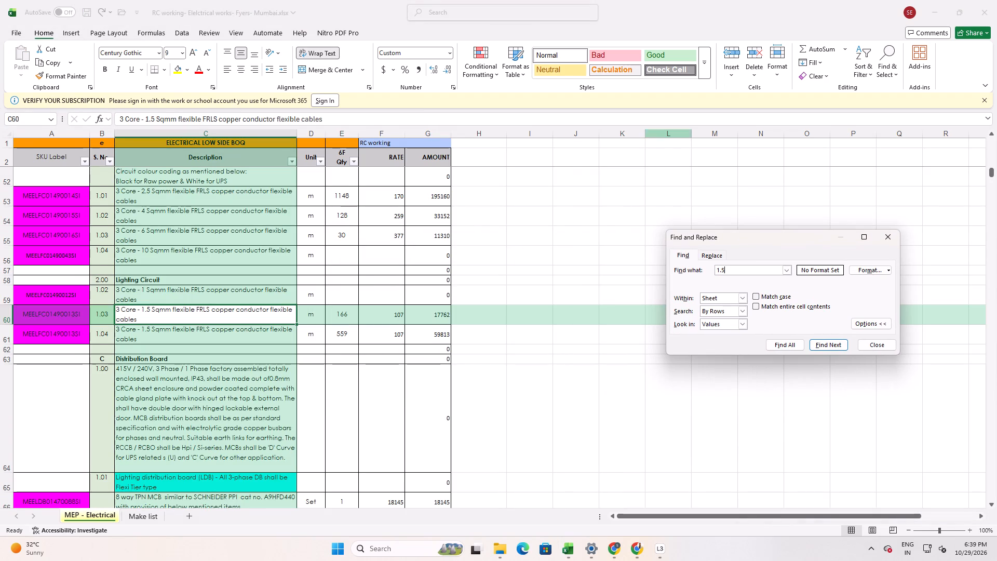
{"action": "left_click", "coordinate": [343, 329]}
{"action": "left_click", "coordinate": [341, 318]}
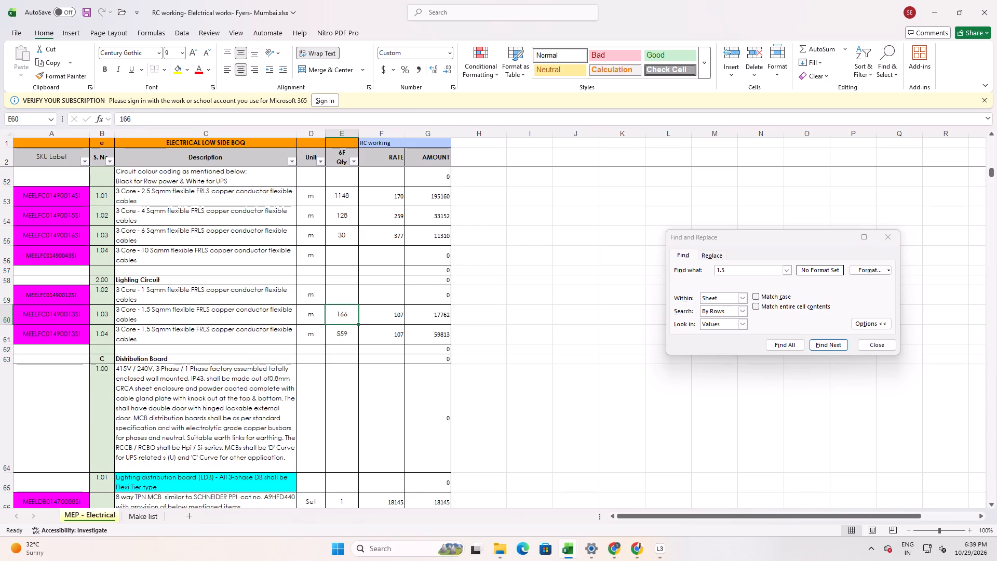
{"action": "key", "text": "alt+Tab"}
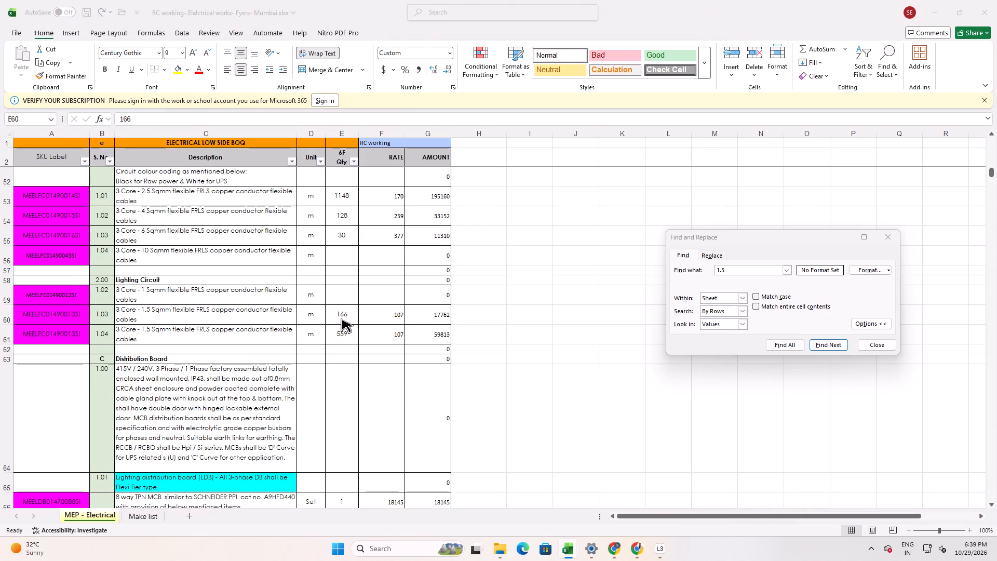
{"action": "left_click", "coordinate": [888, 242]}
Review the 2.5 and 1.5 sq.mm flexible cable rows in the Working copy of the quote, and return to the quote.
{"action": "key", "text": "alt+Tab"}
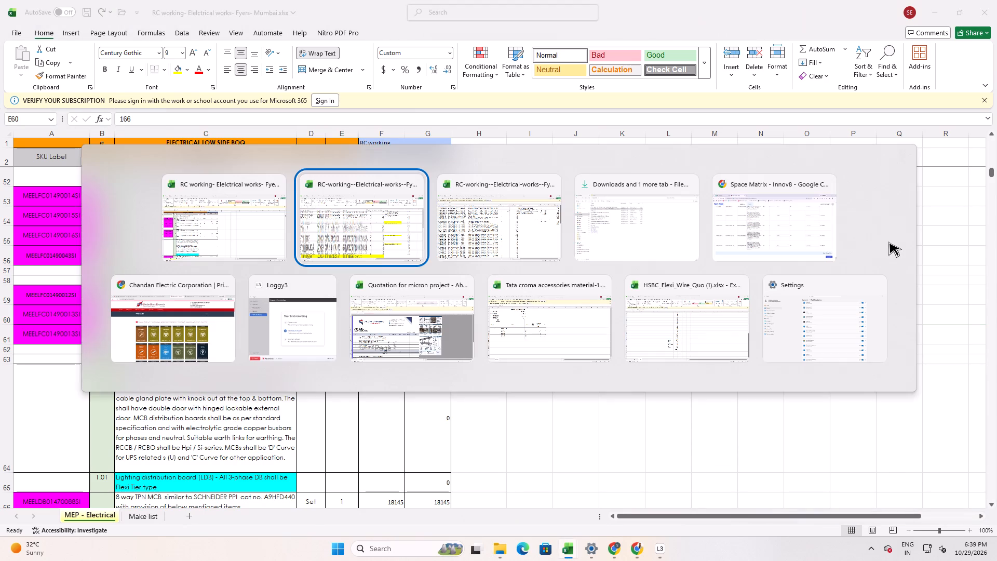
{"action": "key", "text": "alt+Tab"}
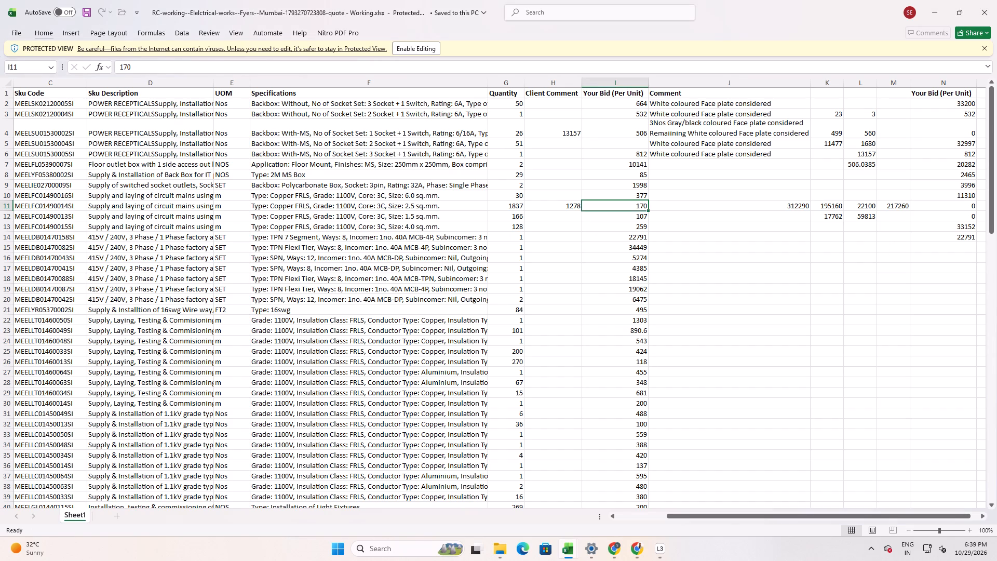
{"action": "left_click", "coordinate": [439, 196]}
{"action": "left_click", "coordinate": [457, 210]}
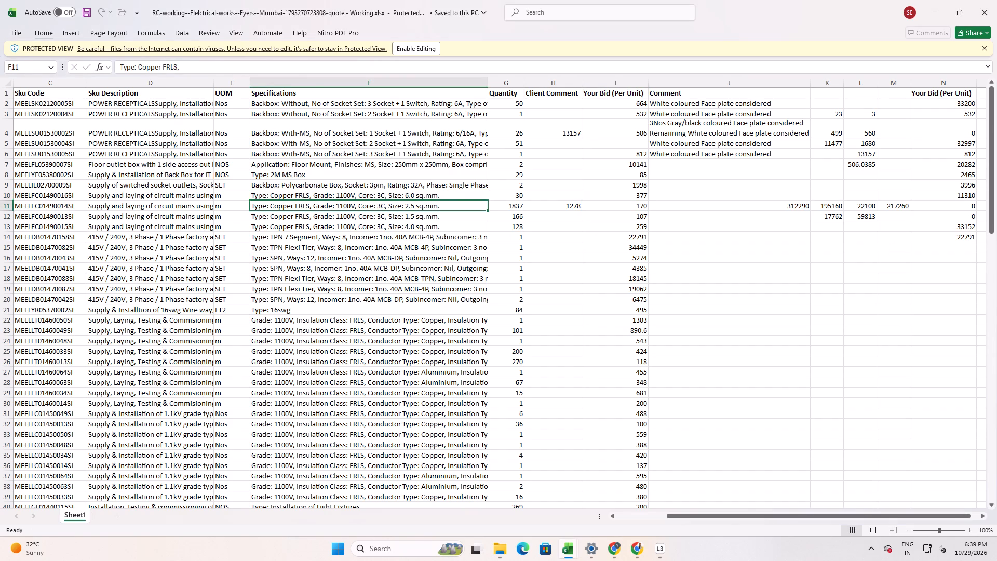
{"action": "left_click", "coordinate": [469, 216]}
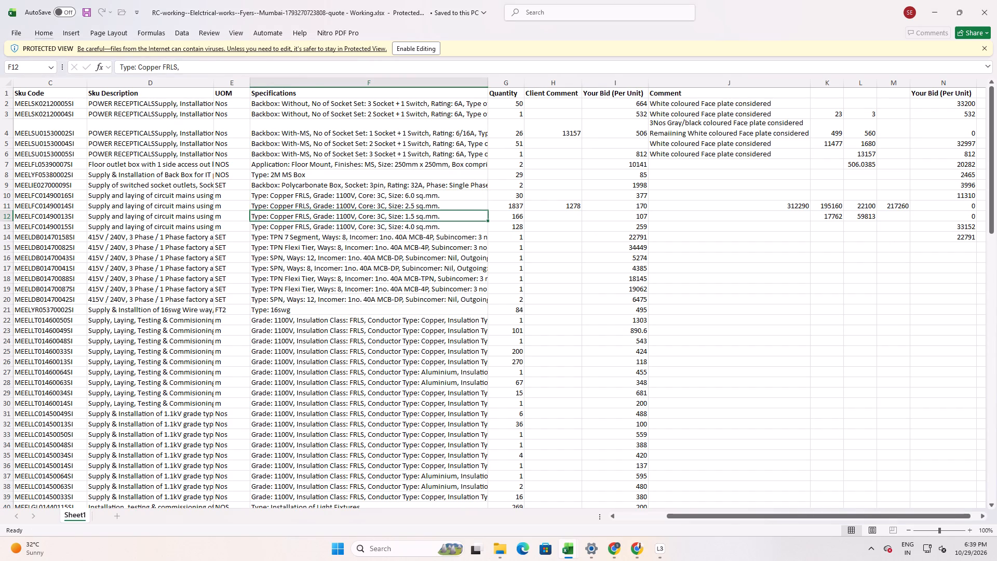
{"action": "key", "text": "alt+x"}
{"action": "key", "text": "alt+Tab"}
{"action": "key", "text": "alt+Tab"}
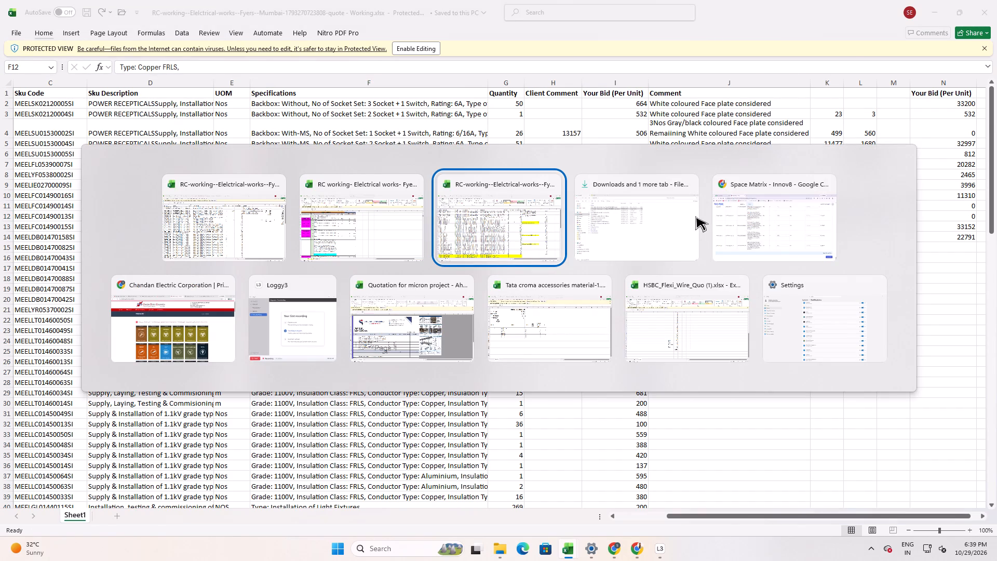
{"action": "left_click", "coordinate": [621, 237]}
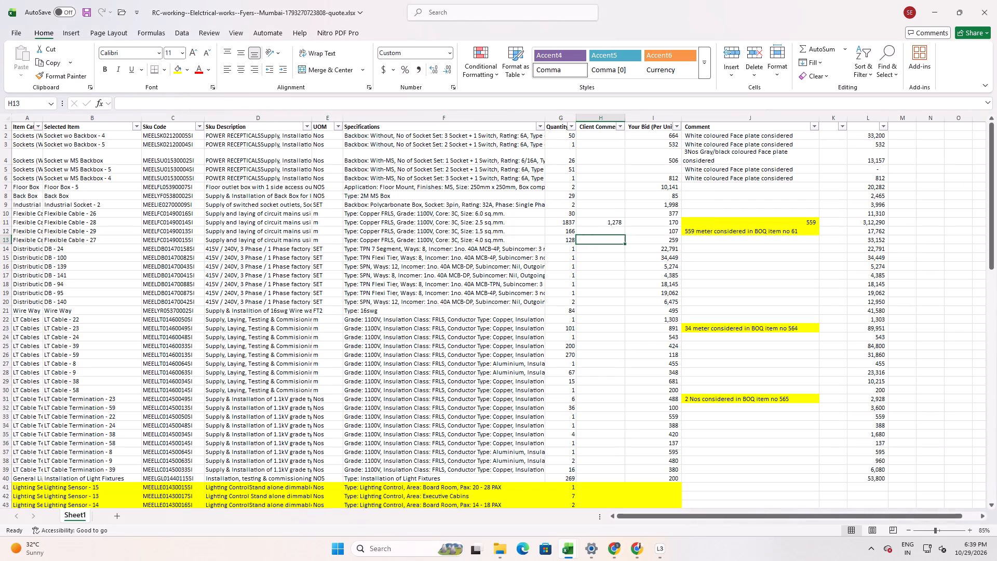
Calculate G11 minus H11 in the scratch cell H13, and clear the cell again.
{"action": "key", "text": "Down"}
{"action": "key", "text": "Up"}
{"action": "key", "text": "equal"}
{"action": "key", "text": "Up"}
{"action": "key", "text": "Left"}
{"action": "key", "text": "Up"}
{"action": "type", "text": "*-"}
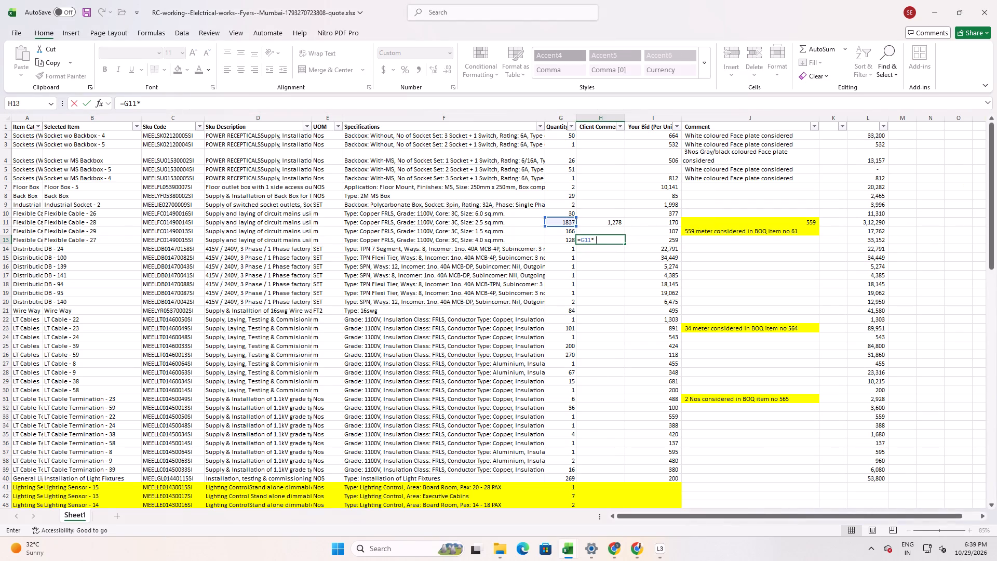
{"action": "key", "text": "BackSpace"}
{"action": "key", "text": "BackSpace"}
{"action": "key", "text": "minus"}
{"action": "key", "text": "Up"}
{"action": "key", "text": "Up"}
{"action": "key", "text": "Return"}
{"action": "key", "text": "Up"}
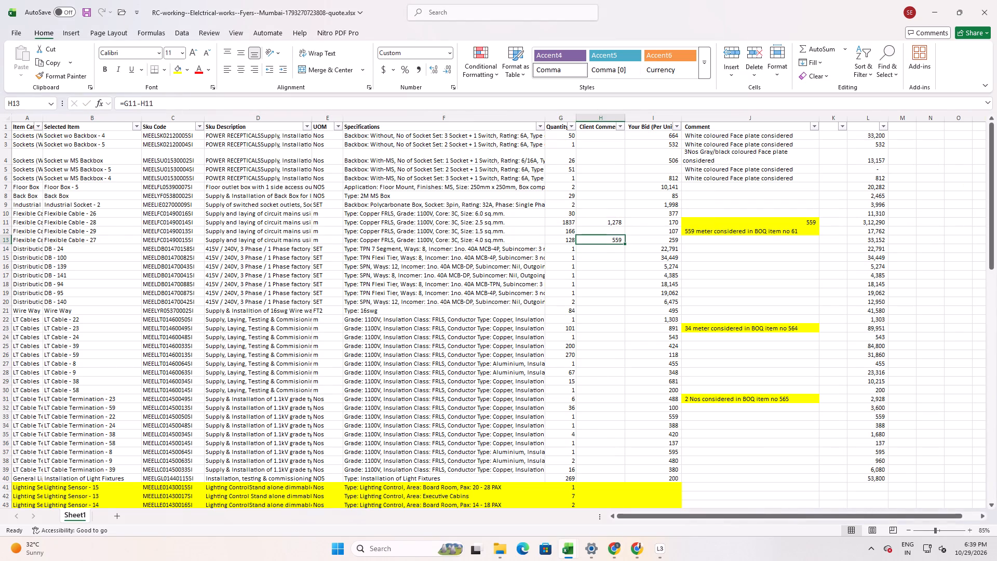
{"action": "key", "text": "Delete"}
Check the comment and bid cells of the 2.5 sq.mm flexible cable, and clear its Client Comment cell H11.
{"action": "key", "text": "Up"}
{"action": "key", "text": "Right"}
{"action": "key", "text": "Right"}
{"action": "key", "text": "Up"}
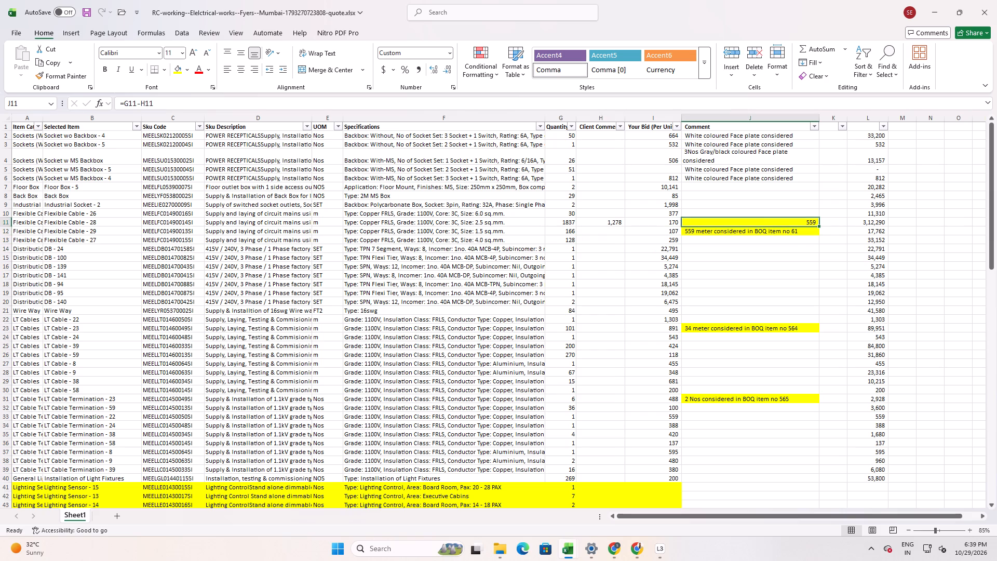
{"action": "key", "text": "Down"}
{"action": "key", "text": "Left"}
{"action": "key", "text": "Up"}
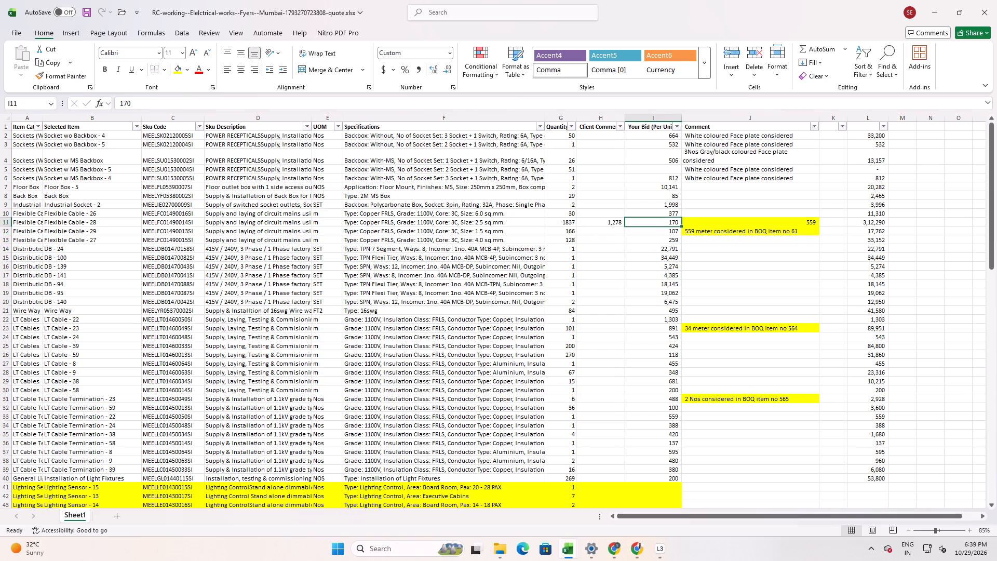
{"action": "key", "text": "Down"}
{"action": "key", "text": "Down"}
{"action": "key", "text": "Up"}
{"action": "key", "text": "Up"}
{"action": "key", "text": "Down"}
{"action": "key", "text": "Up"}
{"action": "key", "text": "Left"}
{"action": "key", "text": "Delete"}
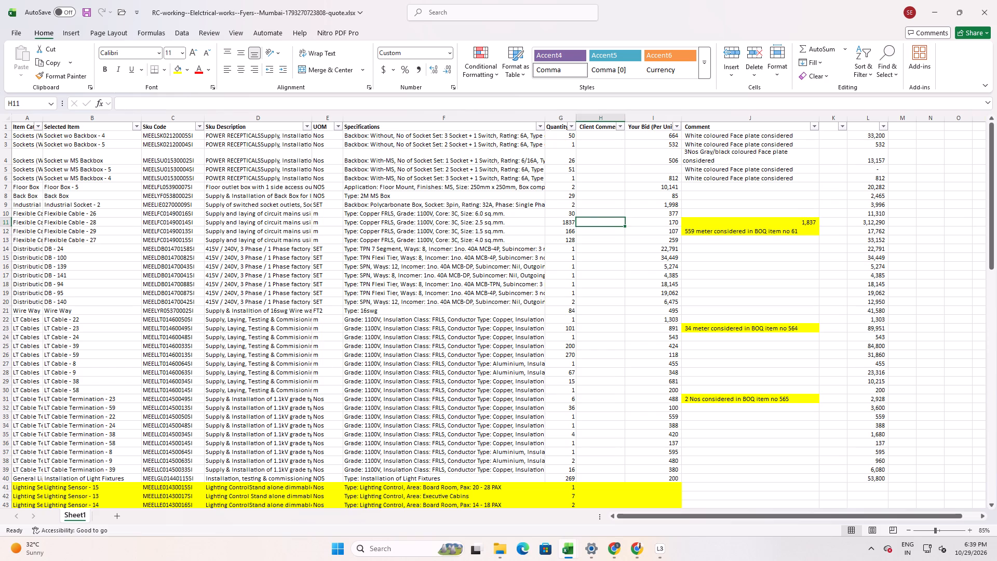
Review the highlighted comments and values for LT Cable - 23 and LT Cable Termination - 23, and the quote's remaining rows and totals.
{"action": "scroll", "coordinate": [658, 251], "scroll_direction": "down", "scroll_amount": 1}
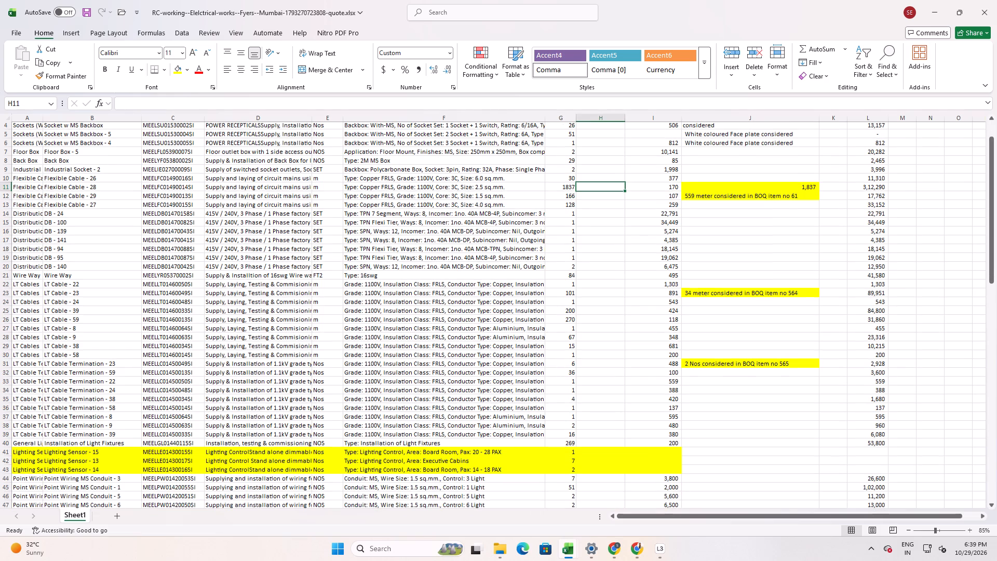
{"action": "left_click", "coordinate": [704, 291]}
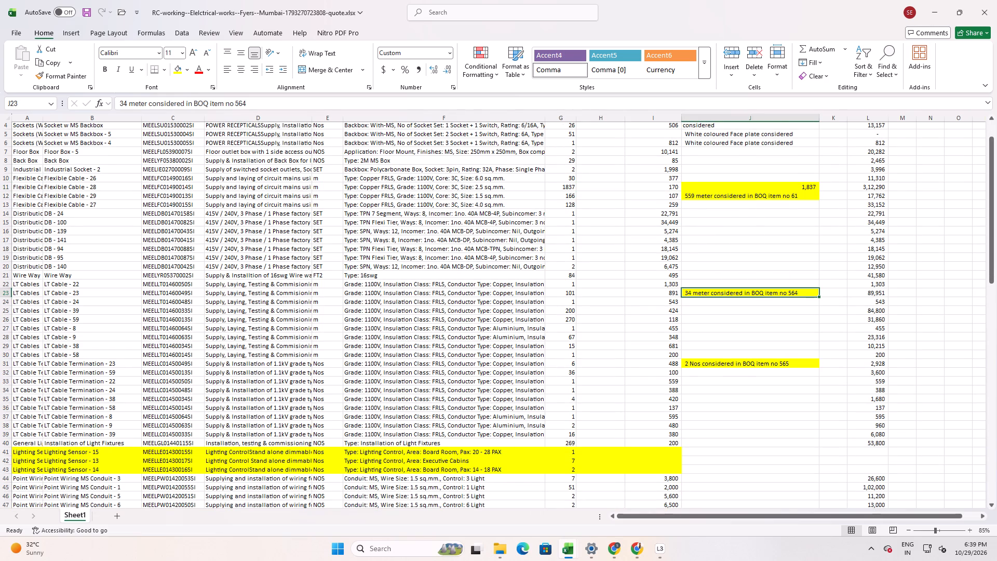
{"action": "left_click", "coordinate": [555, 294]}
{"action": "left_click", "coordinate": [675, 293]}
{"action": "scroll", "coordinate": [746, 308], "scroll_direction": "down", "scroll_amount": 1}
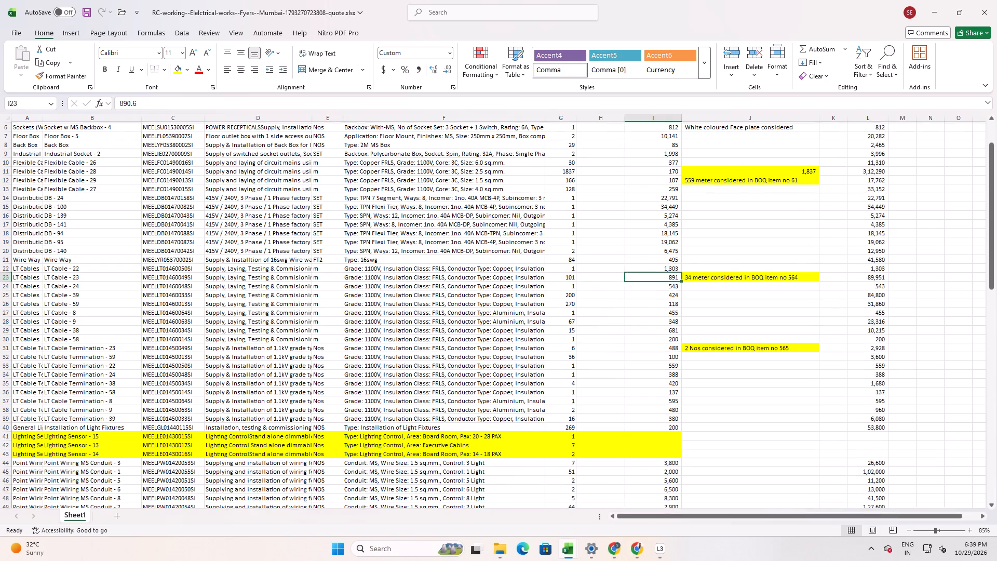
{"action": "left_click", "coordinate": [704, 326]}
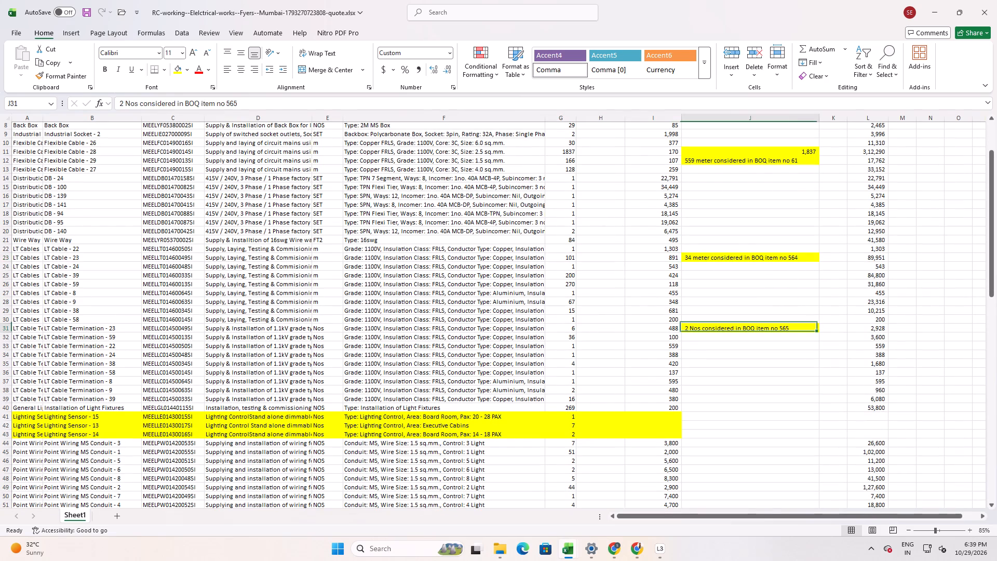
{"action": "scroll", "coordinate": [625, 336], "scroll_direction": "down", "scroll_amount": 13}
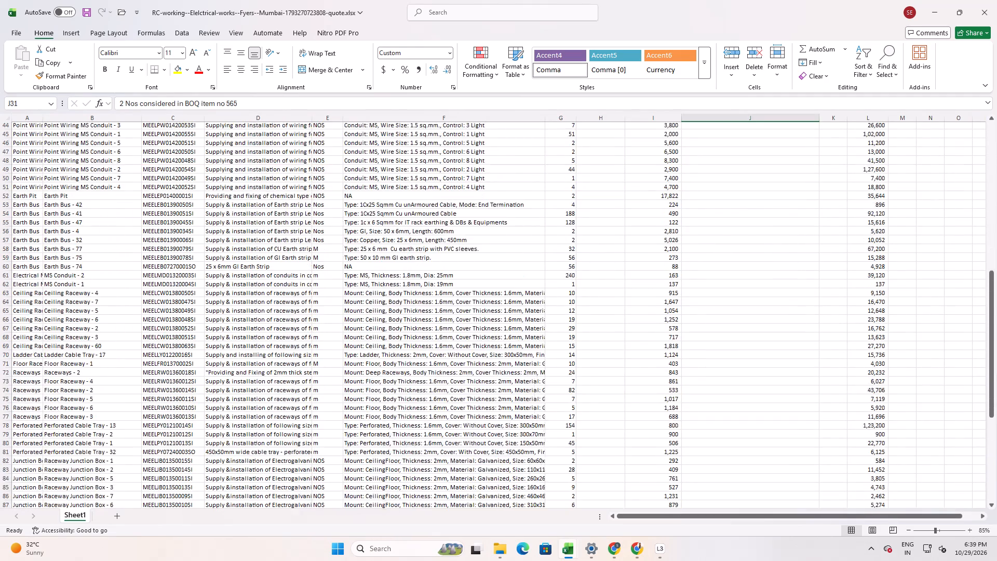
{"action": "scroll", "coordinate": [626, 336], "scroll_direction": "down", "scroll_amount": 5}
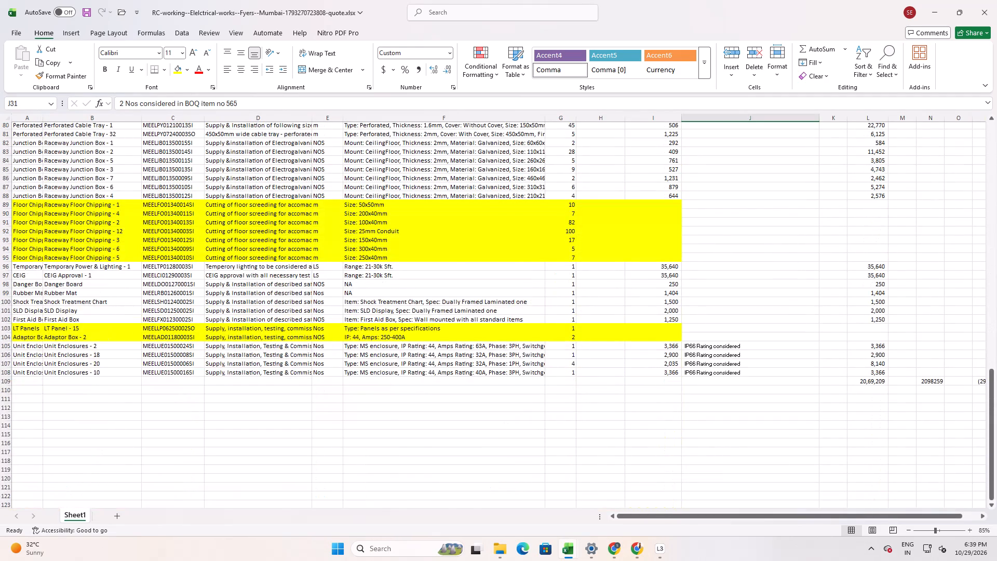
{"action": "scroll", "coordinate": [637, 364], "scroll_direction": "up", "scroll_amount": 20}
{"action": "scroll", "coordinate": [637, 364], "scroll_direction": "up", "scroll_amount": 6}
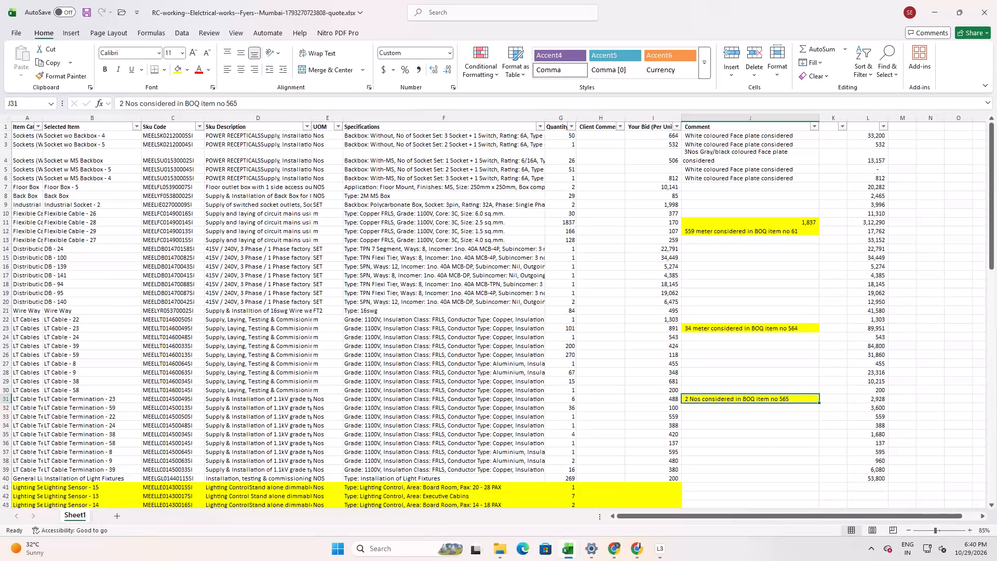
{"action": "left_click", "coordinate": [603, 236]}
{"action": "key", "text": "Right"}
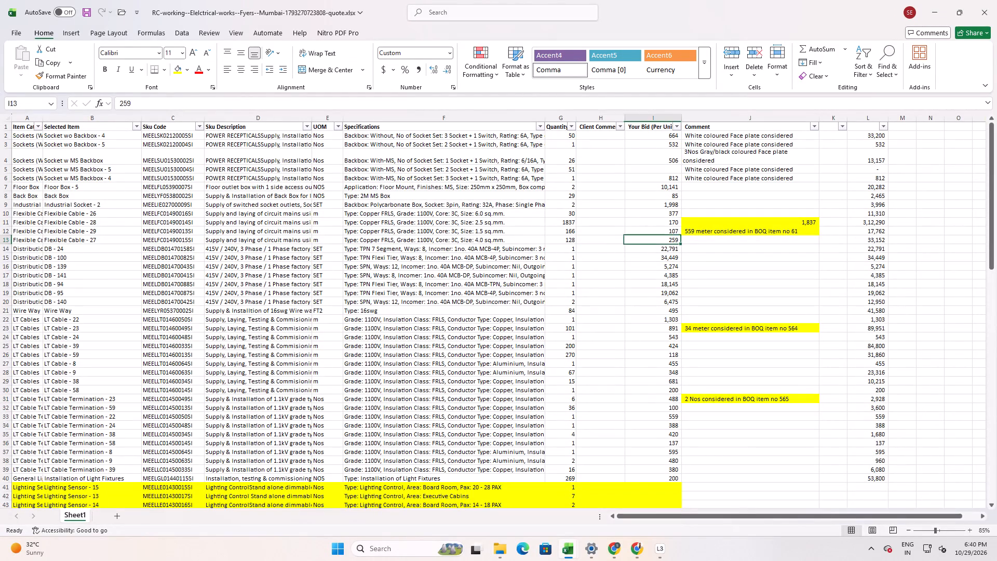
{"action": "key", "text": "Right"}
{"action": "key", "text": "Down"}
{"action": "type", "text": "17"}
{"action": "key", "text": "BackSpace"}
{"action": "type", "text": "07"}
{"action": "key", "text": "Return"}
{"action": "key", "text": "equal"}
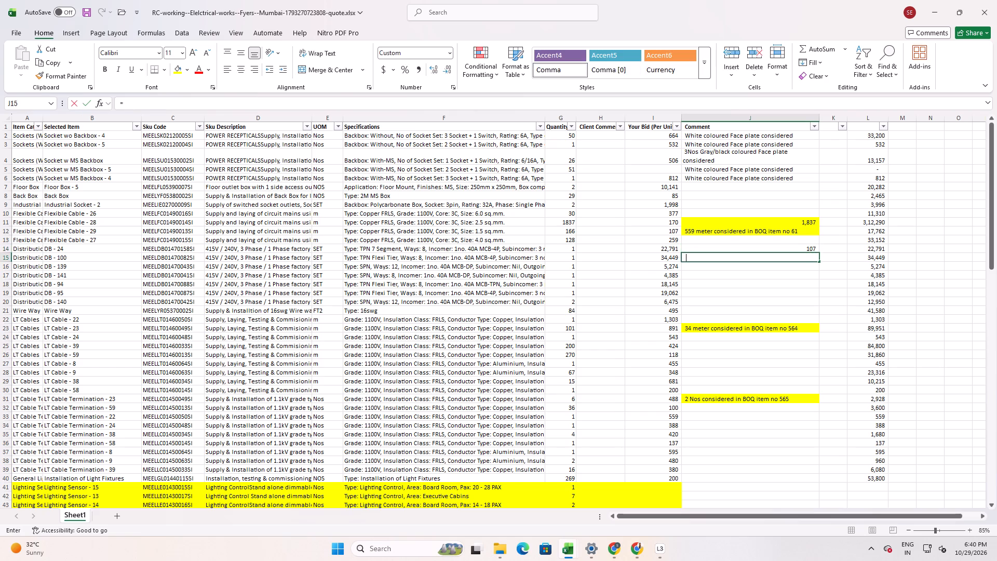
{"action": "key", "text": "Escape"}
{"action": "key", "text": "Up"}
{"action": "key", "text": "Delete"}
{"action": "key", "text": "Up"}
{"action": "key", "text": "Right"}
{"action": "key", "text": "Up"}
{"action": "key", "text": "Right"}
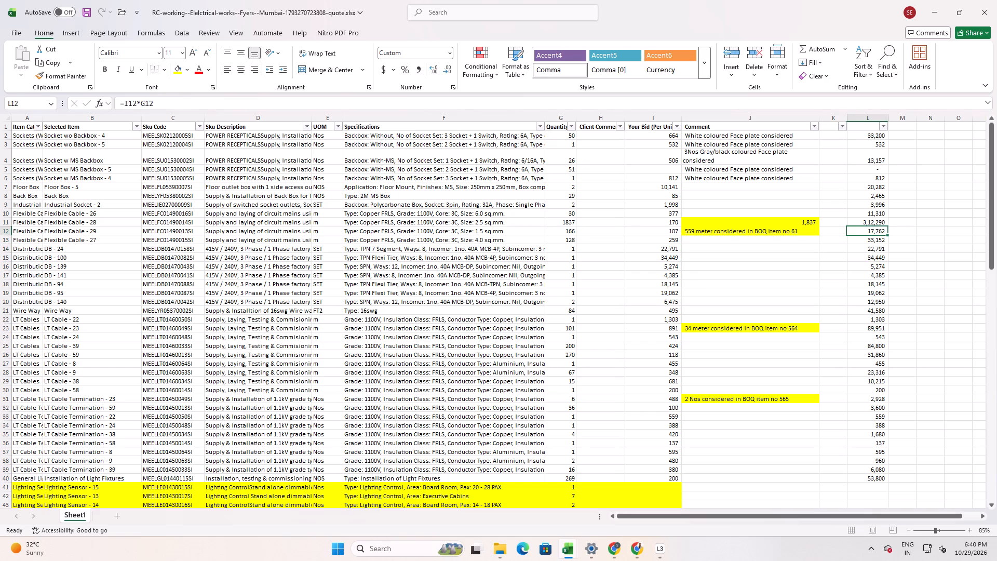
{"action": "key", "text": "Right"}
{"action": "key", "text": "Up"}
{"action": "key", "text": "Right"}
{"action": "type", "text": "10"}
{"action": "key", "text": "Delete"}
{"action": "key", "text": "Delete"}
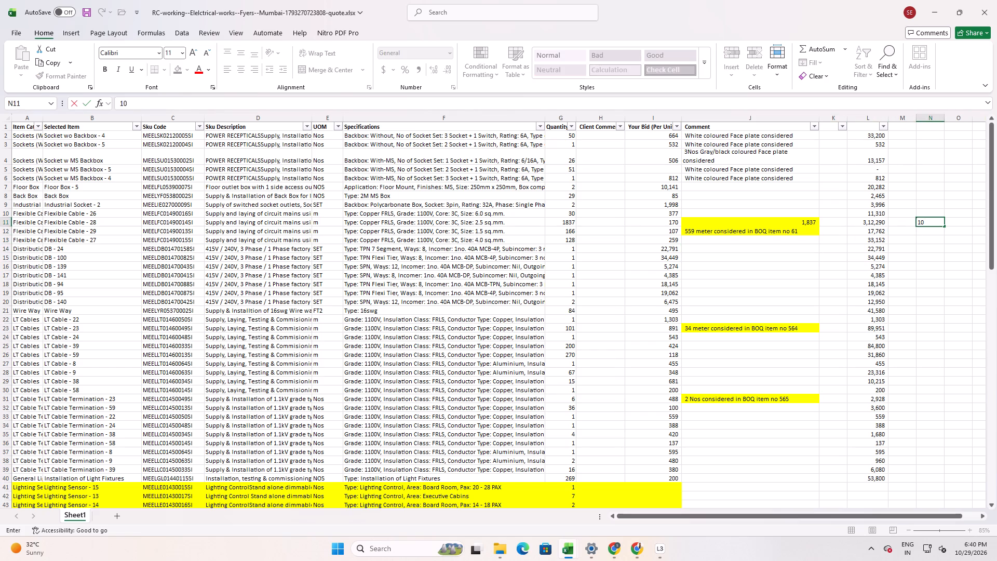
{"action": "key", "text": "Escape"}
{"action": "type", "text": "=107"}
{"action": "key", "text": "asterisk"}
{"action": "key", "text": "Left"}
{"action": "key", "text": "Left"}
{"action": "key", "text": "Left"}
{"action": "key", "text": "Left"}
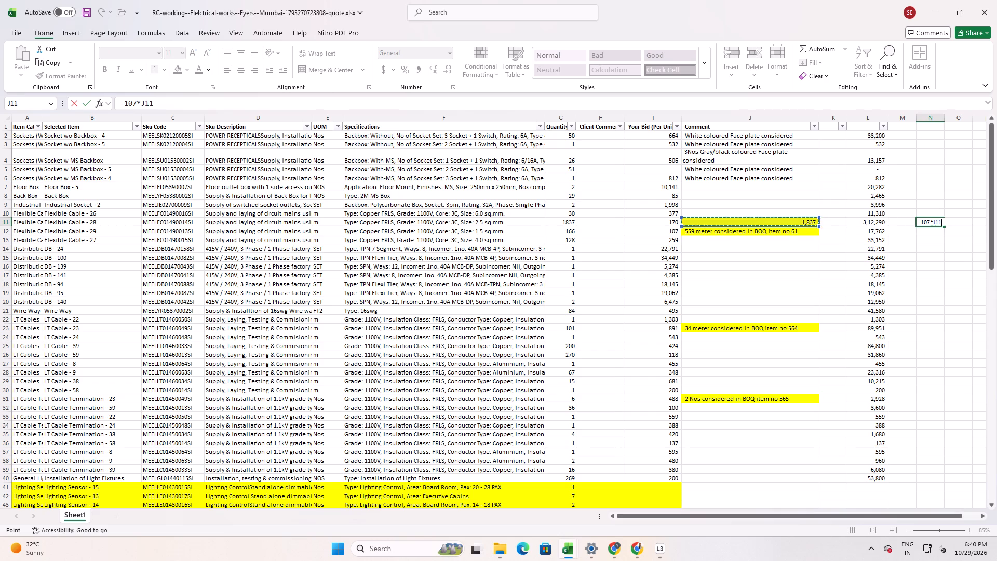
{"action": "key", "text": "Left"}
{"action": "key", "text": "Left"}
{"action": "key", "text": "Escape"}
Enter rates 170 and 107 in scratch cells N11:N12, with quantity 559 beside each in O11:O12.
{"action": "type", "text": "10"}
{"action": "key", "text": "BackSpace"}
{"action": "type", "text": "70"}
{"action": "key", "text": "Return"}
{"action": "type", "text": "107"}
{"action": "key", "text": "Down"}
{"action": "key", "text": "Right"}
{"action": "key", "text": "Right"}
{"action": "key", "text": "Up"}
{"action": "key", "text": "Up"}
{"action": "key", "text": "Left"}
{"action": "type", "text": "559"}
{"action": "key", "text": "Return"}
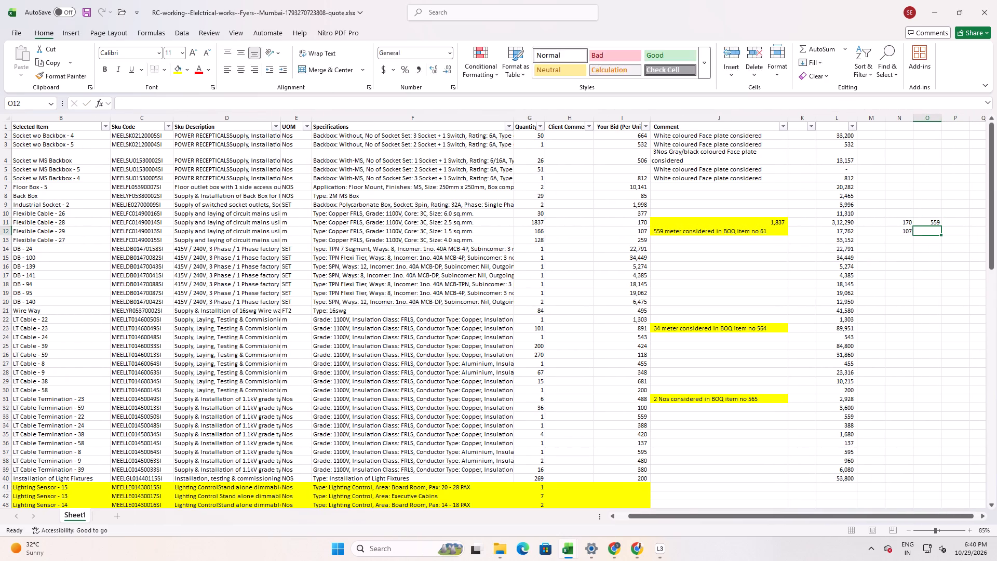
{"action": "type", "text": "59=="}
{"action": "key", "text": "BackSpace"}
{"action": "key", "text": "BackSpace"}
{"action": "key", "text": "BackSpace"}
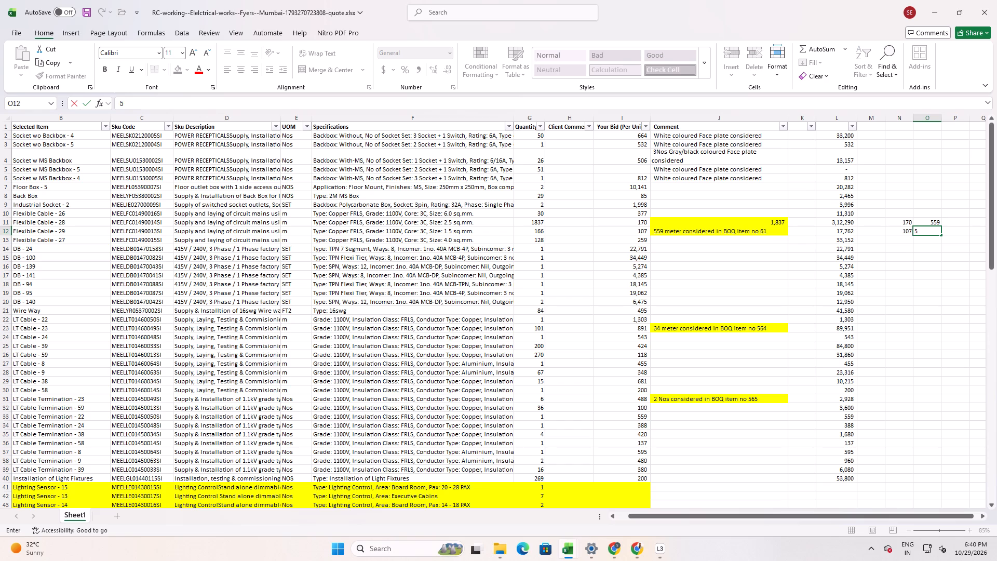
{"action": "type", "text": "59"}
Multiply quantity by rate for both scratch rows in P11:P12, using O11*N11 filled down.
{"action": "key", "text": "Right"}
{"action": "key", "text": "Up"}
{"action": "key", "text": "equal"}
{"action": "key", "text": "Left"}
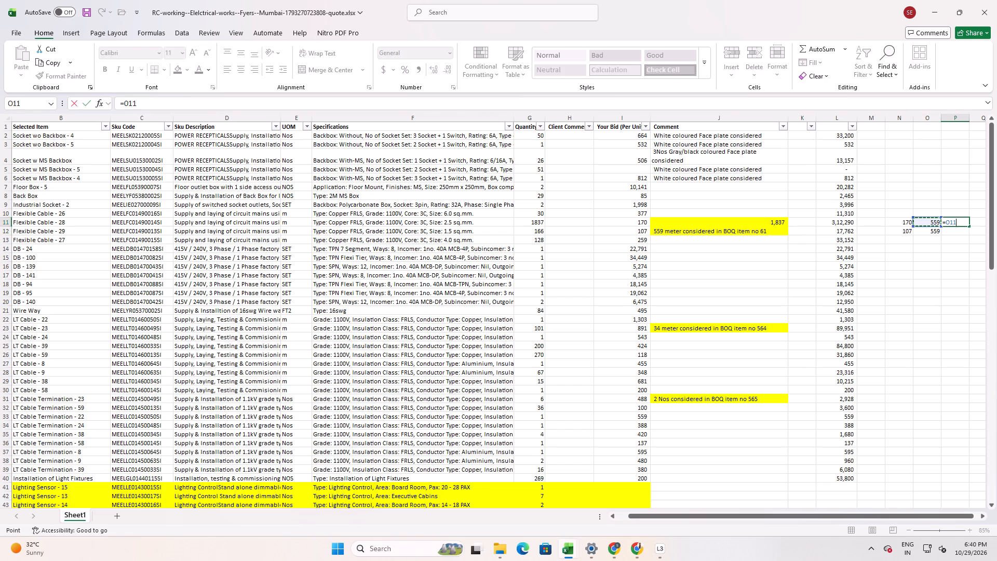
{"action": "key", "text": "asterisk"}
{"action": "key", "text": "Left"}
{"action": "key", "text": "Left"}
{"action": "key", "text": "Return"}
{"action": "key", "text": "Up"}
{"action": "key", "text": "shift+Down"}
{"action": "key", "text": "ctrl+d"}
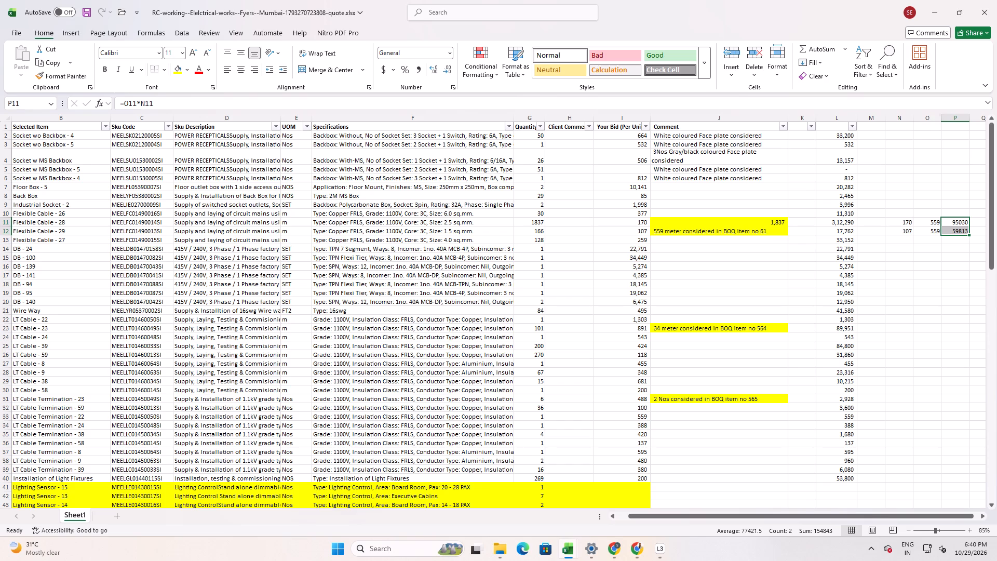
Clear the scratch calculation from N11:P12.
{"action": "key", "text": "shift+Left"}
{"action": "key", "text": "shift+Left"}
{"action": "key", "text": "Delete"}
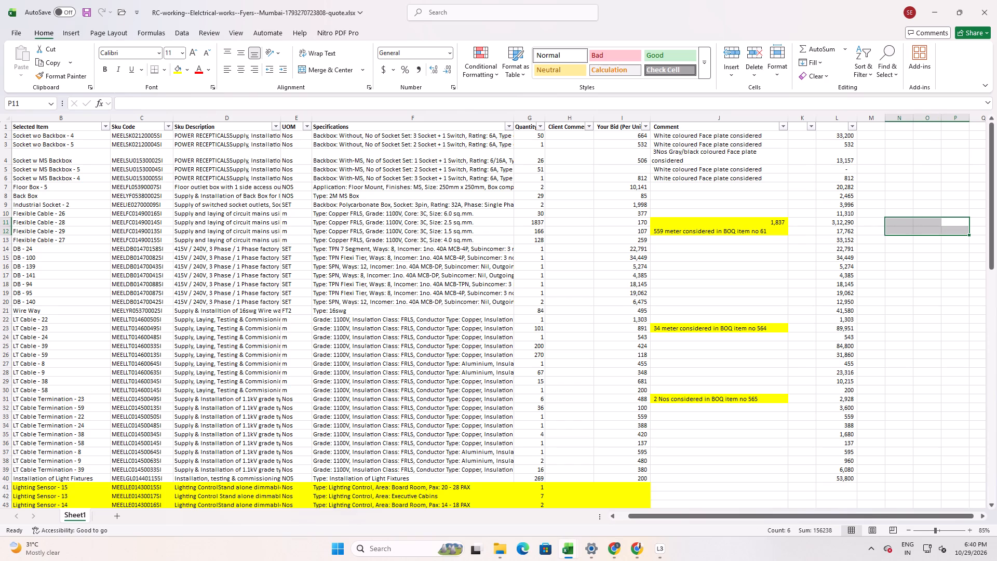
Check the quantity, comment and full specification of LT Cable - 23, widening the Specifications column to read it and narrowing it again.
{"action": "left_click", "coordinate": [754, 329]}
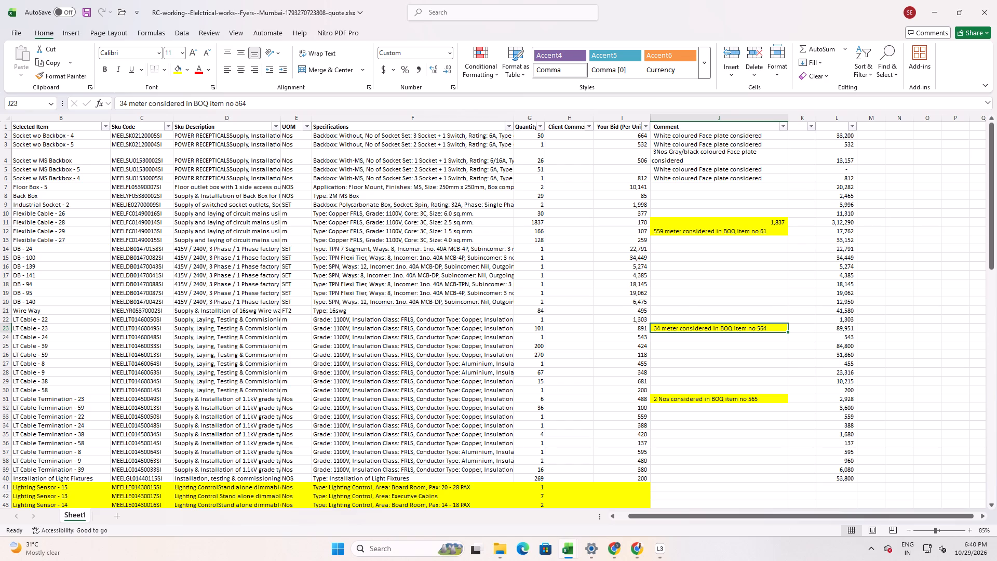
{"action": "left_click", "coordinate": [538, 329]}
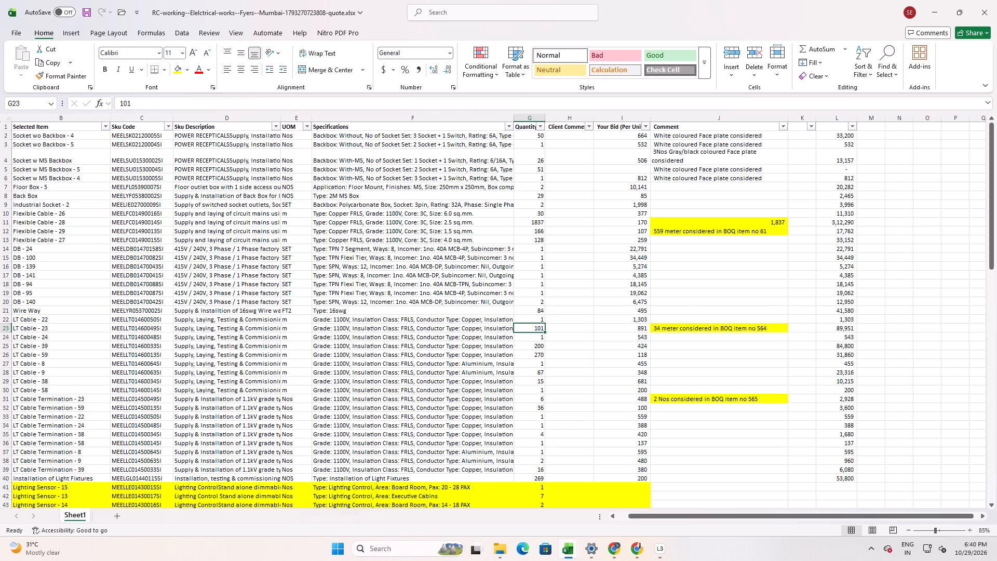
{"action": "left_click", "coordinate": [715, 330]}
{"action": "left_click", "coordinate": [427, 331]}
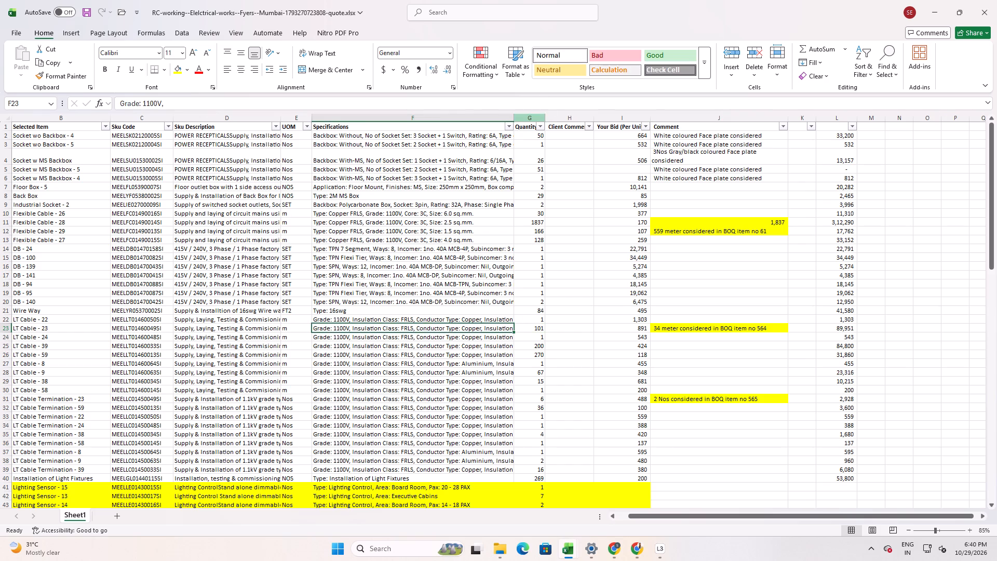
{"action": "left_click_drag", "start_coordinate": [511, 118], "coordinate": [677, 122]}
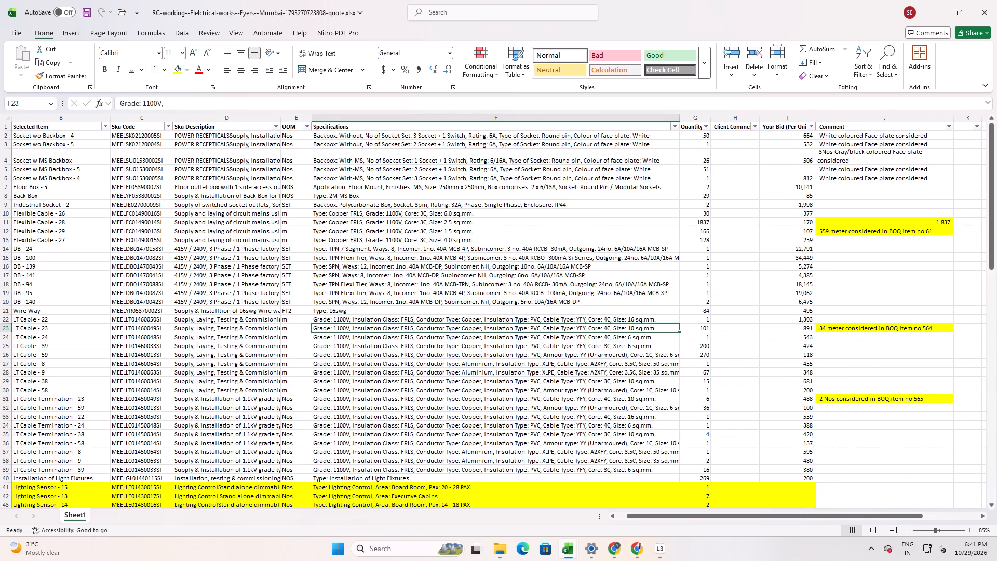
{"action": "left_click_drag", "start_coordinate": [678, 121], "coordinate": [467, 139]}
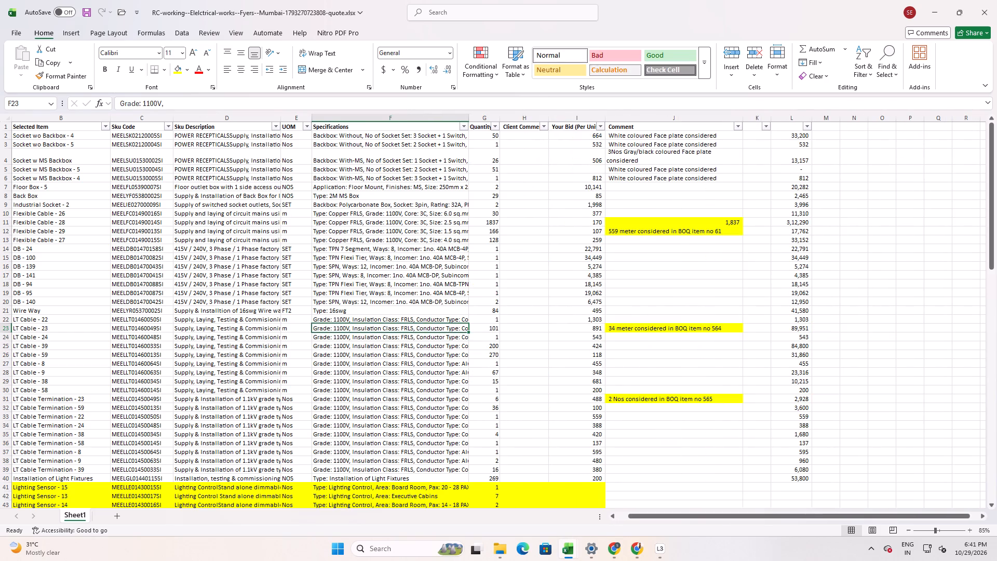
Copy LT Cable - 23's SKU code MEELLT01460049SI from the quote and search the BOQ for it through to its second occurrence.
{"action": "left_click", "coordinate": [133, 324]}
{"action": "key", "text": "ctrl+c"}
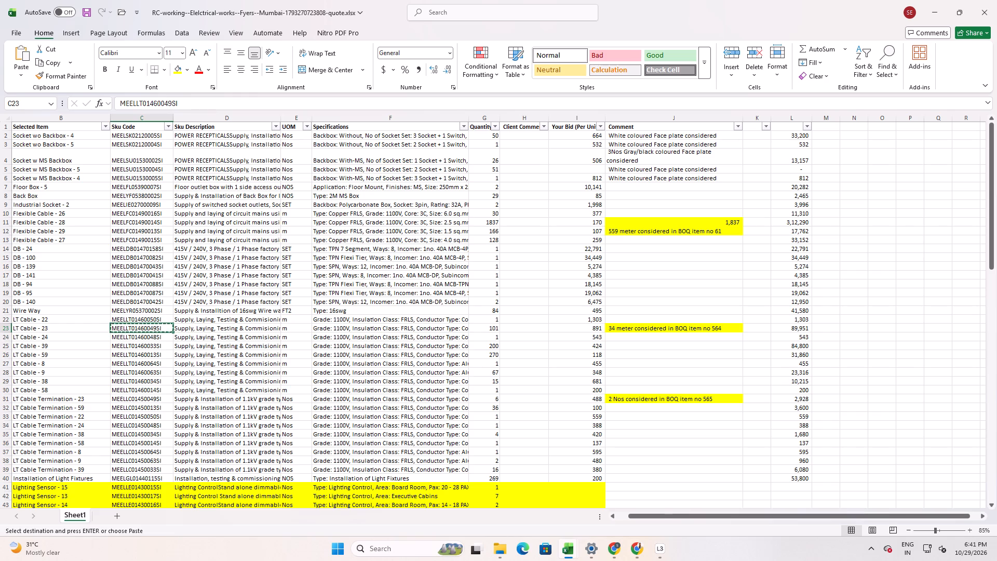
{"action": "key", "text": "alt+Tab"}
{"action": "key", "text": "alt+Tab"}
{"action": "key", "text": "alt+Tab"}
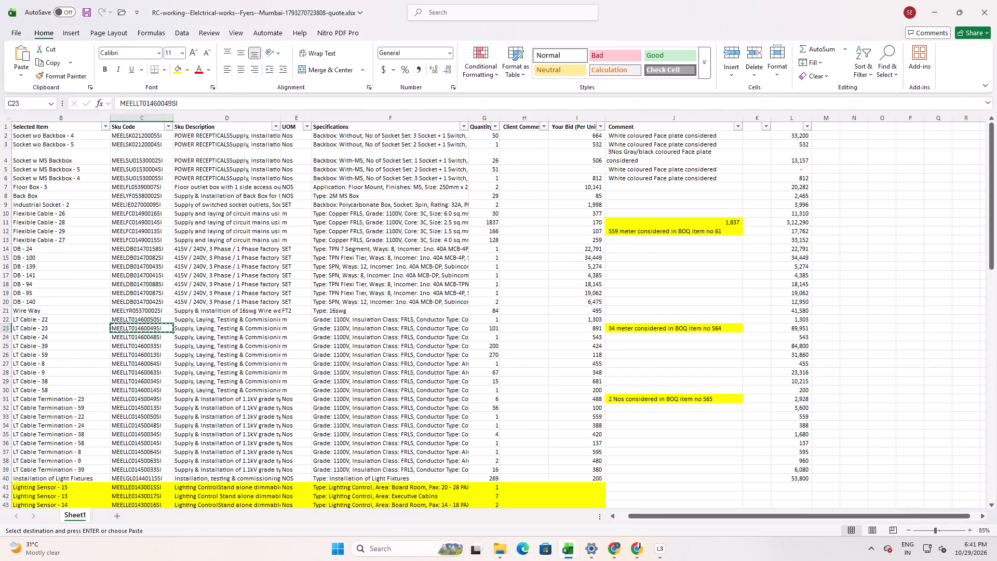
{"action": "left_click", "coordinate": [995, 0]}
{"action": "key", "text": "alt+Tab"}
{"action": "key", "text": "alt+Tab"}
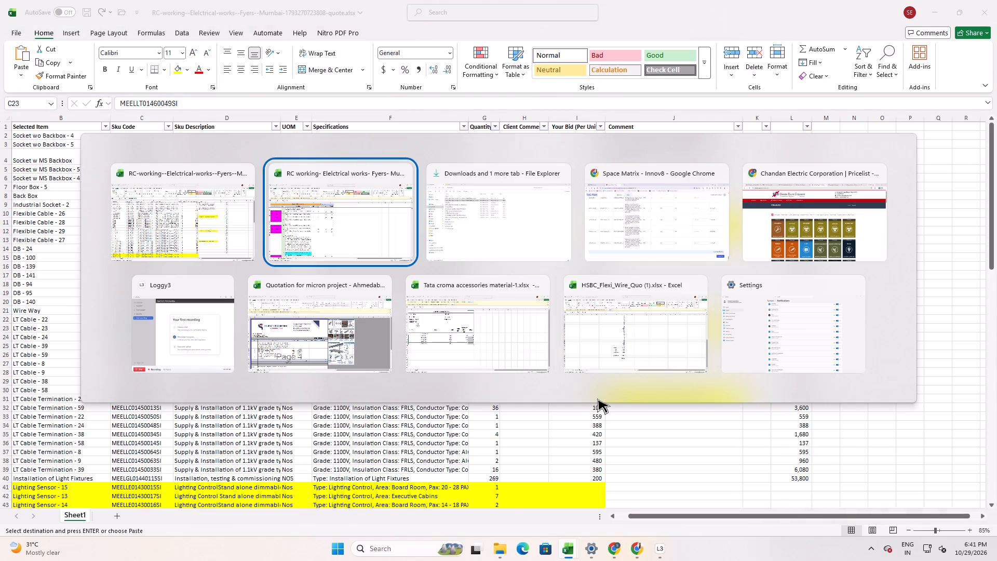
{"action": "key", "text": "alt+Tab"}
{"action": "left_click", "coordinate": [506, 223], "text": "alt"}
{"action": "left_click", "coordinate": [367, 306]}
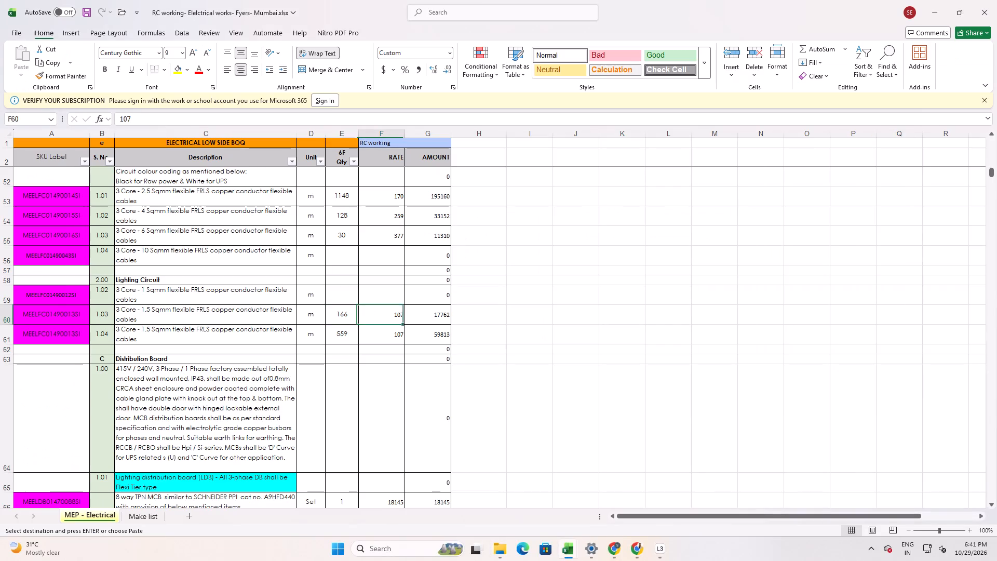
{"action": "key", "text": "ctrl+f"}
{"action": "key", "text": "ctrl+v"}
{"action": "key", "text": "Return"}
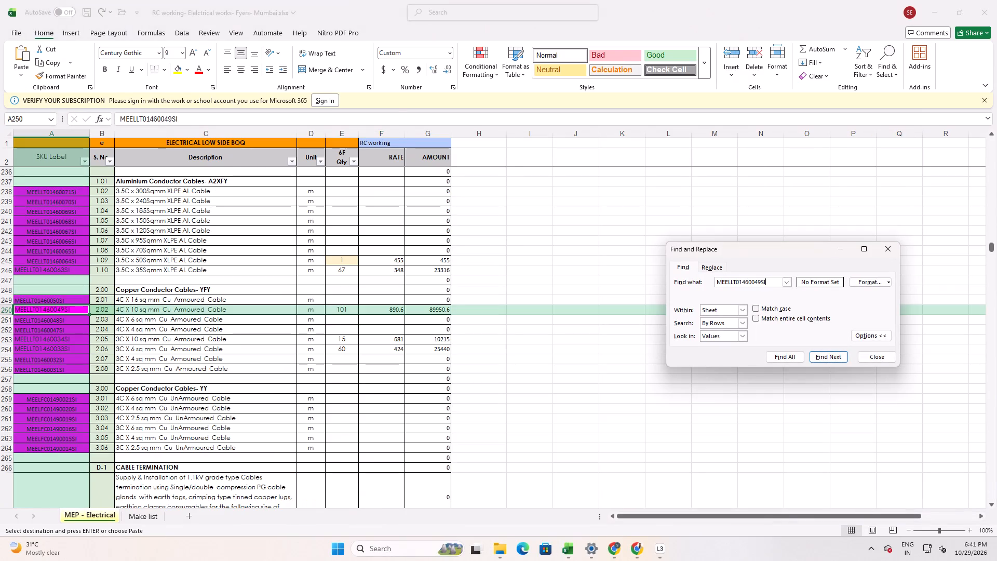
{"action": "key", "text": "Return"}
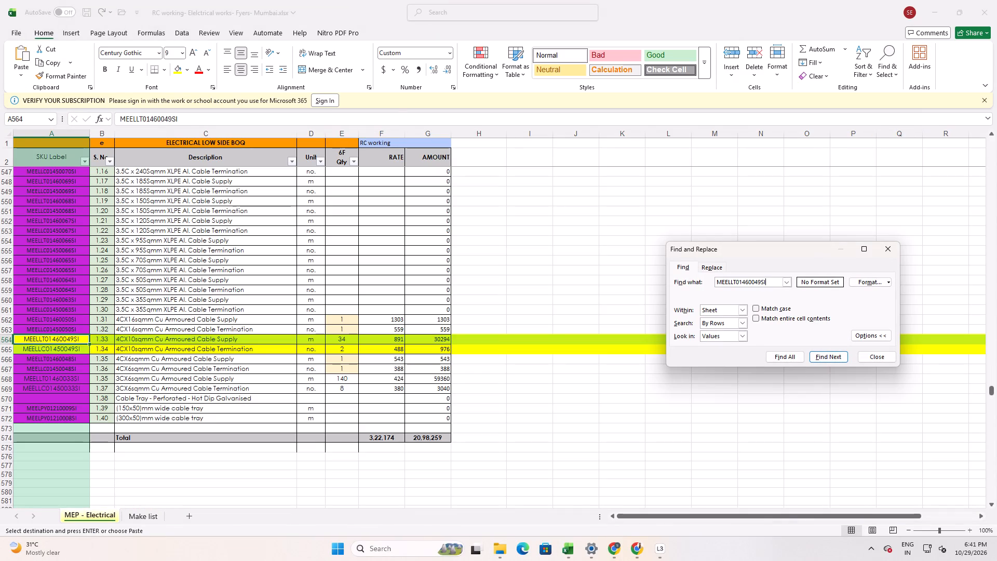
Close the BOQ search and delete the quote's comment entries in J11:J13 for the flexible cables.
{"action": "left_click", "coordinate": [882, 252]}
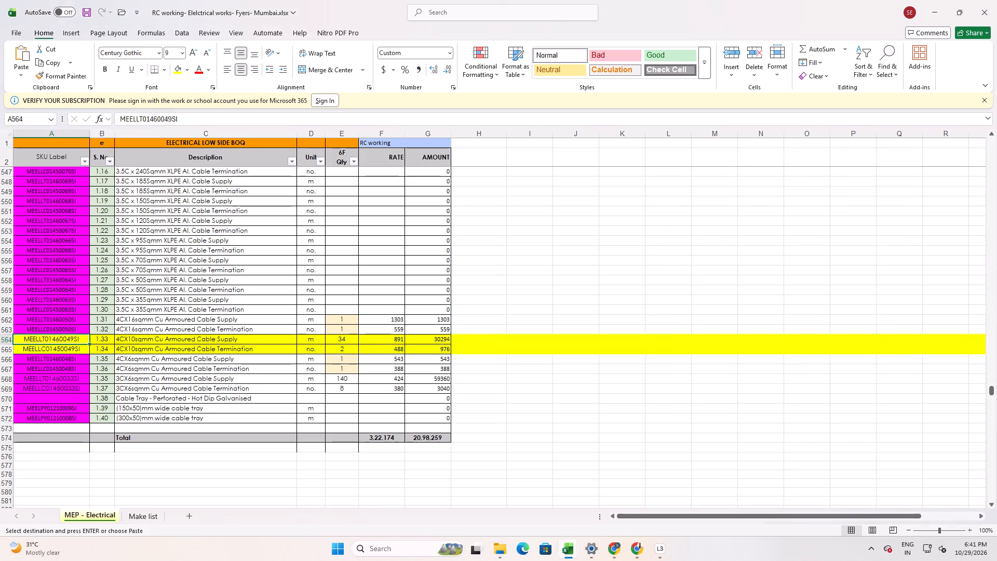
{"action": "key", "text": "alt+Tab"}
{"action": "key", "text": "alt+Tab"}
{"action": "key", "text": "alt+Tab"}
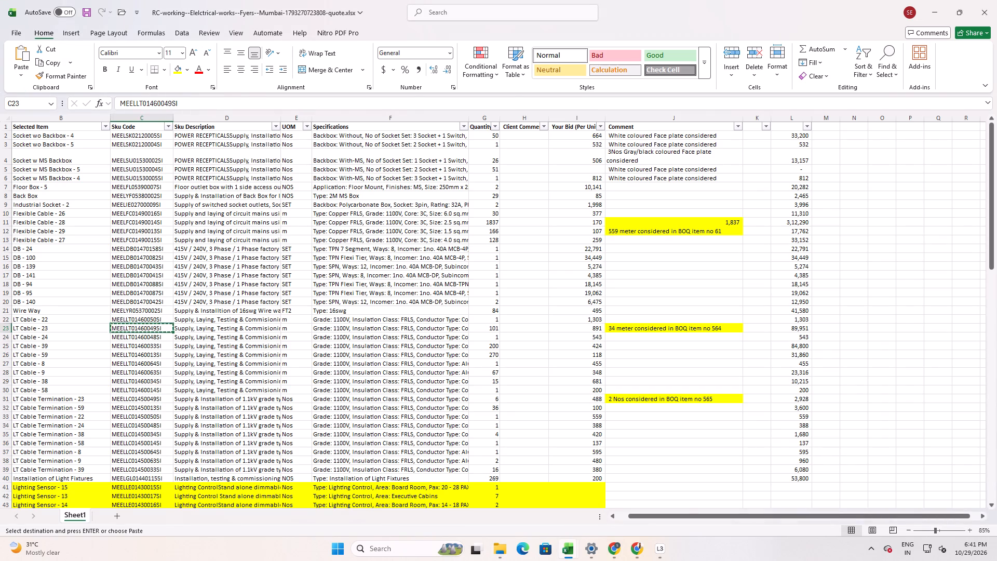
{"action": "left_click", "coordinate": [675, 397]}
{"action": "left_click_drag", "start_coordinate": [665, 220], "coordinate": [659, 241]}
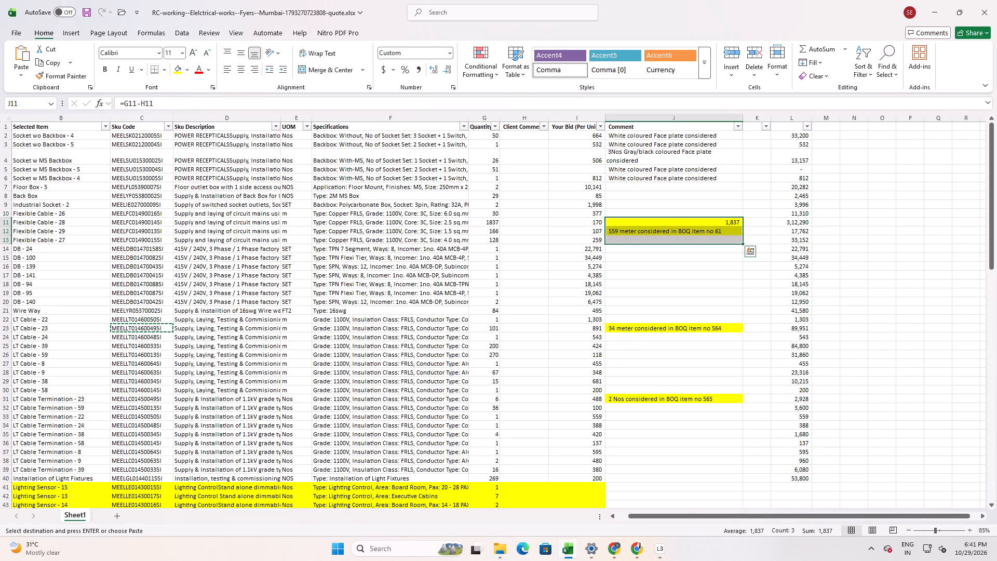
{"action": "key", "text": "Delete"}
{"action": "left_click", "coordinate": [656, 266]}
{"action": "left_click_drag", "start_coordinate": [667, 217], "coordinate": [669, 221]}
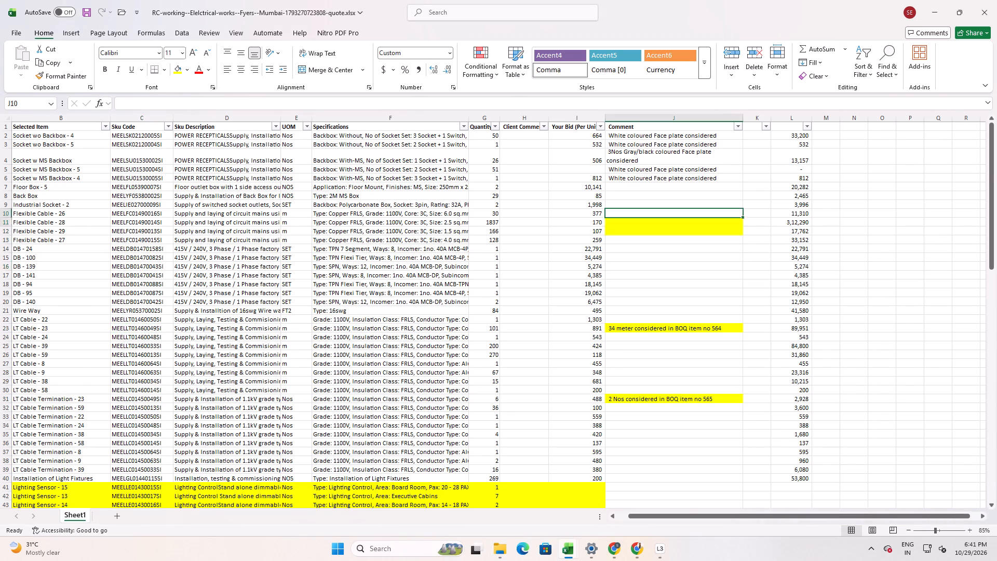
{"action": "left_click_drag", "start_coordinate": [669, 221], "coordinate": [669, 221]}
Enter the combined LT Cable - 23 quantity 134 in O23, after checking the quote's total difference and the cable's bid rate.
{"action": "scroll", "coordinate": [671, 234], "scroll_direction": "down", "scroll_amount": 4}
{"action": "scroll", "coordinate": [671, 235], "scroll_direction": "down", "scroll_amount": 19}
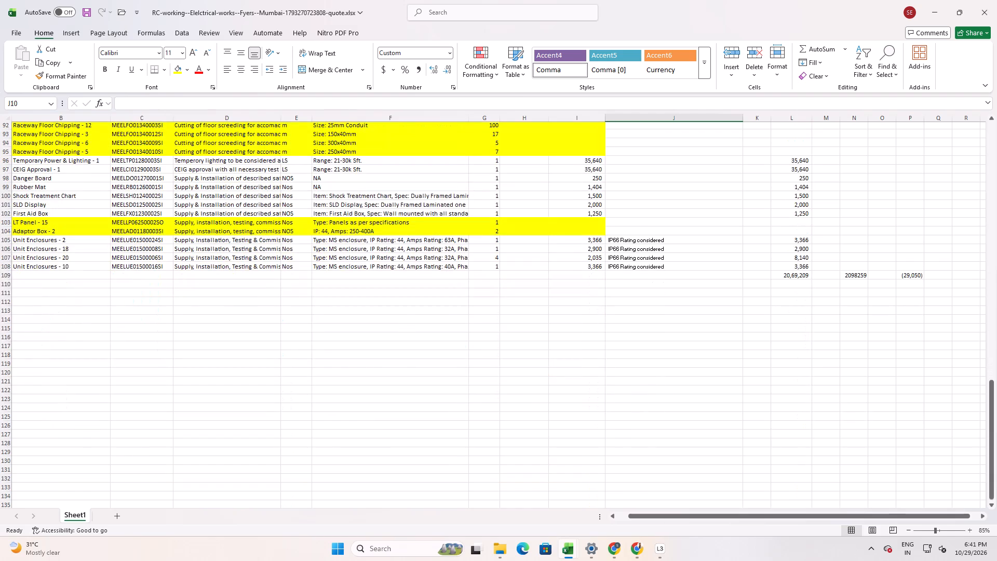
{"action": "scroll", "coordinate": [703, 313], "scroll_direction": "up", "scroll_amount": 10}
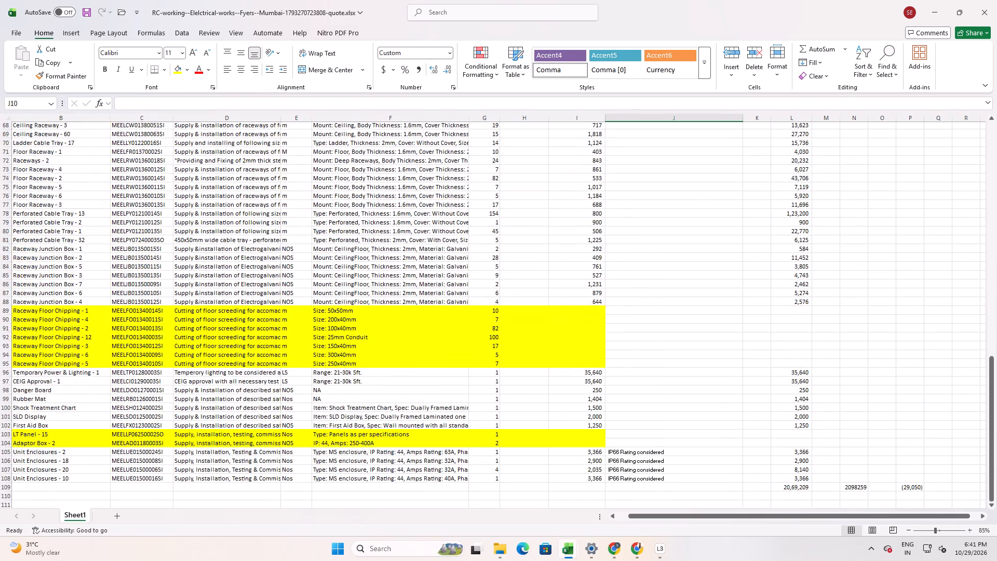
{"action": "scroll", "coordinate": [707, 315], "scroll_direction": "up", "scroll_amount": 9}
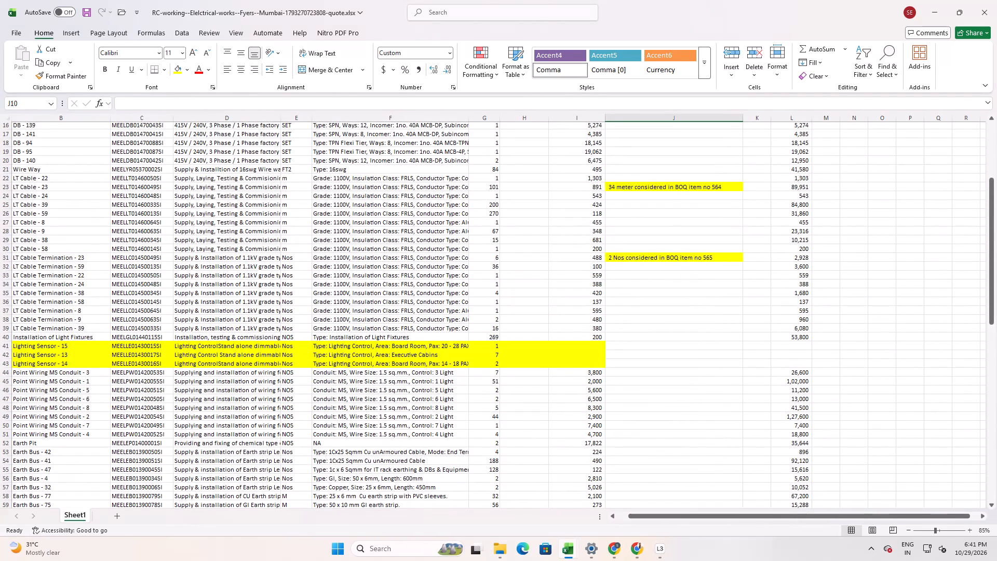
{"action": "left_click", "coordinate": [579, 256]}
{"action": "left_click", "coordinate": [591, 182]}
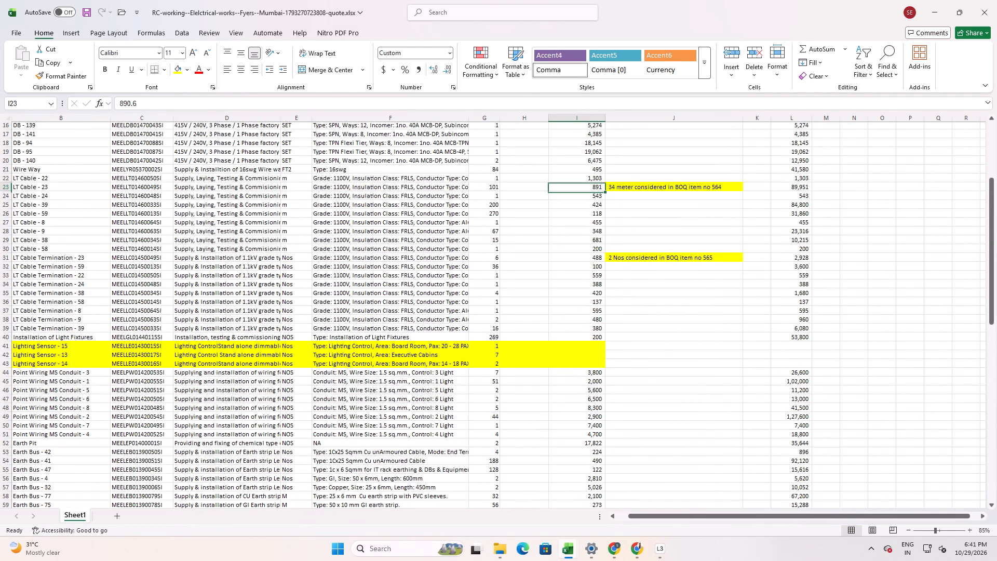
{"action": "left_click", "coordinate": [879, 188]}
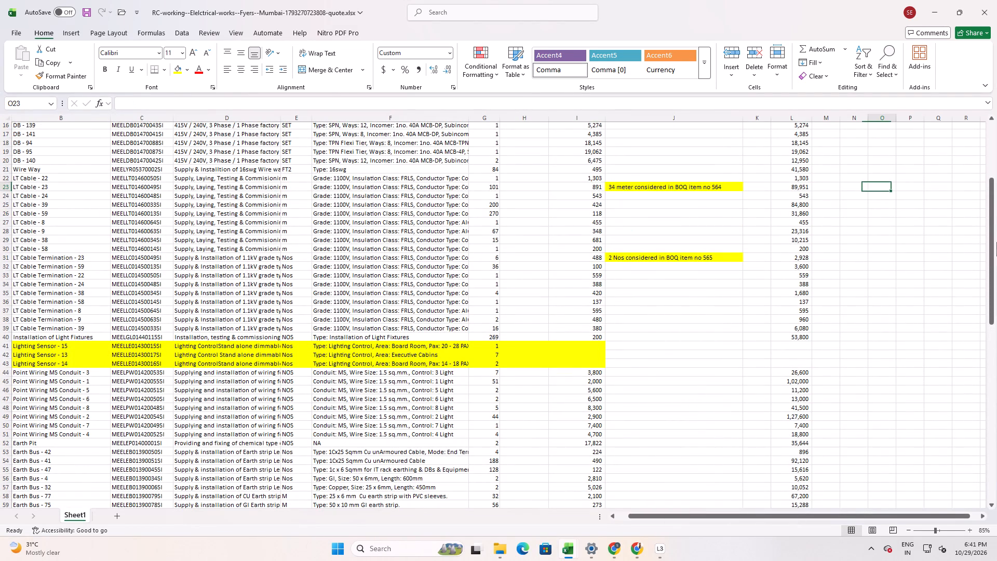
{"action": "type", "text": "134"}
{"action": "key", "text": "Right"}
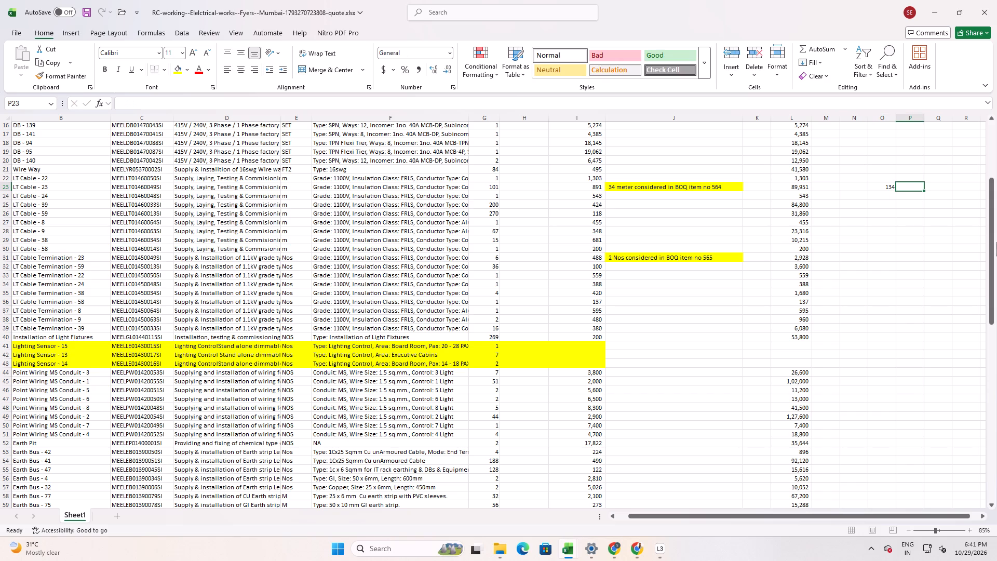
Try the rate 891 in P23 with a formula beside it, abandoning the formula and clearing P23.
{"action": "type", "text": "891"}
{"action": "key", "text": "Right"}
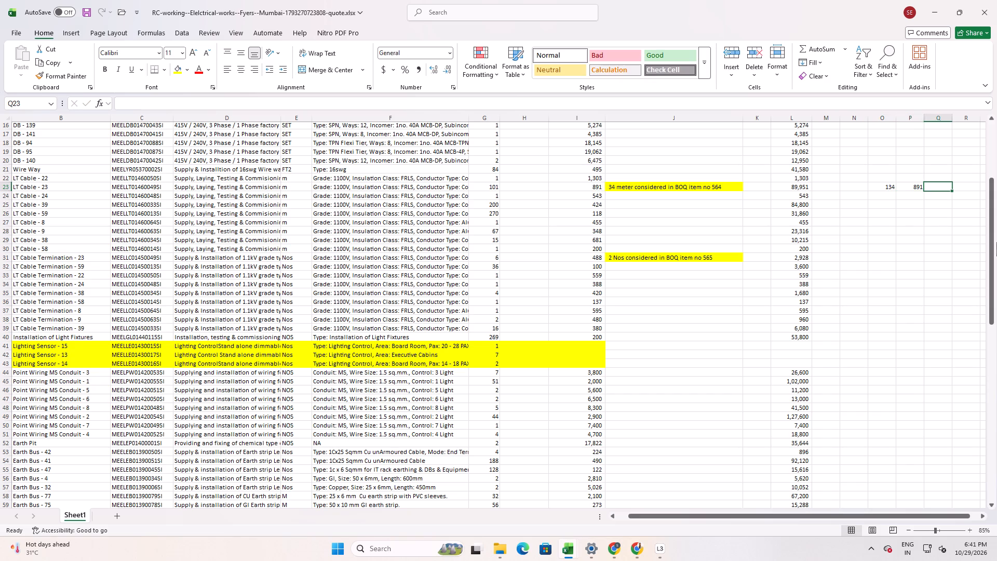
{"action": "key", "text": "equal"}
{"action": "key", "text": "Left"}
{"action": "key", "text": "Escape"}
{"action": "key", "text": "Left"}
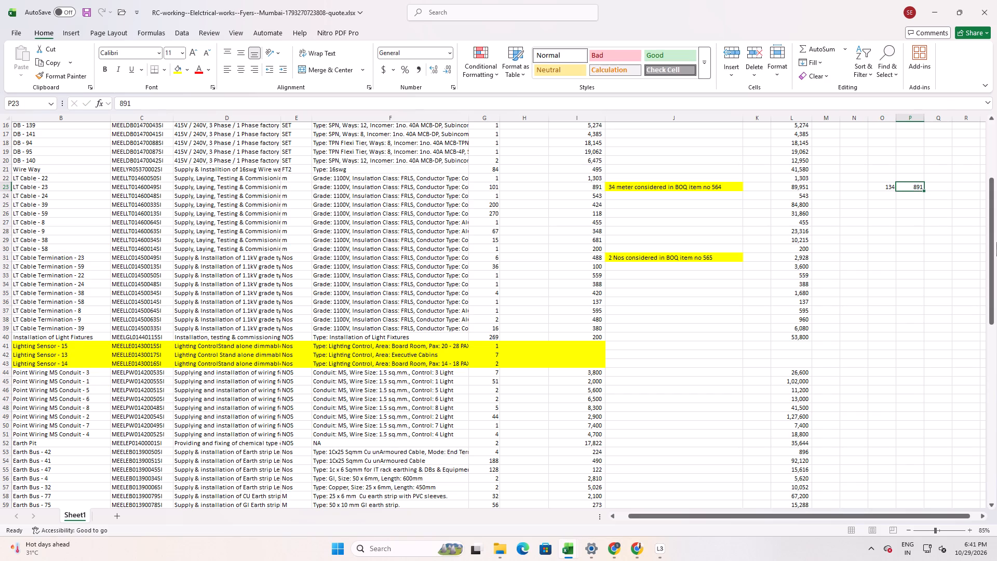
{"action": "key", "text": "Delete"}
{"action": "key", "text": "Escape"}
Copy the amount of BOQ row 564, 4CX10sqmm Cu Armoured Cable Supply, into the quote's Q23 as the value 30294.
{"action": "key", "text": "Right"}
{"action": "key", "text": "alt+Tab"}
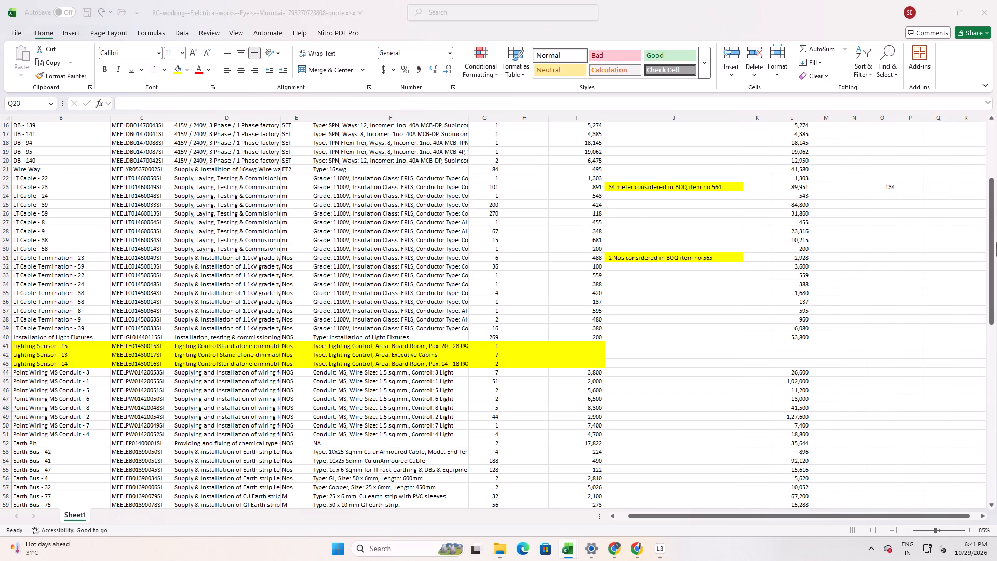
{"action": "key", "text": "alt+Tab"}
{"action": "key", "text": "alt+Tab"}
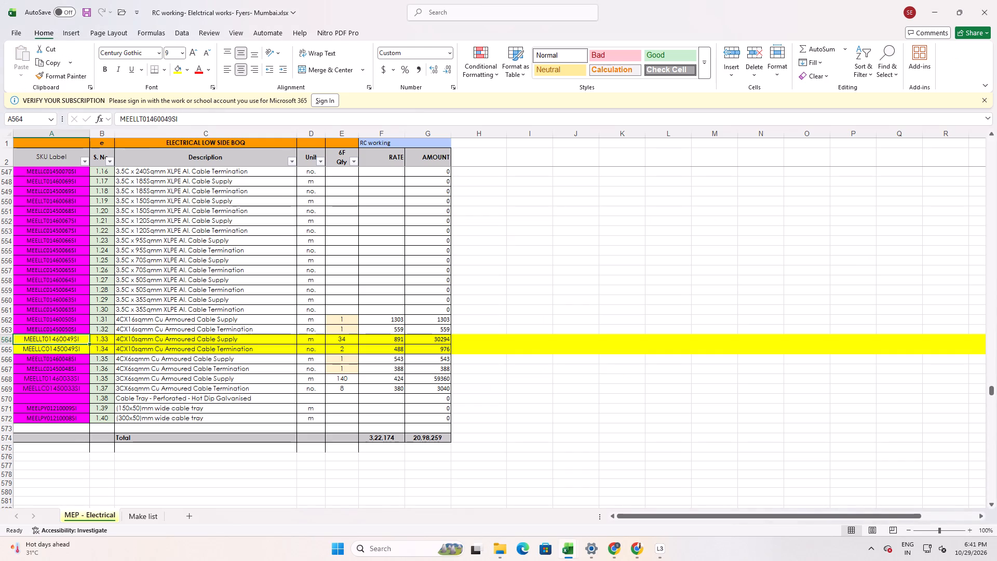
{"action": "left_click", "coordinate": [433, 342]}
{"action": "key", "text": "ctrl+c"}
{"action": "key", "text": "alt+Tab"}
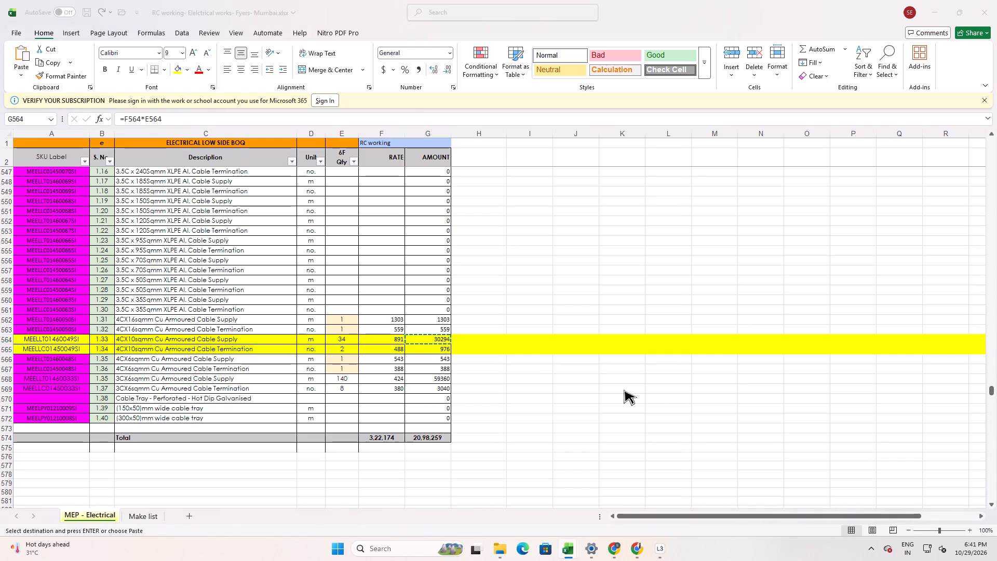
{"action": "key", "text": "alt+Tab"}
{"action": "key", "text": "alt+Tab"}
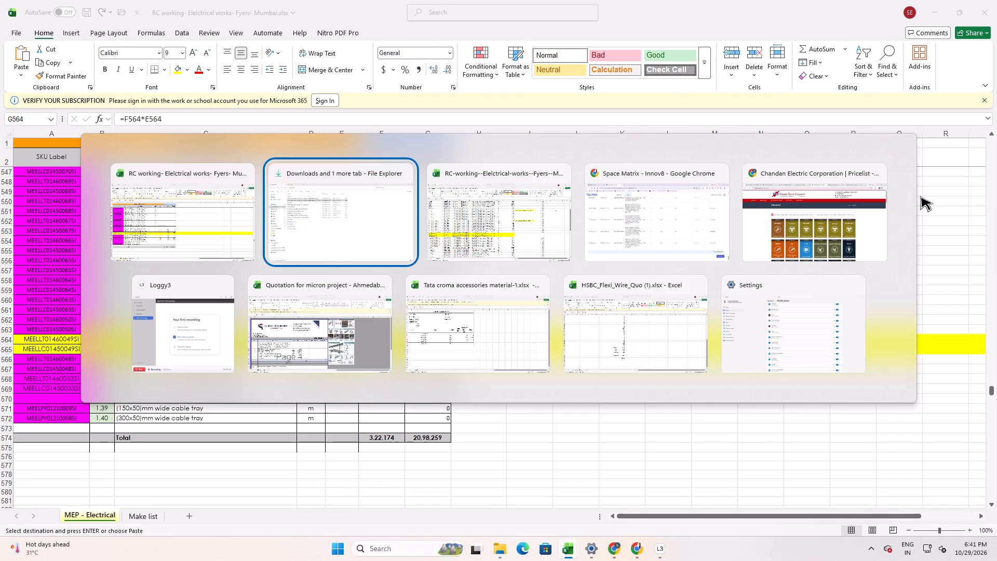
{"action": "key", "text": "alt+Tab"}
{"action": "key", "text": "ctrl+shift+v"}
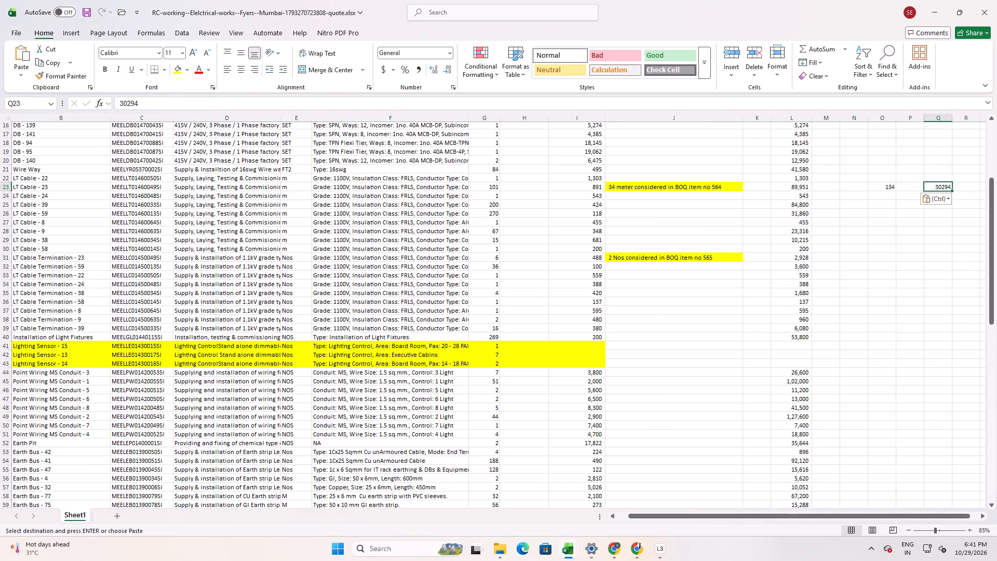
Find SKU MEELLT01460049SI's other BOQ occurrence in row 250 and copy its amount into the quote's R23 as the value 89950.6.
{"action": "left_click", "coordinate": [961, 192]}
{"action": "key", "text": "alt+Tab"}
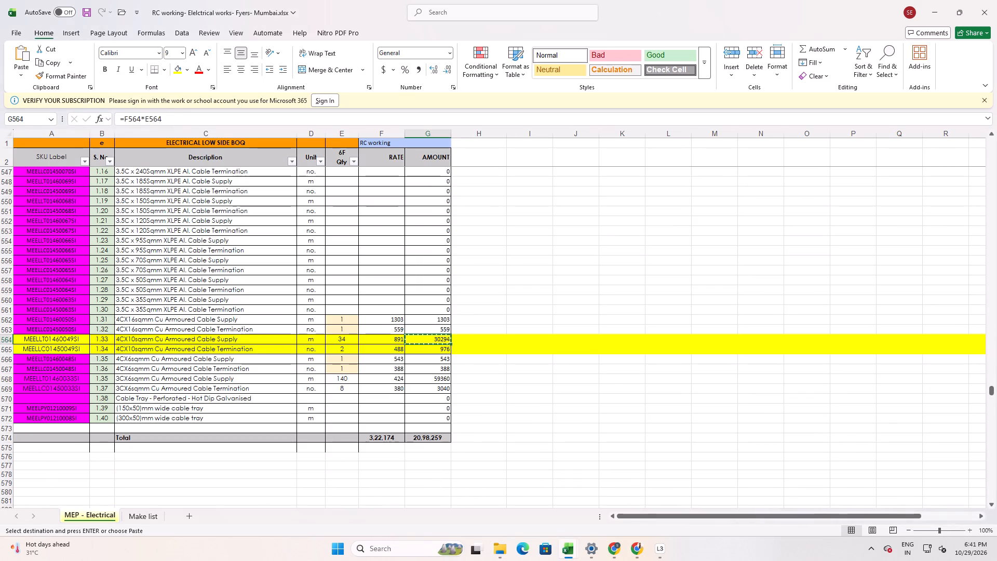
{"action": "left_click", "coordinate": [64, 335]}
{"action": "key", "text": "ctrl+c"}
{"action": "key", "text": "ctrl+f"}
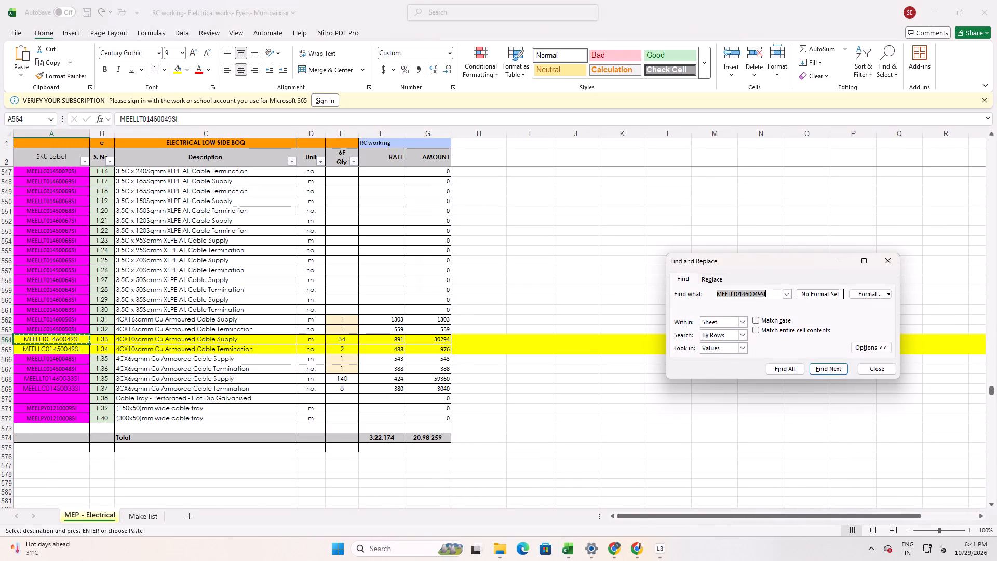
{"action": "key", "text": "ctrl+v"}
{"action": "key", "text": "Return"}
{"action": "key", "text": "Escape"}
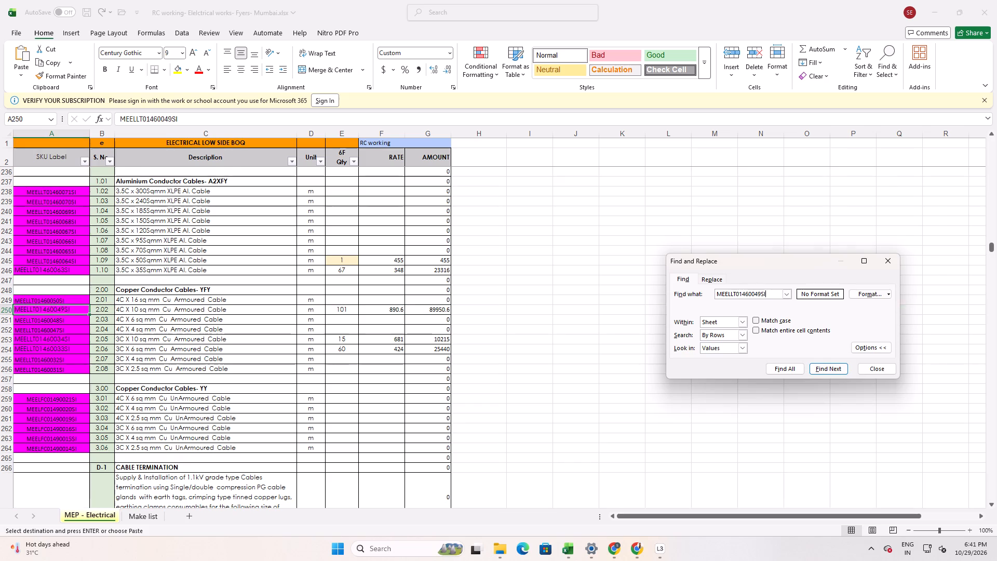
{"action": "left_click", "coordinate": [429, 306]}
{"action": "key", "text": "ctrl+c"}
{"action": "key", "text": "alt+Tab"}
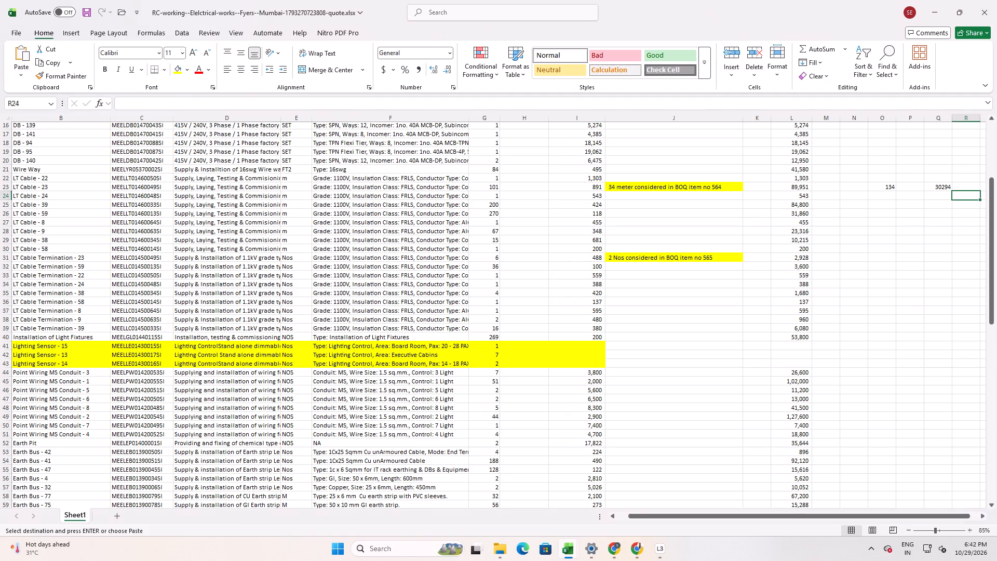
{"action": "left_click", "coordinate": [964, 193]}
{"action": "left_click", "coordinate": [966, 187]}
{"action": "key", "text": "ctrl+shift+v"}
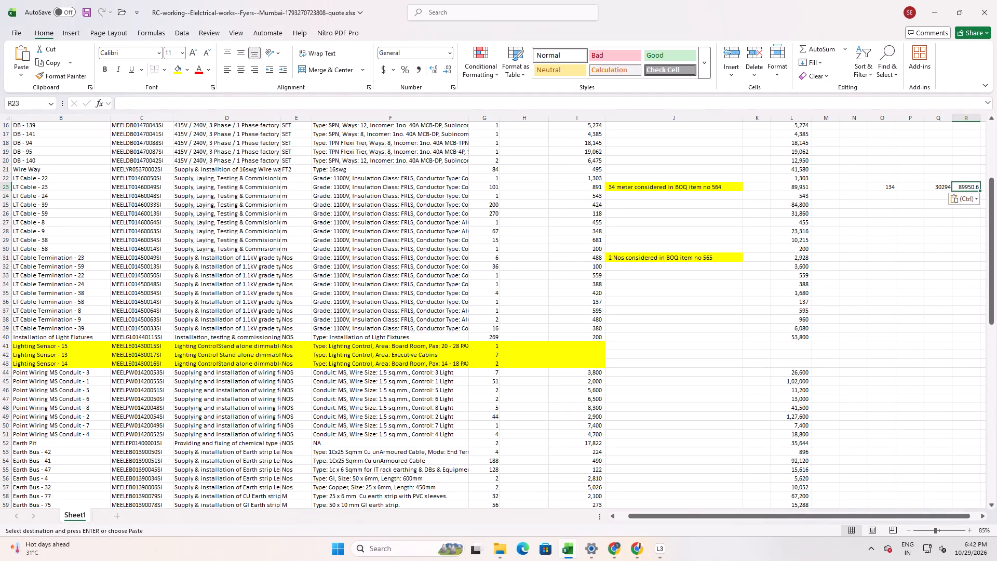
Add the two BOQ amounts in S23 with =Q23+R23.
{"action": "key", "text": "Down"}
{"action": "key", "text": "Up"}
{"action": "key", "text": "Right"}
{"action": "key", "text": "equal"}
{"action": "key", "text": "Left"}
{"action": "key", "text": "Left"}
{"action": "key", "text": "plus"}
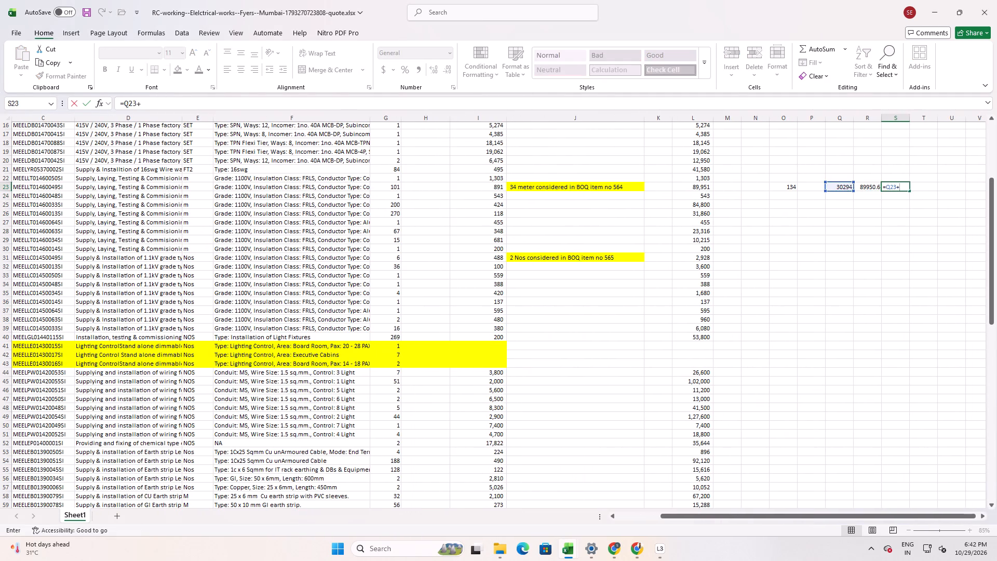
{"action": "key", "text": "Left"}
{"action": "key", "text": "Return"}
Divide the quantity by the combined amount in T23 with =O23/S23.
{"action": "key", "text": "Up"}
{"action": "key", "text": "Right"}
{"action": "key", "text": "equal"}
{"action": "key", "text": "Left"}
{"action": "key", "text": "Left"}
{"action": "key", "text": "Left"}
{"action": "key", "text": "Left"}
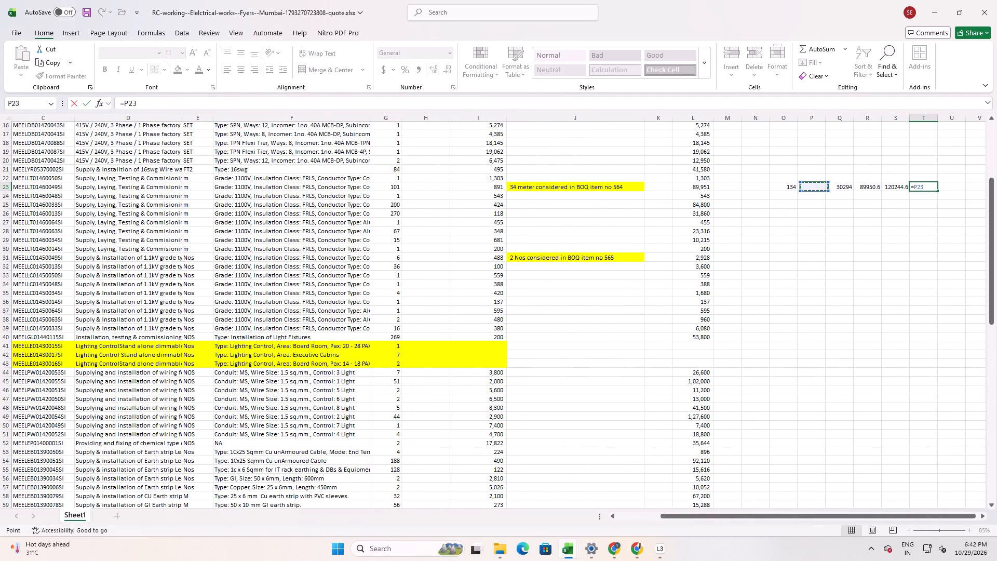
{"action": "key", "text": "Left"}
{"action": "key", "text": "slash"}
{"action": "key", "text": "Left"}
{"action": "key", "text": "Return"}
Replace the T23 formula with =S23/O23 to derive the rate from the combined amount.
{"action": "key", "text": "Up"}
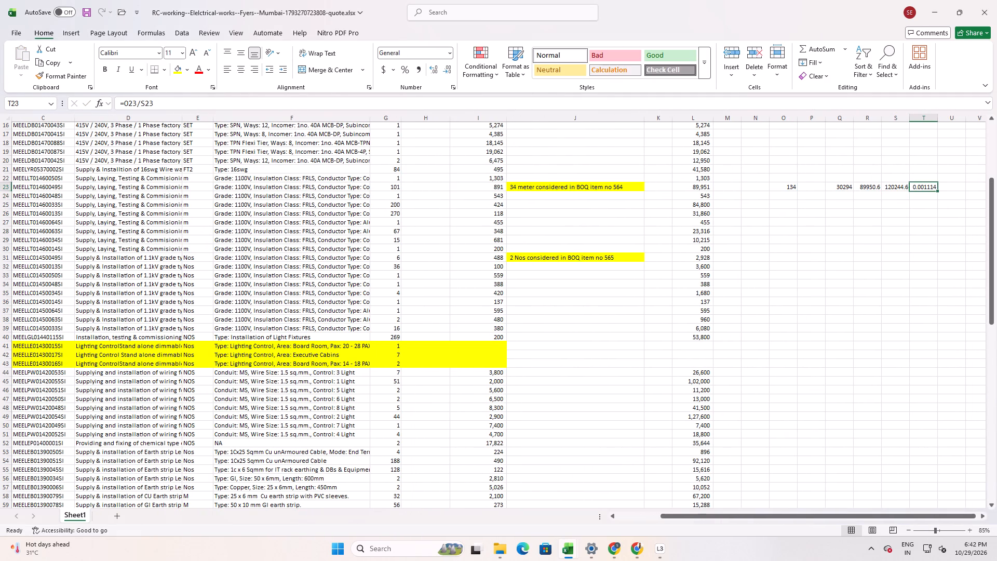
{"action": "key", "text": "equal"}
{"action": "key", "text": "Left"}
{"action": "key", "text": "Right"}
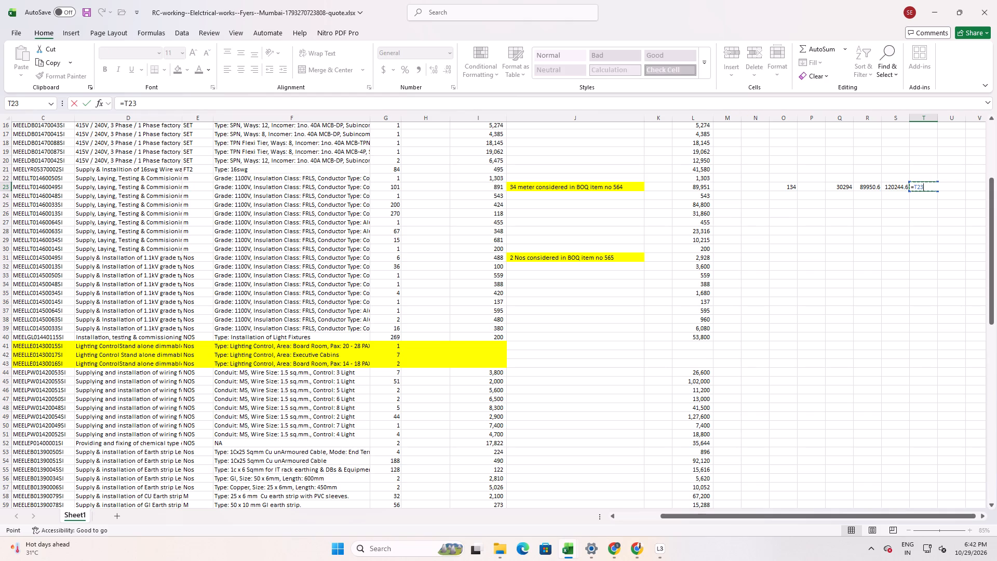
{"action": "key", "text": "Left"}
{"action": "key", "text": "slash"}
{"action": "key", "text": "Left"}
{"action": "key", "text": "Left"}
{"action": "key", "text": "Left"}
{"action": "key", "text": "Left"}
{"action": "key", "text": "Left"}
{"action": "key", "text": "Return"}
{"action": "key", "text": "Up"}
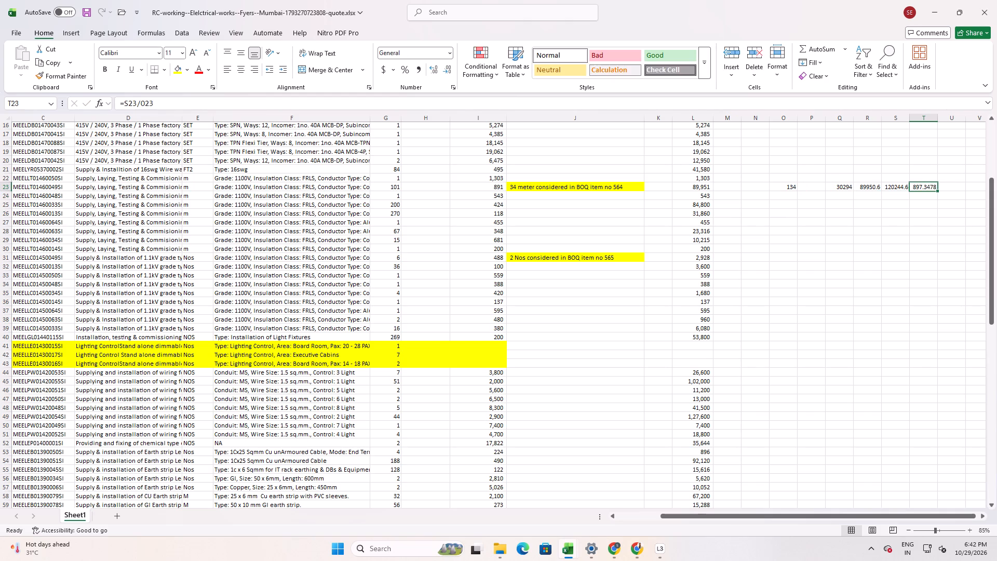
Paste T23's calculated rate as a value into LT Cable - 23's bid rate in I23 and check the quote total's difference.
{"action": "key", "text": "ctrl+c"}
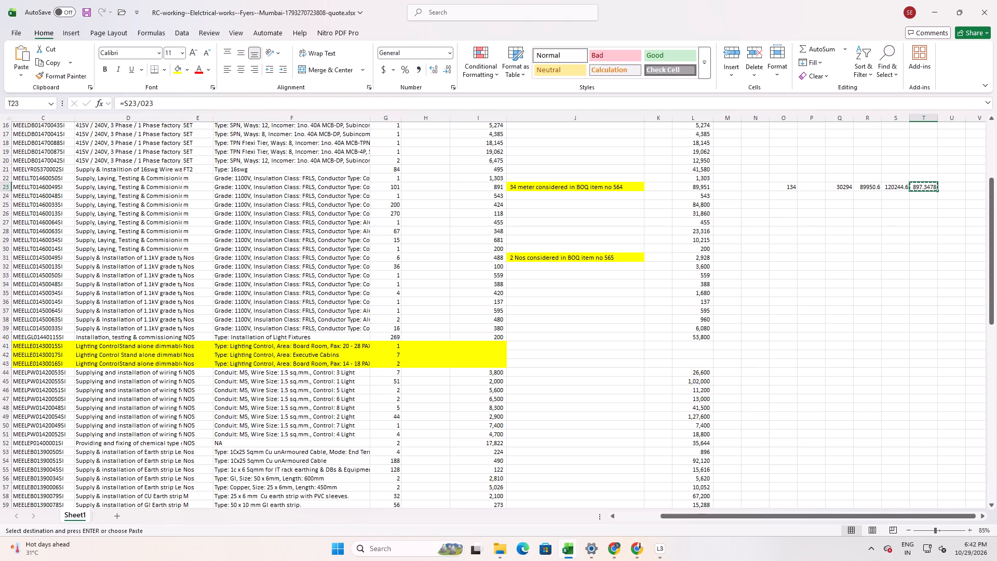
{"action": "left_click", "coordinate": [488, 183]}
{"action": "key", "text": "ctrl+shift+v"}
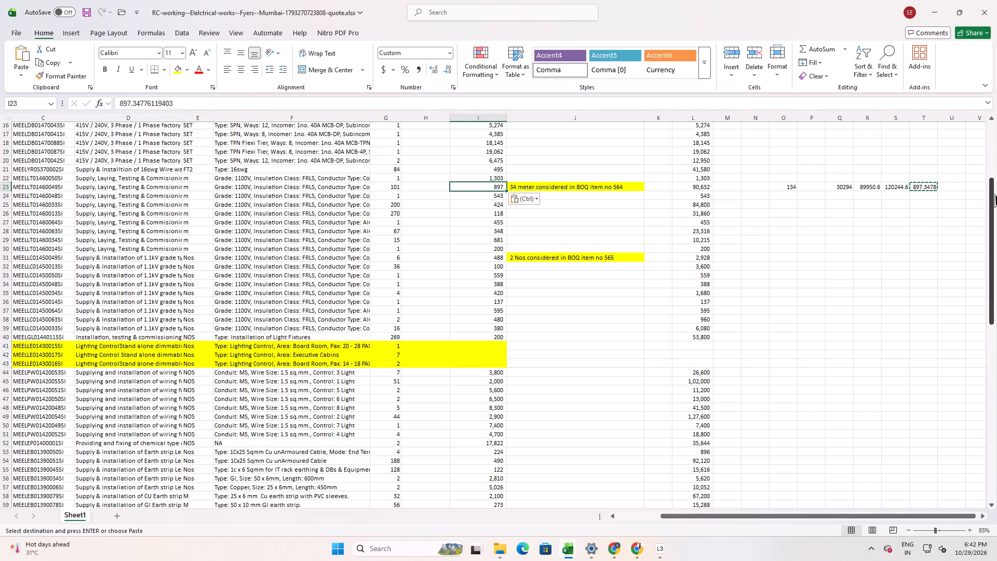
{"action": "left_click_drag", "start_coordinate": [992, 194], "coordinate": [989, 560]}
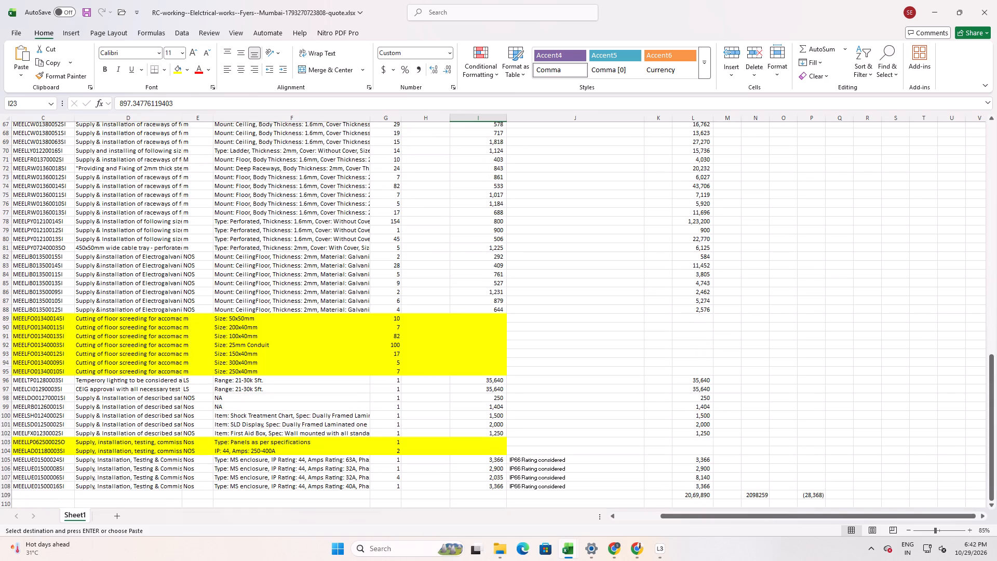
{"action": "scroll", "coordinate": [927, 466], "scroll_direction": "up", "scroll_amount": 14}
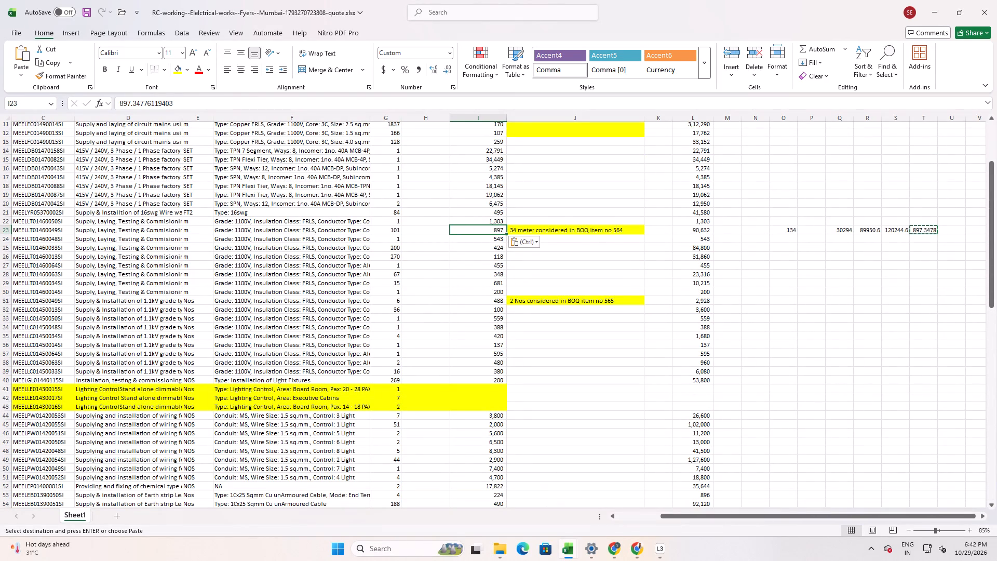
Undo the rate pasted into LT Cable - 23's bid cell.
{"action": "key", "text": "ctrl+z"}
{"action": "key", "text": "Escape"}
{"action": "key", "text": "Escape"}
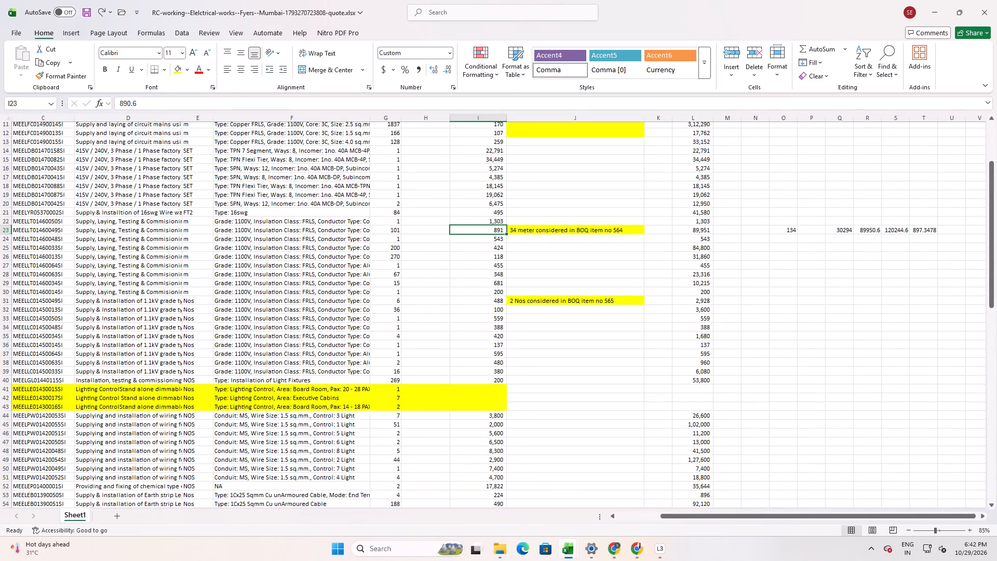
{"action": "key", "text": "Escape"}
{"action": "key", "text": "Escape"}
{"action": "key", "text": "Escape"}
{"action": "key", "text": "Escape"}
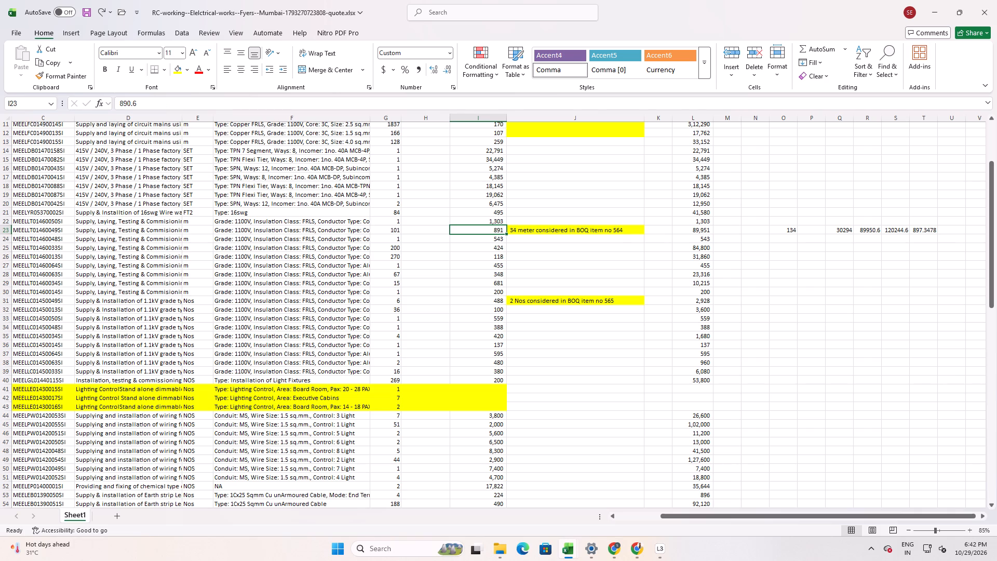
Set the quantity in O23 to 101 to recalculate the LT Cable - 23 rate.
{"action": "left_click", "coordinate": [798, 230]}
{"action": "key", "text": "Left"}
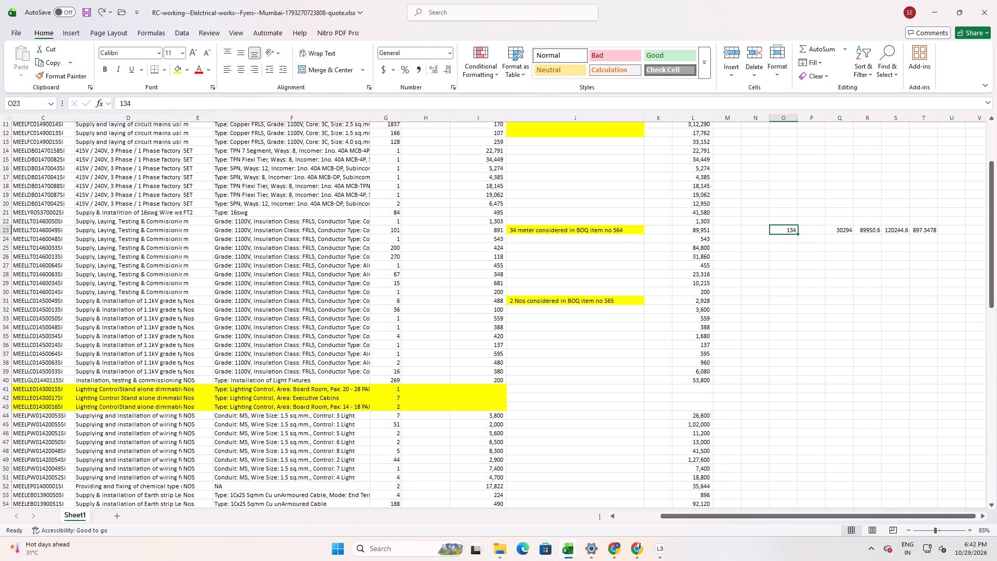
{"action": "type", "text": "101"}
{"action": "key", "text": "Return"}
{"action": "key", "text": "Up"}
{"action": "left_click", "coordinate": [927, 234]}
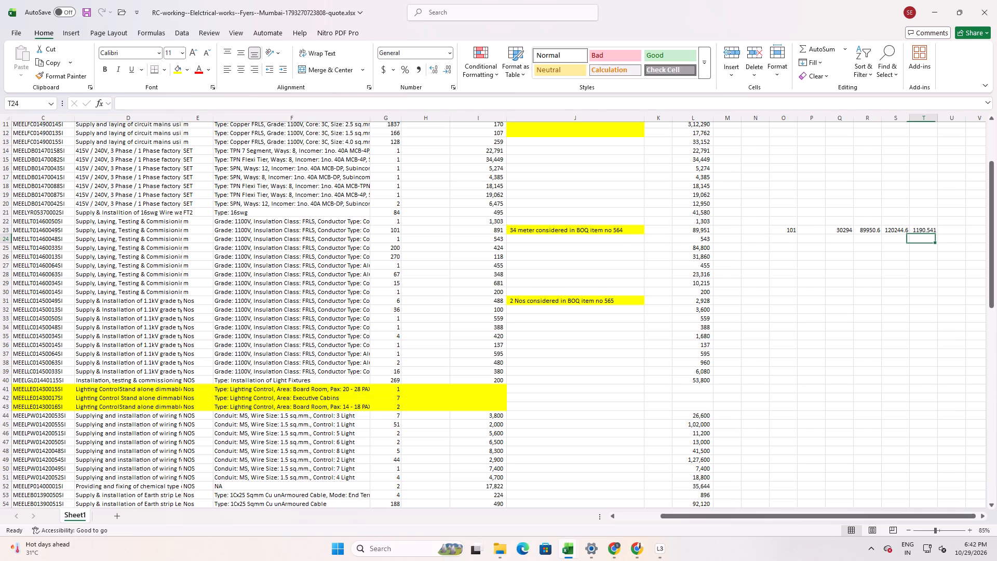
Paste T23's calculated rate as a value into LT Cable - 23's bid rate in I23 and check the quote total's difference.
{"action": "left_click", "coordinate": [929, 226]}
{"action": "key", "text": "ctrl+c"}
{"action": "left_click", "coordinate": [493, 226]}
{"action": "key", "text": "ctrl+shift+v"}
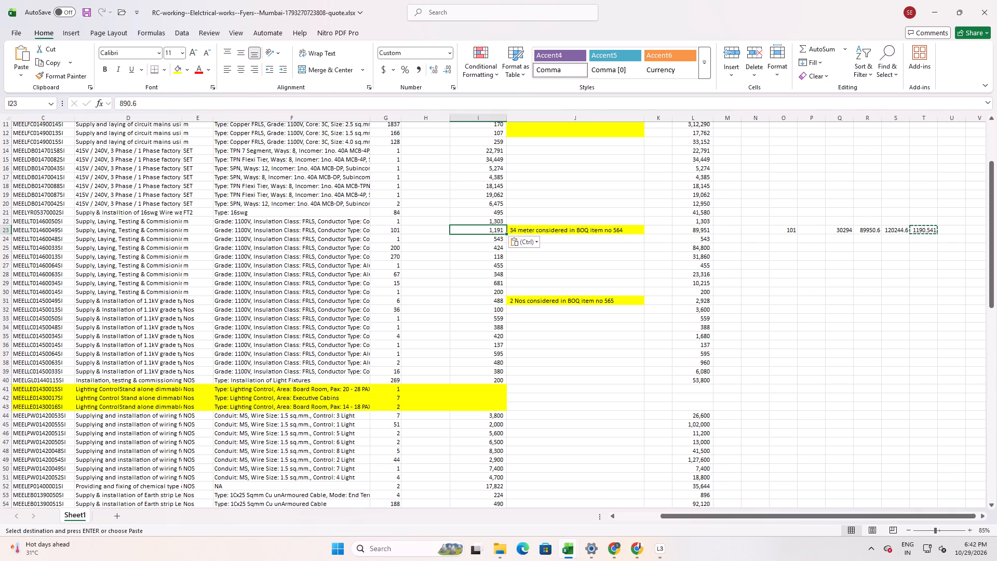
{"action": "key", "text": "Escape"}
{"action": "left_click_drag", "start_coordinate": [995, 206], "coordinate": [996, 560]}
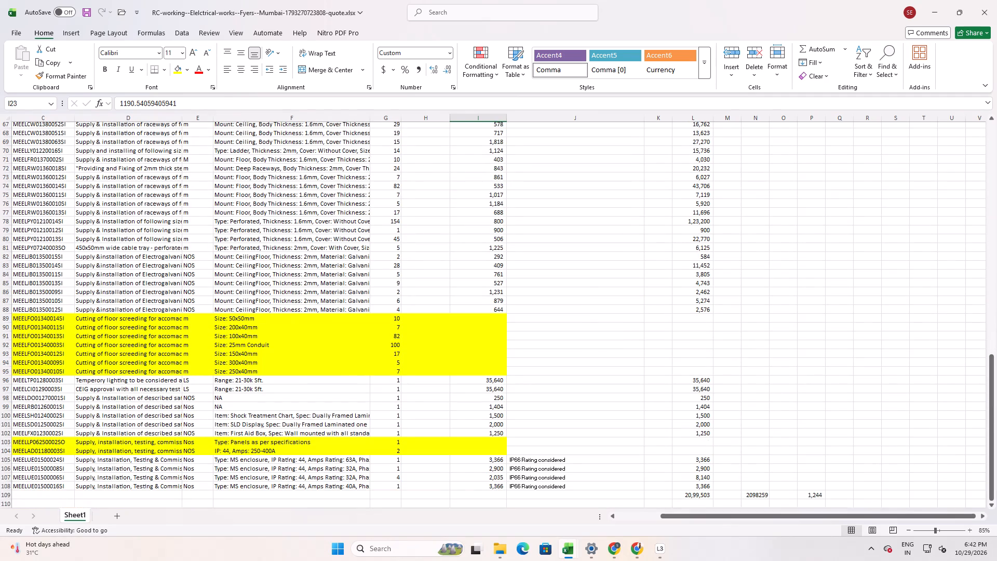
{"action": "left_click", "coordinate": [839, 491]}
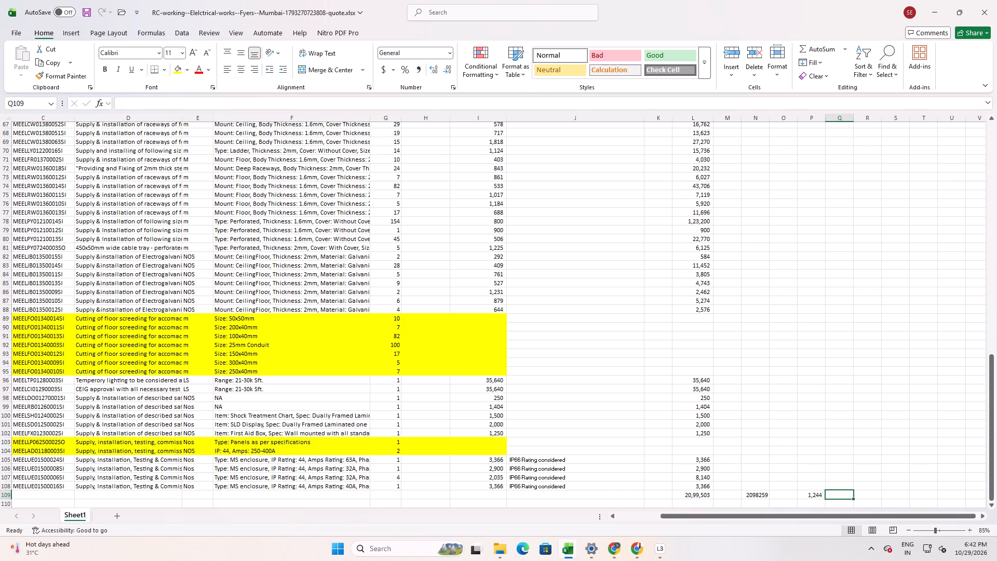
Review the rate formula in T23, the combined amount formula in S23 and the quantity in O23.
{"action": "scroll", "coordinate": [247, 388], "scroll_direction": "up", "scroll_amount": 17}
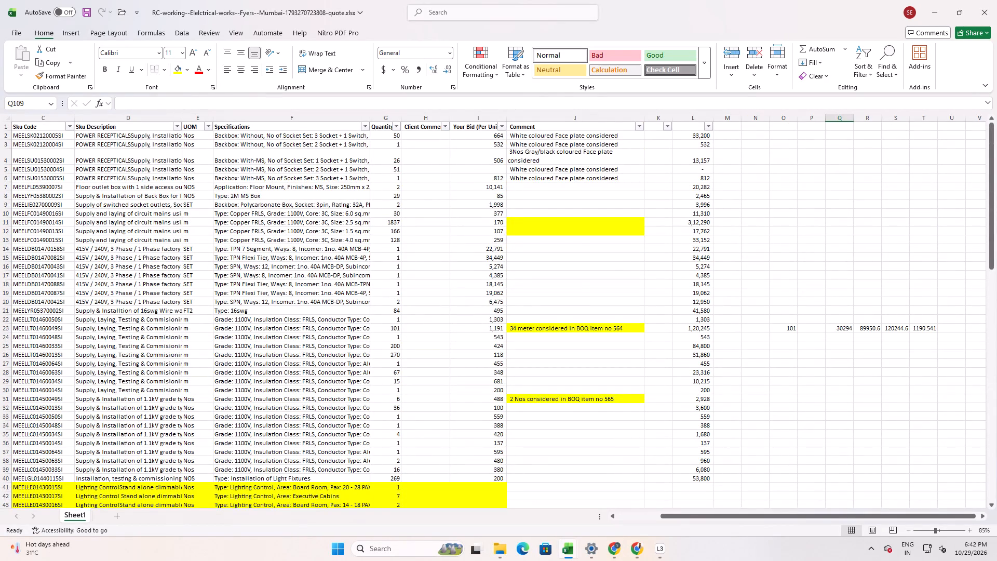
{"action": "scroll", "coordinate": [744, 362], "scroll_direction": "down", "scroll_amount": 4}
{"action": "left_click", "coordinate": [921, 186]}
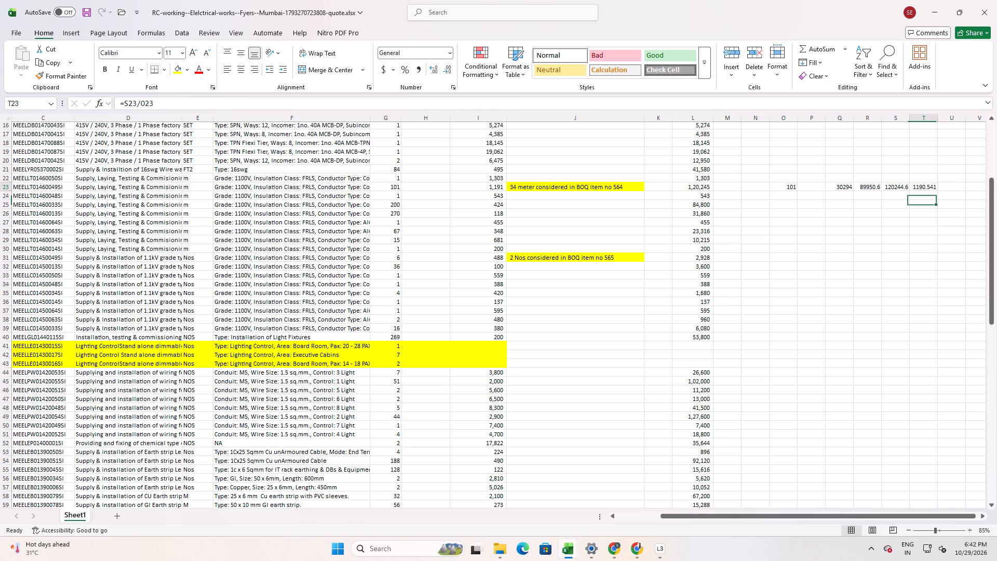
{"action": "double_click", "coordinate": [922, 189]}
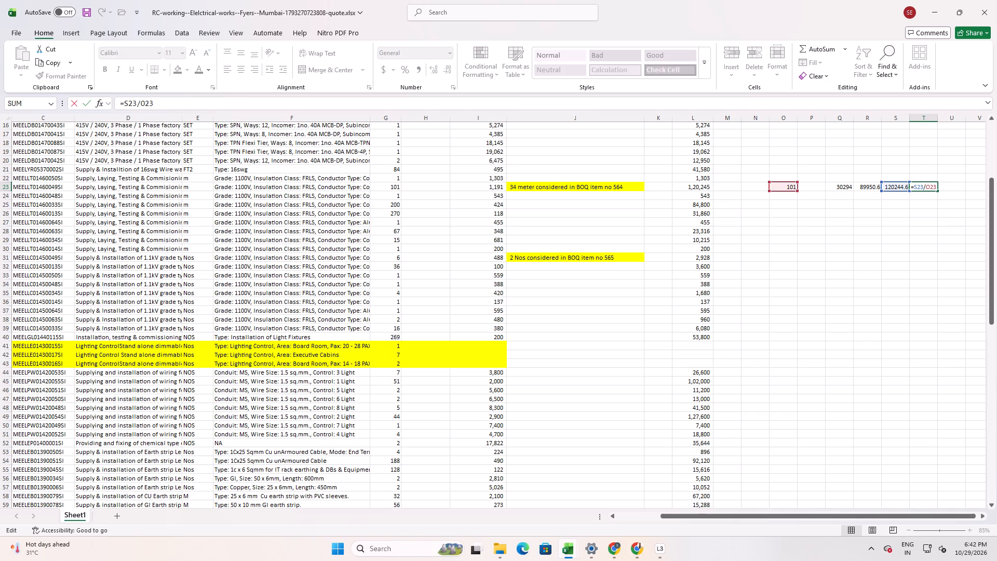
{"action": "scroll", "coordinate": [848, 275], "scroll_direction": "up", "scroll_amount": 3}
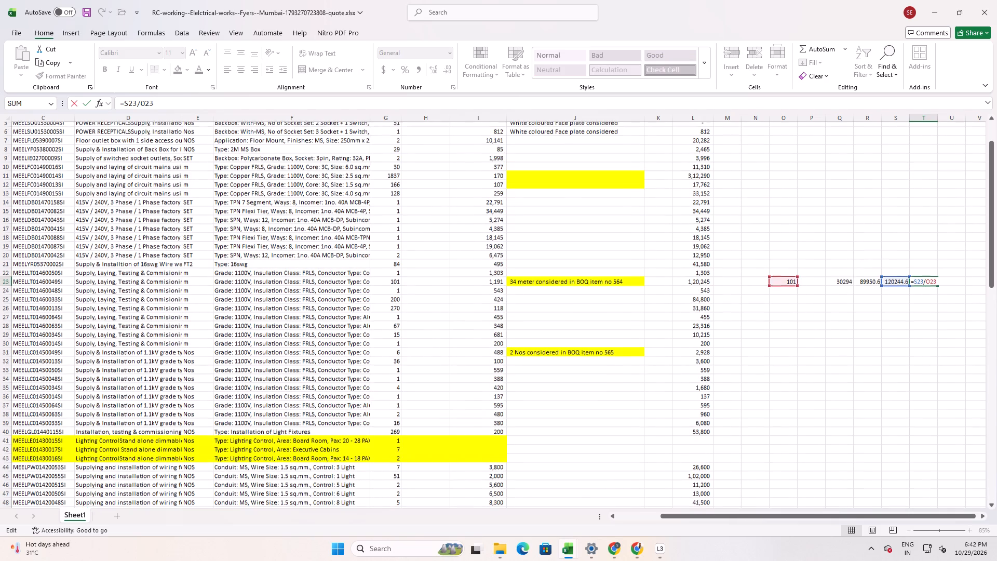
{"action": "key", "text": "Escape"}
{"action": "double_click", "coordinate": [895, 293]}
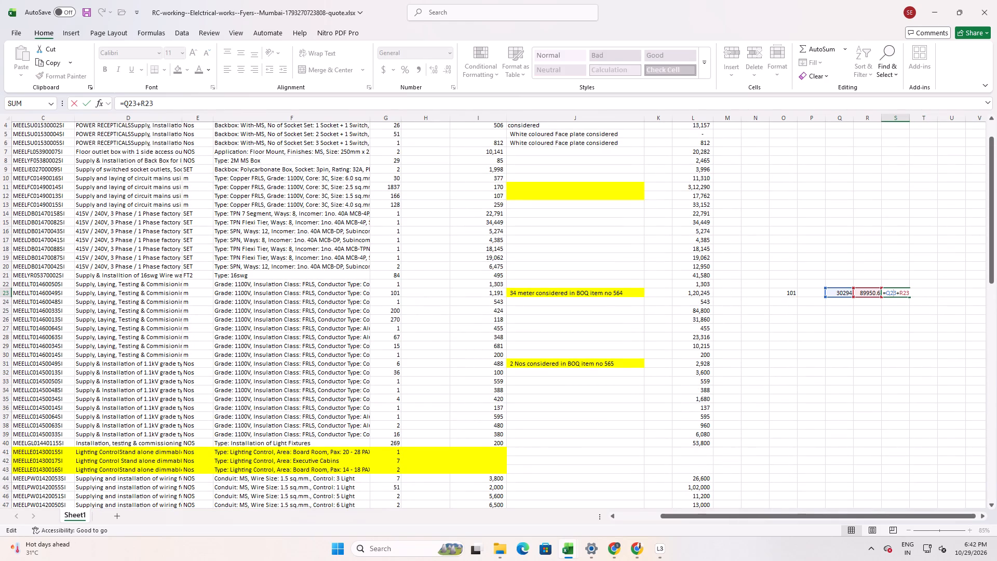
{"action": "key", "text": "Escape"}
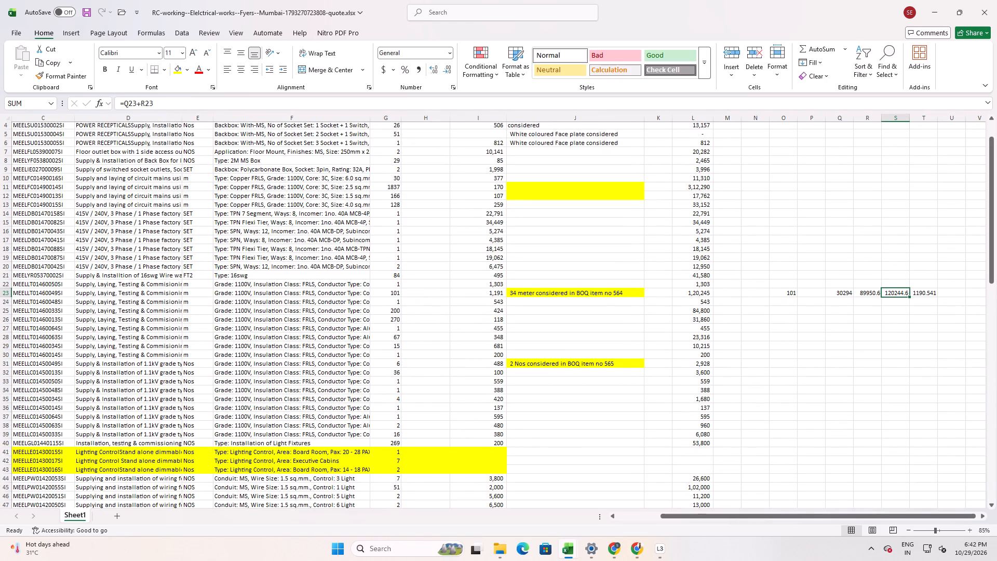
{"action": "double_click", "coordinate": [925, 292]}
{"action": "key", "text": "Escape"}
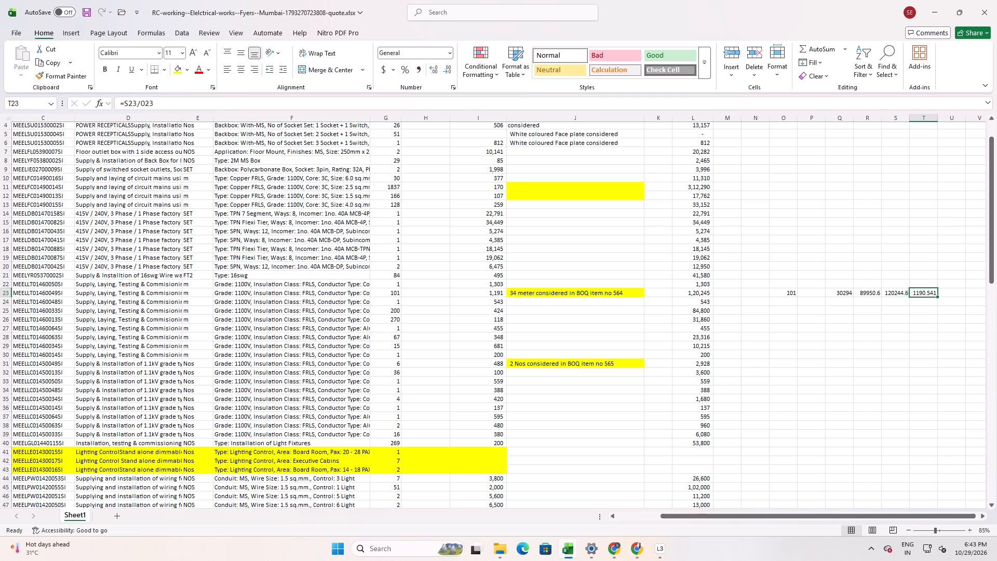
{"action": "double_click", "coordinate": [790, 293]}
{"action": "key", "text": "Escape"}
{"action": "double_click", "coordinate": [927, 290]}
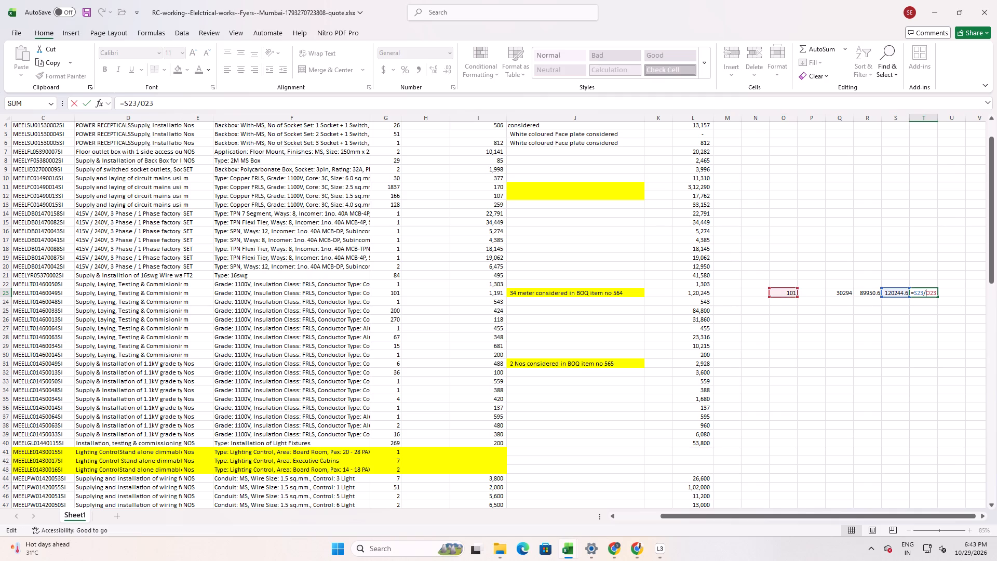
{"action": "key", "text": "Escape"}
{"action": "double_click", "coordinate": [894, 292]}
{"action": "key", "text": "Escape"}
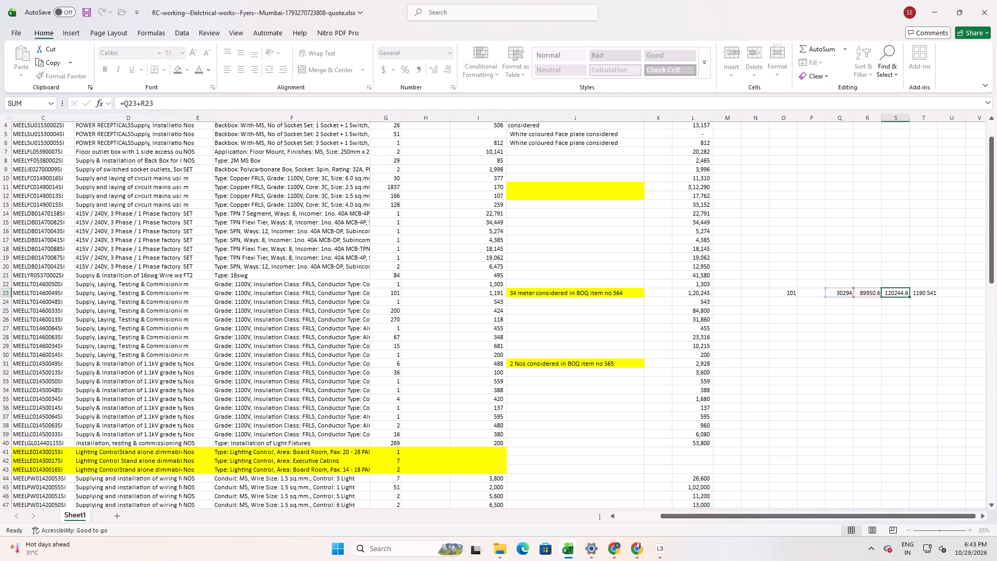
Recheck the amounts in Q23 and R23 and how the S23 and T23 formulas use them.
{"action": "left_click", "coordinate": [769, 294]}
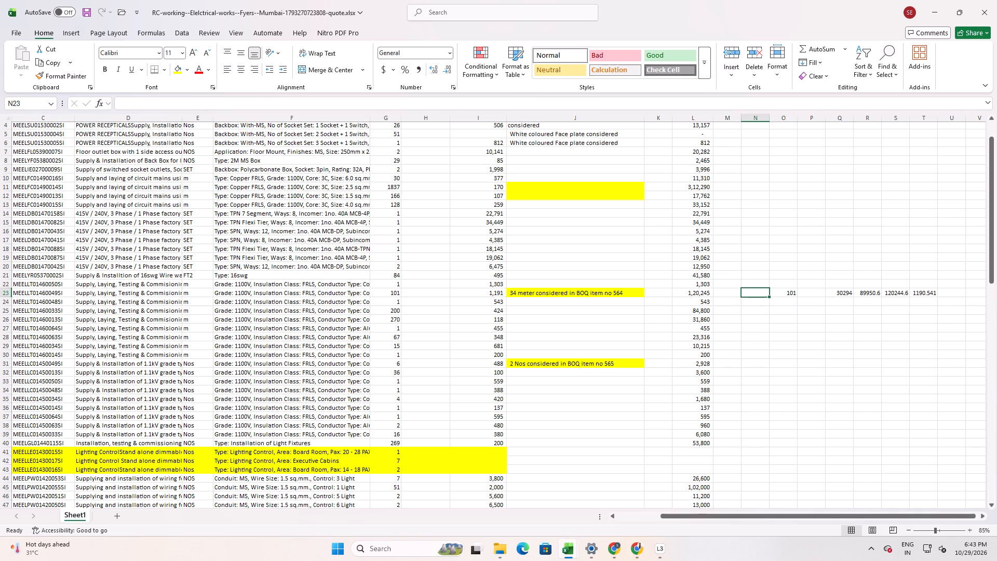
{"action": "left_click", "coordinate": [795, 294]}
{"action": "double_click", "coordinate": [848, 295]}
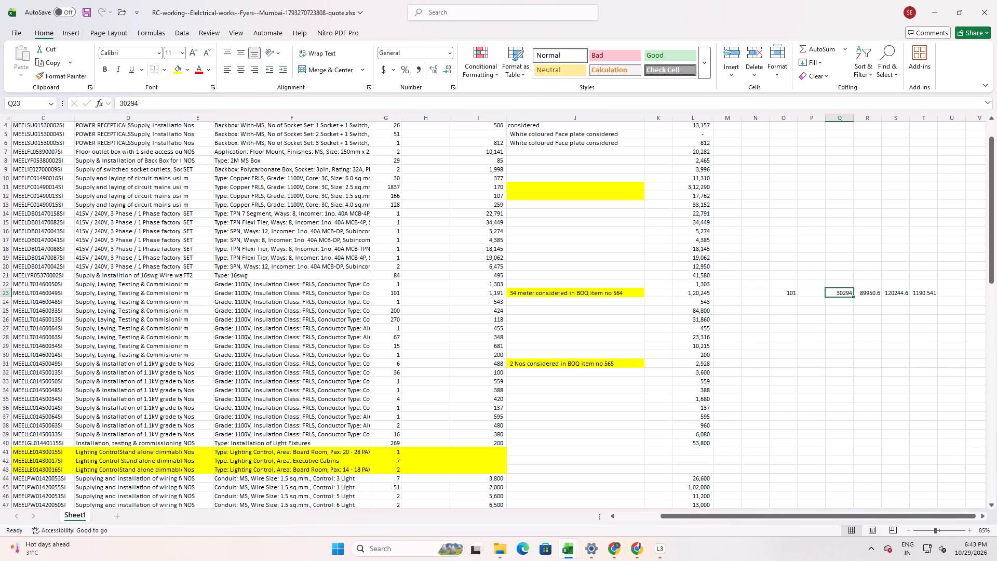
{"action": "double_click", "coordinate": [869, 293]}
{"action": "key", "text": "Escape"}
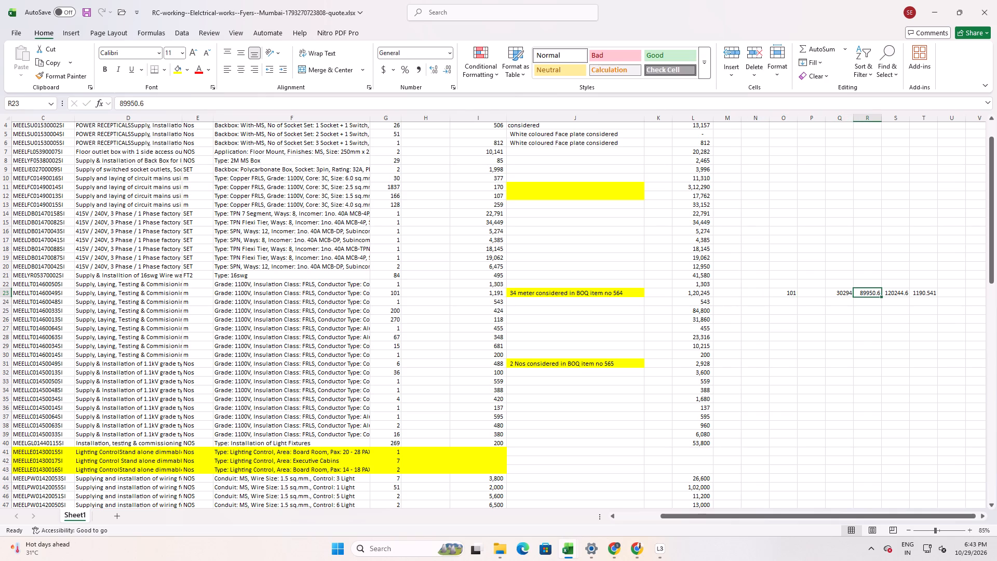
{"action": "key", "text": "Escape"}
{"action": "double_click", "coordinate": [894, 291]}
{"action": "key", "text": "Escape"}
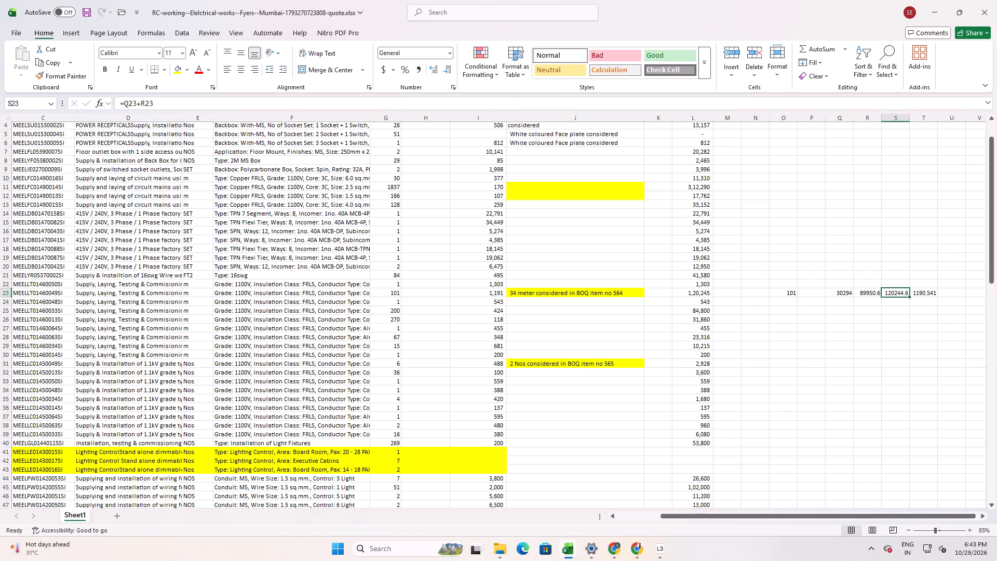
{"action": "double_click", "coordinate": [897, 293]}
{"action": "key", "text": "Escape"}
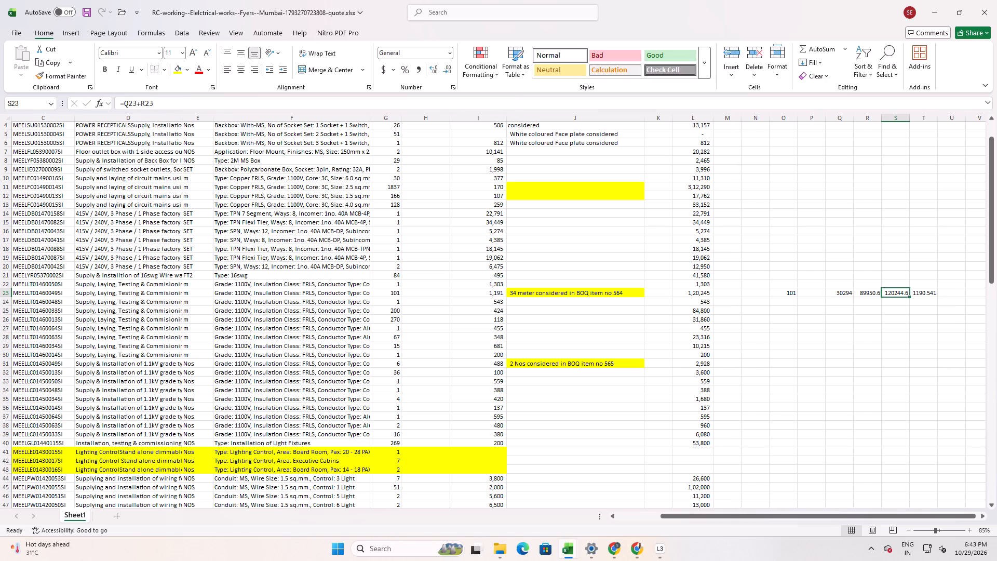
{"action": "double_click", "coordinate": [900, 293]}
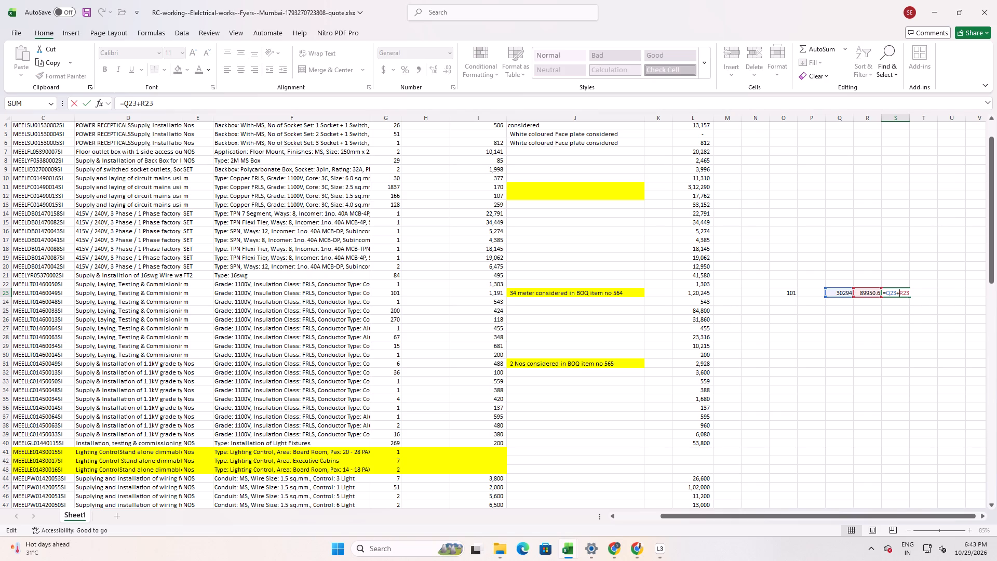
{"action": "key", "text": "Escape"}
{"action": "double_click", "coordinate": [920, 291]}
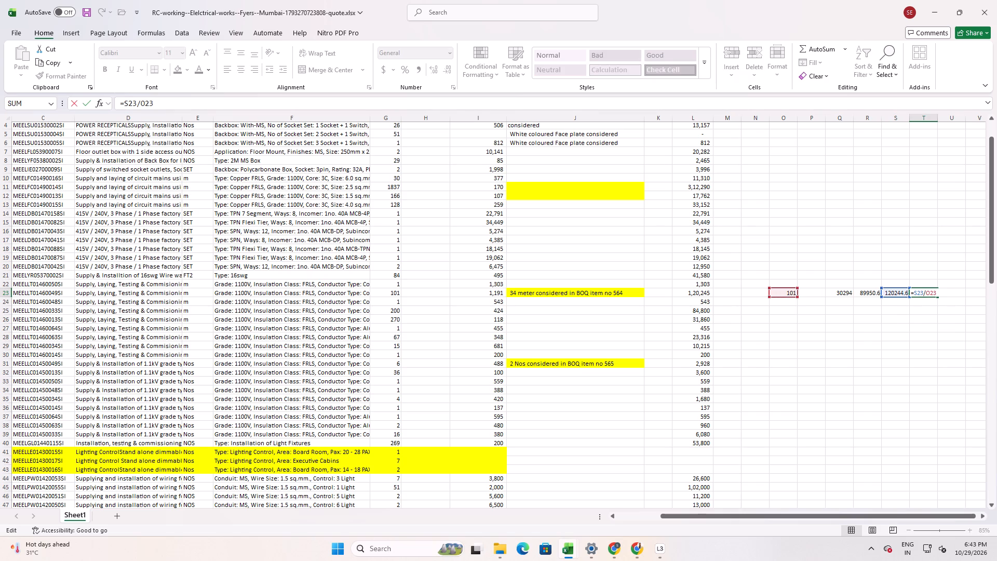
{"action": "left_click", "coordinate": [863, 293]}
{"action": "key", "text": "Escape"}
{"action": "left_click", "coordinate": [845, 296]}
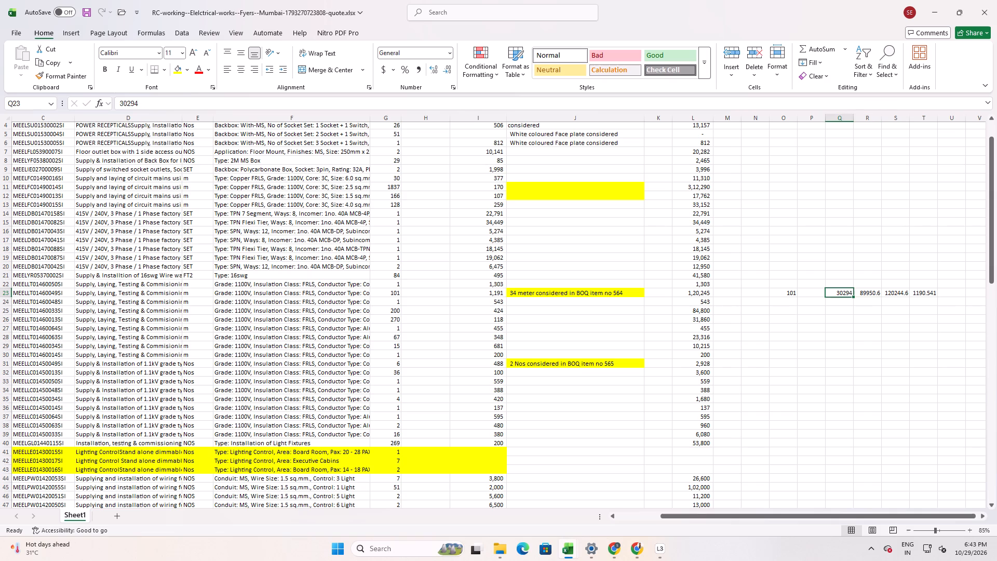
{"action": "left_click", "coordinate": [847, 295]}
{"action": "key", "text": "Escape"}
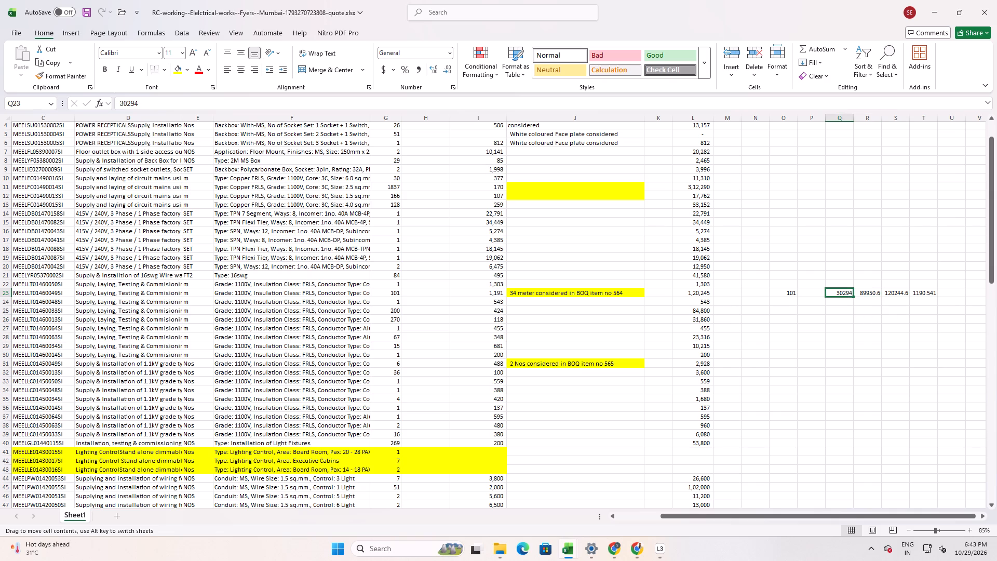
{"action": "left_click", "coordinate": [890, 296]}
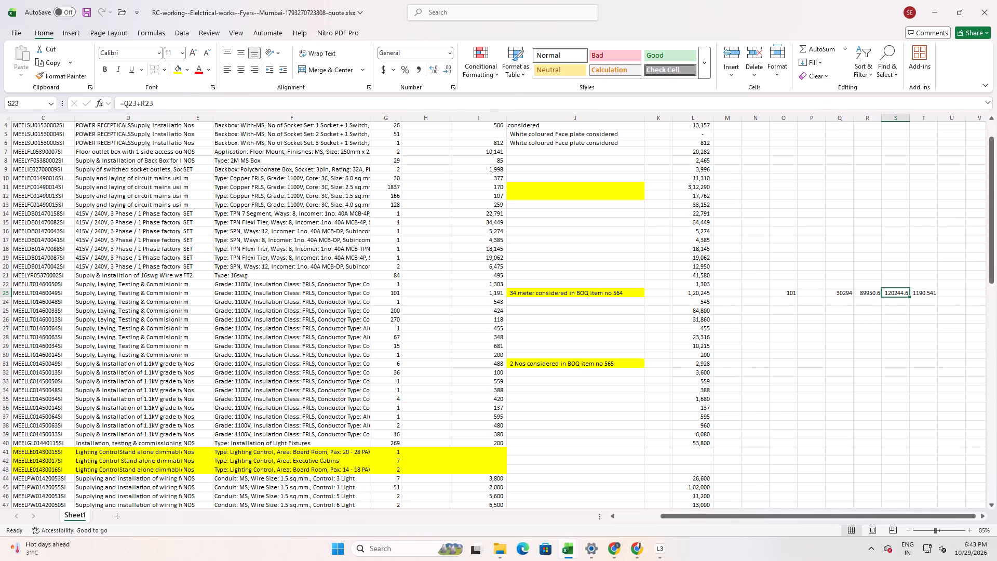
{"action": "double_click", "coordinate": [931, 295]}
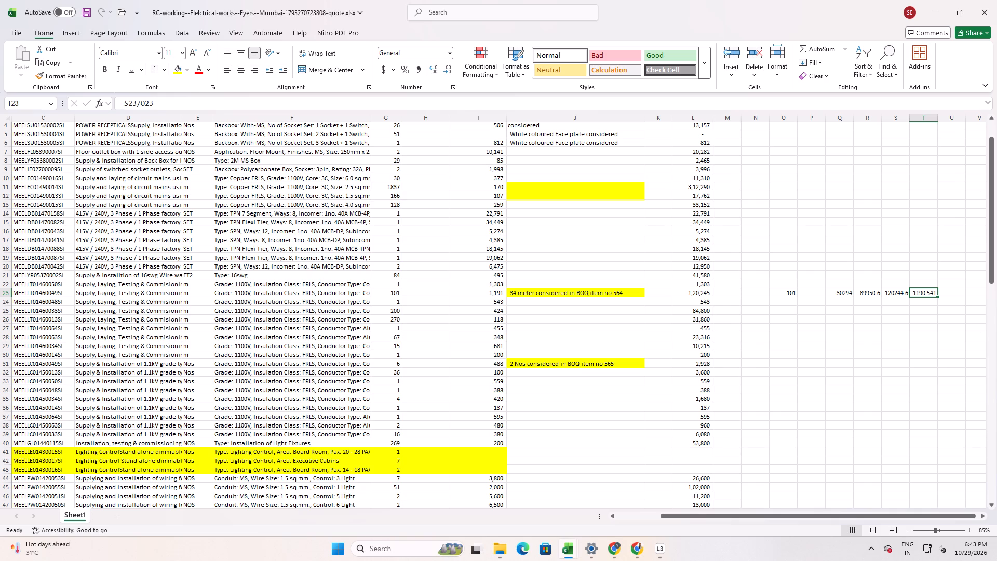
Compare the quote total in row 109 with the reference total and difference beside it.
{"action": "scroll", "coordinate": [502, 440], "scroll_direction": "down", "scroll_amount": 14}
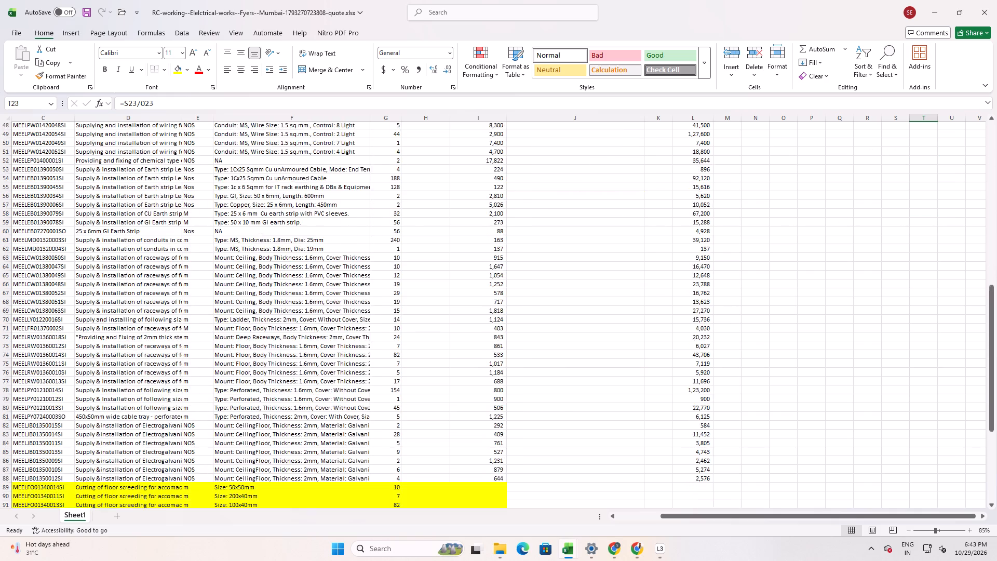
{"action": "scroll", "coordinate": [562, 425], "scroll_direction": "down", "scroll_amount": 3}
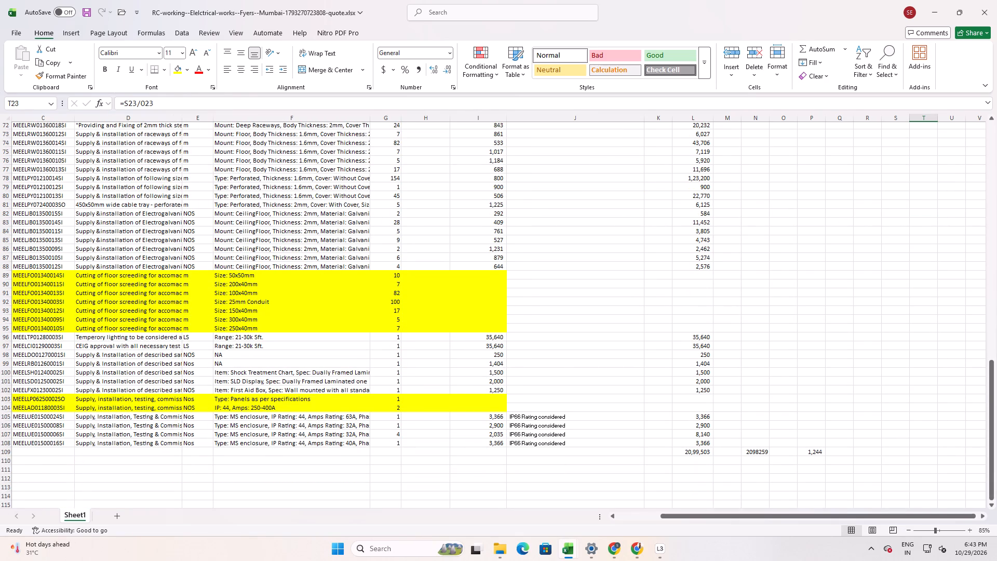
{"action": "left_click_drag", "start_coordinate": [756, 393], "coordinate": [848, 452]}
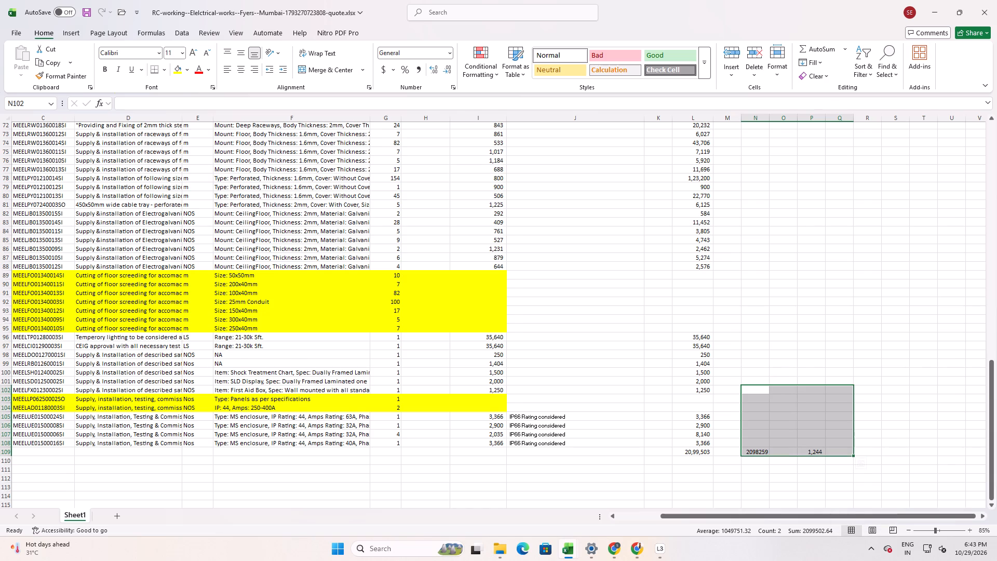
{"action": "scroll", "coordinate": [730, 381], "scroll_direction": "up", "scroll_amount": 7}
{"action": "scroll", "coordinate": [730, 377], "scroll_direction": "down", "scroll_amount": 7}
{"action": "scroll", "coordinate": [739, 415], "scroll_direction": "up", "scroll_amount": 5}
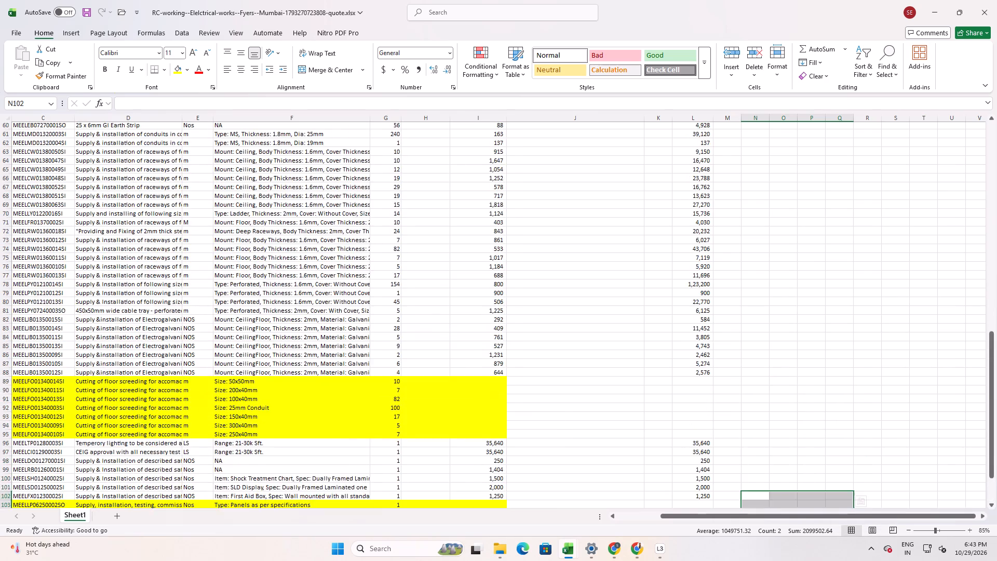
{"action": "scroll", "coordinate": [739, 416], "scroll_direction": "up", "scroll_amount": 17}
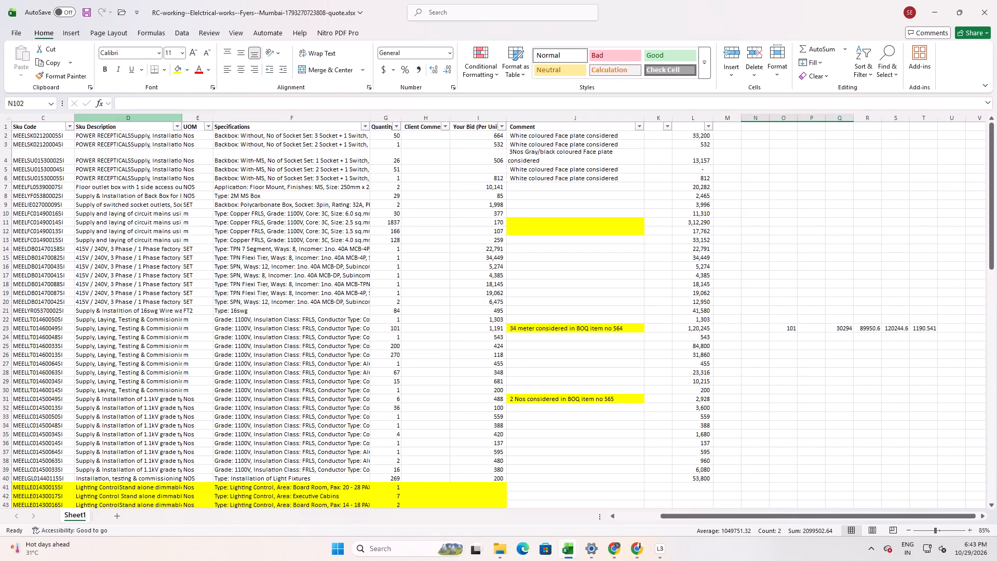
Remove the filter from the header row.
{"action": "left_click", "coordinate": [4, 128]}
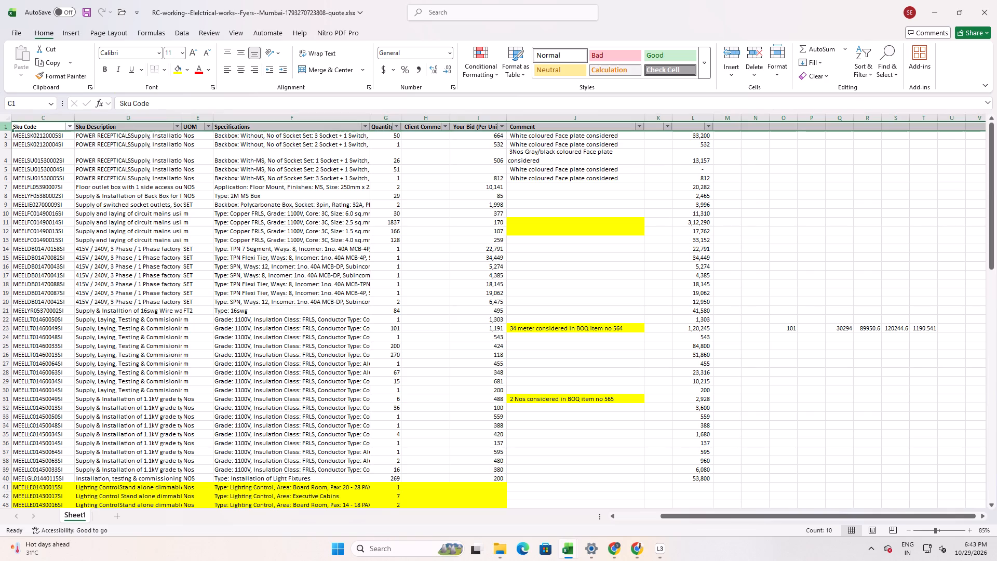
{"action": "left_click", "coordinate": [861, 60]}
{"action": "left_click", "coordinate": [887, 133]}
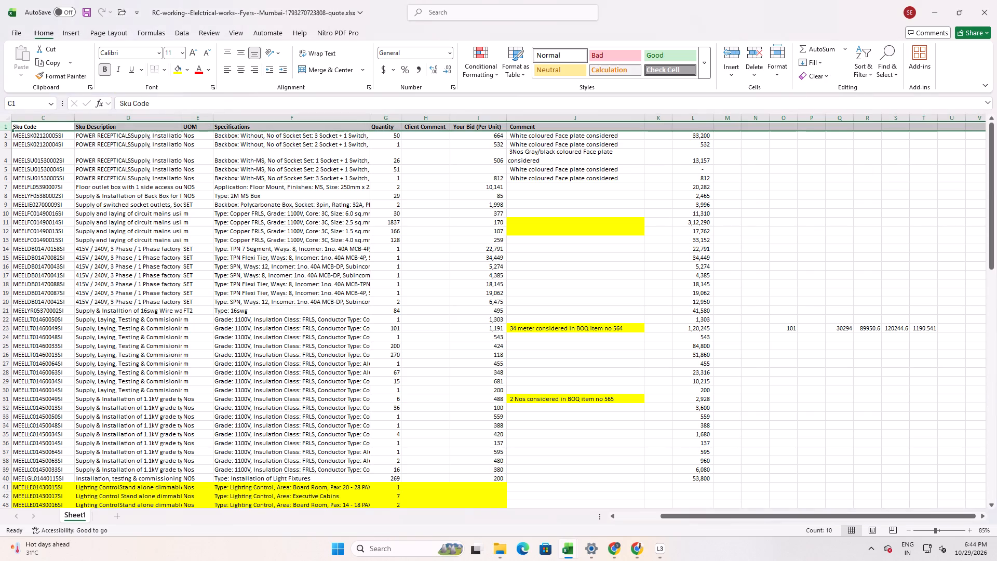
Clear the LT Cable - 23 rate workings from the range O19:U30.
{"action": "left_click", "coordinate": [796, 266]}
{"action": "left_click_drag", "start_coordinate": [776, 295], "coordinate": [953, 388]}
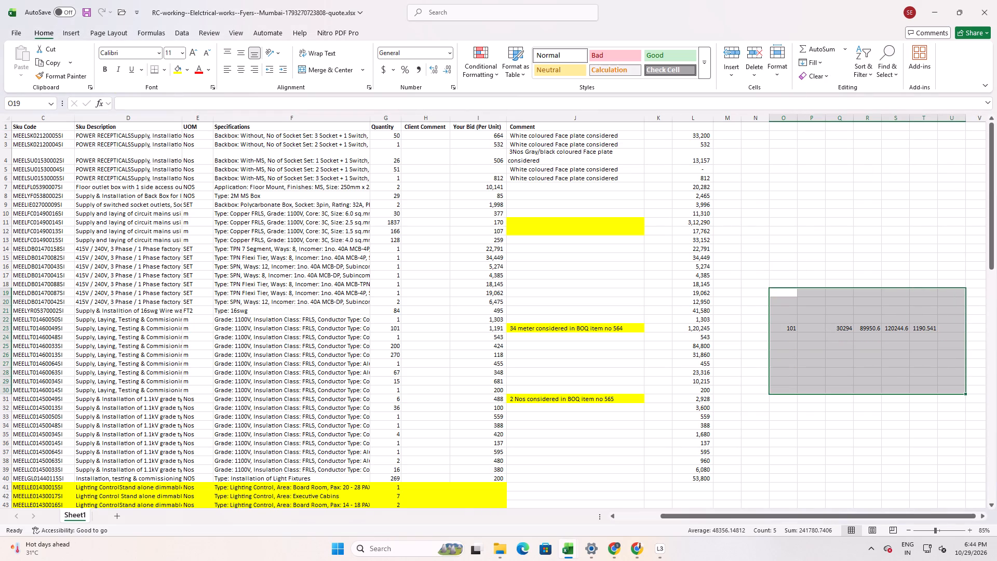
{"action": "key", "text": "Delete"}
Clear the comparison total and difference beside the quote total in N107:P110.
{"action": "scroll", "coordinate": [888, 370], "scroll_direction": "down", "scroll_amount": 11}
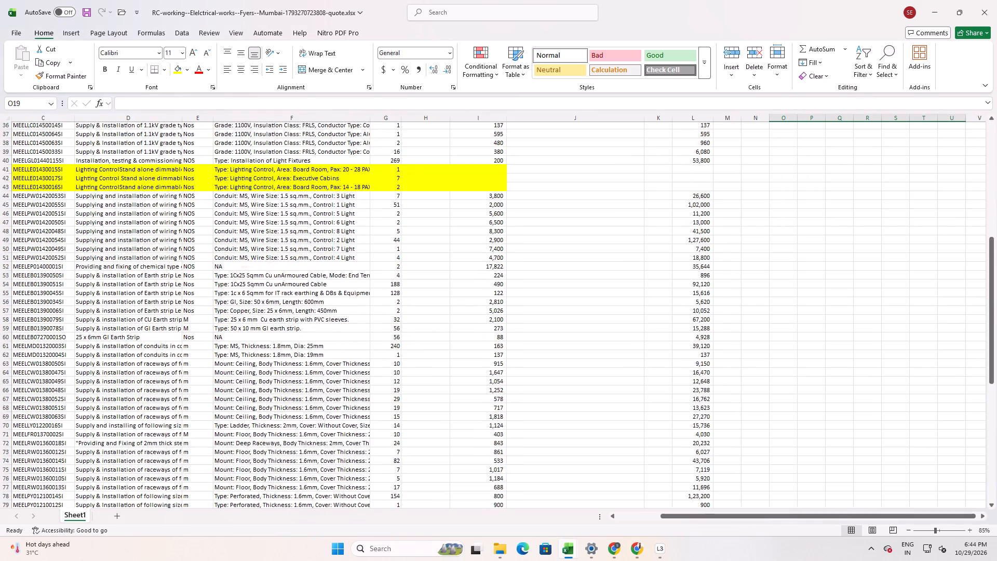
{"action": "scroll", "coordinate": [847, 390], "scroll_direction": "down", "scroll_amount": 8}
{"action": "left_click_drag", "start_coordinate": [749, 396], "coordinate": [817, 423]}
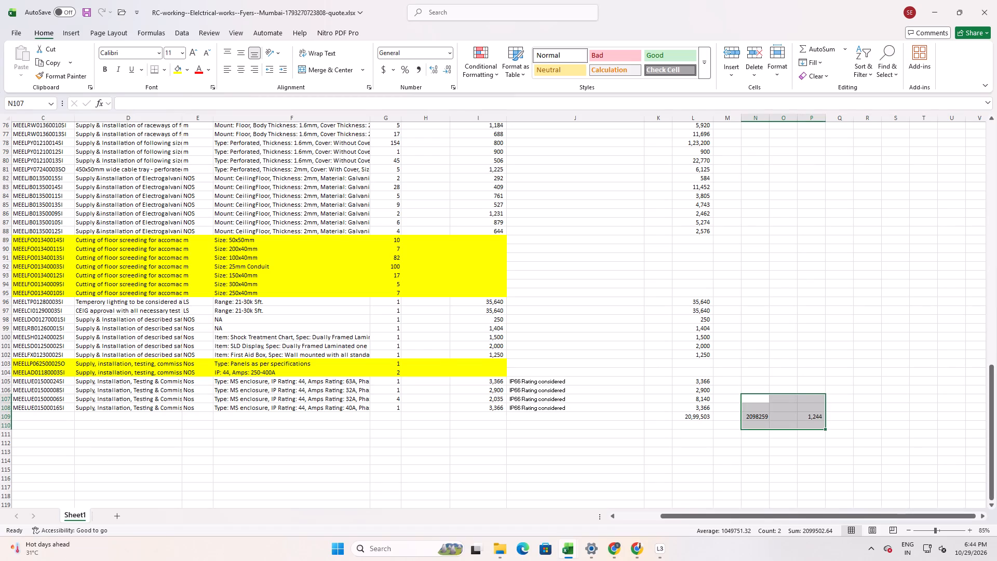
{"action": "key", "text": "Delete"}
{"action": "middle_click_drag", "start_coordinate": [680, 398], "coordinate": [677, 378]}
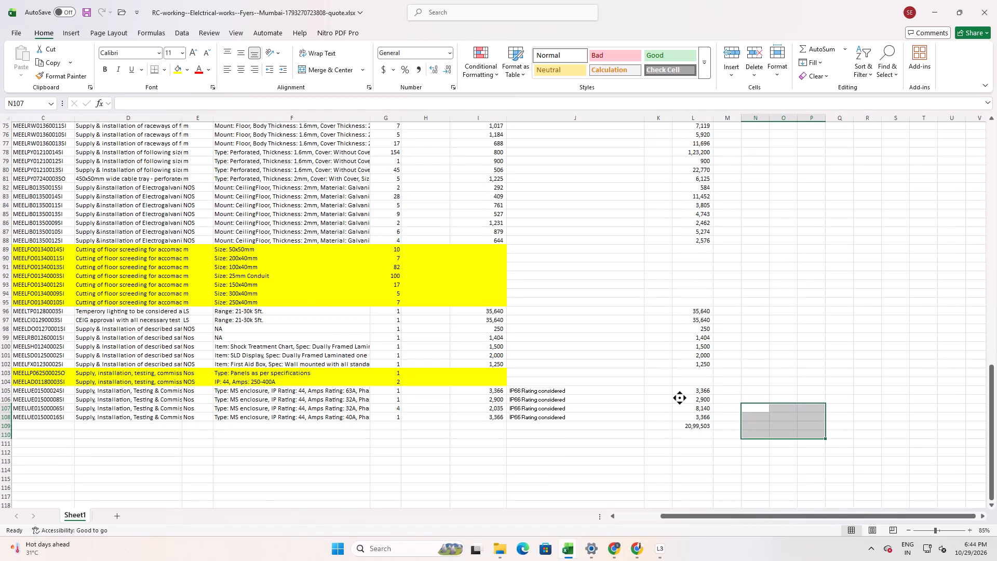
{"action": "middle_click_drag", "start_coordinate": [677, 378], "coordinate": [647, 89]}
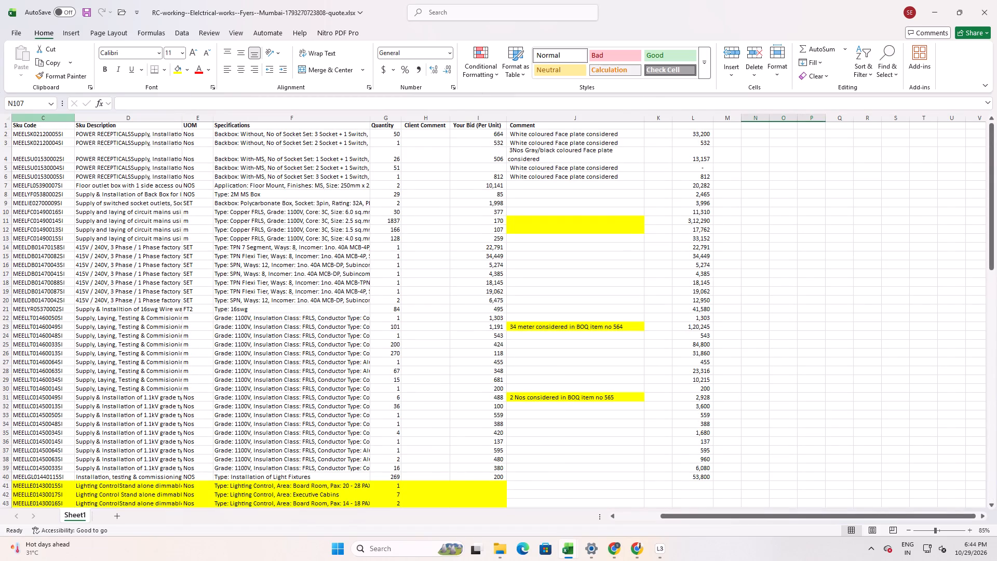
Remove the yellow cell fill from columns C to K of the quote sheet.
{"action": "left_click_drag", "start_coordinate": [23, 116], "coordinate": [654, 199]}
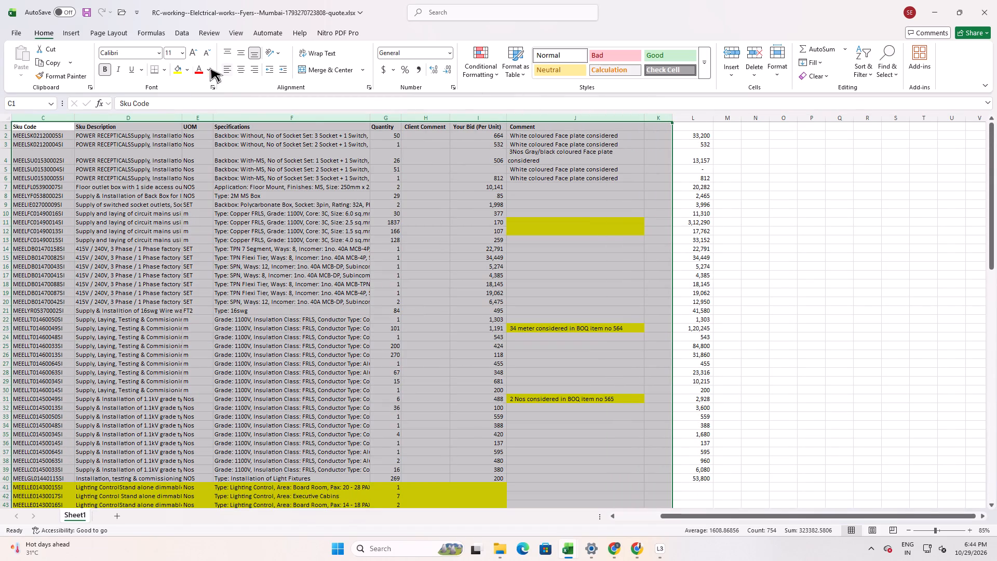
{"action": "left_click", "coordinate": [188, 68]}
{"action": "left_click", "coordinate": [234, 247]}
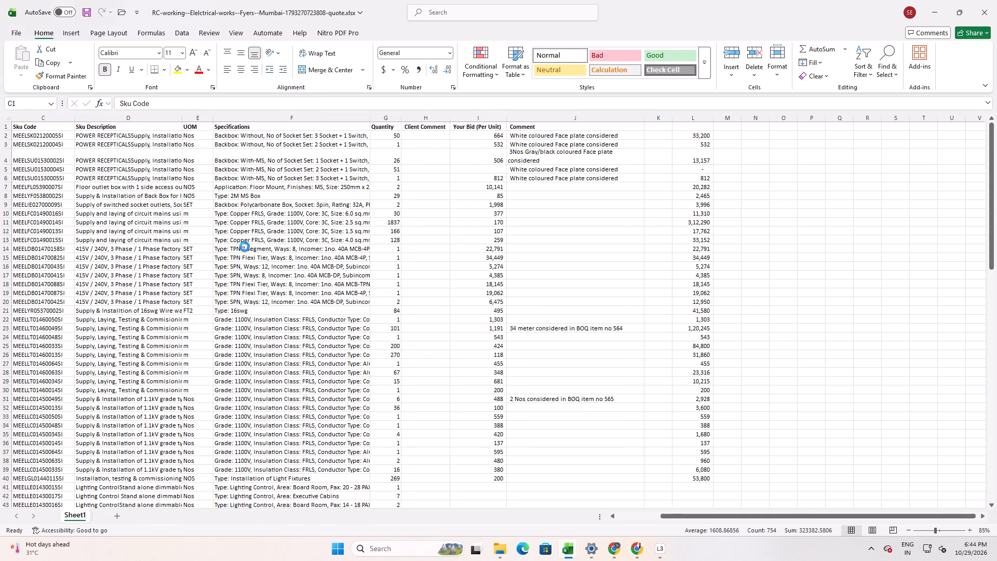
{"action": "left_click", "coordinate": [648, 362]}
{"action": "scroll", "coordinate": [536, 400], "scroll_direction": "up", "scroll_amount": 7}
{"action": "scroll", "coordinate": [533, 403], "scroll_direction": "down", "scroll_amount": 3}
{"action": "scroll", "coordinate": [532, 404], "scroll_direction": "up", "scroll_amount": 6}
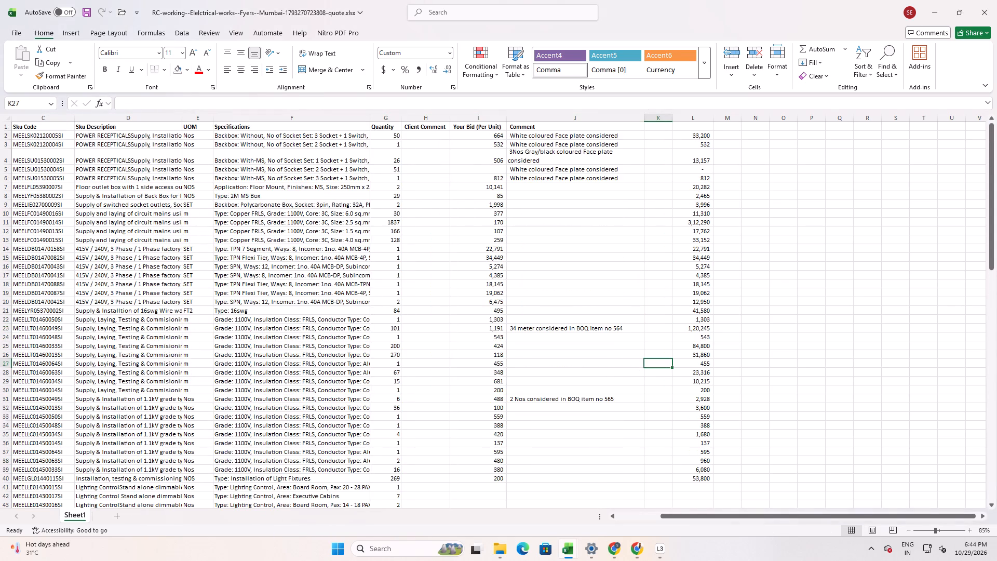
Save the quote workbook.
{"action": "scroll", "coordinate": [532, 404], "scroll_direction": "up", "scroll_amount": 4}
{"action": "key", "text": "ctrl+s"}
{"action": "scroll", "coordinate": [573, 385], "scroll_direction": "up", "scroll_amount": 3}
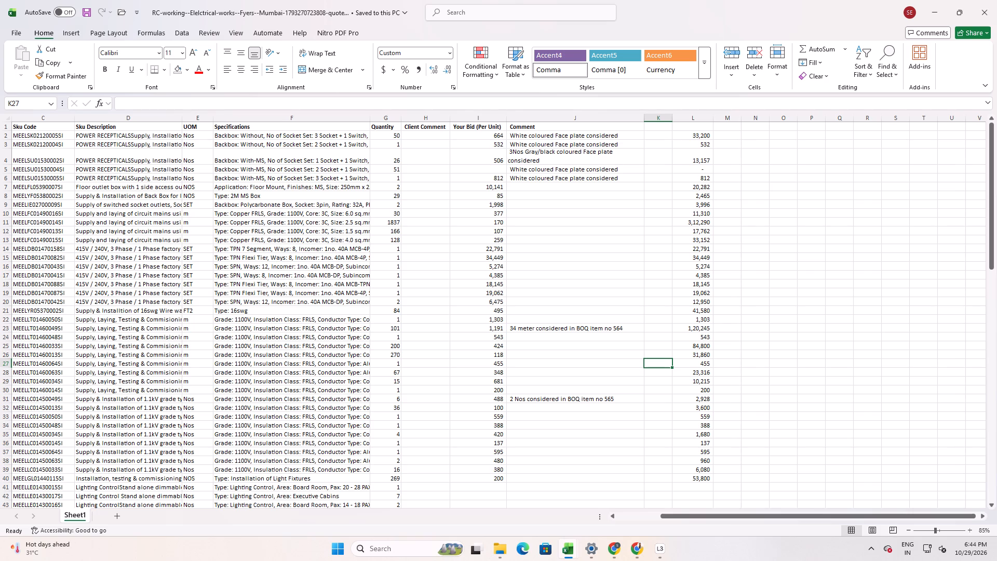
{"action": "scroll", "coordinate": [415, 263], "scroll_direction": "up", "scroll_amount": 3}
{"action": "key", "text": "ctrl+s"}
{"action": "key", "text": "alt+Tab"}
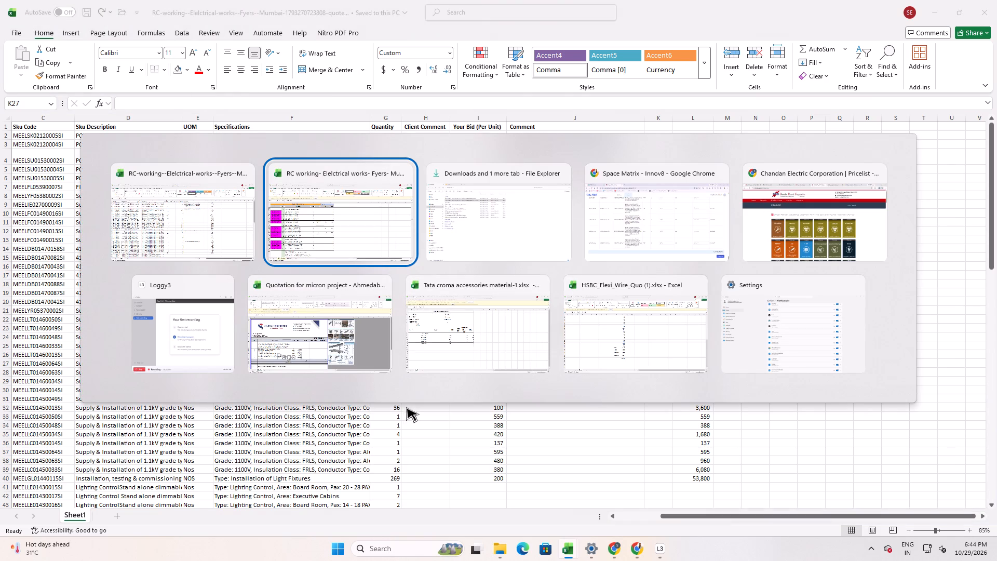
{"action": "key", "text": "alt+Tab"}
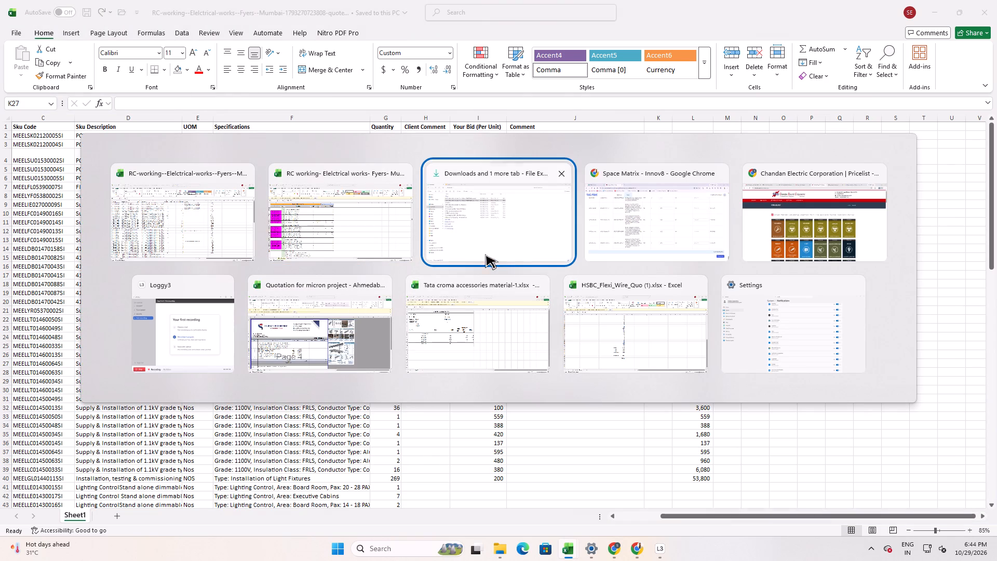
{"action": "left_click", "coordinate": [644, 241], "text": "alt"}
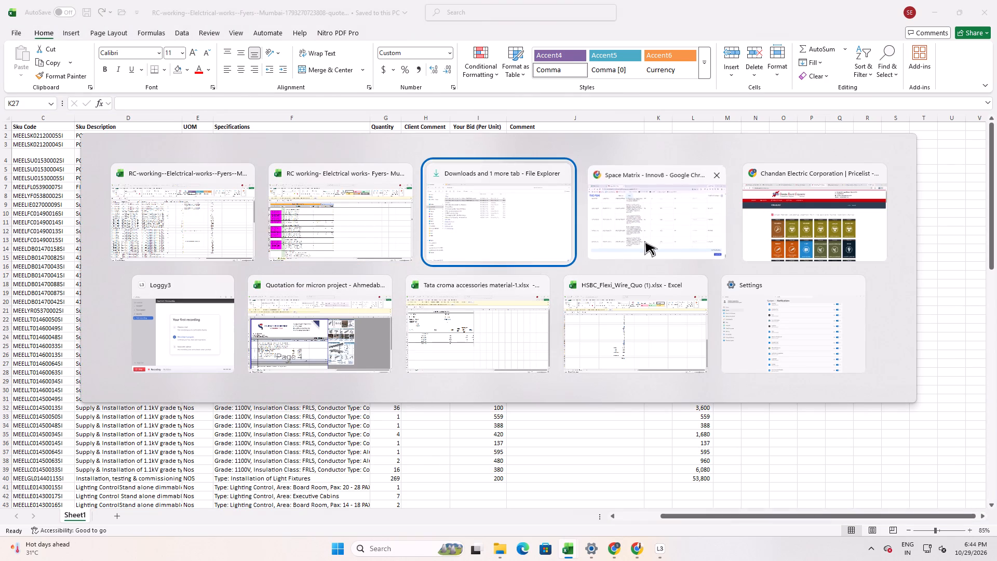
{"action": "scroll", "coordinate": [721, 318], "scroll_direction": "up", "scroll_amount": 20}
{"action": "scroll", "coordinate": [721, 318], "scroll_direction": "up", "scroll_amount": 5}
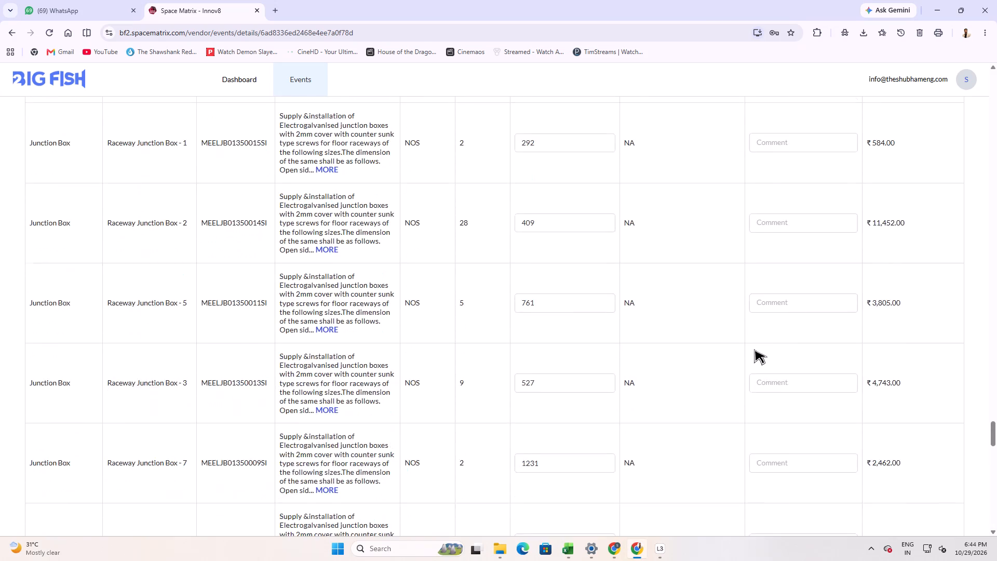
{"action": "scroll", "coordinate": [754, 349], "scroll_direction": "up", "scroll_amount": 20}
{"action": "scroll", "coordinate": [754, 349], "scroll_direction": "up", "scroll_amount": 9}
{"action": "middle_click_drag", "start_coordinate": [754, 349], "coordinate": [737, 70]}
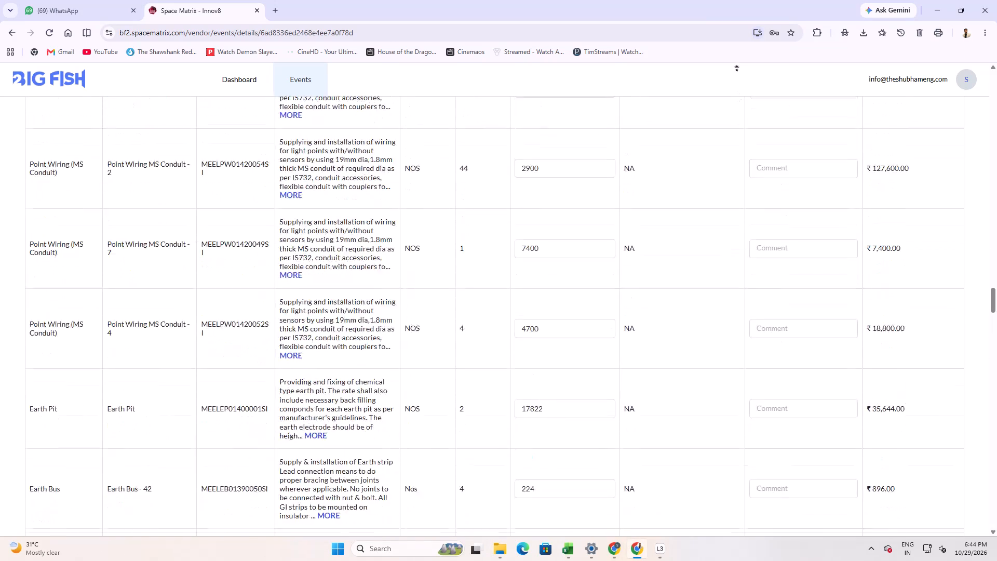
{"action": "middle_click_drag", "start_coordinate": [737, 70], "coordinate": [736, 63]}
{"action": "scroll", "coordinate": [845, 260], "scroll_direction": "down", "scroll_amount": 7}
{"action": "scroll", "coordinate": [878, 301], "scroll_direction": "up", "scroll_amount": 3}
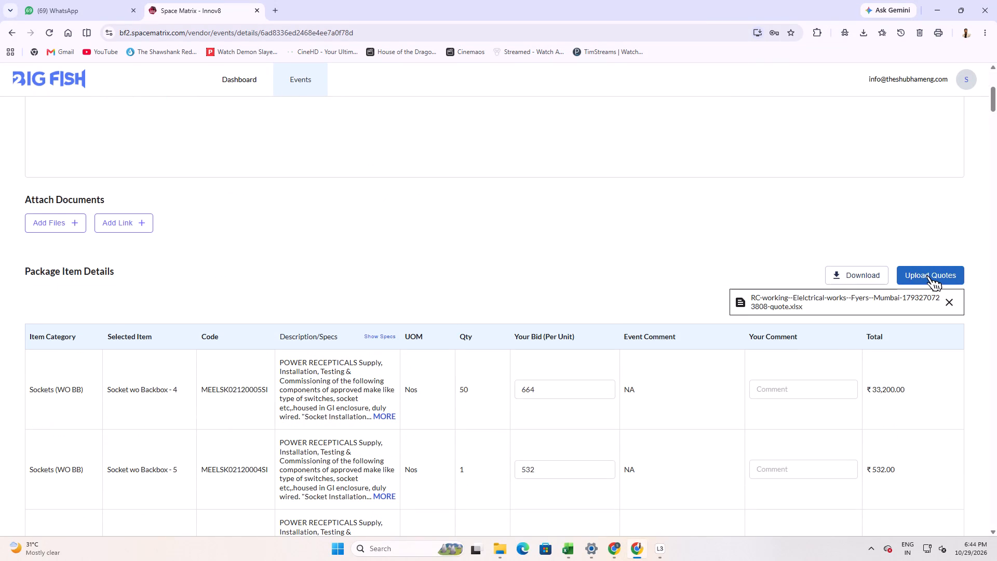
{"action": "left_click", "coordinate": [927, 275]}
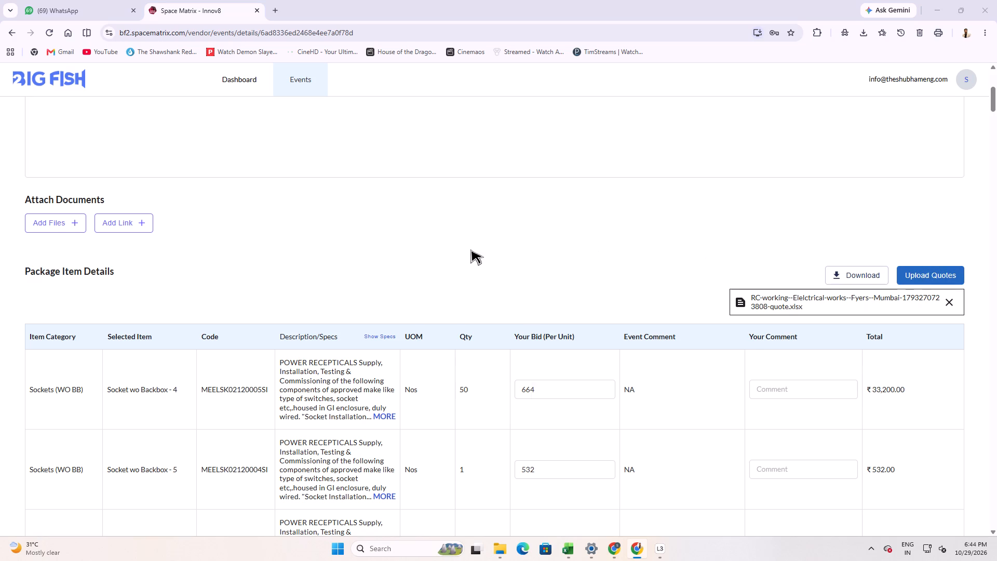
{"action": "left_click", "coordinate": [119, 410]}
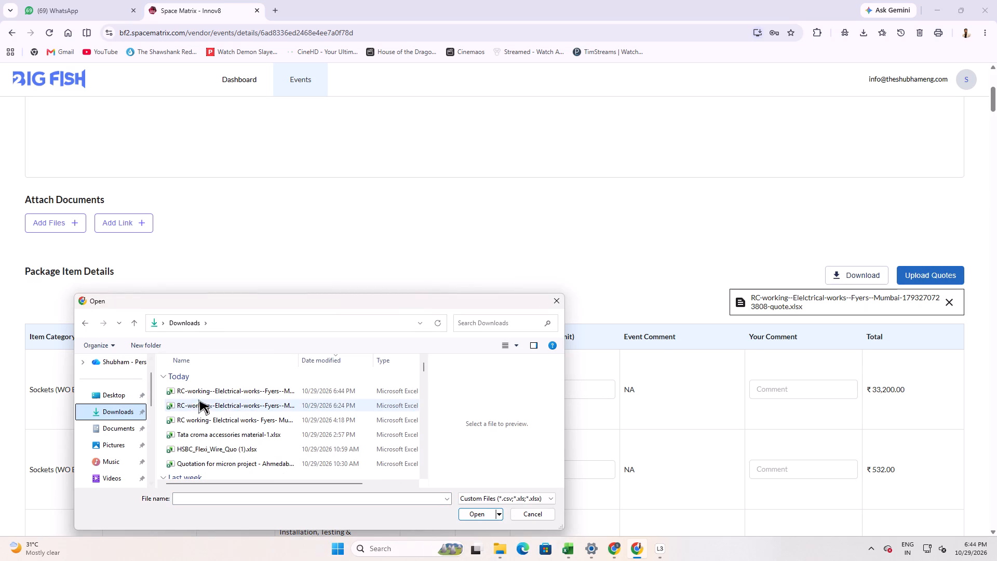
{"action": "left_click", "coordinate": [248, 391]}
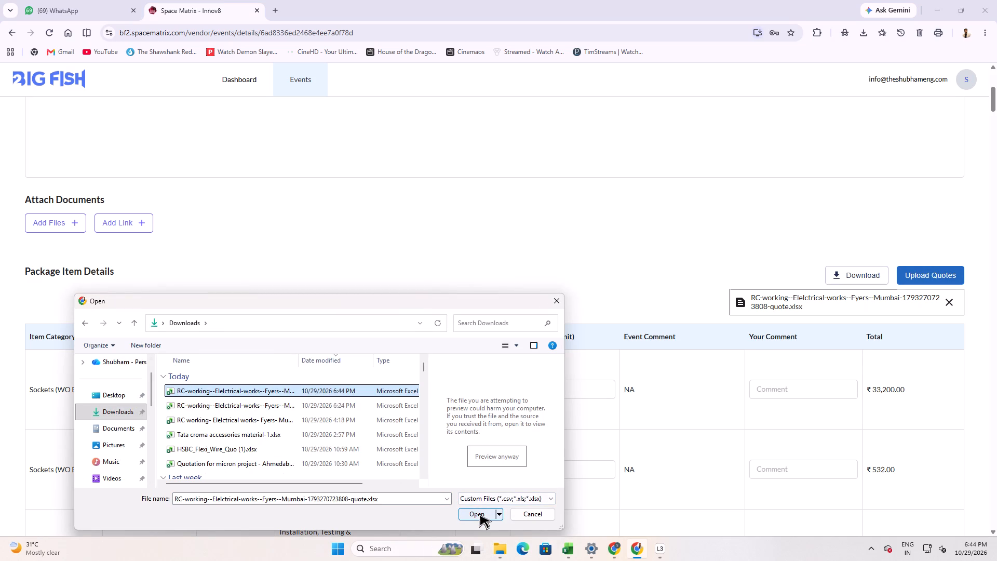
{"action": "left_click", "coordinate": [479, 514]}
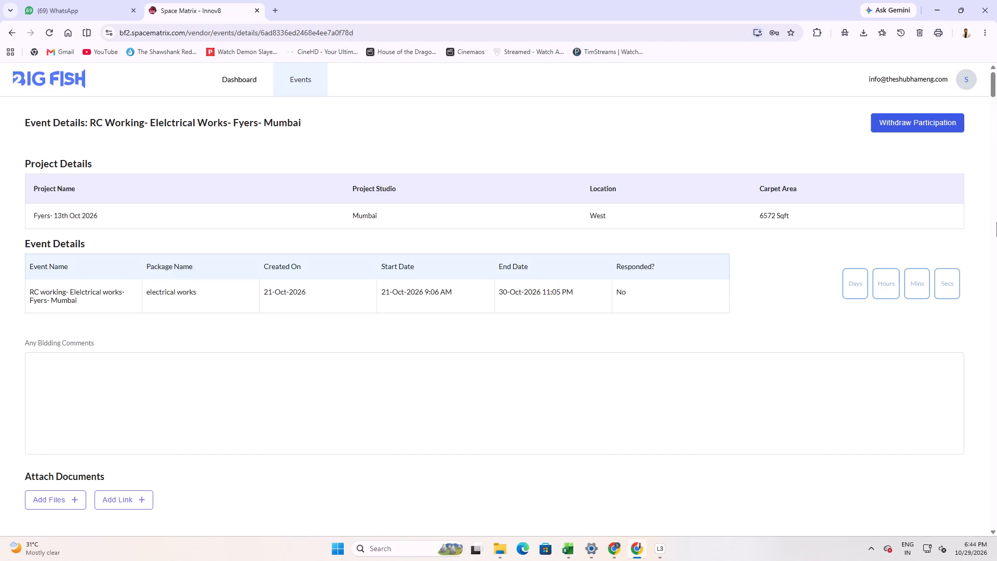
Review the uploaded unit rates, comments, line totals and overall total across the package item details.
{"action": "left_click_drag", "start_coordinate": [994, 86], "coordinate": [996, 505]}
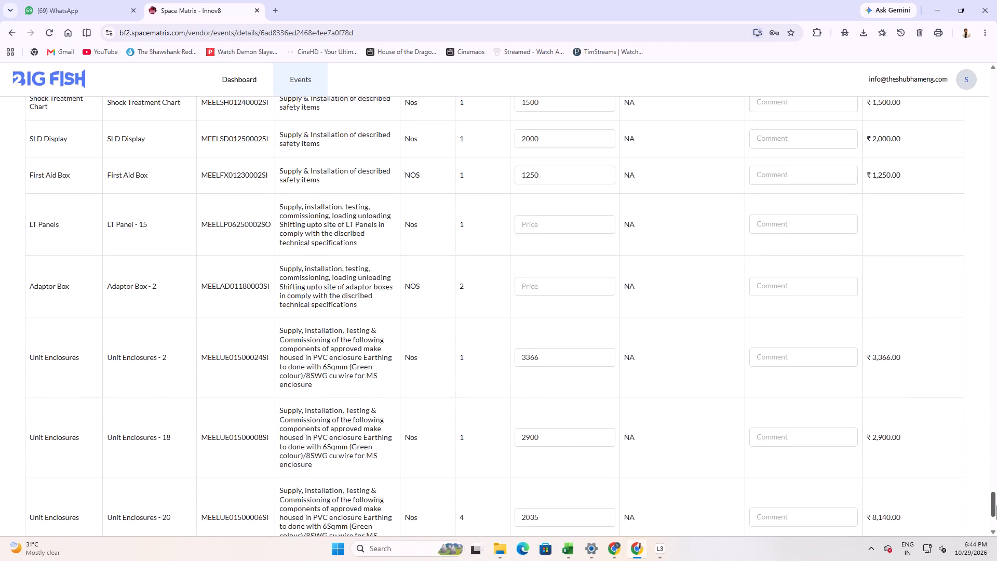
{"action": "left_click_drag", "start_coordinate": [996, 505], "coordinate": [996, 544]}
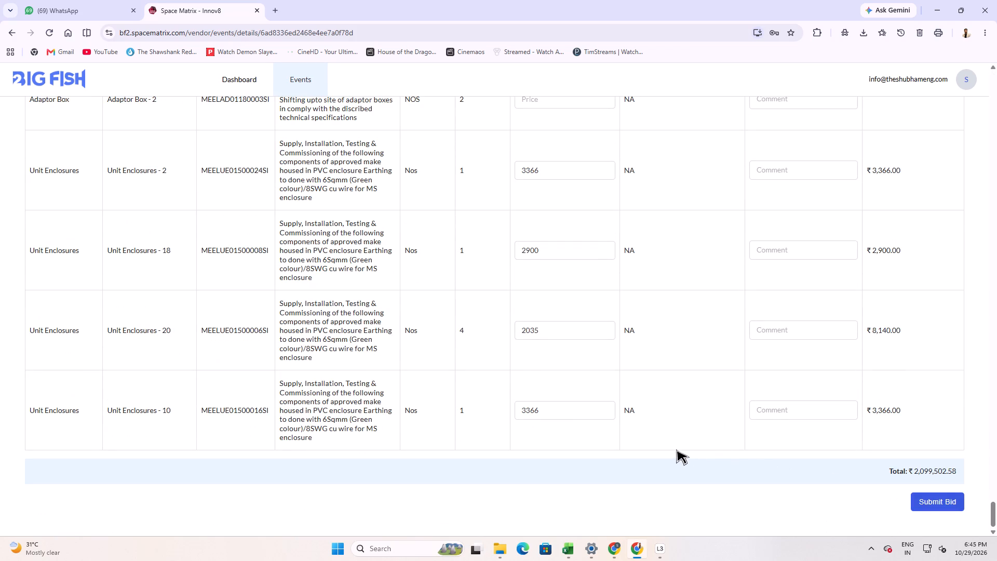
{"action": "scroll", "coordinate": [567, 403], "scroll_direction": "up", "scroll_amount": 12}
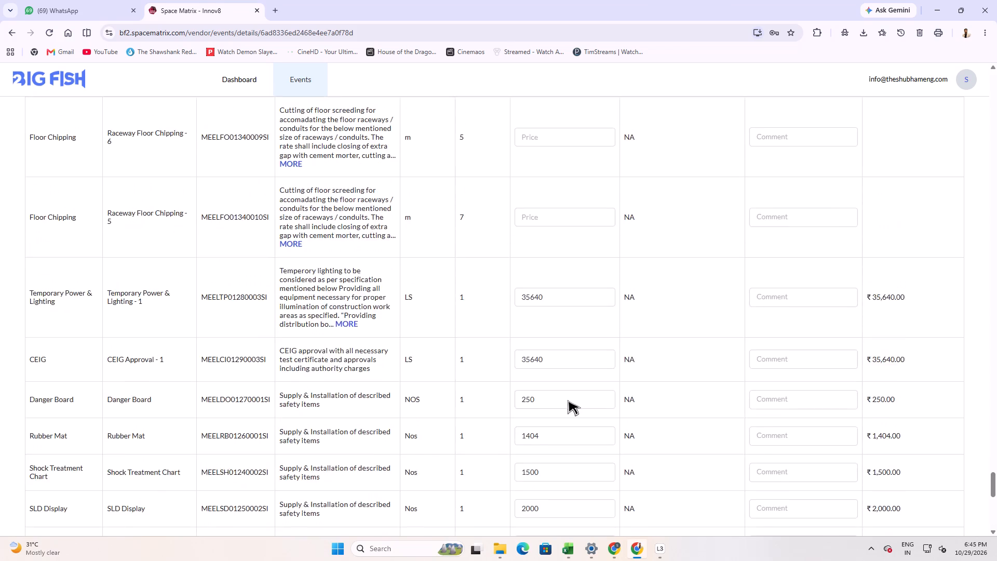
{"action": "scroll", "coordinate": [568, 400], "scroll_direction": "up", "scroll_amount": 20}
{"action": "scroll", "coordinate": [568, 400], "scroll_direction": "up", "scroll_amount": 12}
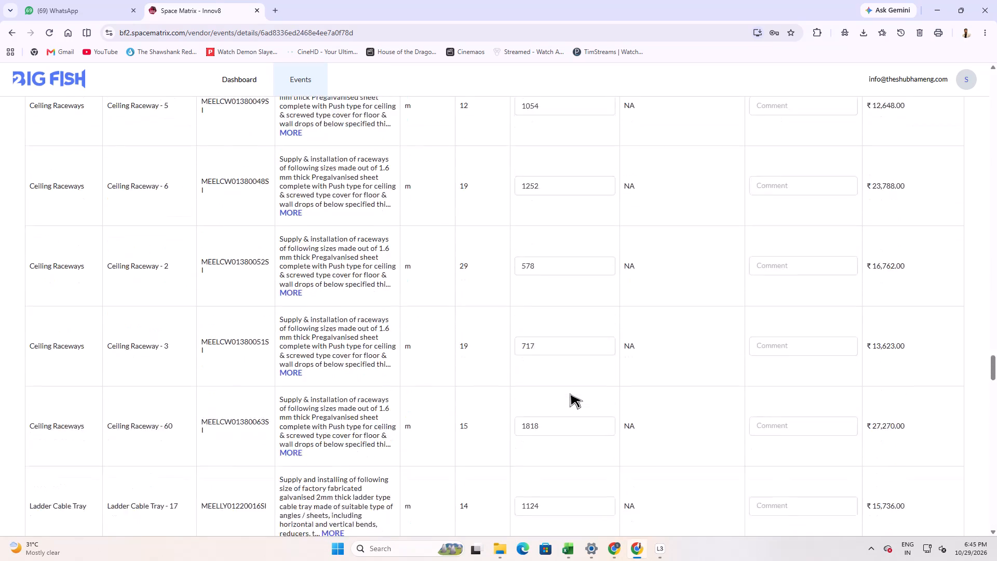
{"action": "scroll", "coordinate": [570, 393], "scroll_direction": "up", "scroll_amount": 4}
{"action": "scroll", "coordinate": [570, 393], "scroll_direction": "down", "scroll_amount": 1}
{"action": "scroll", "coordinate": [570, 391], "scroll_direction": "up", "scroll_amount": 20}
{"action": "scroll", "coordinate": [570, 391], "scroll_direction": "up", "scroll_amount": 9}
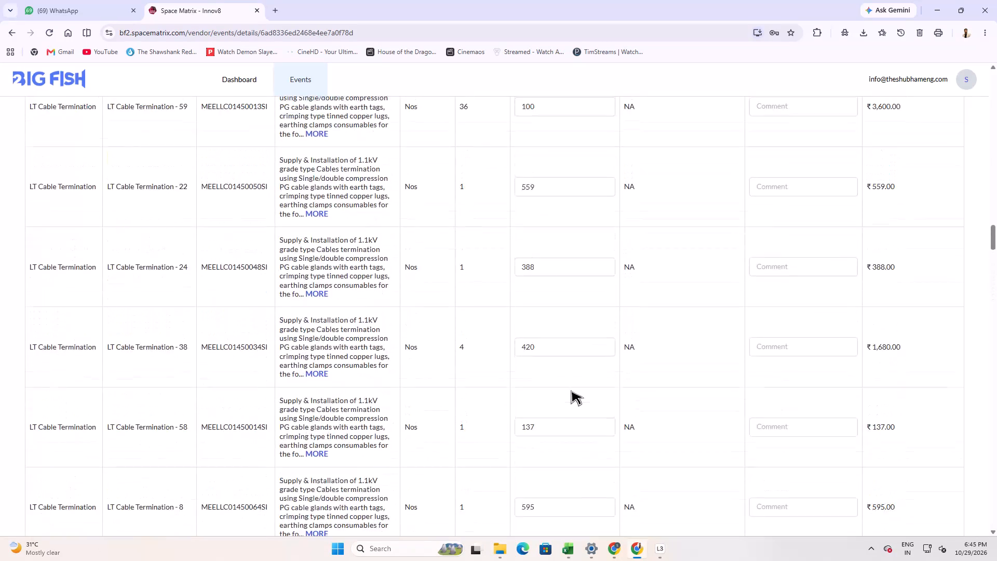
{"action": "scroll", "coordinate": [571, 390], "scroll_direction": "up", "scroll_amount": 20}
{"action": "scroll", "coordinate": [571, 390], "scroll_direction": "up", "scroll_amount": 16}
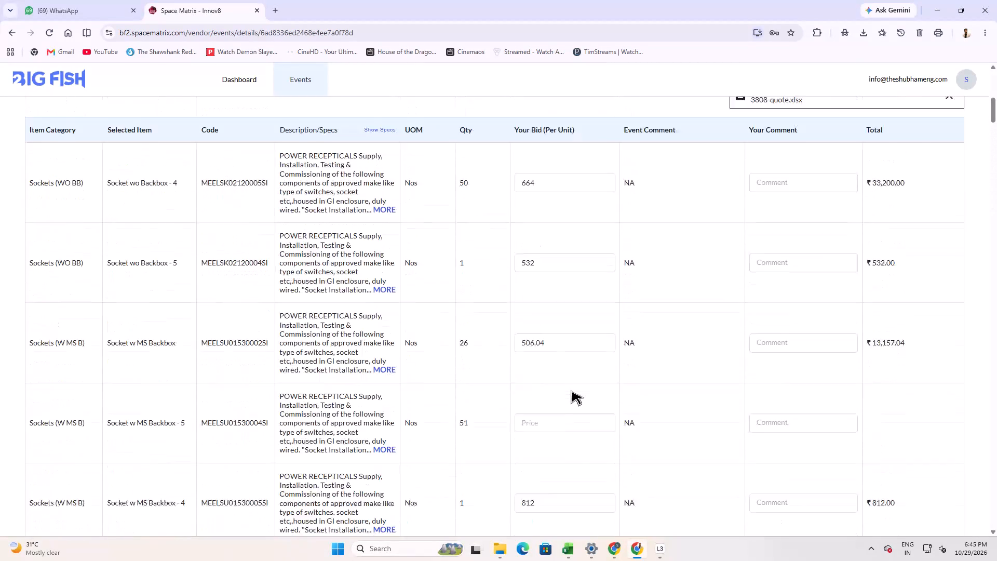
{"action": "scroll", "coordinate": [571, 390], "scroll_direction": "up", "scroll_amount": 10}
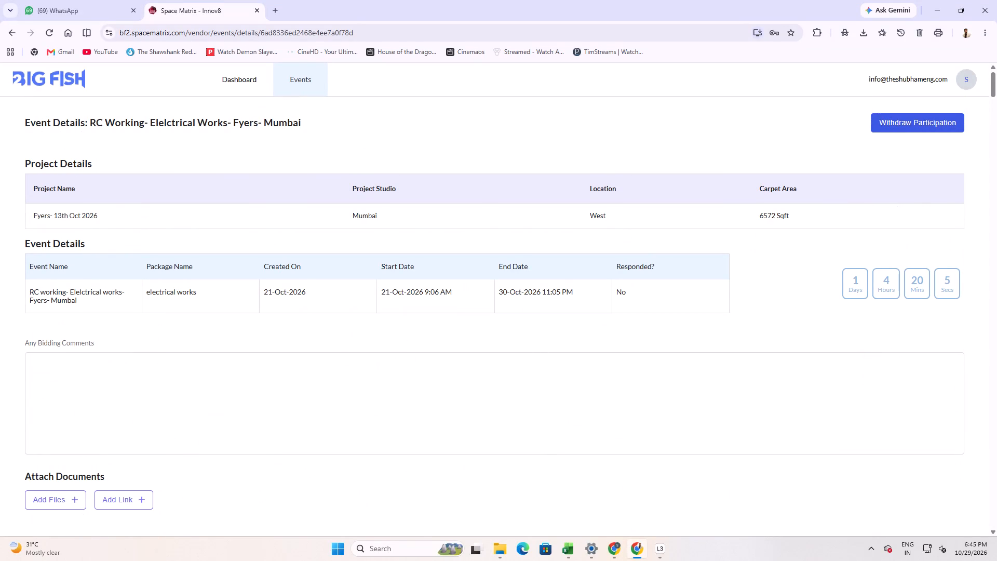
{"action": "scroll", "coordinate": [336, 394], "scroll_direction": "down", "scroll_amount": 7}
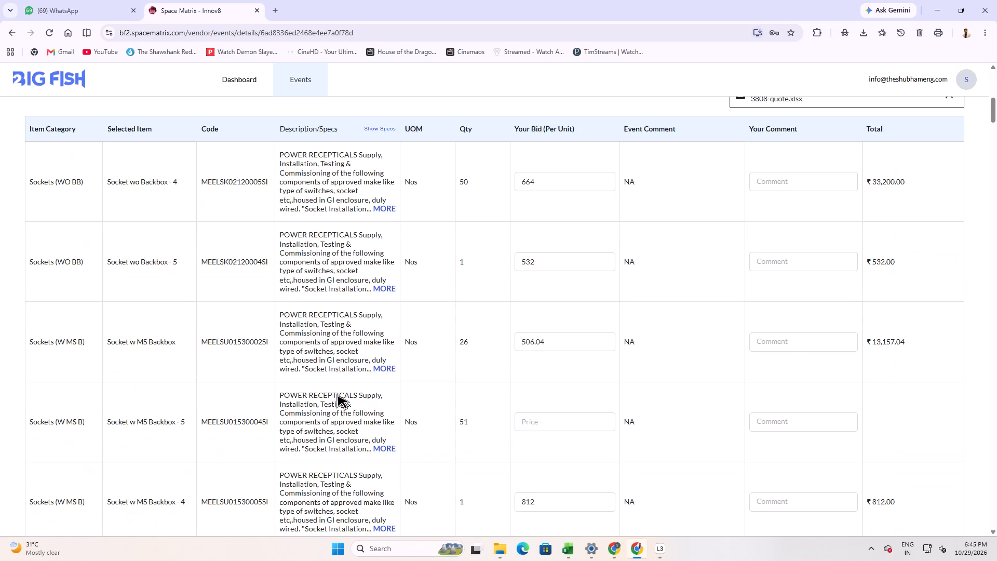
{"action": "scroll", "coordinate": [336, 394], "scroll_direction": "down", "scroll_amount": 20}
{"action": "scroll", "coordinate": [336, 394], "scroll_direction": "down", "scroll_amount": 10}
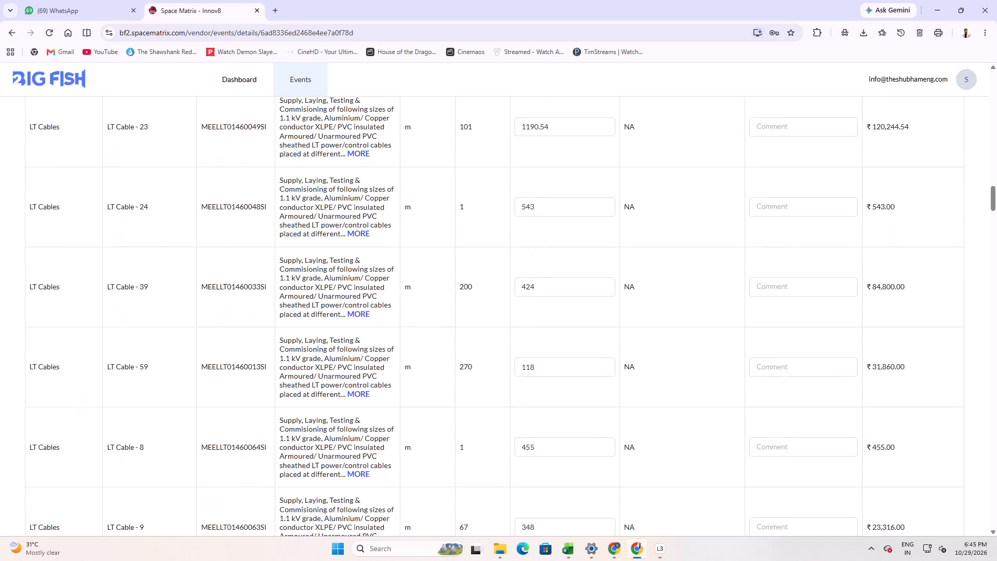
{"action": "scroll", "coordinate": [329, 368], "scroll_direction": "down", "scroll_amount": 7}
{"action": "scroll", "coordinate": [329, 379], "scroll_direction": "down", "scroll_amount": 20}
{"action": "scroll", "coordinate": [329, 379], "scroll_direction": "down", "scroll_amount": 2}
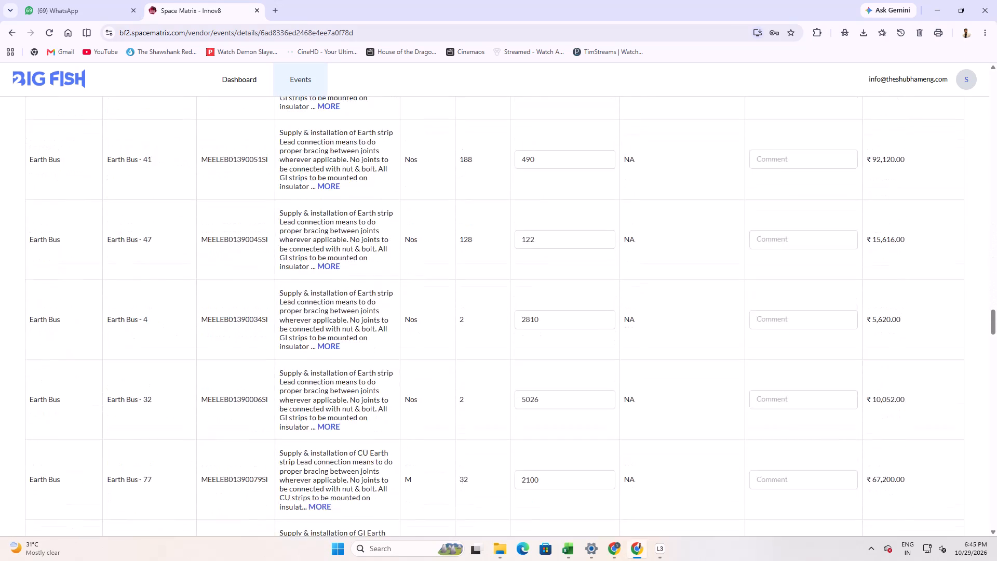
{"action": "scroll", "coordinate": [330, 373], "scroll_direction": "down", "scroll_amount": 16}
{"action": "scroll", "coordinate": [330, 377], "scroll_direction": "down", "scroll_amount": 6}
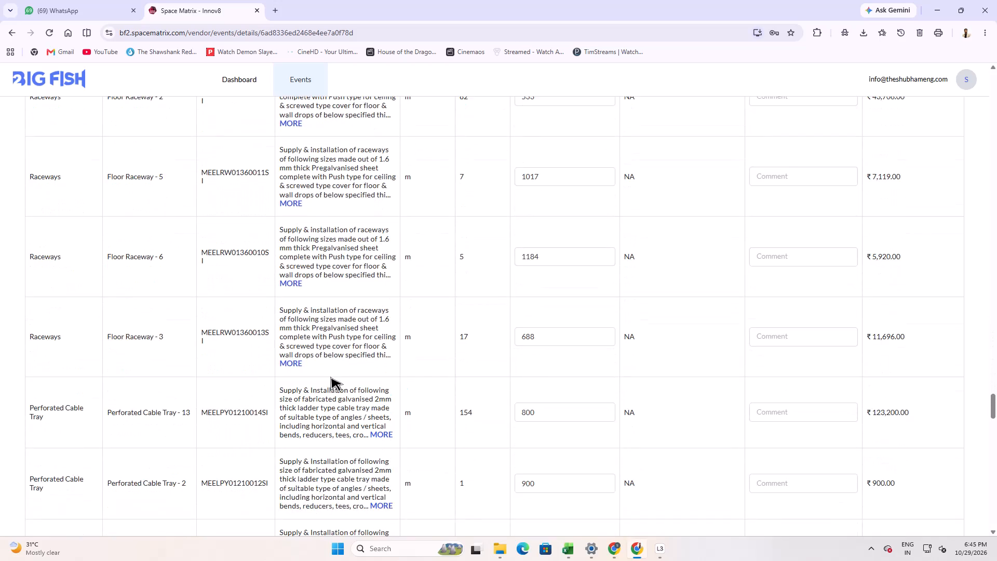
{"action": "scroll", "coordinate": [330, 377], "scroll_direction": "down", "scroll_amount": 4}
{"action": "scroll", "coordinate": [330, 379], "scroll_direction": "up", "scroll_amount": 1}
{"action": "scroll", "coordinate": [330, 379], "scroll_direction": "down", "scroll_amount": 17}
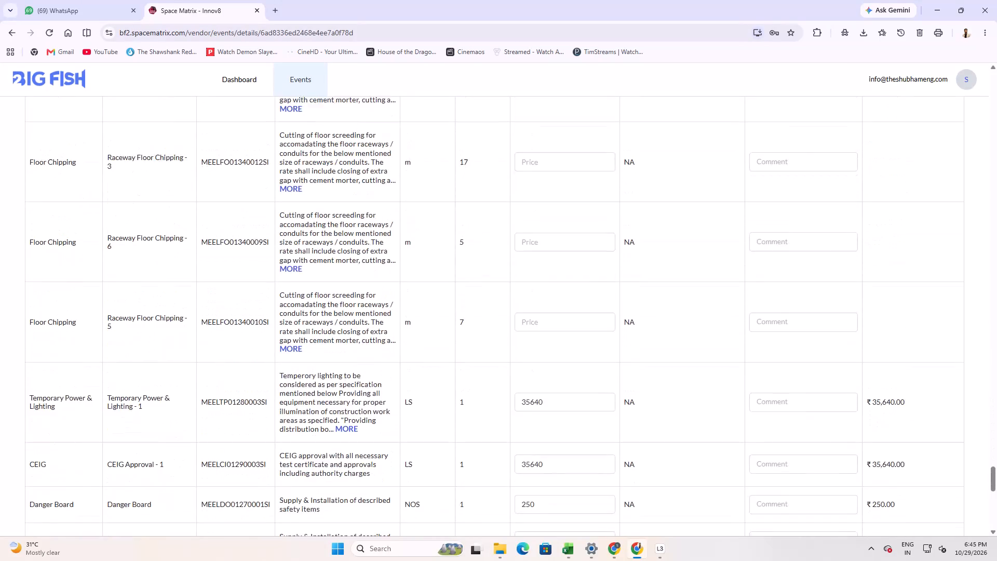
{"action": "scroll", "coordinate": [336, 388], "scroll_direction": "down", "scroll_amount": 16}
{"action": "scroll", "coordinate": [339, 388], "scroll_direction": "up", "scroll_amount": 4}
{"action": "scroll", "coordinate": [339, 388], "scroll_direction": "down", "scroll_amount": 5}
{"action": "scroll", "coordinate": [336, 390], "scroll_direction": "up", "scroll_amount": 2}
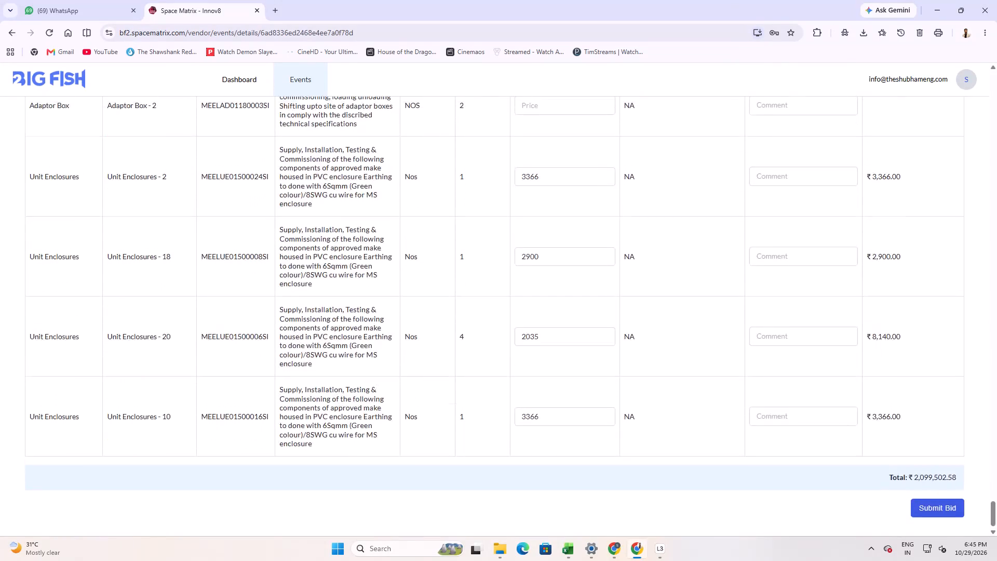
Submit the bid for the RC Working electrical works event for Fyers Mumbai.
{"action": "scroll", "coordinate": [336, 390], "scroll_direction": "up", "scroll_amount": 2}
{"action": "scroll", "coordinate": [336, 390], "scroll_direction": "down", "scroll_amount": 5}
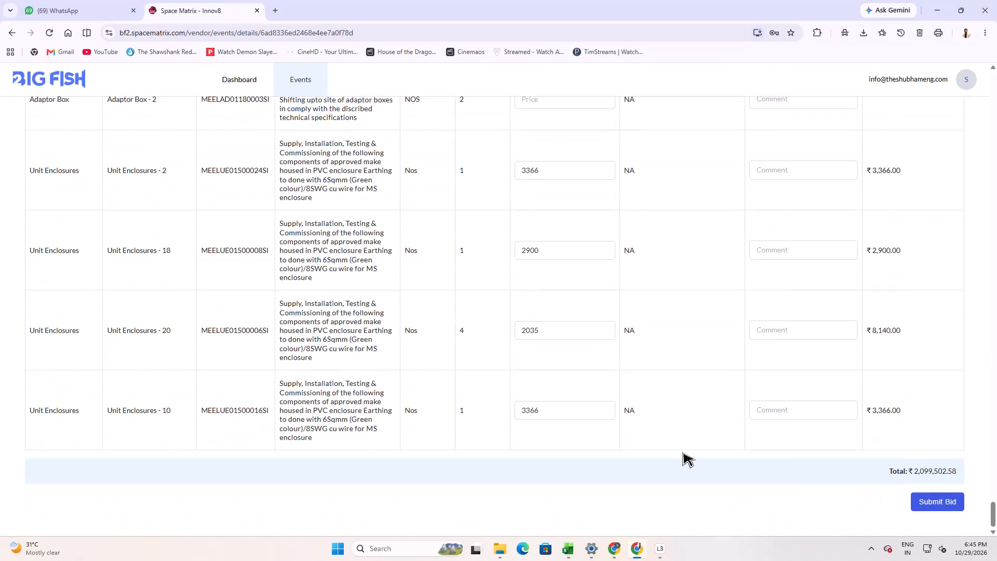
{"action": "left_click", "coordinate": [937, 501]}
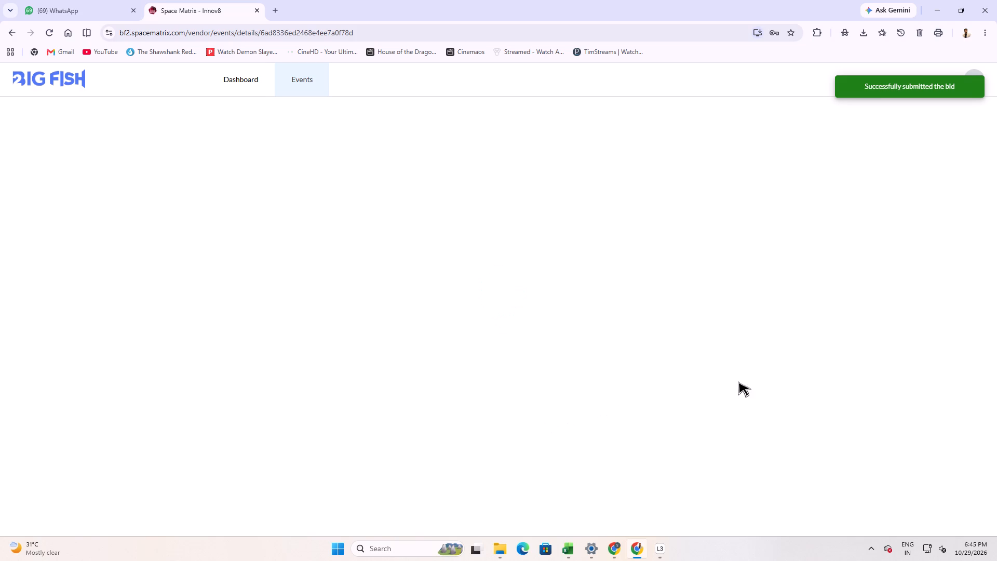
Review the submitted bid's event details, response status, unit rates, comments, line totals and overall total down to the end of the page.
{"action": "scroll", "coordinate": [739, 378], "scroll_direction": "up", "scroll_amount": 5}
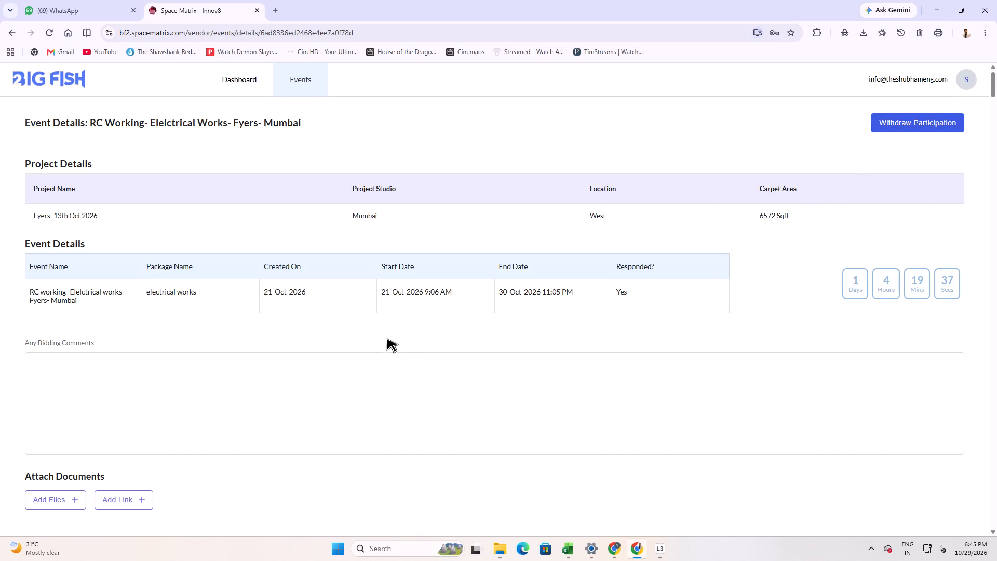
{"action": "scroll", "coordinate": [263, 357], "scroll_direction": "down", "scroll_amount": 10}
{"action": "scroll", "coordinate": [405, 398], "scroll_direction": "up", "scroll_amount": 2}
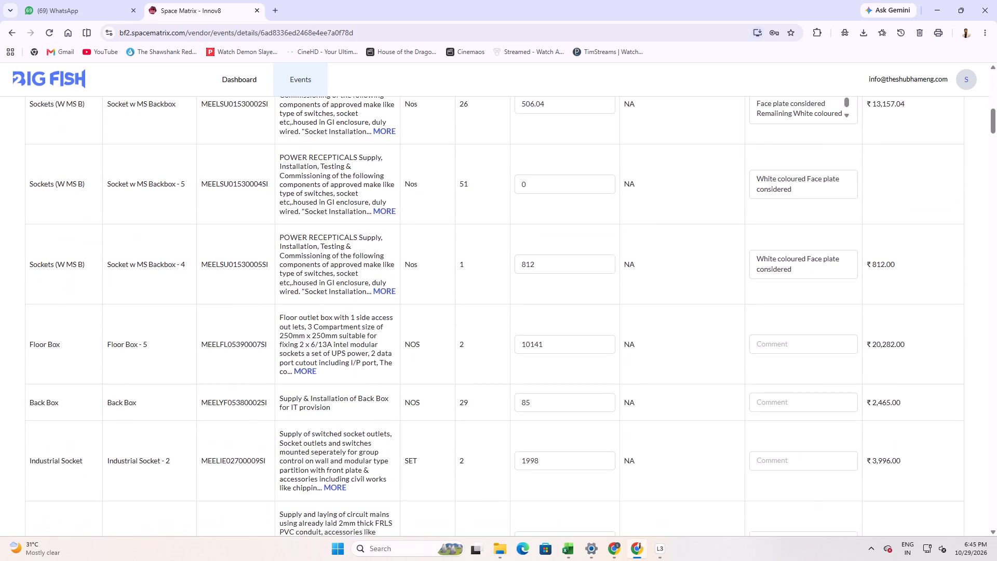
{"action": "scroll", "coordinate": [405, 398], "scroll_direction": "up", "scroll_amount": 16}
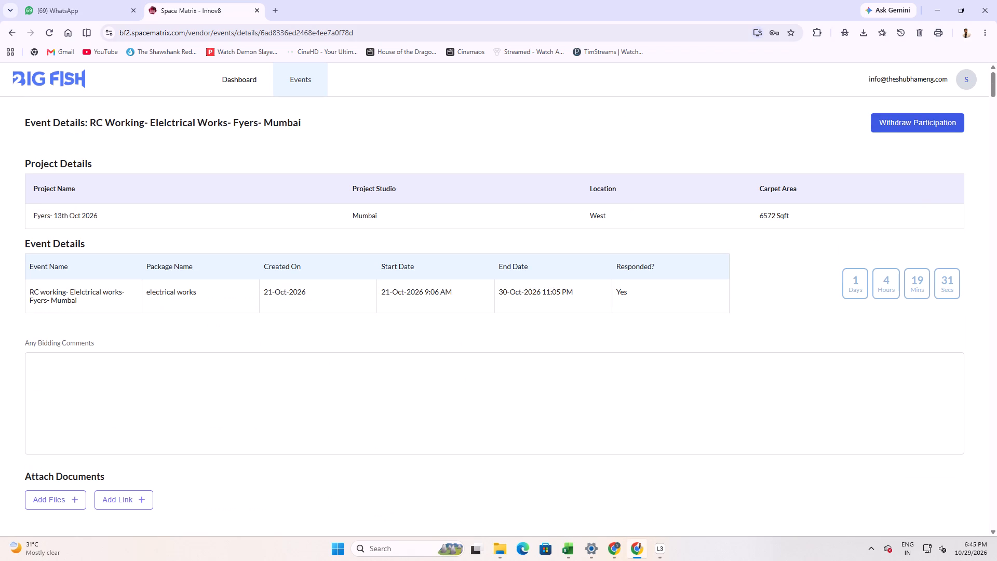
{"action": "scroll", "coordinate": [552, 401], "scroll_direction": "down", "scroll_amount": 1}
{"action": "scroll", "coordinate": [487, 438], "scroll_direction": "down", "scroll_amount": 13}
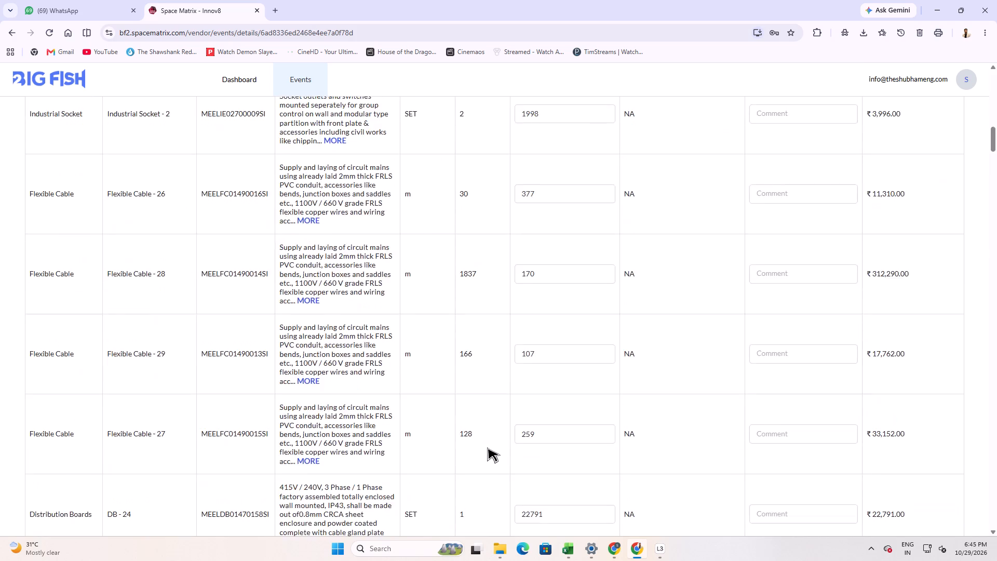
{"action": "scroll", "coordinate": [487, 447], "scroll_direction": "down", "scroll_amount": 20}
{"action": "scroll", "coordinate": [487, 447], "scroll_direction": "down", "scroll_amount": 20}
{"action": "scroll", "coordinate": [487, 447], "scroll_direction": "down", "scroll_amount": 5}
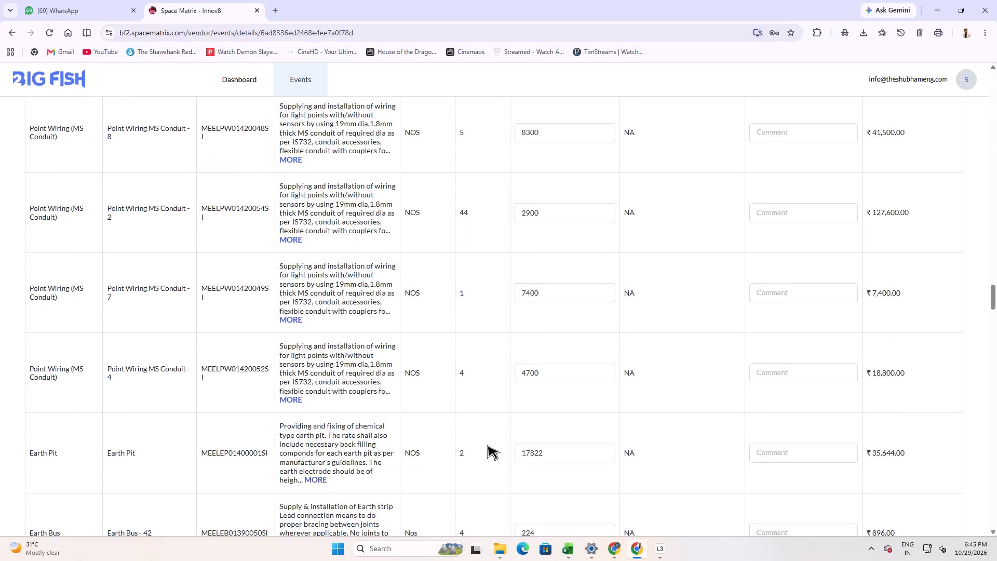
{"action": "scroll", "coordinate": [487, 445], "scroll_direction": "down", "scroll_amount": 20}
{"action": "scroll", "coordinate": [487, 445], "scroll_direction": "down", "scroll_amount": 20}
{"action": "scroll", "coordinate": [487, 445], "scroll_direction": "down", "scroll_amount": 5}
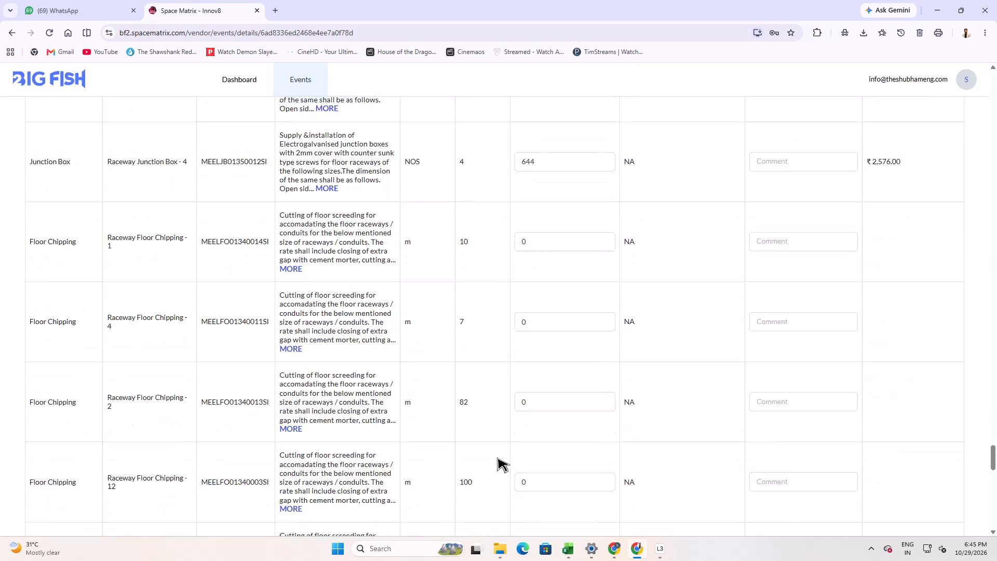
{"action": "scroll", "coordinate": [497, 457], "scroll_direction": "down", "scroll_amount": 18}
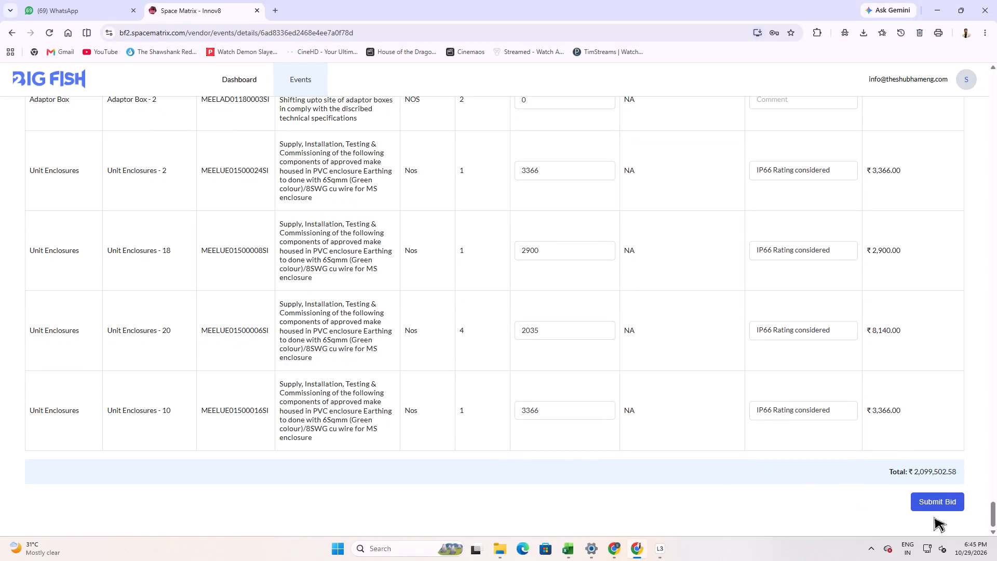